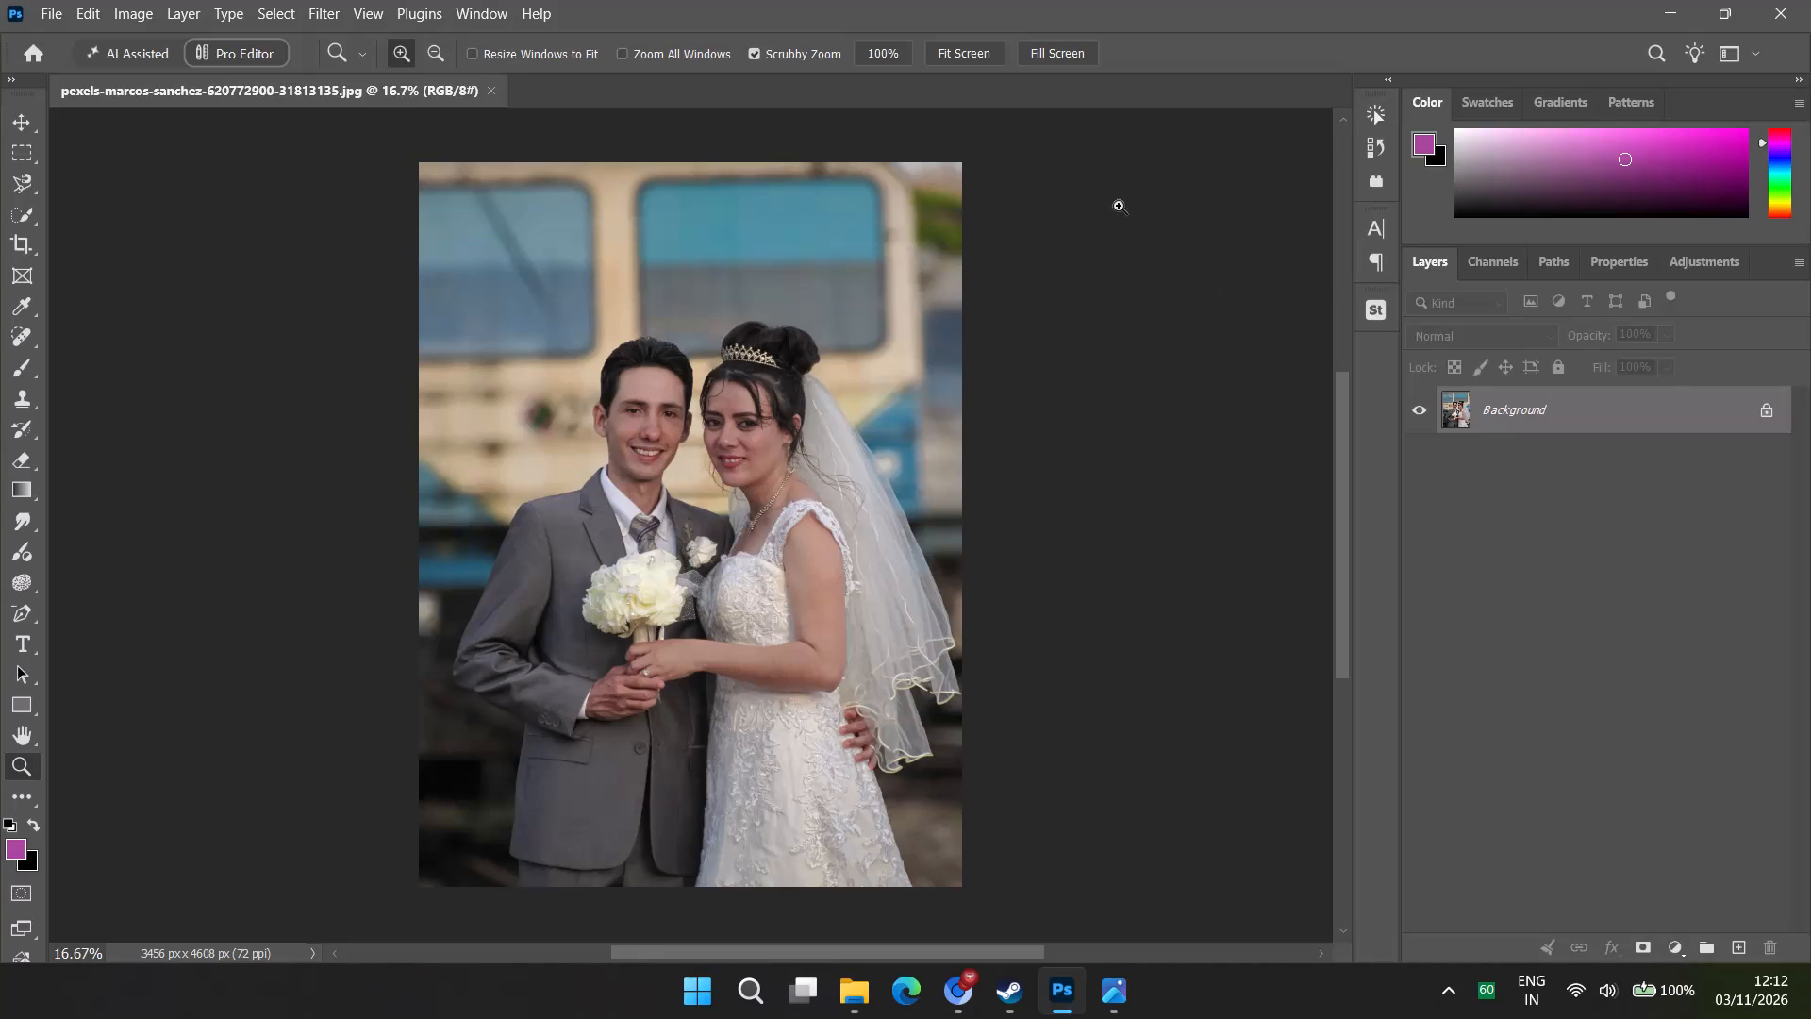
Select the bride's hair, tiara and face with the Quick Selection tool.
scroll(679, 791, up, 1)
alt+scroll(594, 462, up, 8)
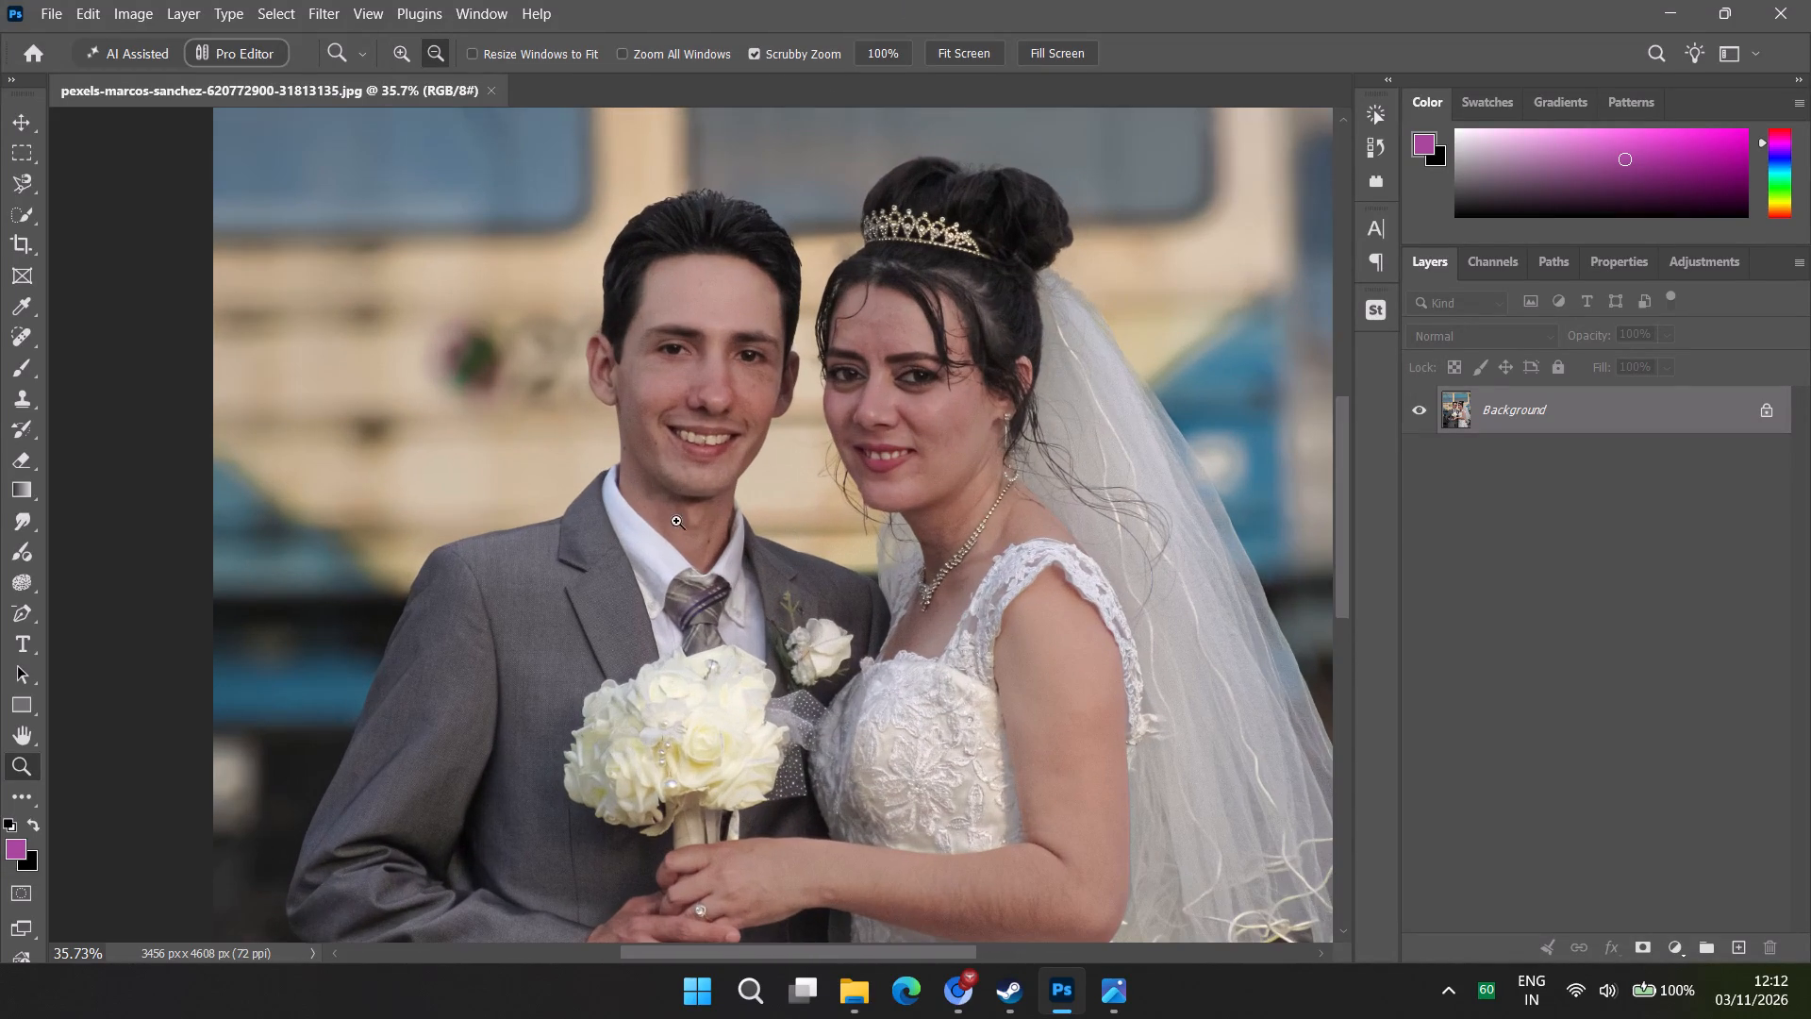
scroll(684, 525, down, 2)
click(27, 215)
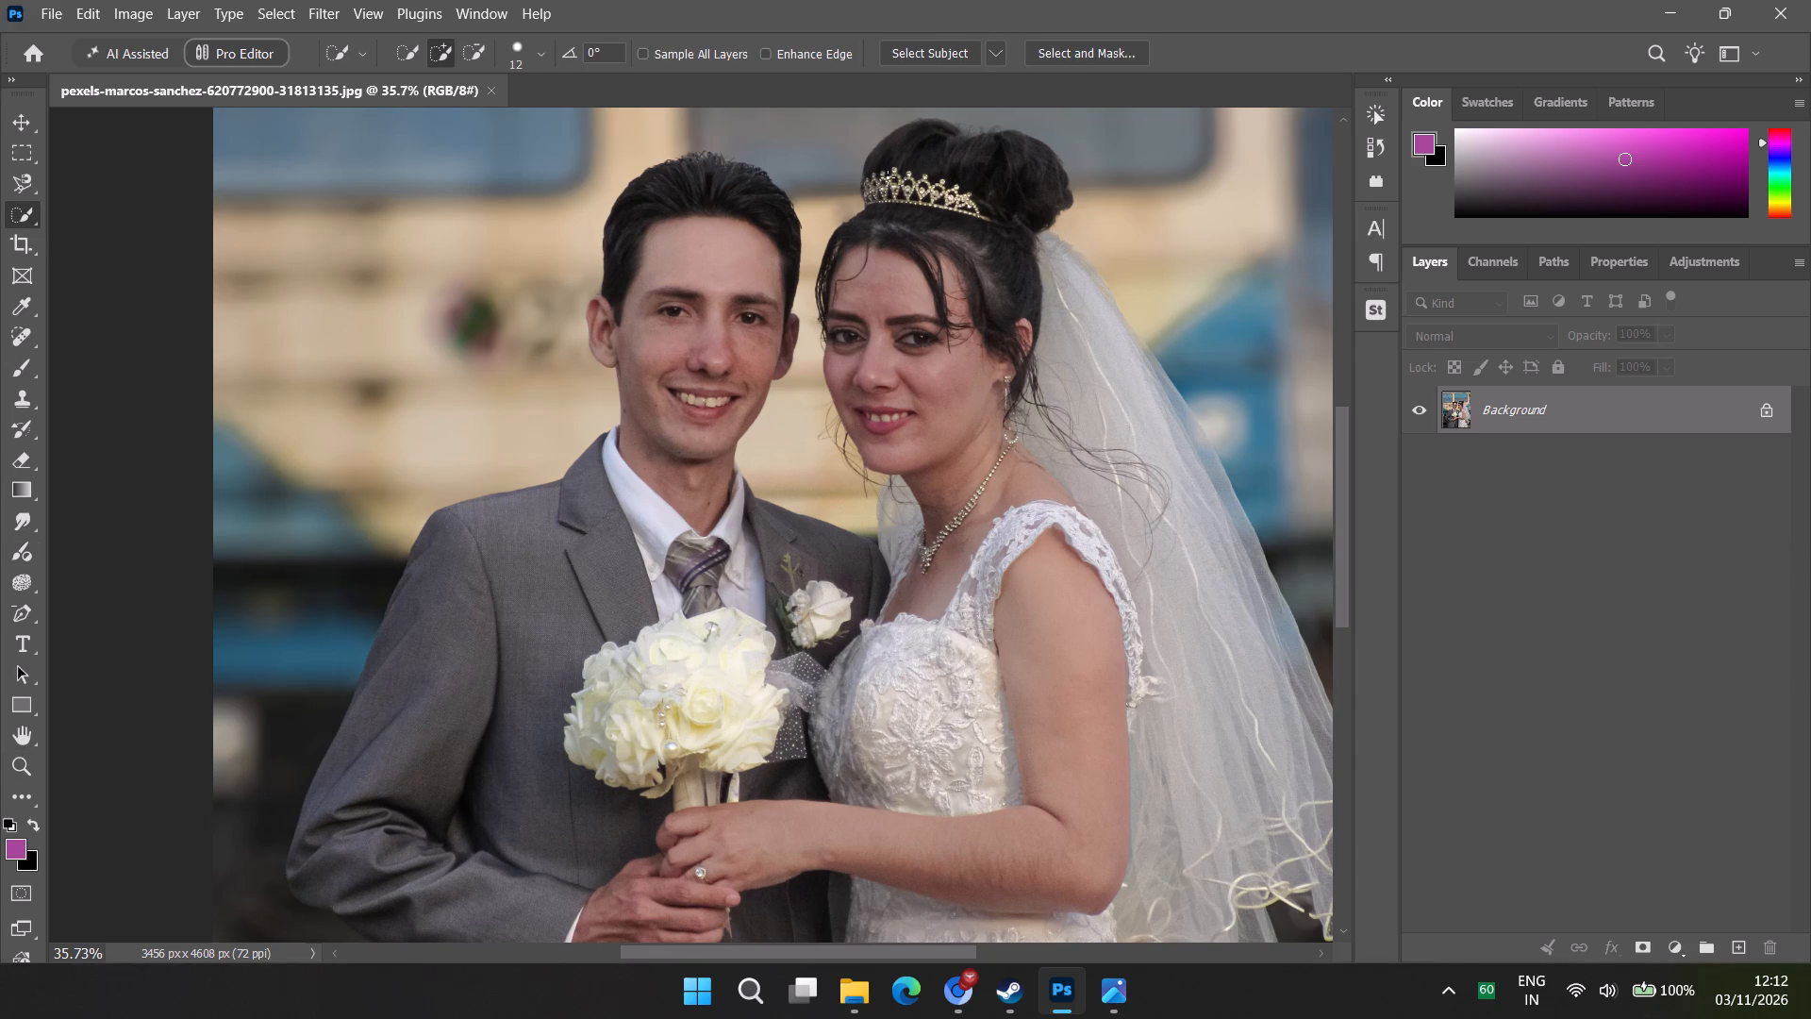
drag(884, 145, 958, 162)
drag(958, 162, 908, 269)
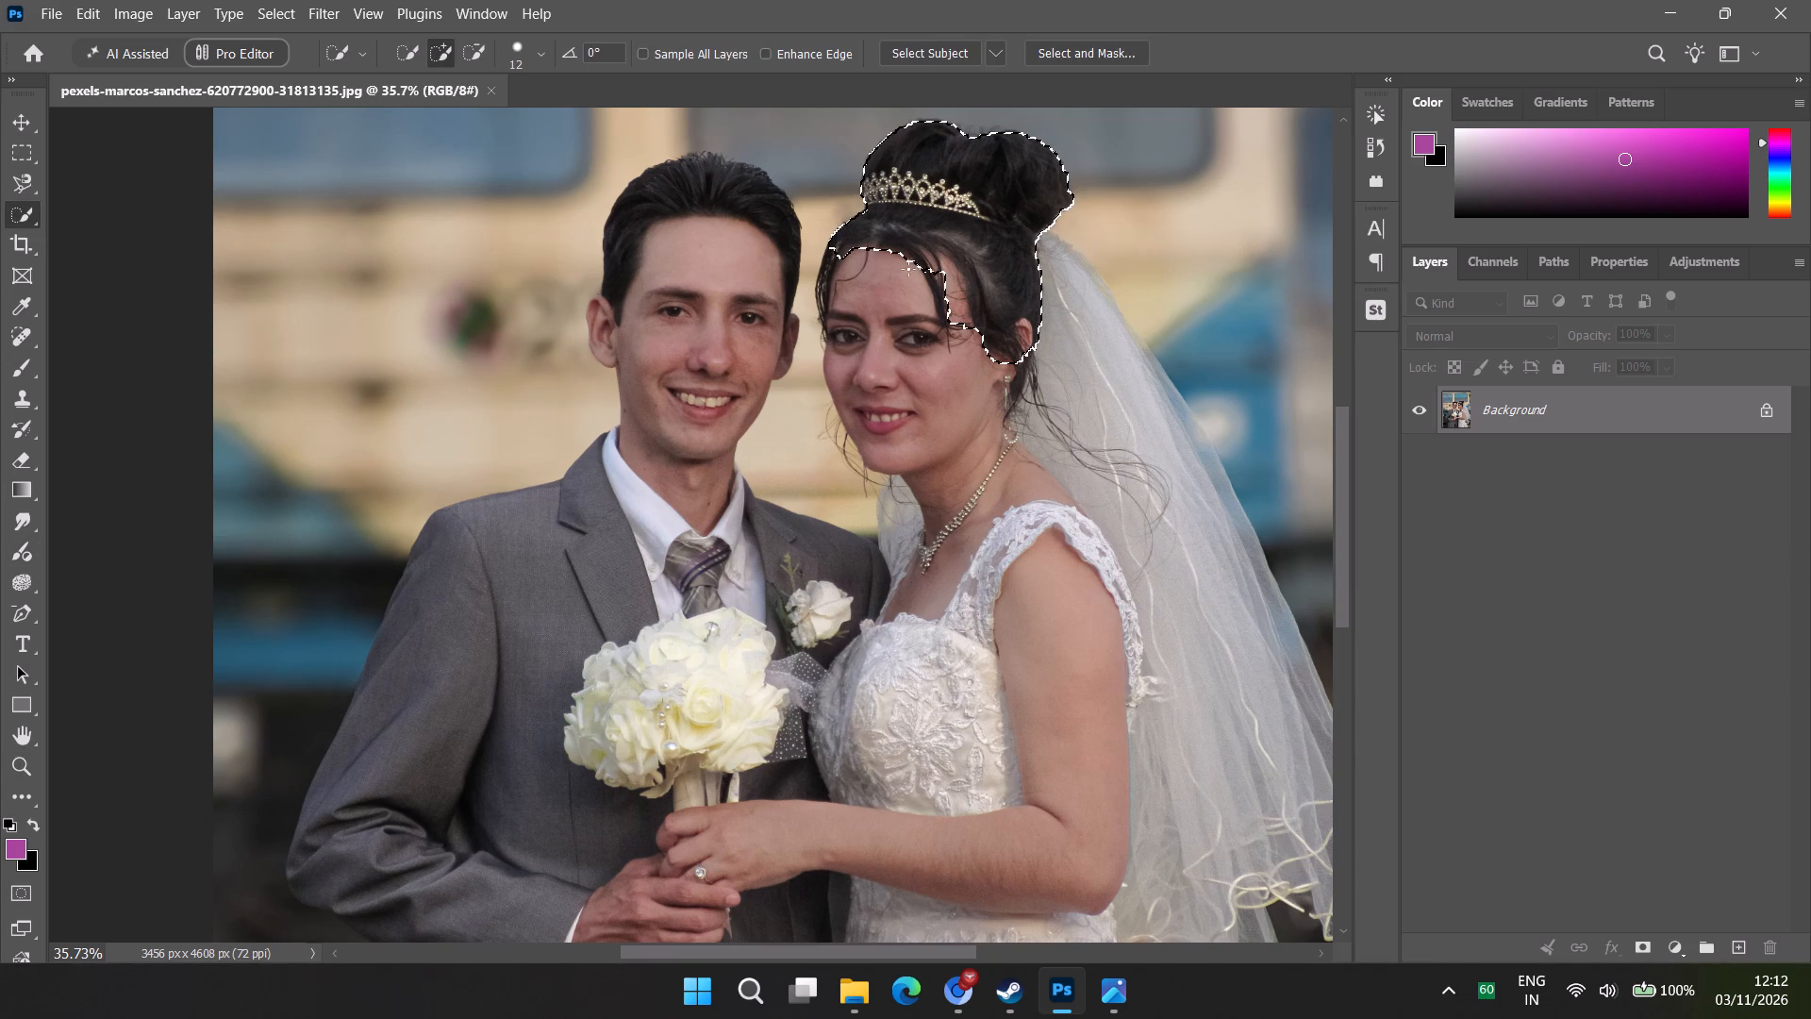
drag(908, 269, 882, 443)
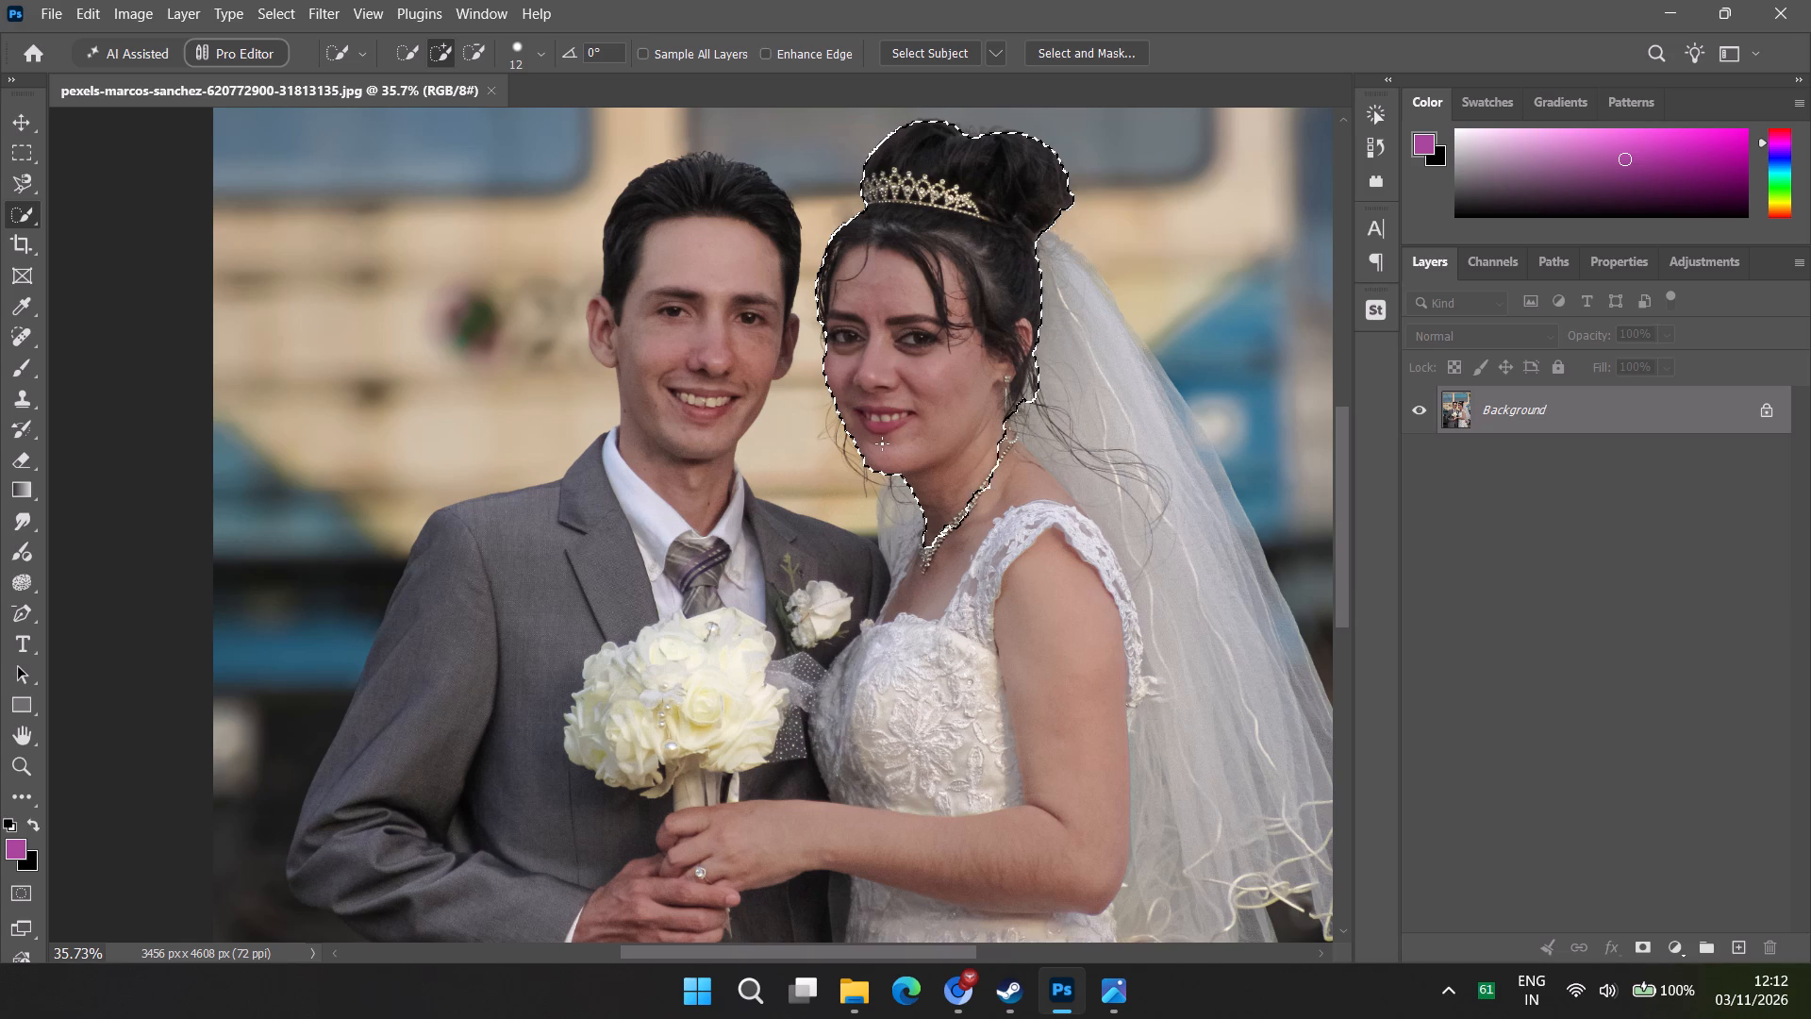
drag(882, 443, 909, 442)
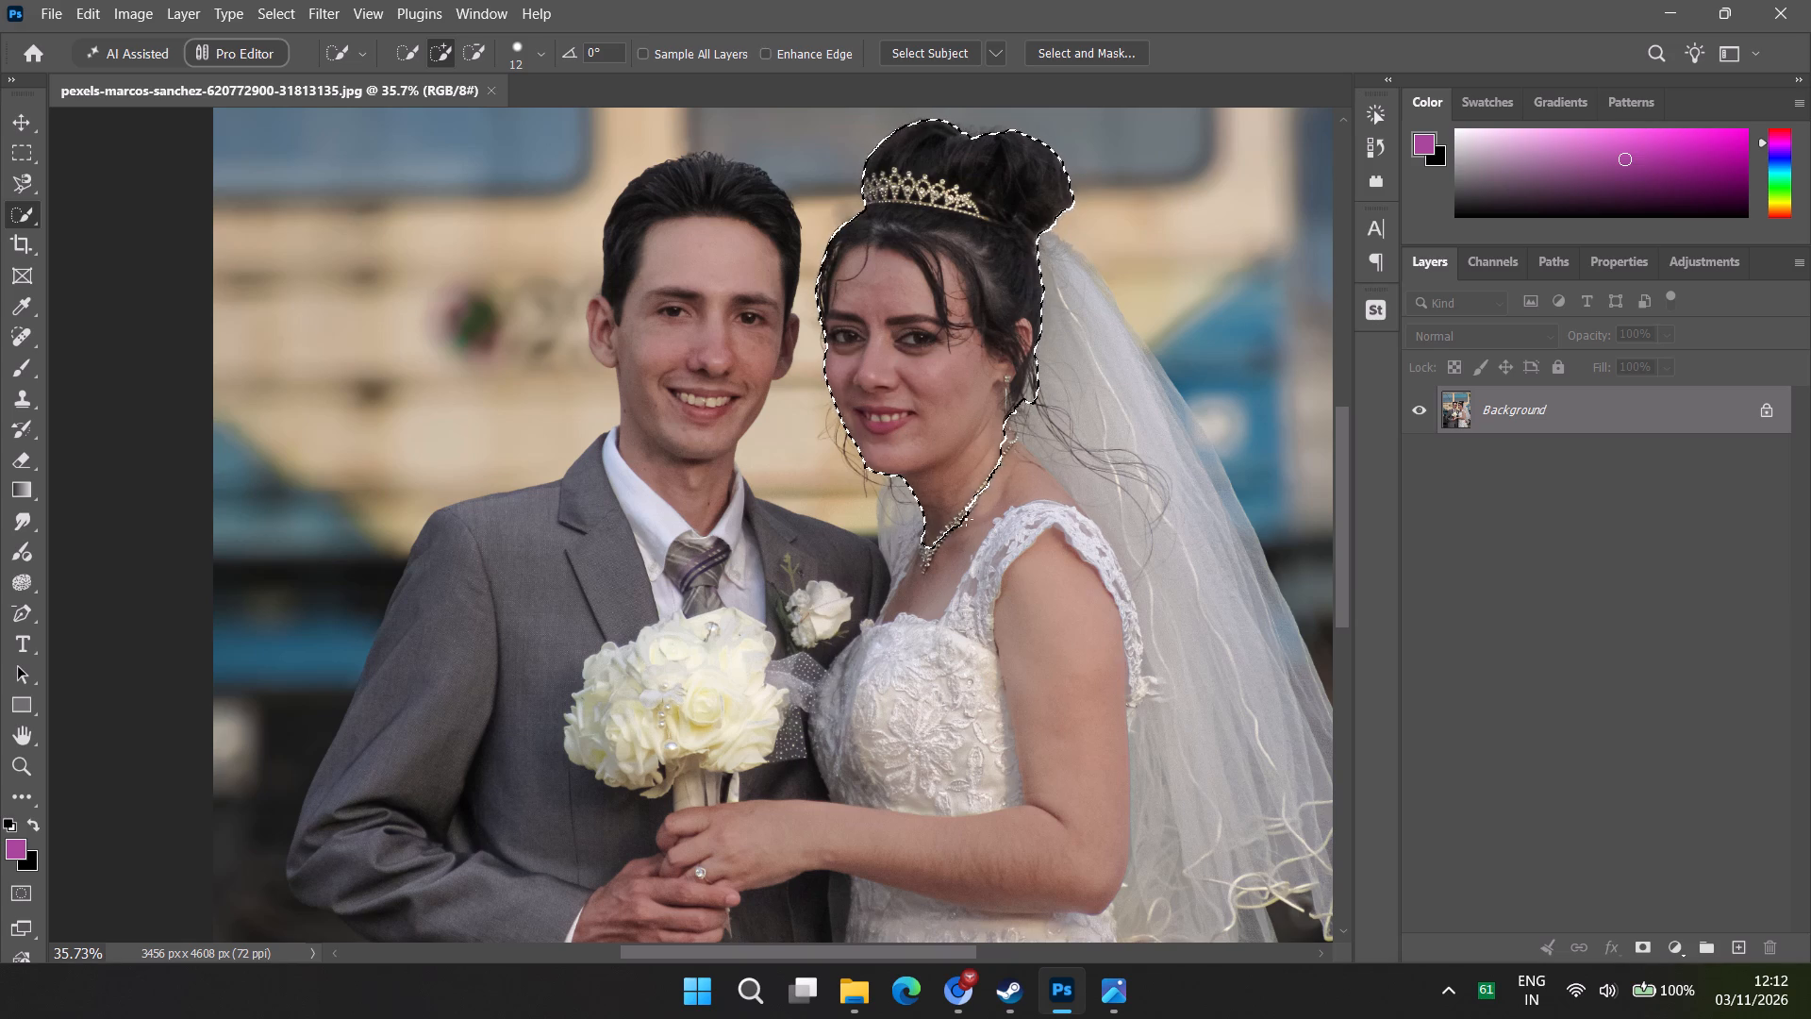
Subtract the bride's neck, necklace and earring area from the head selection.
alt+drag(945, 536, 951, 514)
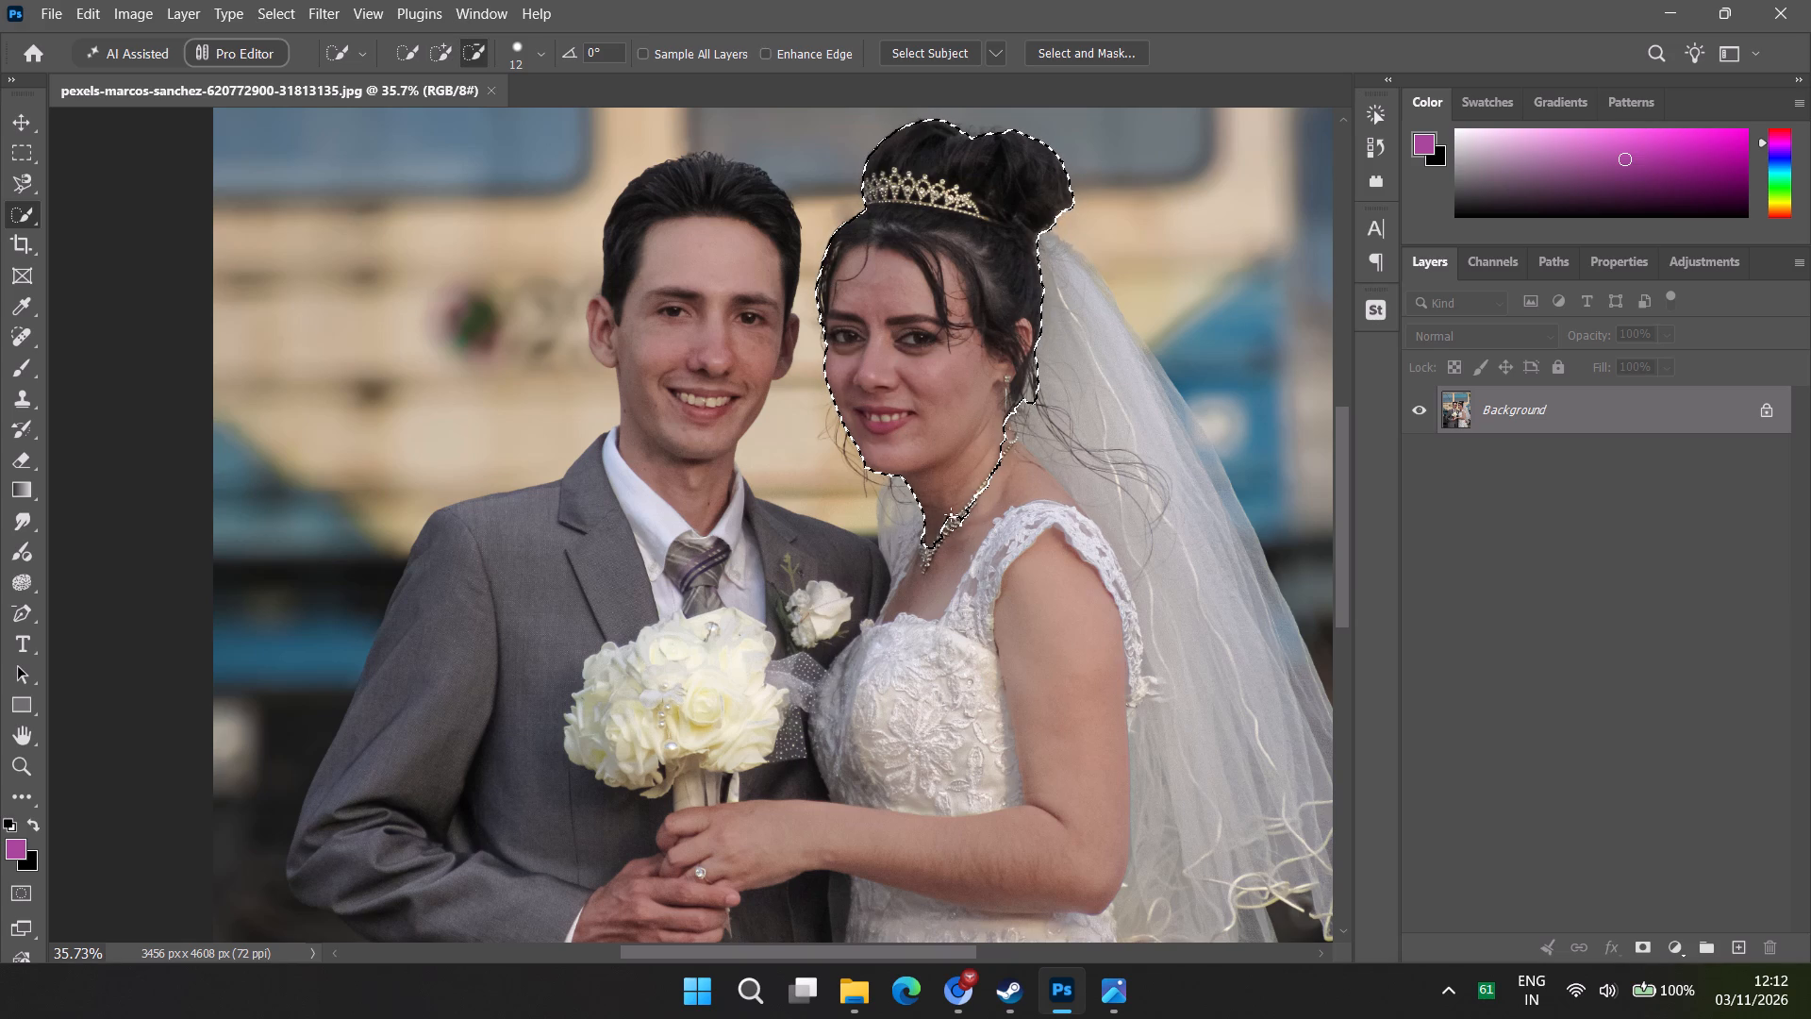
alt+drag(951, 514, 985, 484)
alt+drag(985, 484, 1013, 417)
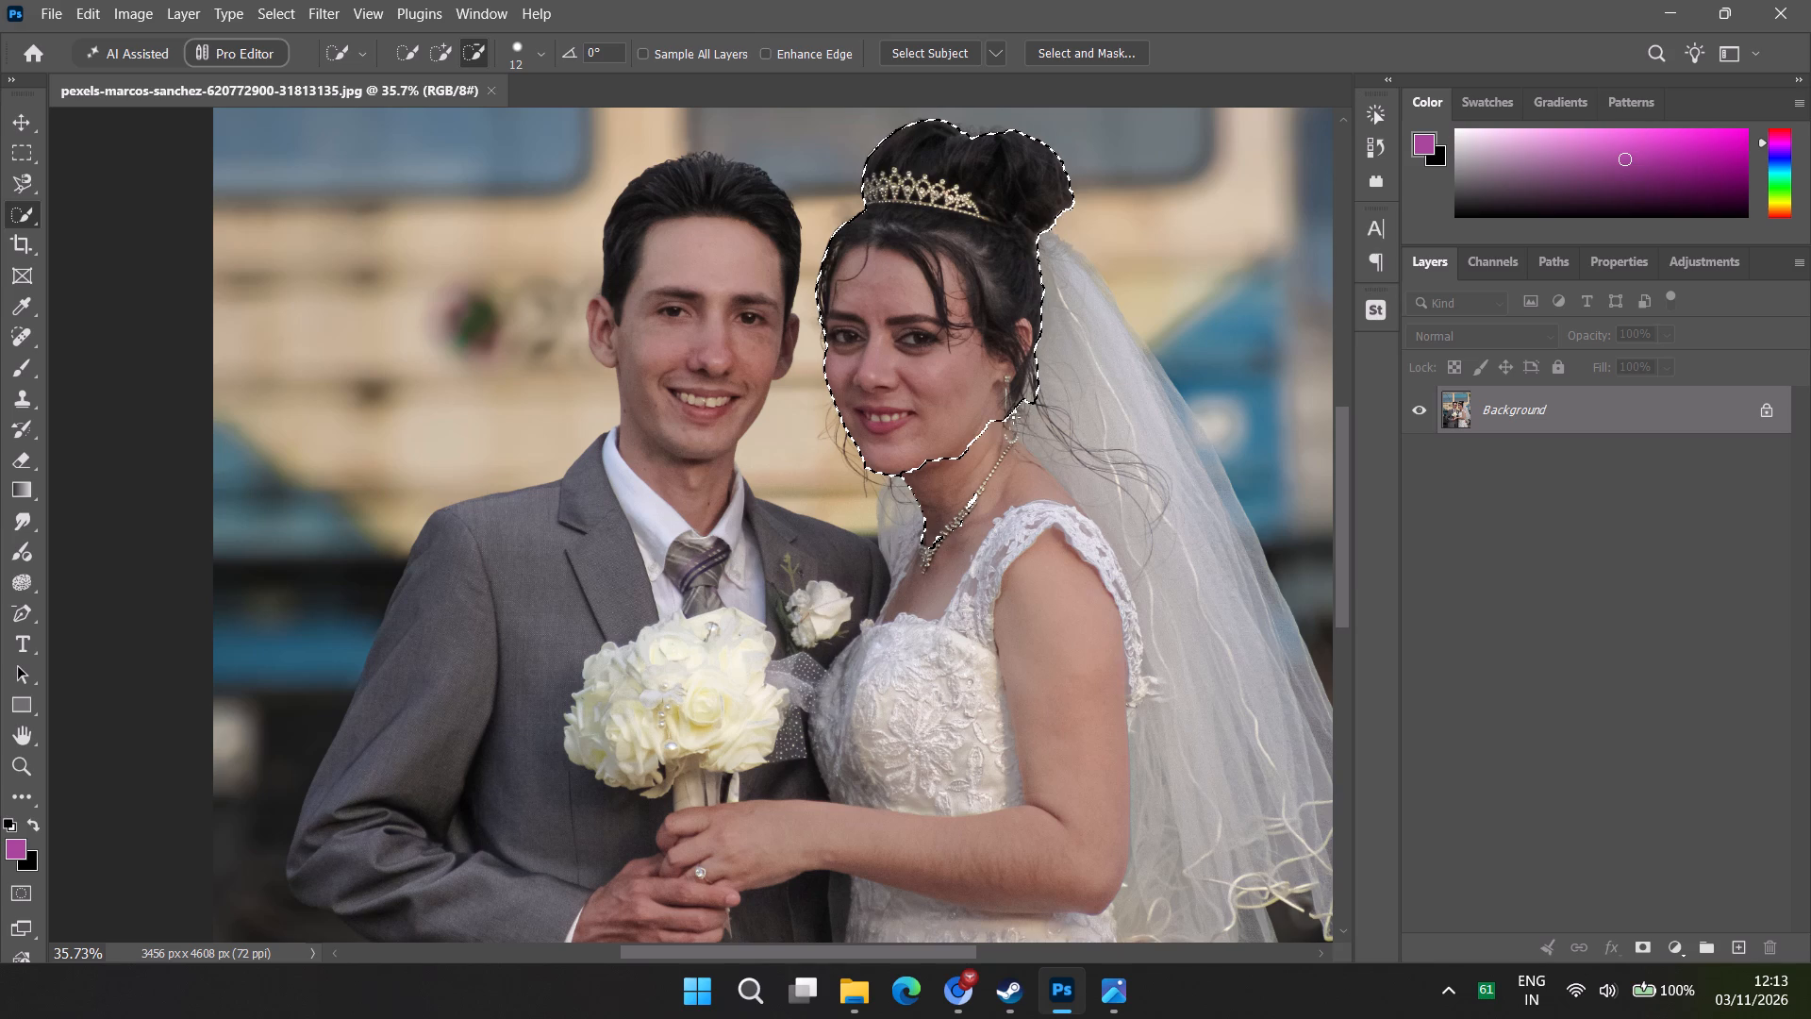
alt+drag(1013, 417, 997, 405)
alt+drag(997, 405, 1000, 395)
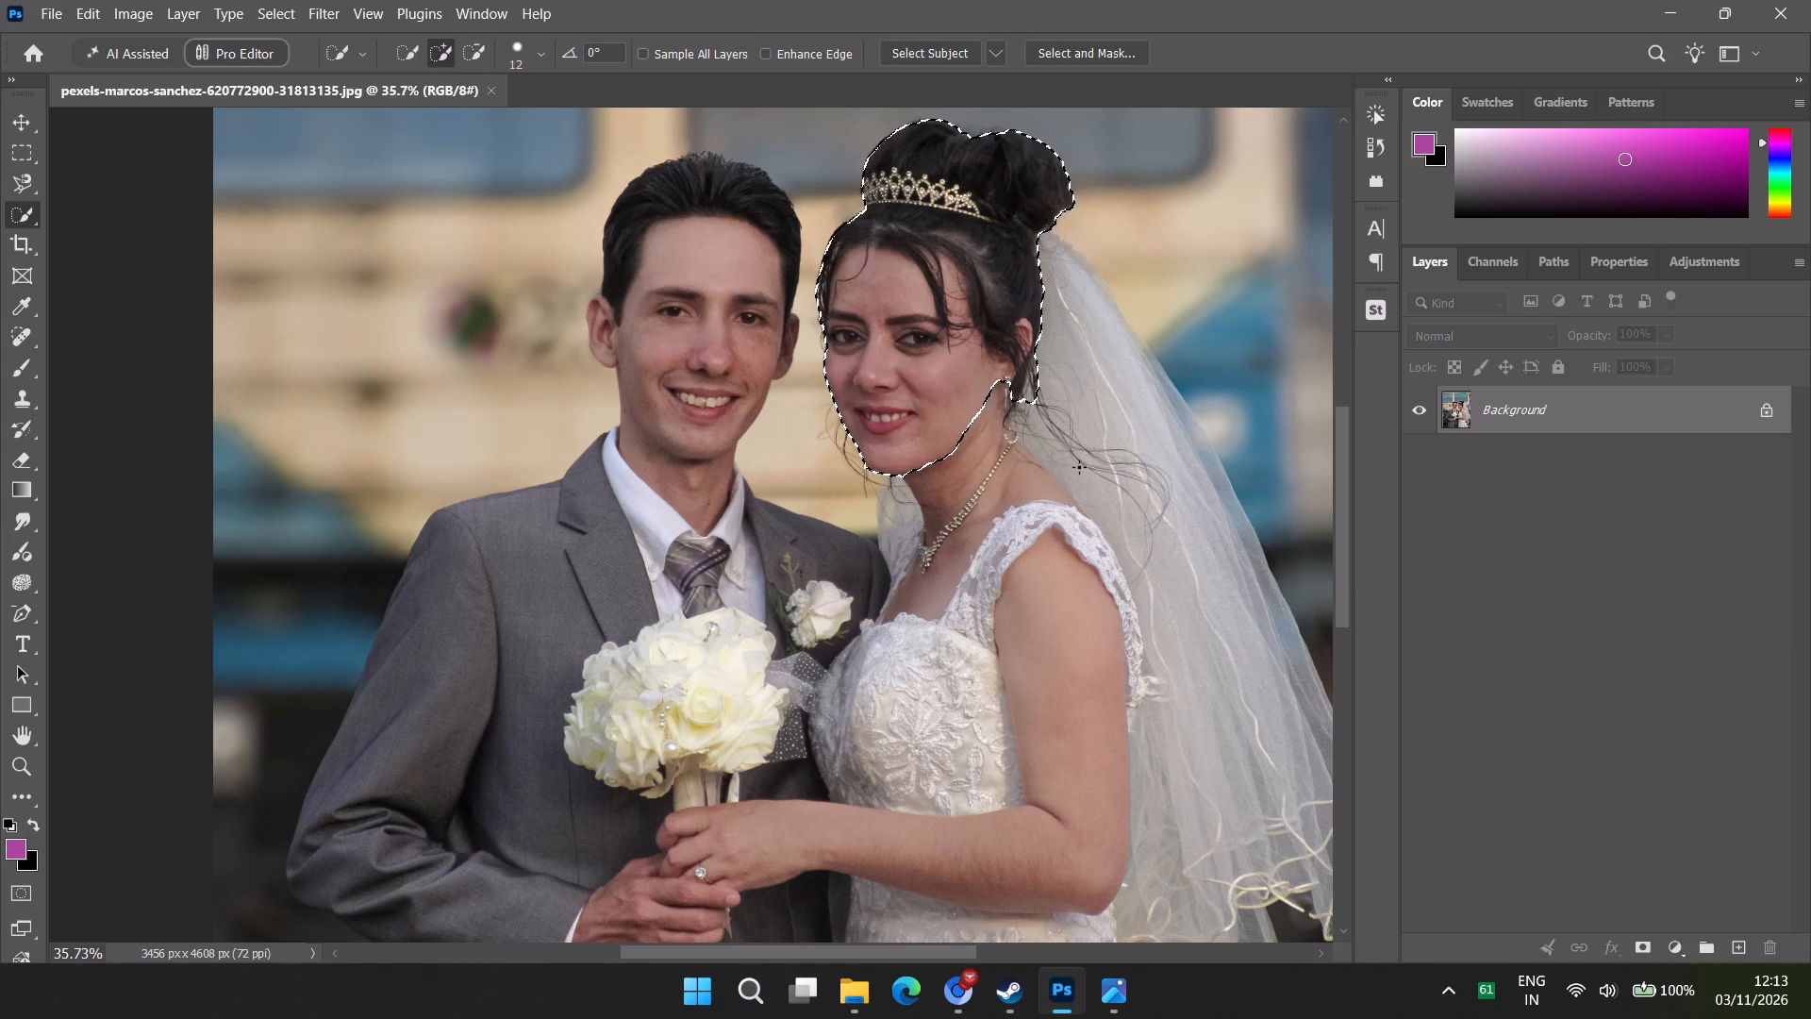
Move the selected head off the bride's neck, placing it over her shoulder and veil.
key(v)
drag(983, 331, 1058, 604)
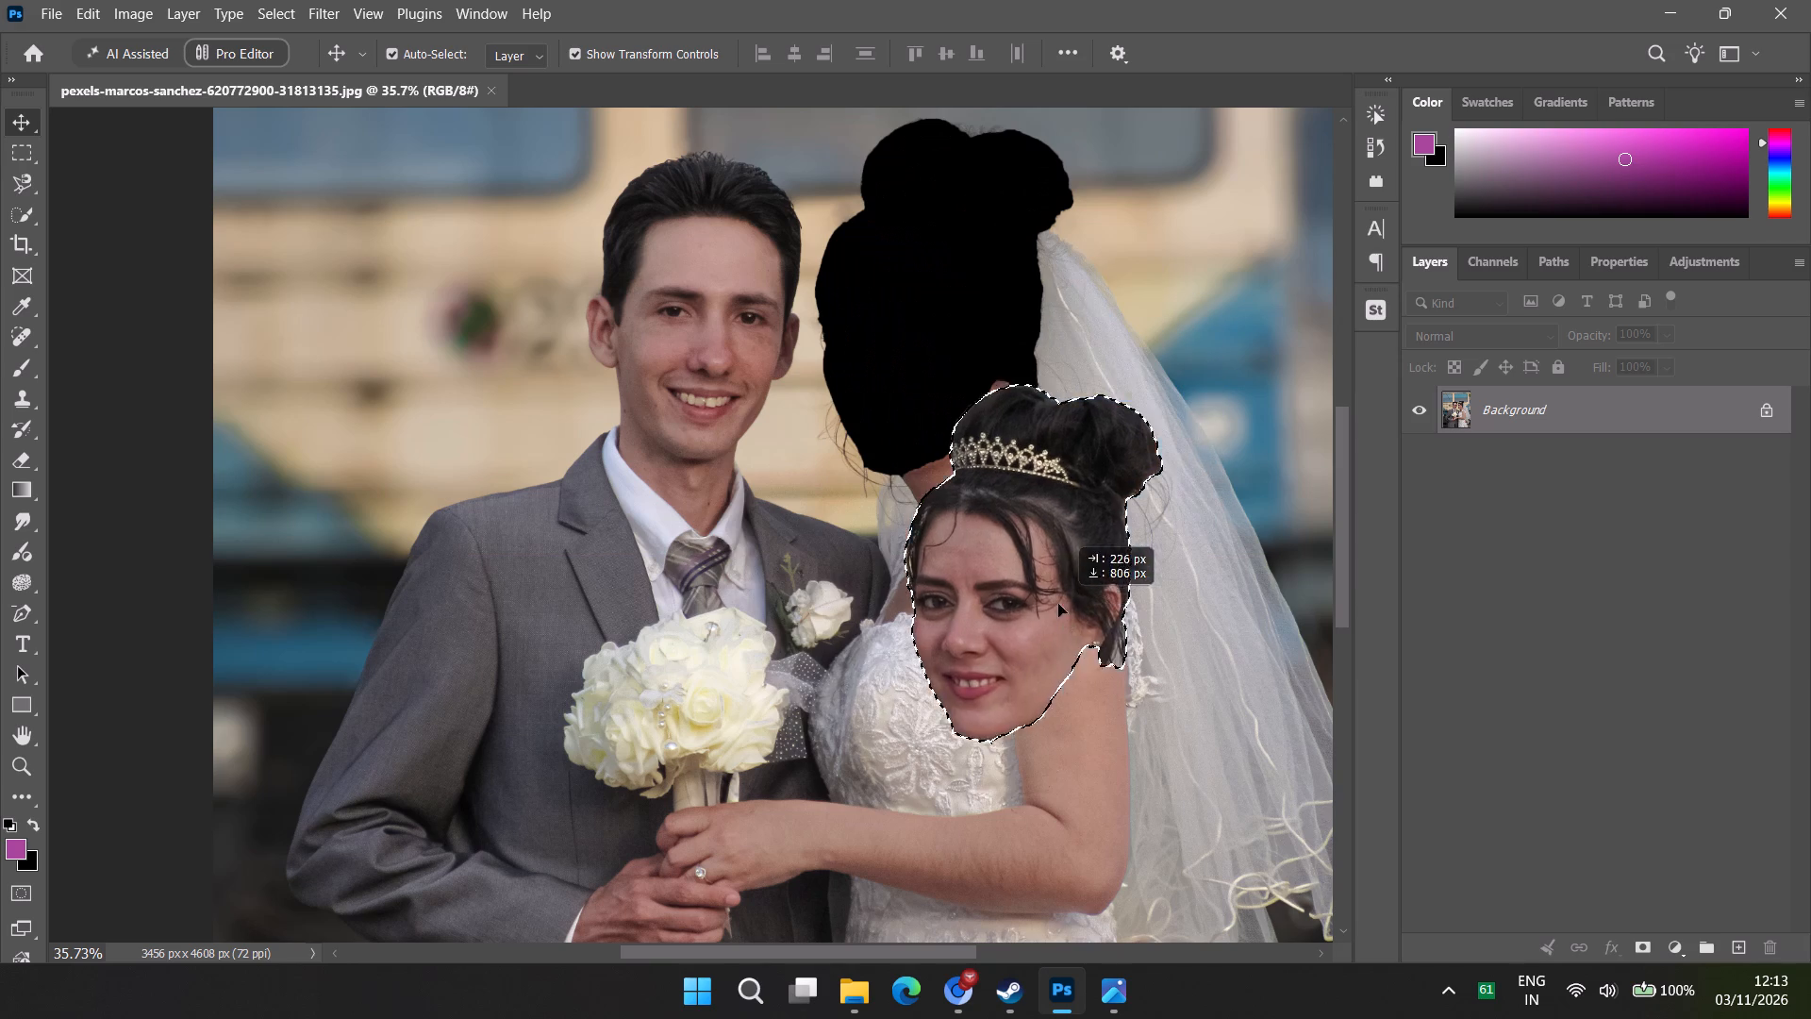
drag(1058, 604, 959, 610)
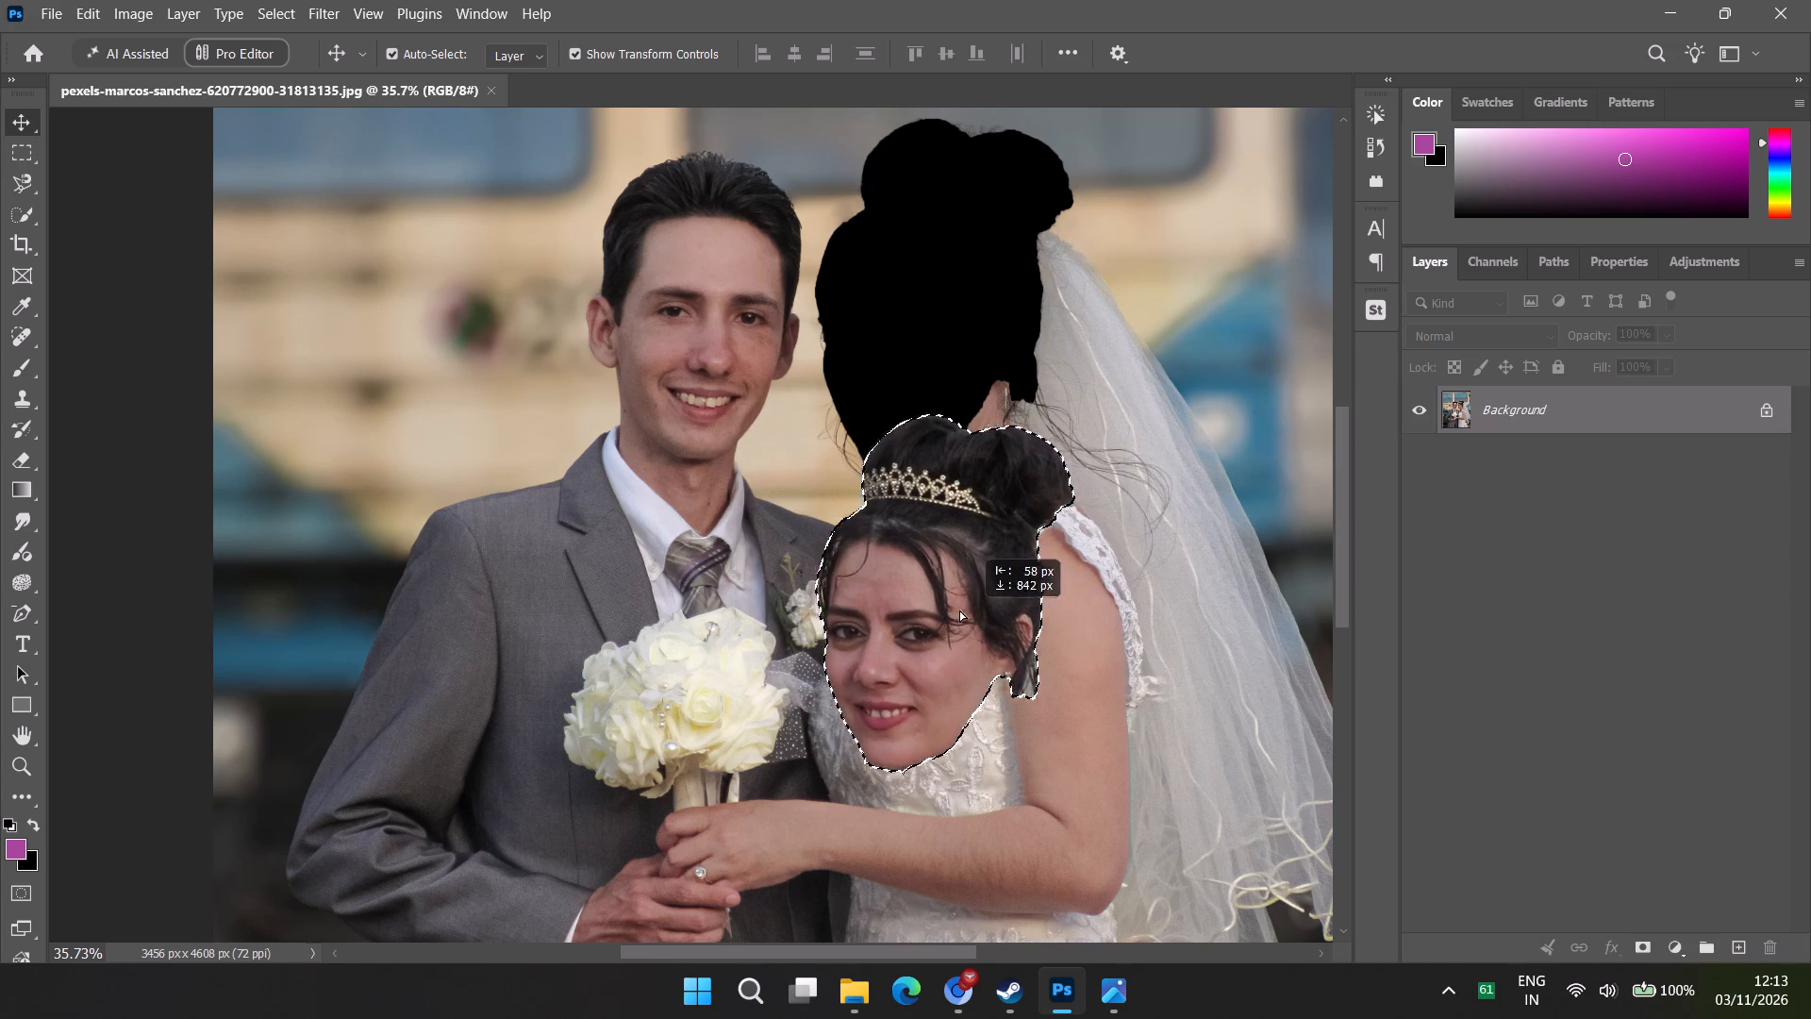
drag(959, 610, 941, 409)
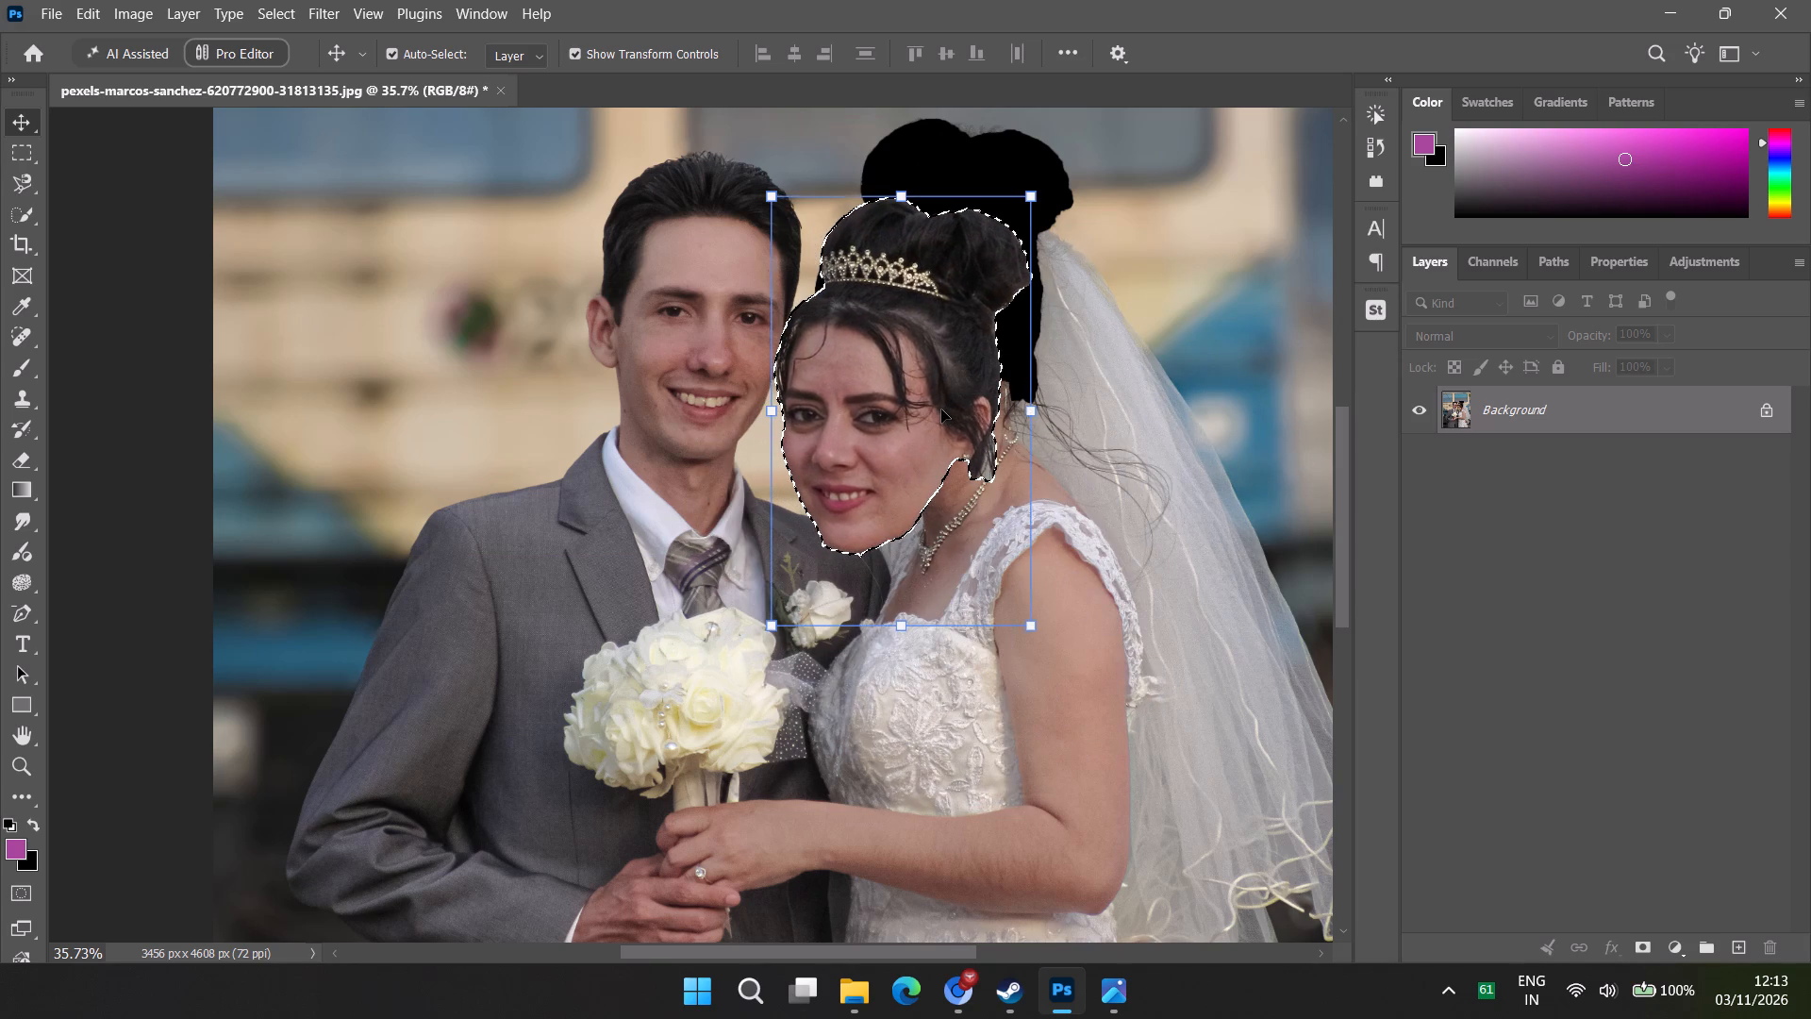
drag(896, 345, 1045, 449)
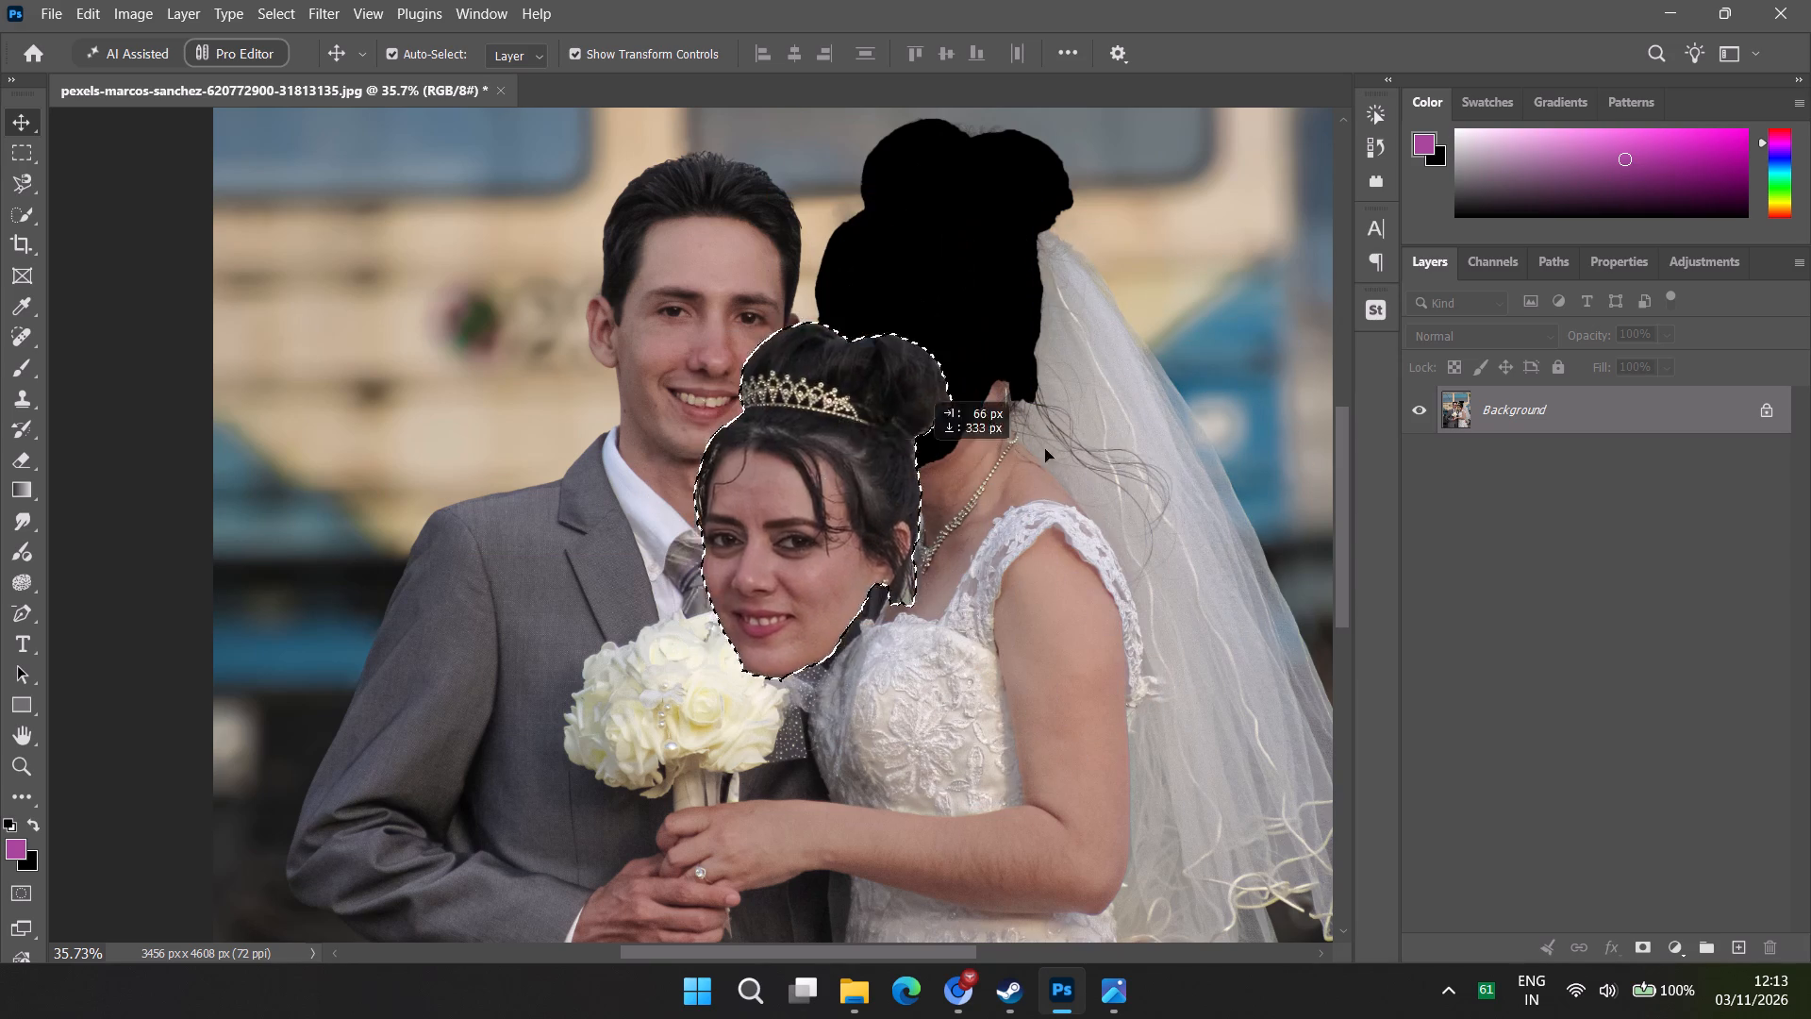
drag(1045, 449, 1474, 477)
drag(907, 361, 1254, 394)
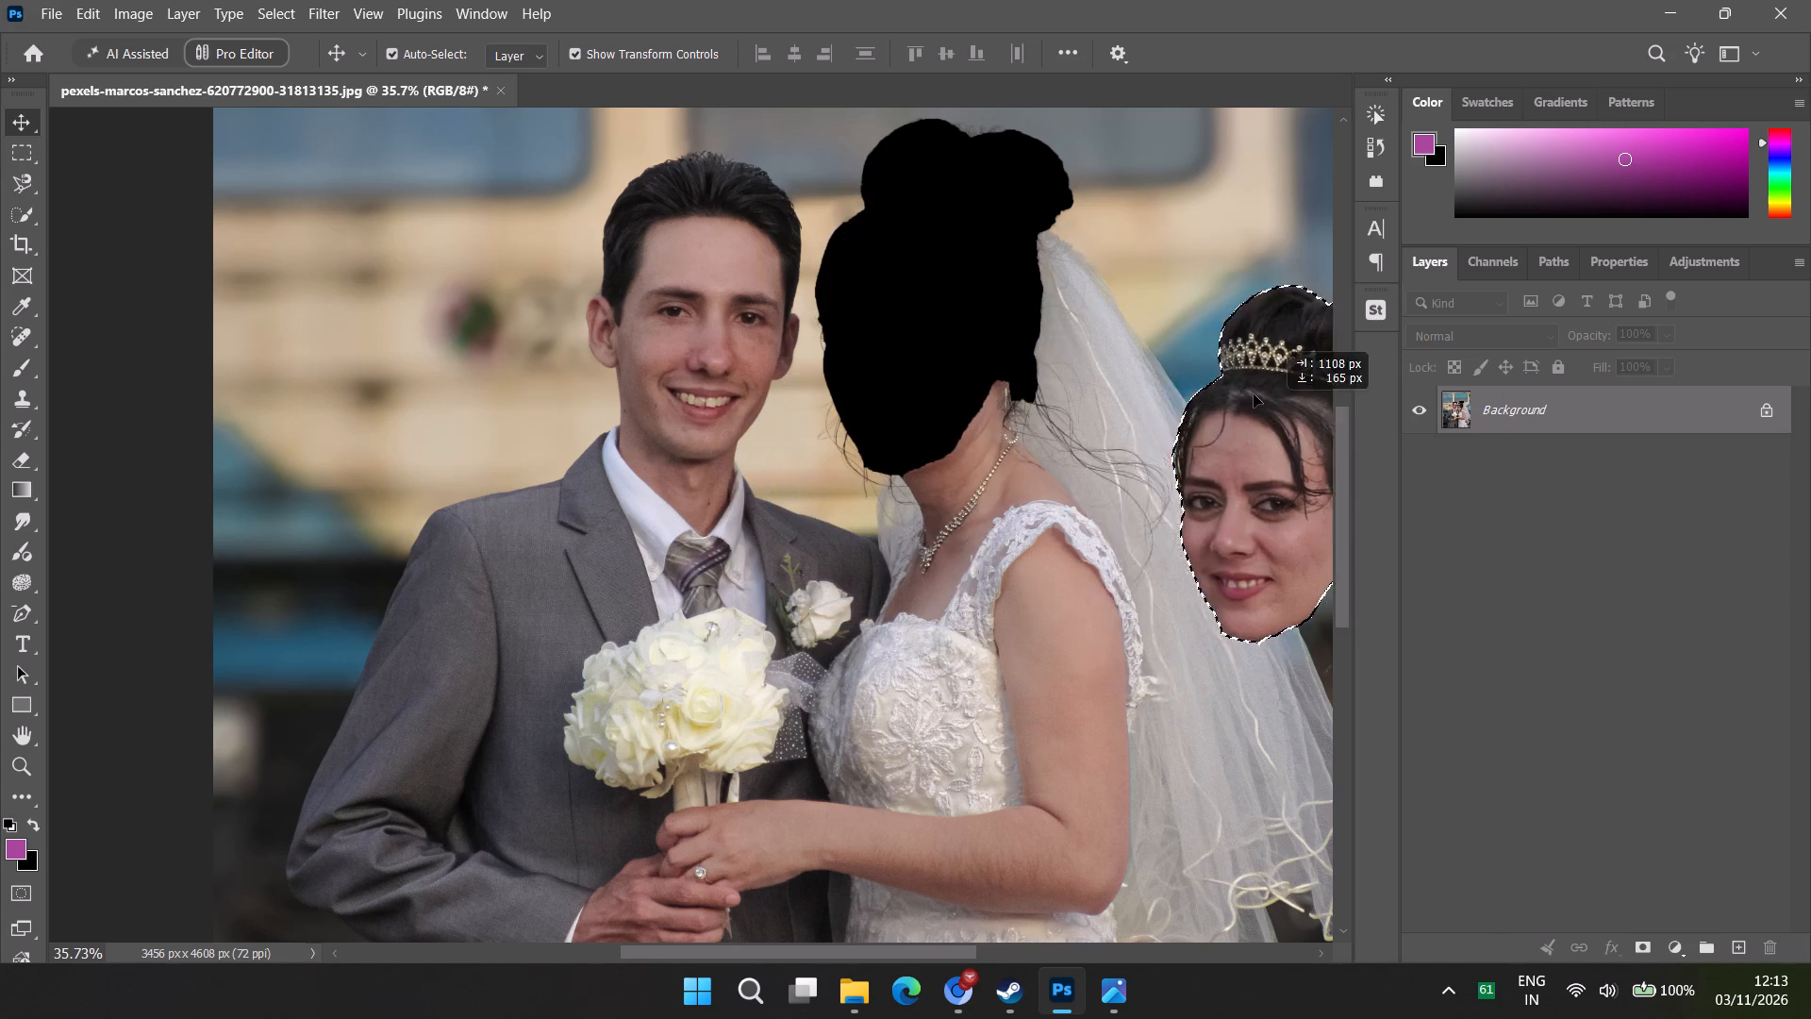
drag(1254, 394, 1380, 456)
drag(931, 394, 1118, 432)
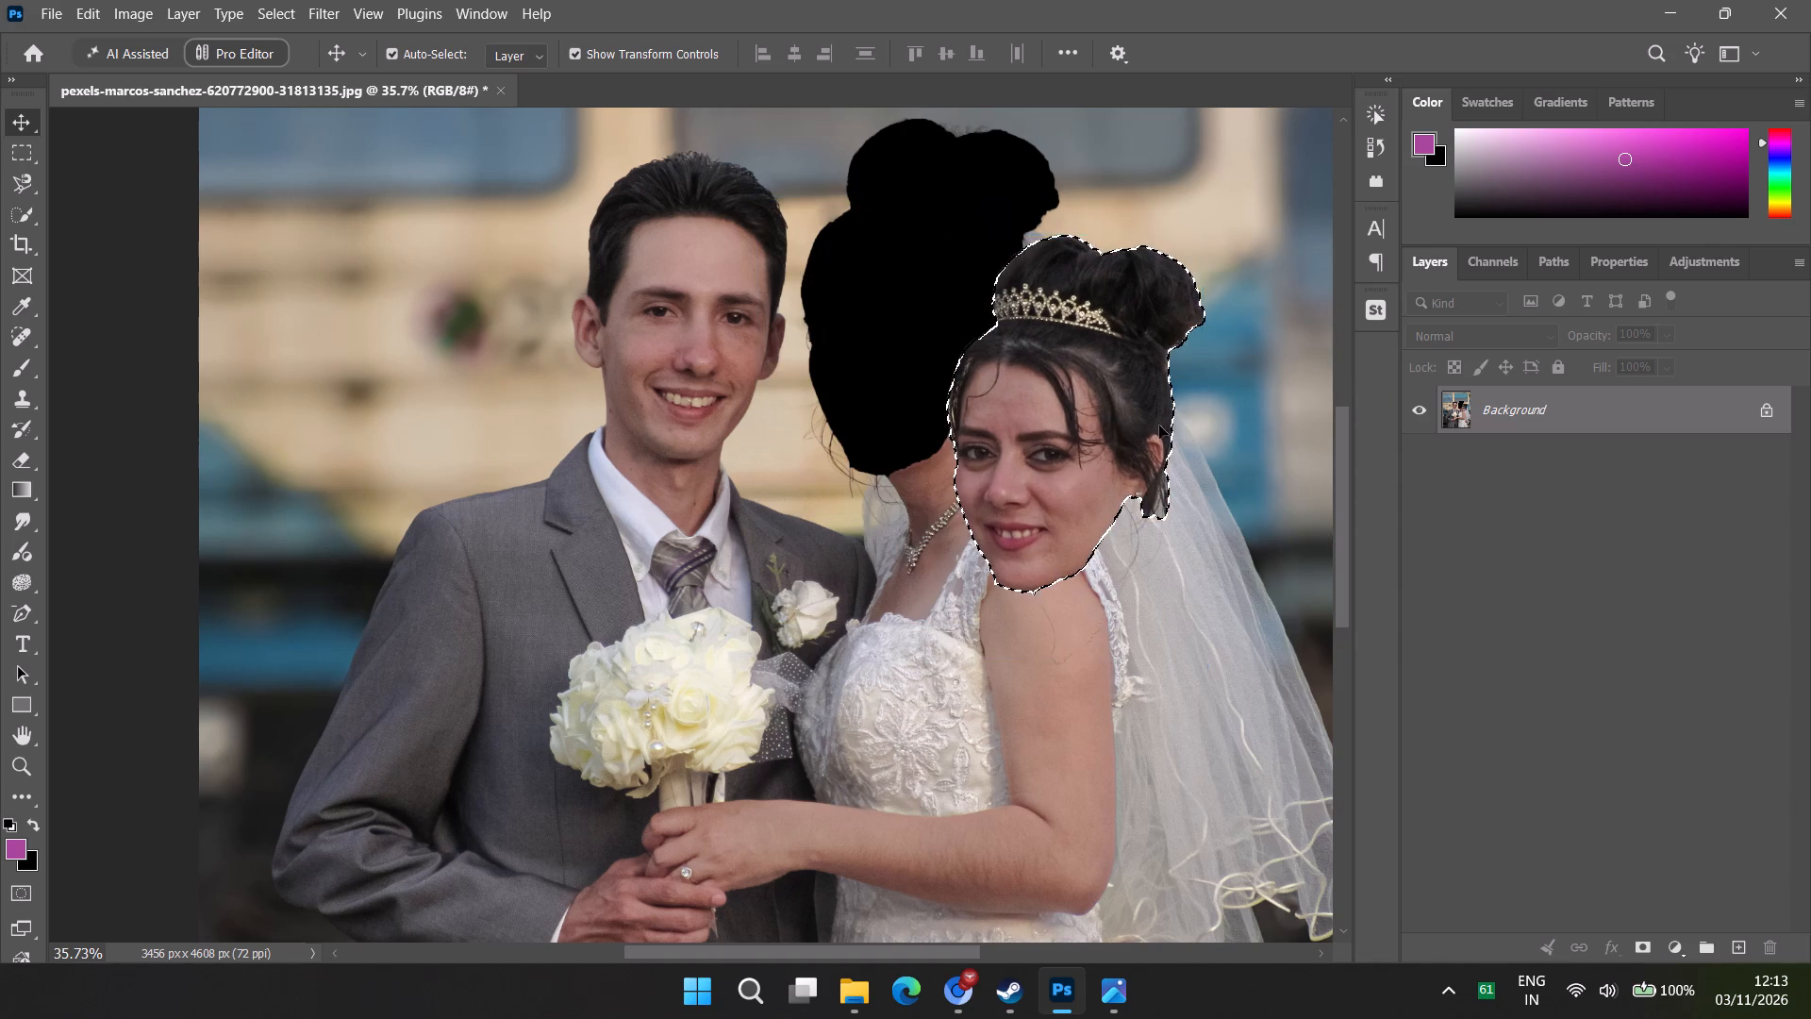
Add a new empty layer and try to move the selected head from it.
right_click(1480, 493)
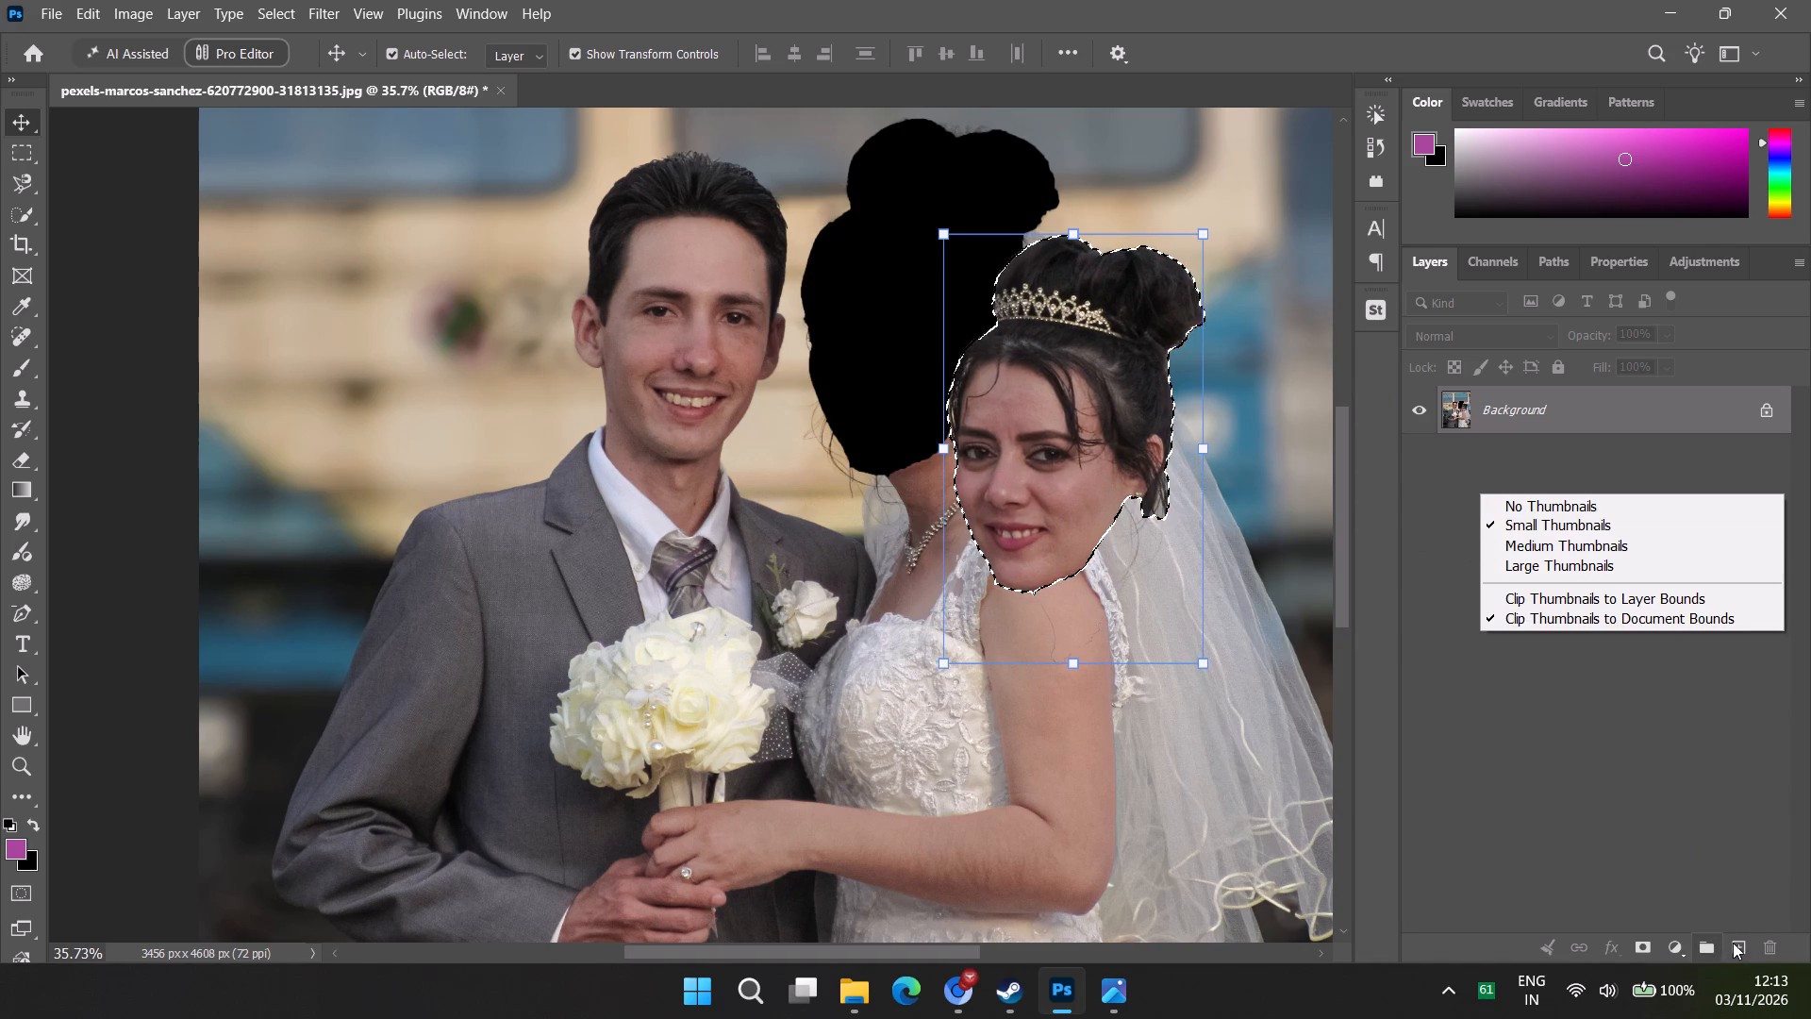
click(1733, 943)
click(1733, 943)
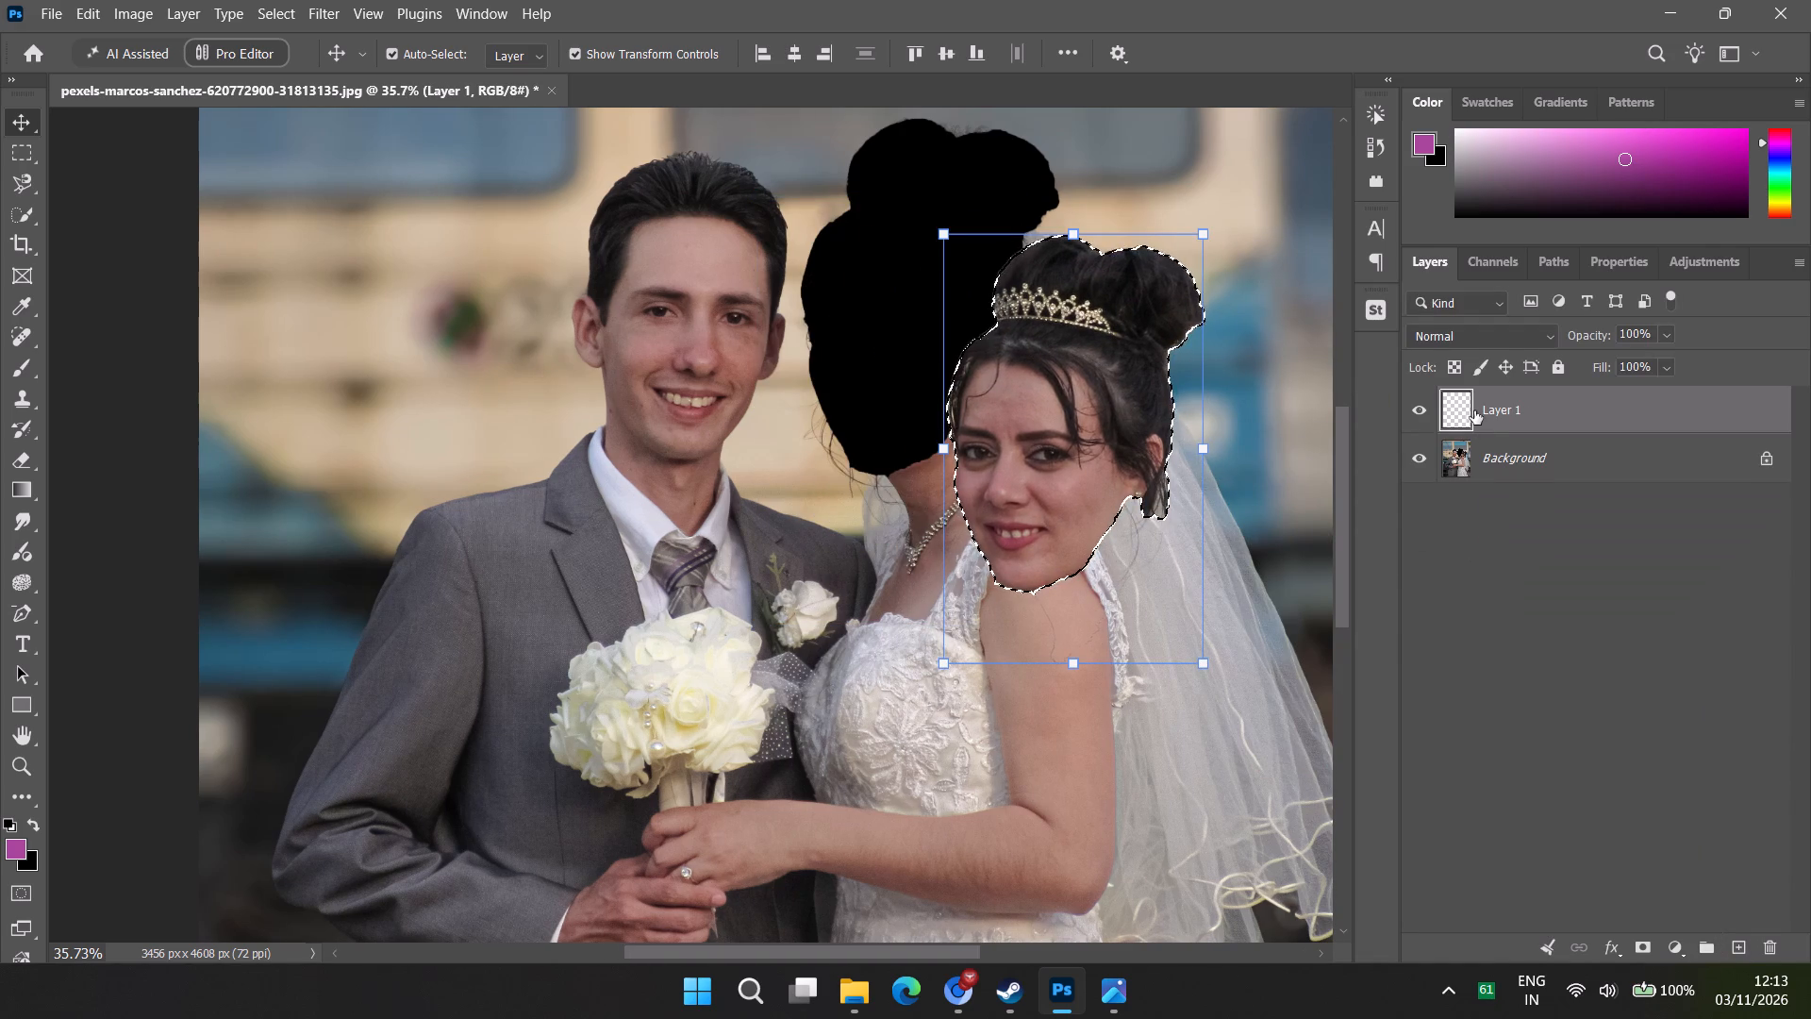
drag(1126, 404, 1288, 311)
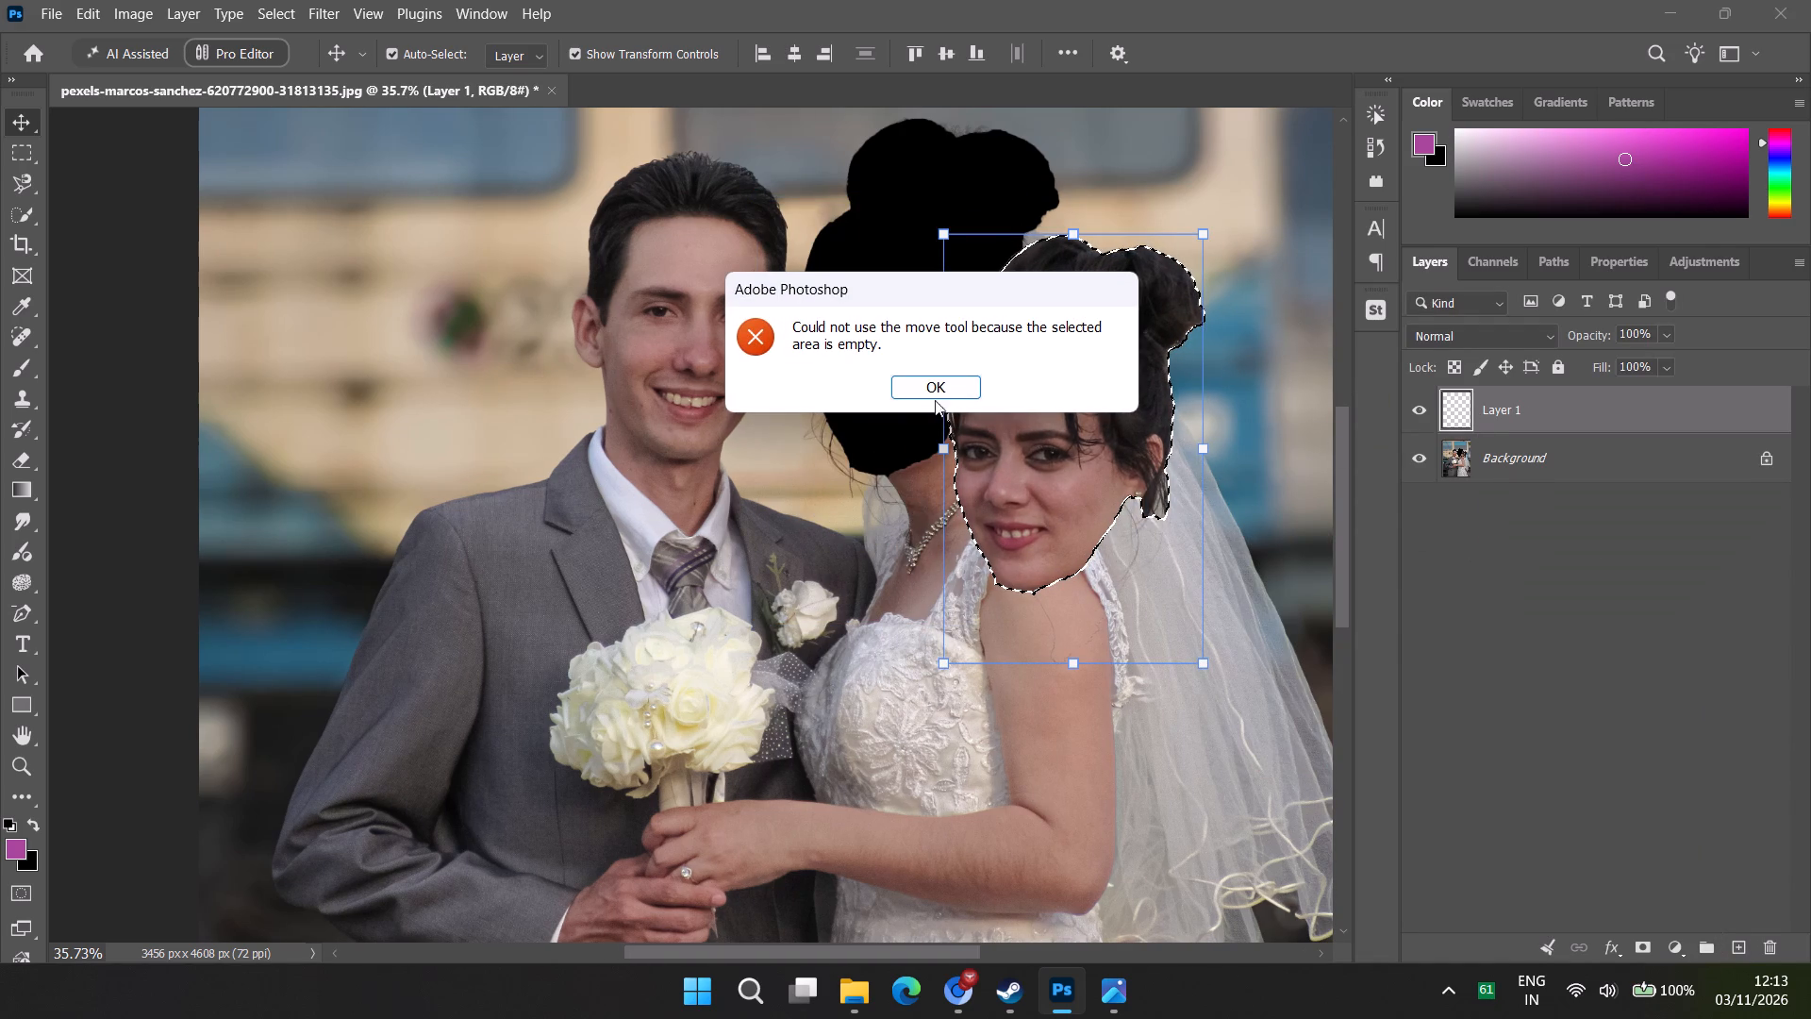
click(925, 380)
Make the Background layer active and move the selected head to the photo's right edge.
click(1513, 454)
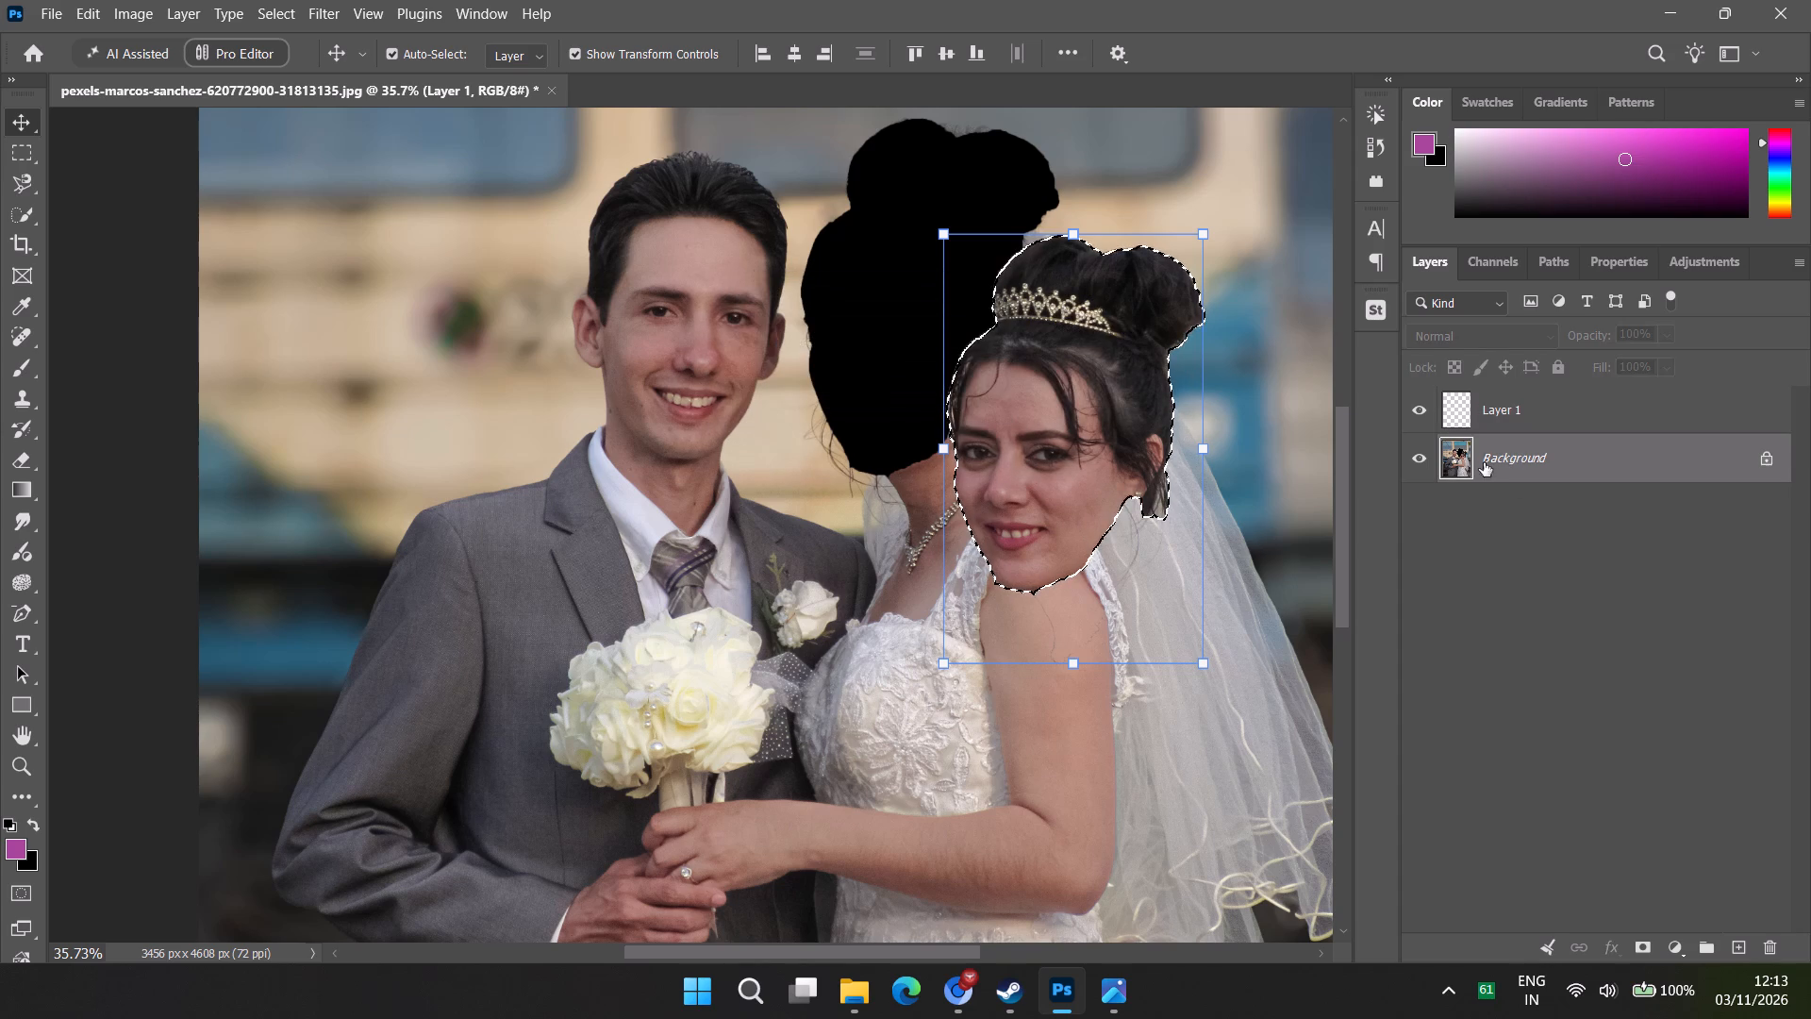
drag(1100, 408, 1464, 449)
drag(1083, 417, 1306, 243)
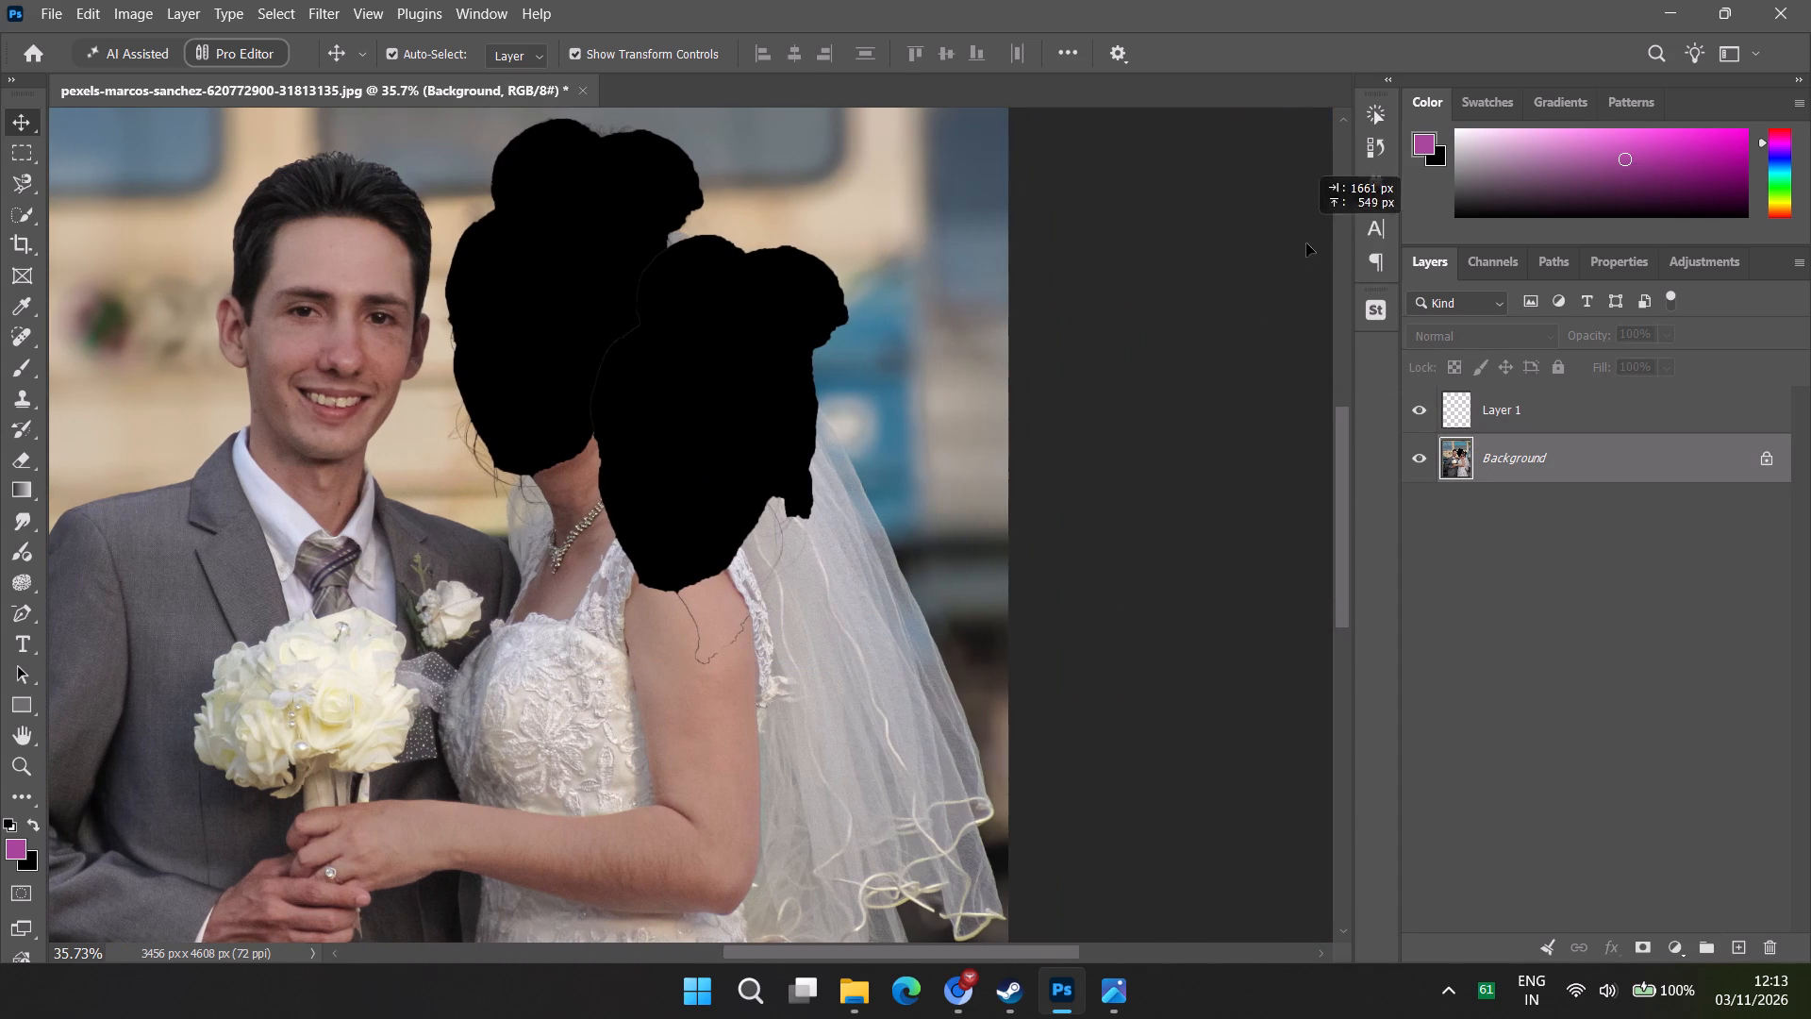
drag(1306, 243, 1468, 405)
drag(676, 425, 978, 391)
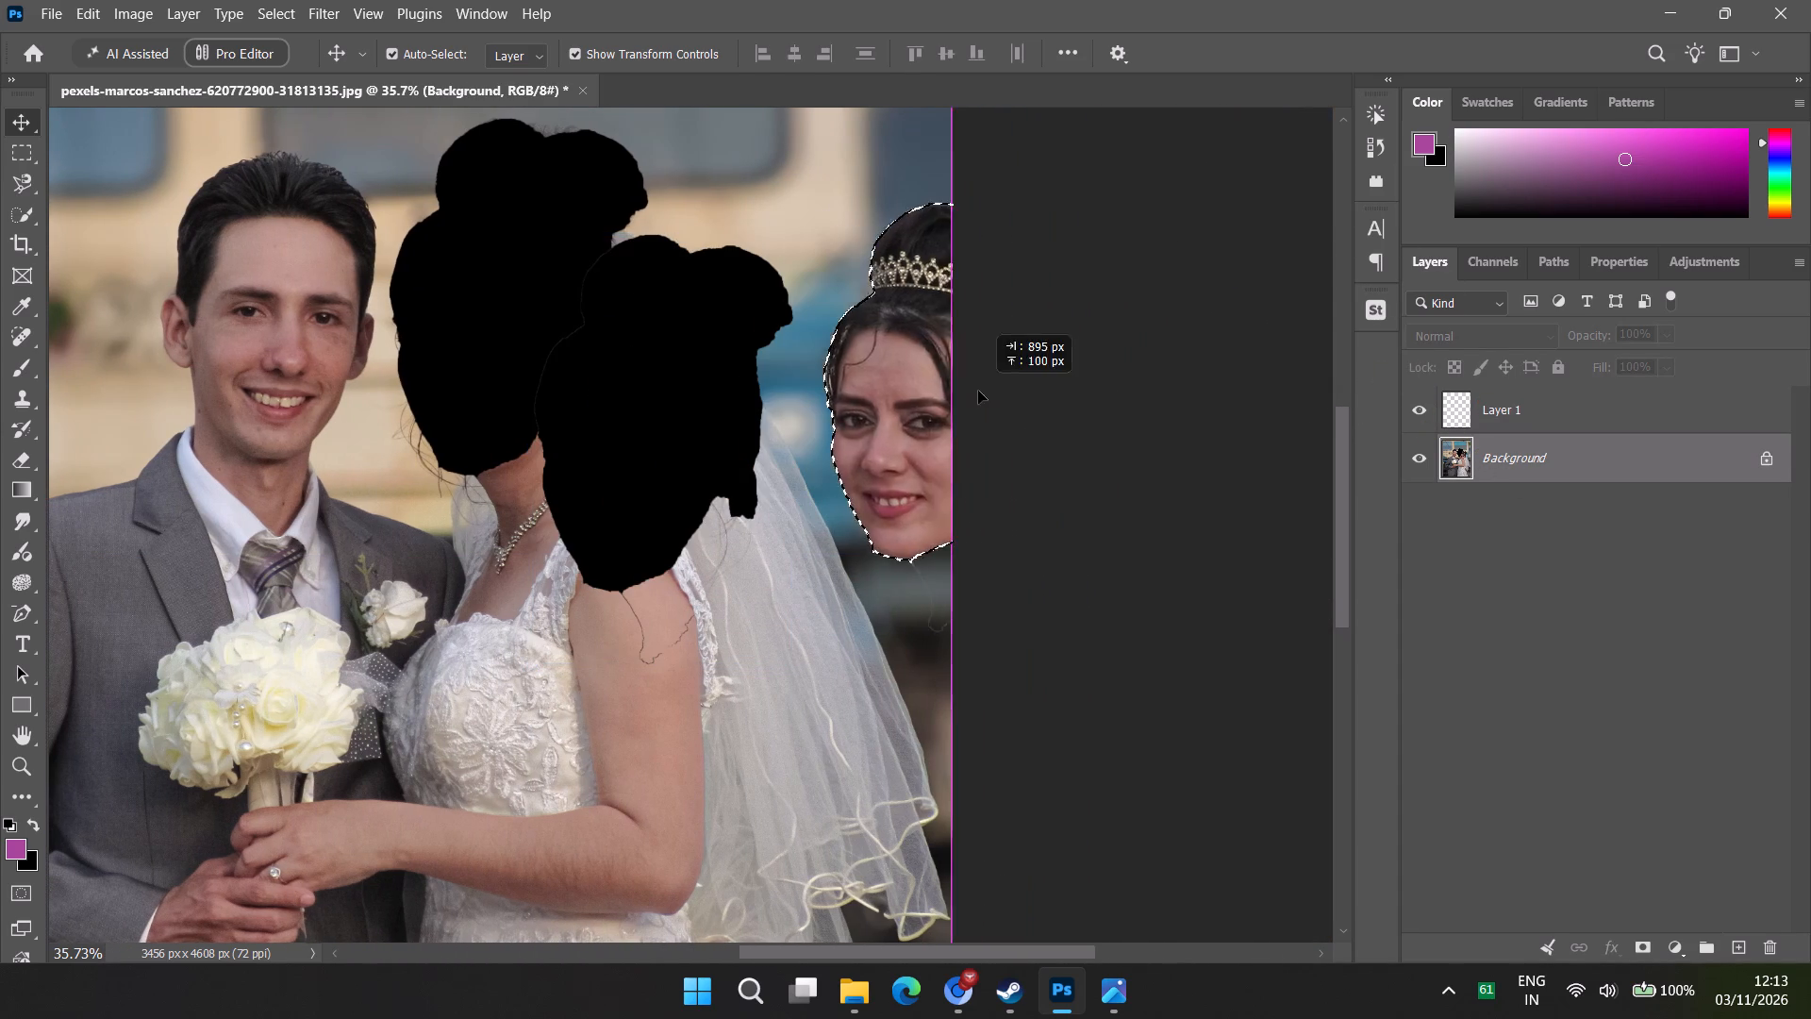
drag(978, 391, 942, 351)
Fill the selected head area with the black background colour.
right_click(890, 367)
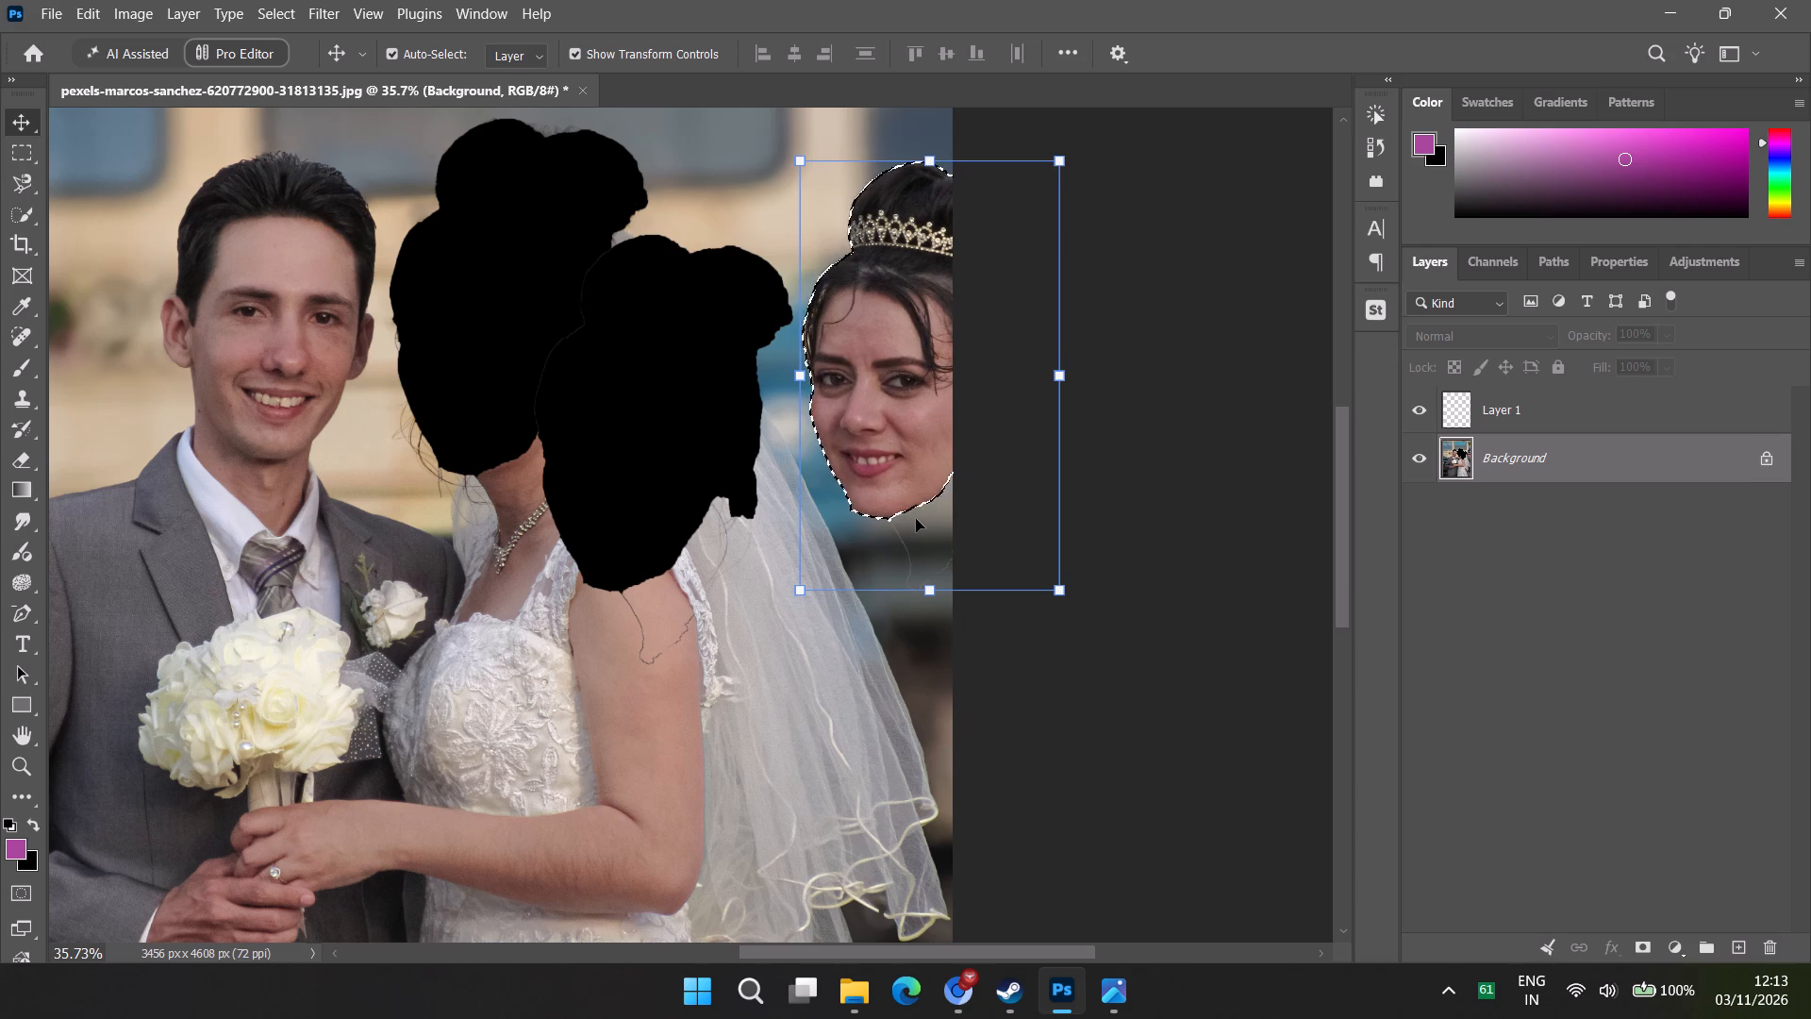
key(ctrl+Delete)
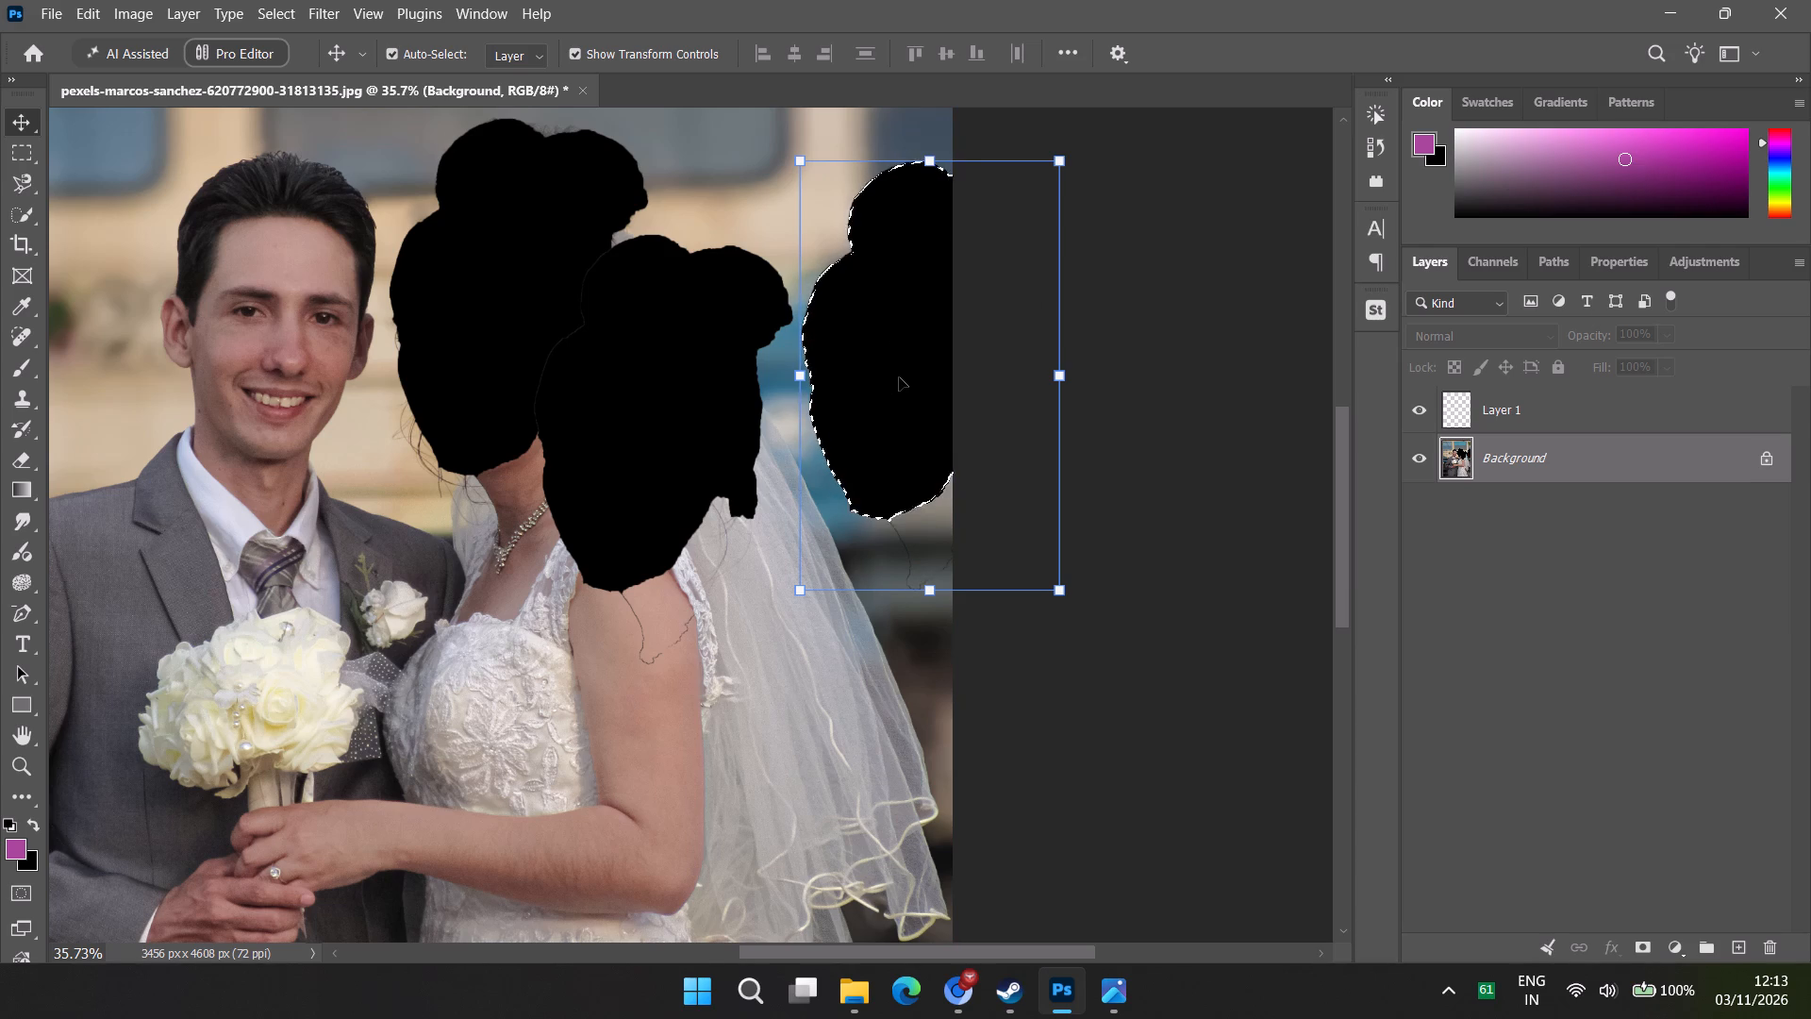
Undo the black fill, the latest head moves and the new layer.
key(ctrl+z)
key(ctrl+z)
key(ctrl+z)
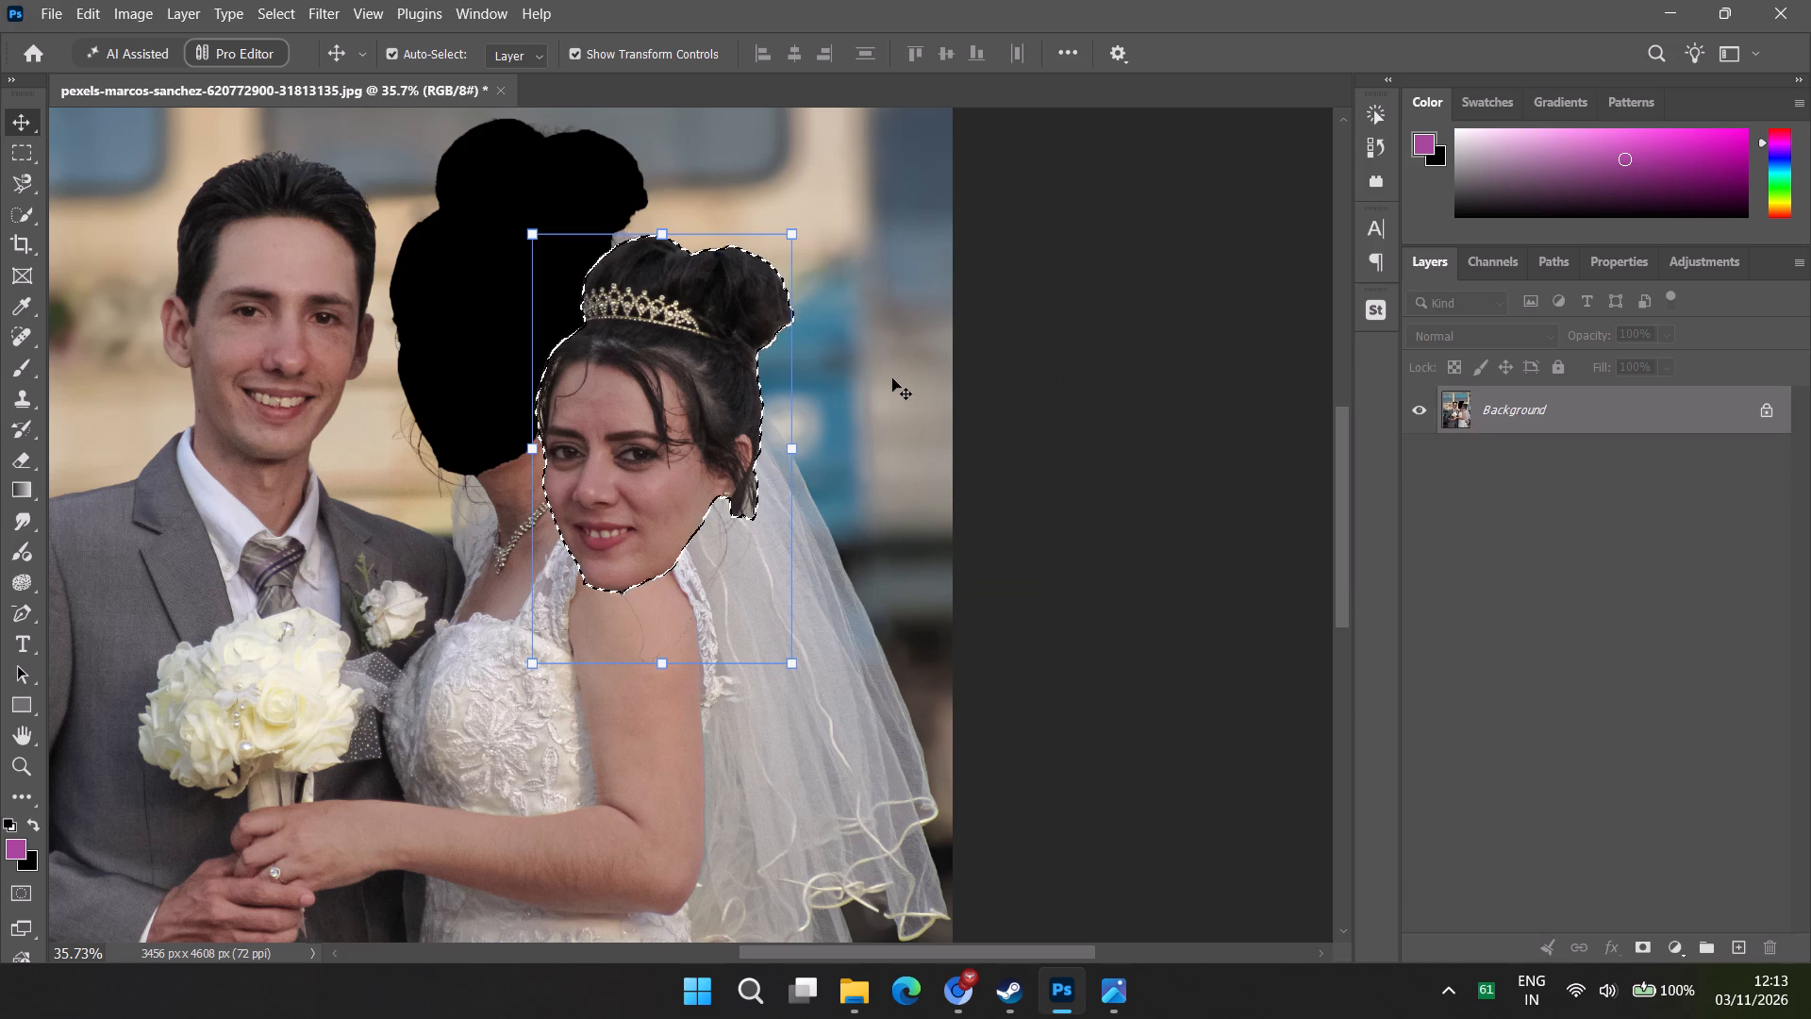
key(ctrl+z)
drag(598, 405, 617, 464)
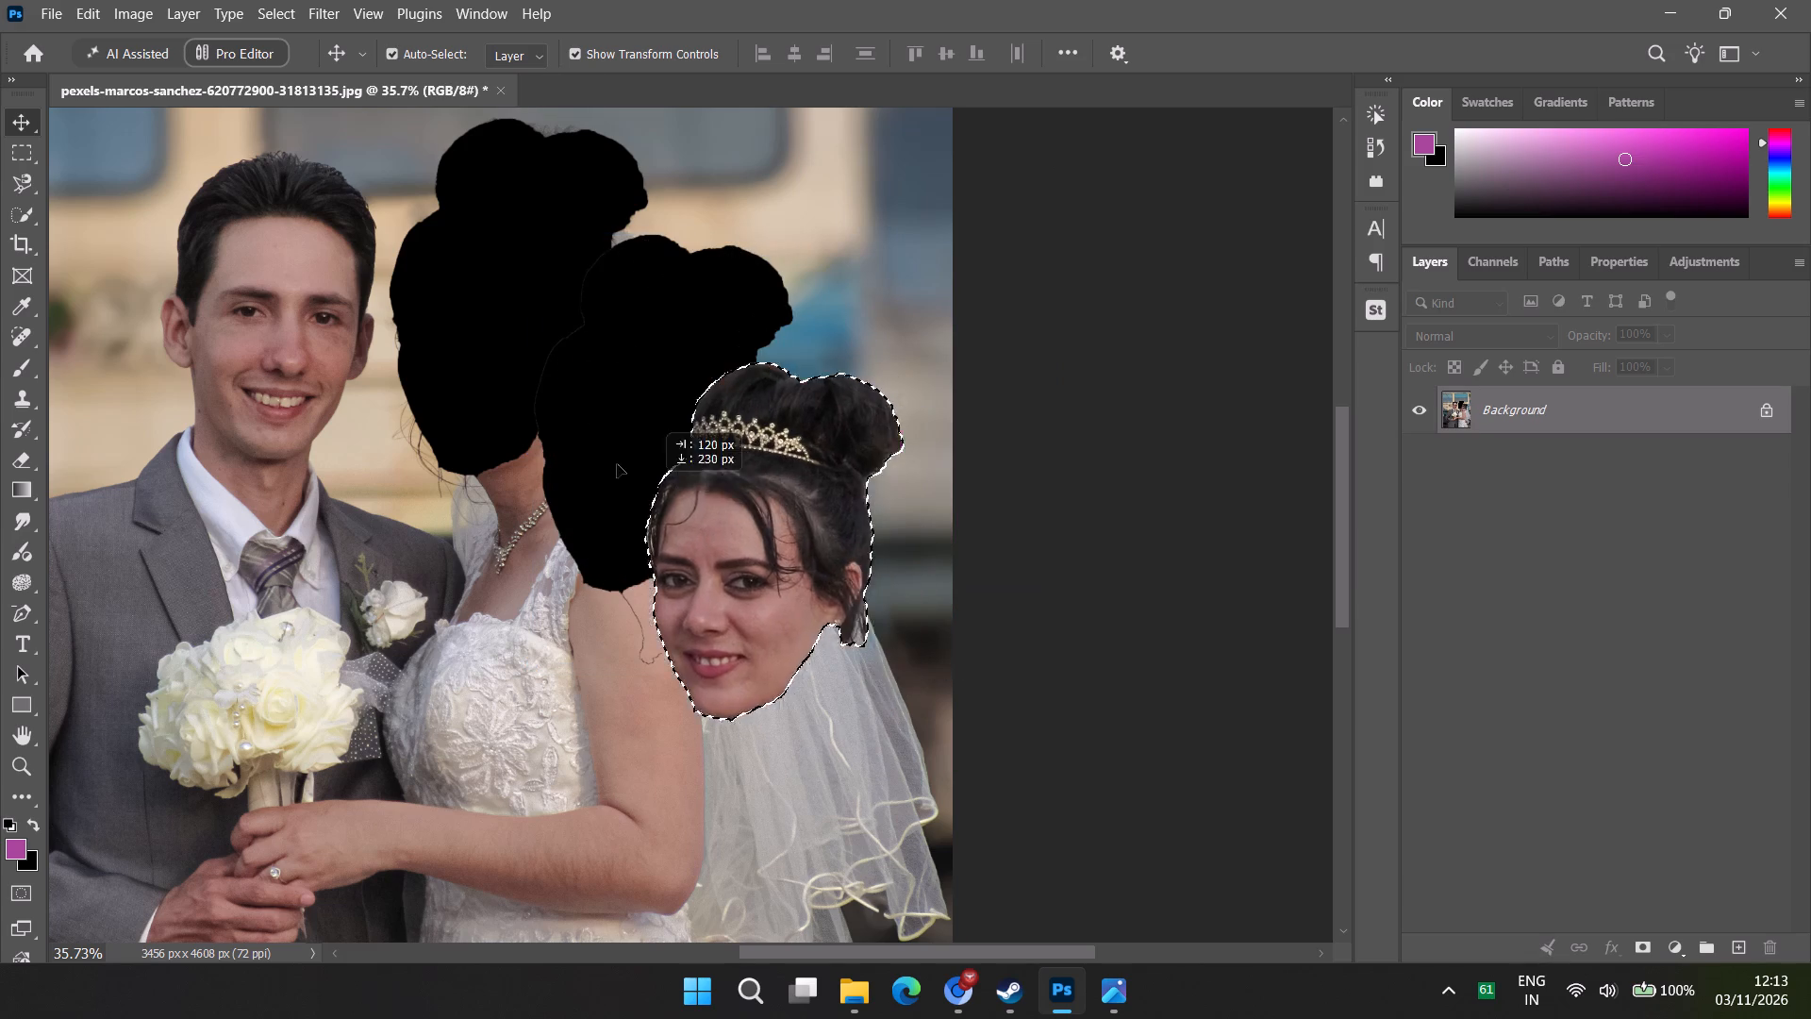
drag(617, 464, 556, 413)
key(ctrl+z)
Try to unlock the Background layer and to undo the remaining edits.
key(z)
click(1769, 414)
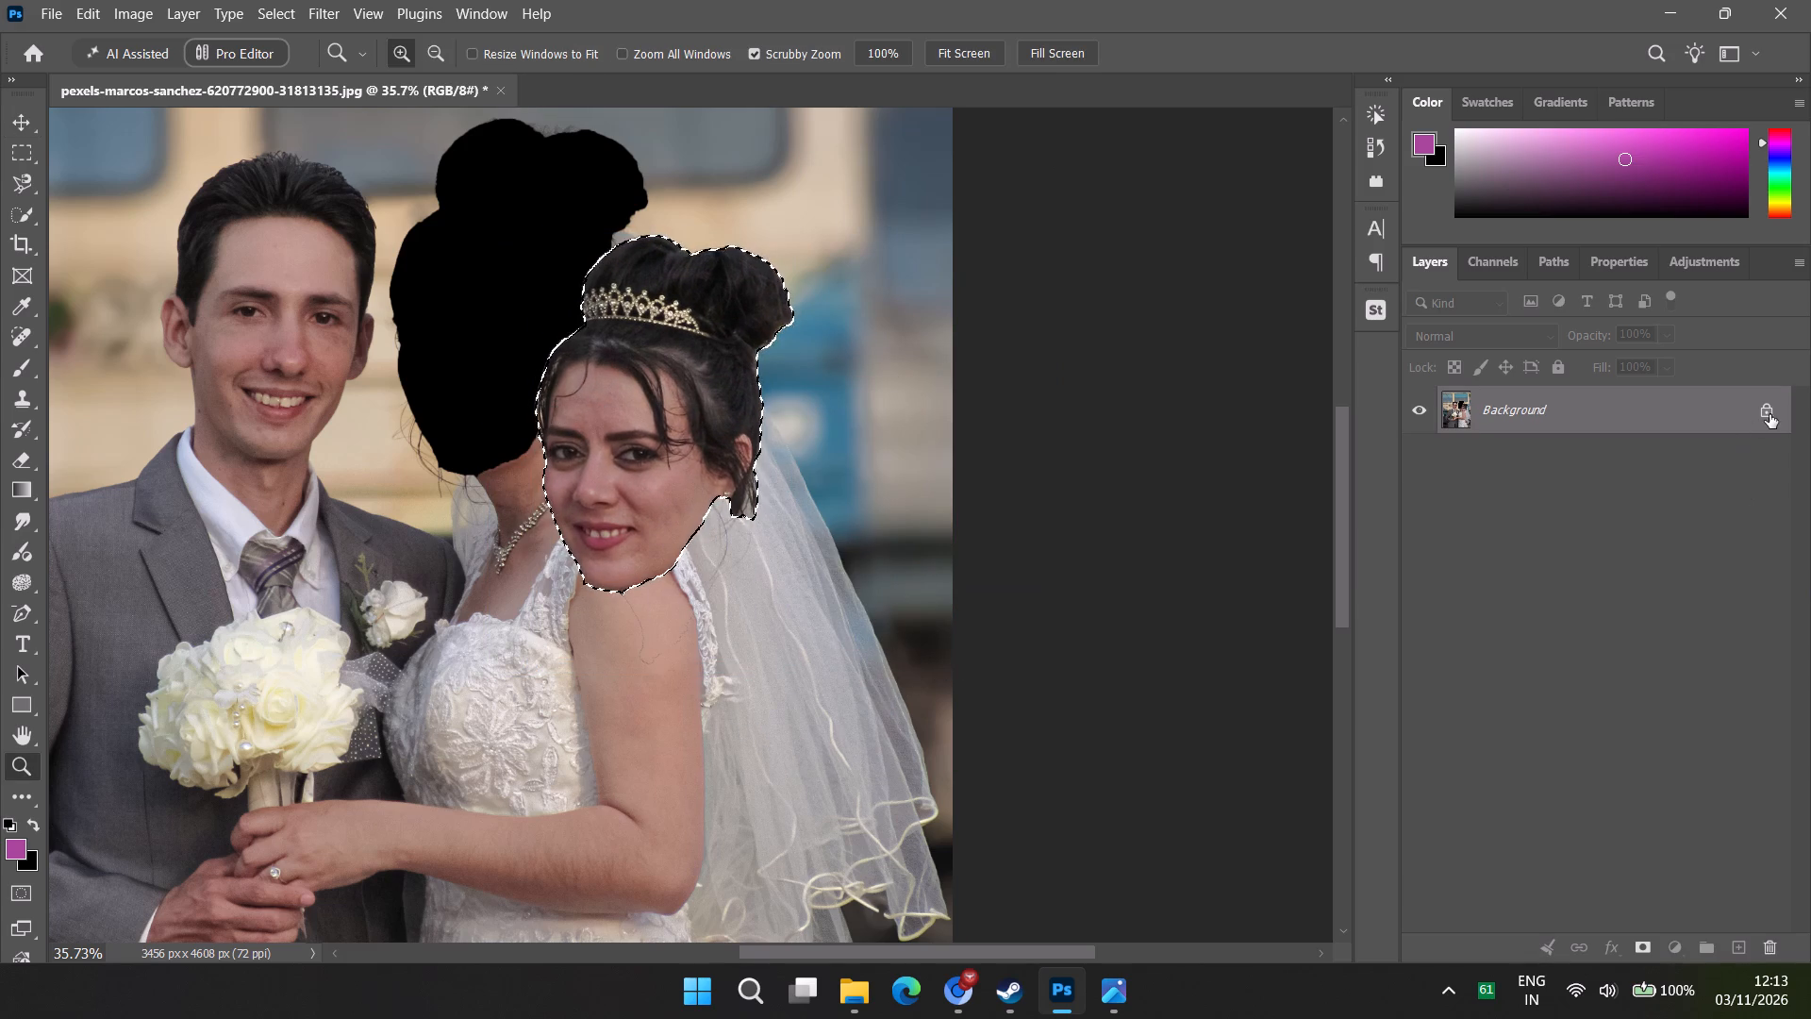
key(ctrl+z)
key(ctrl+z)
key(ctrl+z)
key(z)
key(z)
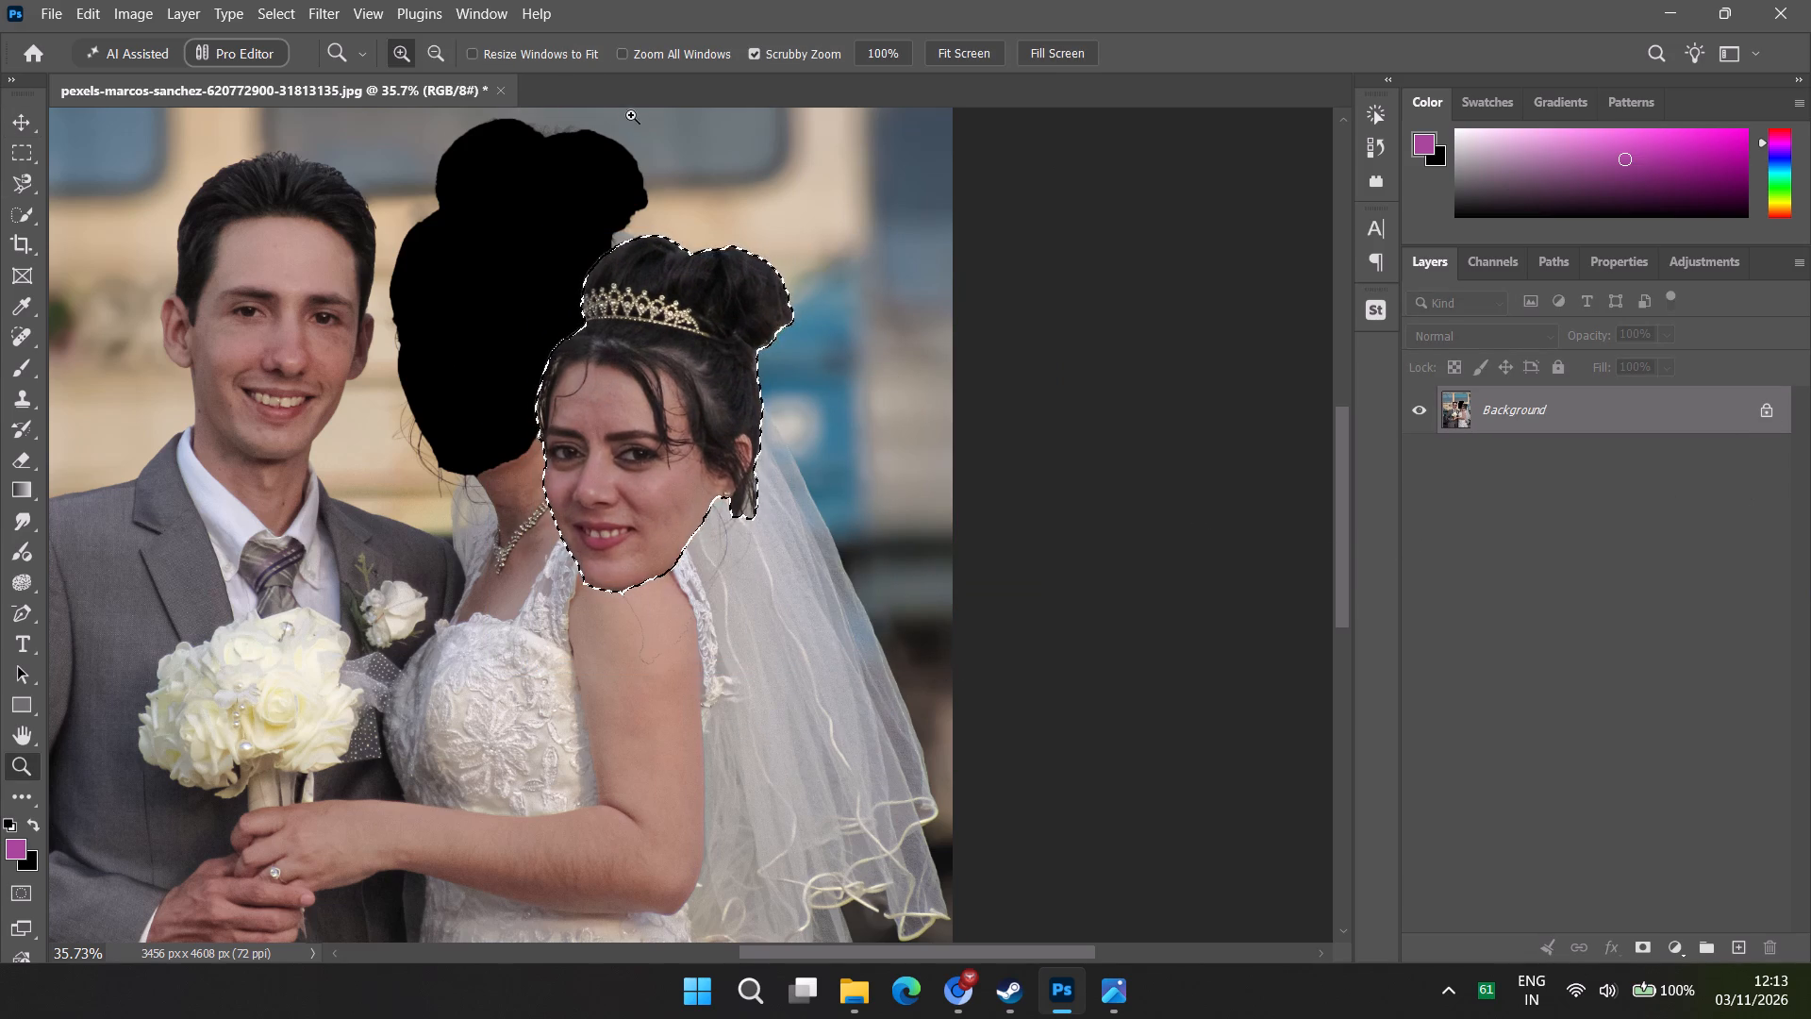
Close the edited photo without saving and reopen the original wedding couple JPG from the Downloads folder in Photoshop.
click(503, 94)
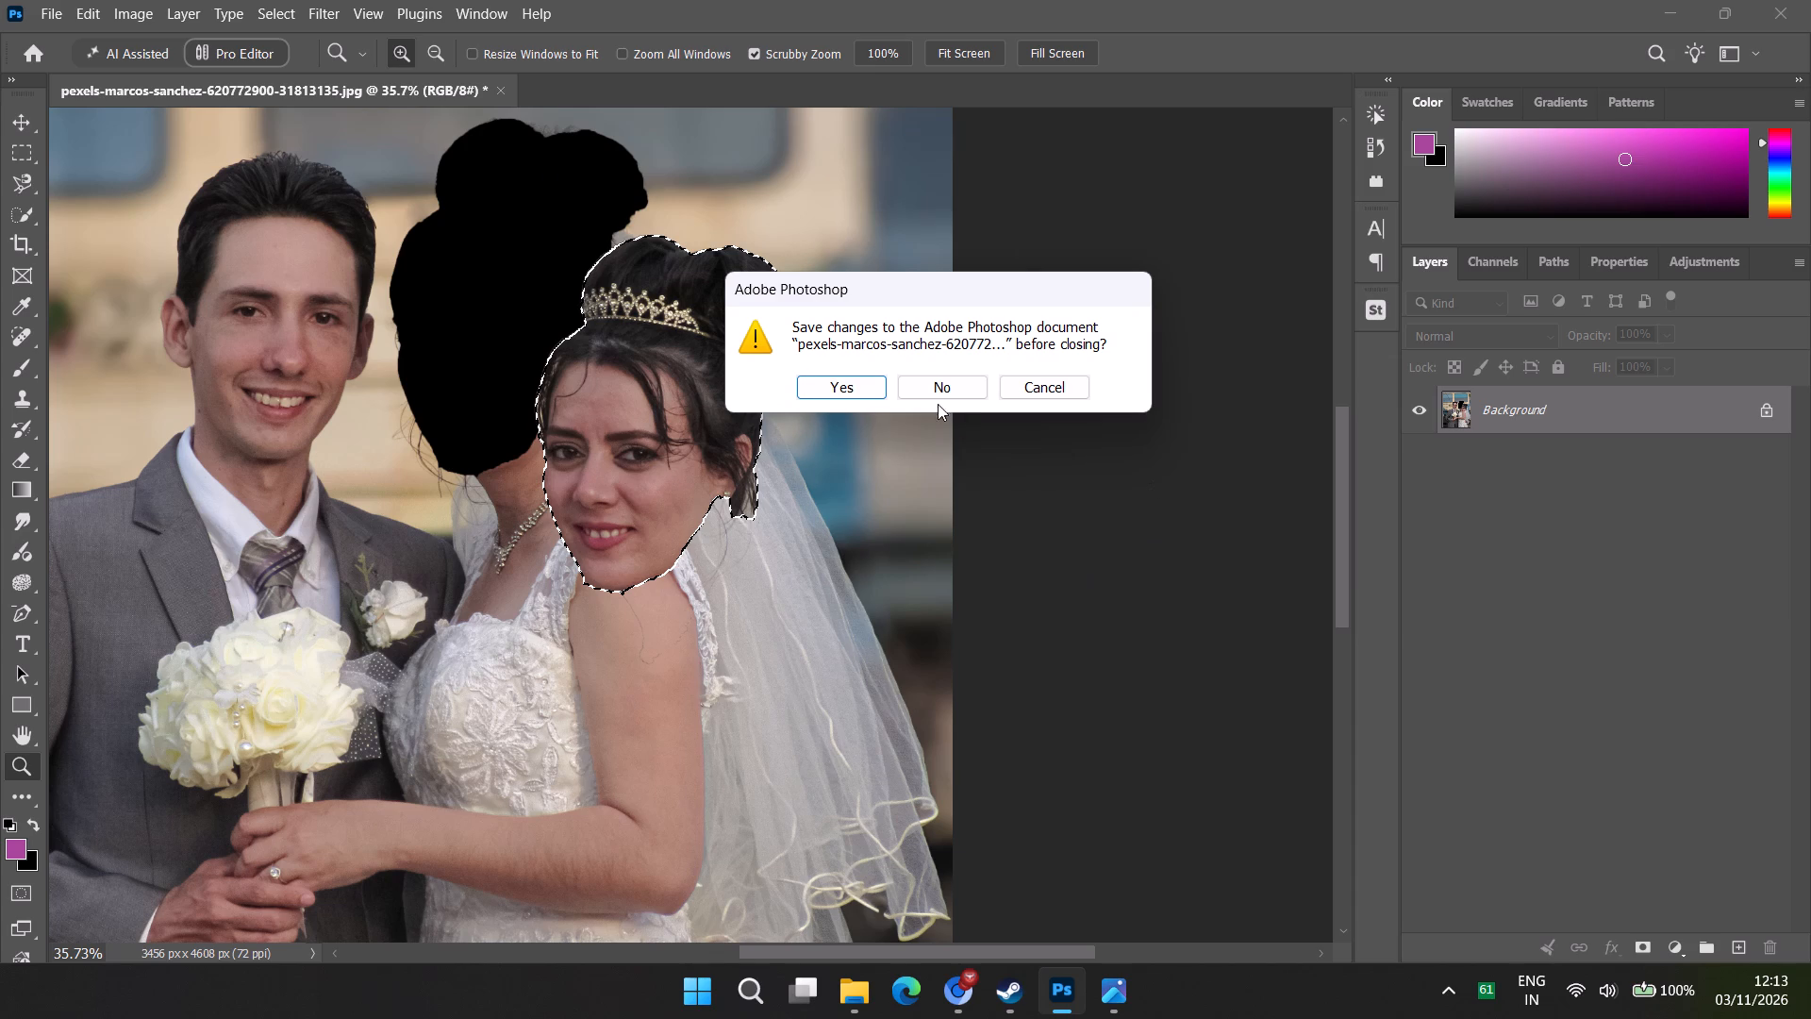
click(927, 384)
click(867, 982)
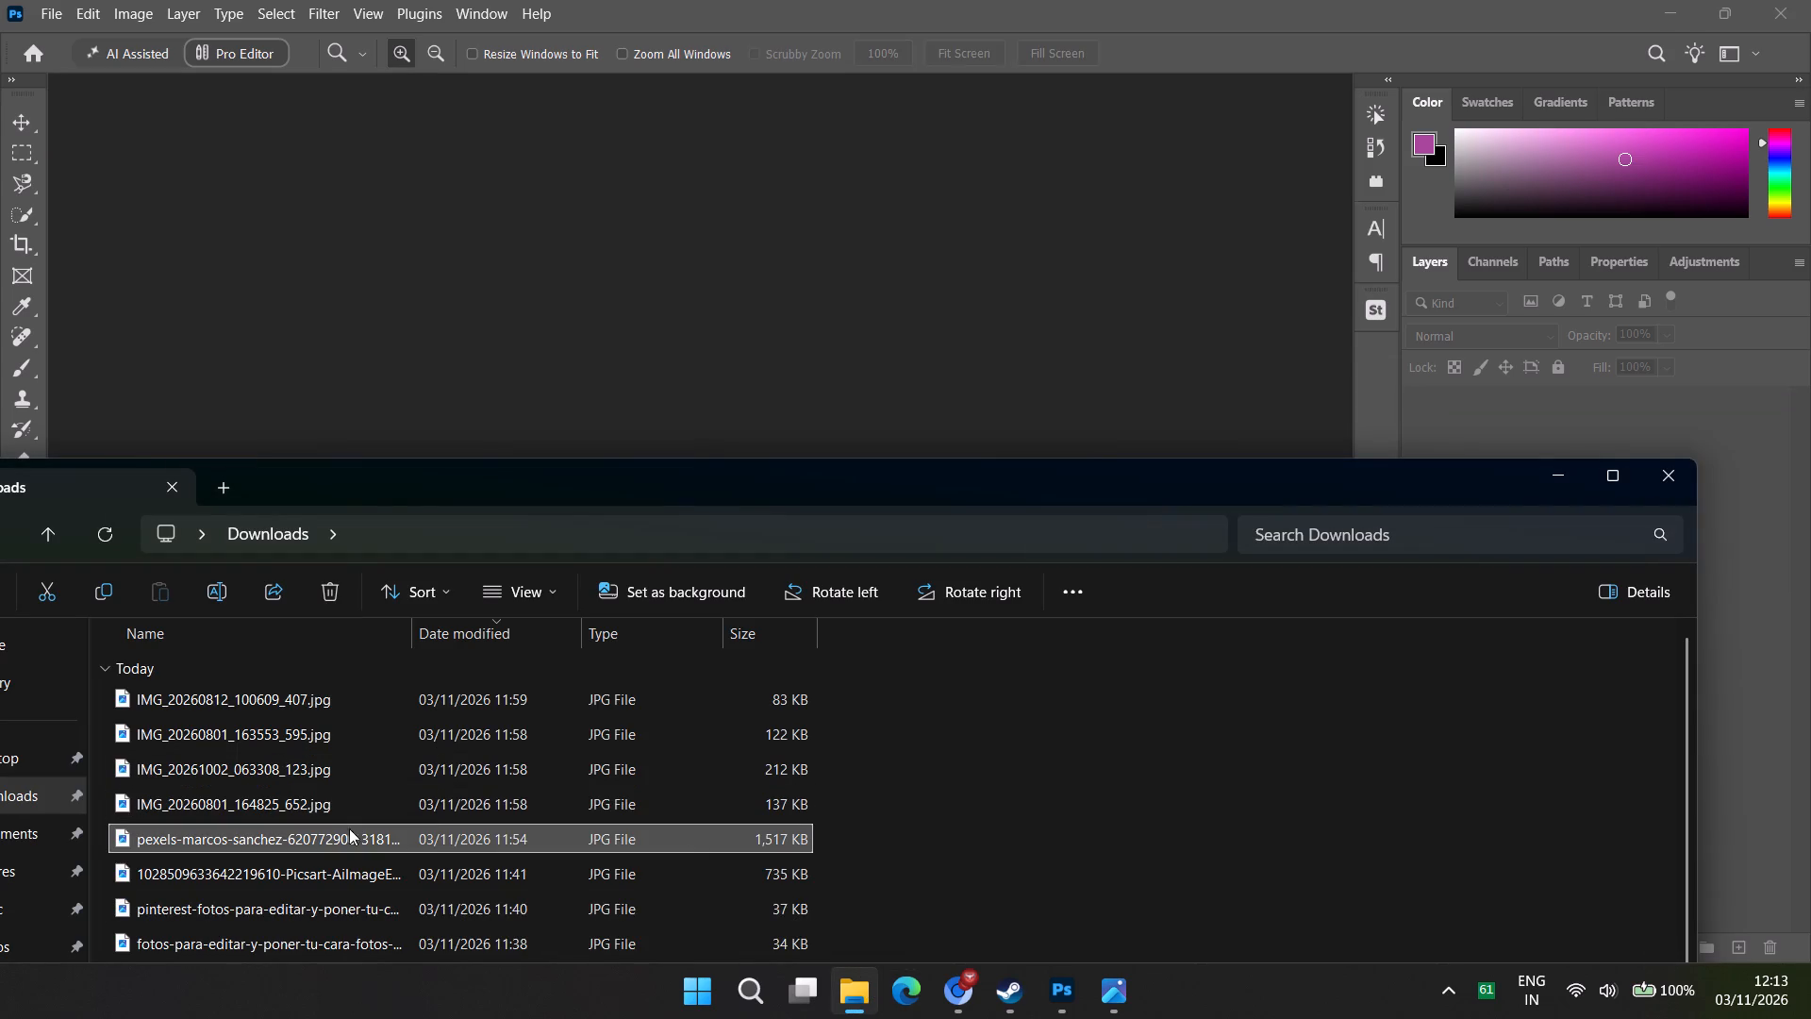
drag(345, 838, 625, 326)
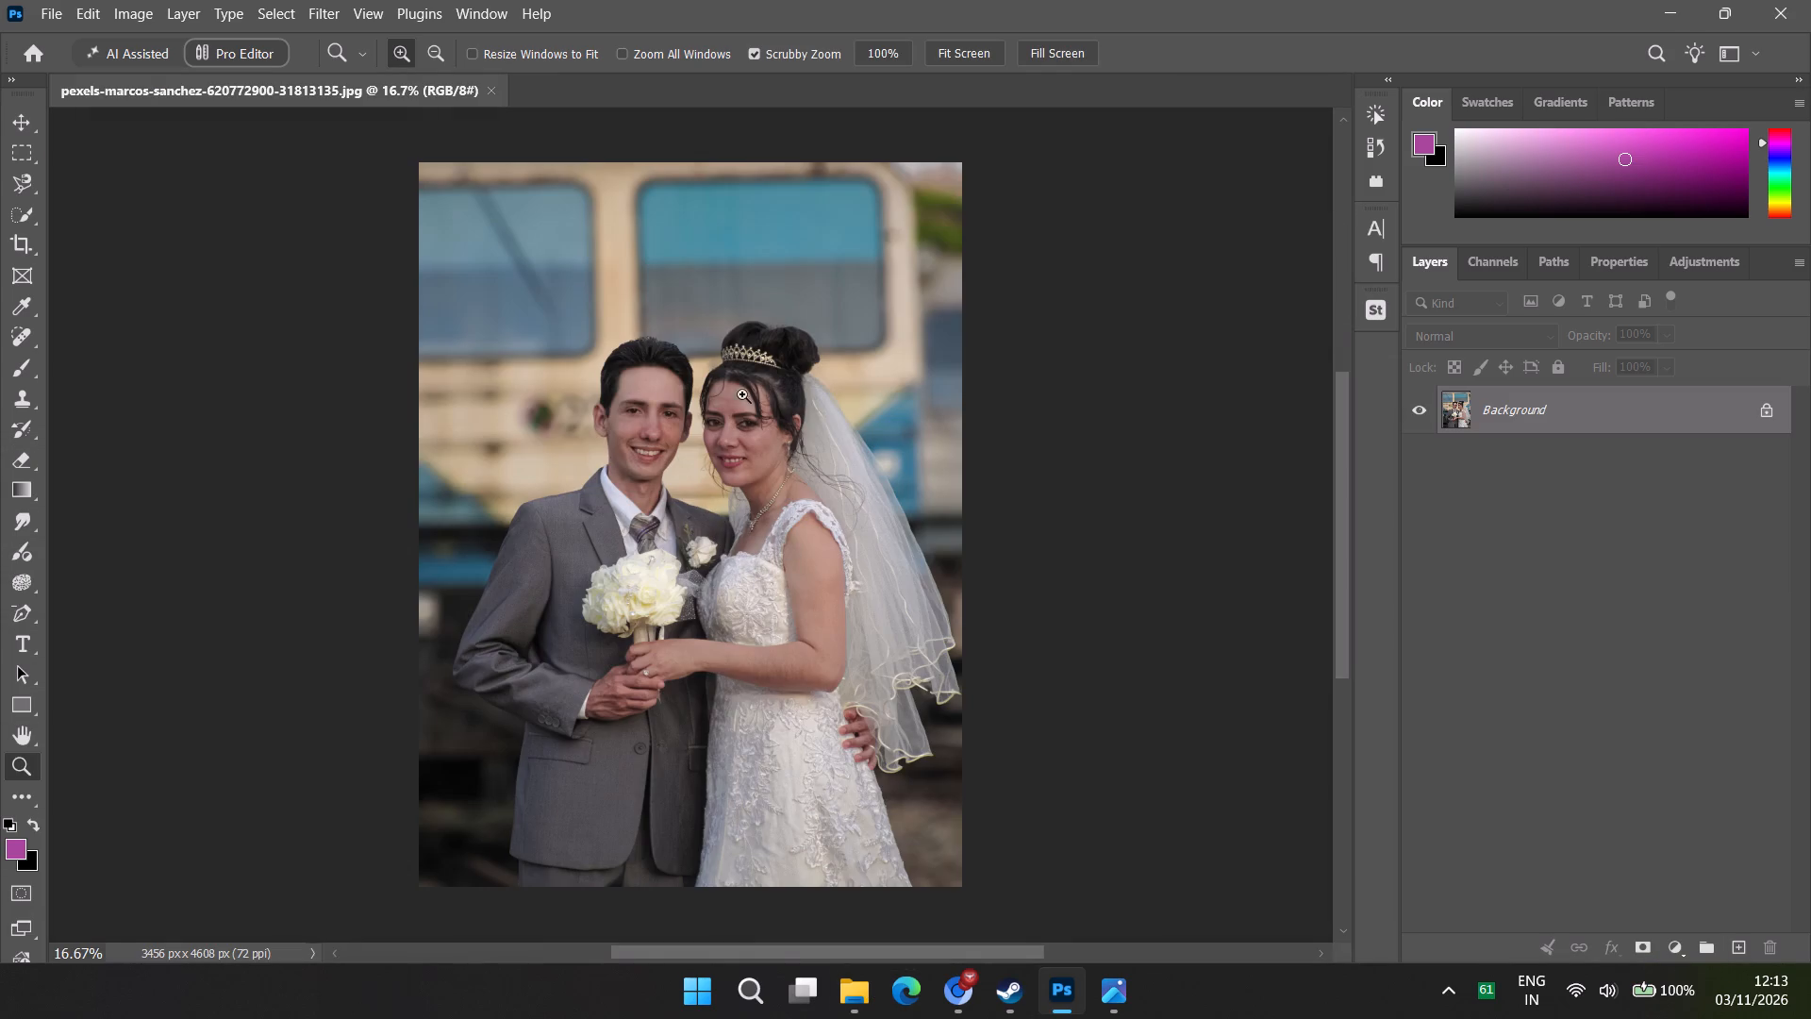
Select the groom's hair, face, ears and neck with the Quick Selection tool, undoing the last stroke beside his ear.
alt+scroll(804, 464, up, 7)
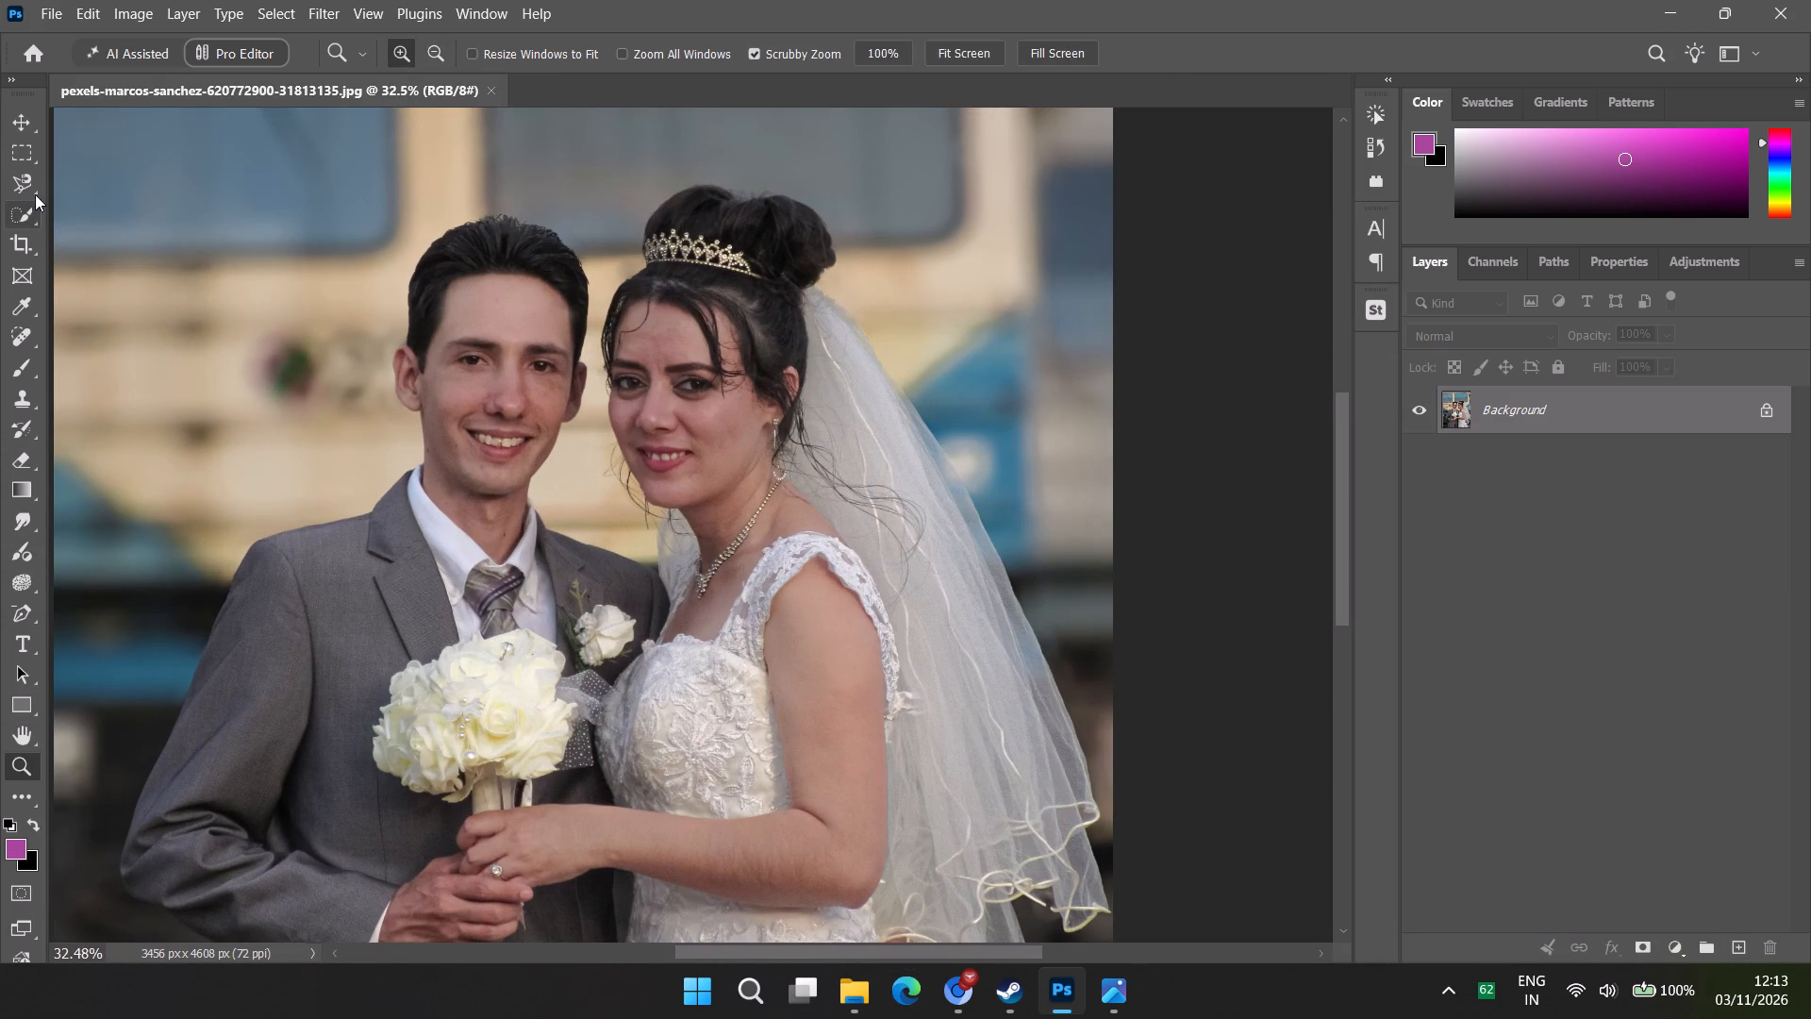
click(25, 209)
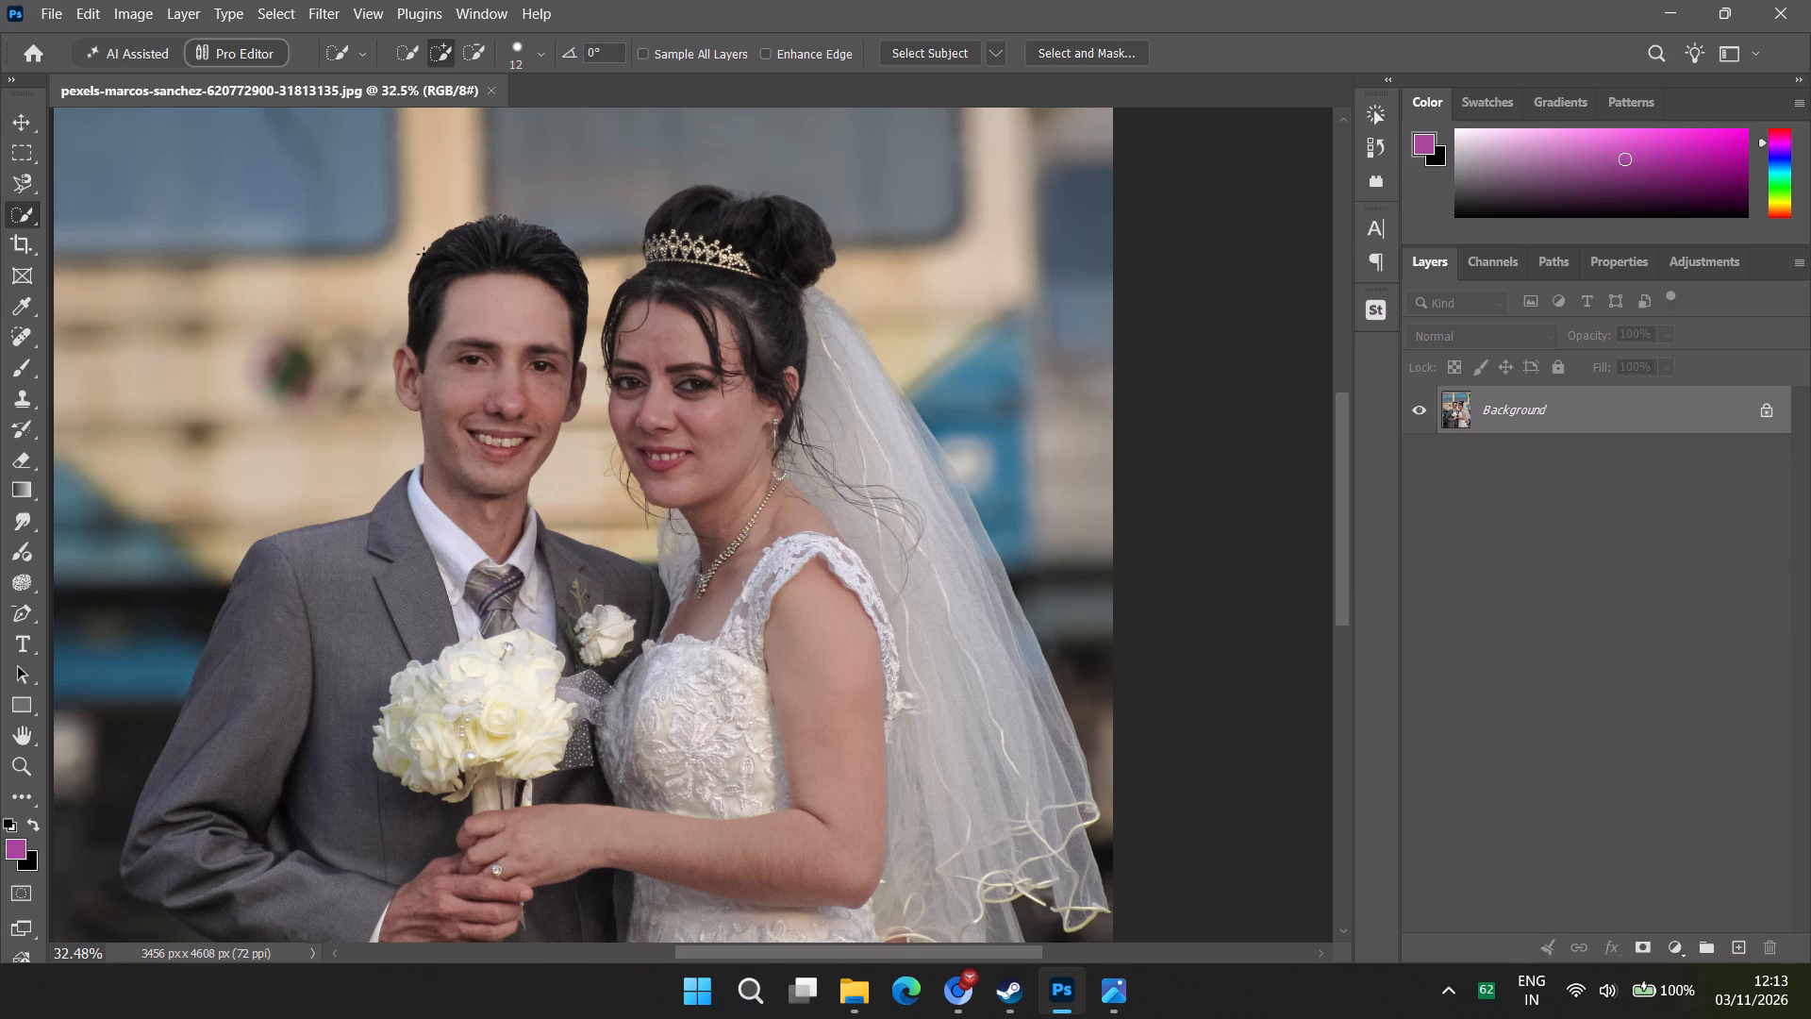
drag(426, 254, 490, 370)
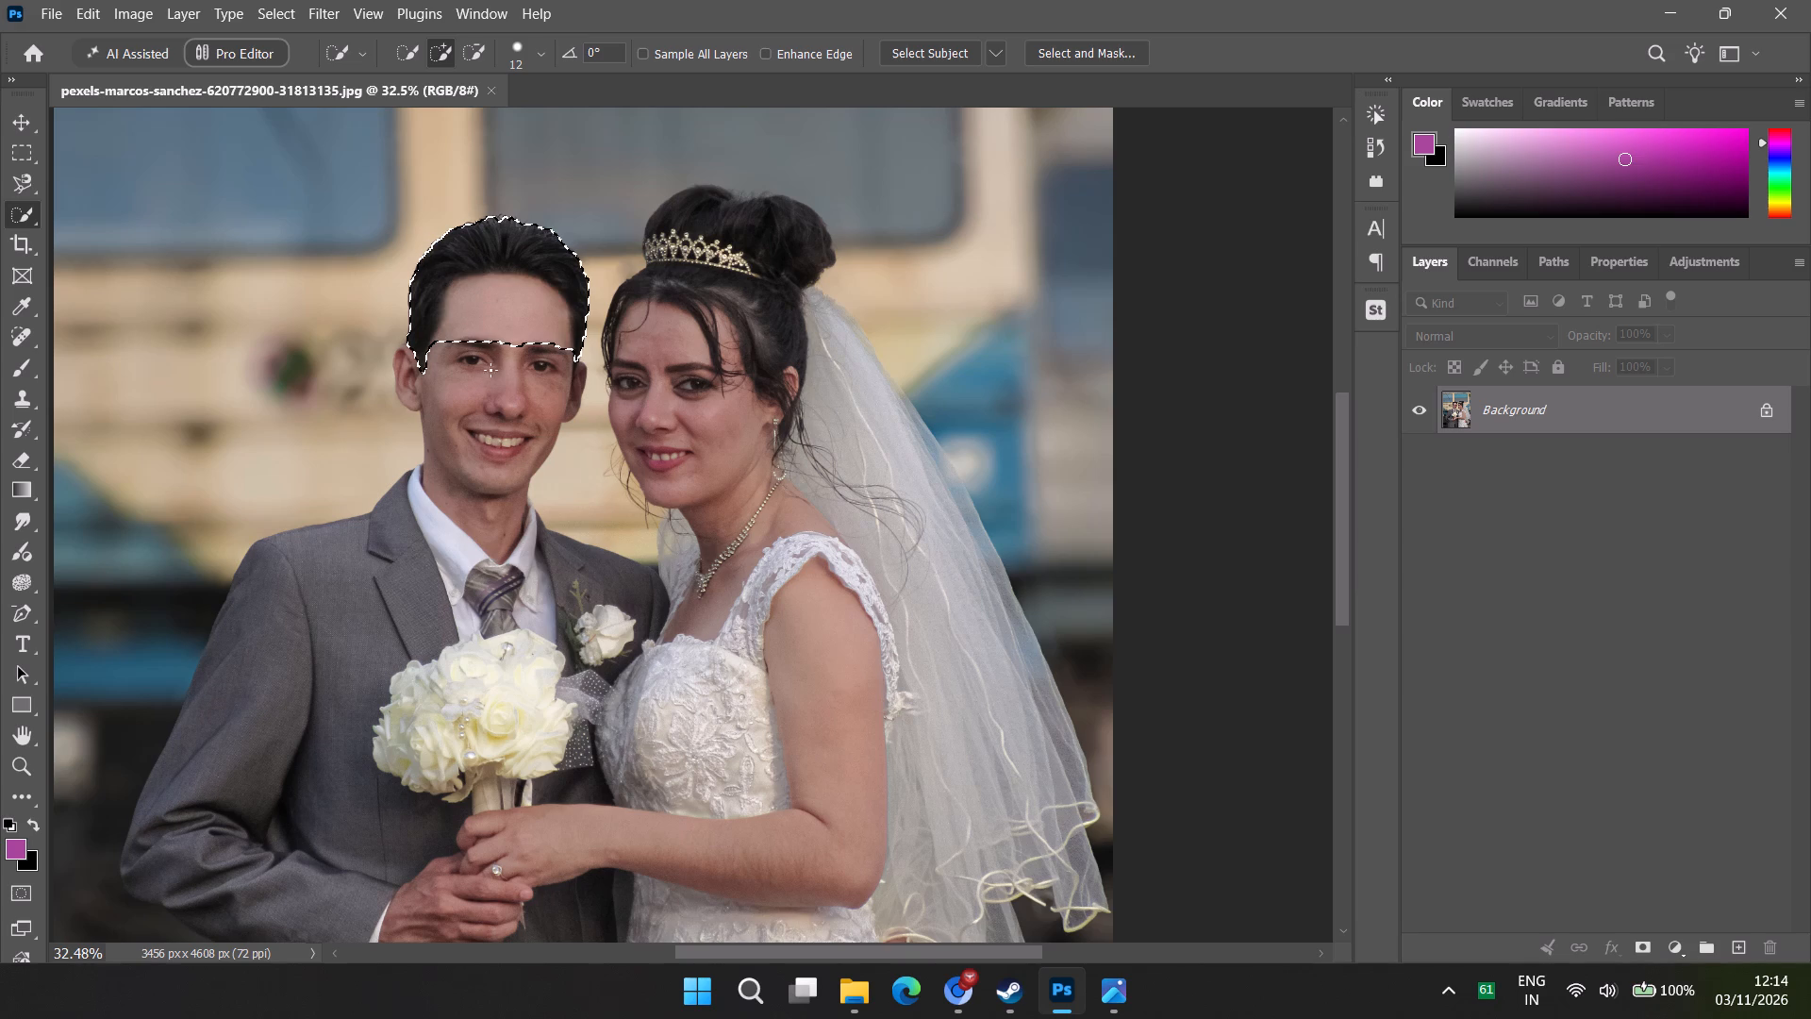
drag(490, 370, 403, 376)
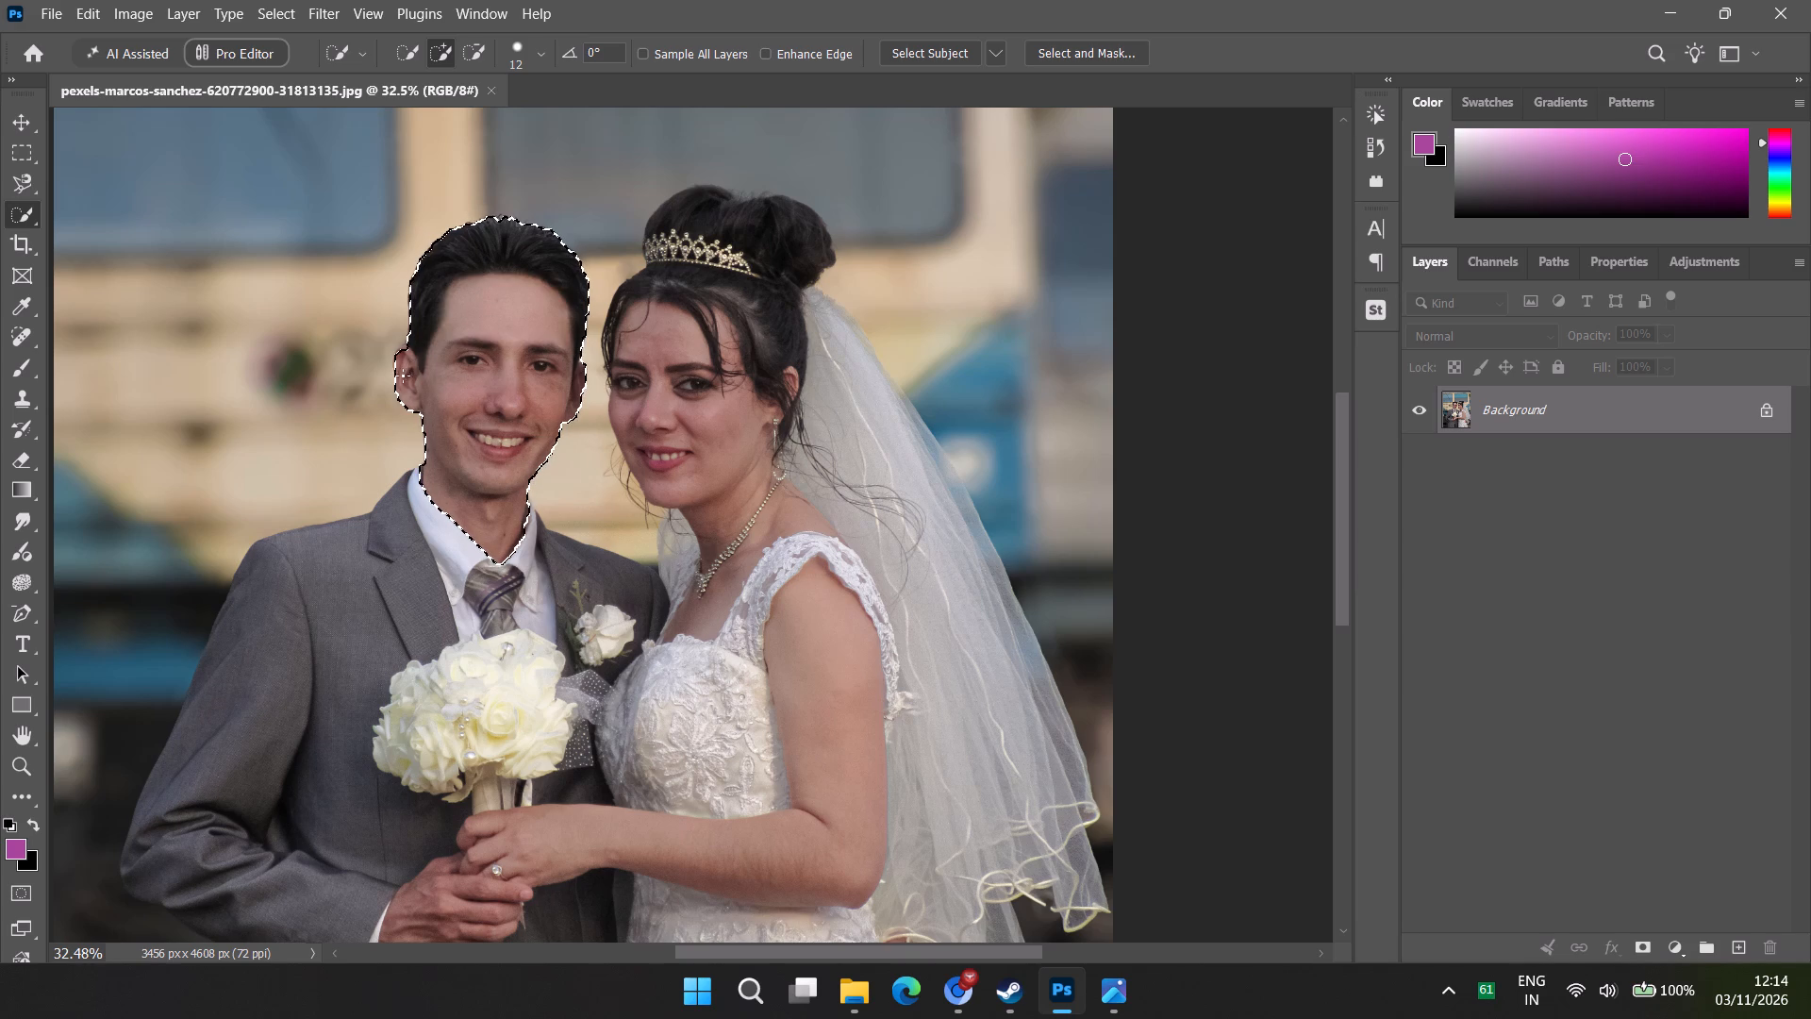
drag(403, 376, 399, 357)
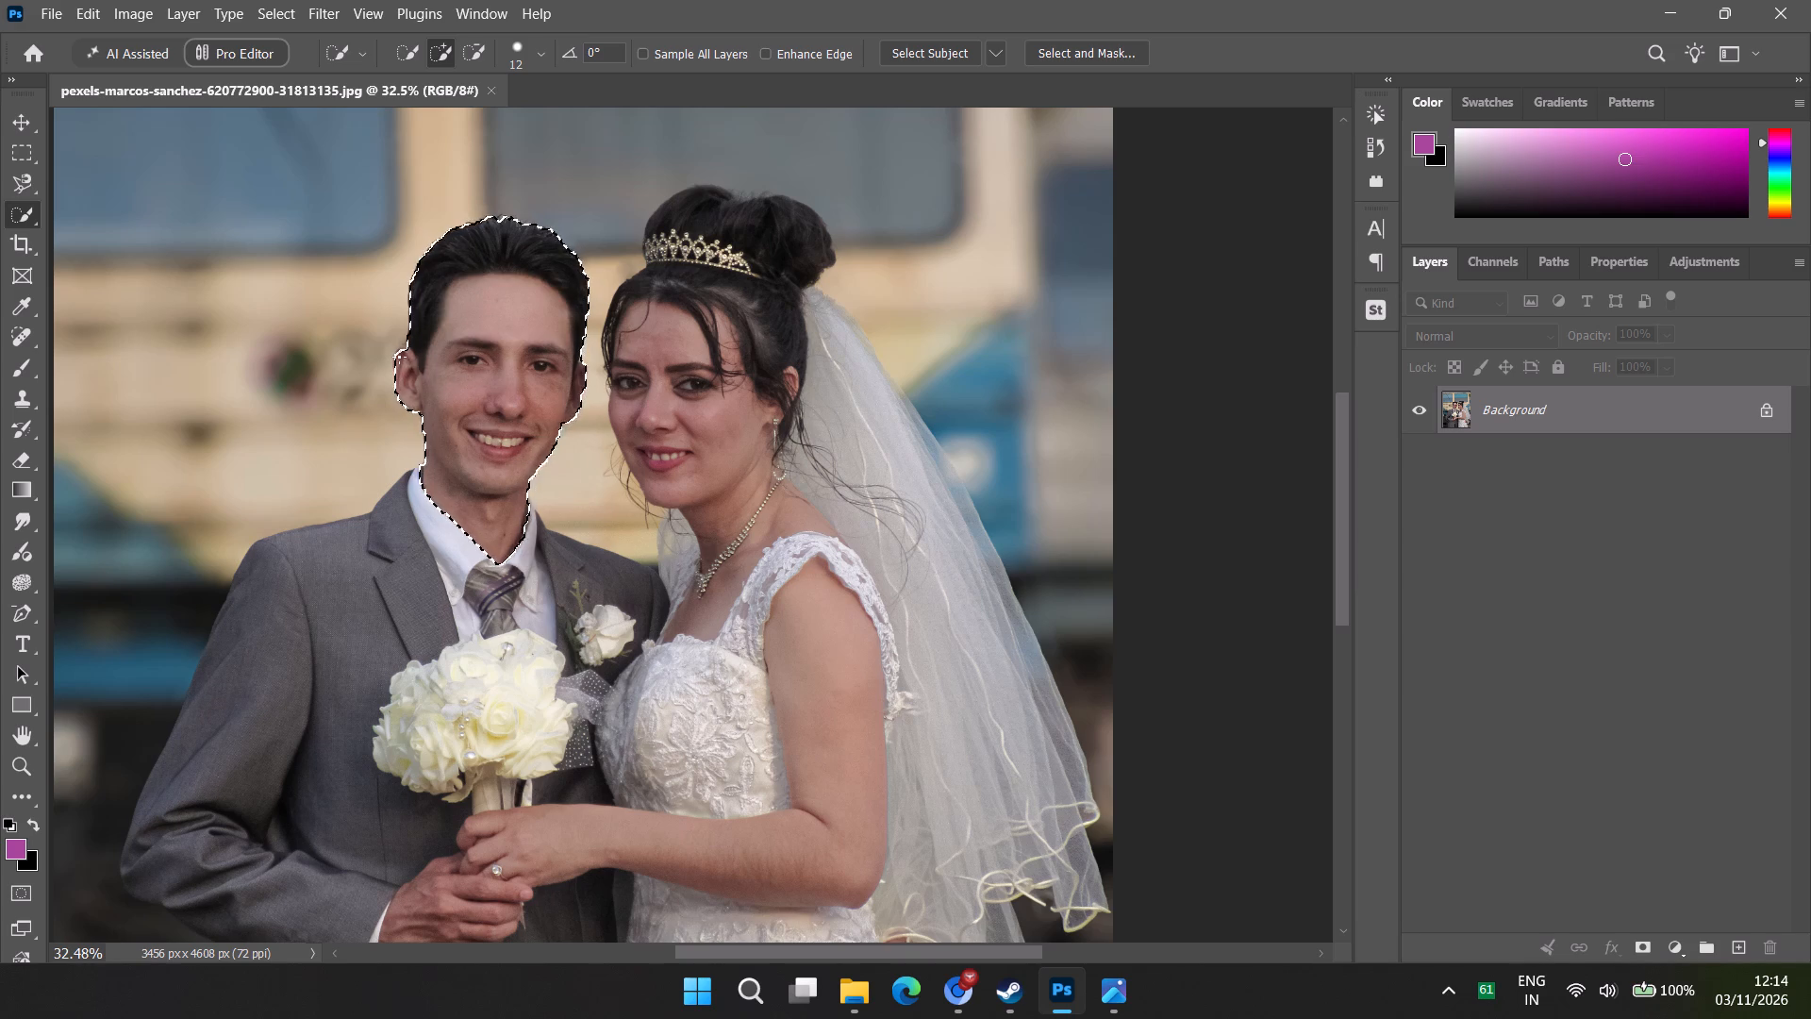
drag(399, 357, 398, 354)
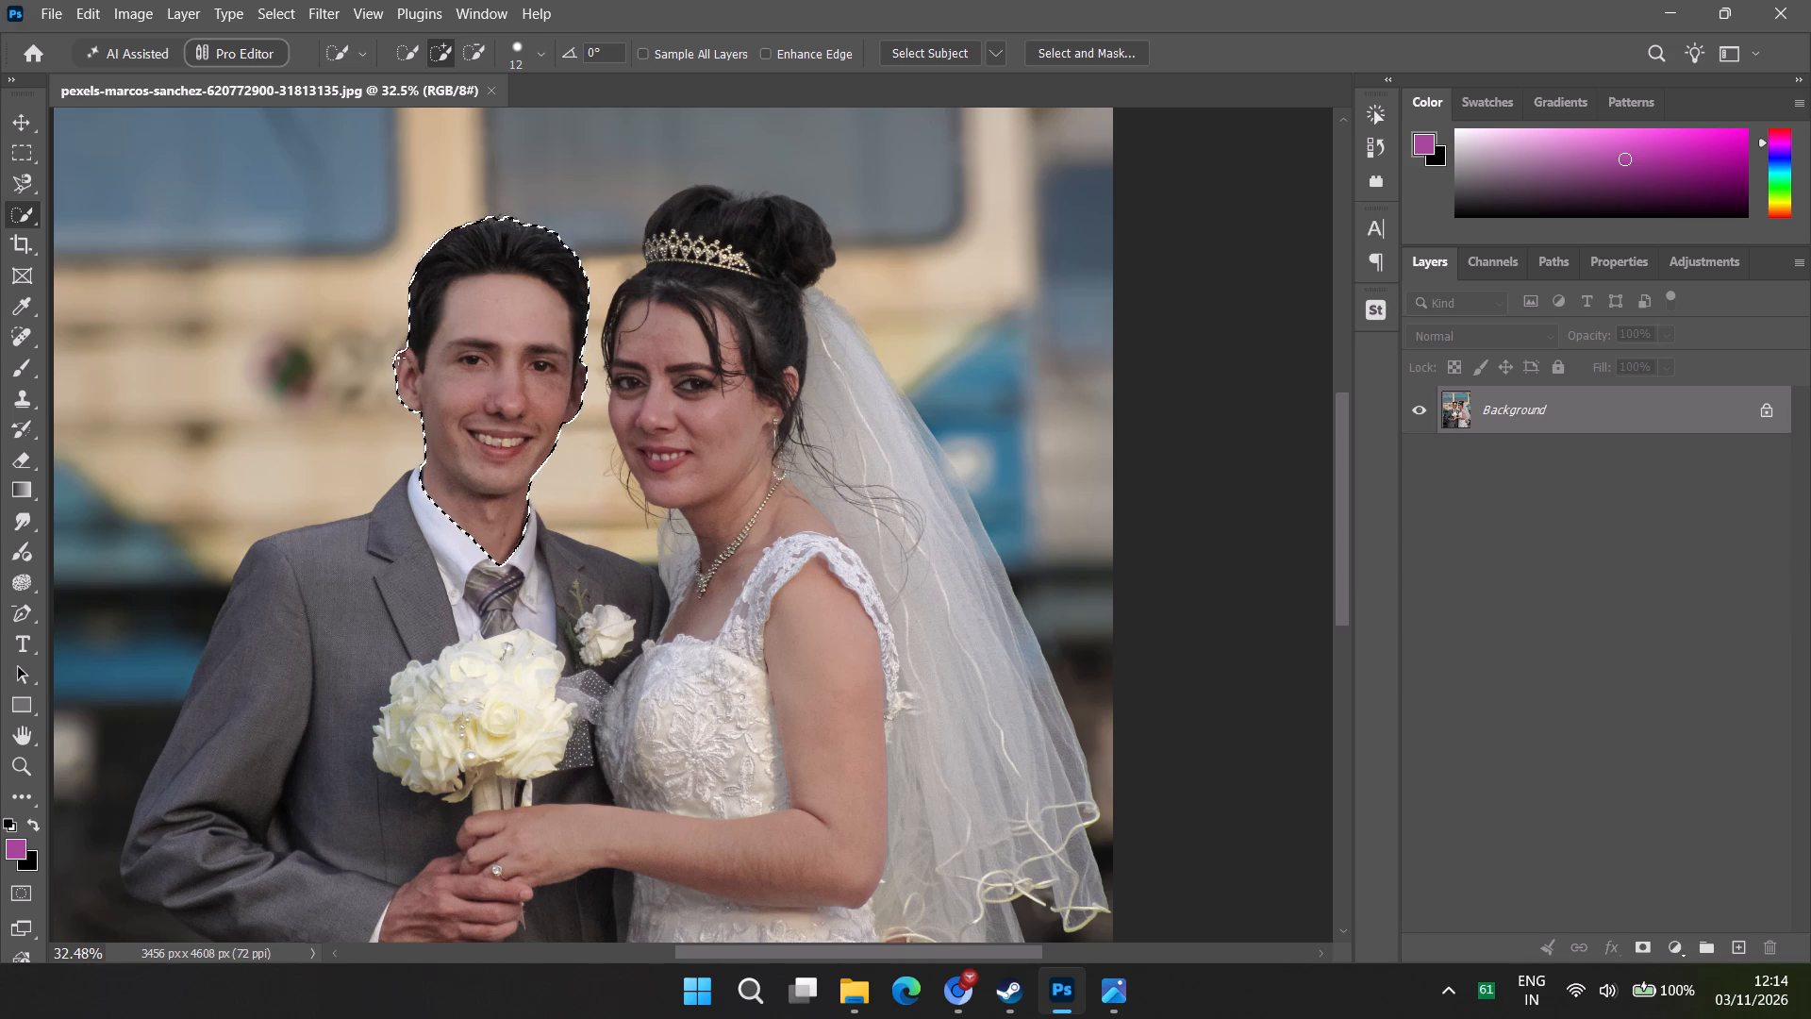
click(398, 355)
key(ctrl+z)
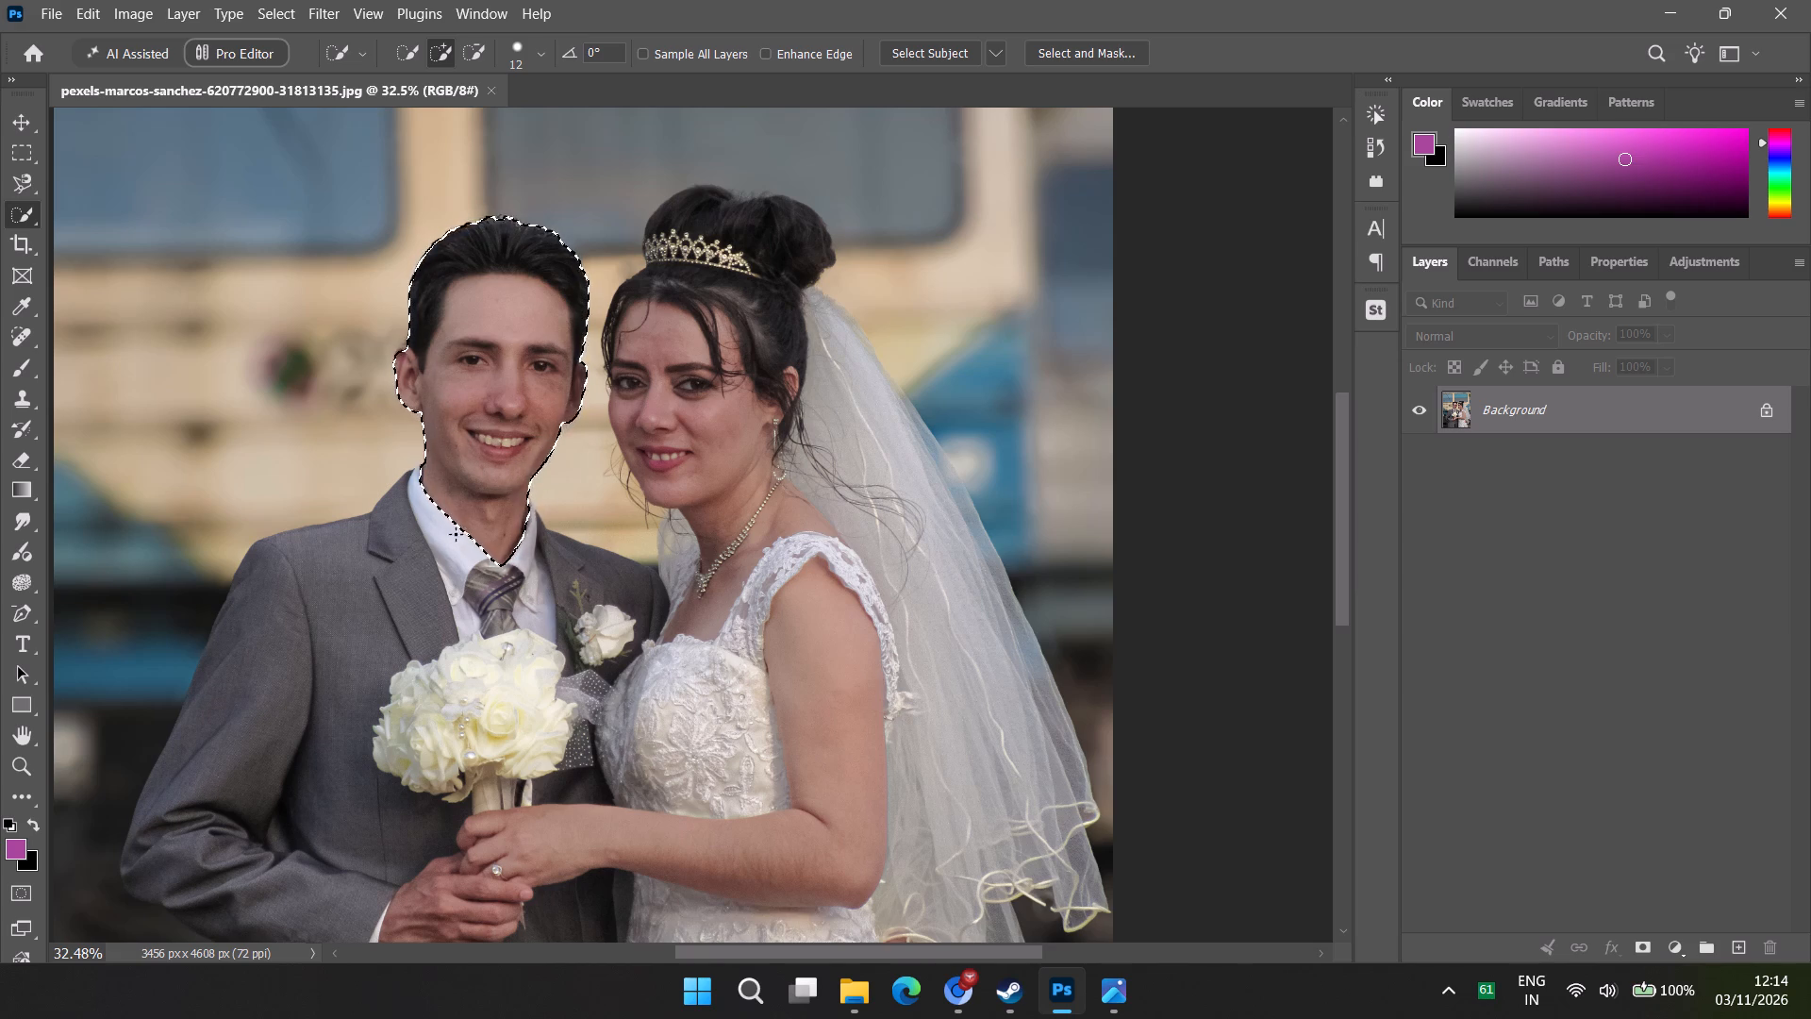
Subtract the neck from the groom's head selection and refine its edge along the chin and jaw.
alt+drag(499, 561, 502, 528)
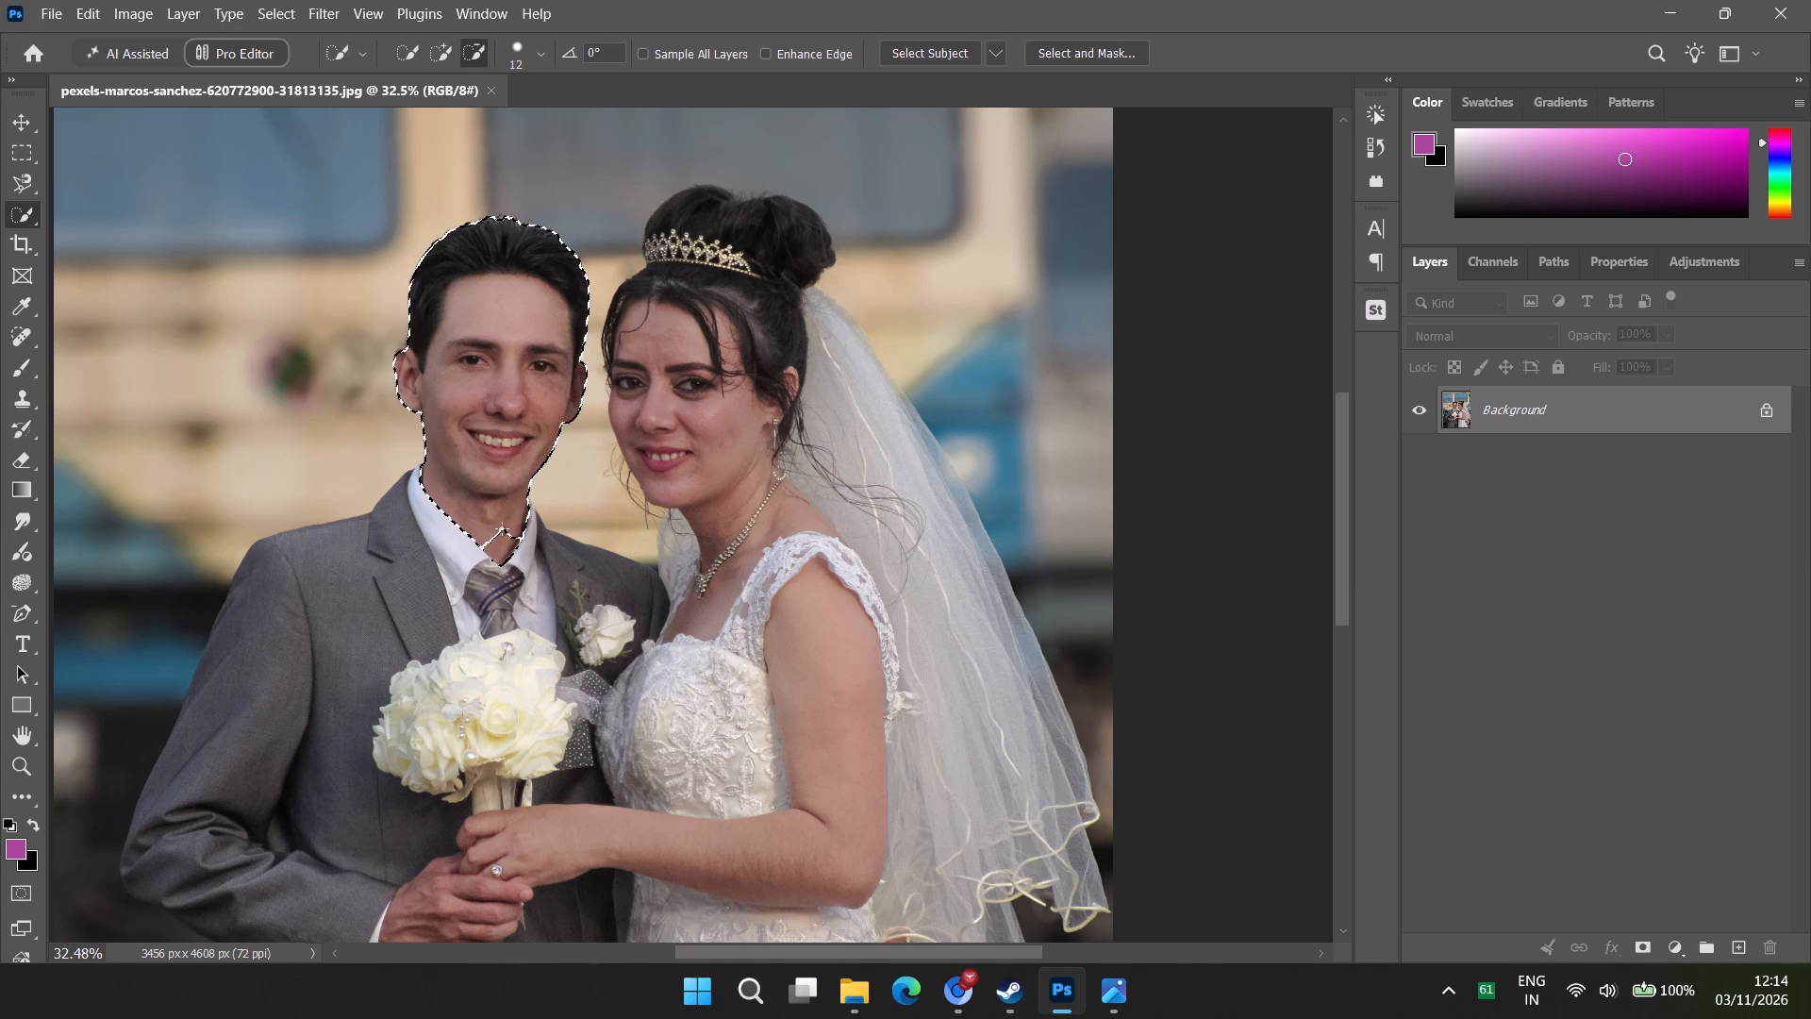
alt+drag(502, 528, 497, 527)
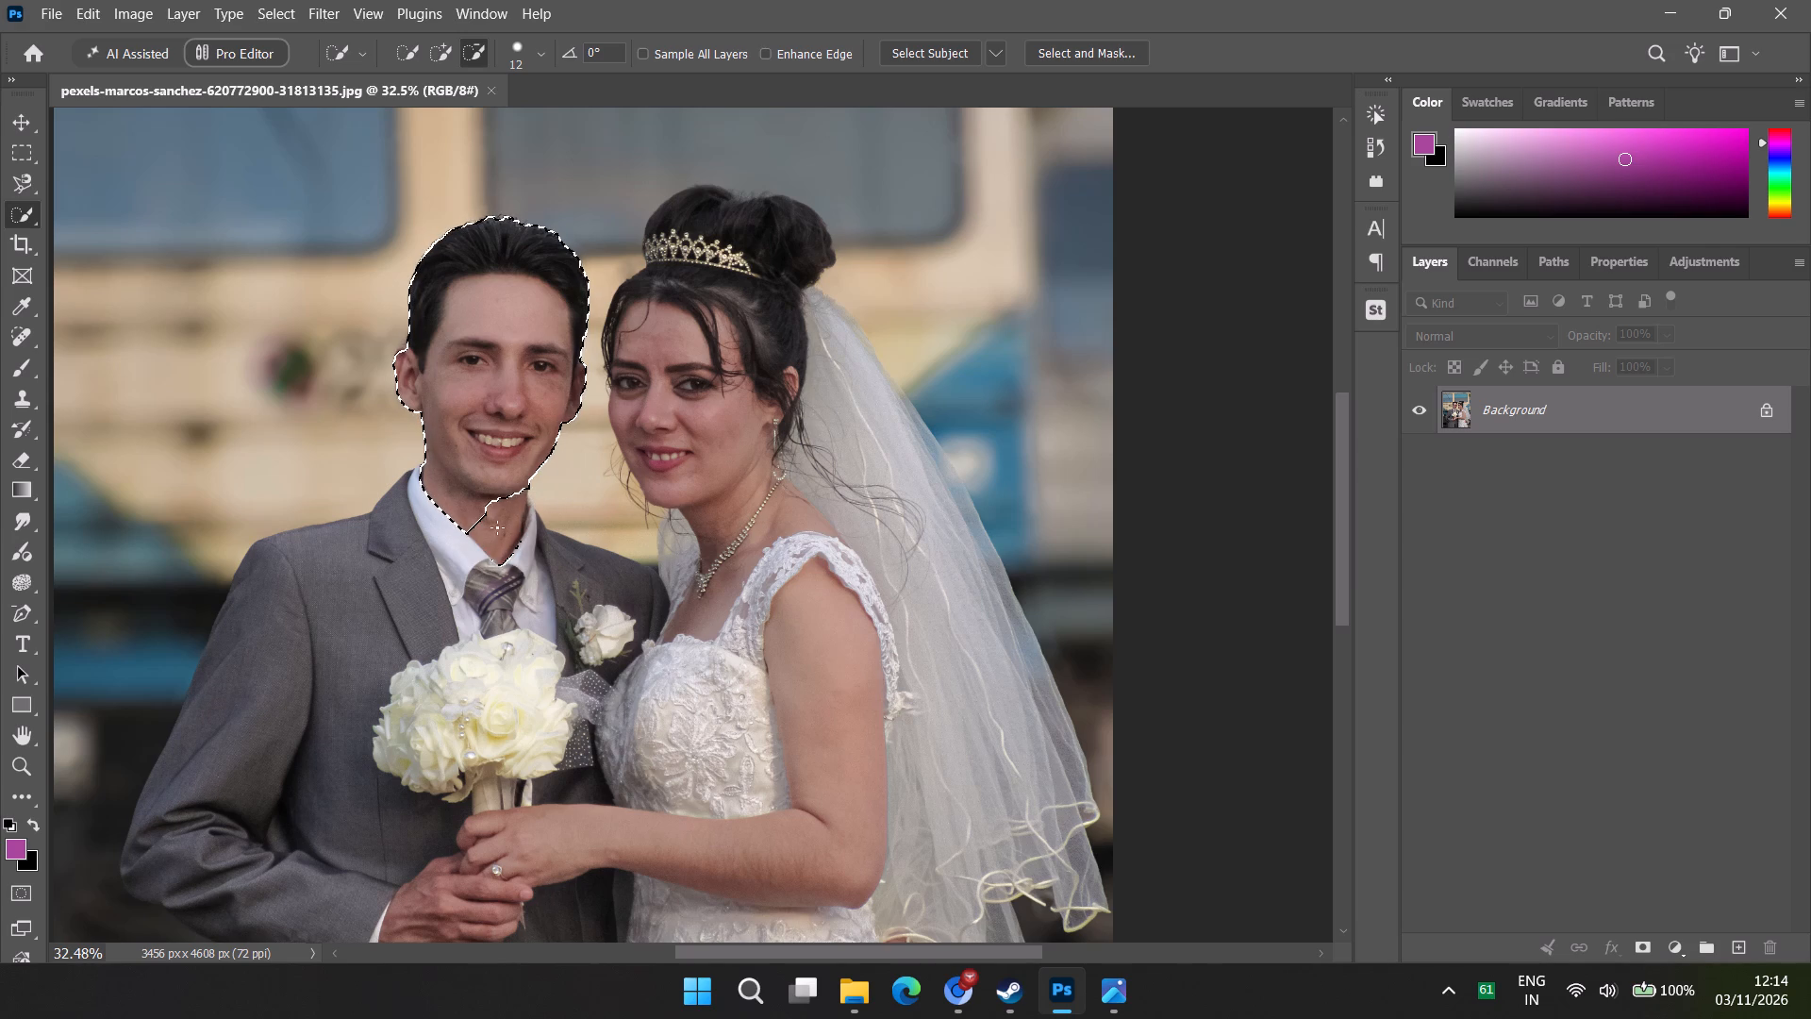
alt+drag(497, 527, 431, 478)
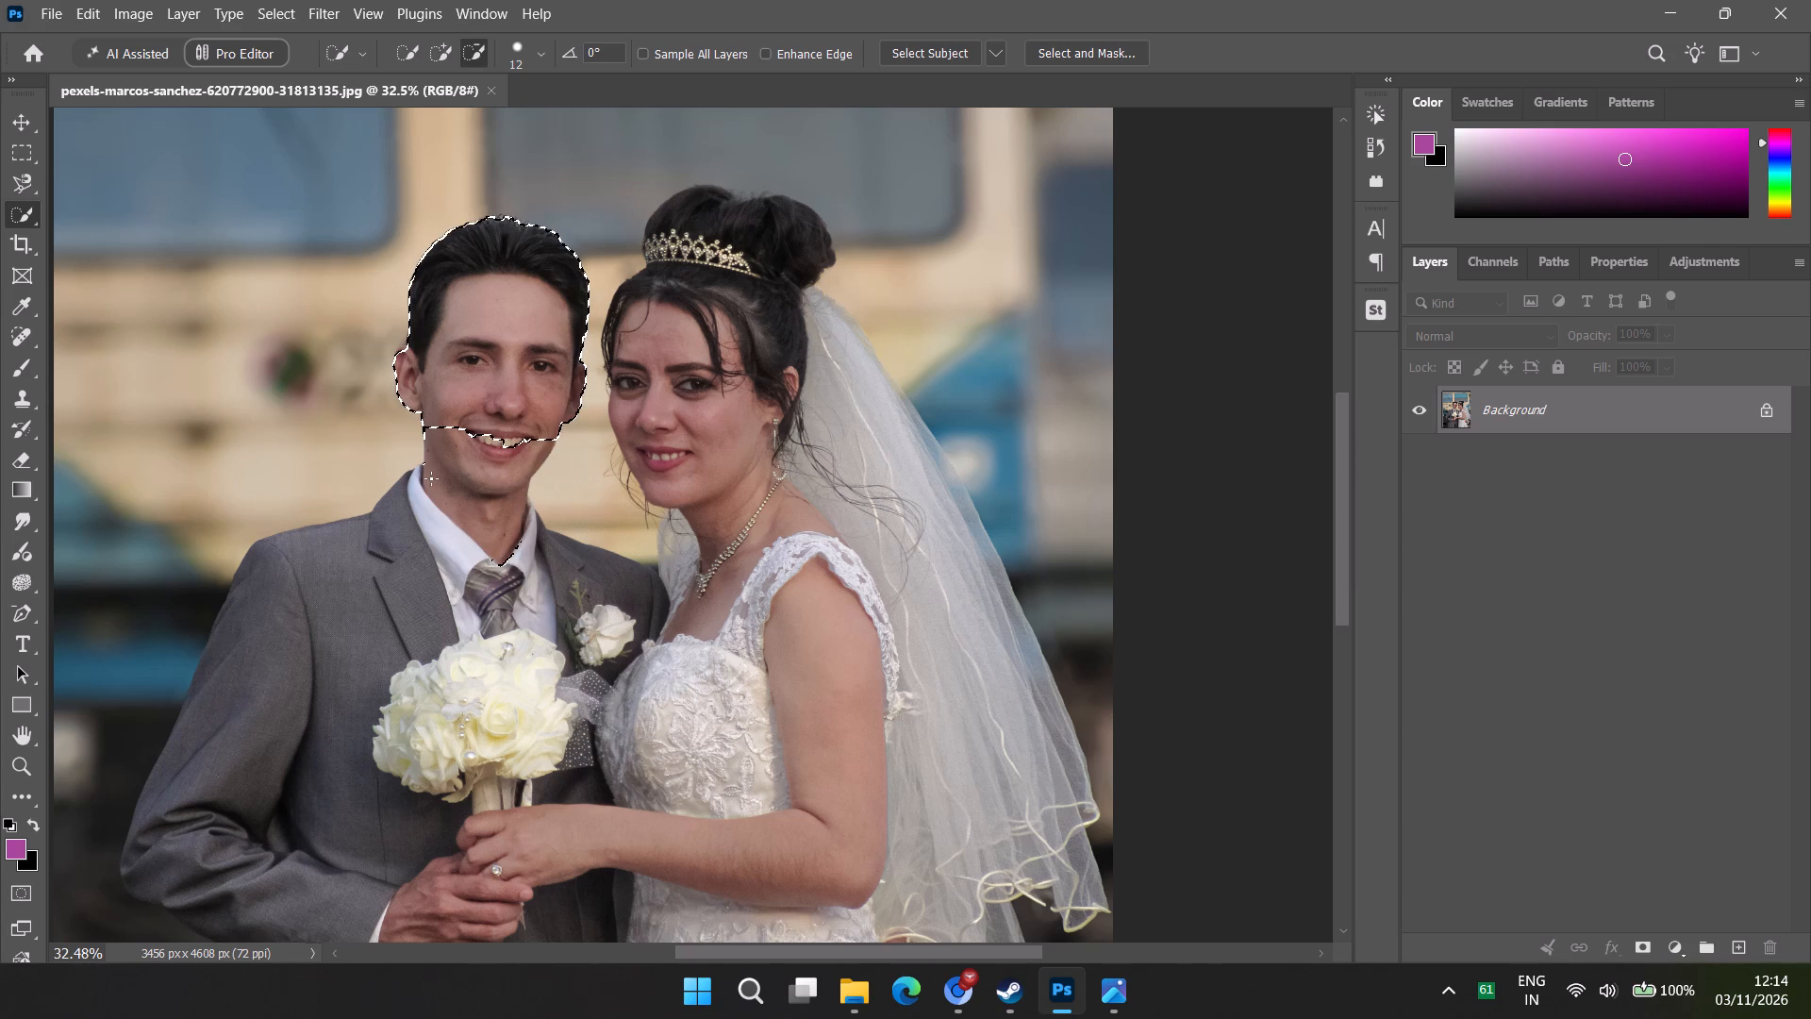
alt+drag(431, 478, 431, 483)
drag(445, 429, 493, 475)
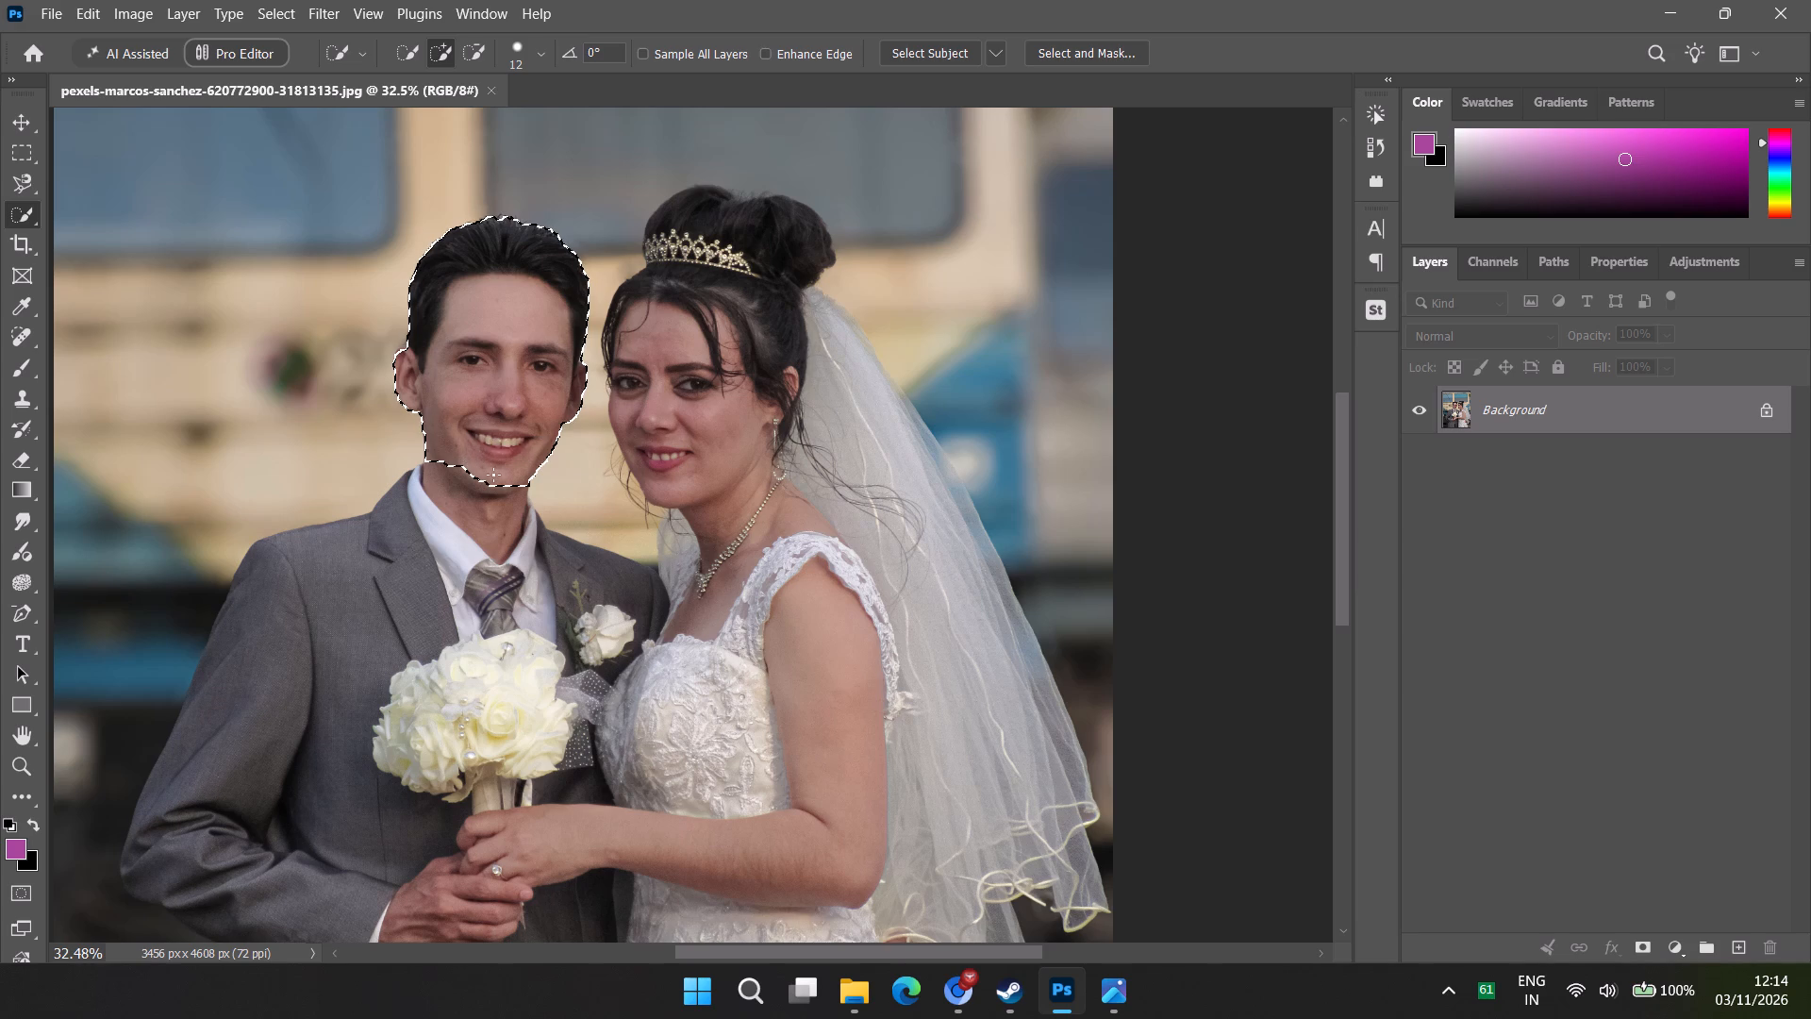
drag(493, 475, 472, 477)
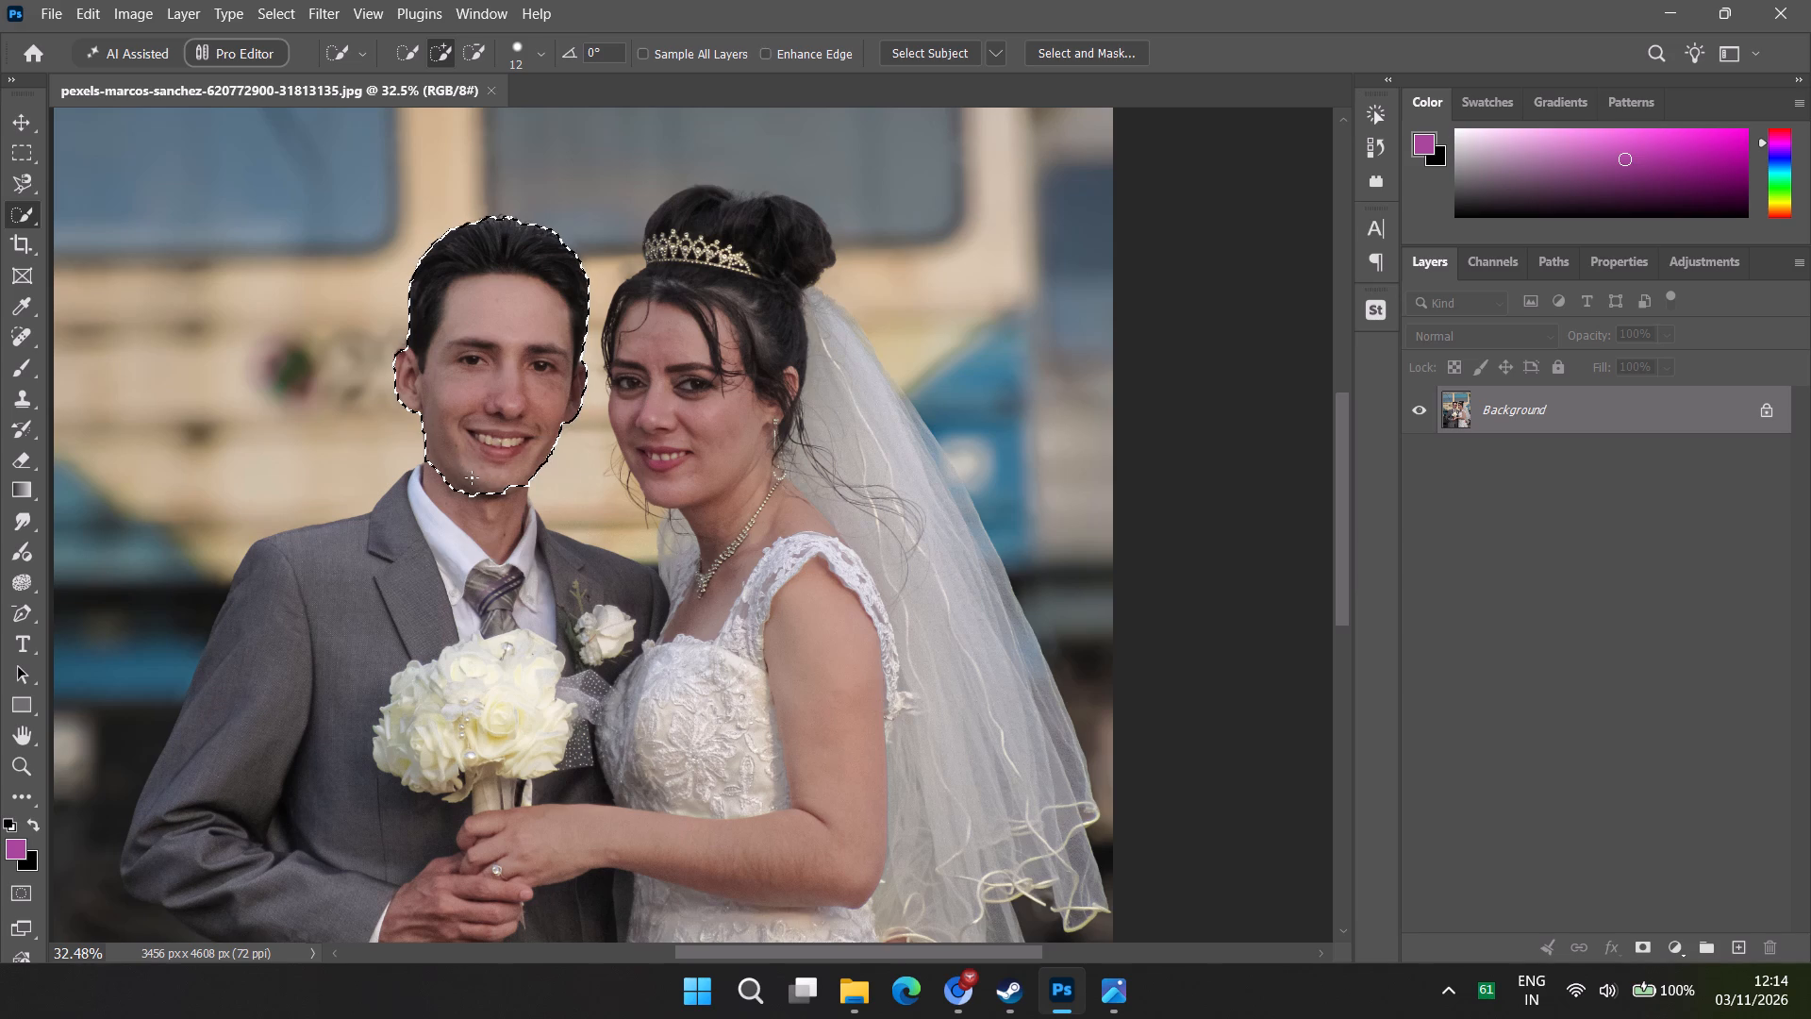
drag(472, 477, 515, 486)
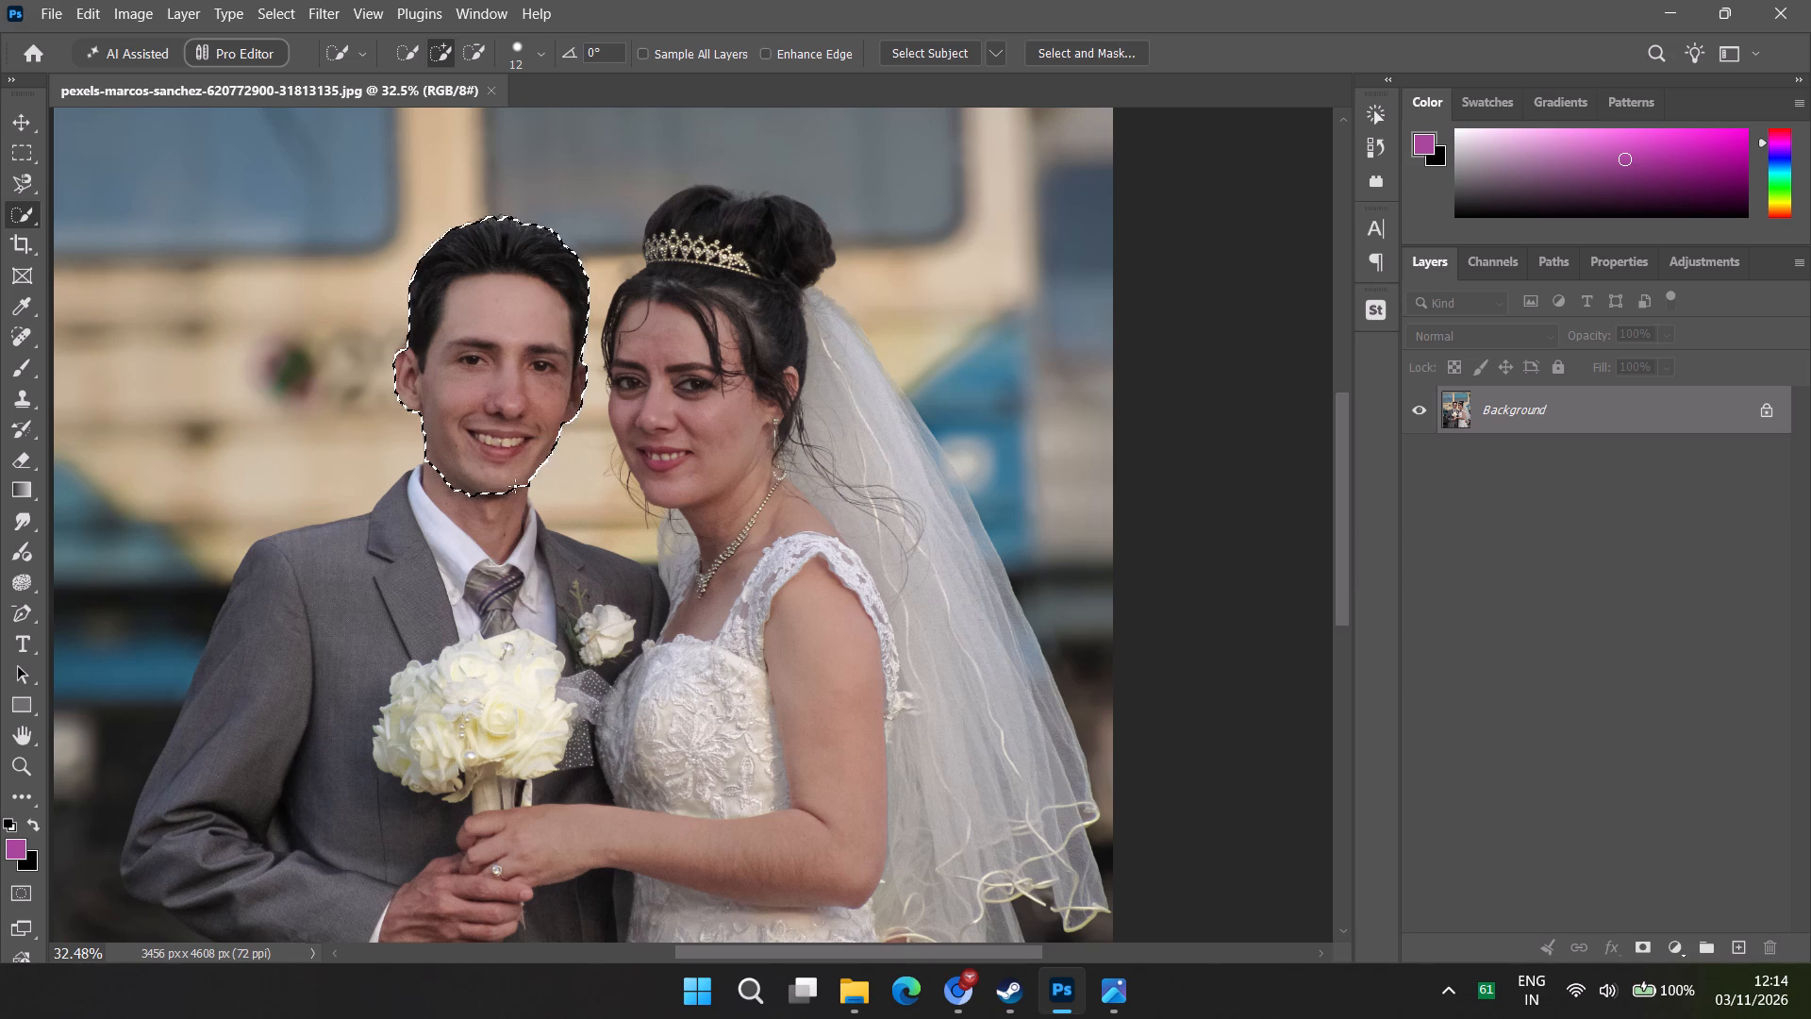
drag(515, 486, 507, 486)
alt+click(425, 459)
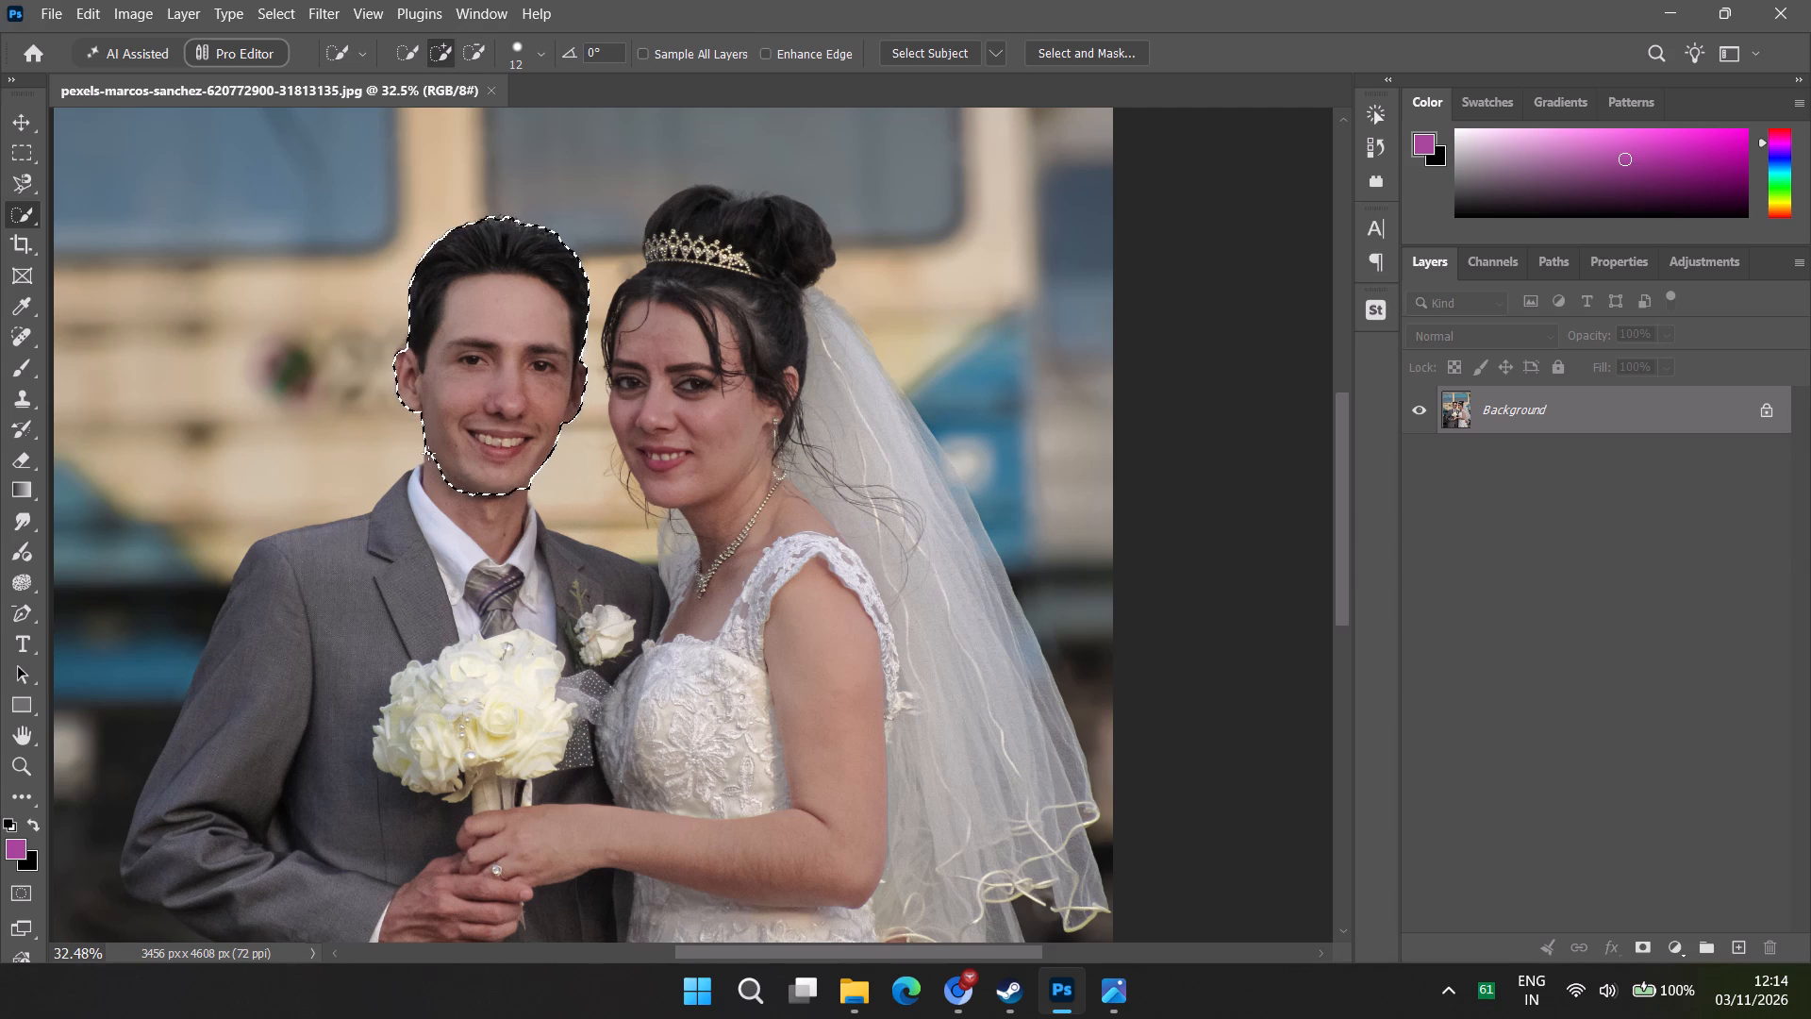
alt+click(423, 453)
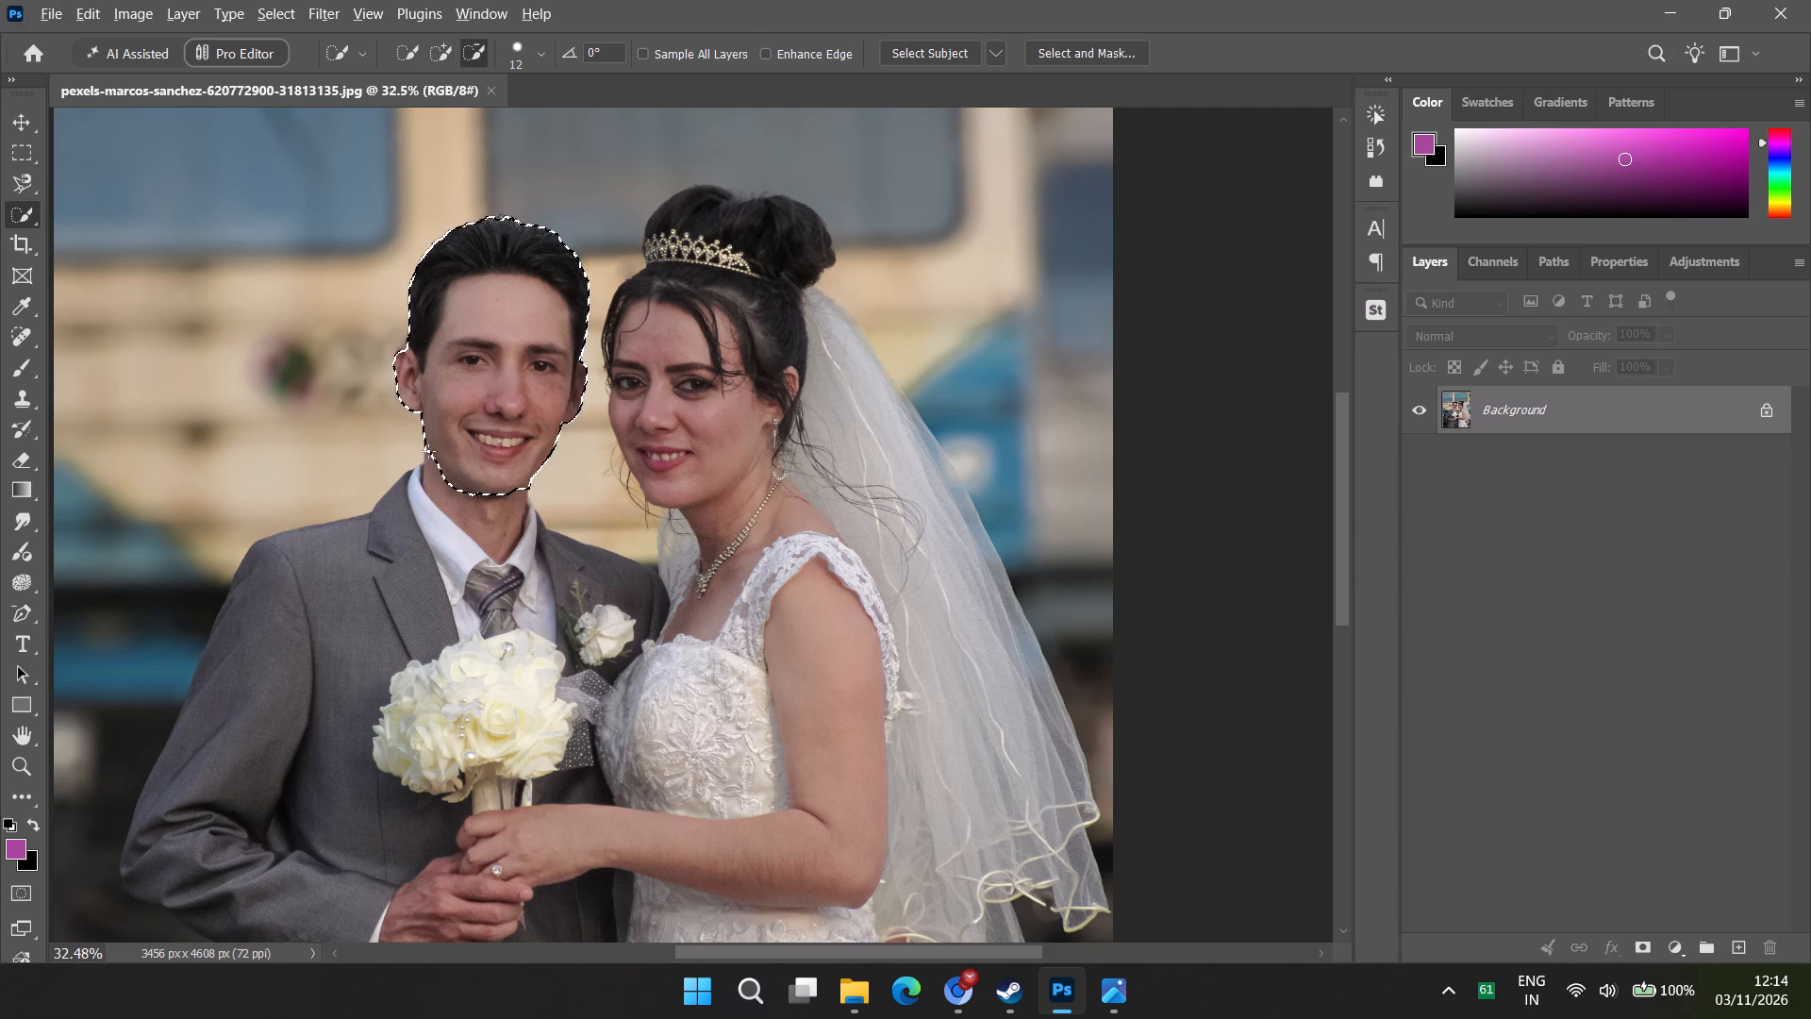
alt+click(426, 451)
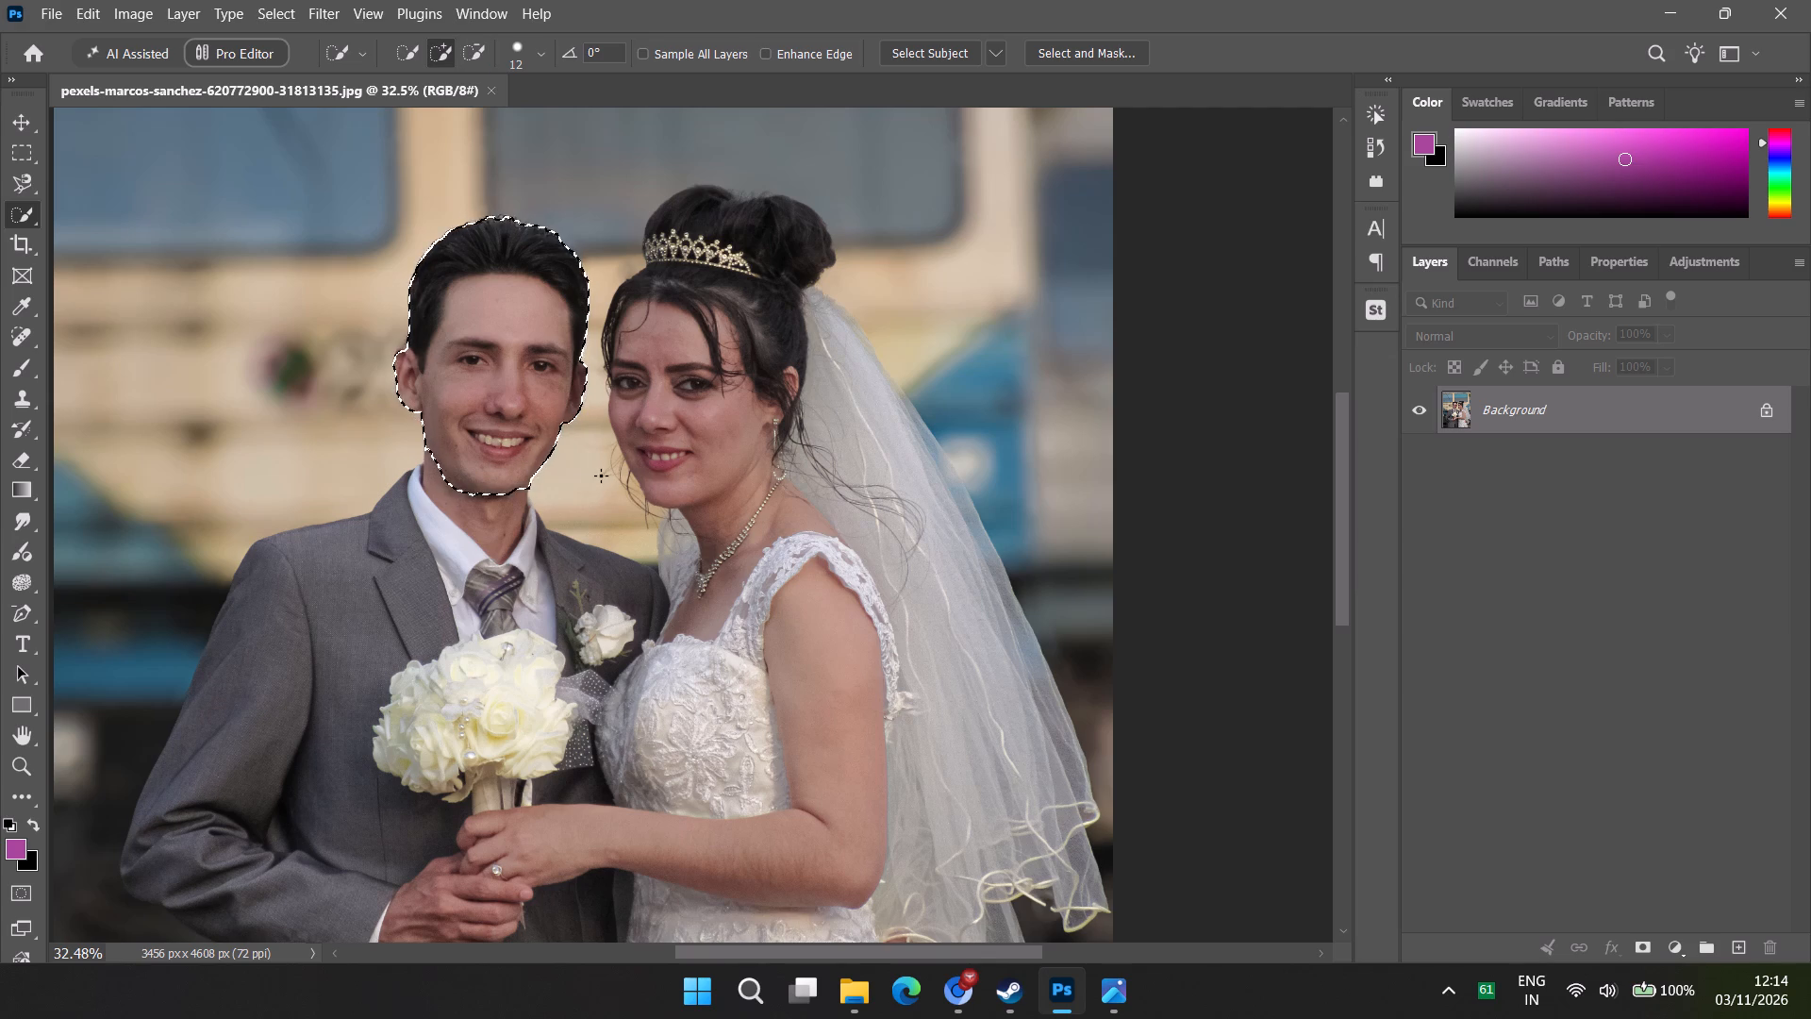
Fill the groom's selected head with the black background colour.
key(v)
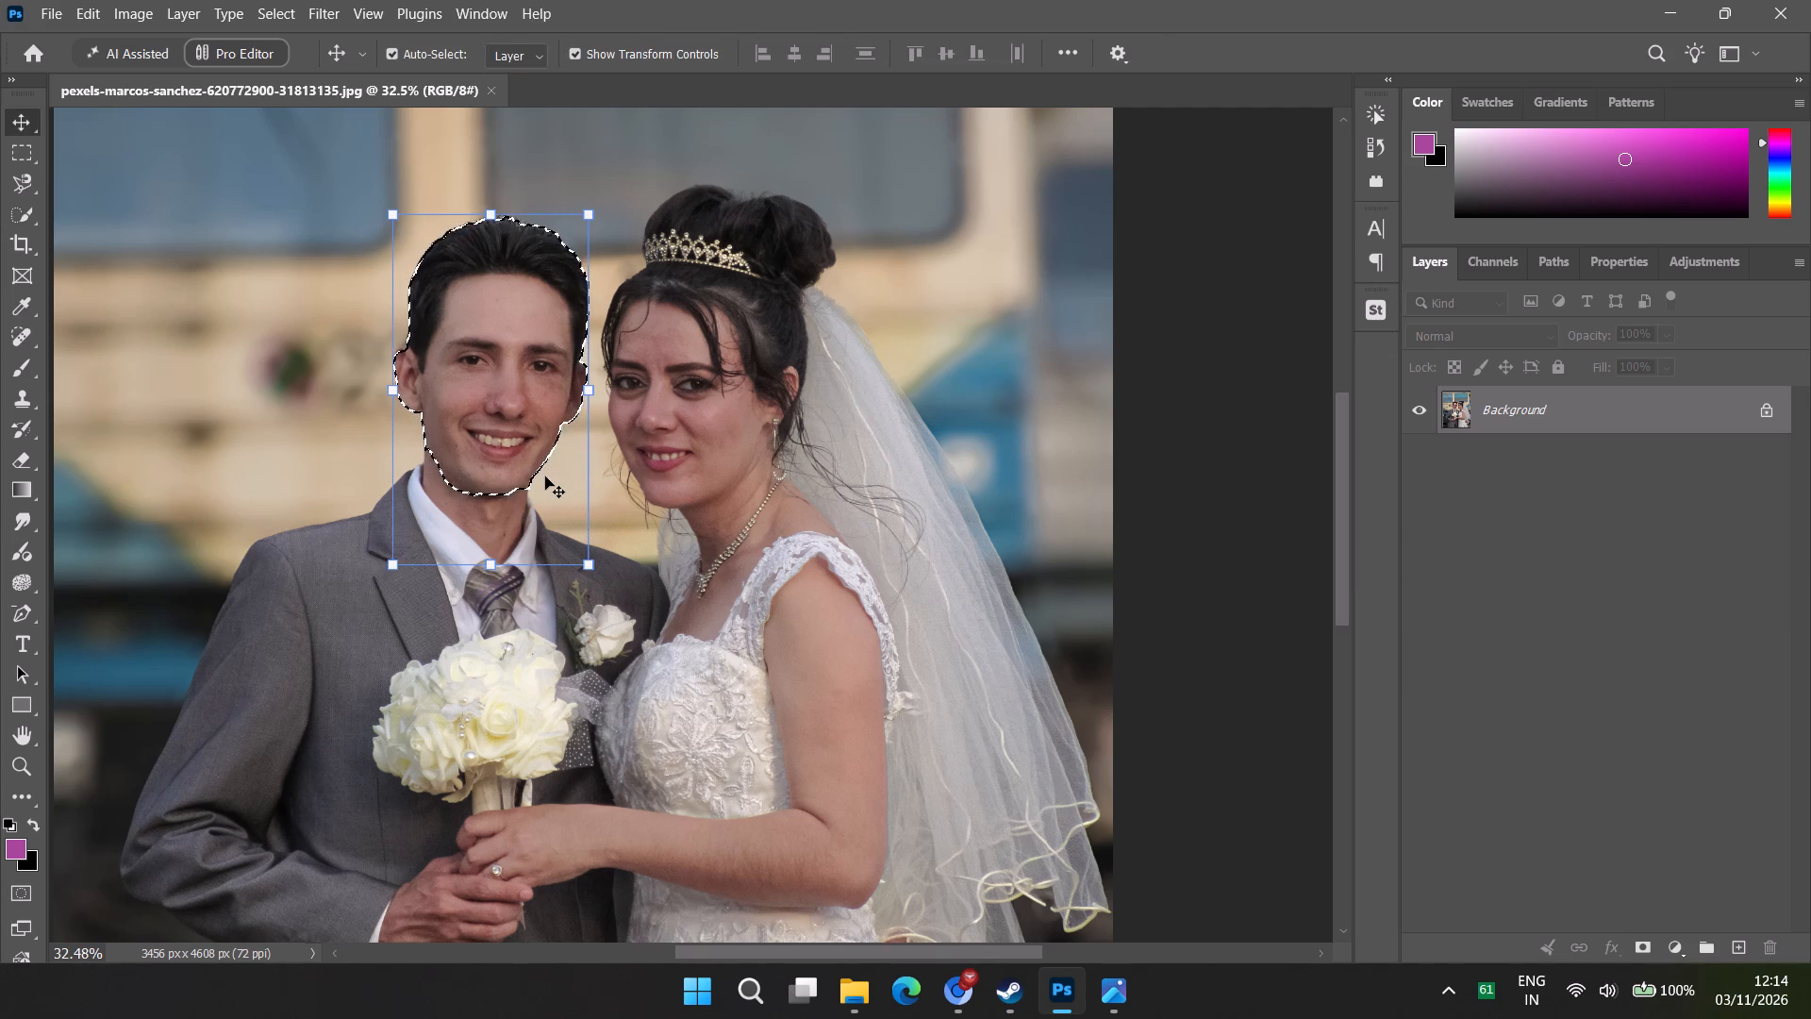
key(ctrl+Delete)
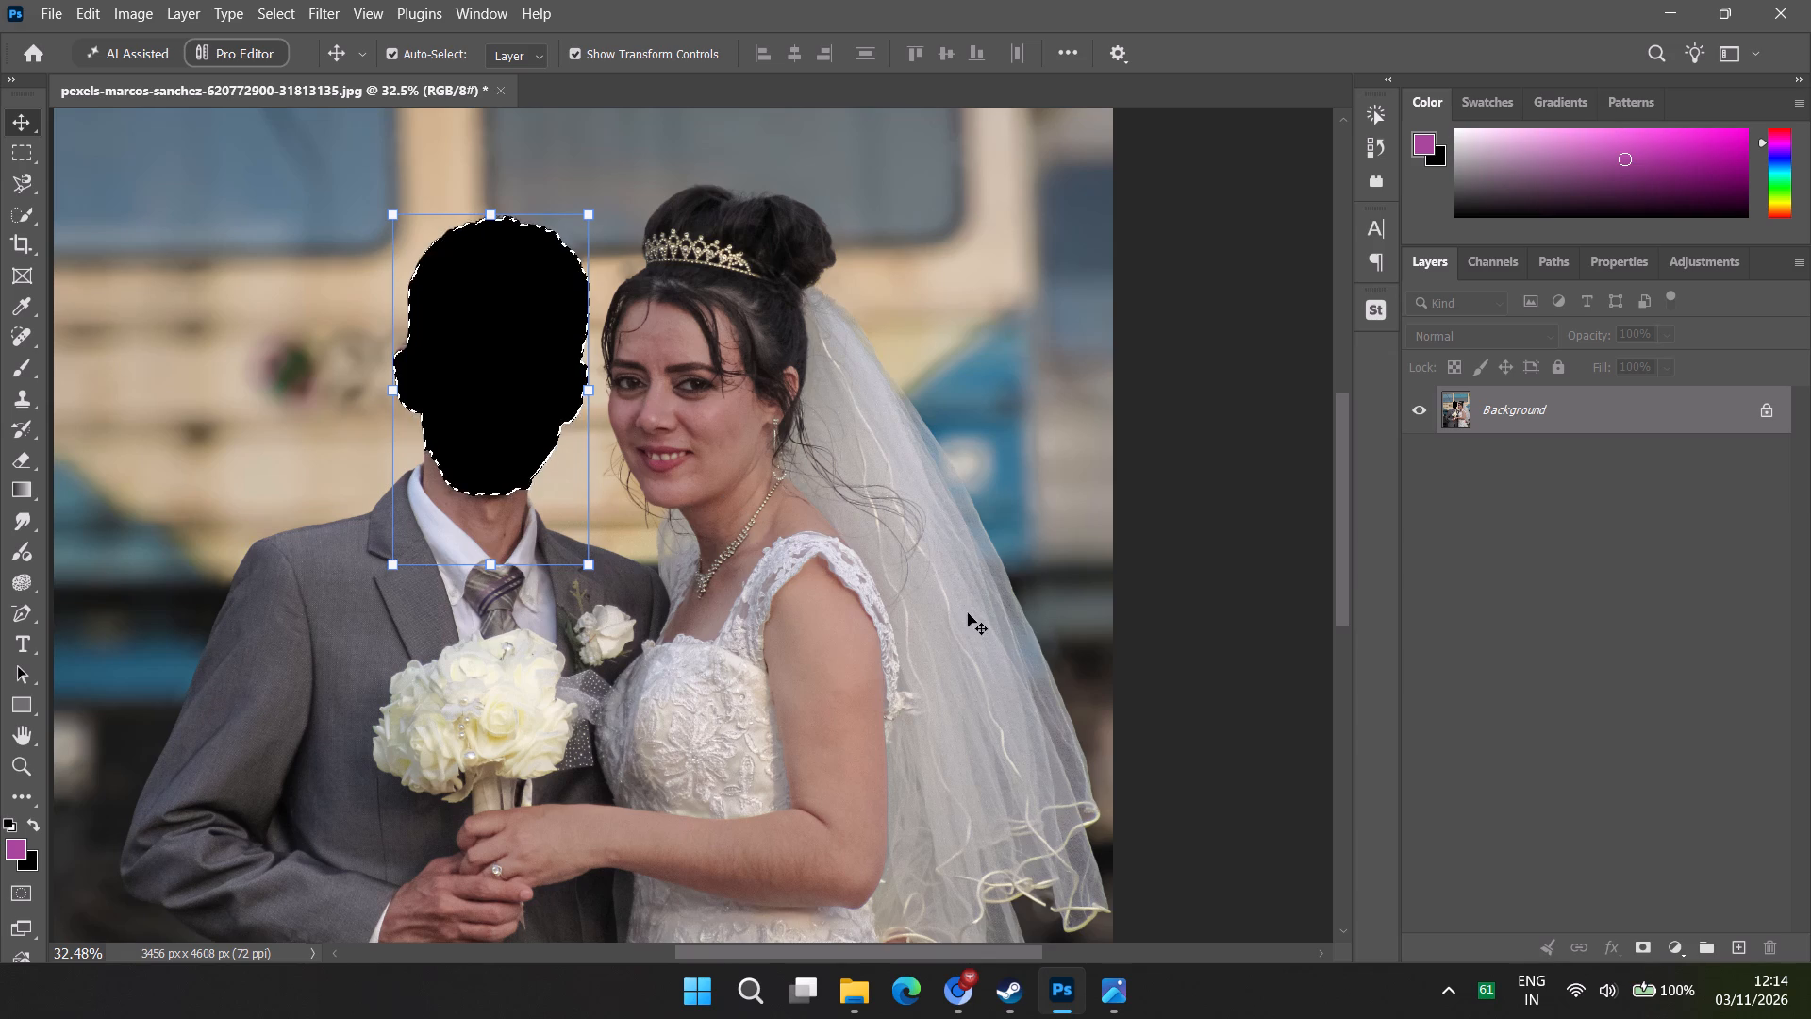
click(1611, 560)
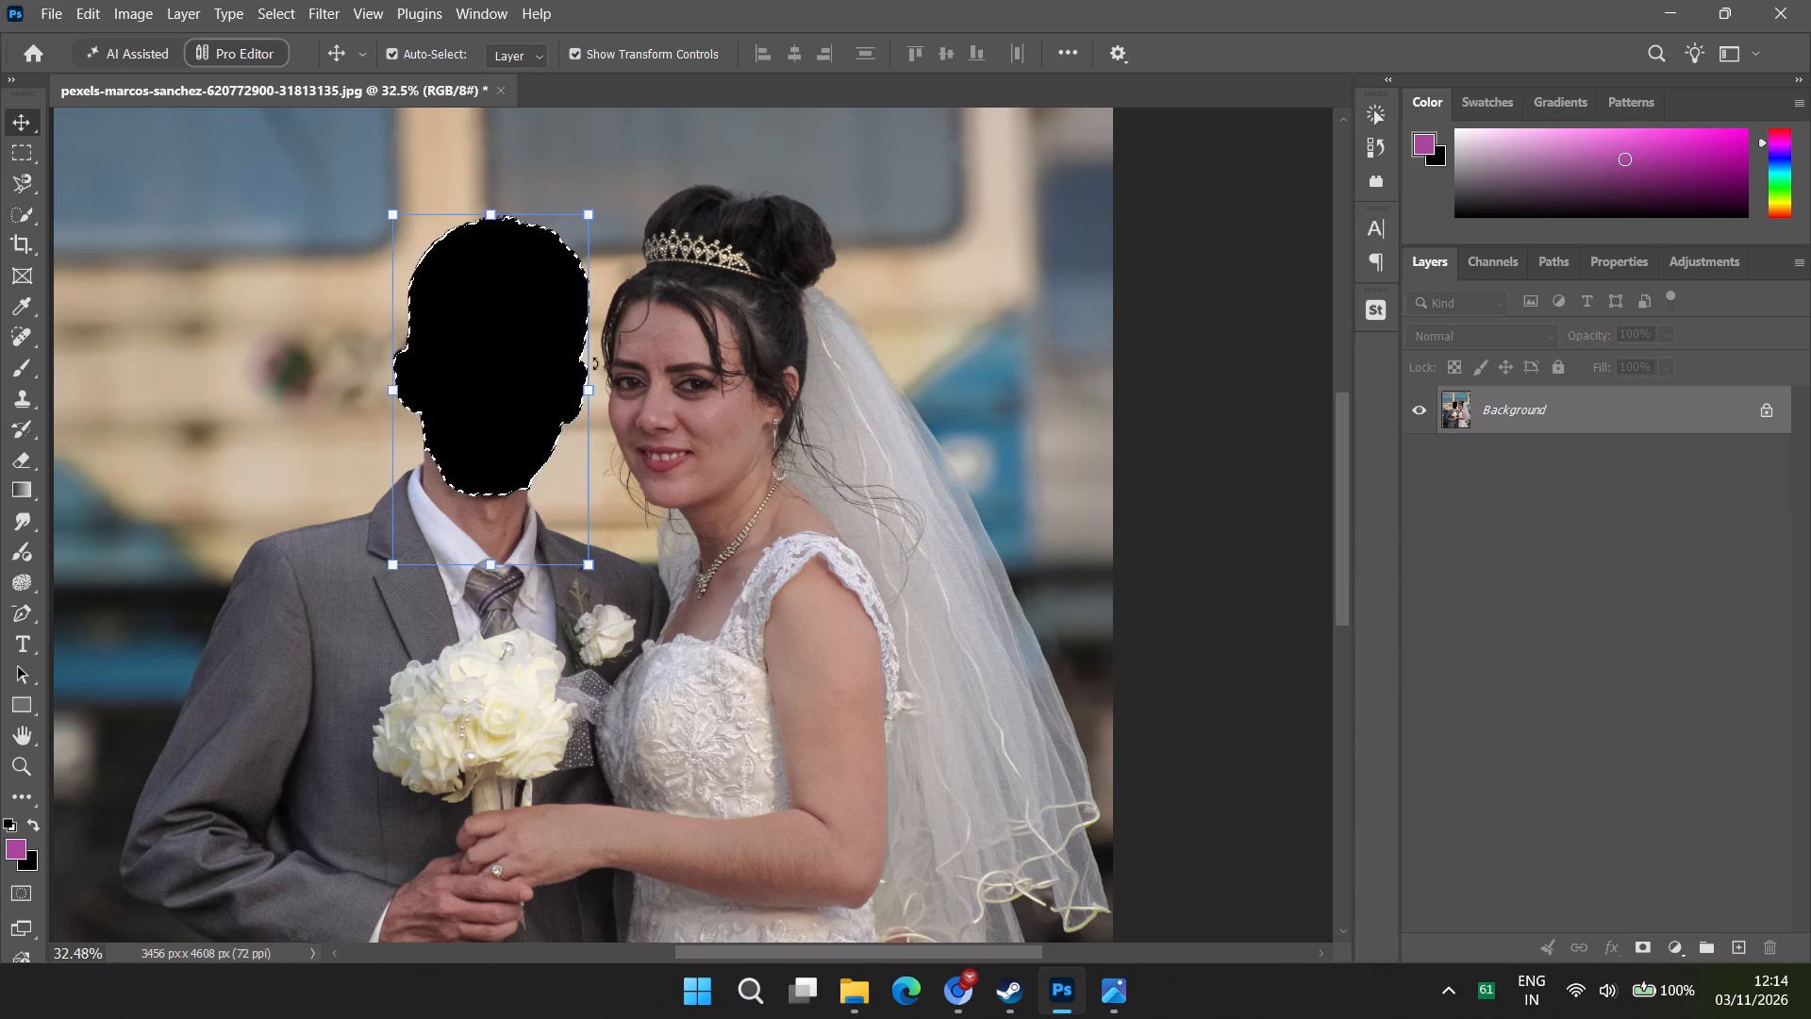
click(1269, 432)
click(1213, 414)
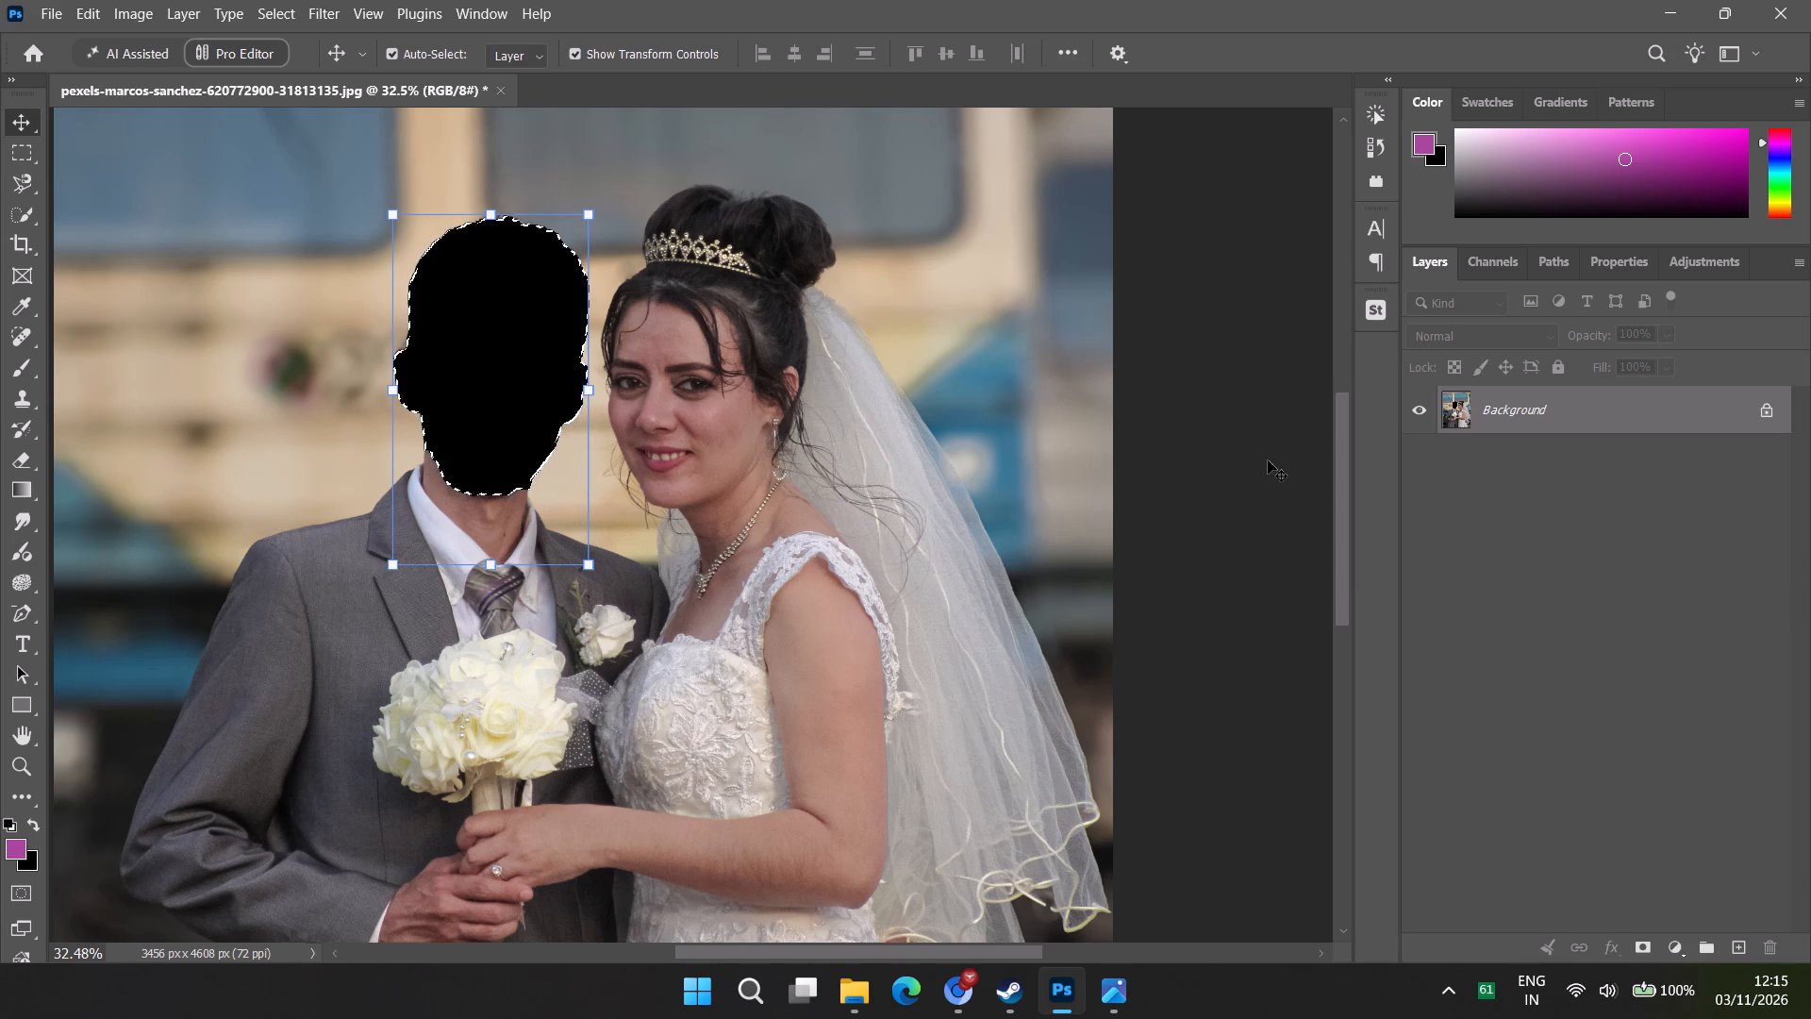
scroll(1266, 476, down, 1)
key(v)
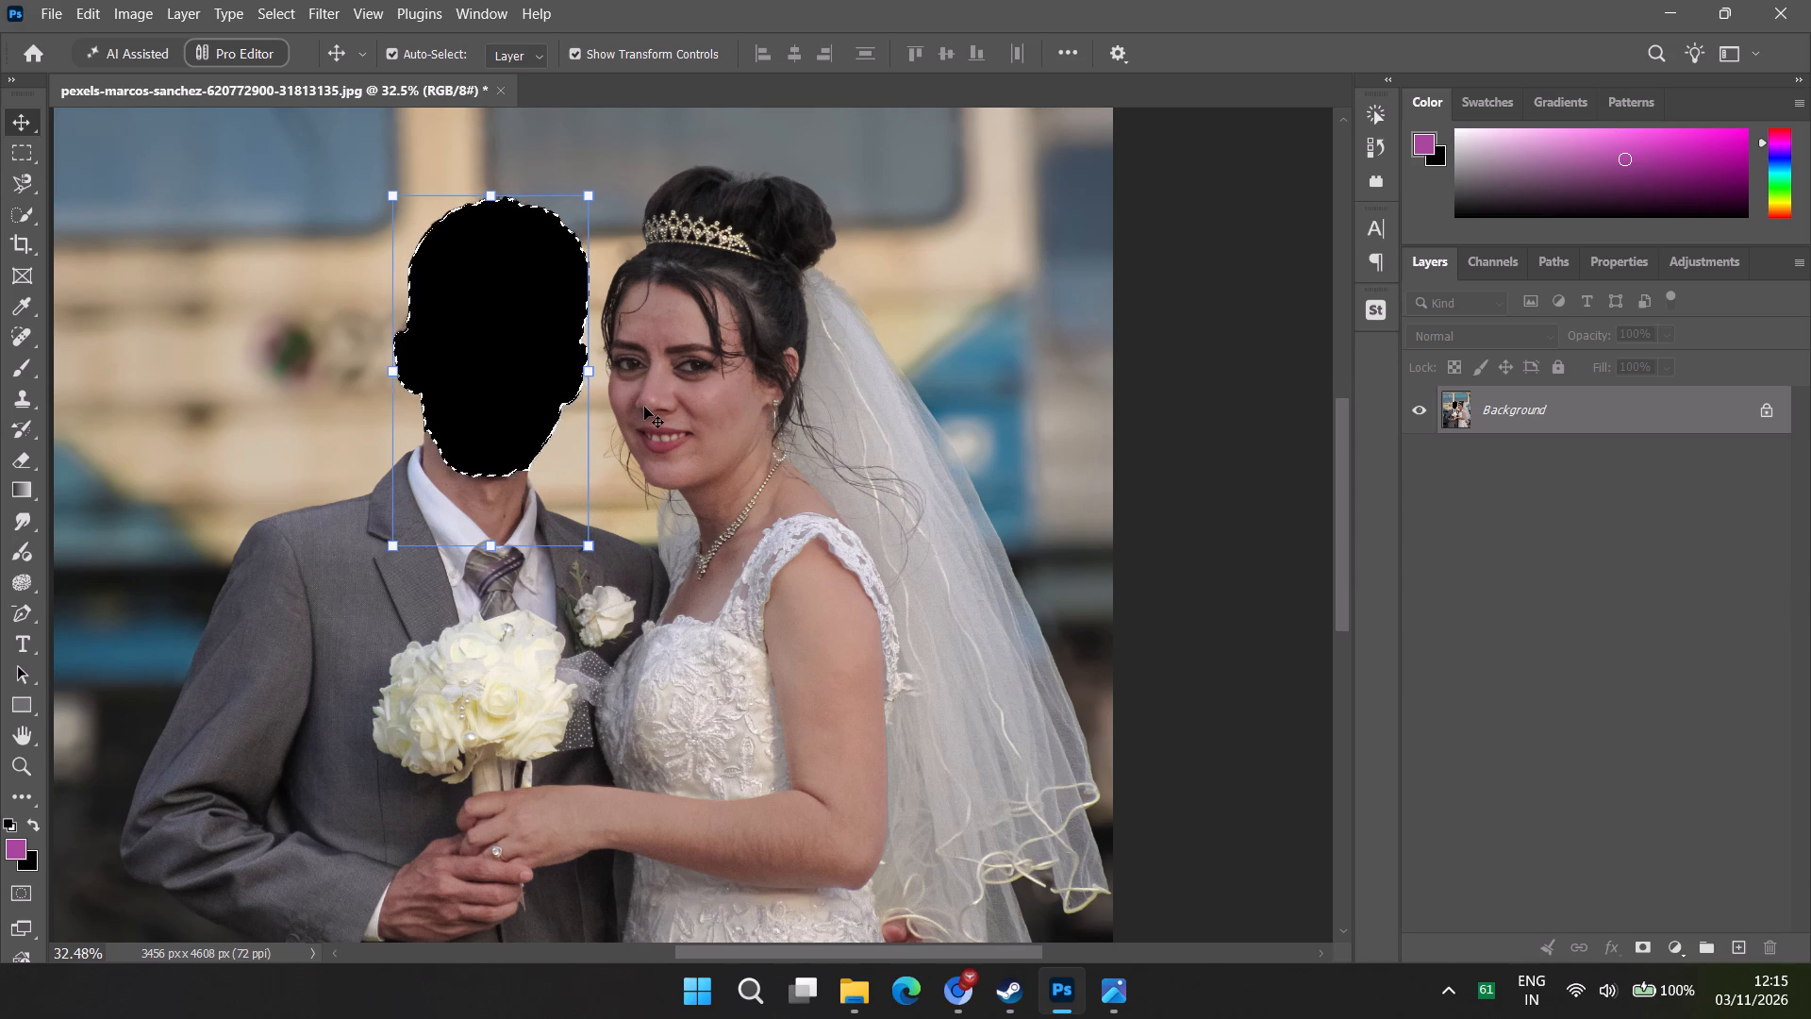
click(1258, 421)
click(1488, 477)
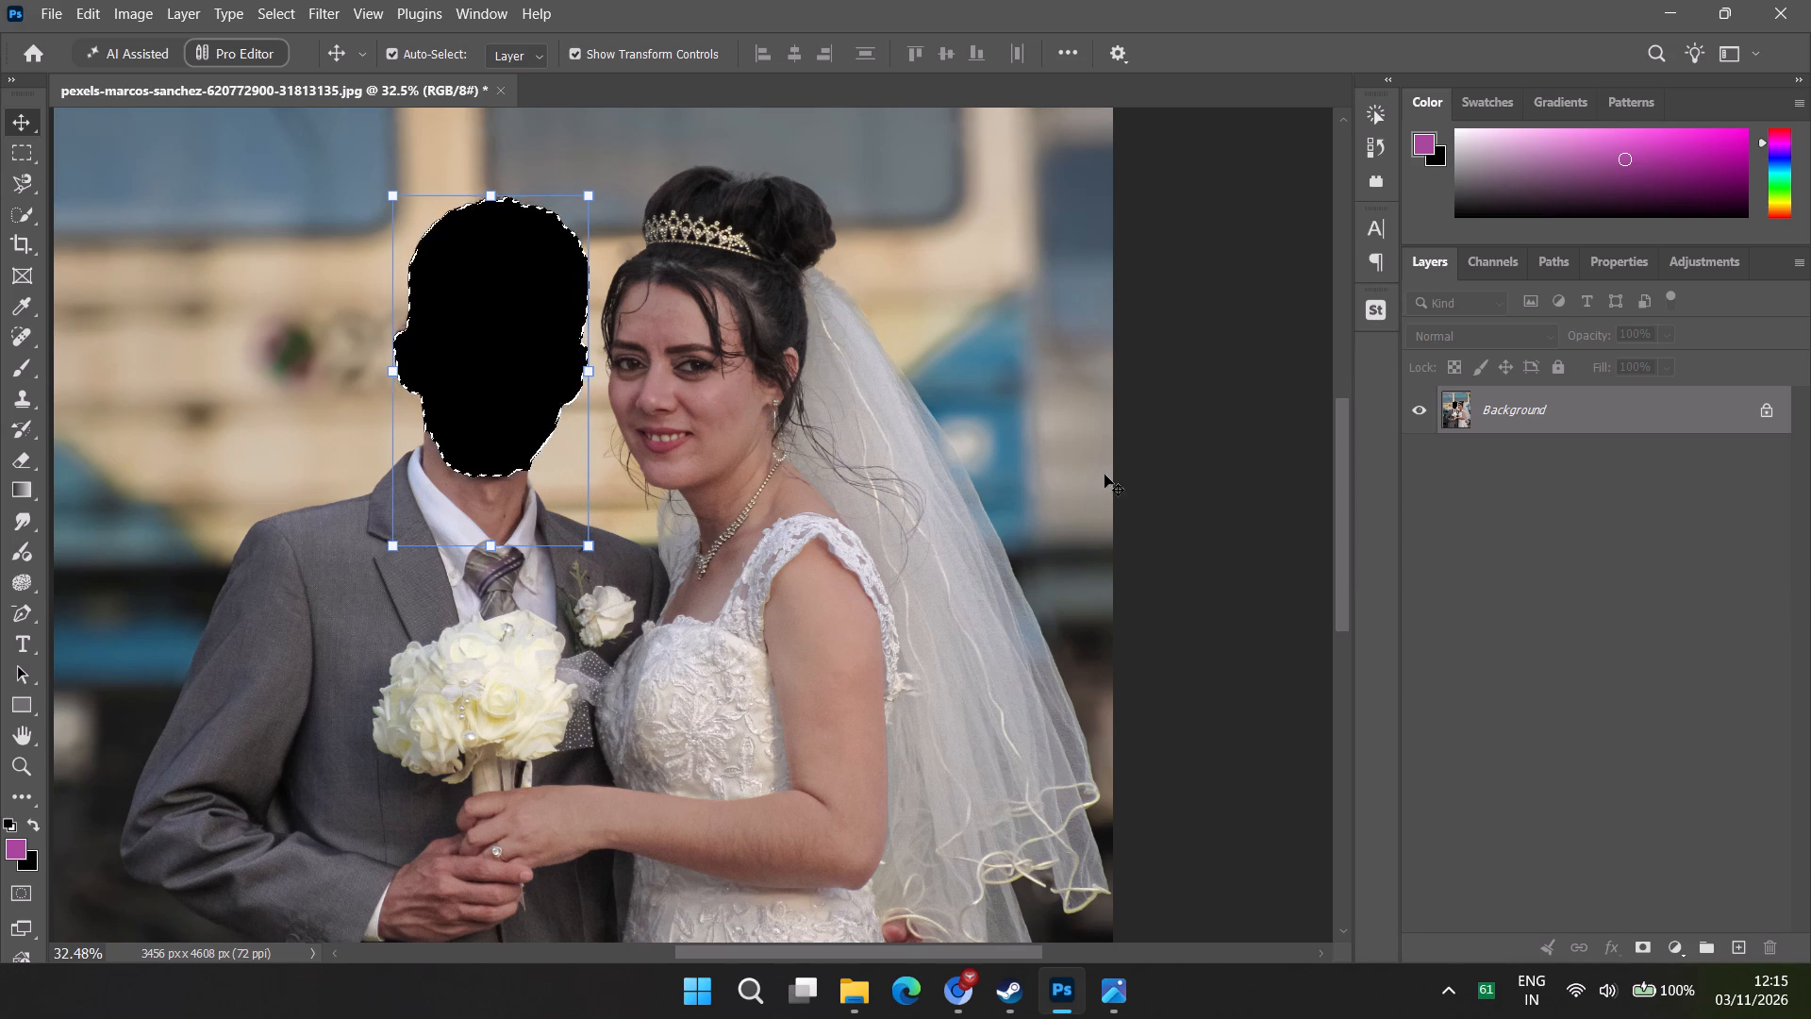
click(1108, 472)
Fill the groom's head selection with the black background colour again.
click(497, 374)
click(497, 374)
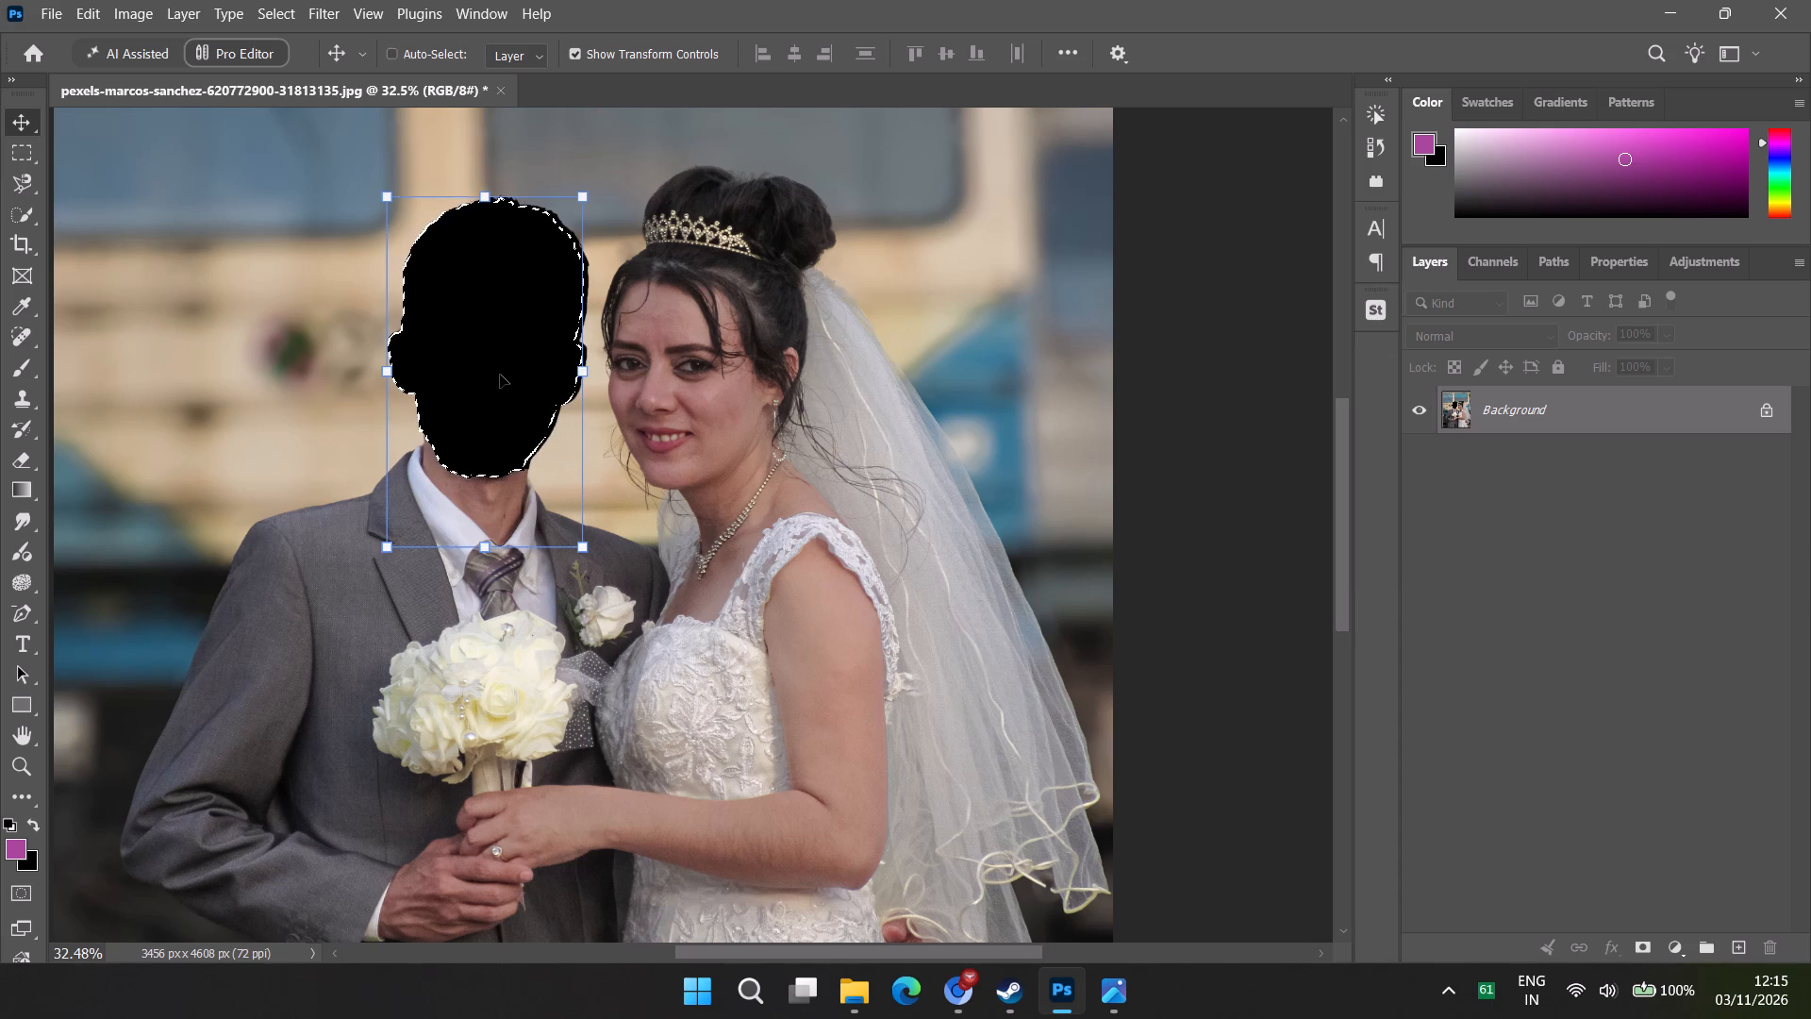
key(ctrl+Delete)
key(ctrl+Delete)
key(ctrl+Delete)
key(ctrl+Delete)
key(ctrl+Delete)
key(ctrl+Delete)
Unlock the Background layer and reapply the black background colour fill to the groom's head selection.
click(1762, 409)
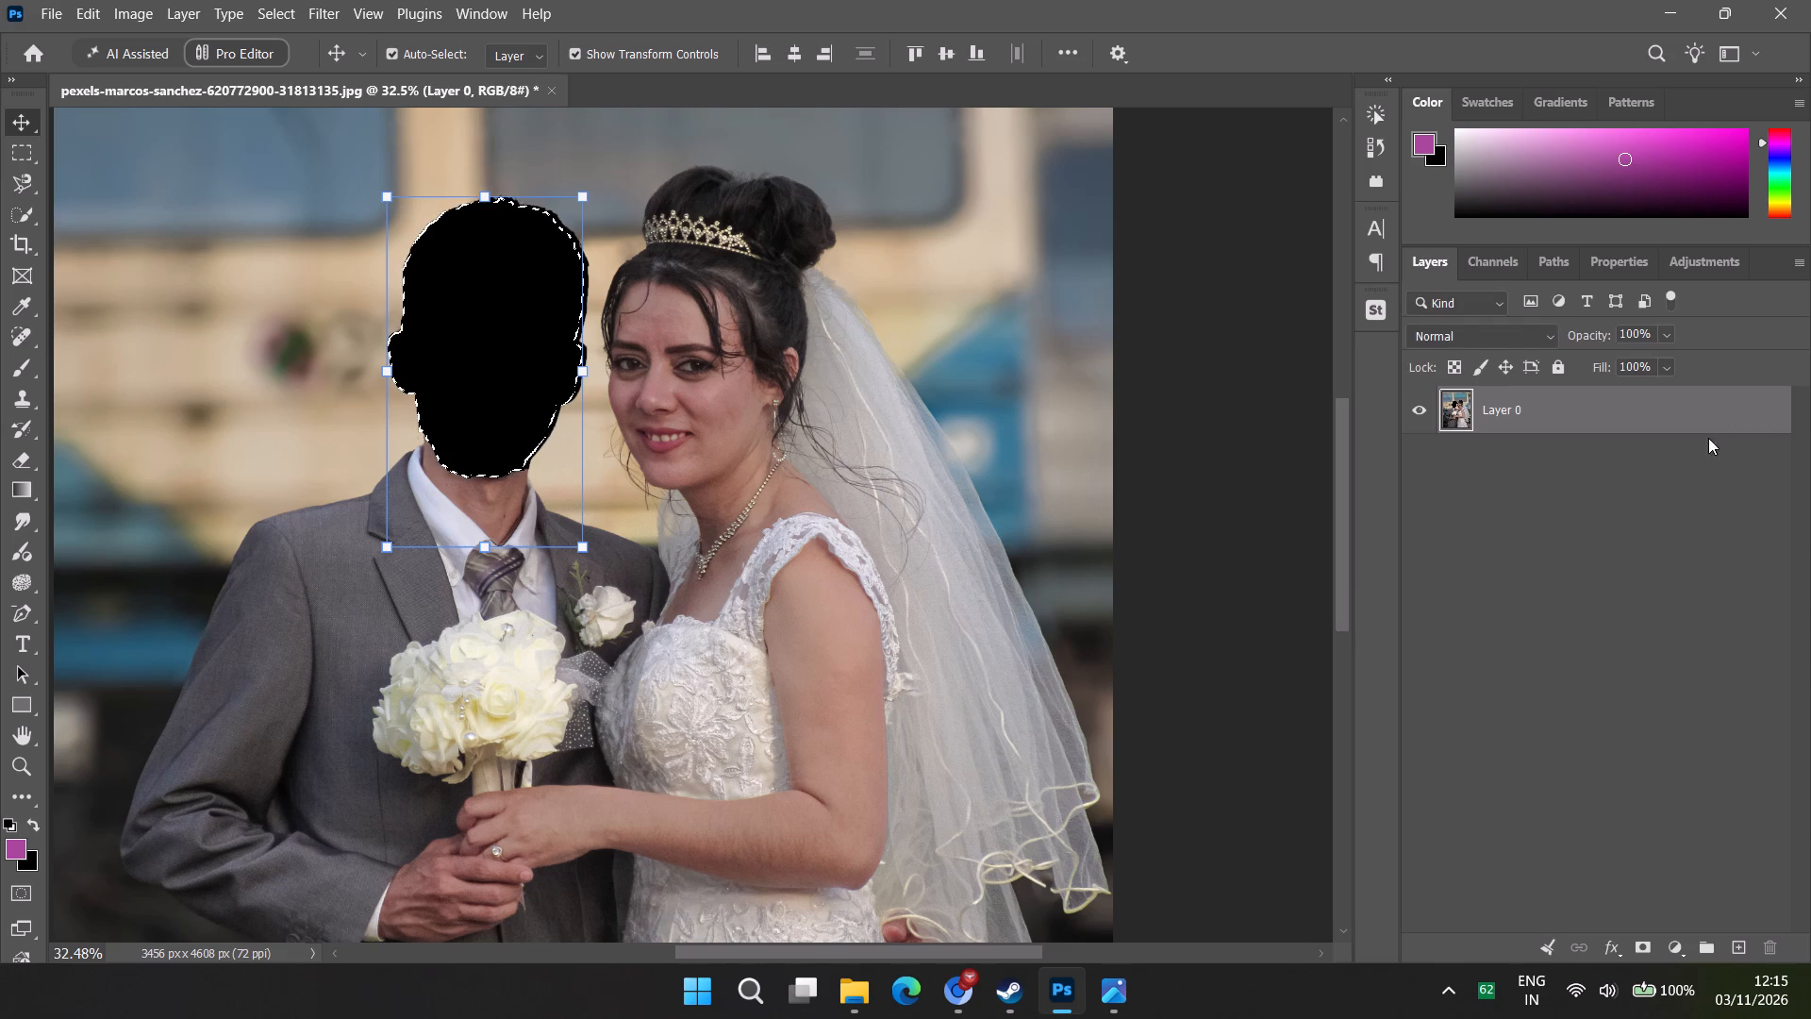
key(ctrl+Delete)
key(ctrl+Delete)
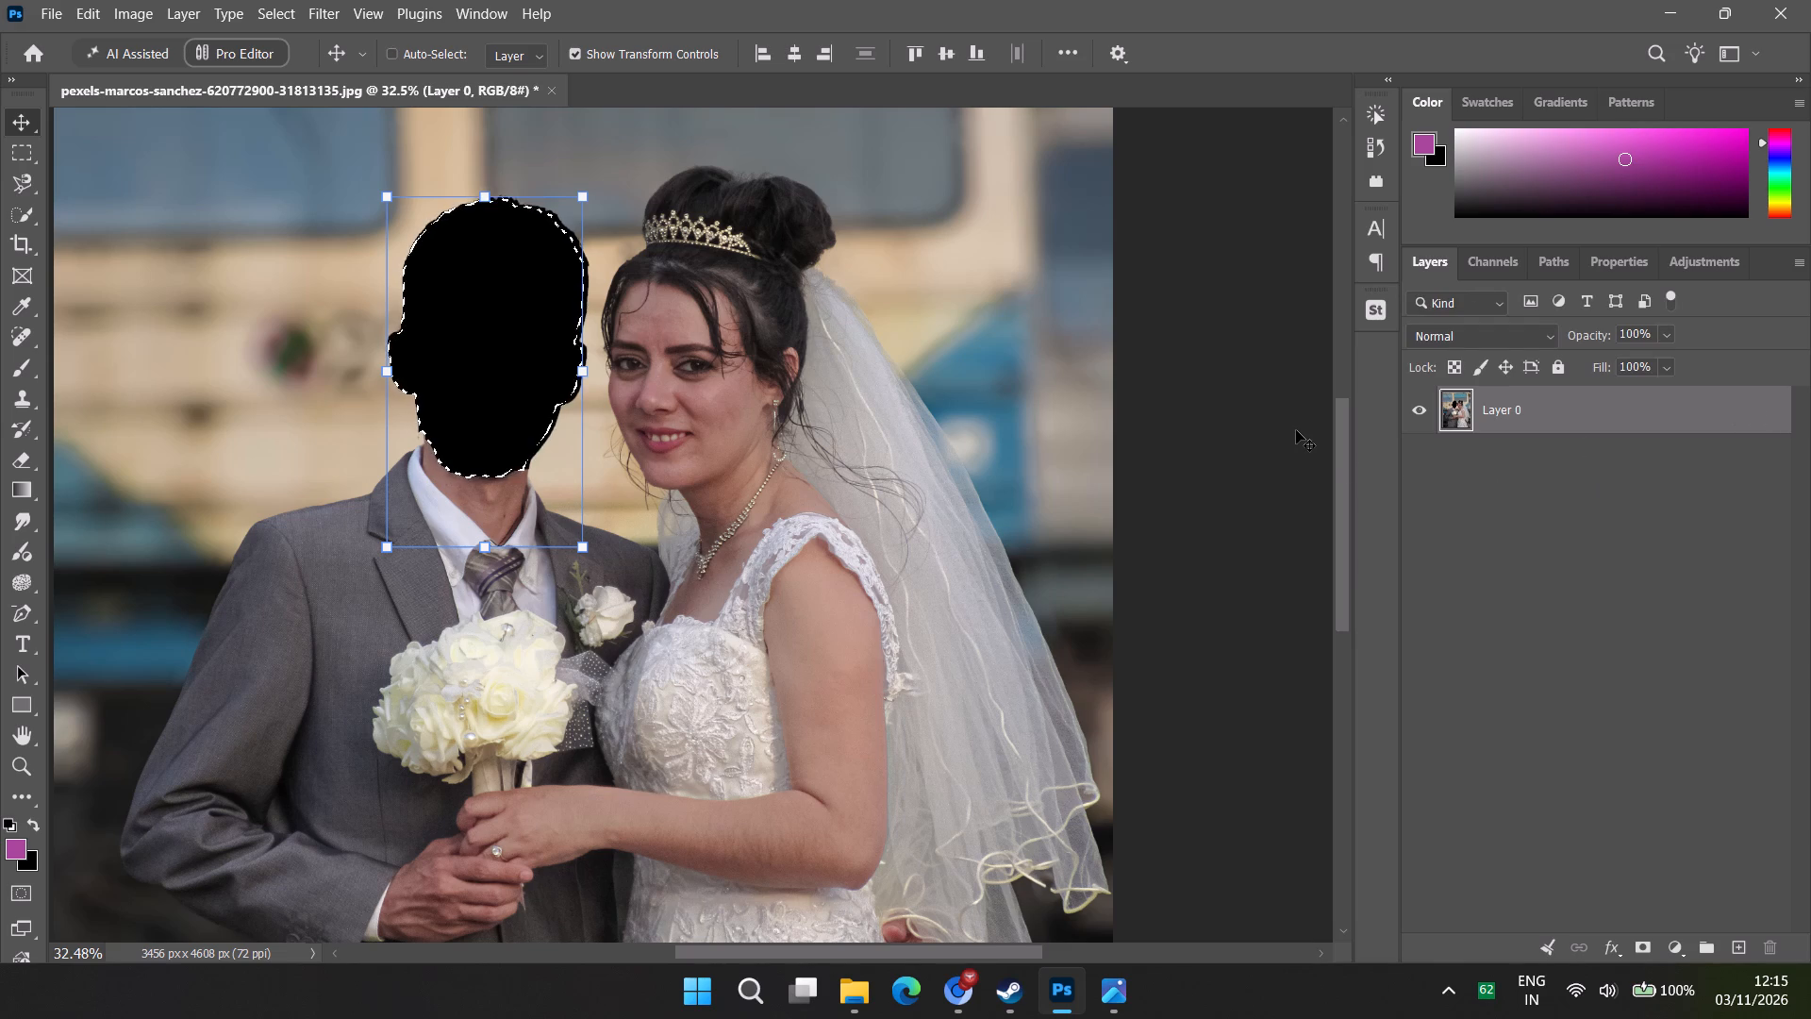
click(1225, 476)
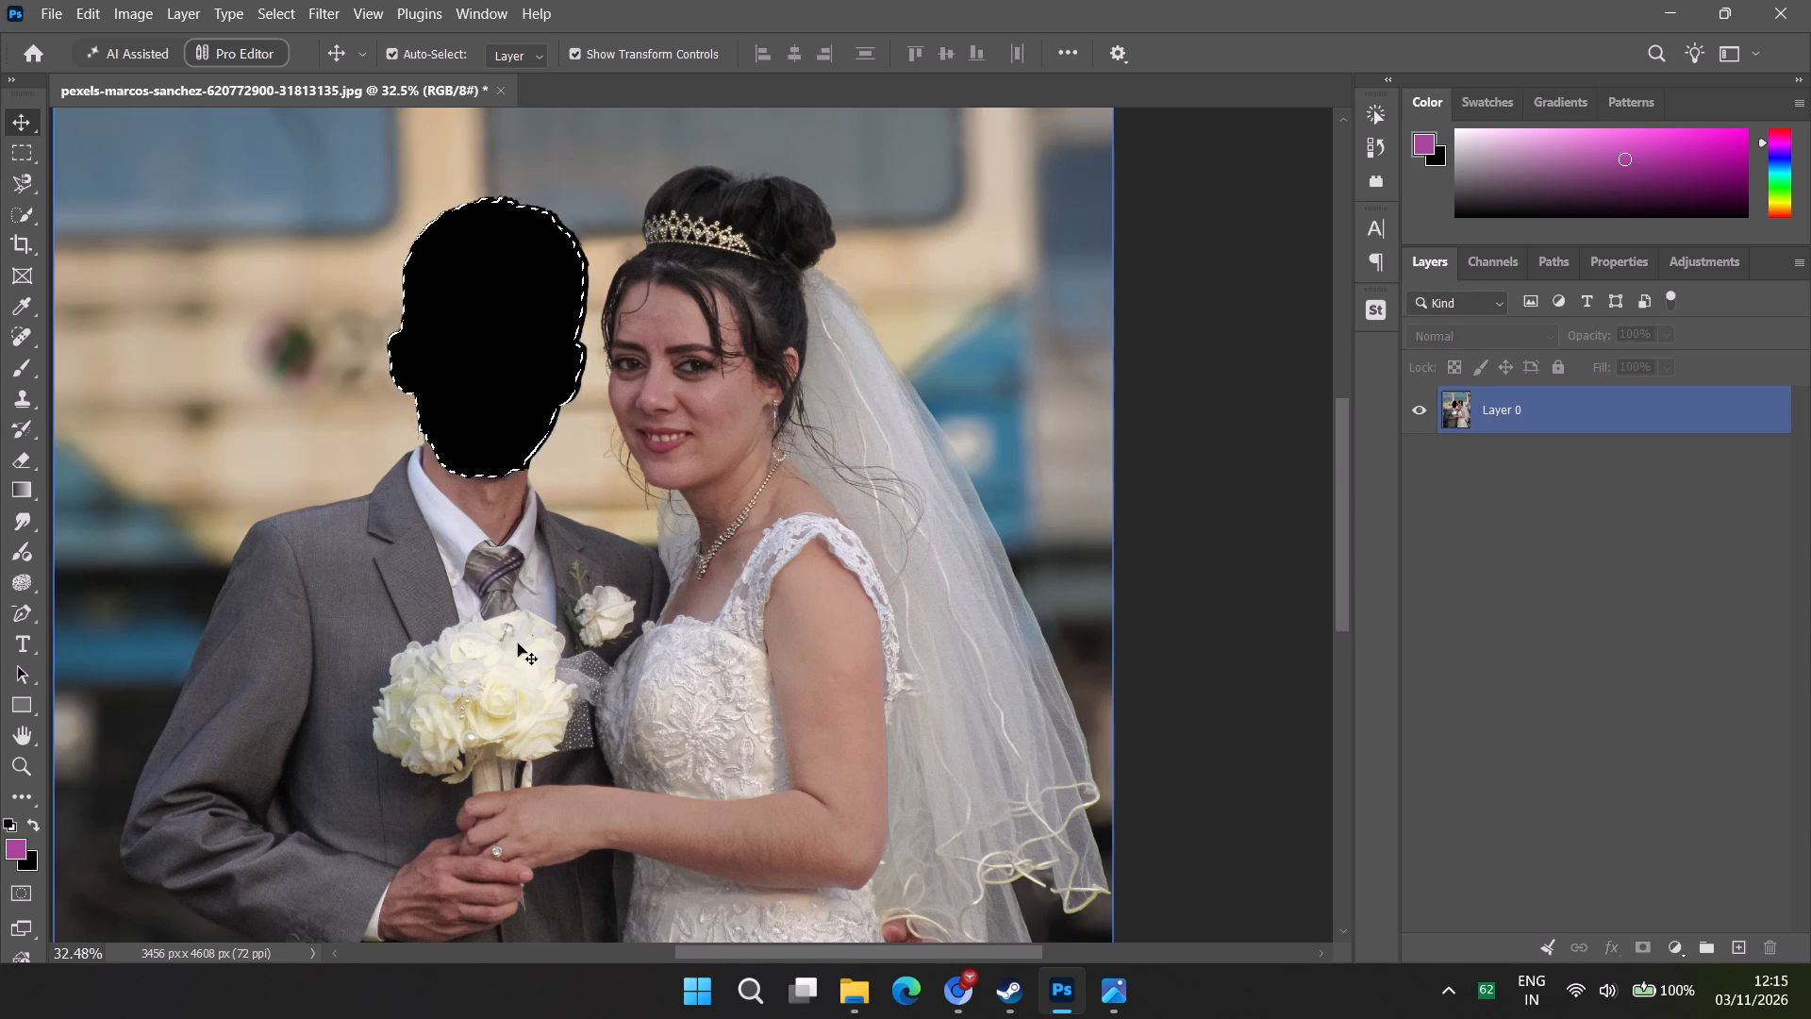
Clear the selection around the groom's head.
click(11, 223)
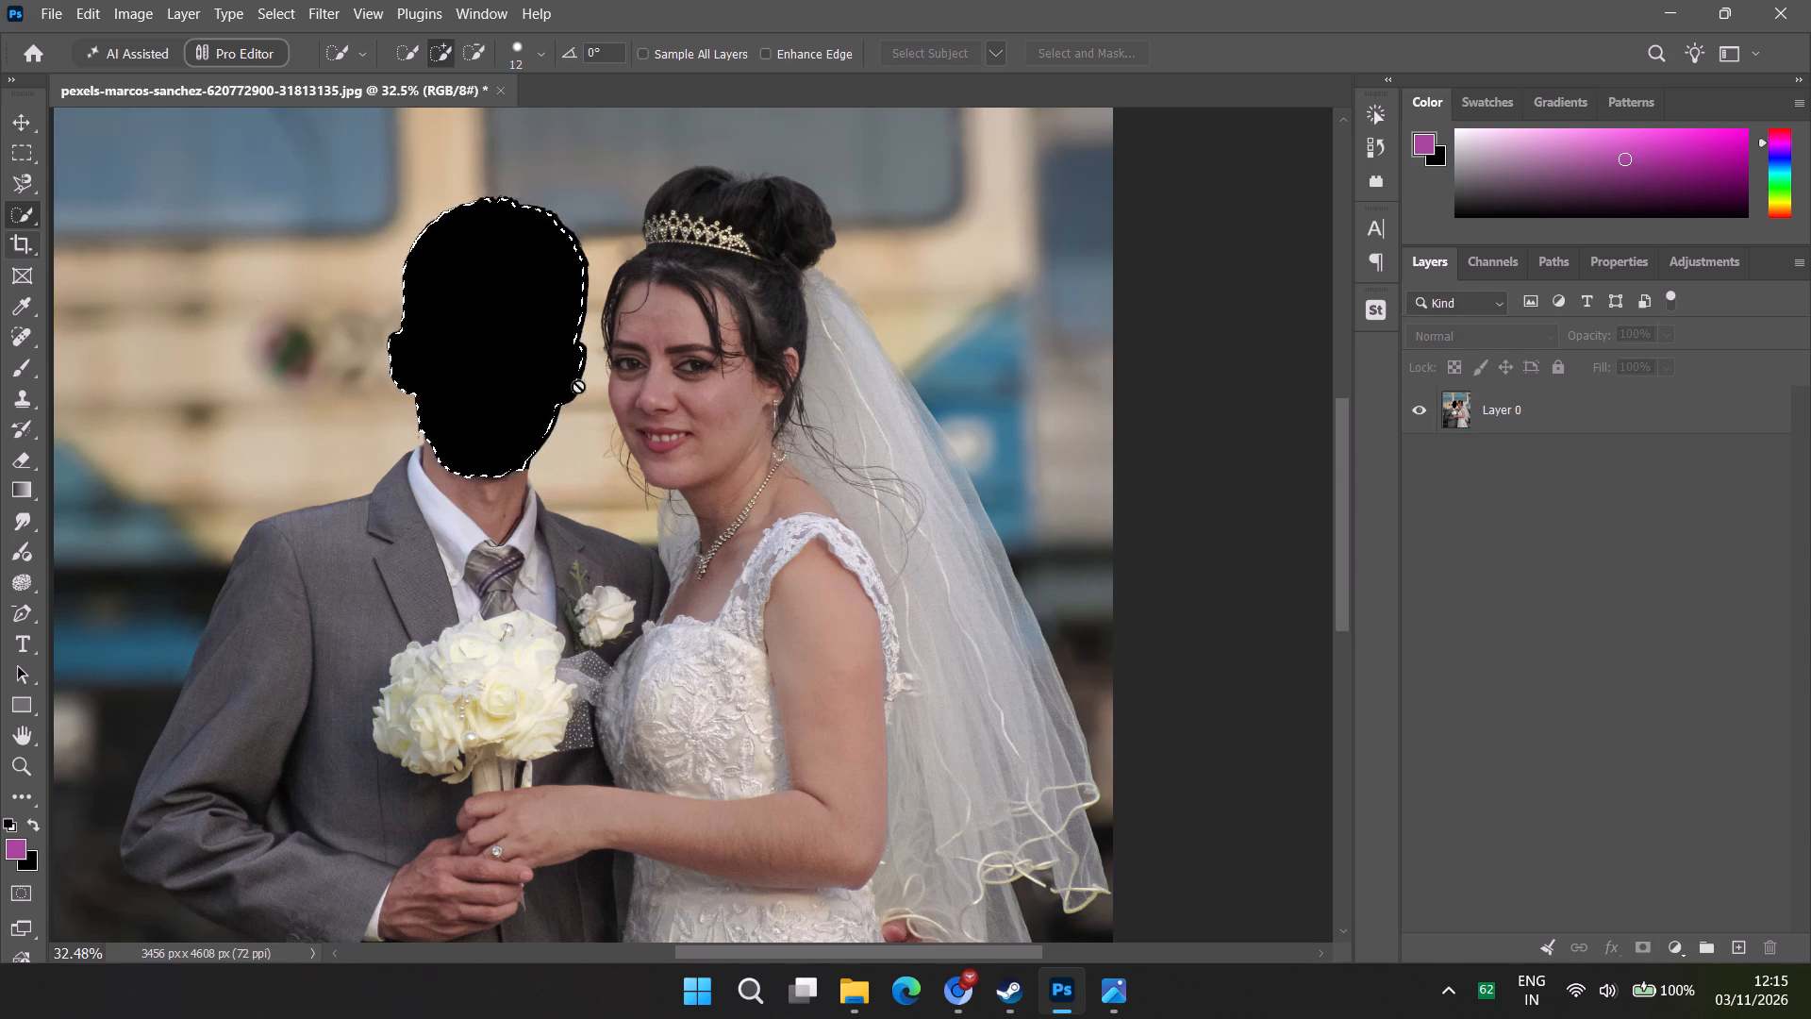
key(ctrl+d)
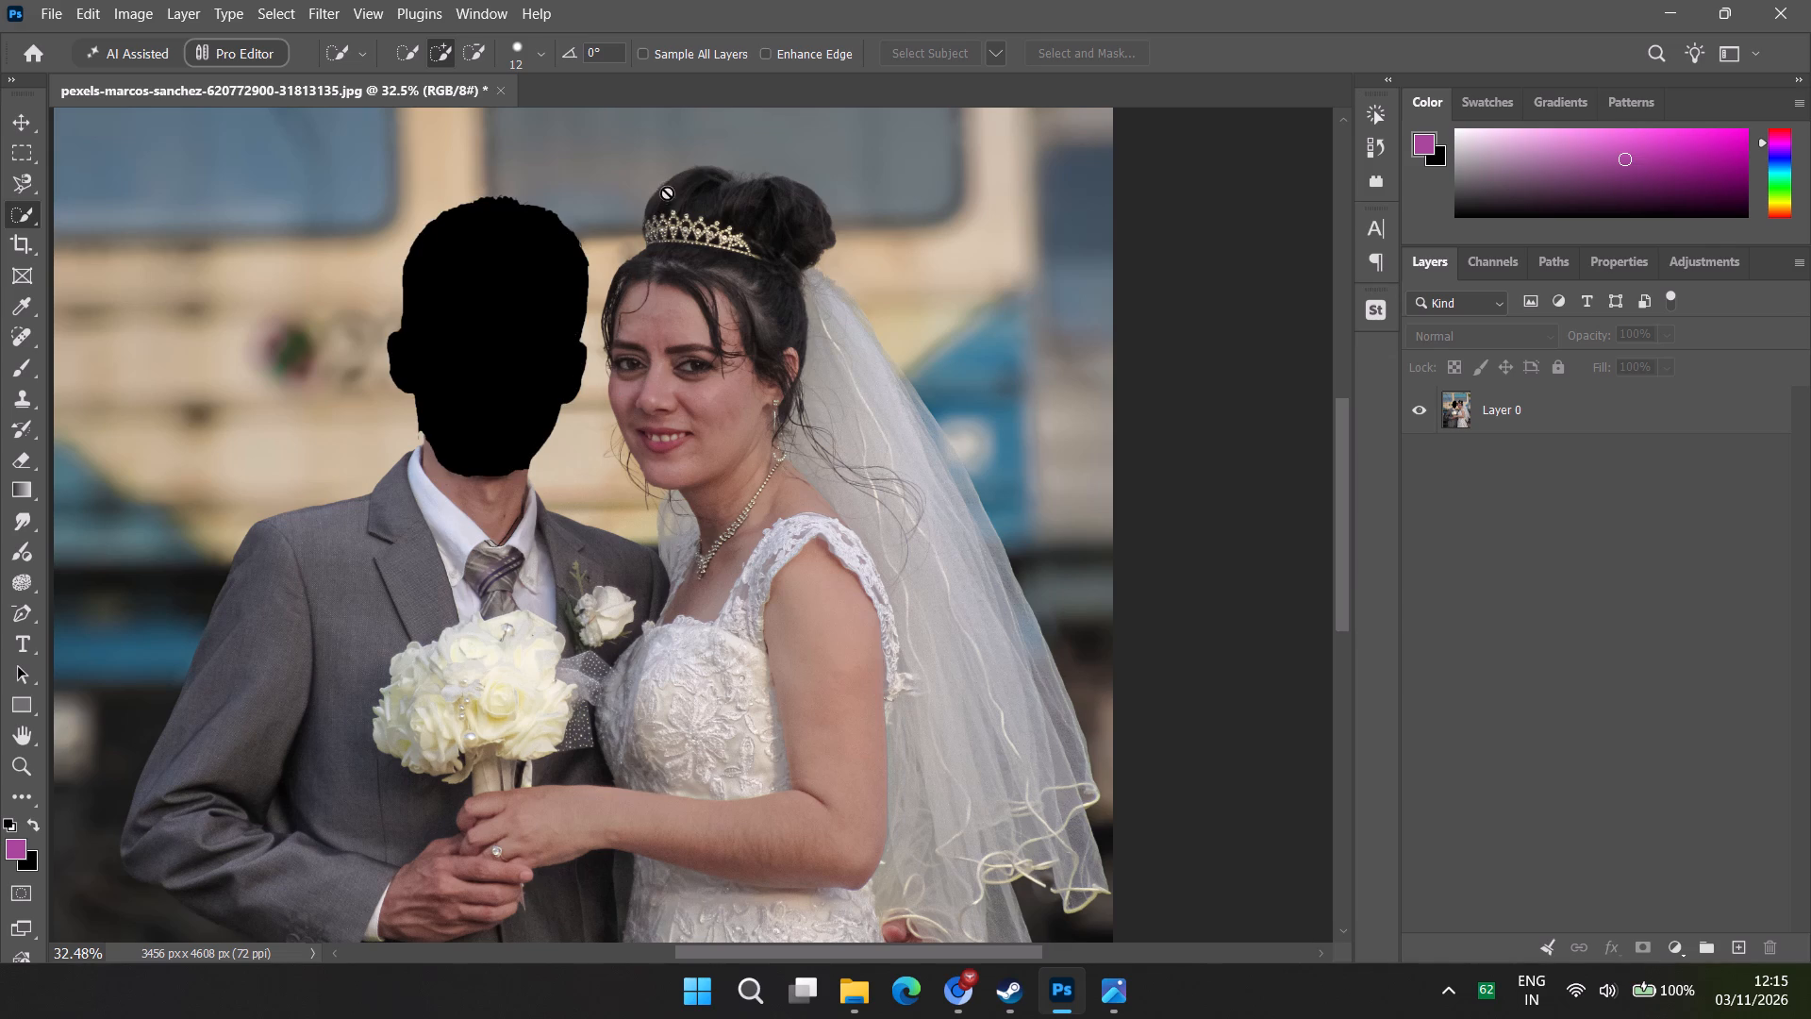
Make Layer 0 active and quick-select the bride's head, from her hair bun and tiara down past the chin.
drag(667, 192, 685, 192)
click(813, 393)
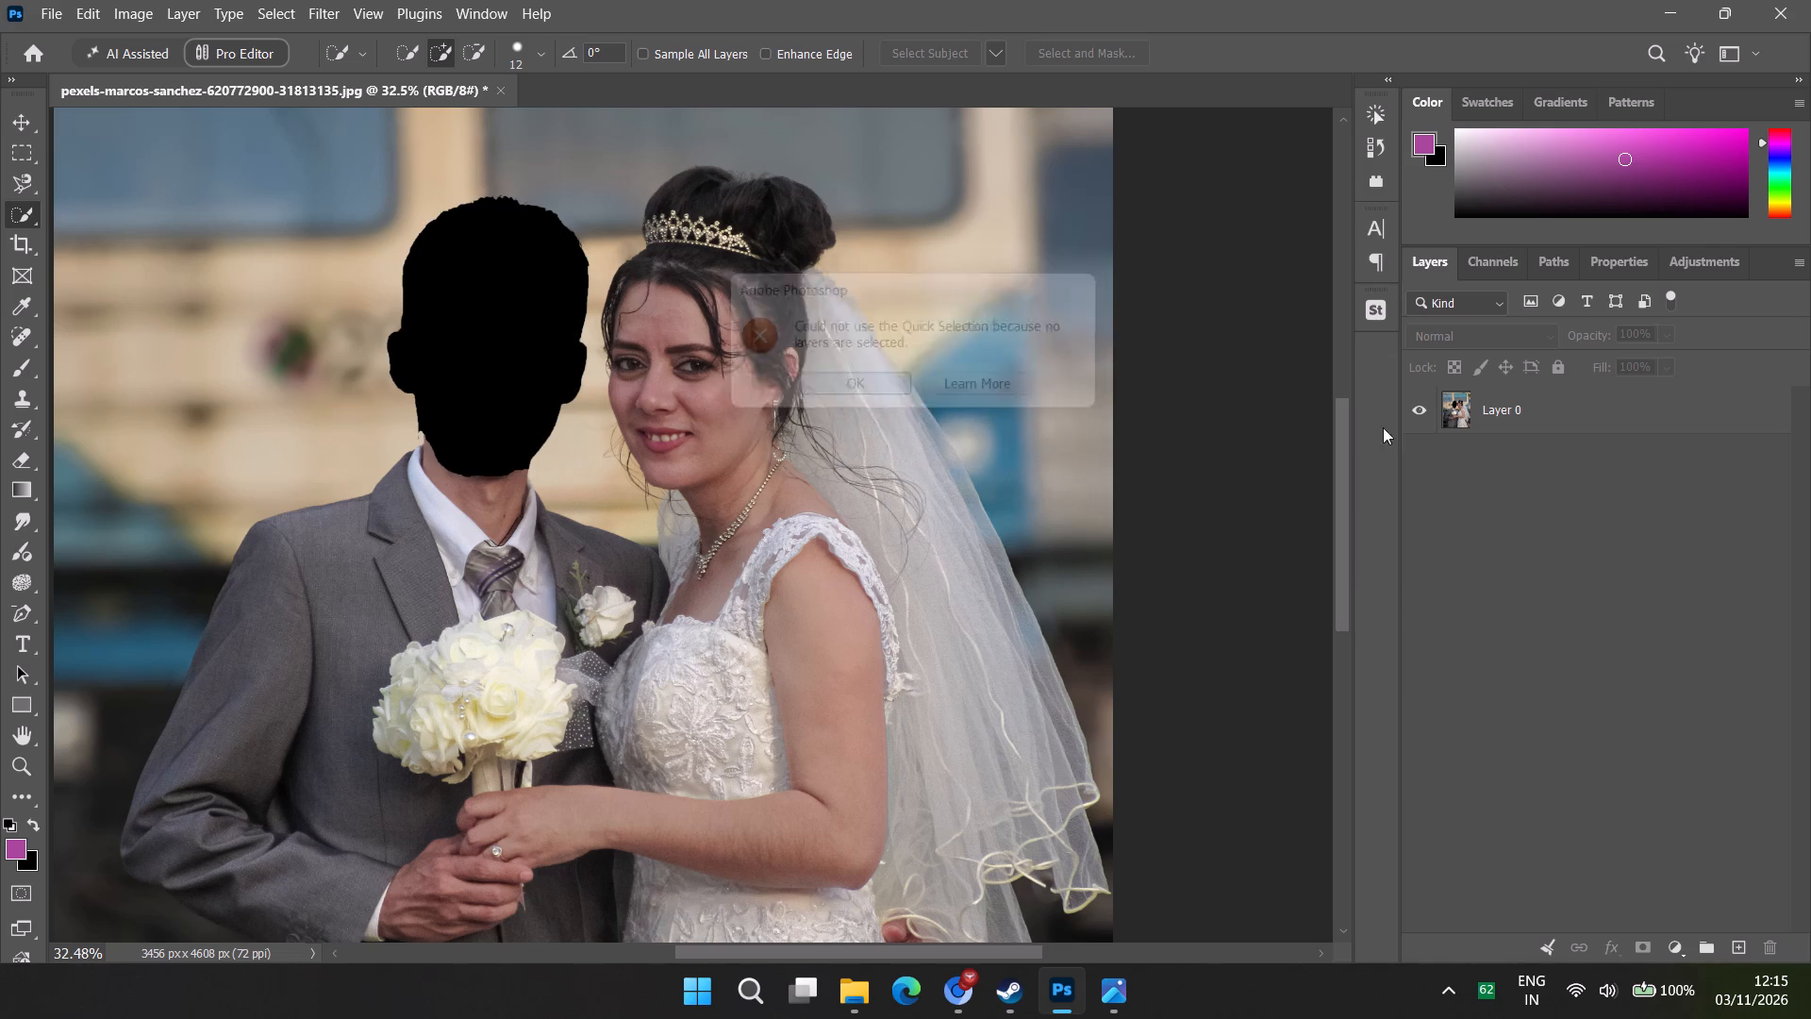
click(1503, 412)
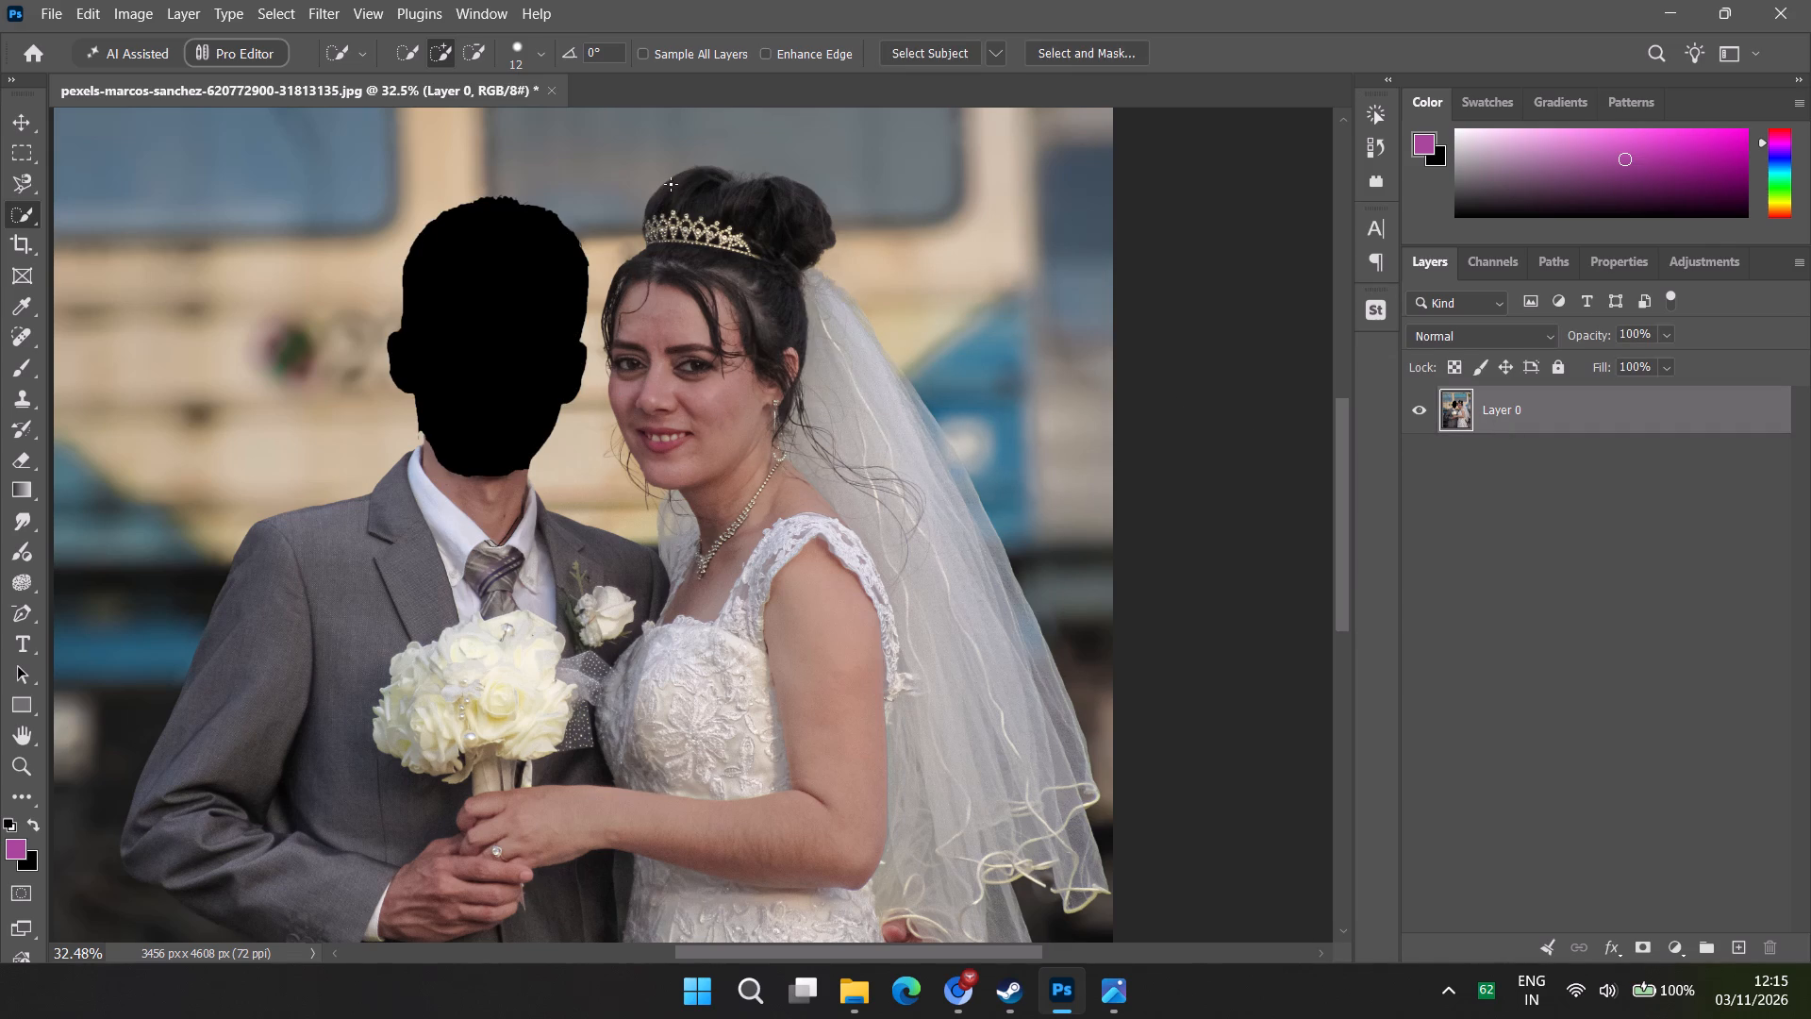
drag(671, 184, 769, 212)
drag(769, 212, 664, 405)
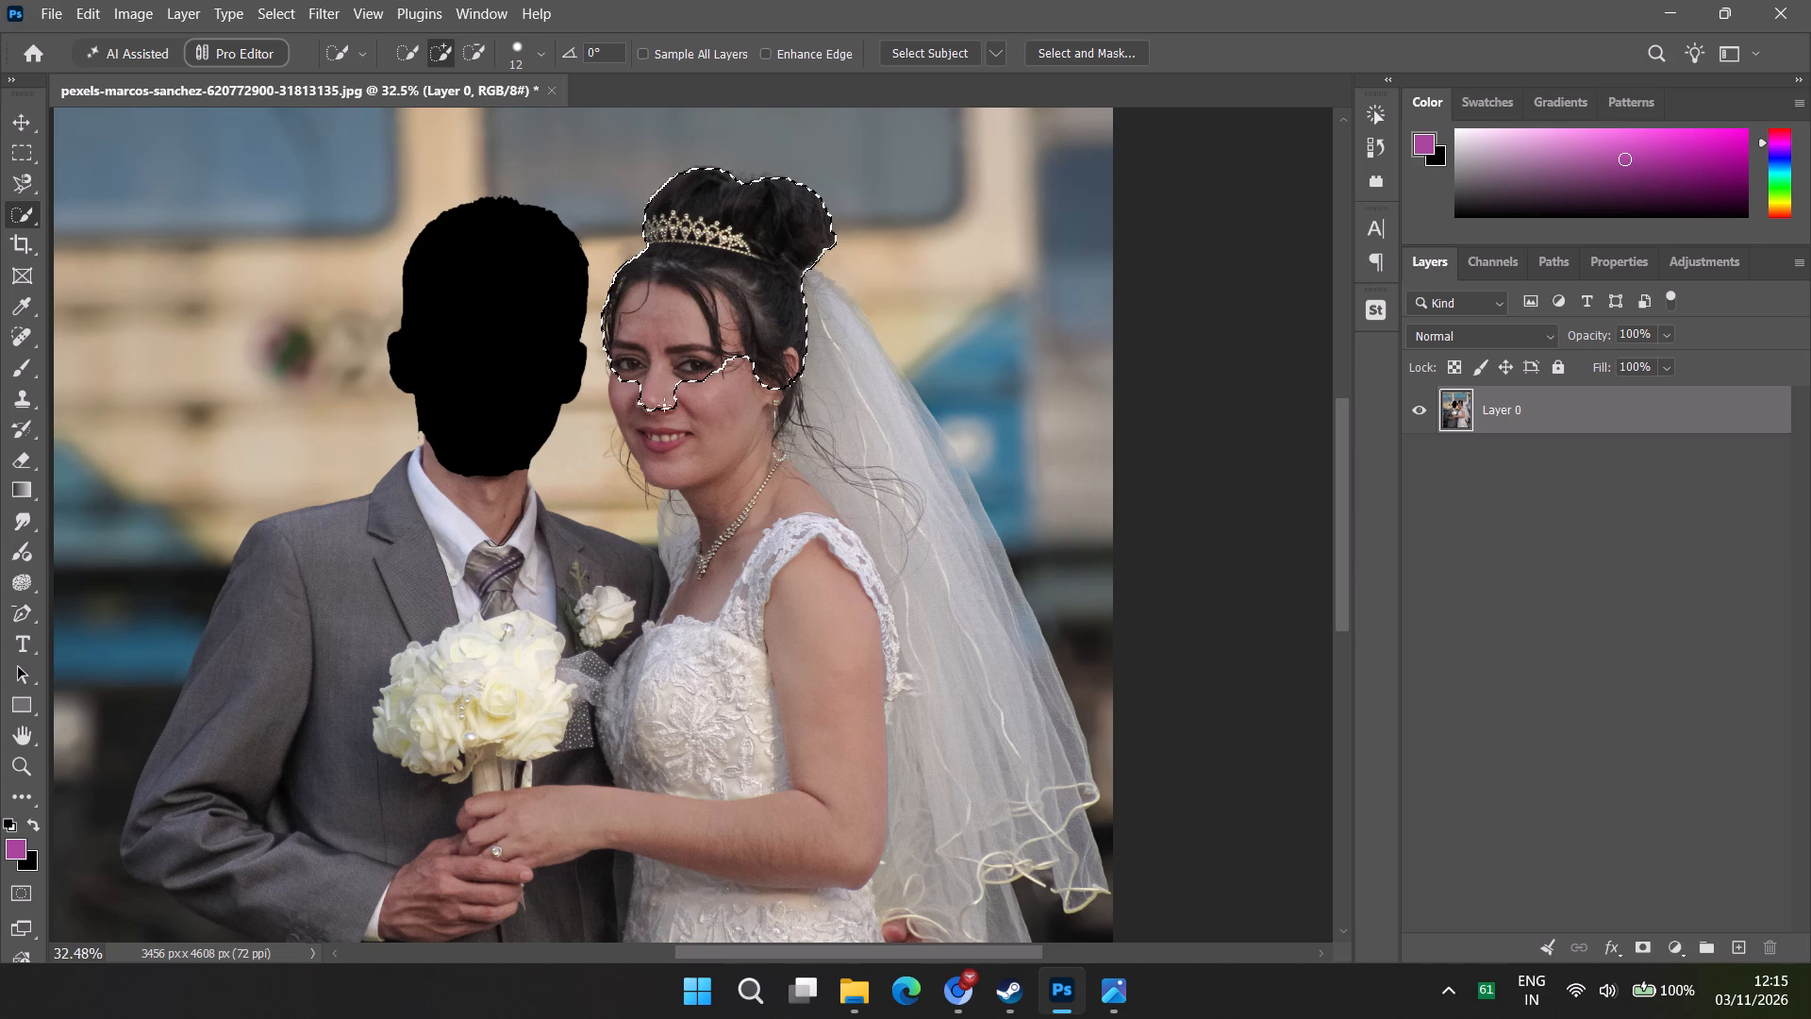
drag(664, 405, 690, 459)
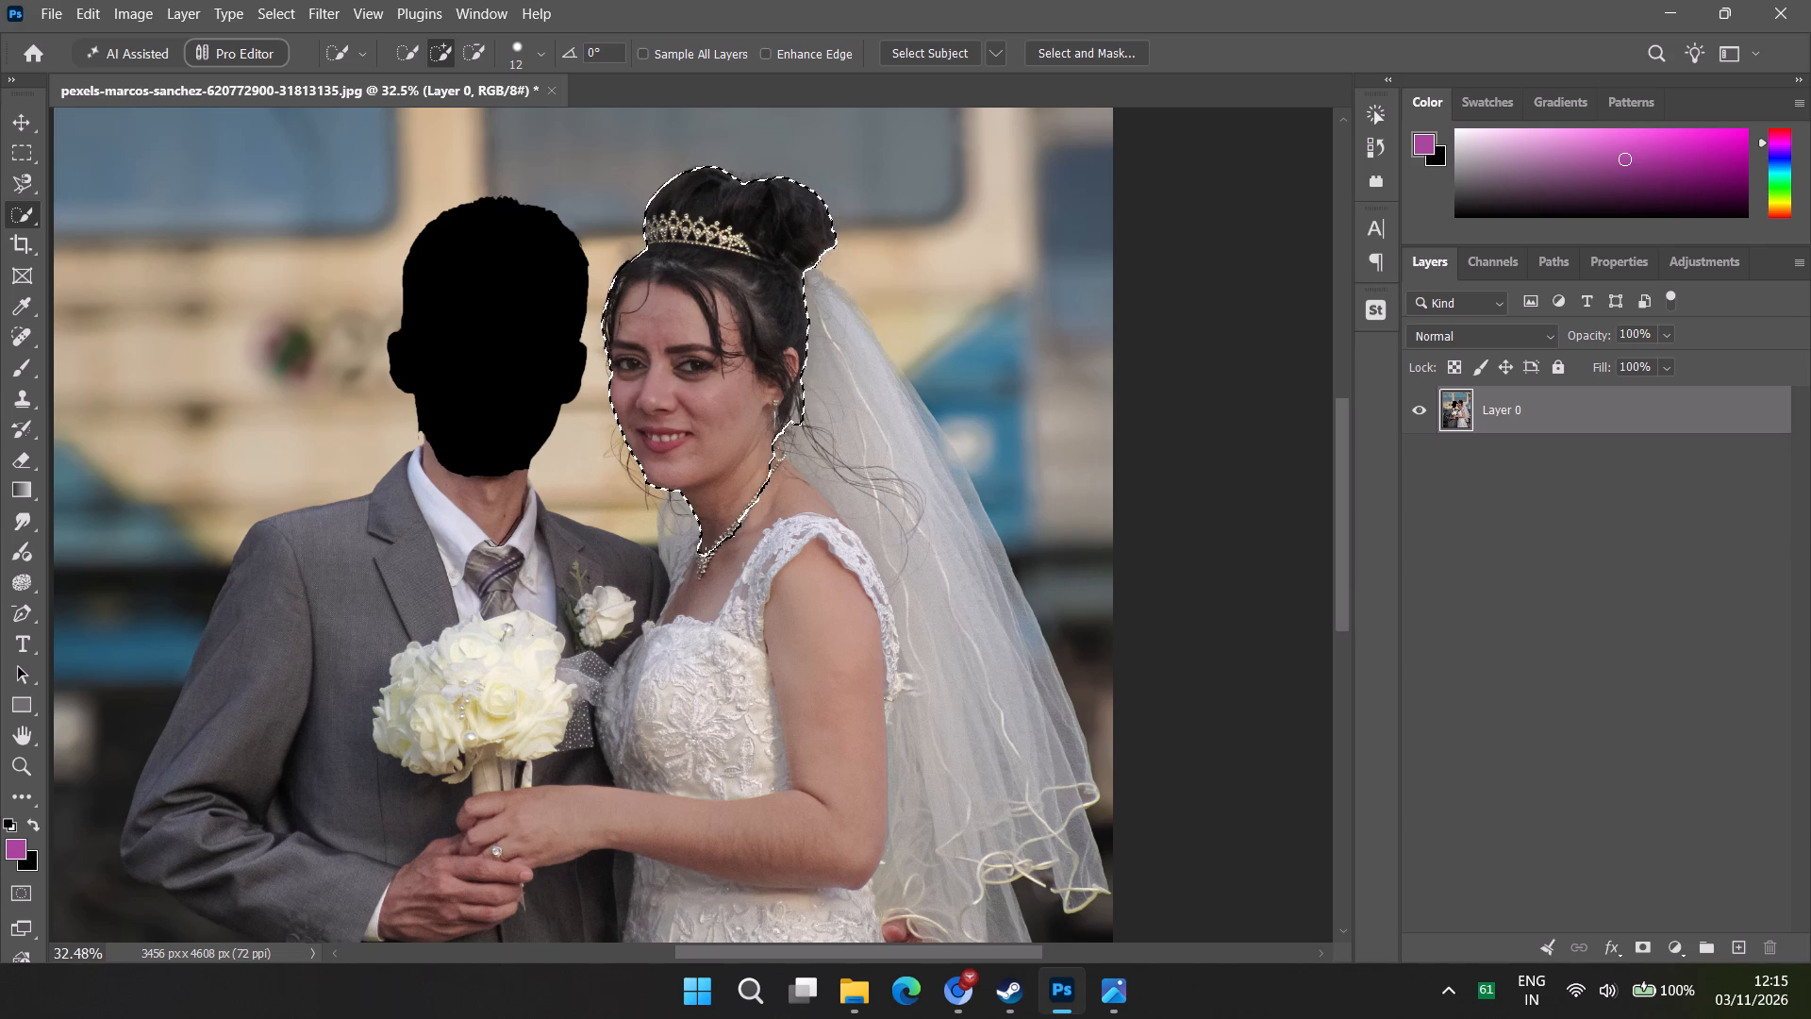
Subtract the bride's neck and necklace from the head selection so its edge follows her jawline.
alt+drag(708, 553, 735, 529)
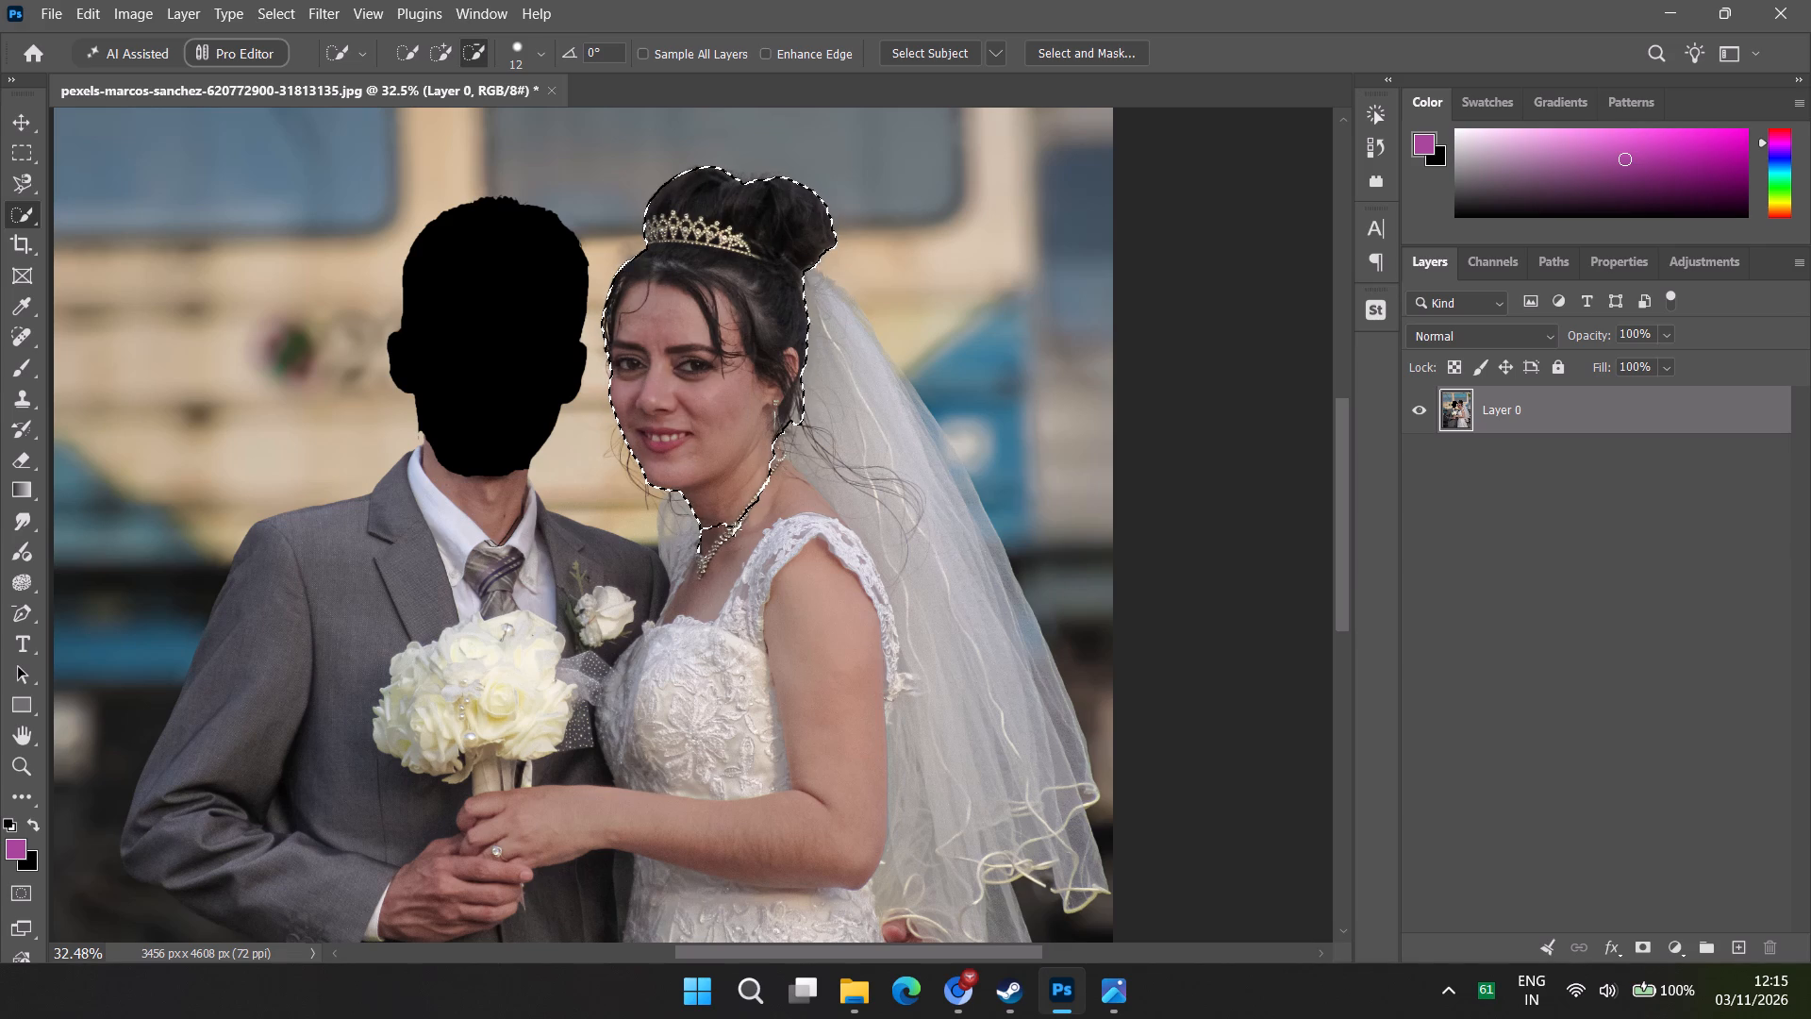
alt+drag(735, 529, 771, 444)
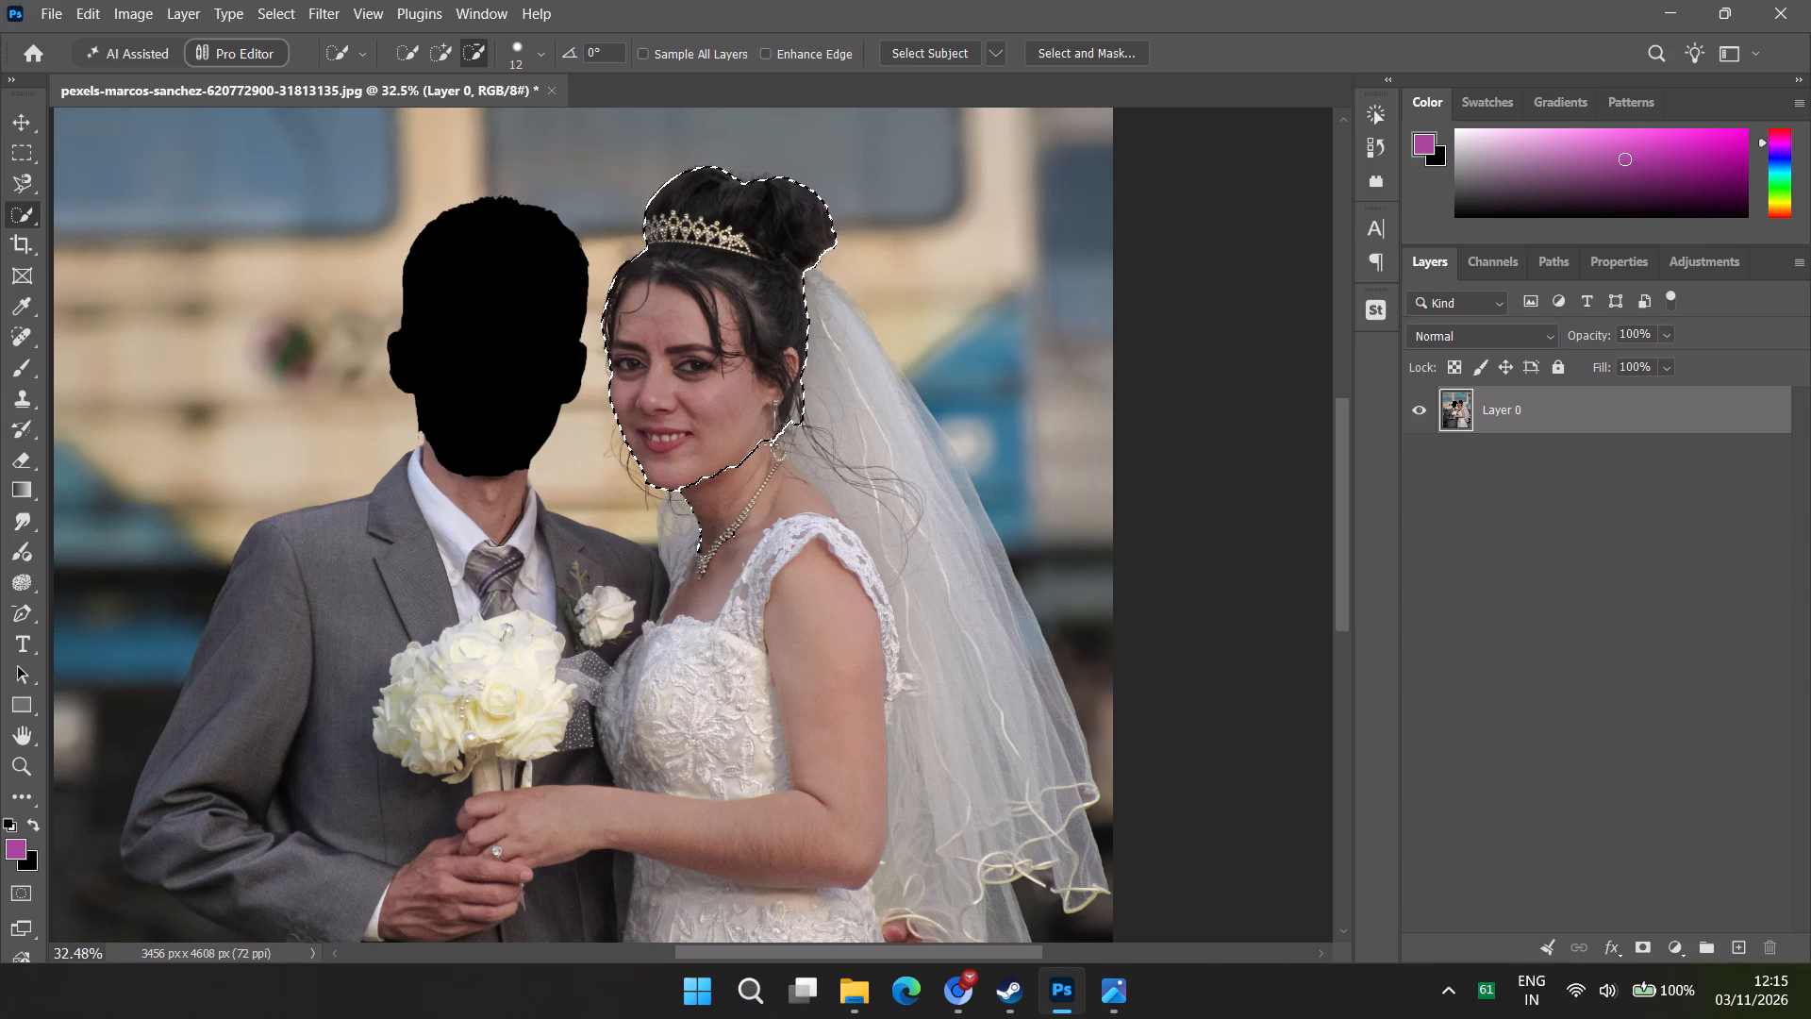
alt+drag(771, 444, 778, 422)
alt+drag(778, 422, 781, 430)
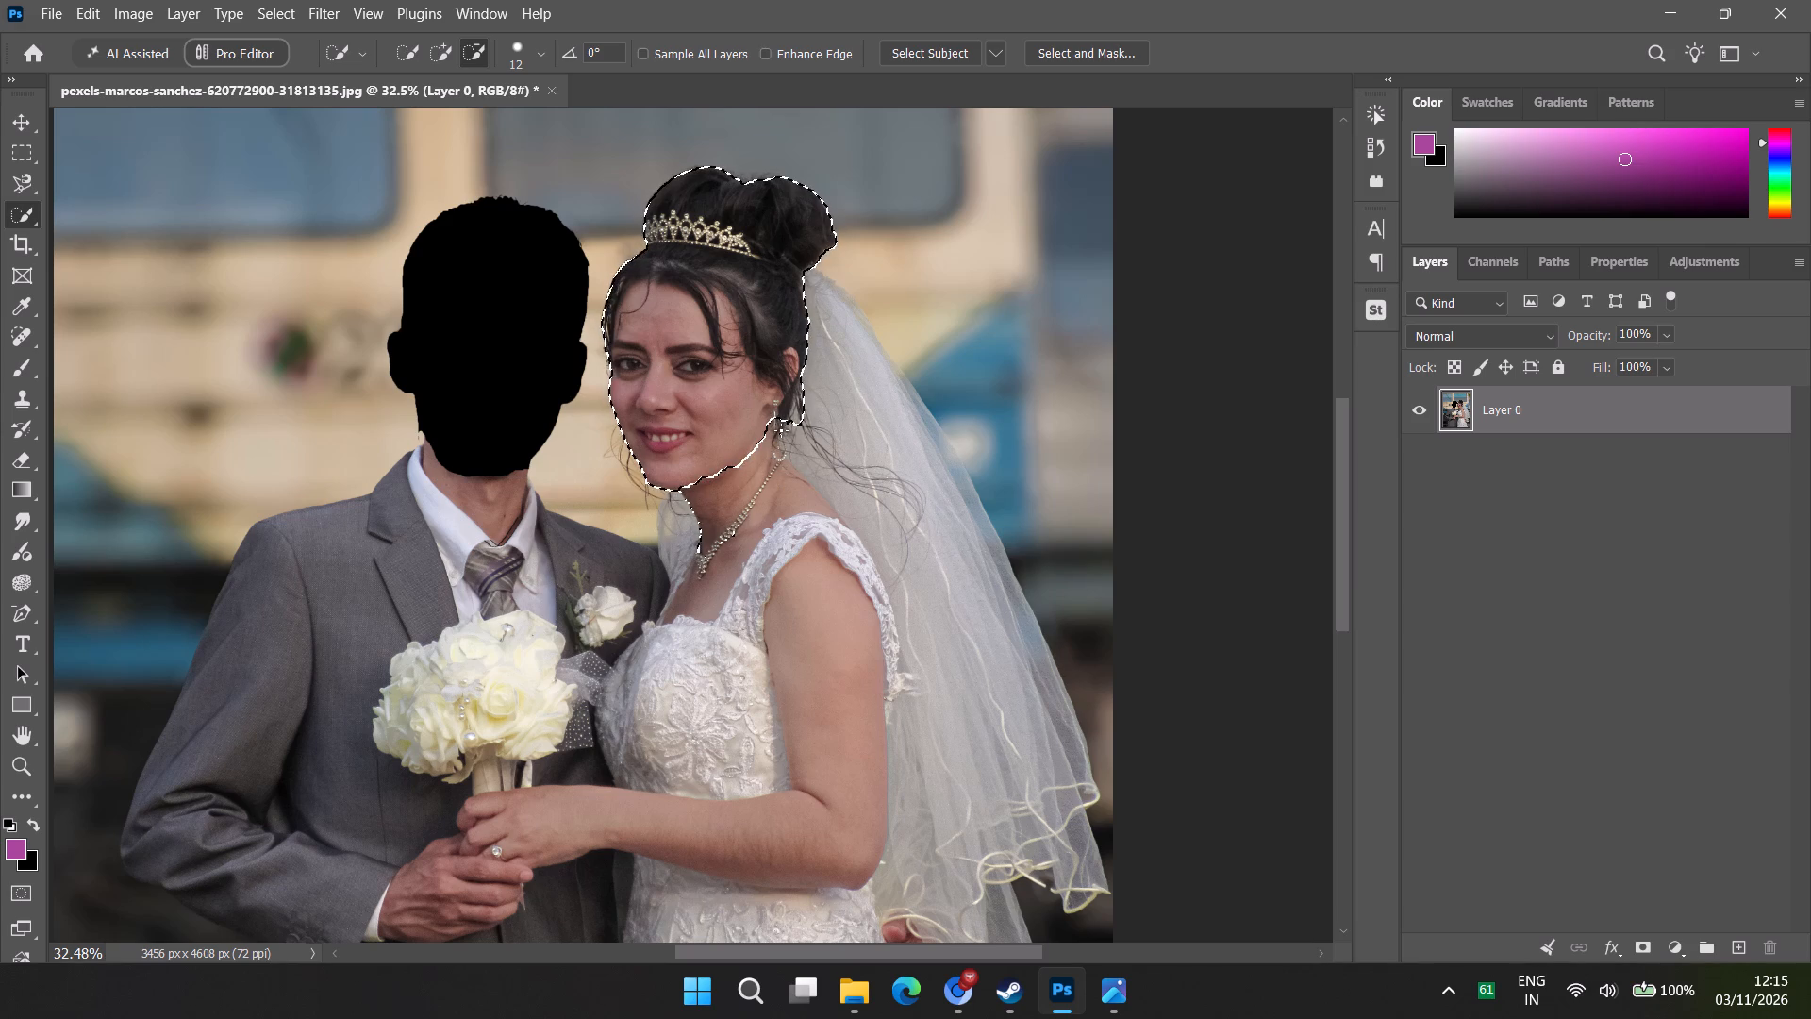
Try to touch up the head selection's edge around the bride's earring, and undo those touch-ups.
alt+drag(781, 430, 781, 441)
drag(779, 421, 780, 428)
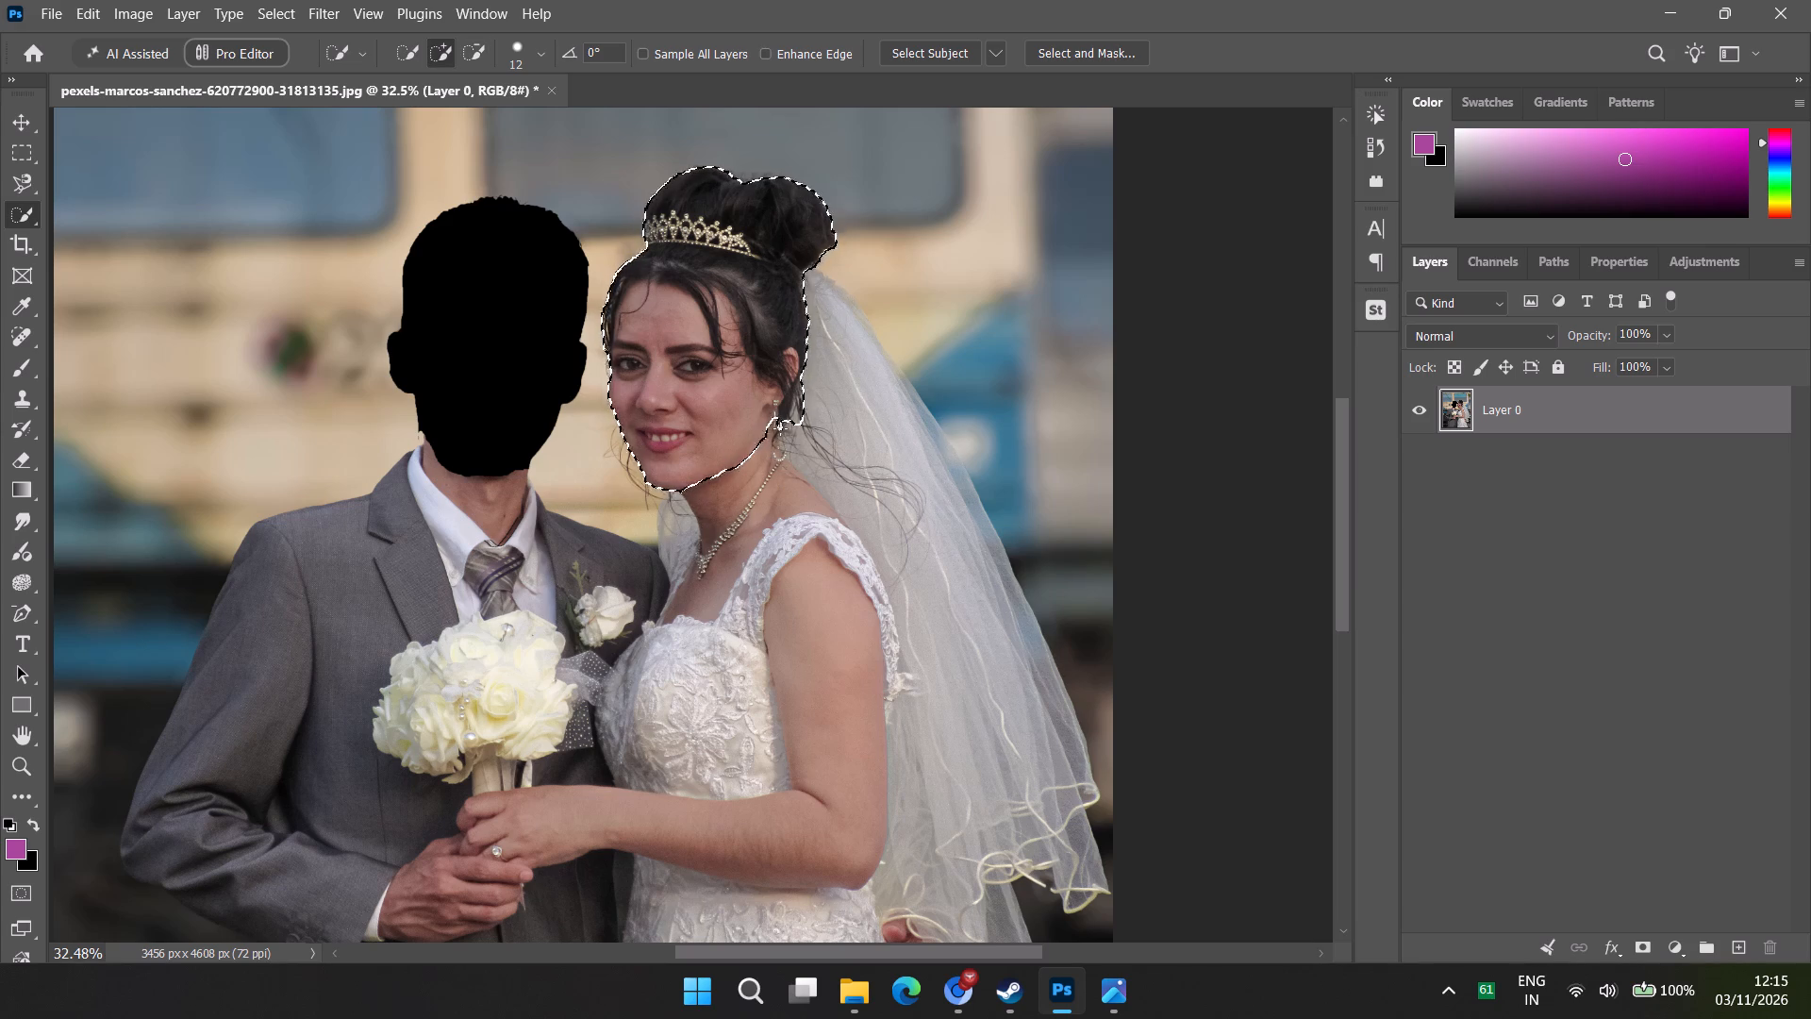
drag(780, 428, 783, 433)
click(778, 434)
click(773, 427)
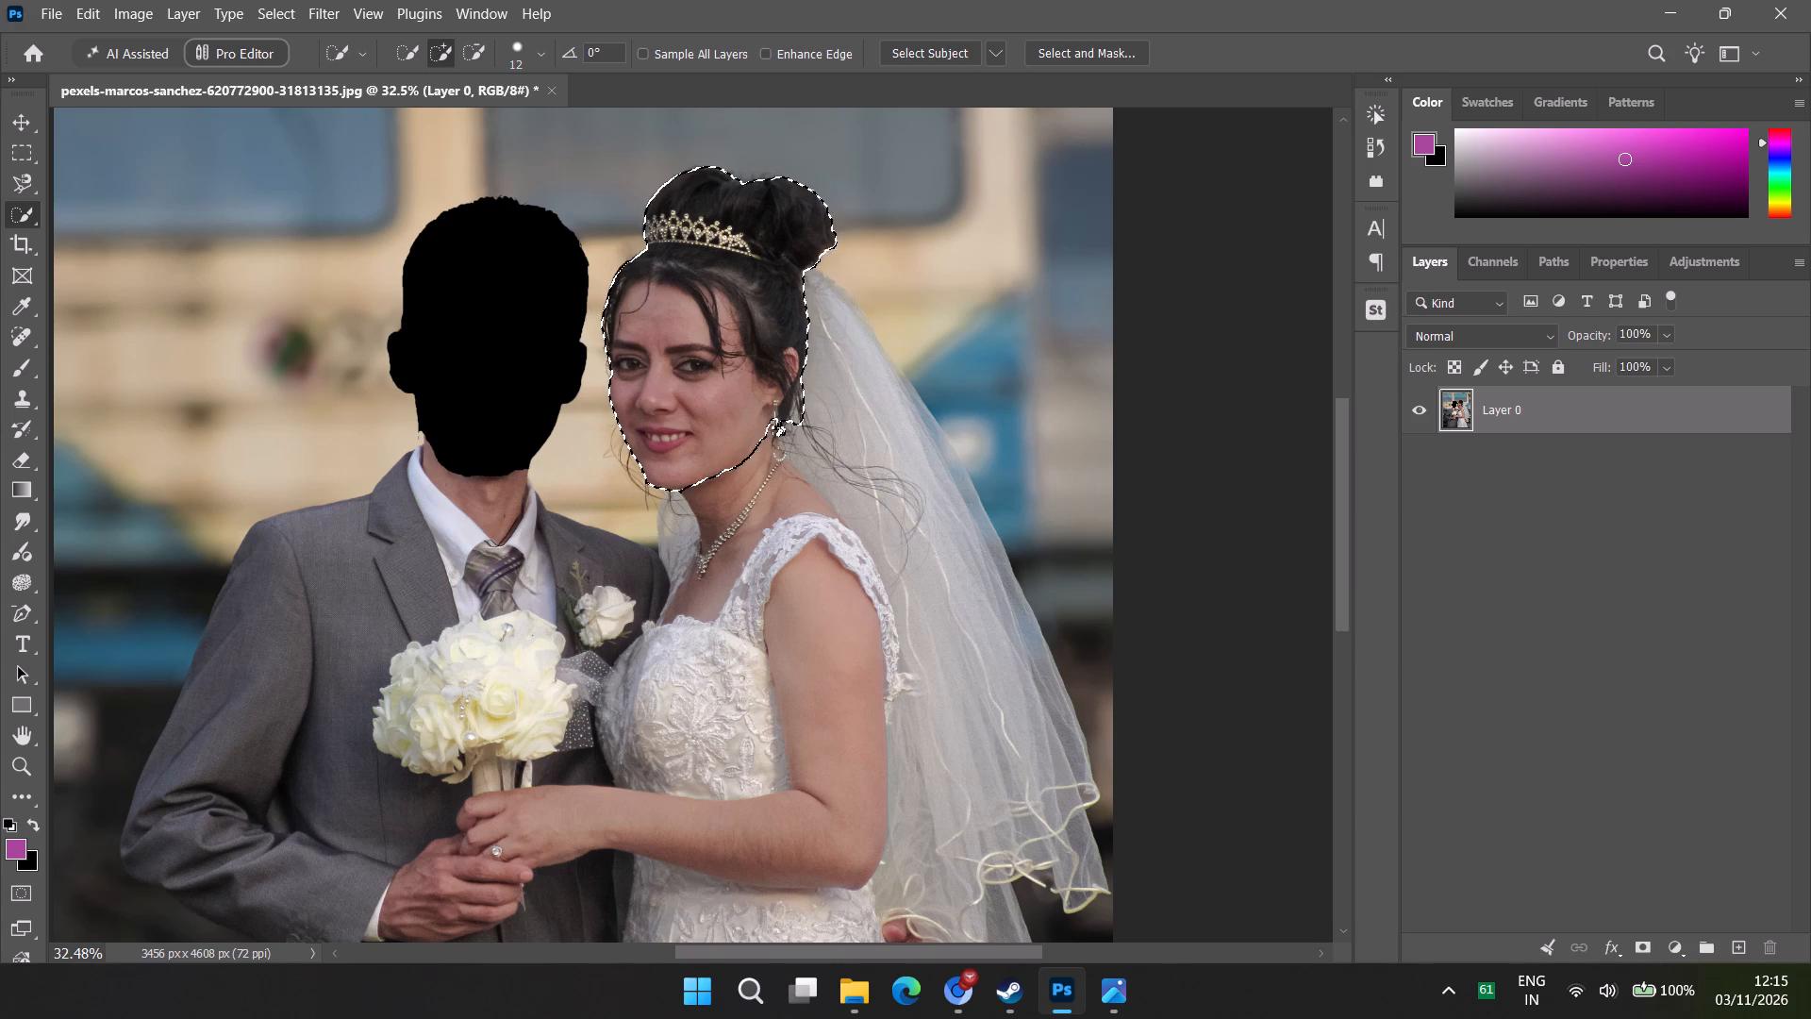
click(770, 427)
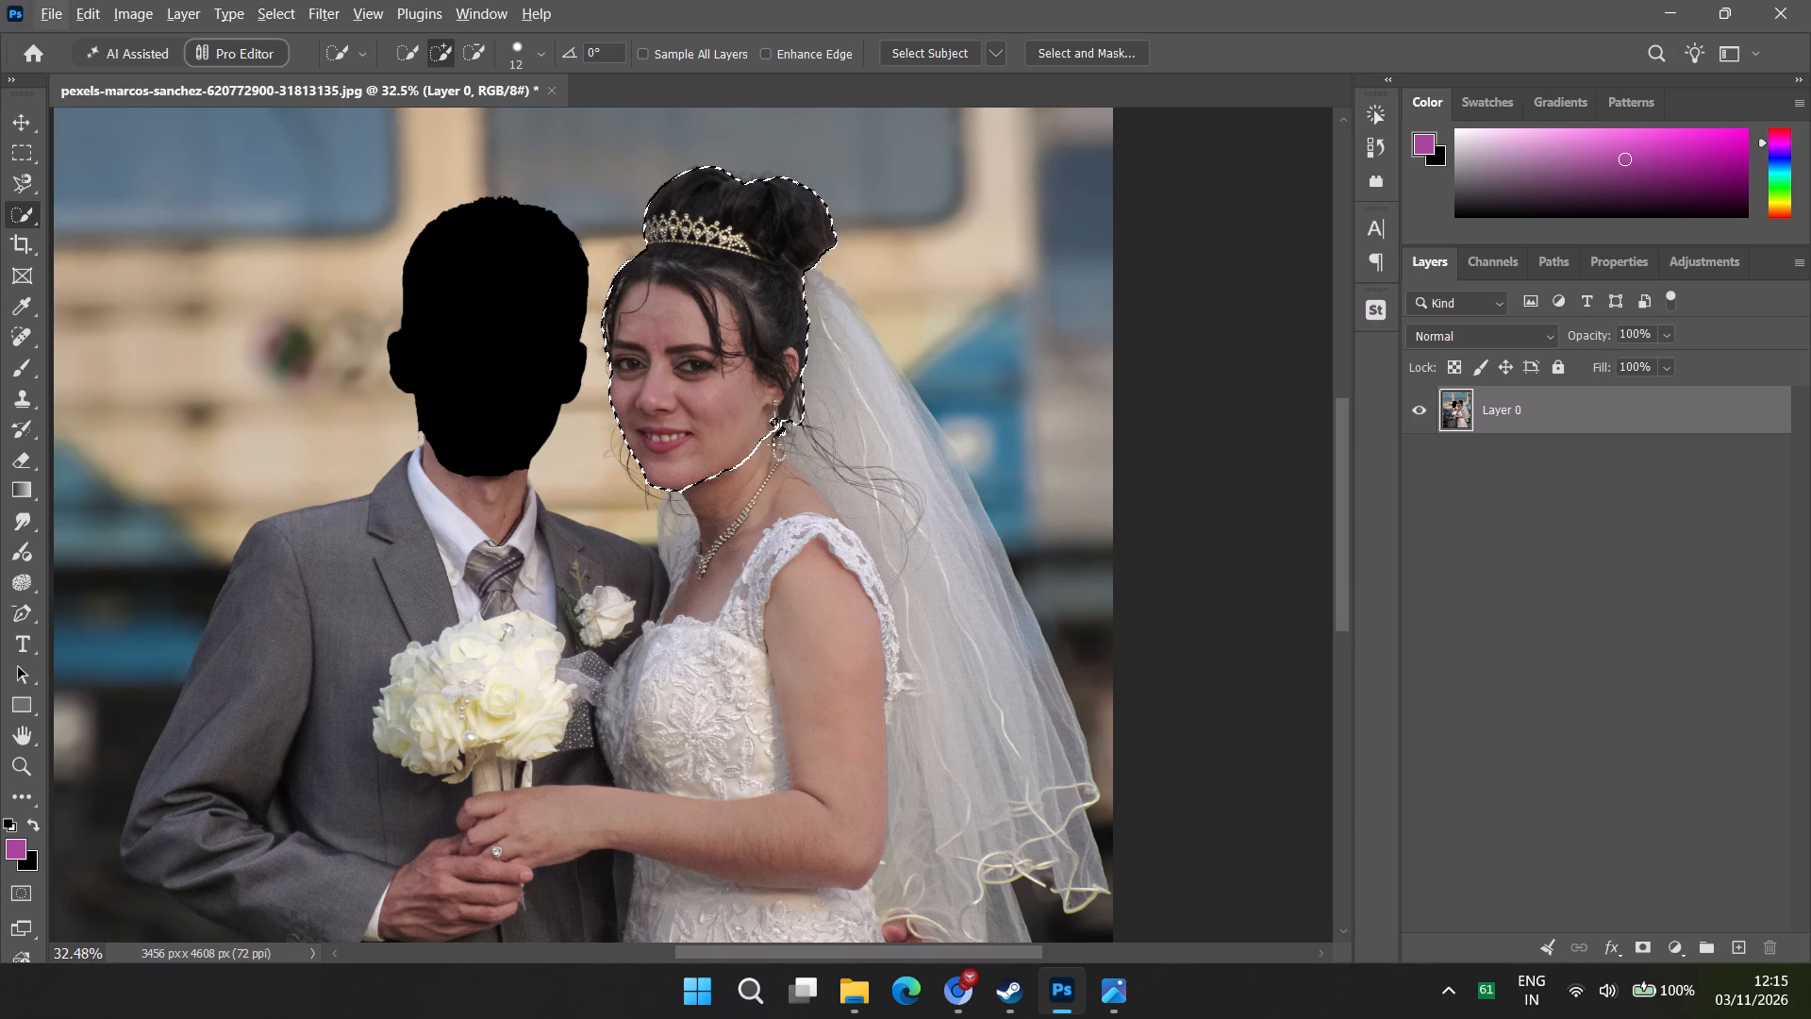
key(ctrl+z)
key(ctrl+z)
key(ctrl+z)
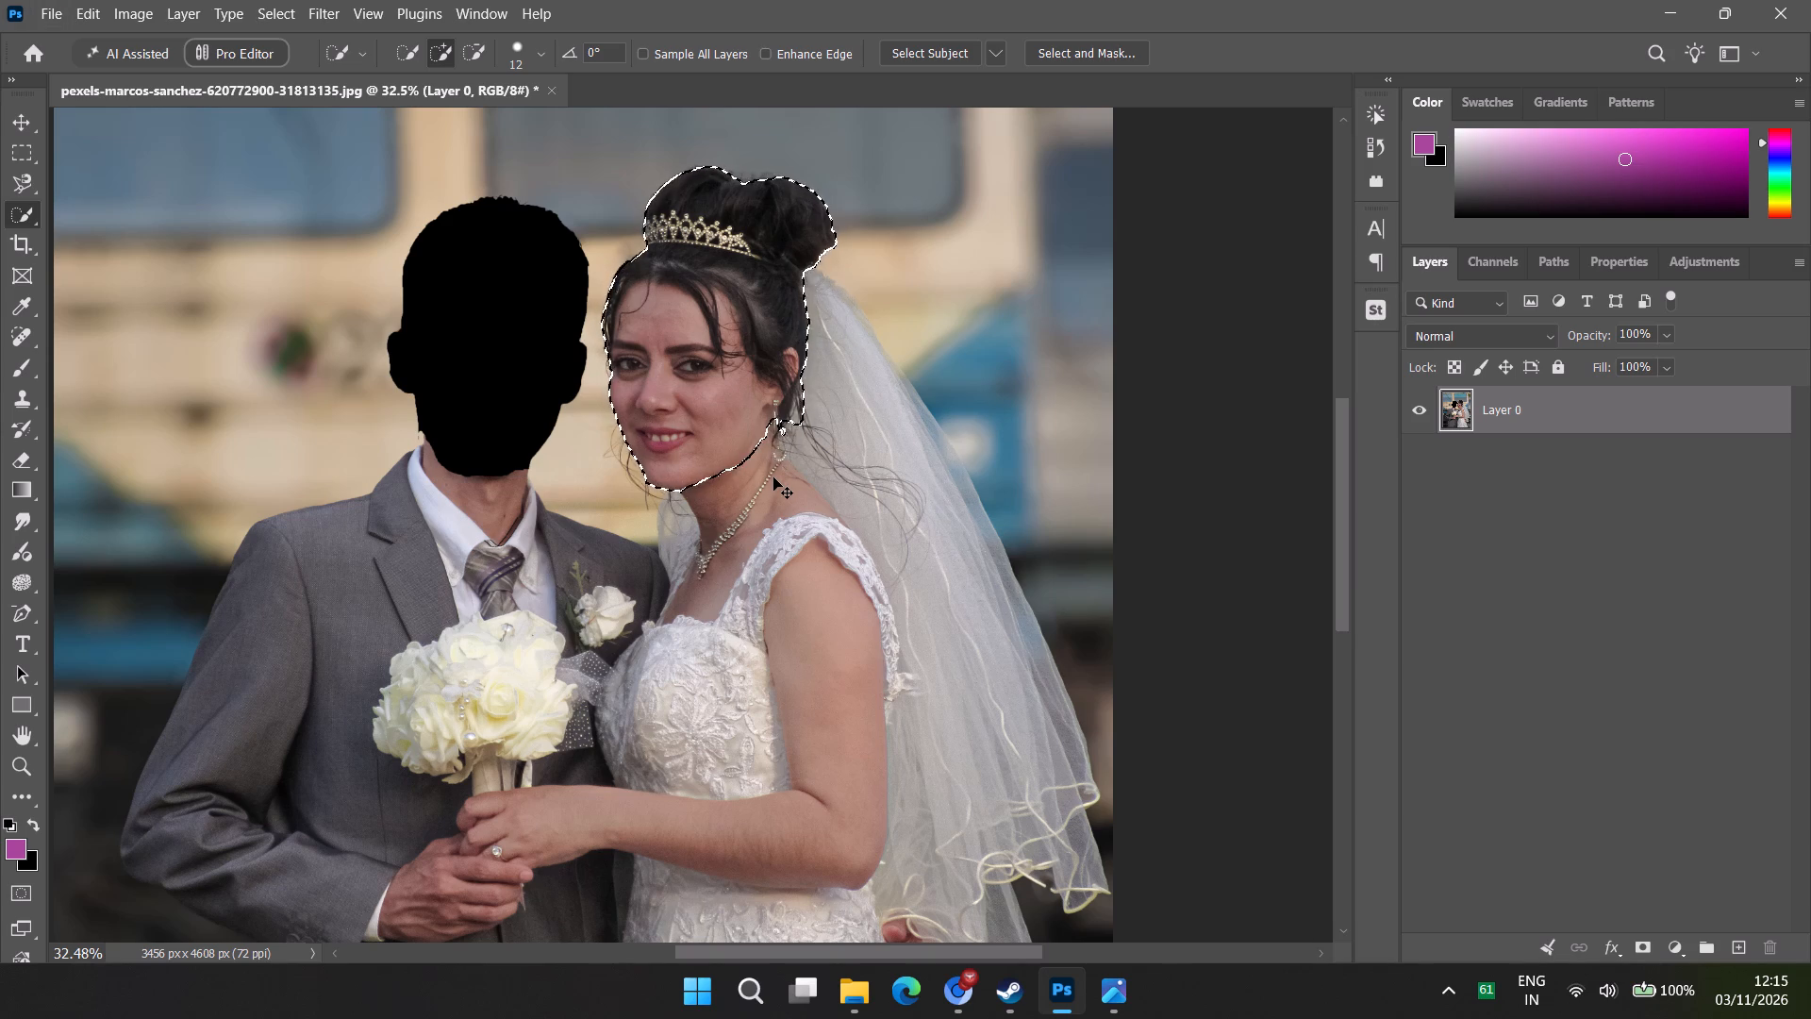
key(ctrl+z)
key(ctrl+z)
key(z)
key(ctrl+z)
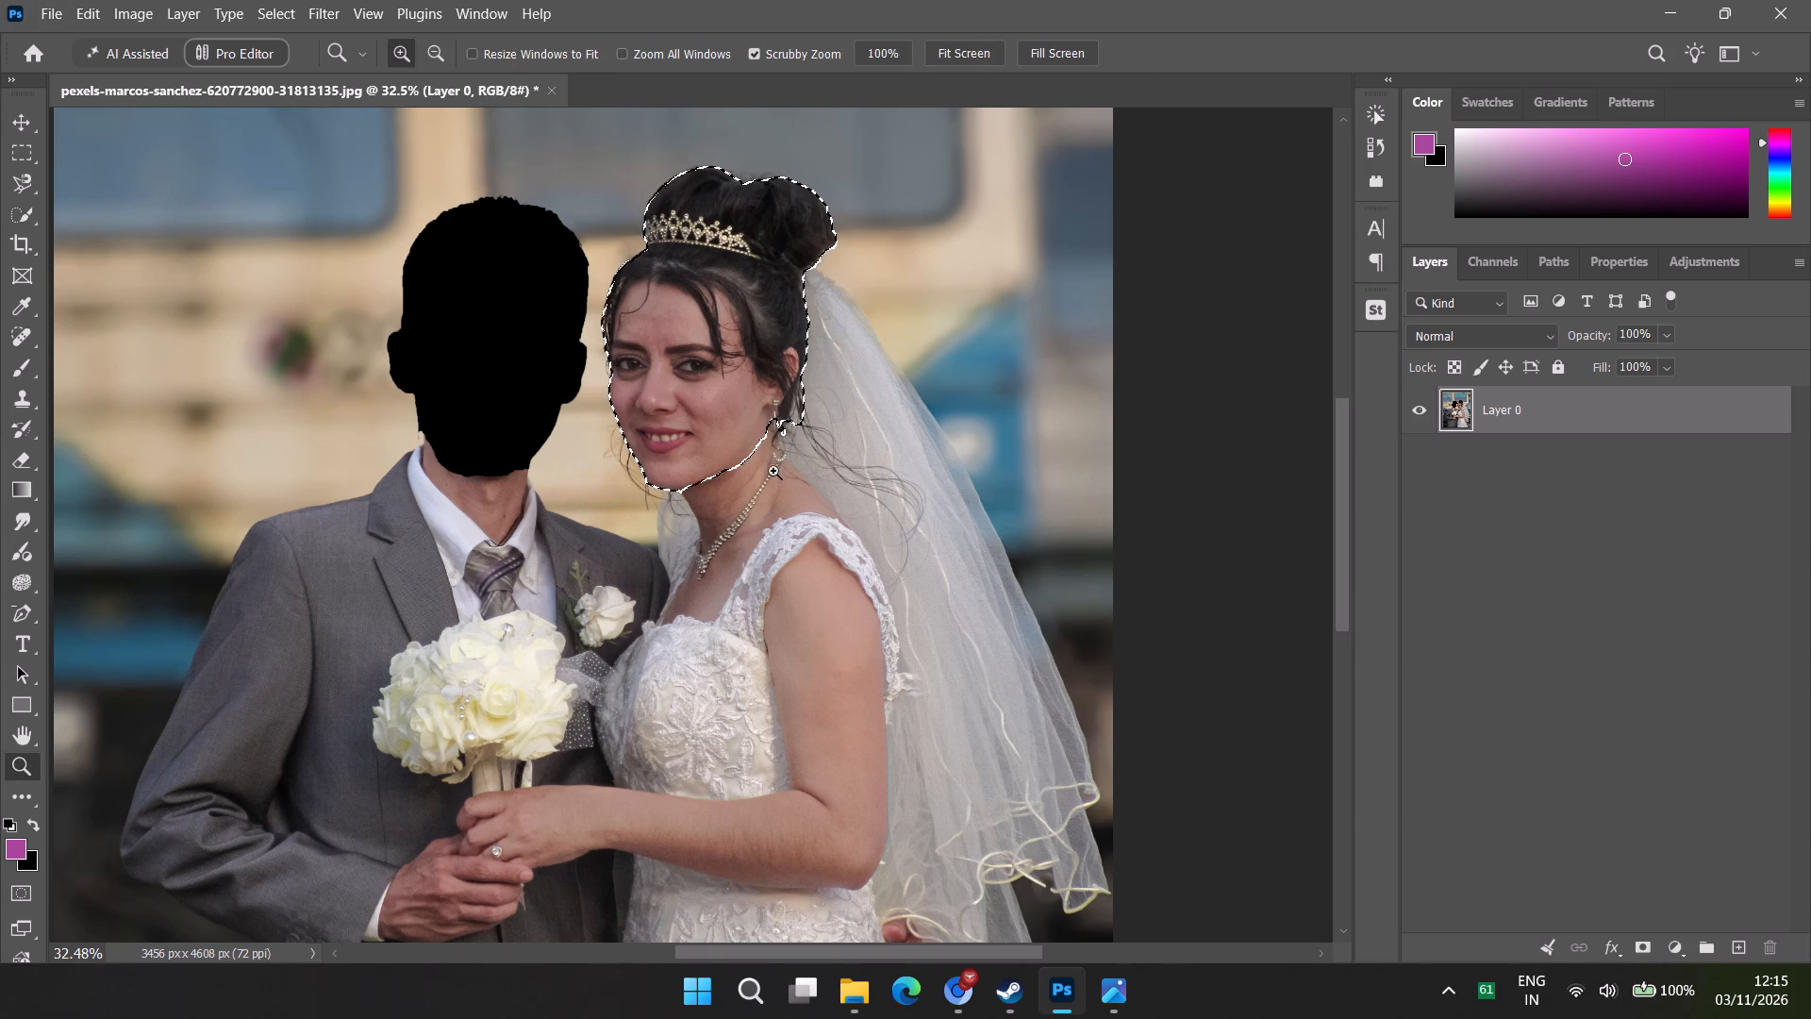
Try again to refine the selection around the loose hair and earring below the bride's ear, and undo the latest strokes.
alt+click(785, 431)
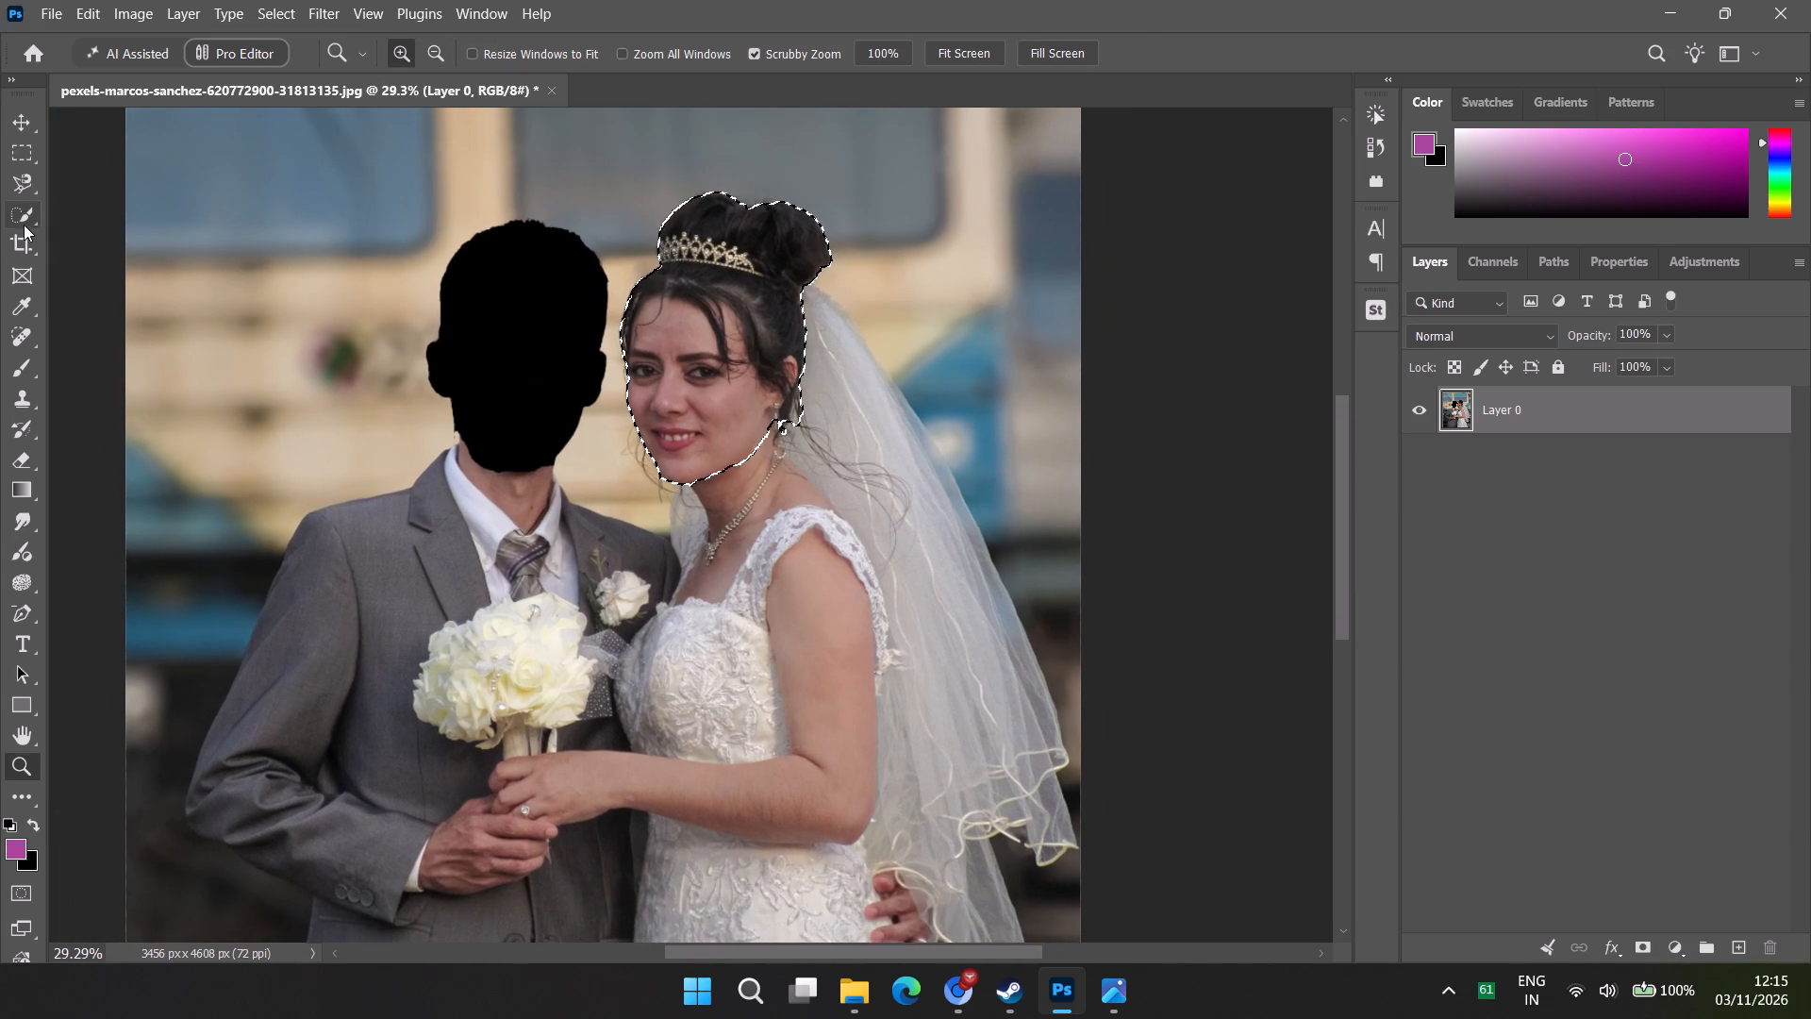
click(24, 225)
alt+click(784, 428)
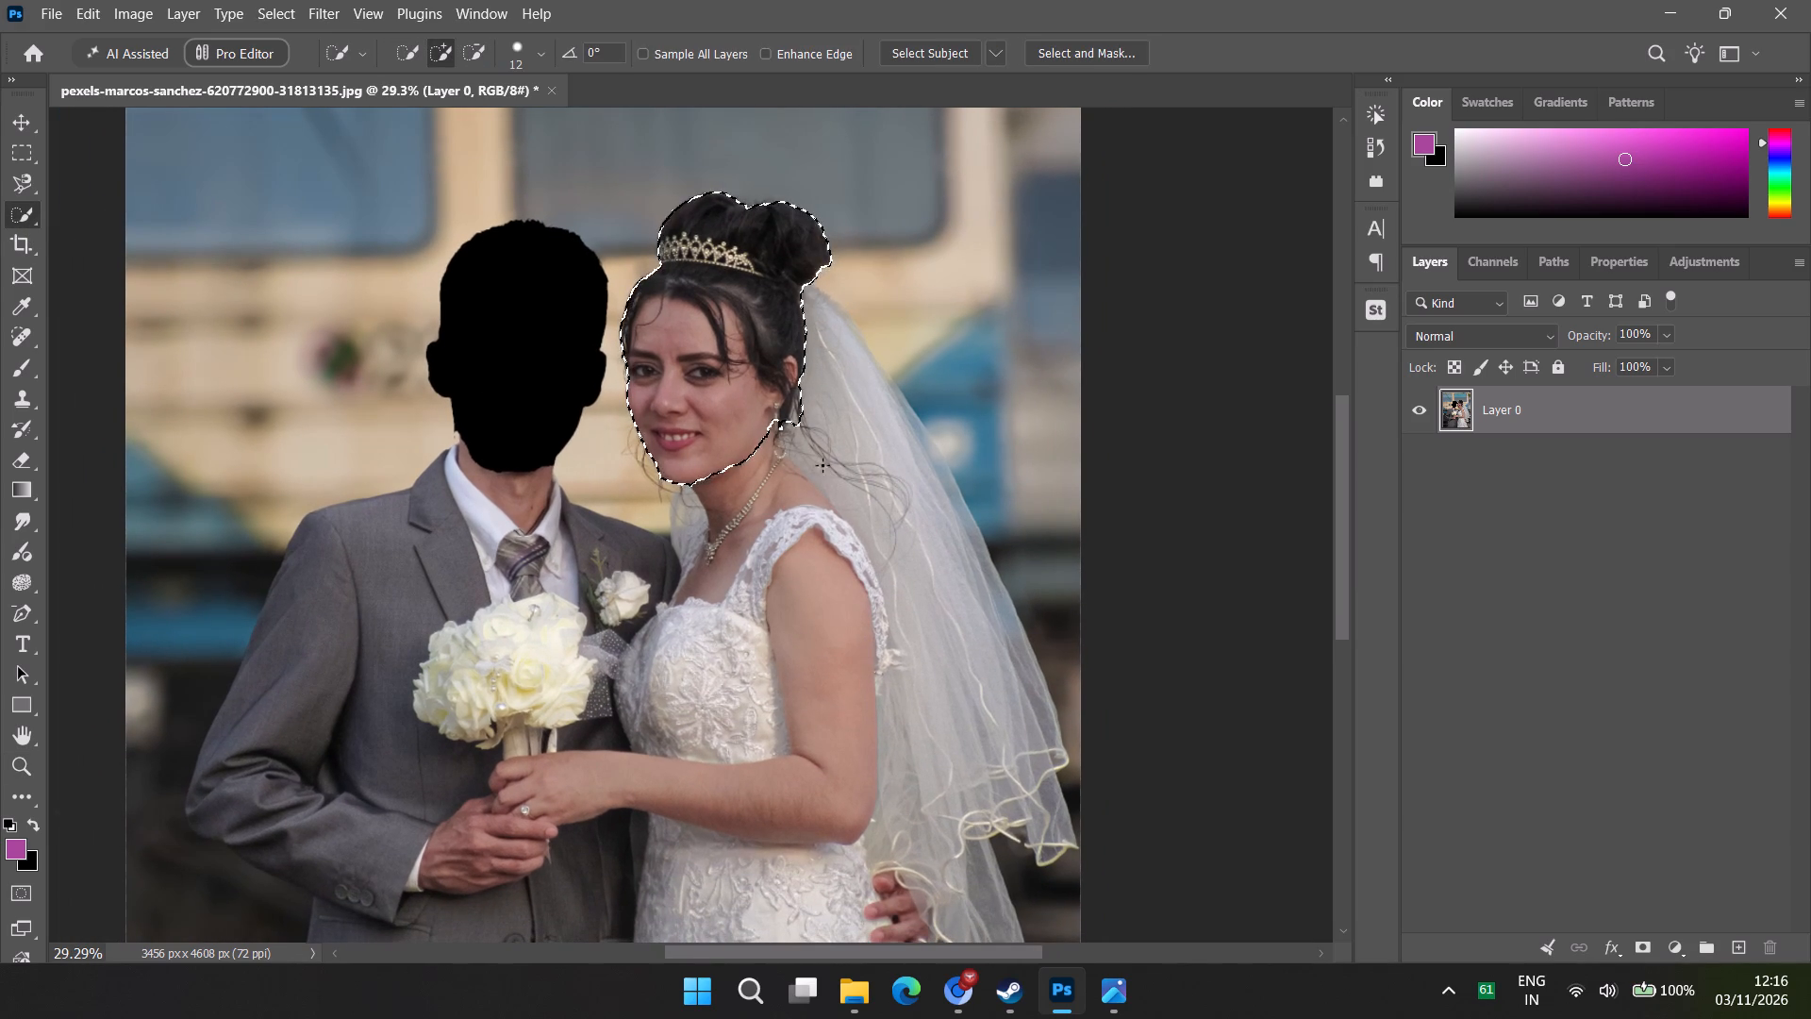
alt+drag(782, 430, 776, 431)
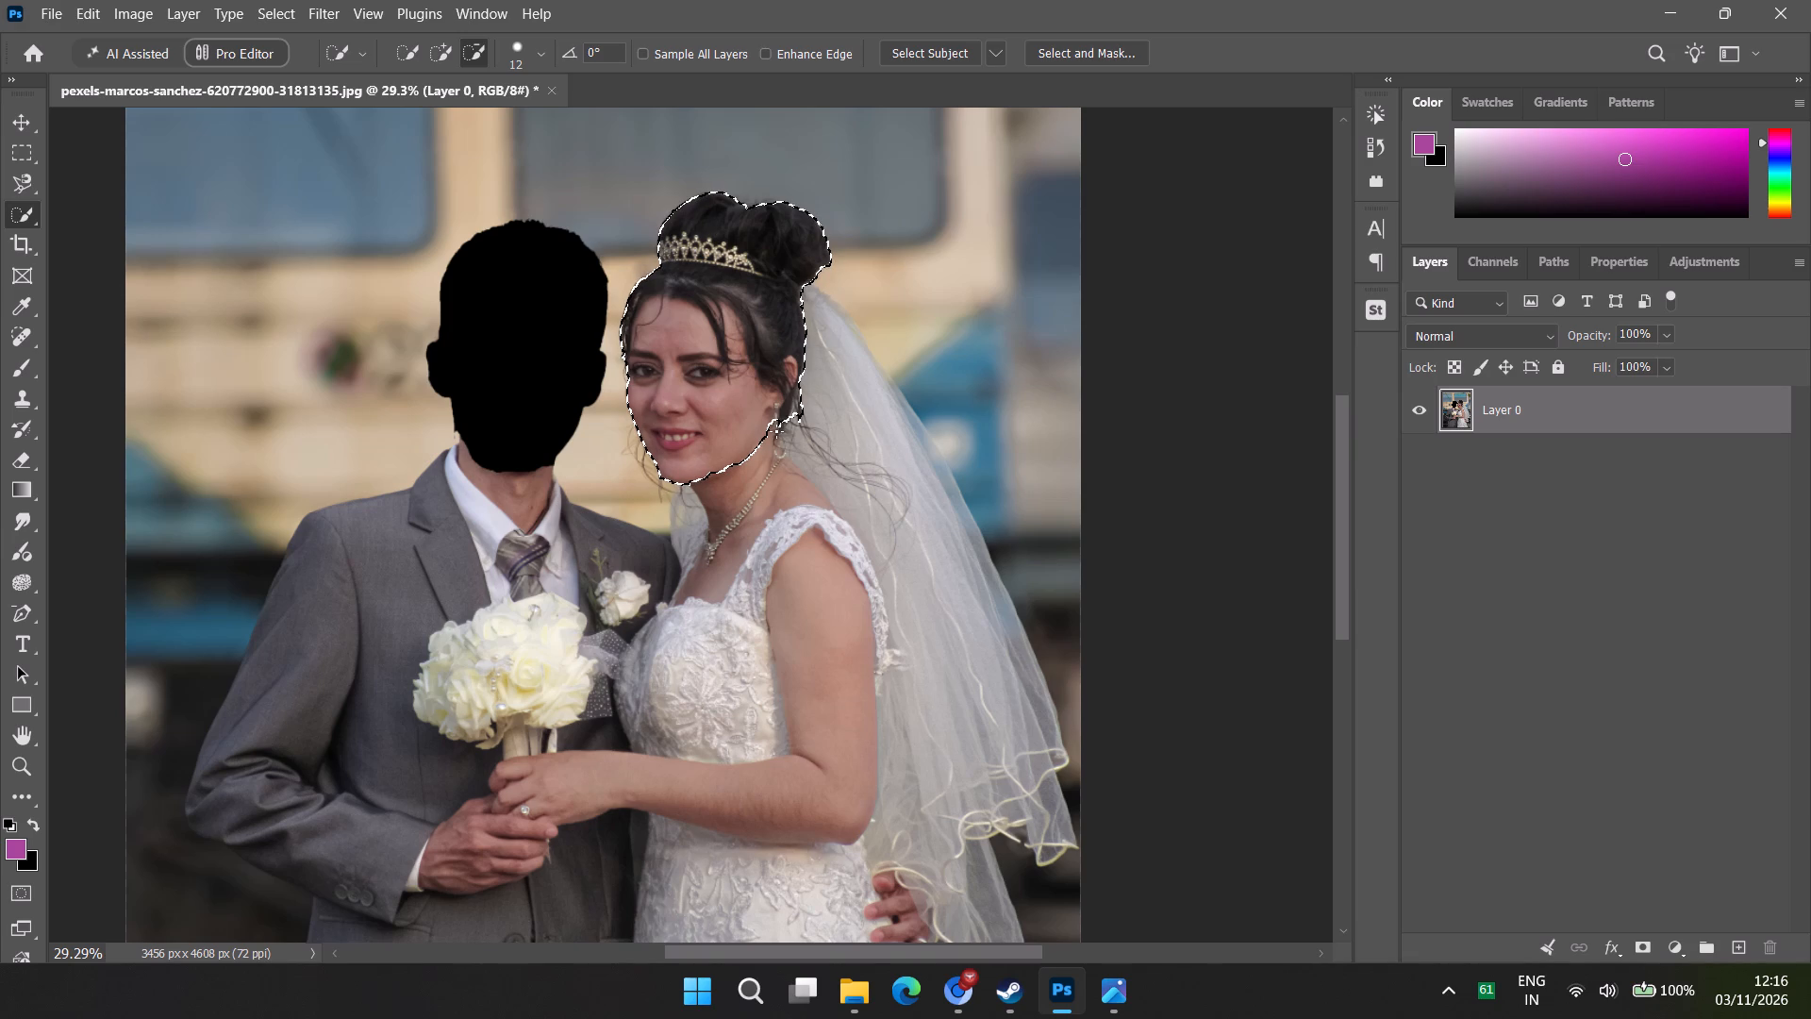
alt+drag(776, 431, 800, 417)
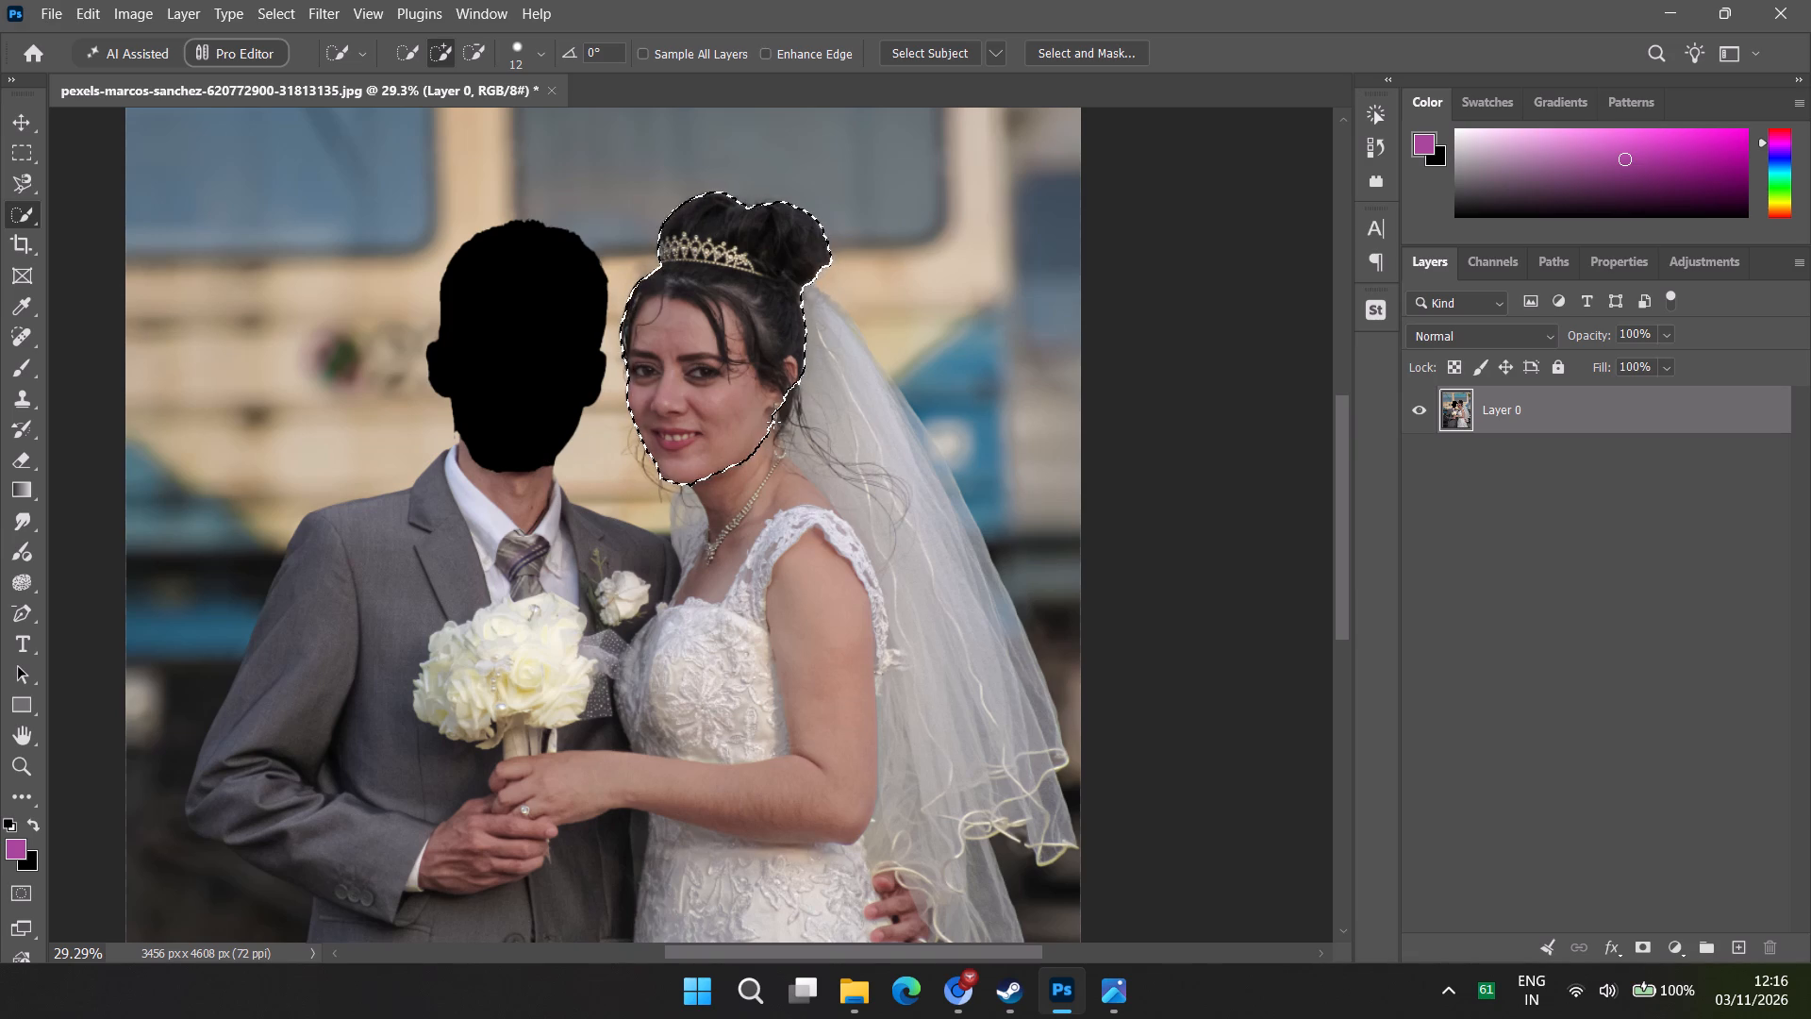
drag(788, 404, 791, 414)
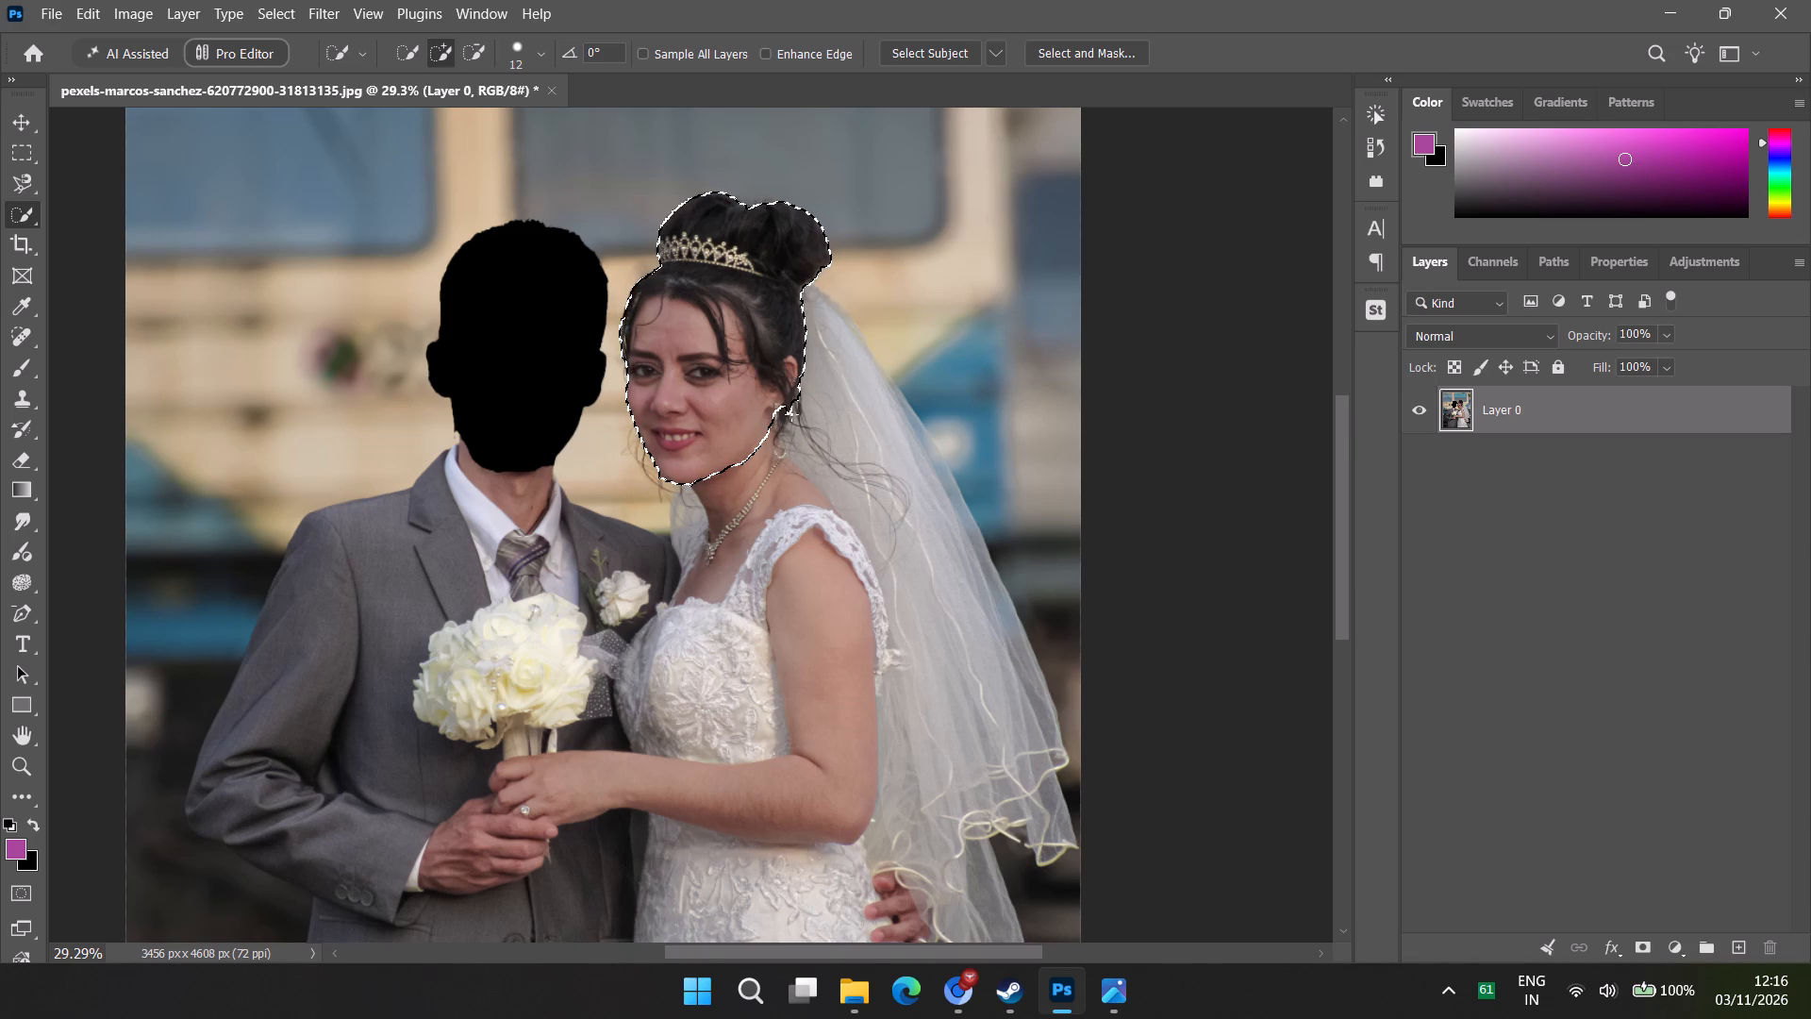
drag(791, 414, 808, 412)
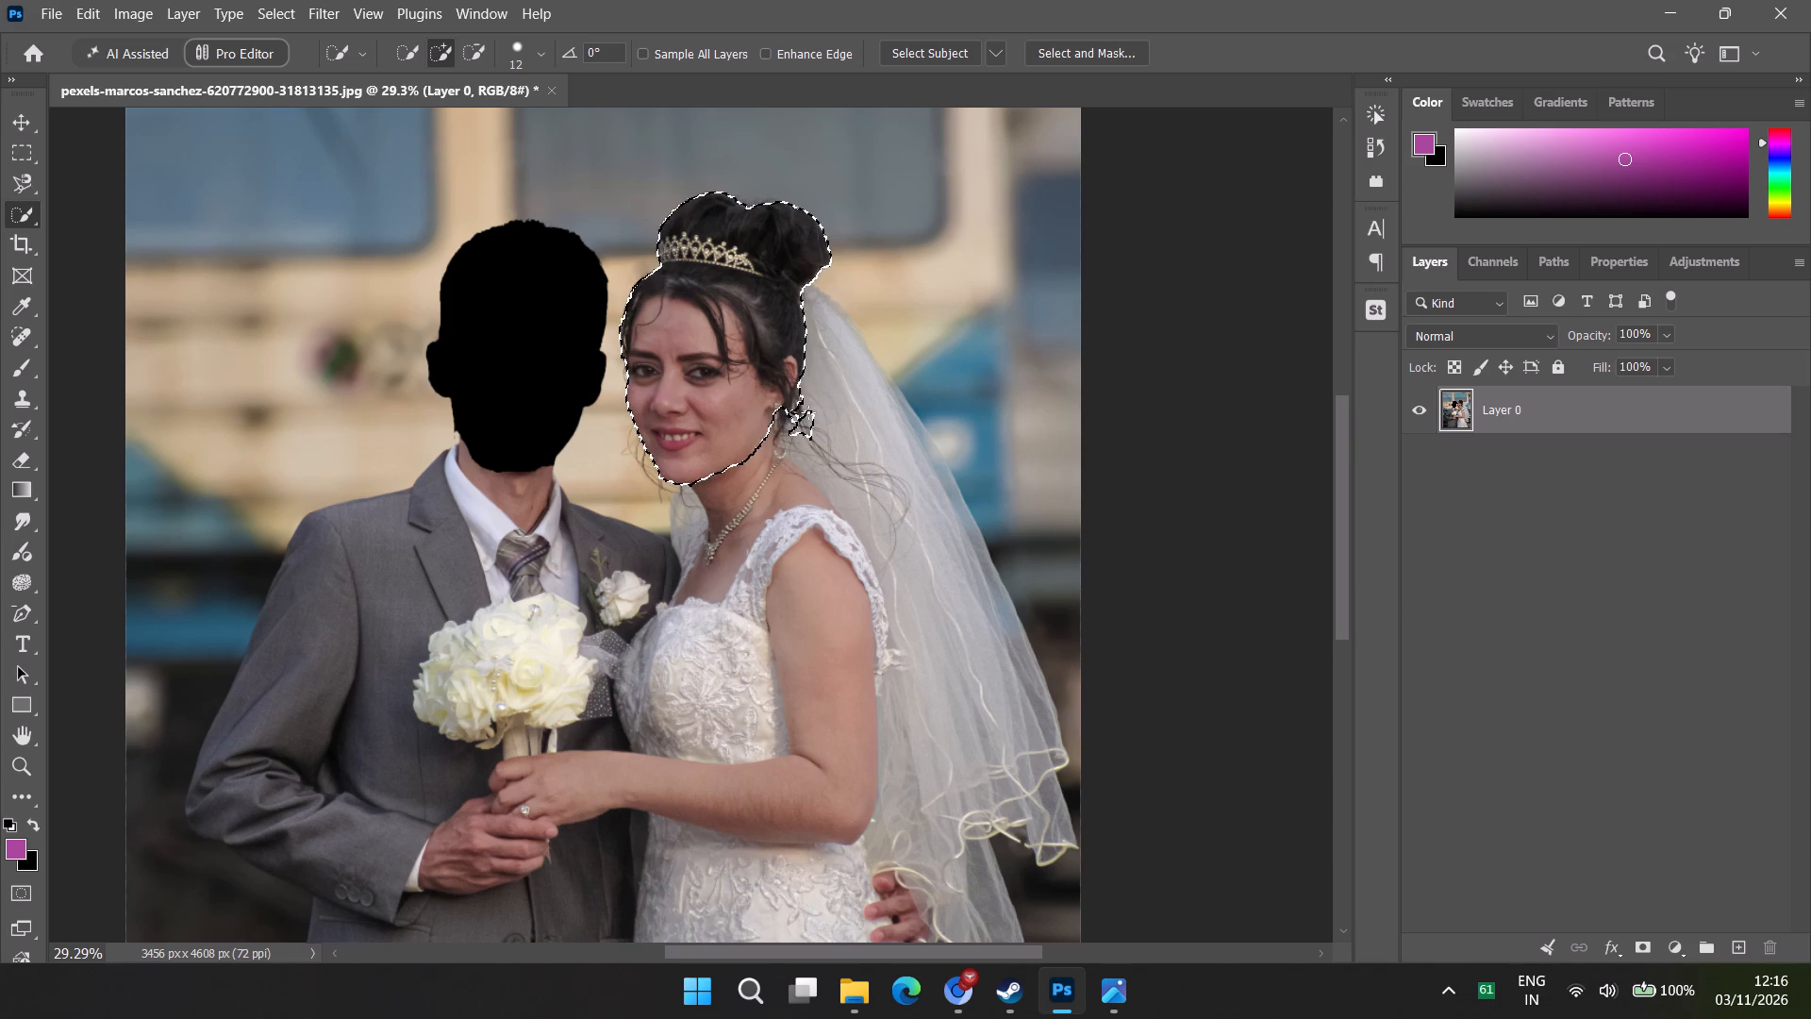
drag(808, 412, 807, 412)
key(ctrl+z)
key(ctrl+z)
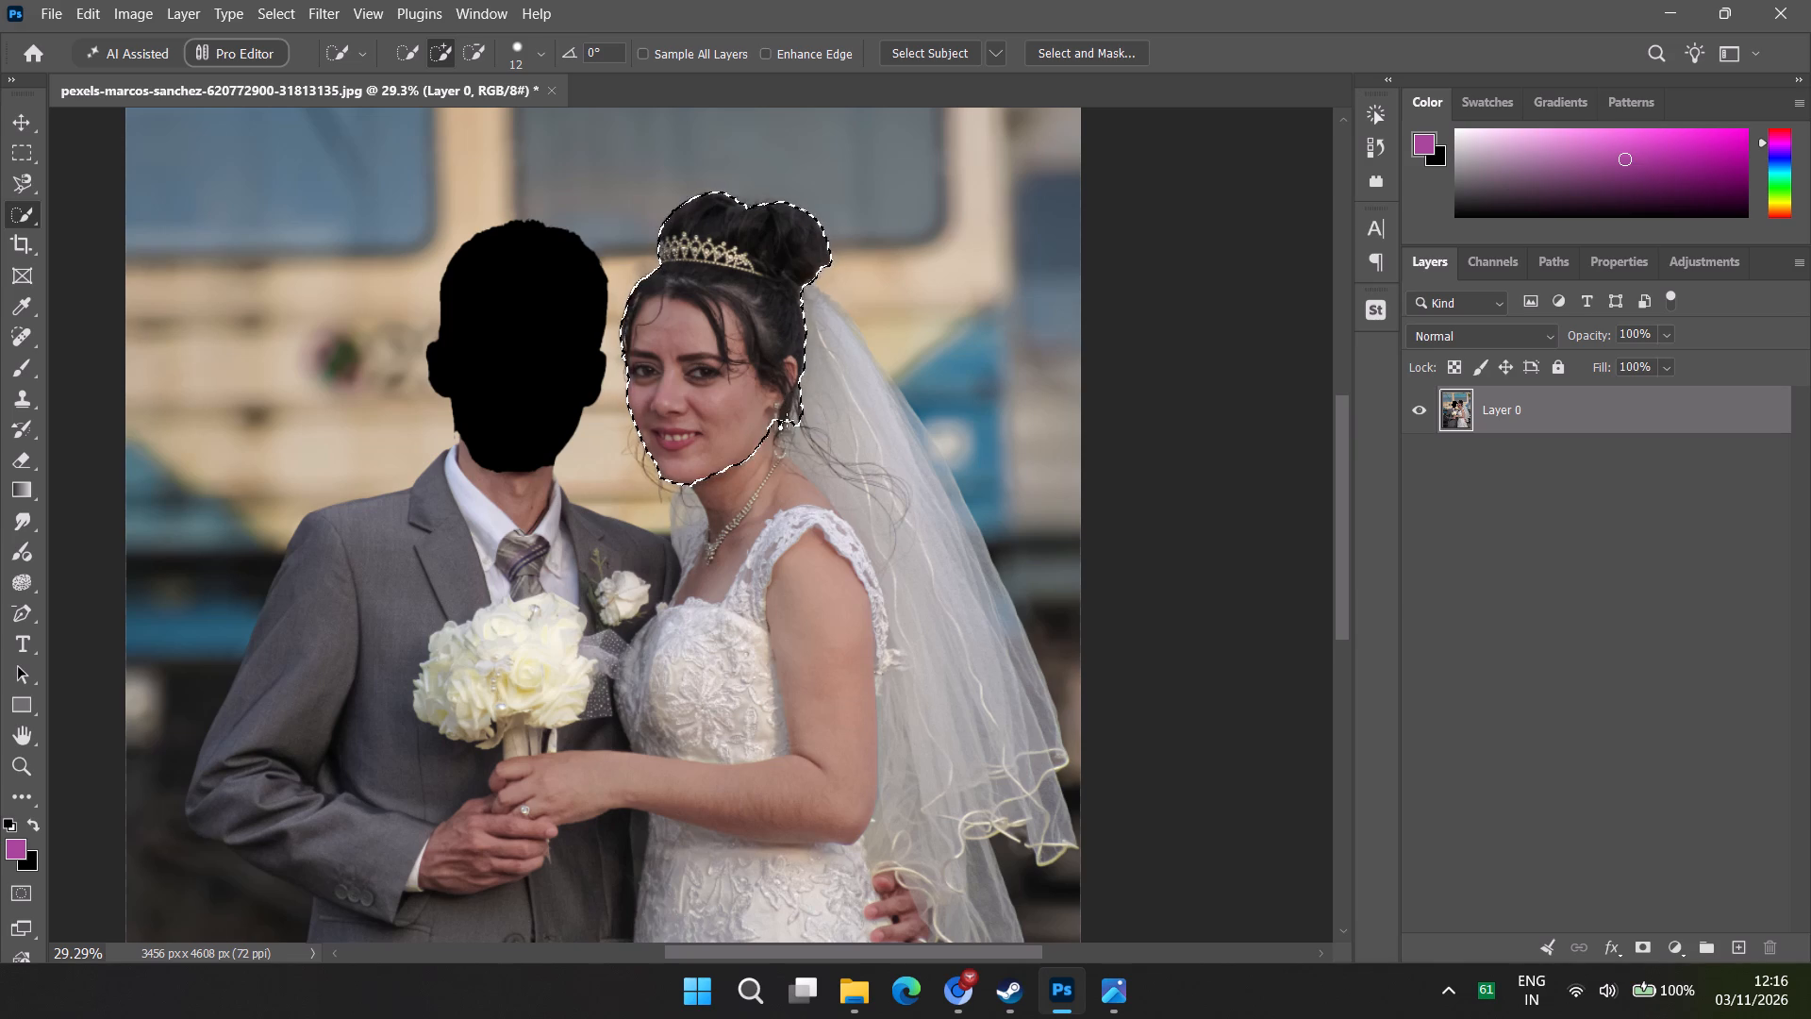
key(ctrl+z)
Trim the earring and loose hair below the bride's ear out of the head selection with Quick Selection.
drag(790, 437, 802, 420)
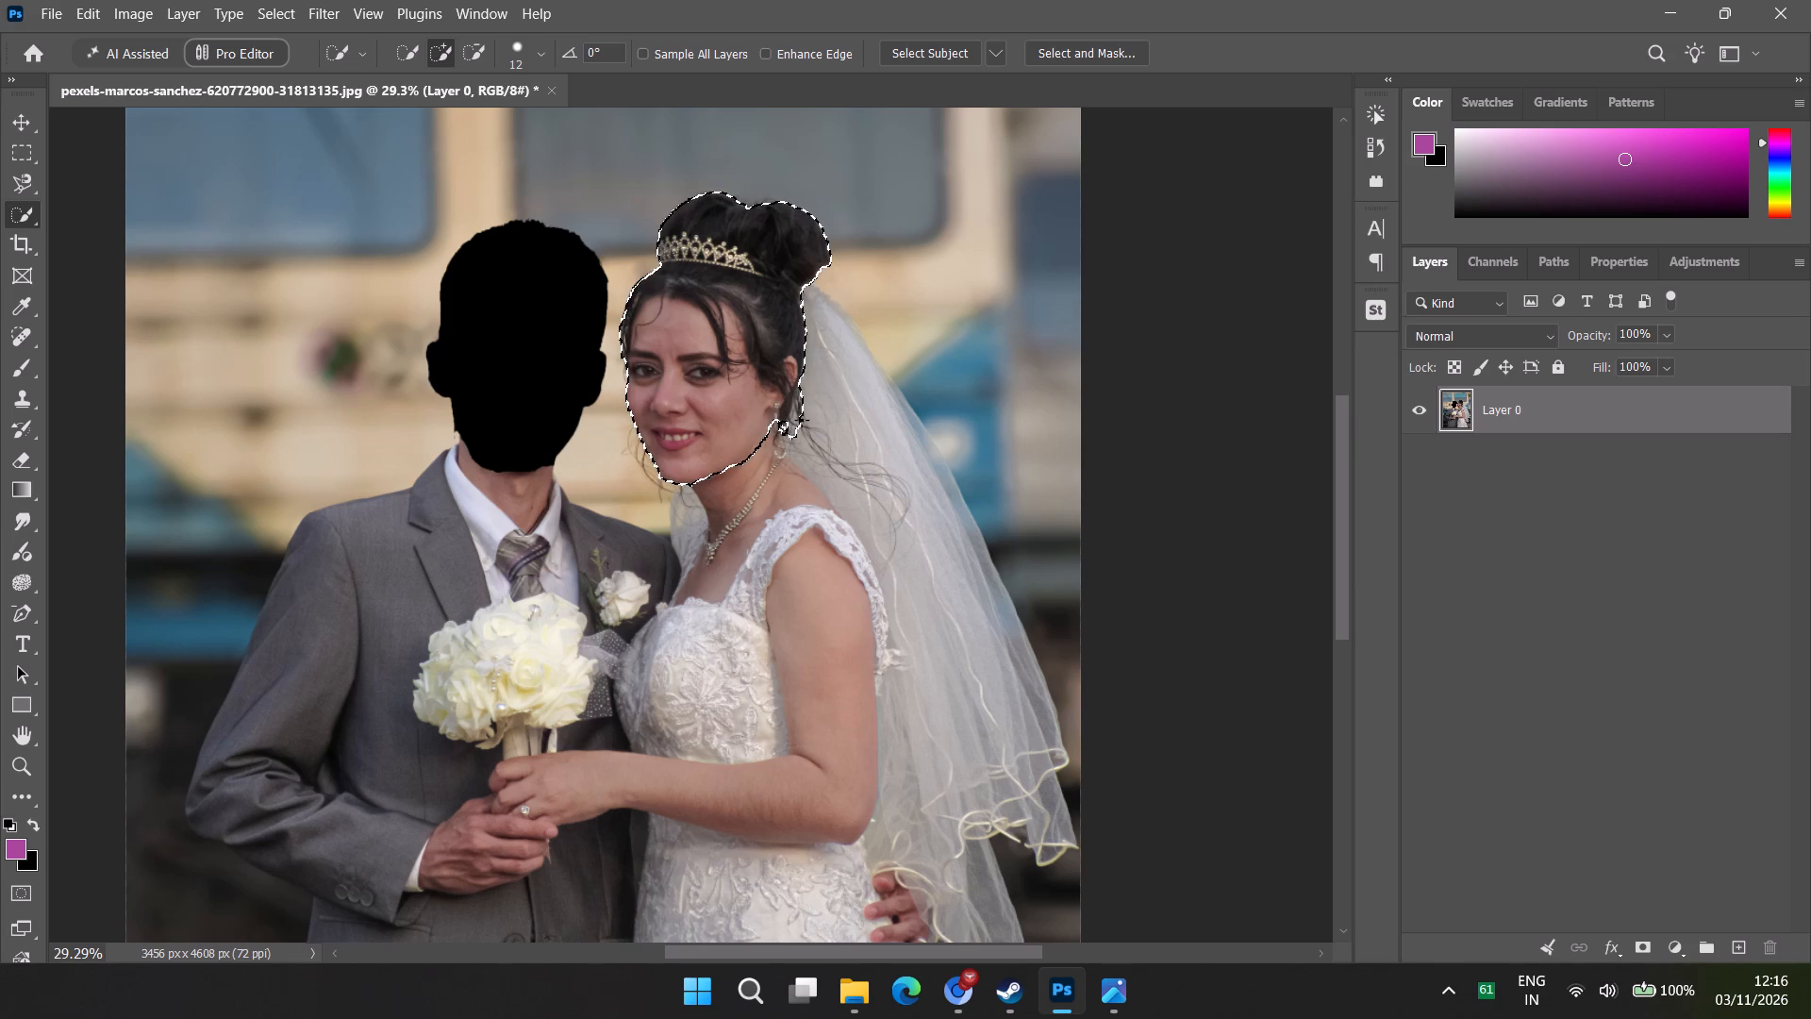
drag(802, 420, 803, 419)
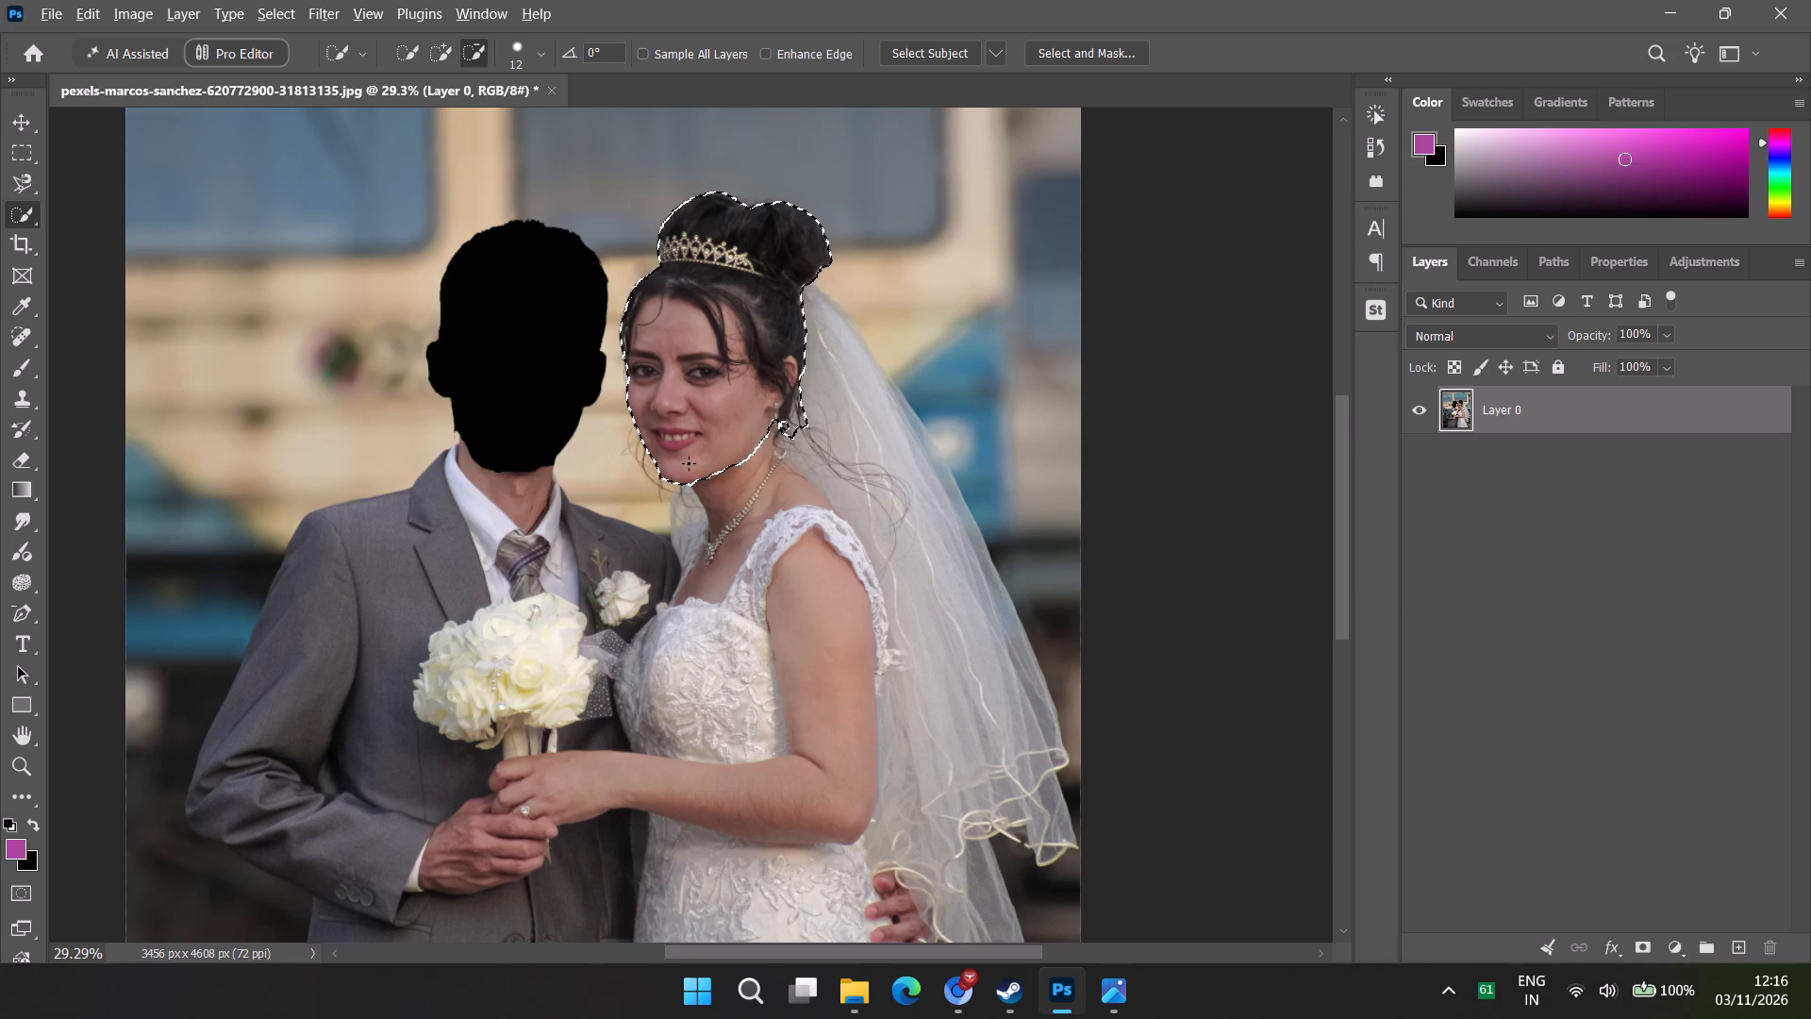
alt+drag(786, 440, 784, 434)
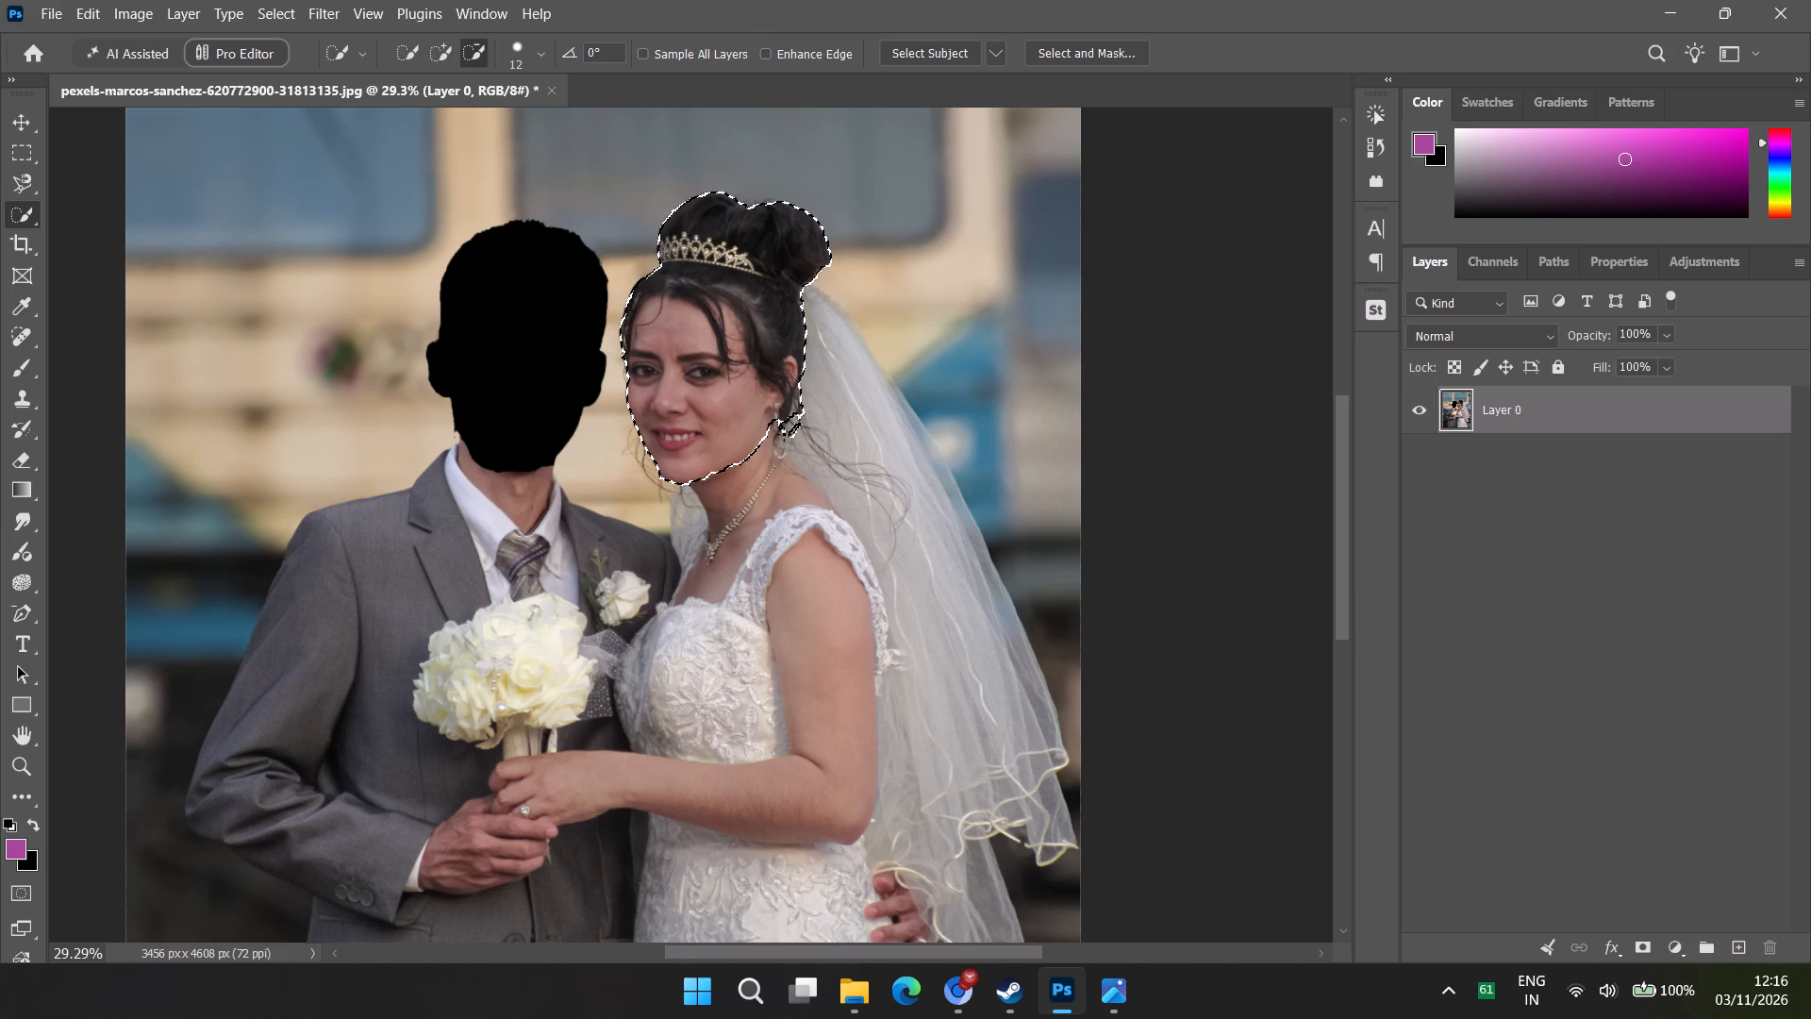
alt+drag(784, 434, 784, 431)
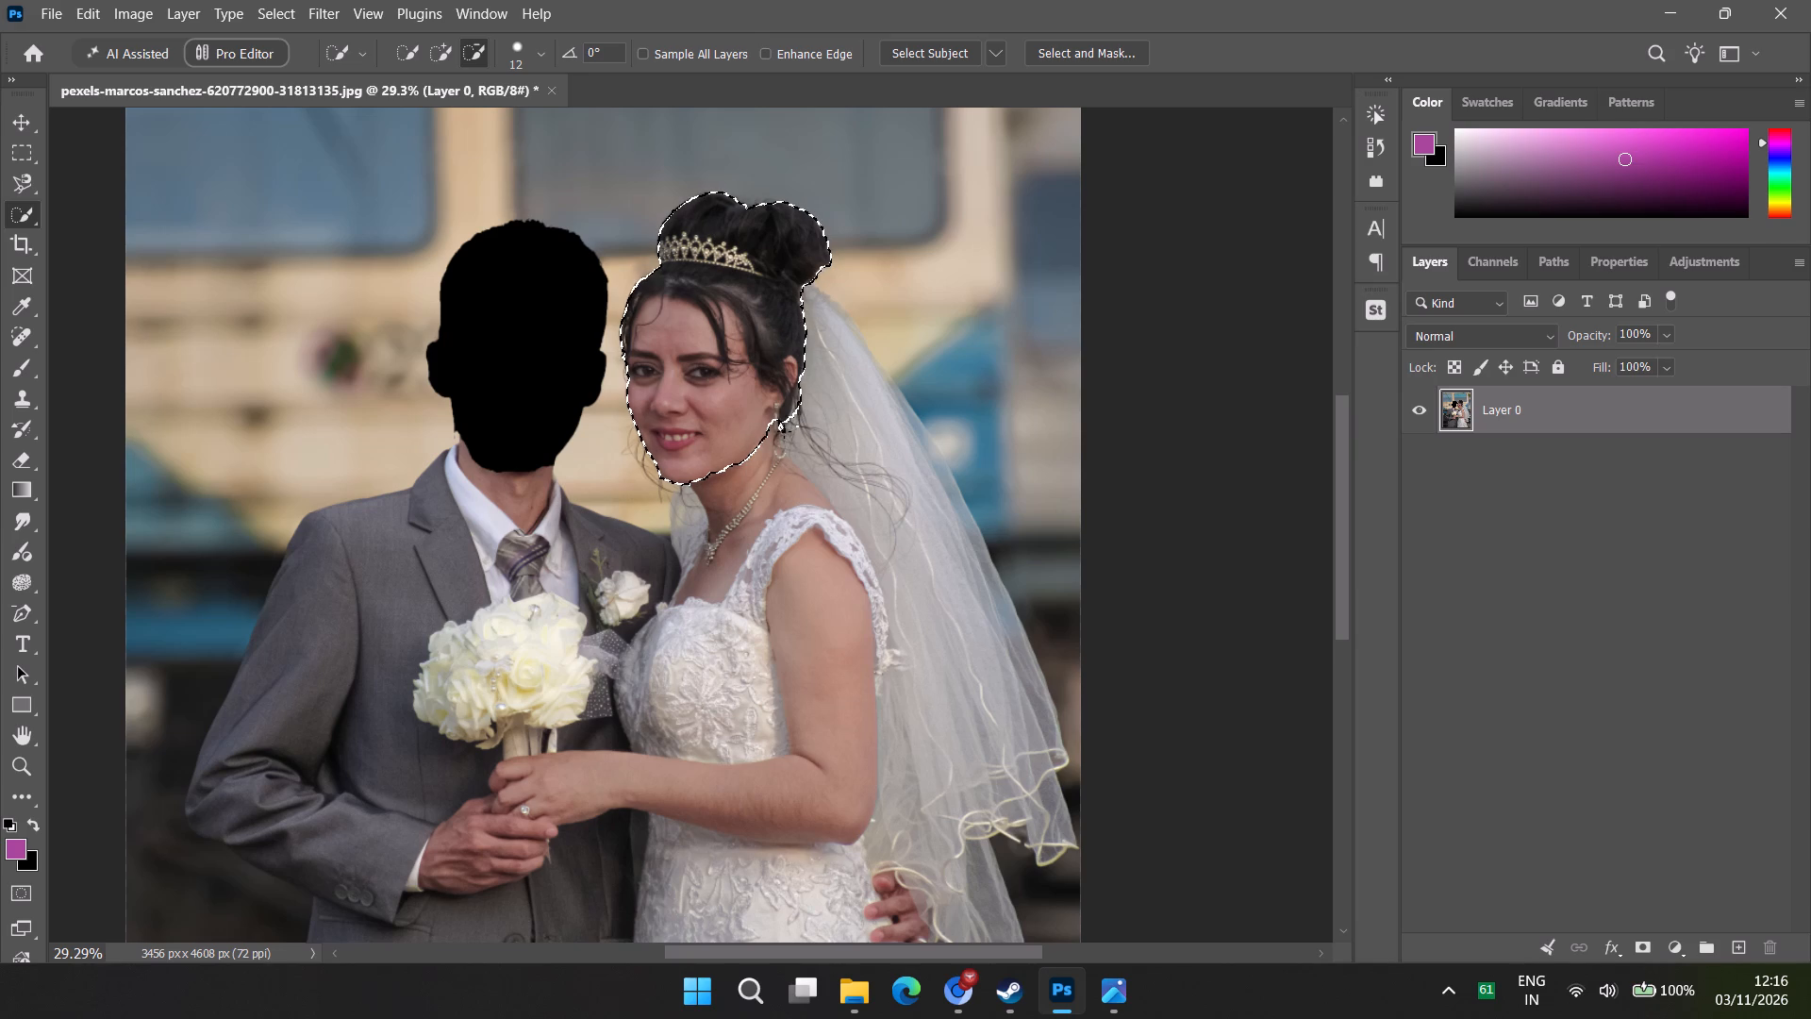
alt+drag(784, 431, 815, 409)
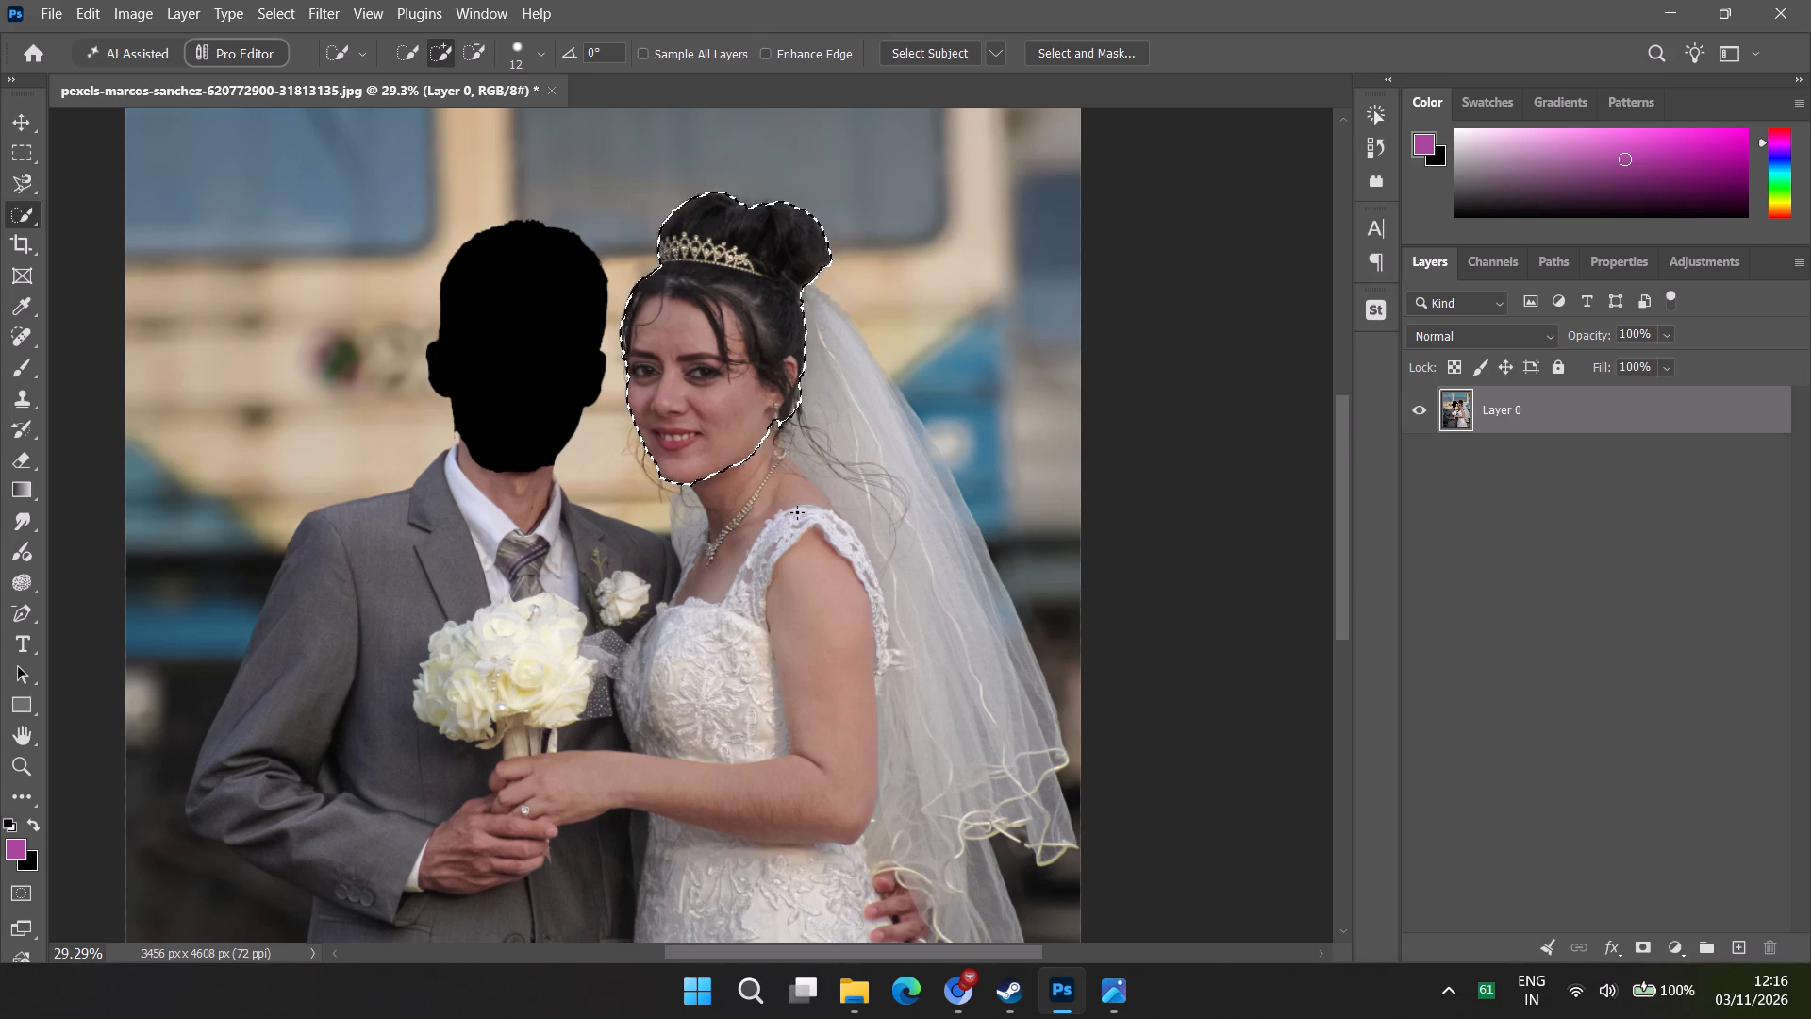
Fill the bride's head selection on Layer 0 with the black background colour.
key(alt+Delete)
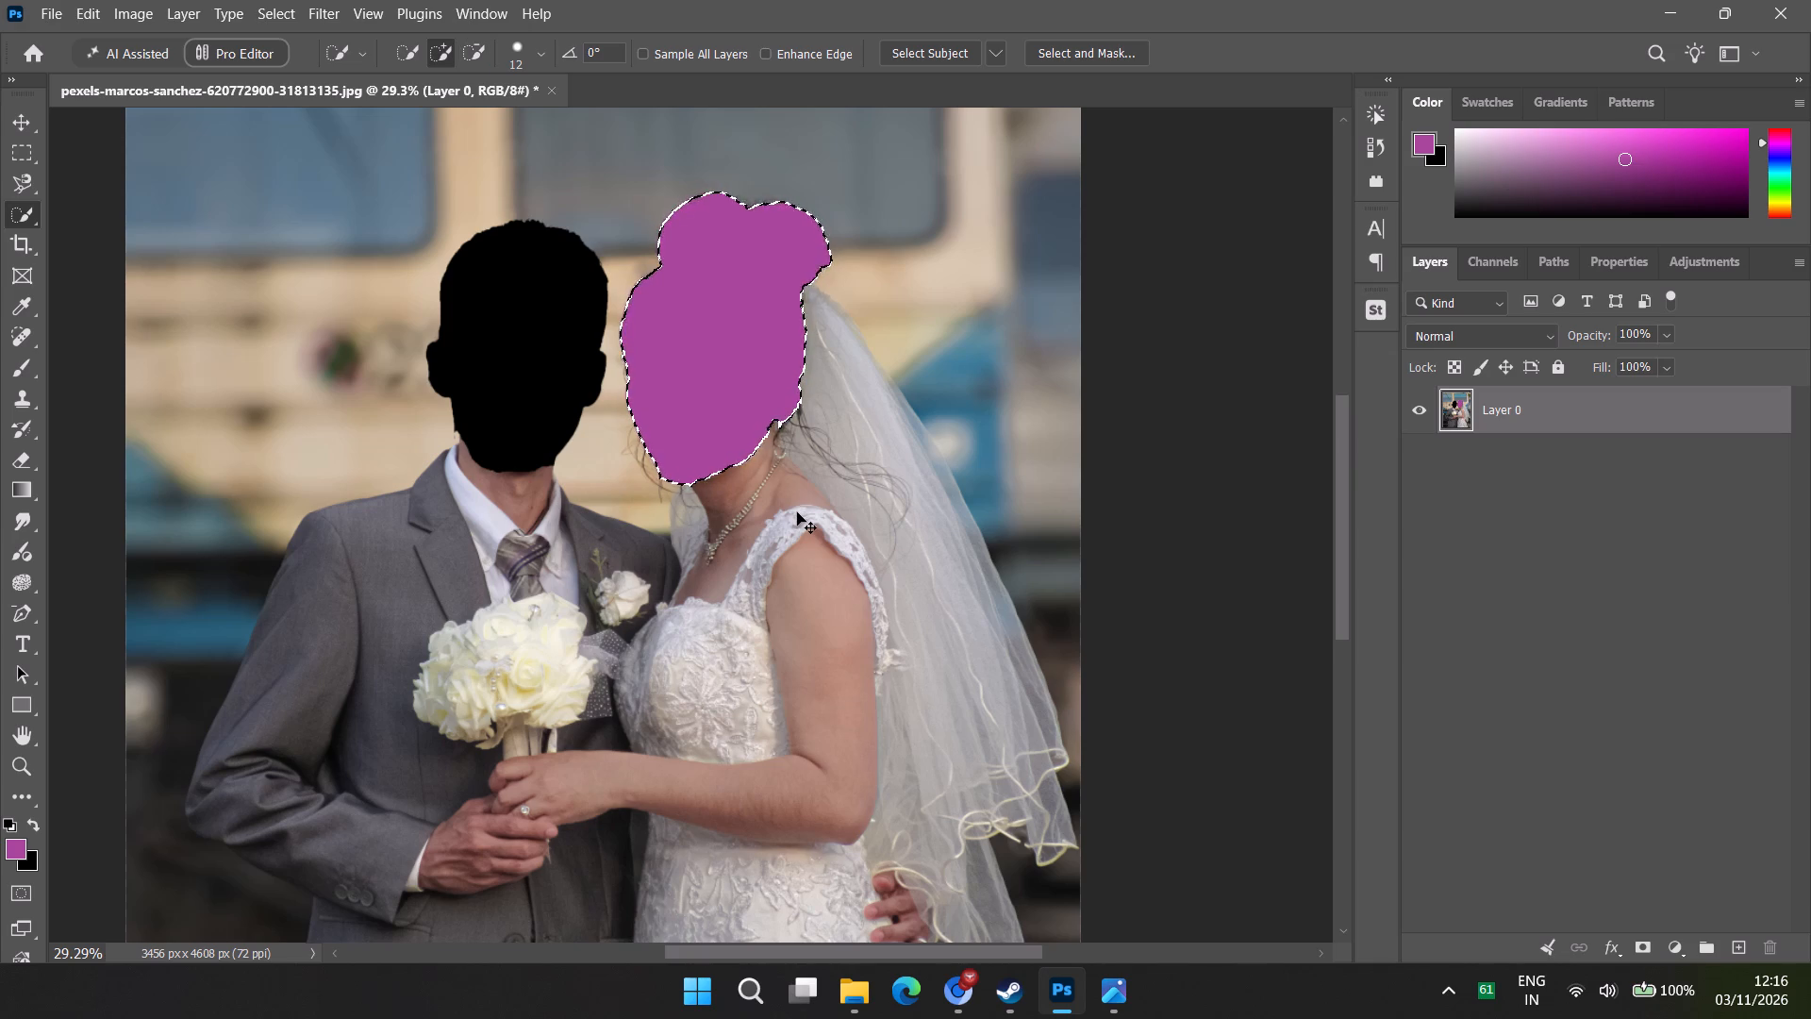
key(ctrl+Delete)
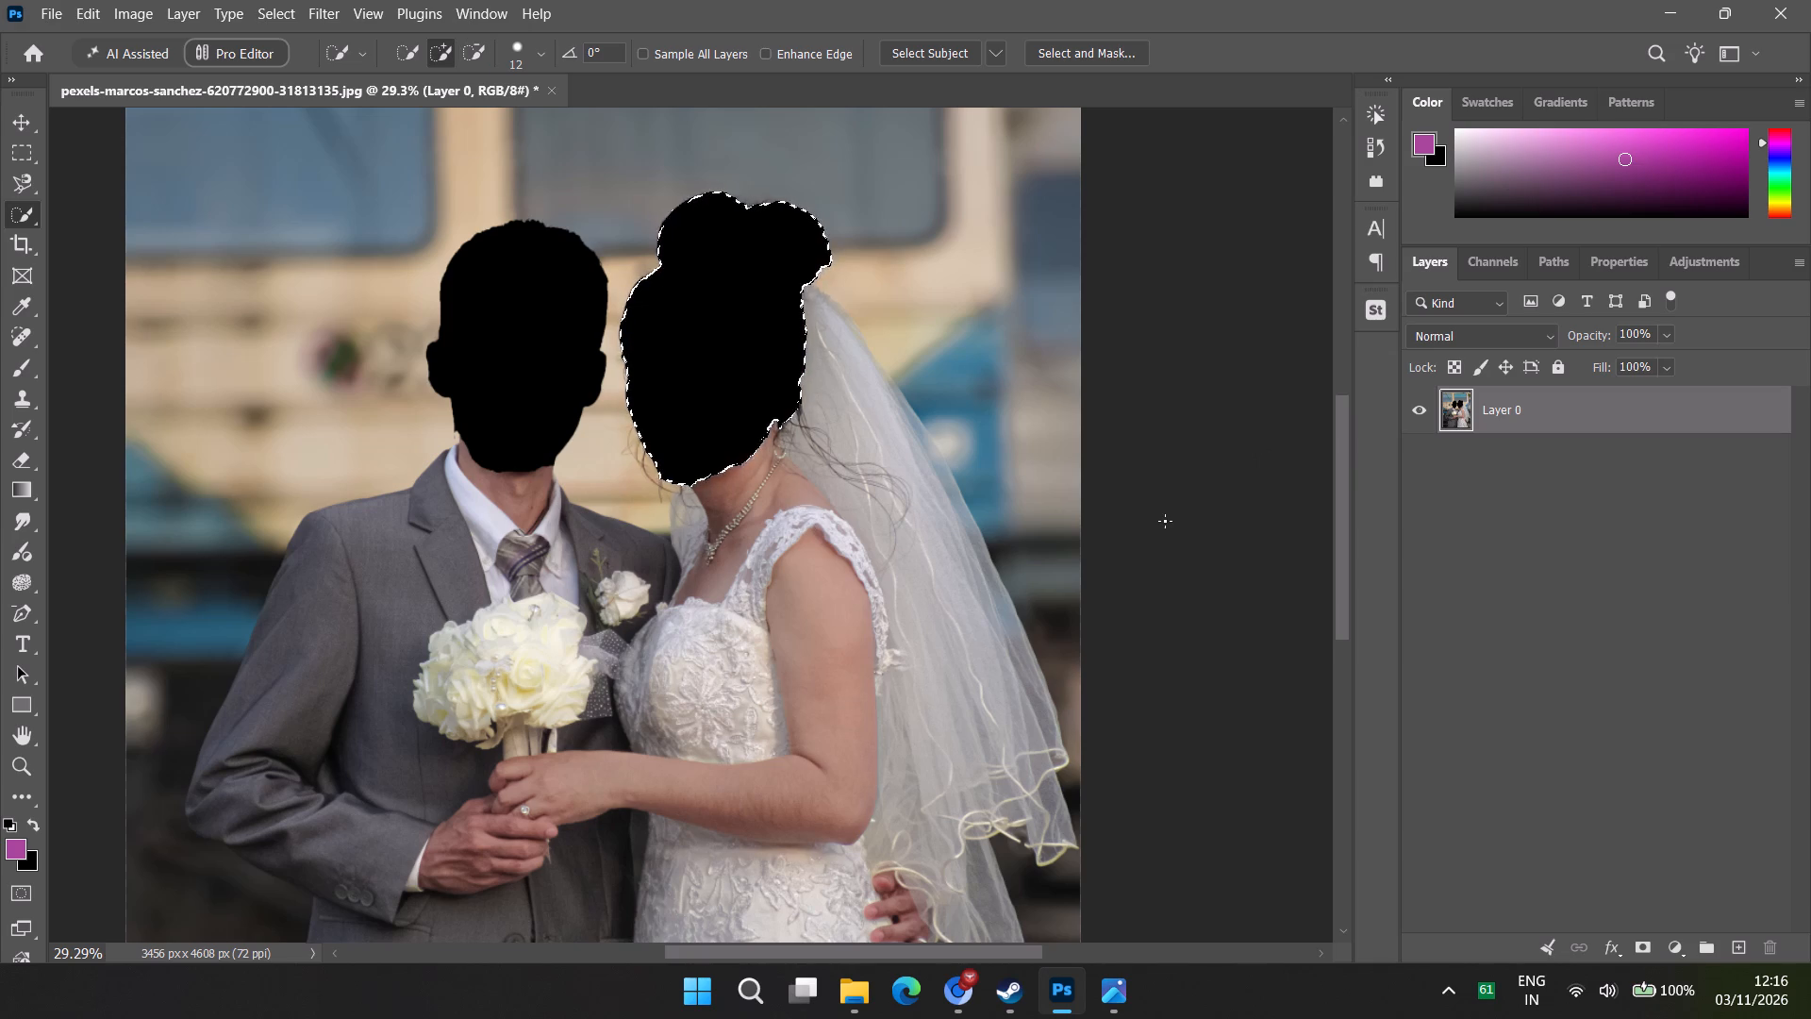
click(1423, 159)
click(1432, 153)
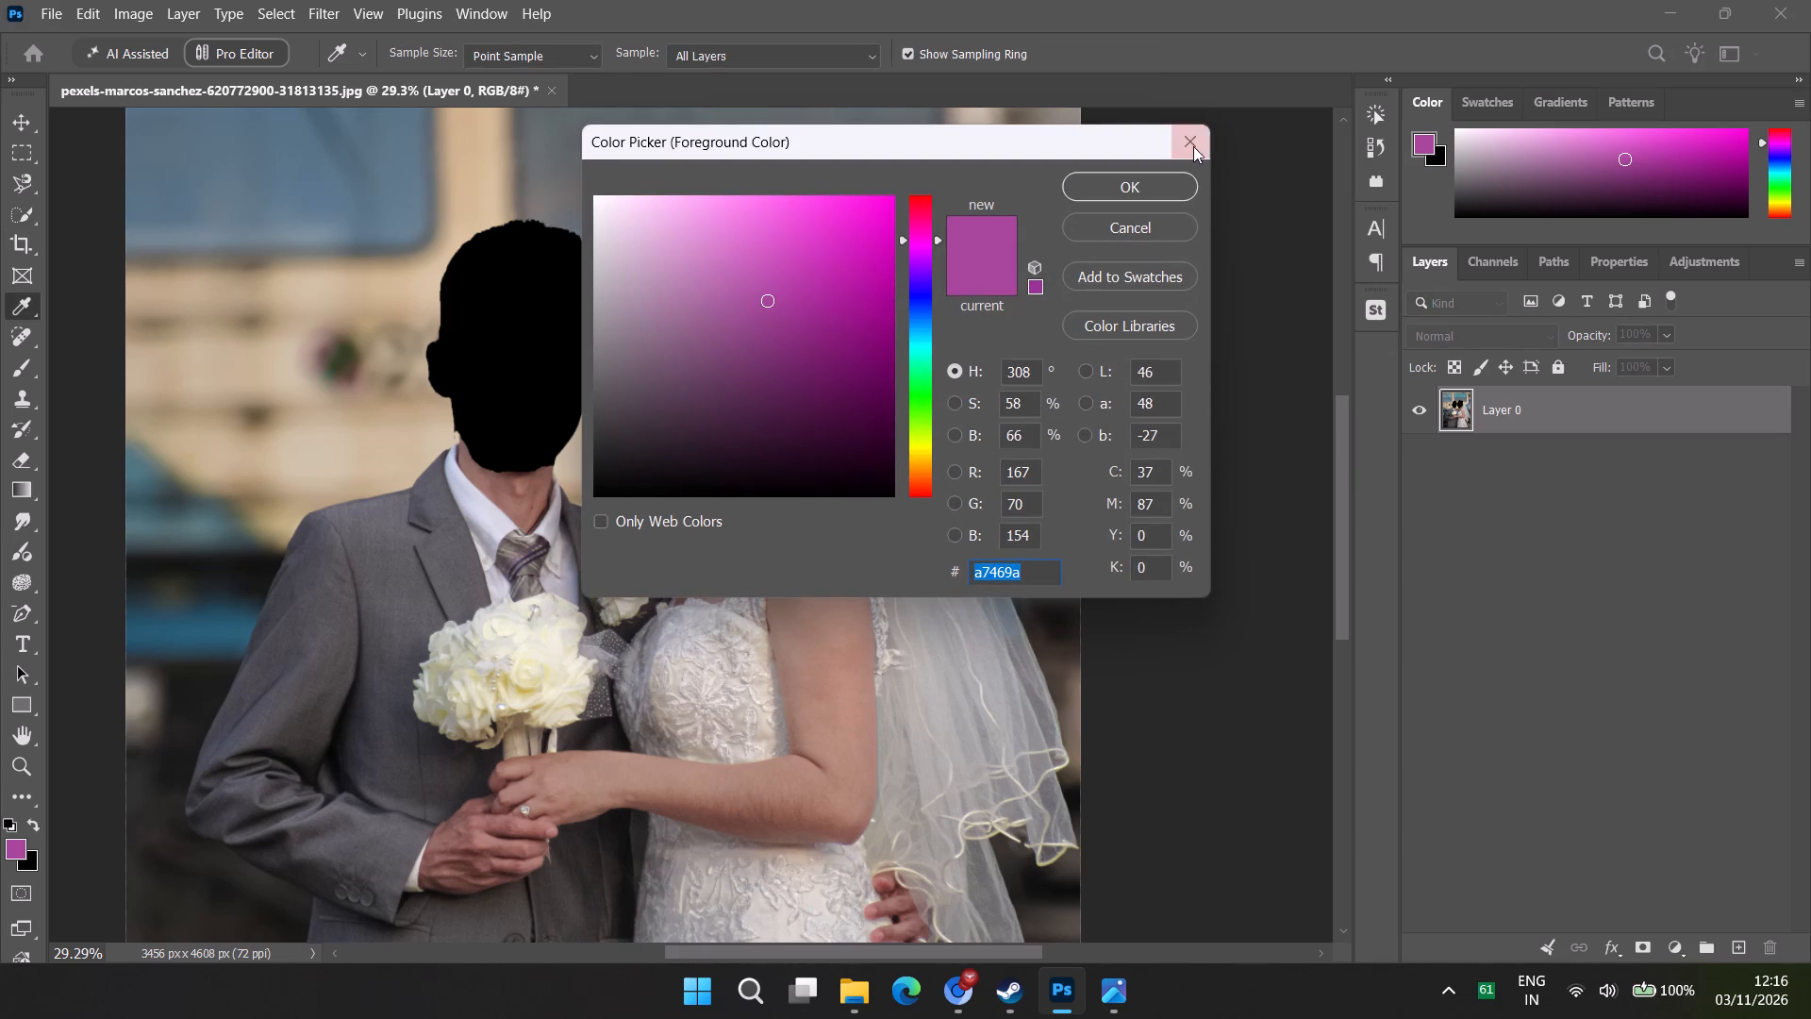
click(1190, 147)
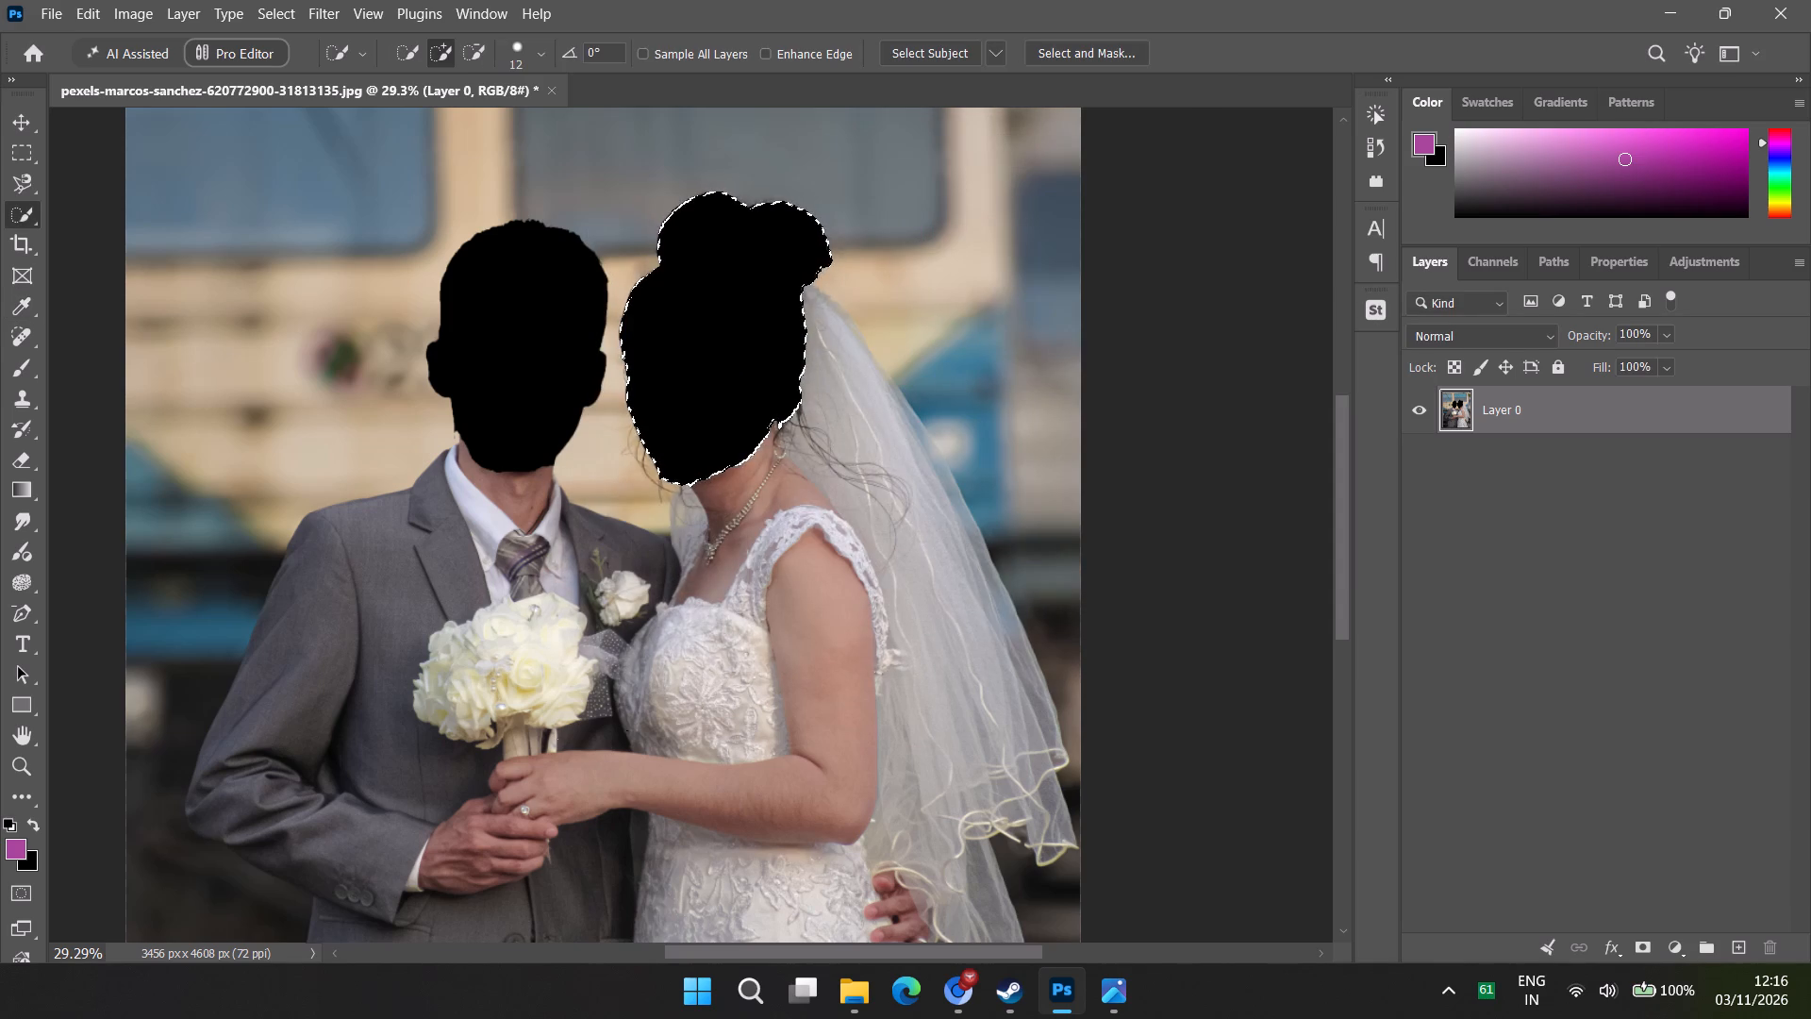
Clear the selection around the bride's head.
click(1260, 605)
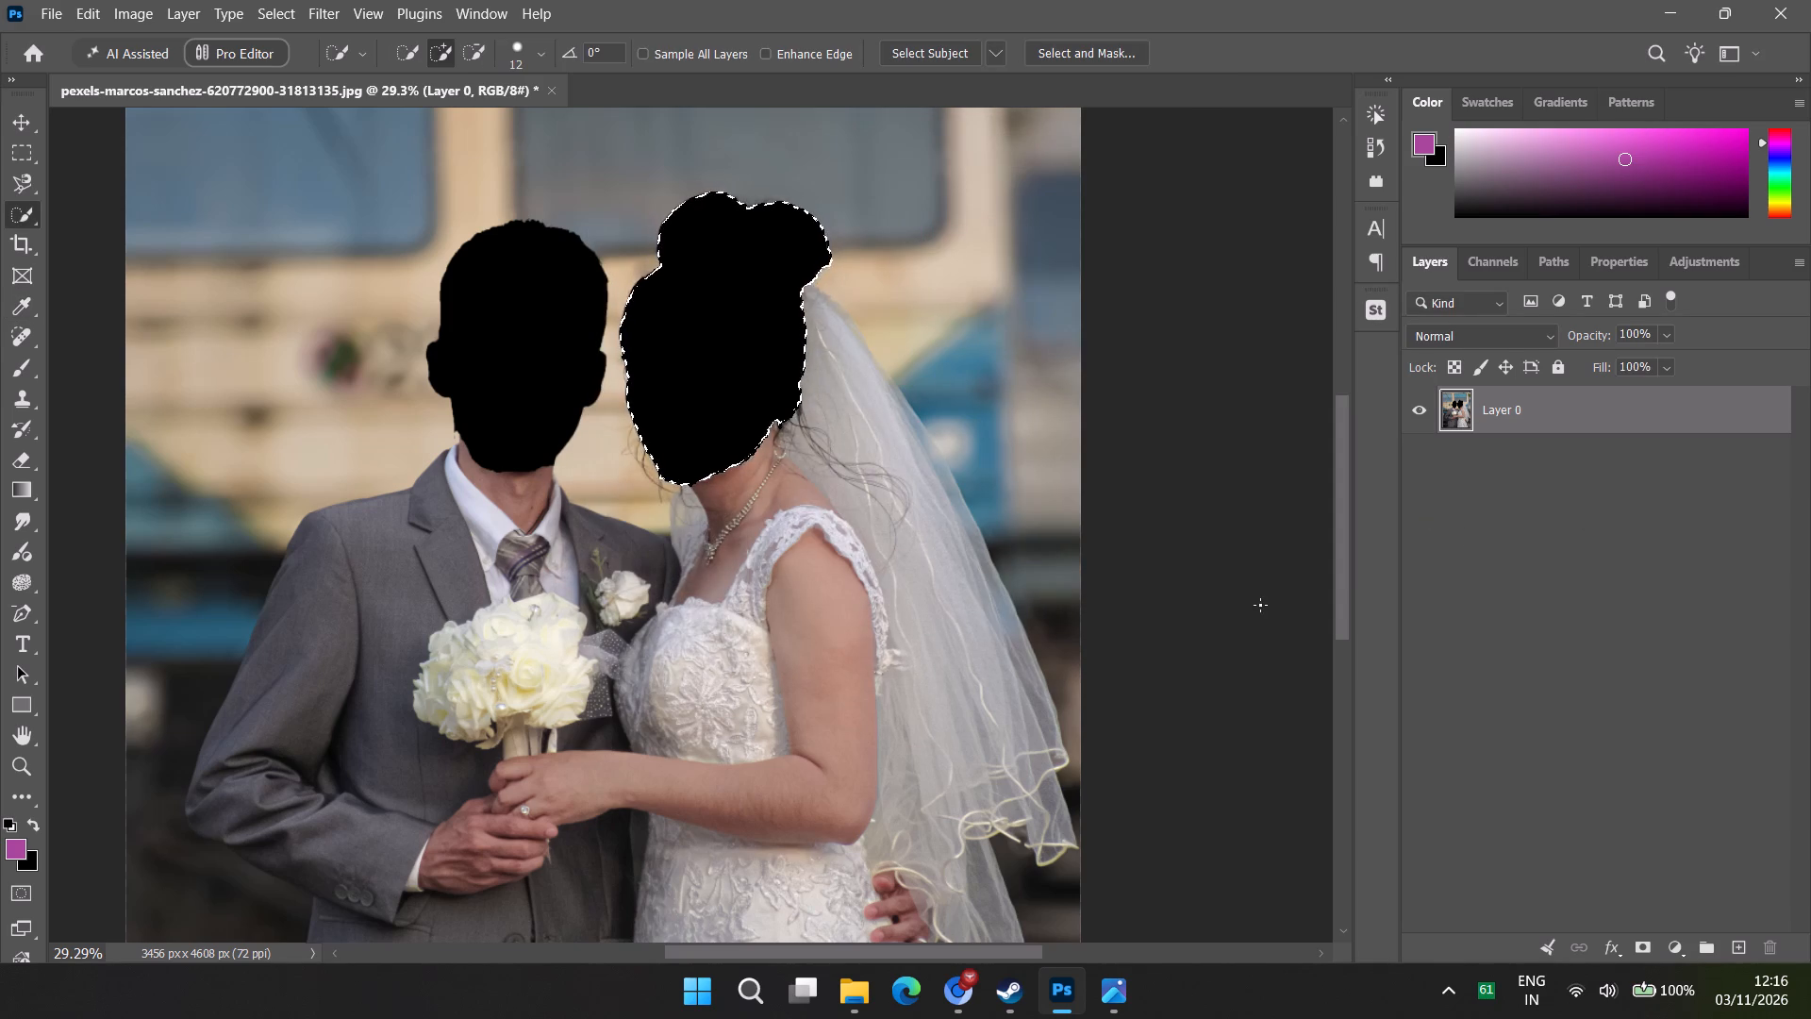
key(ctrl+d)
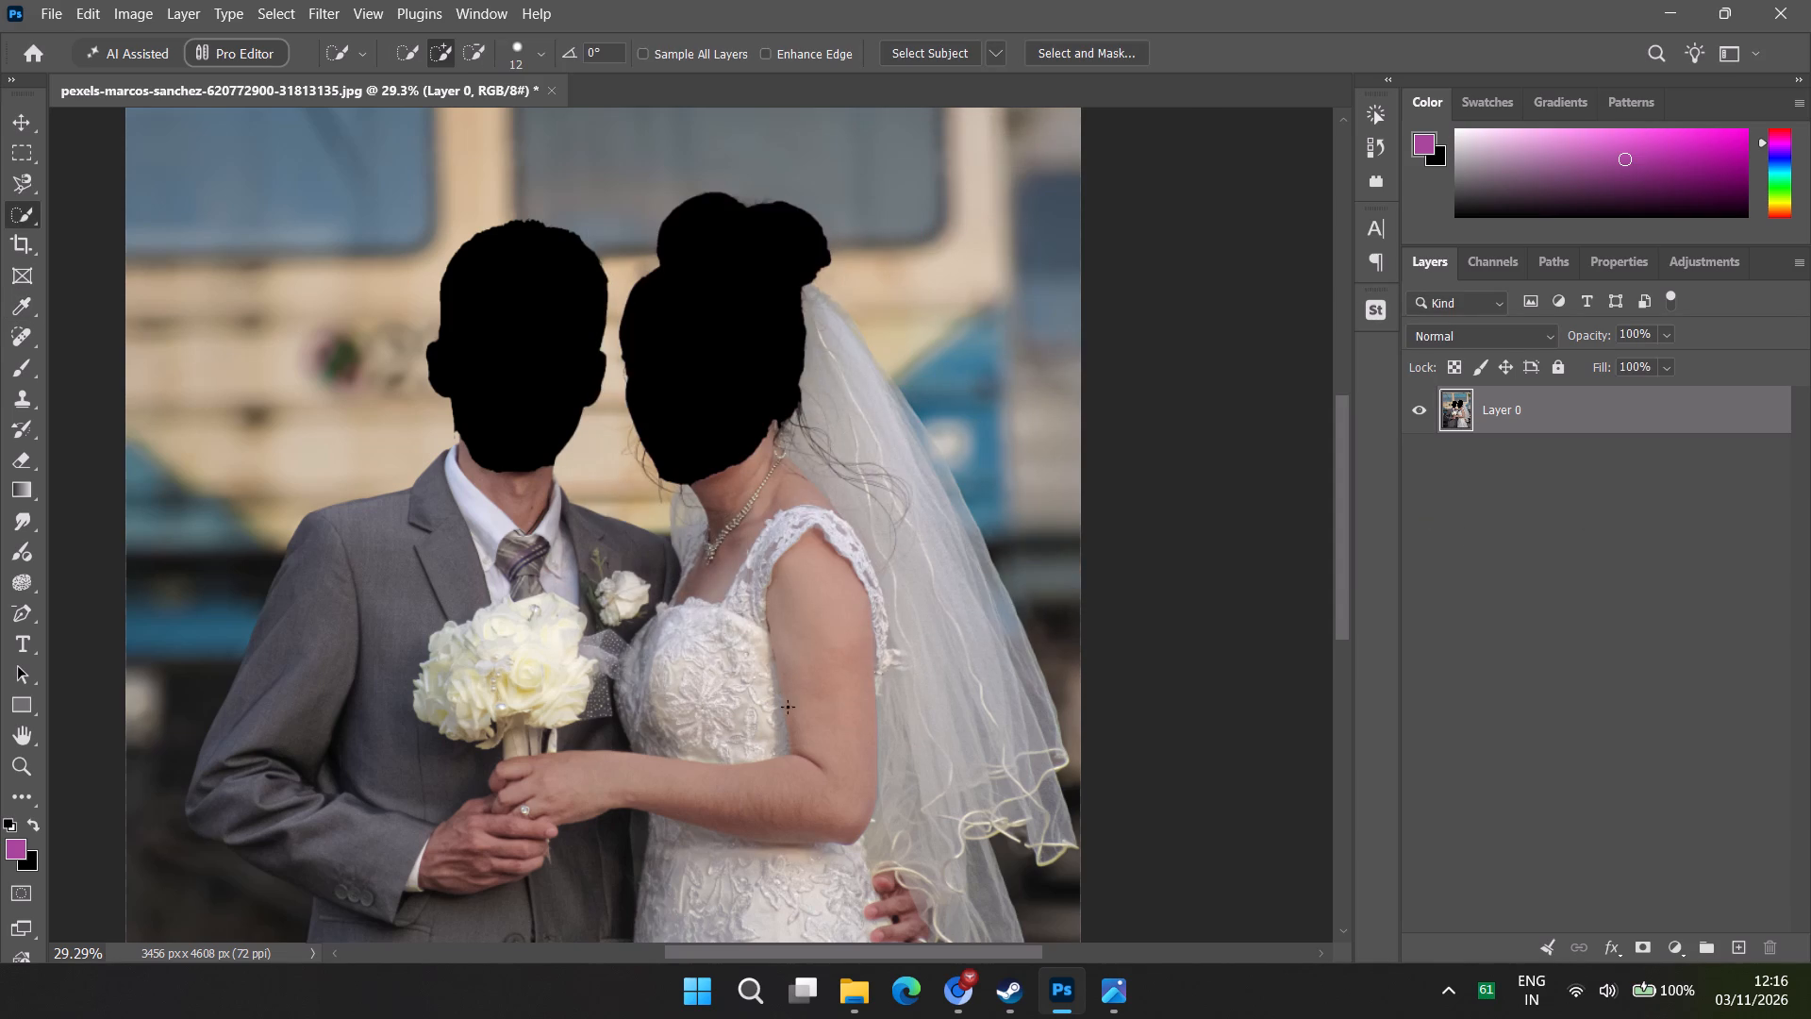
Place IMG_20260812_100609_407.jpg from Downloads into the wedding photo as a new layer, scaled to about 111%.
click(860, 988)
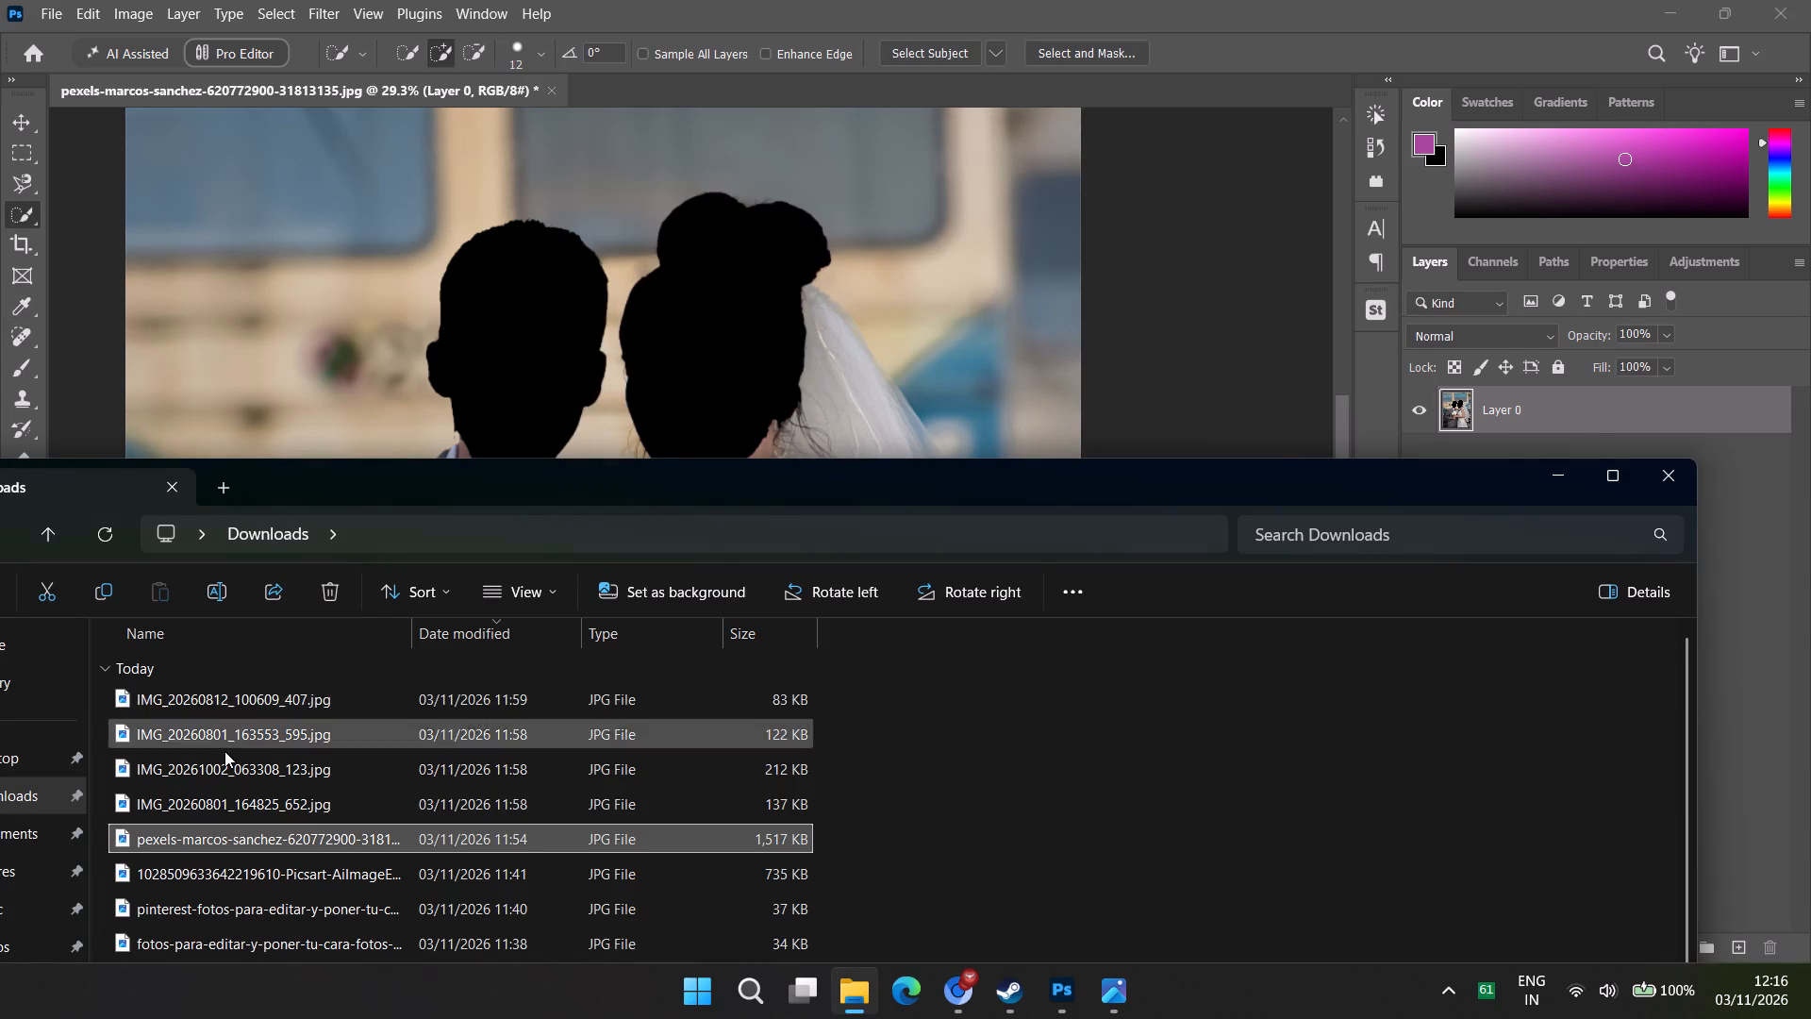
click(213, 693)
drag(213, 693, 364, 380)
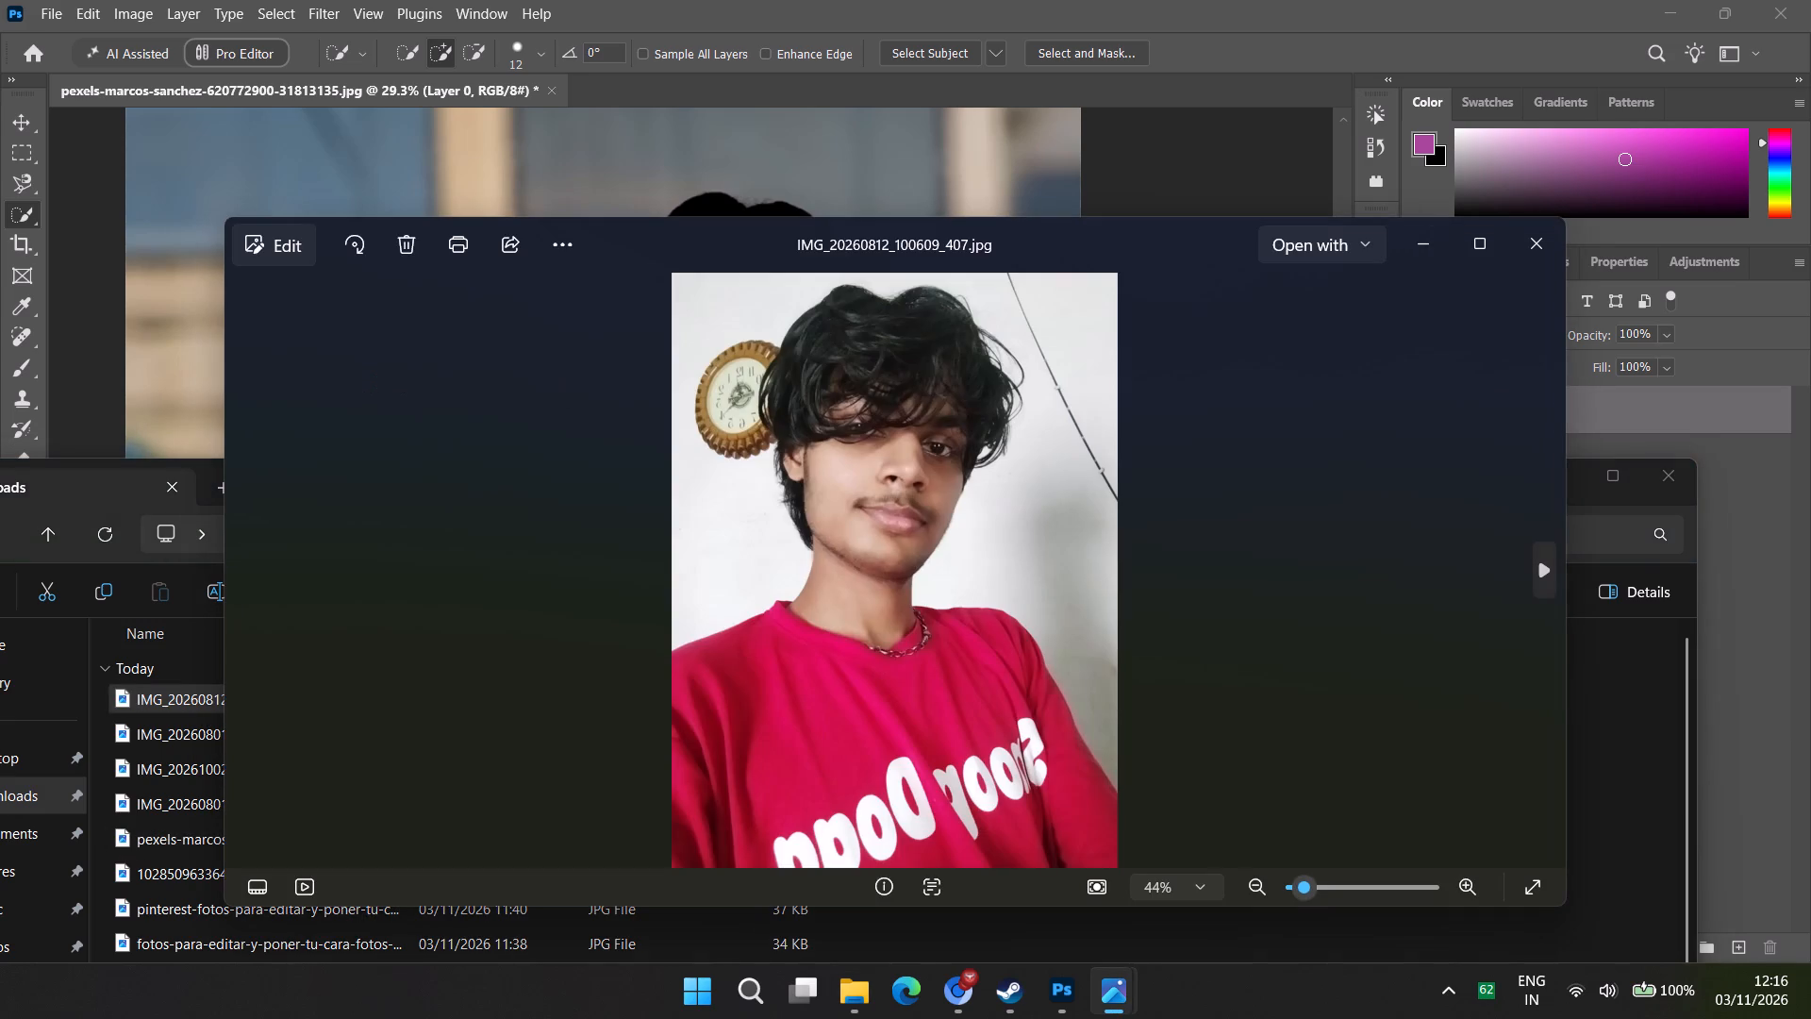
click(1547, 250)
drag(268, 693, 291, 641)
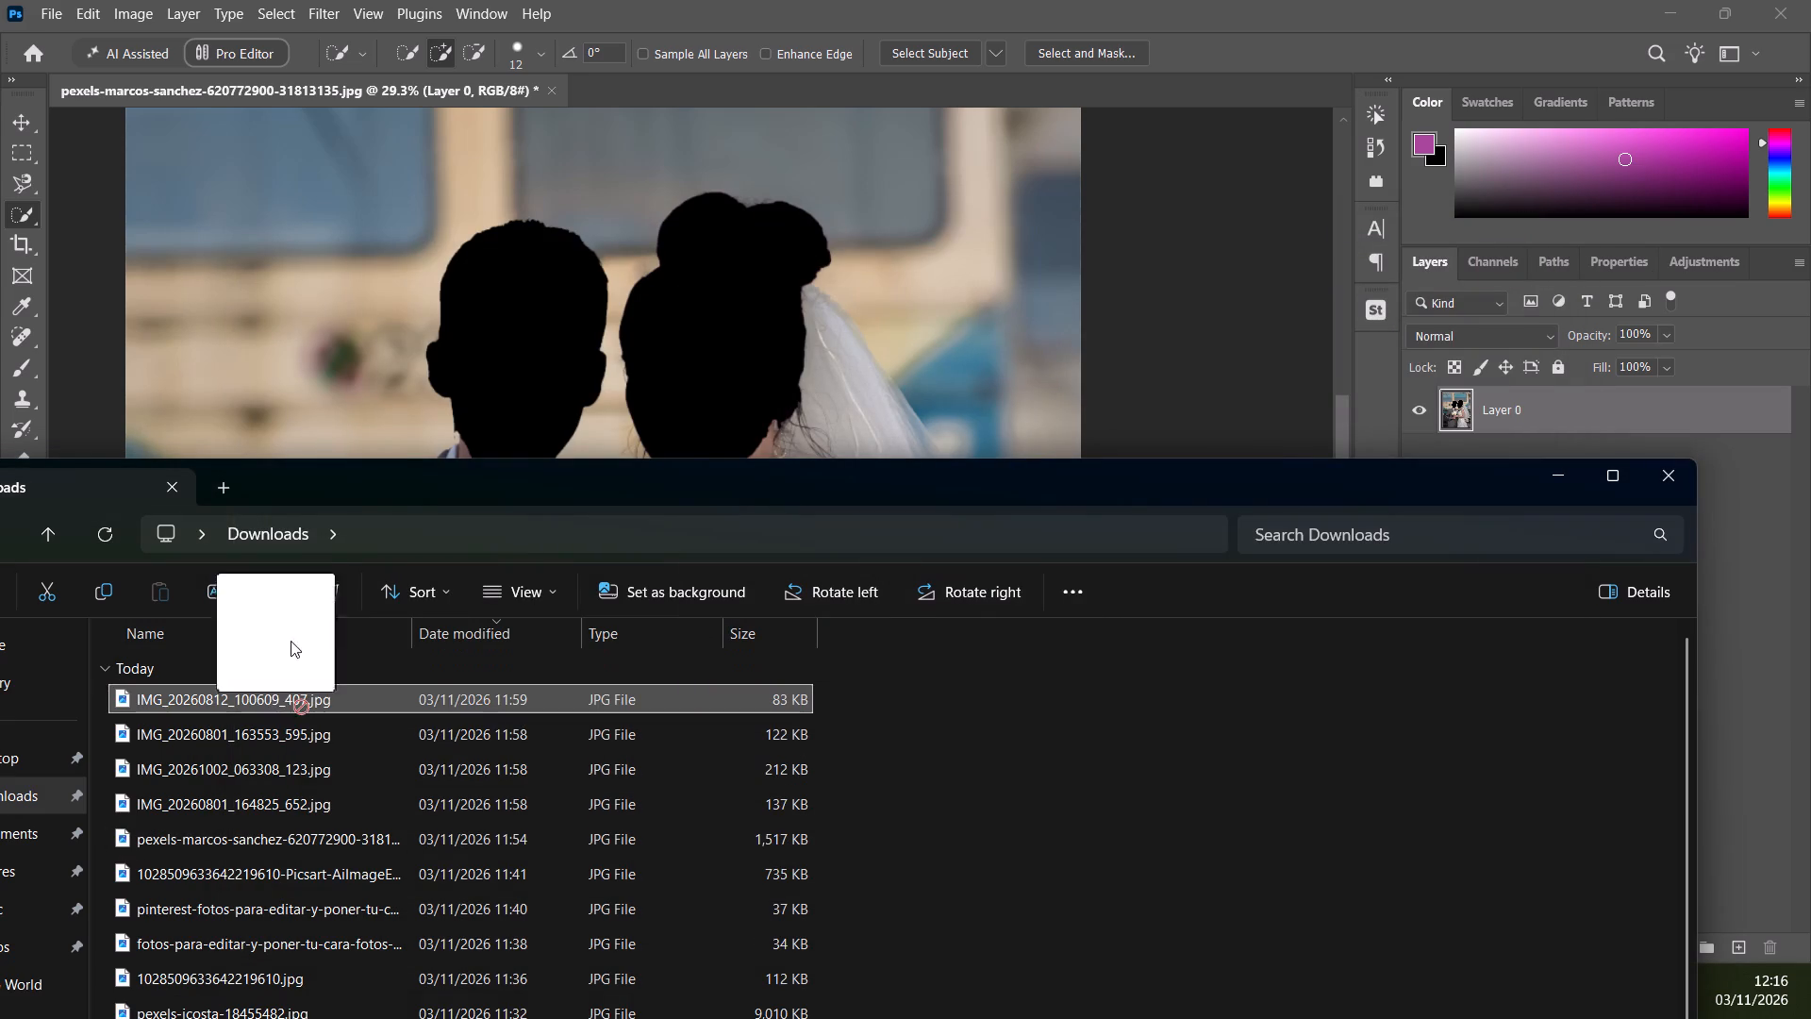
drag(291, 641, 267, 428)
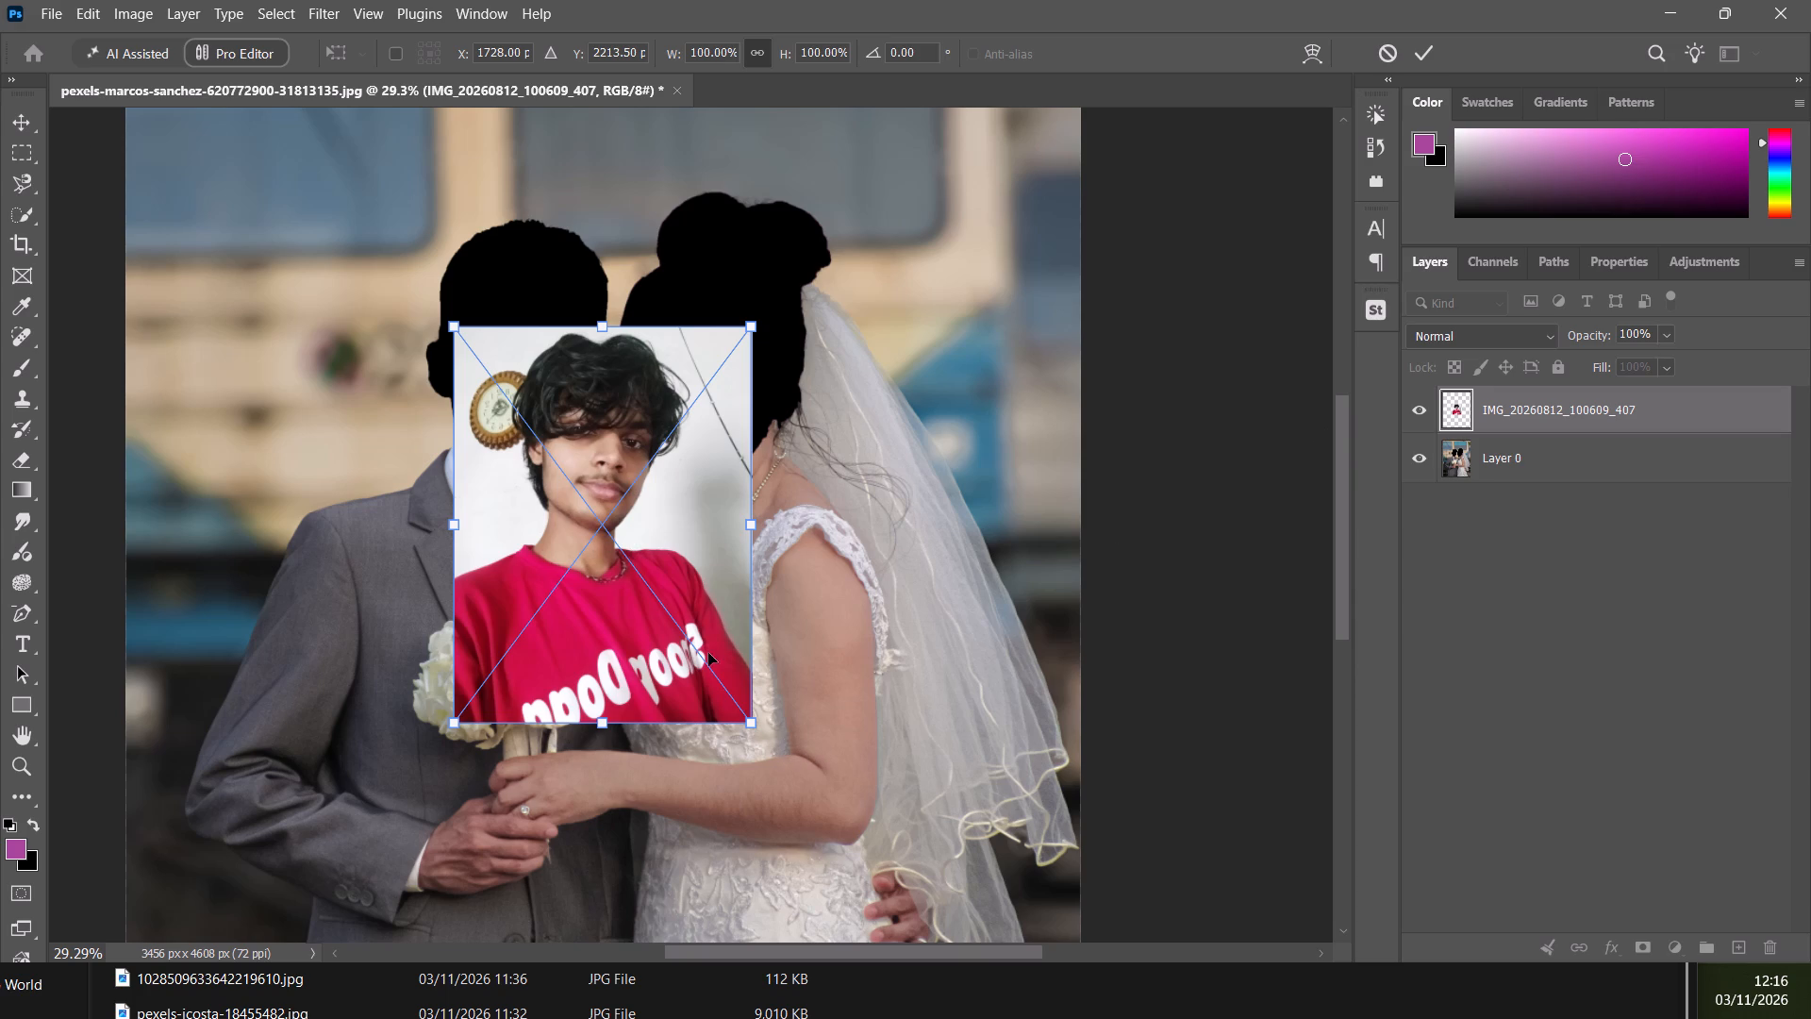
drag(752, 726, 802, 758)
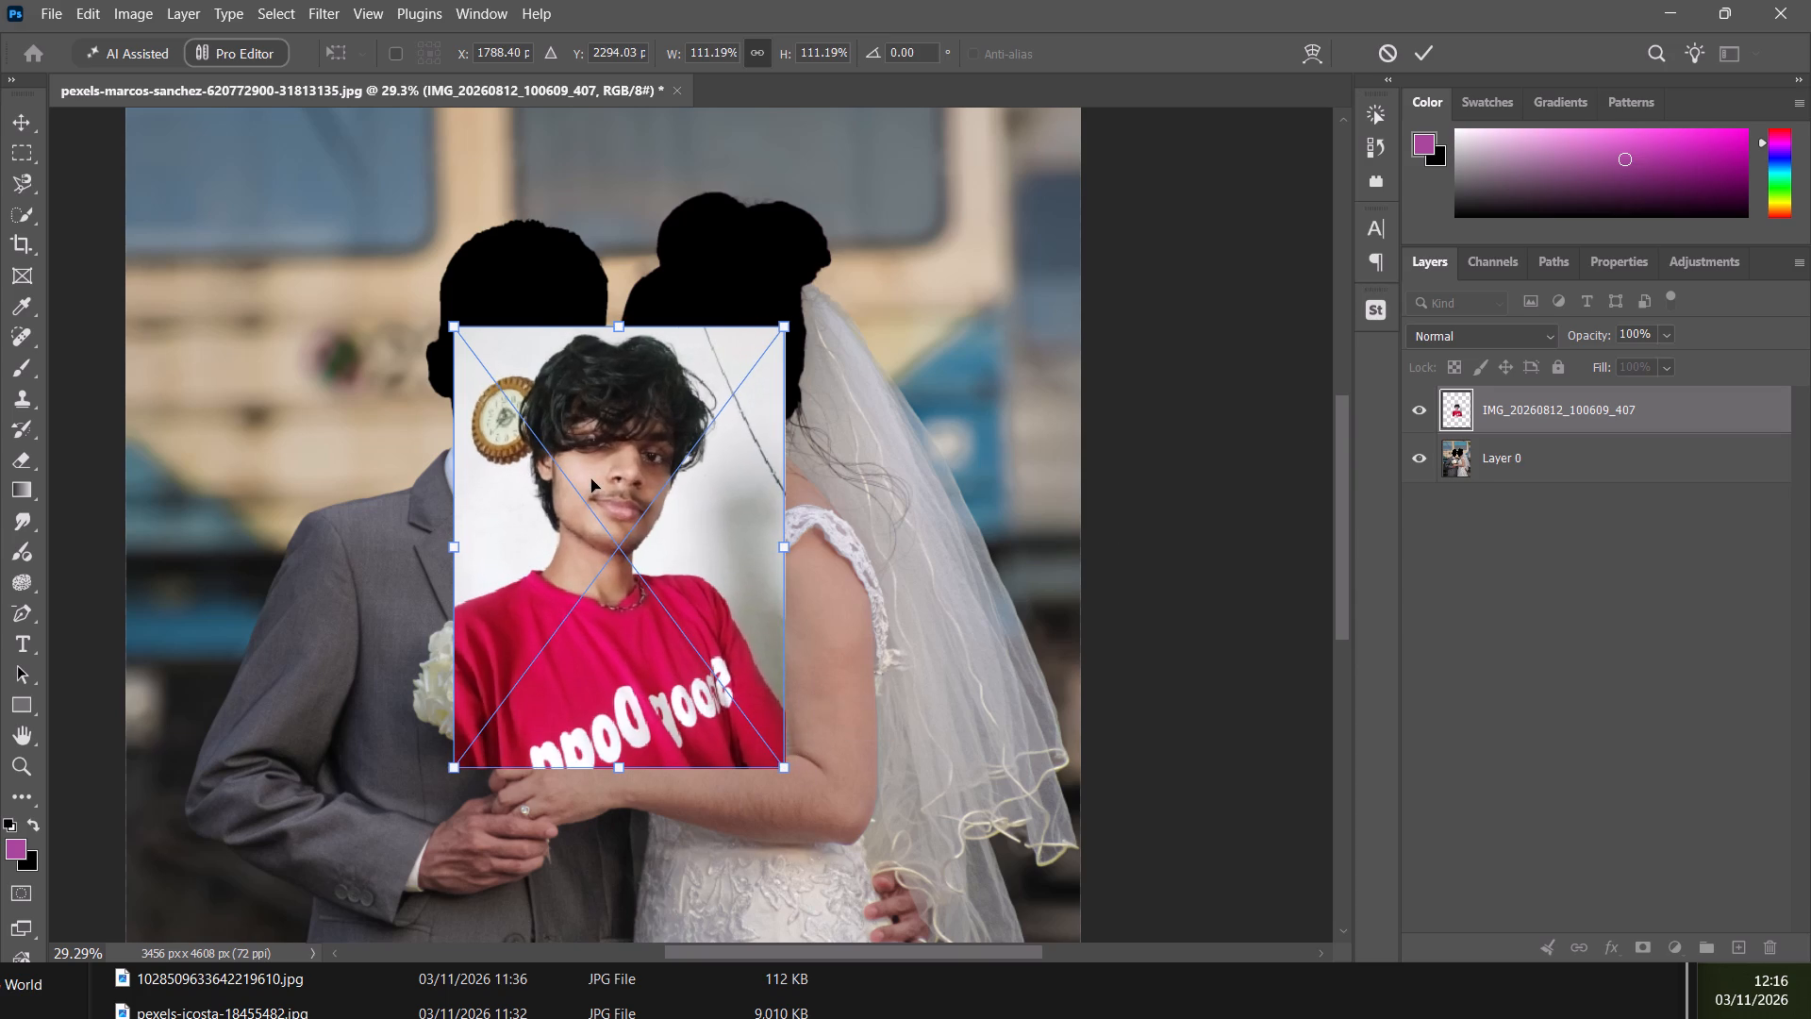
click(1454, 405)
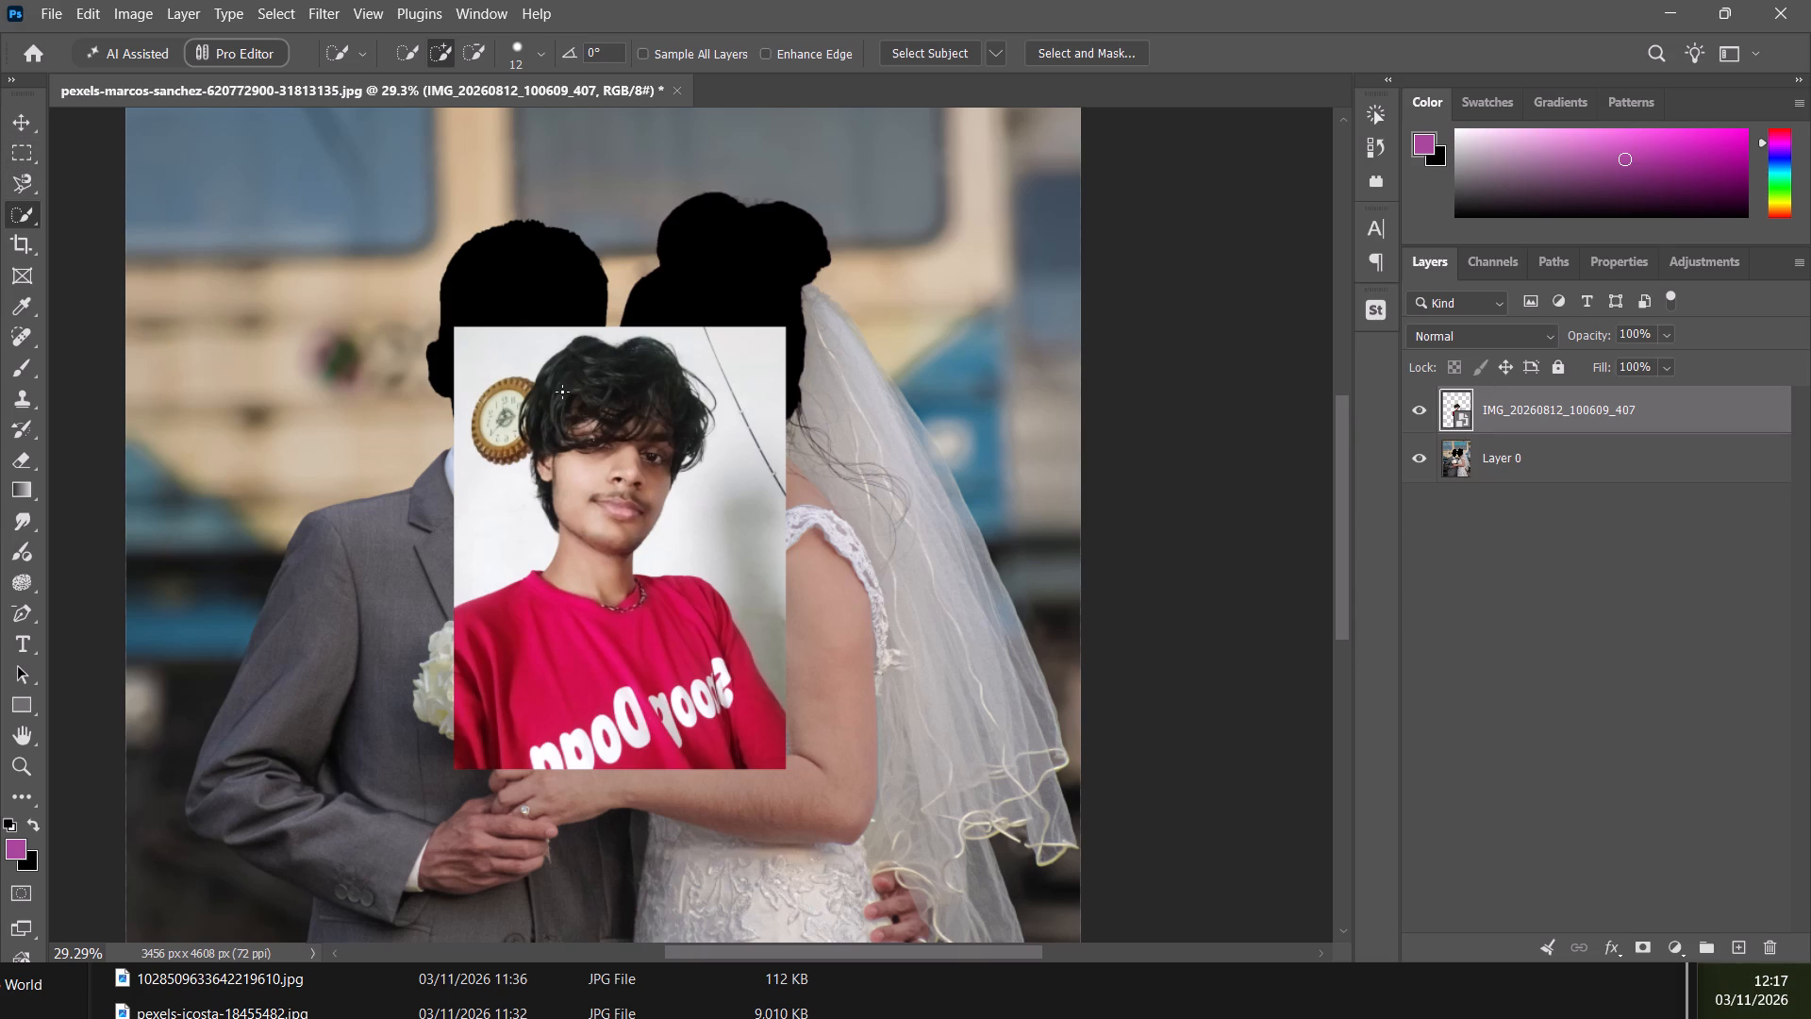
Select the man's hair and face in the placed portrait with Quick Selection and add a layer mask isolating the head.
drag(554, 359, 609, 403)
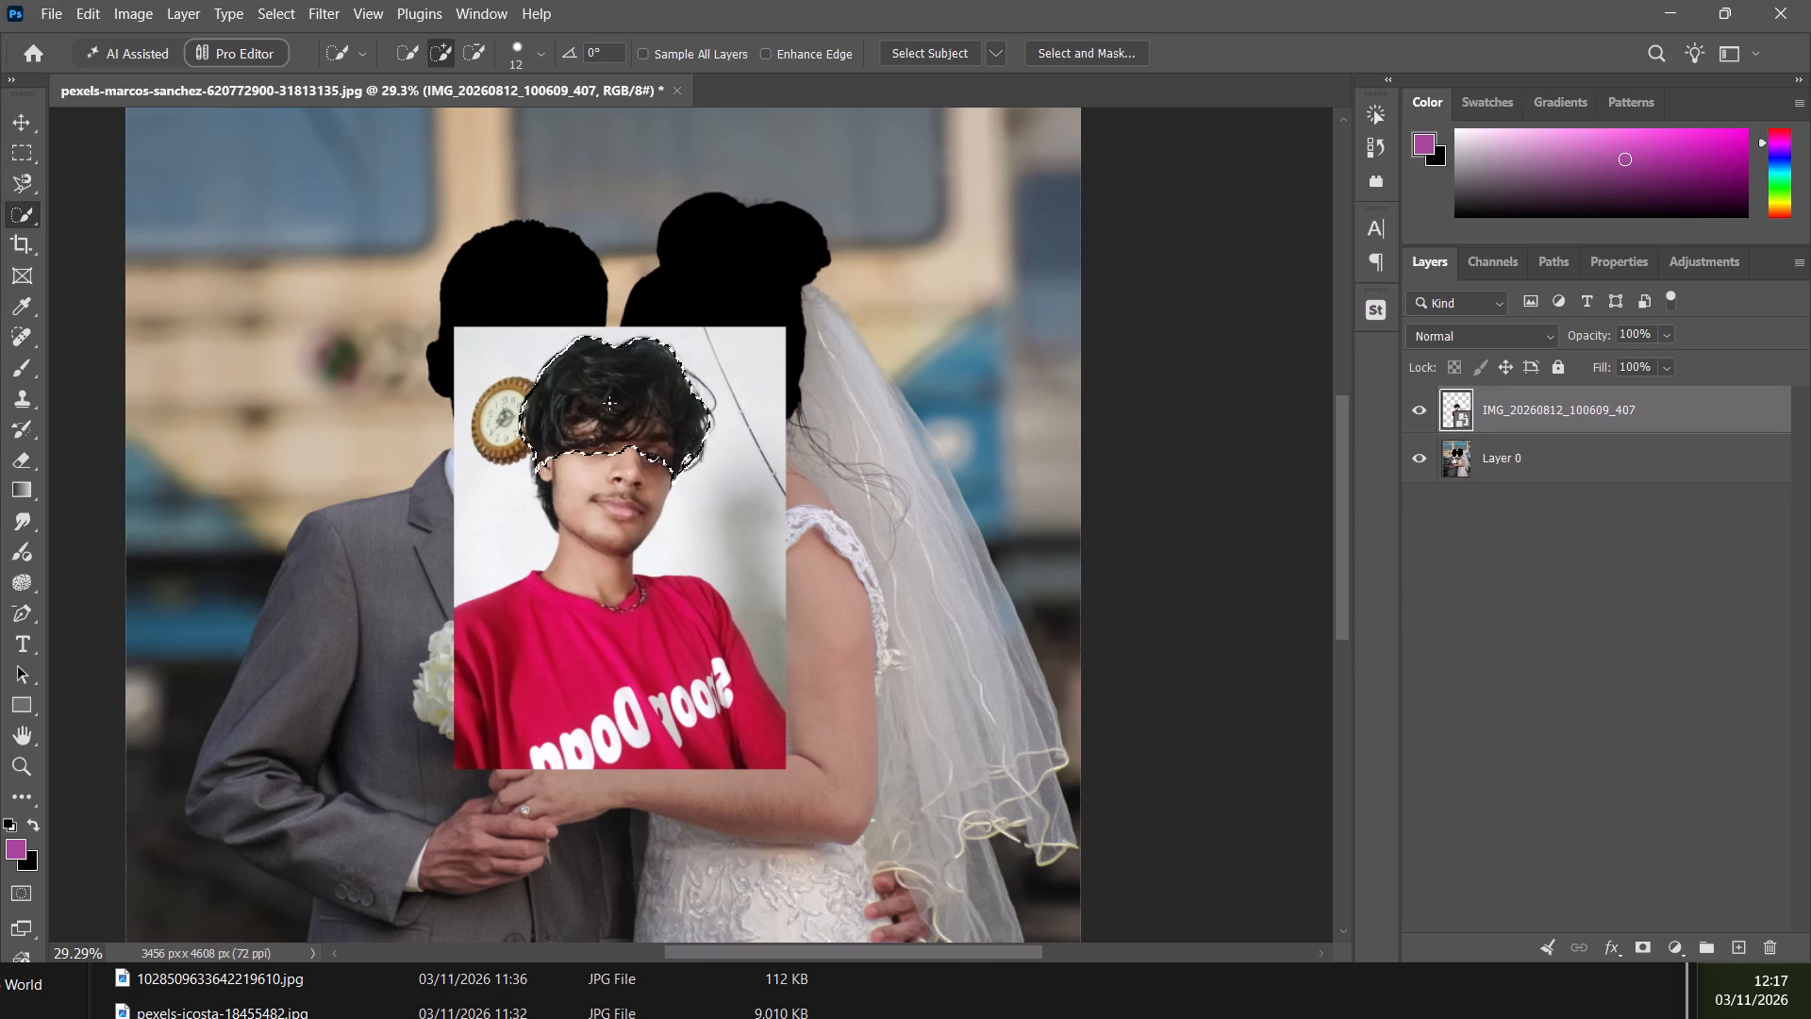
drag(609, 403, 594, 493)
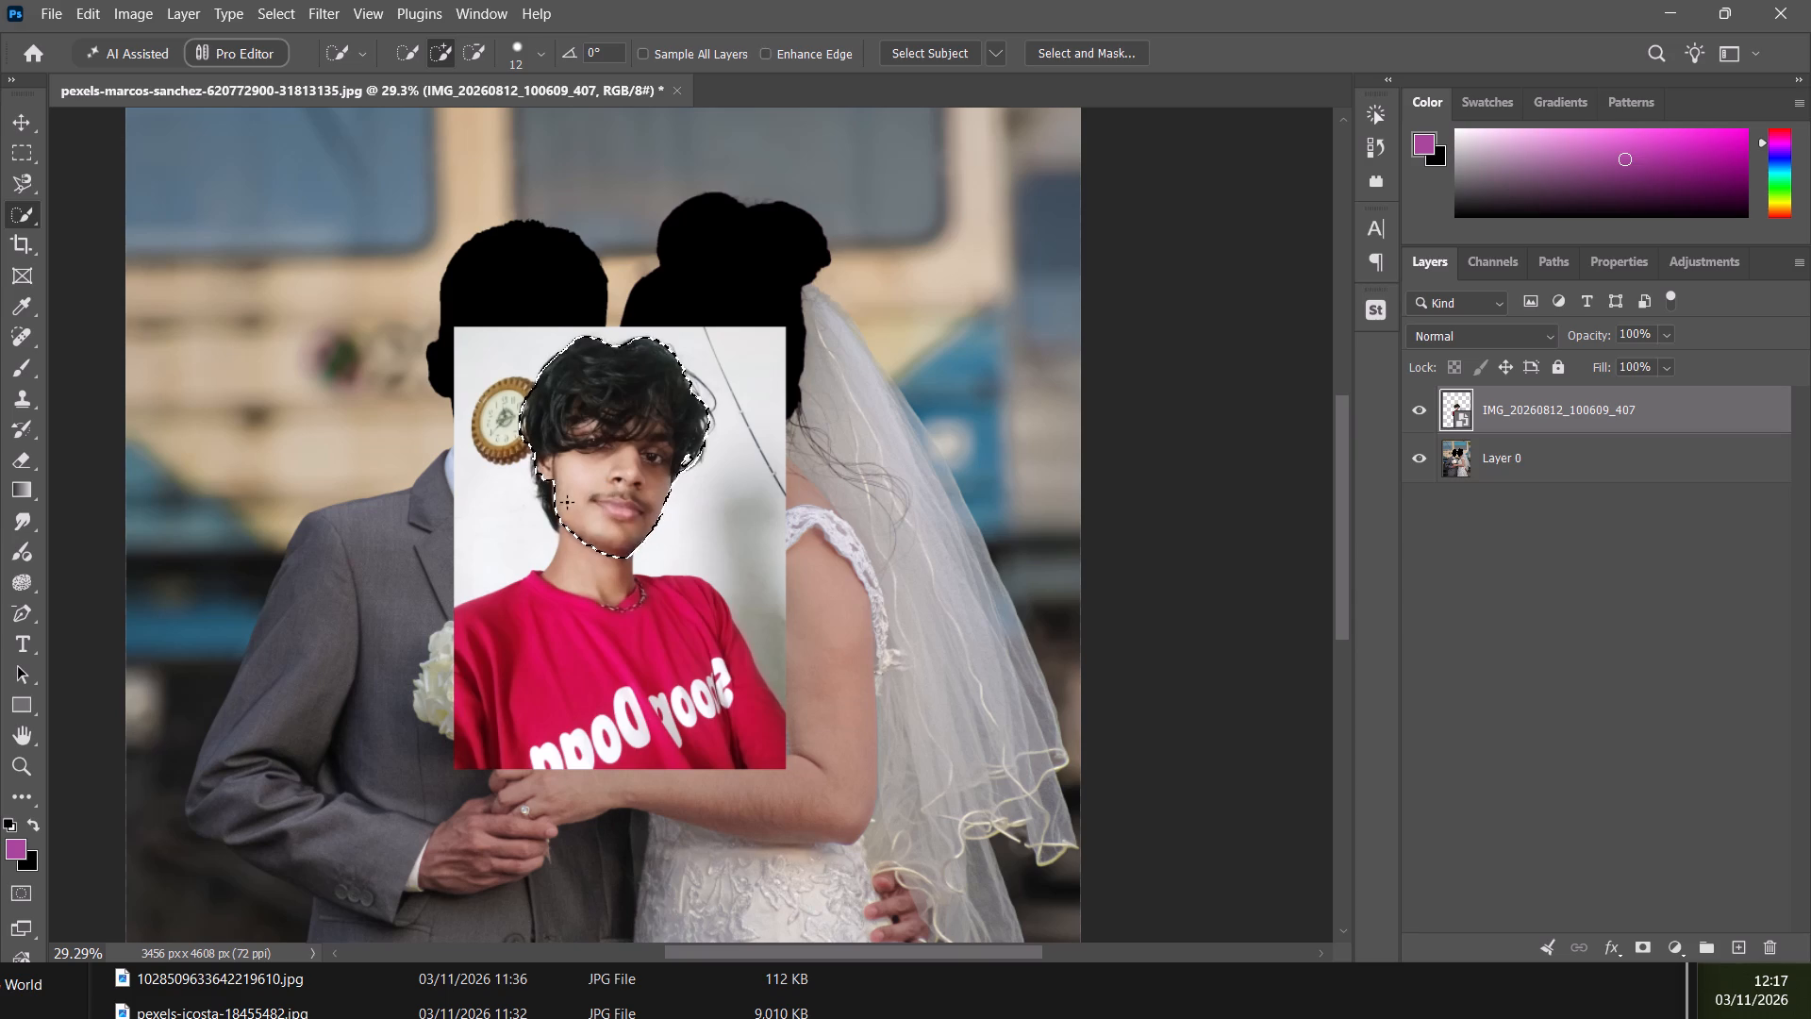
click(550, 498)
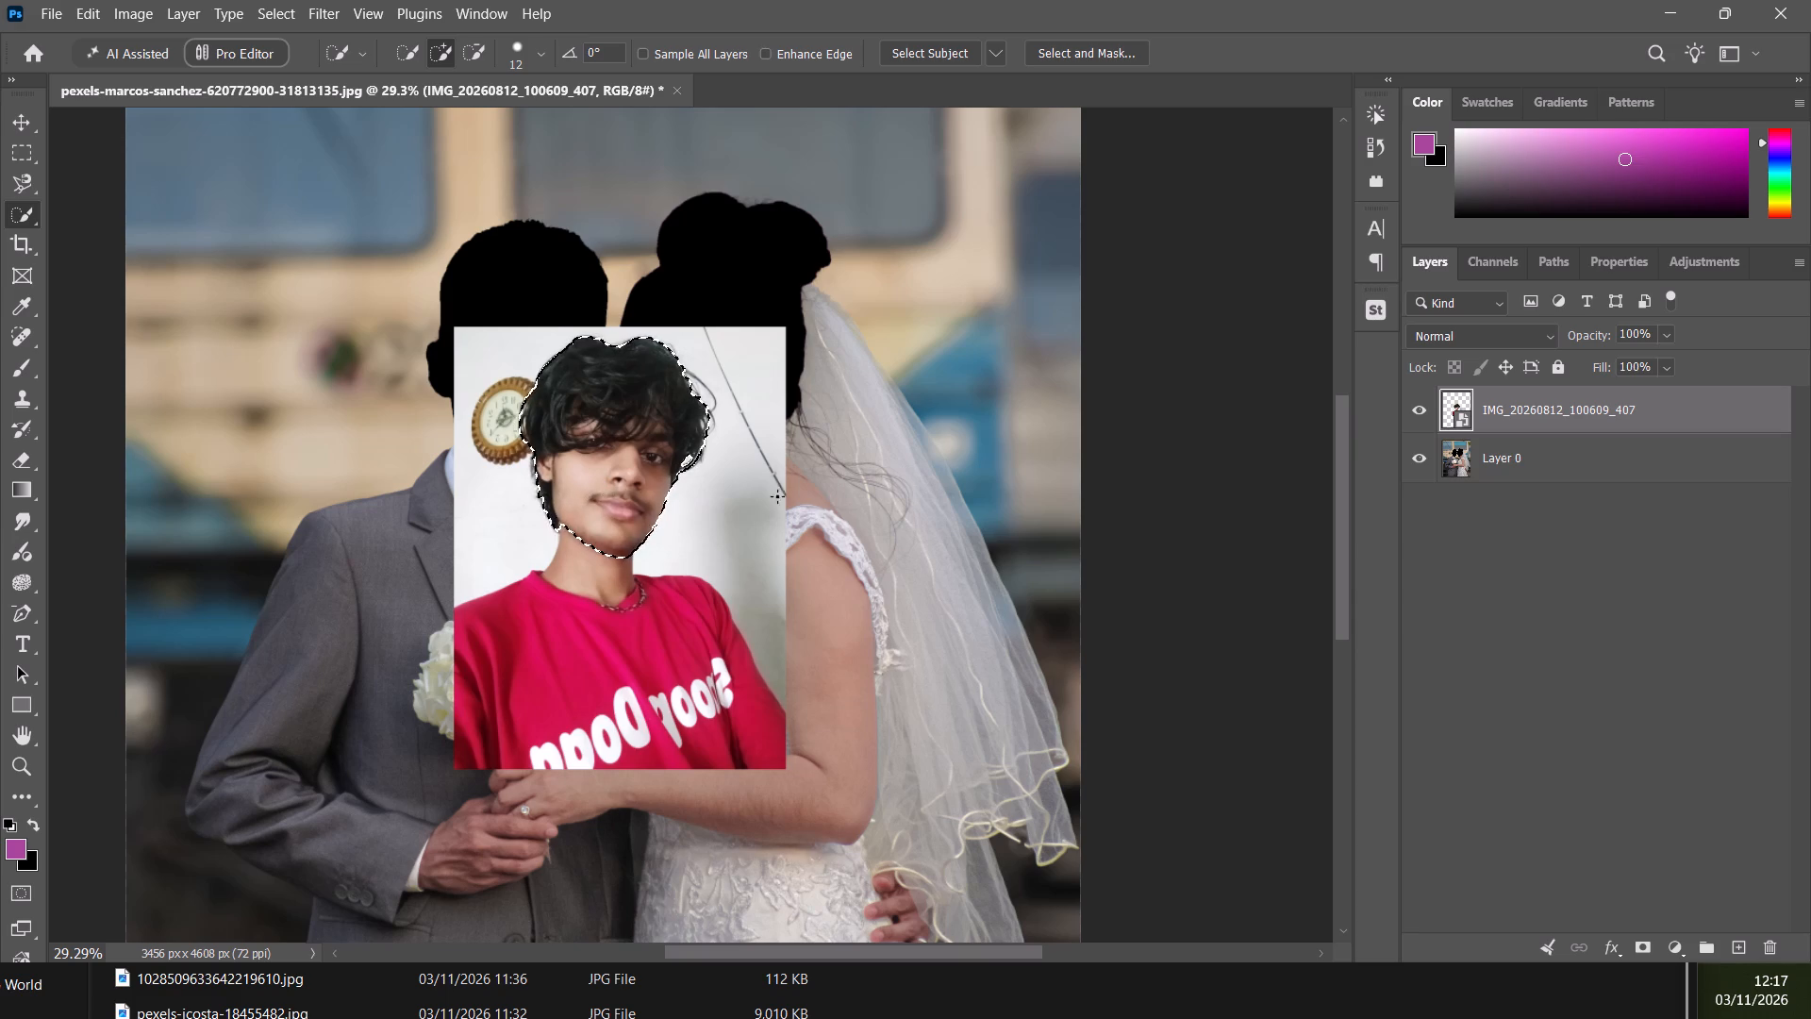
click(1641, 939)
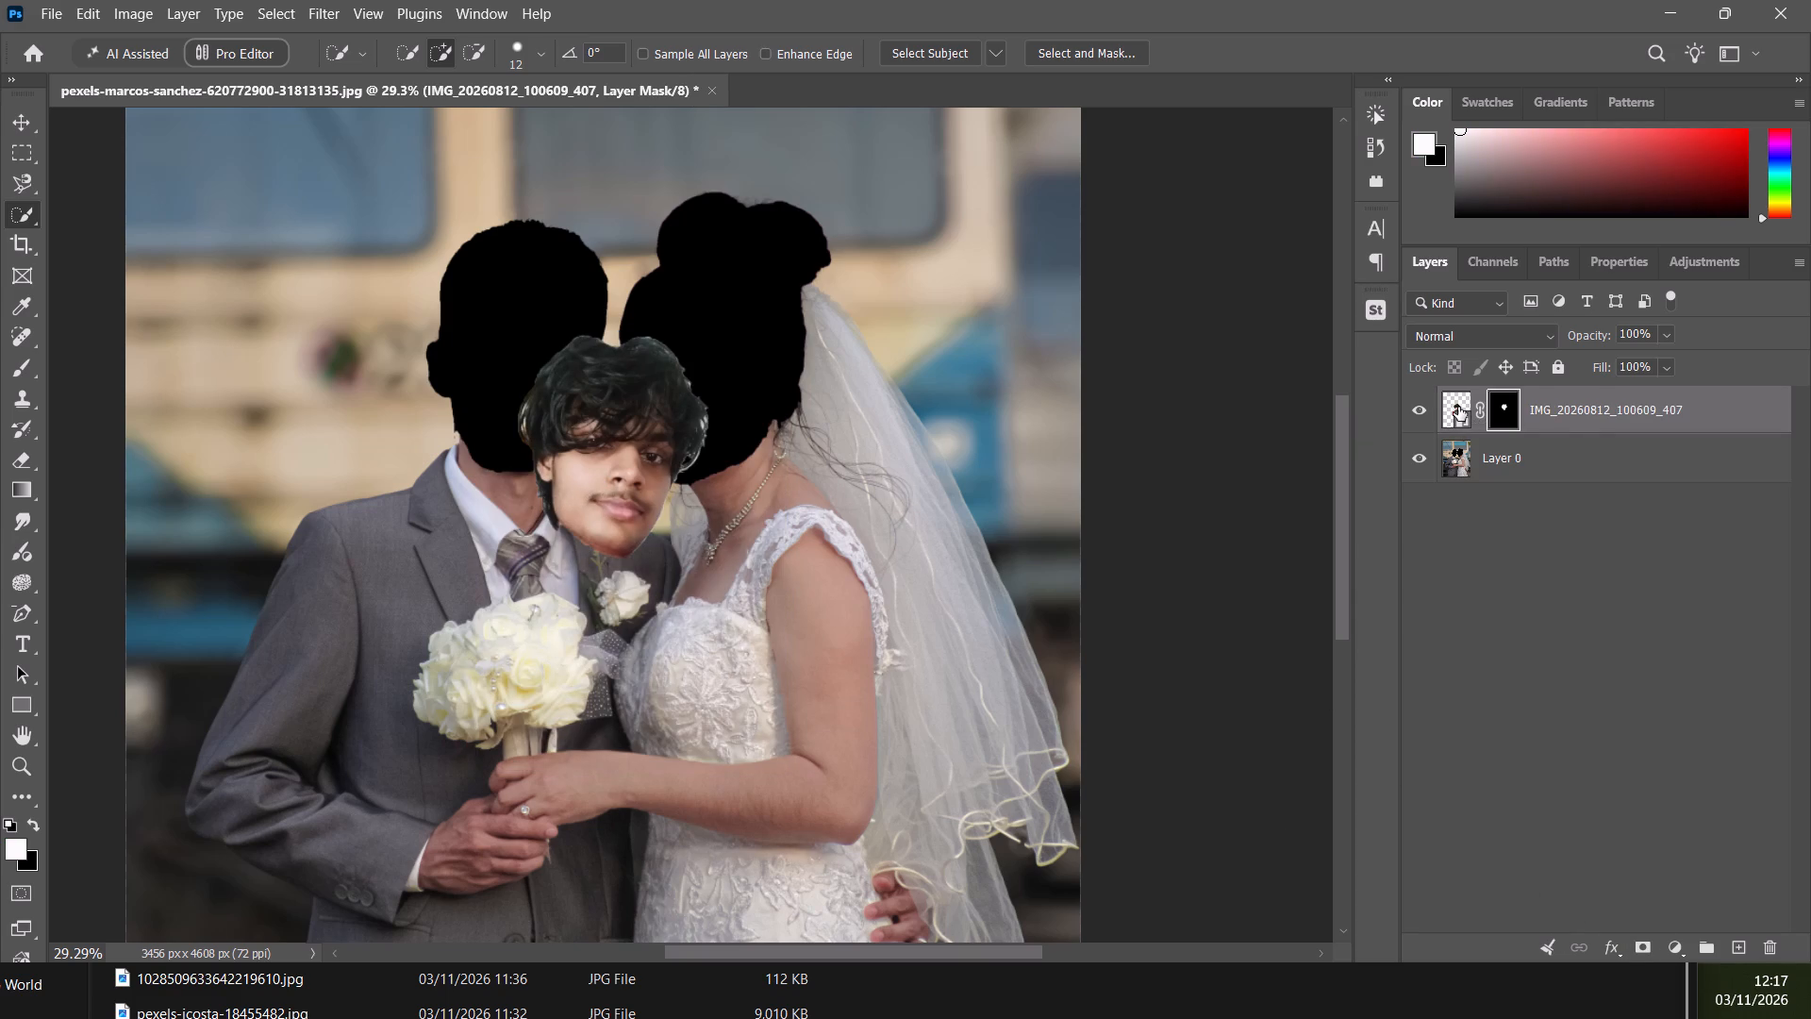
Move the masked head over the groom's blacked-out head, scale it to about 119% and rotate it about 0.7°.
key(v)
drag(623, 463, 521, 339)
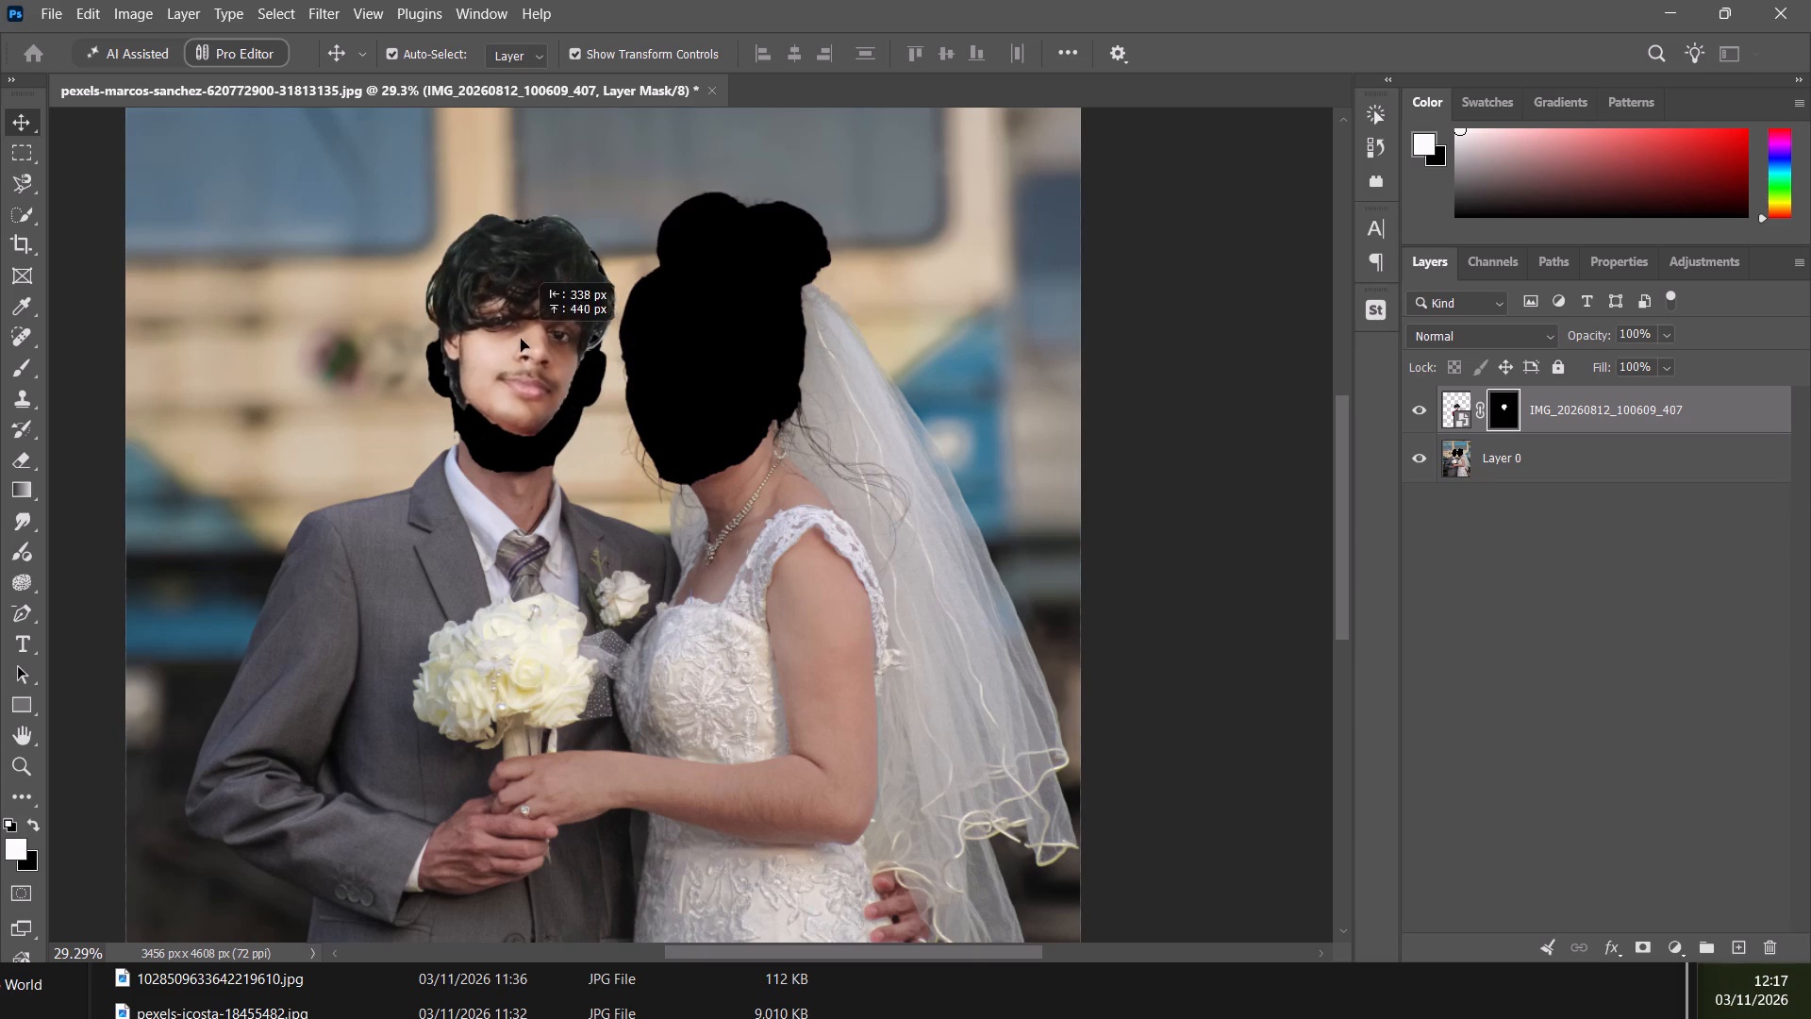
drag(691, 648, 713, 679)
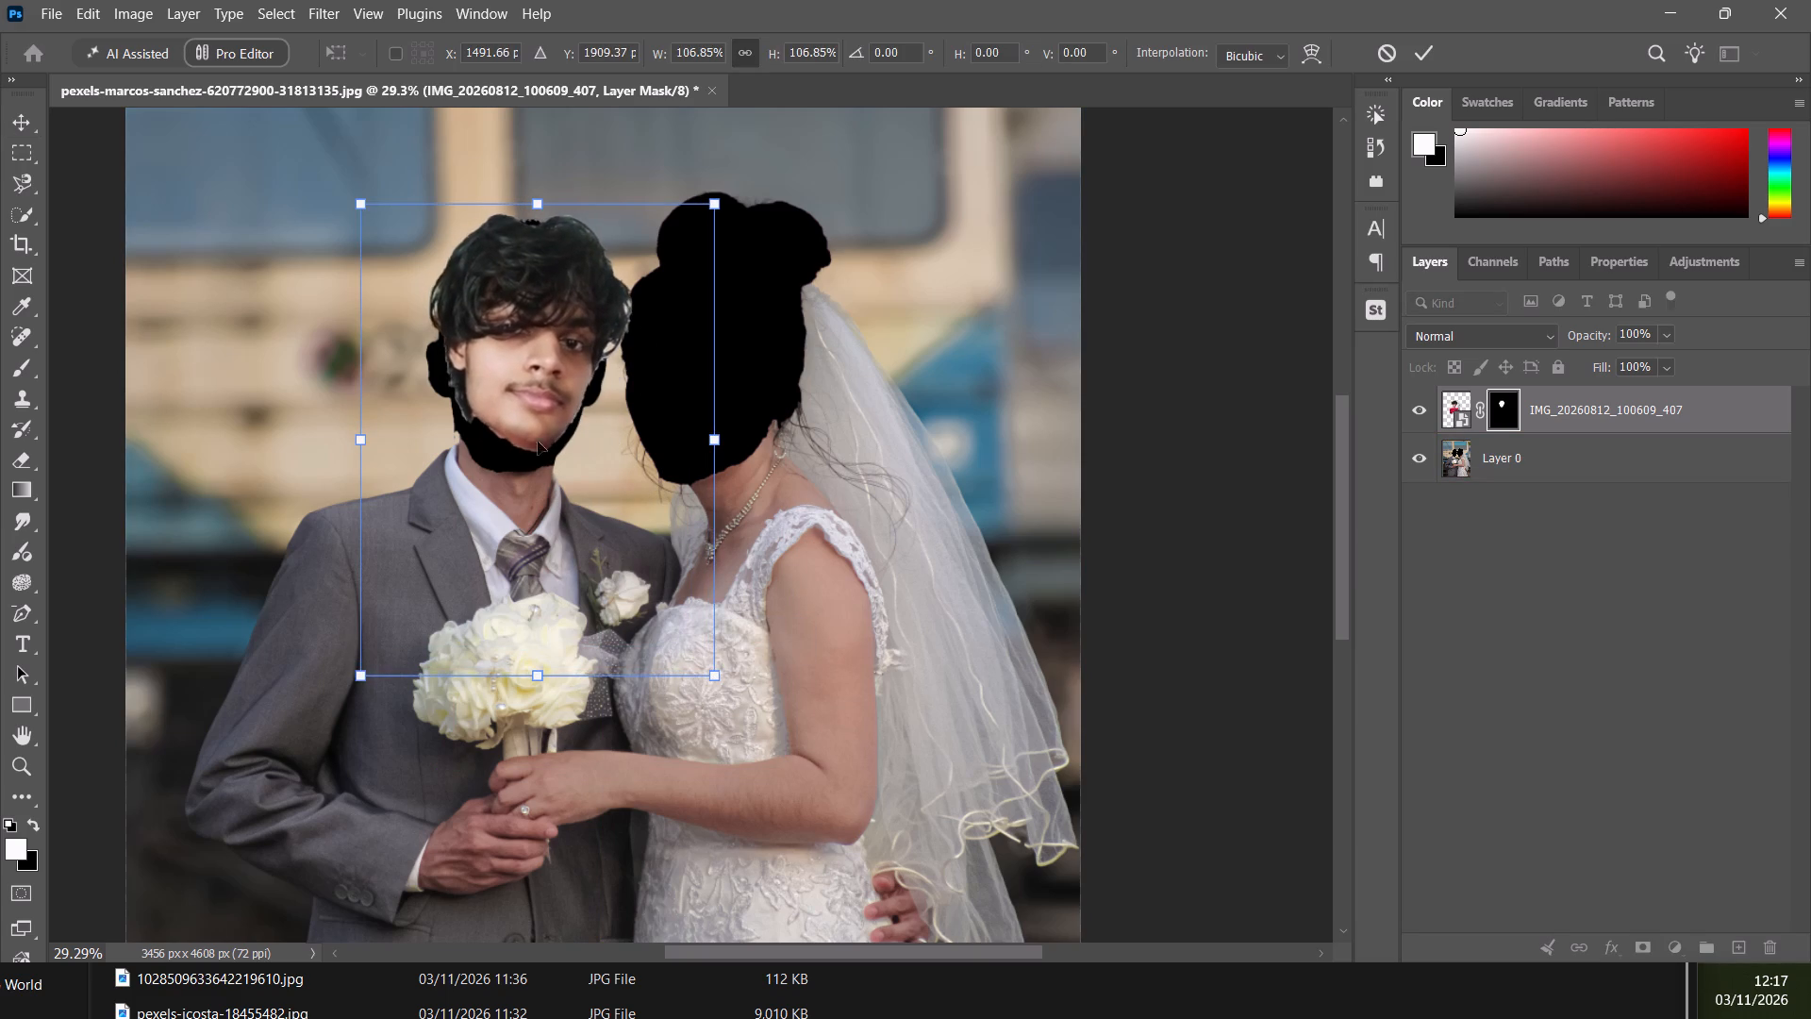
drag(529, 431, 518, 440)
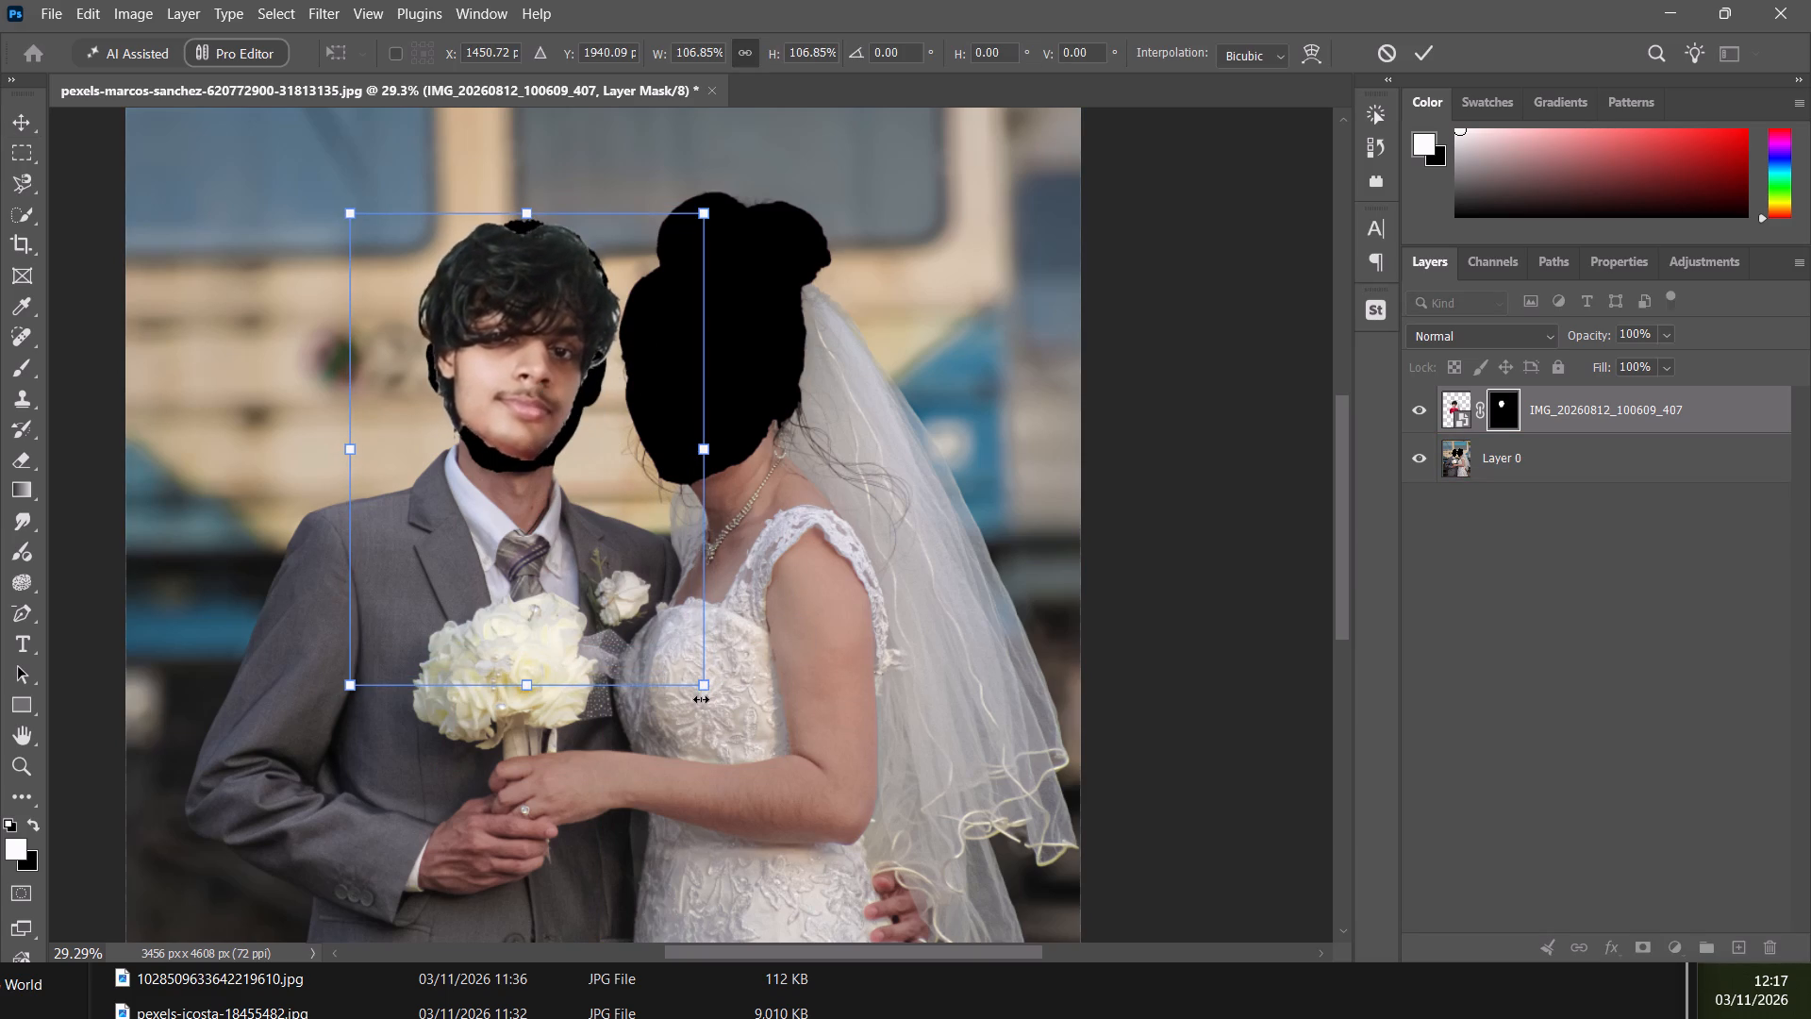
drag(710, 688, 740, 727)
drag(526, 446, 507, 443)
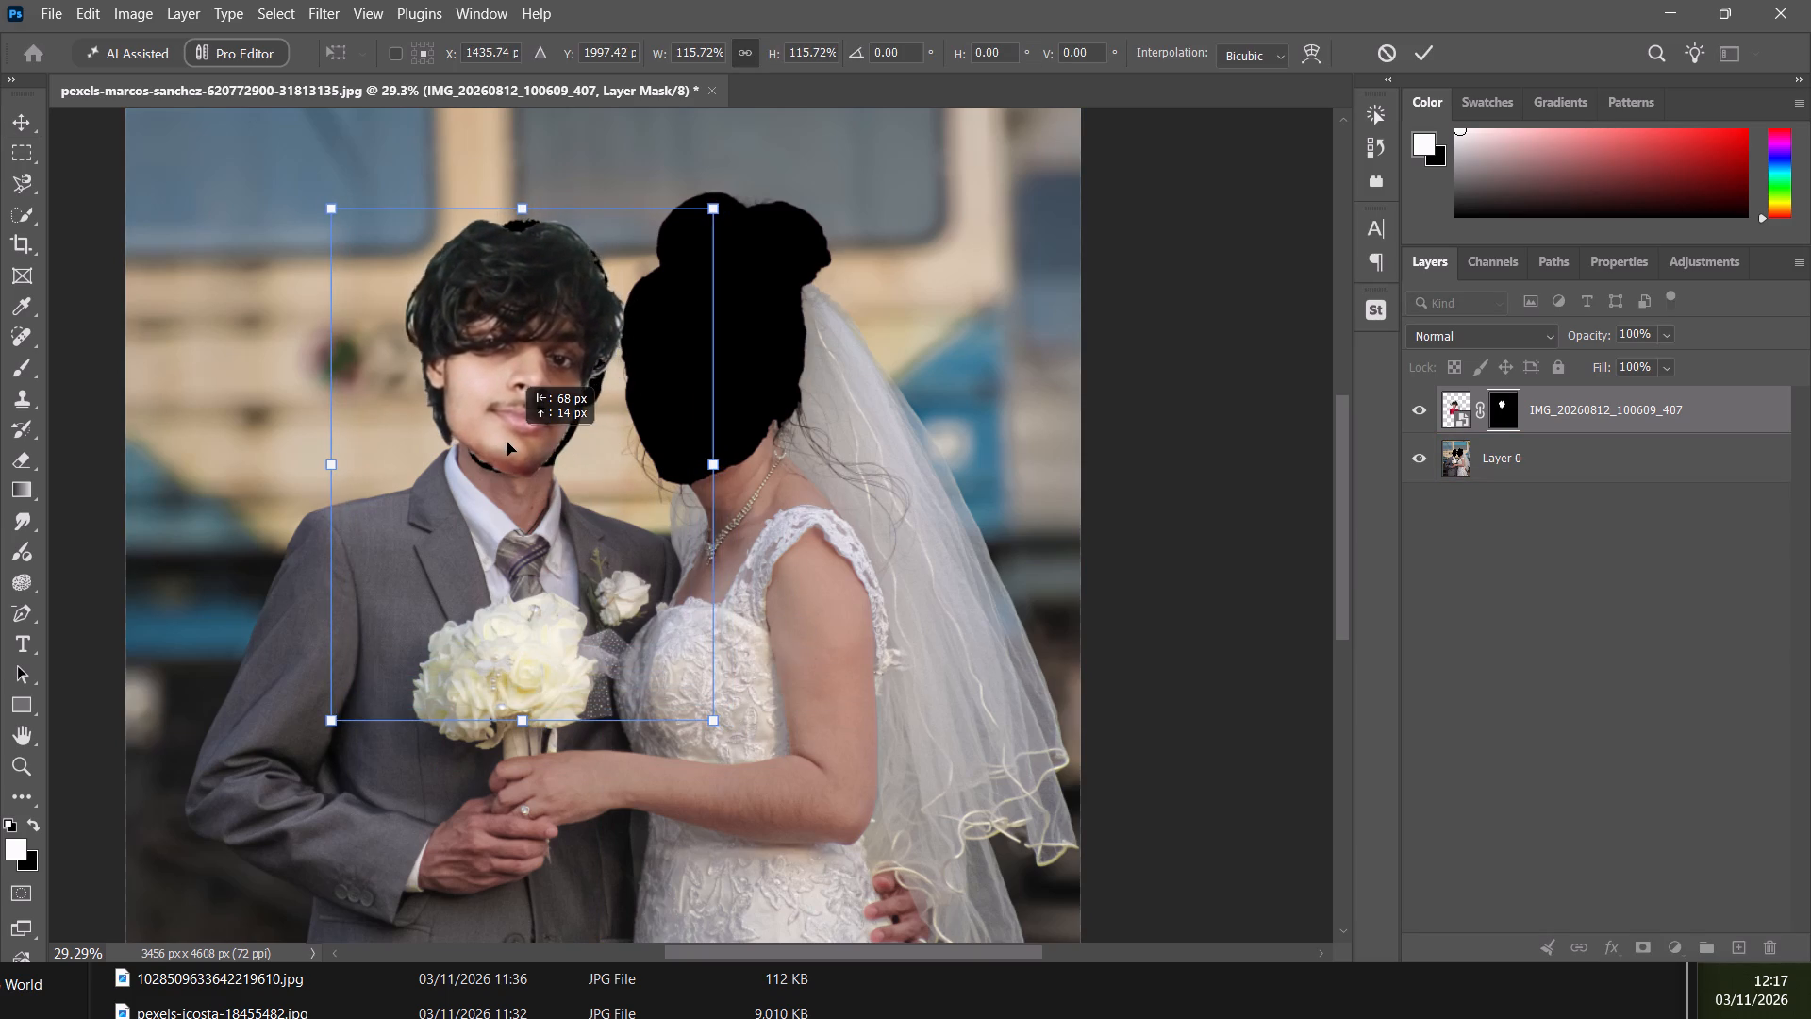
drag(507, 443, 516, 441)
drag(739, 713, 742, 723)
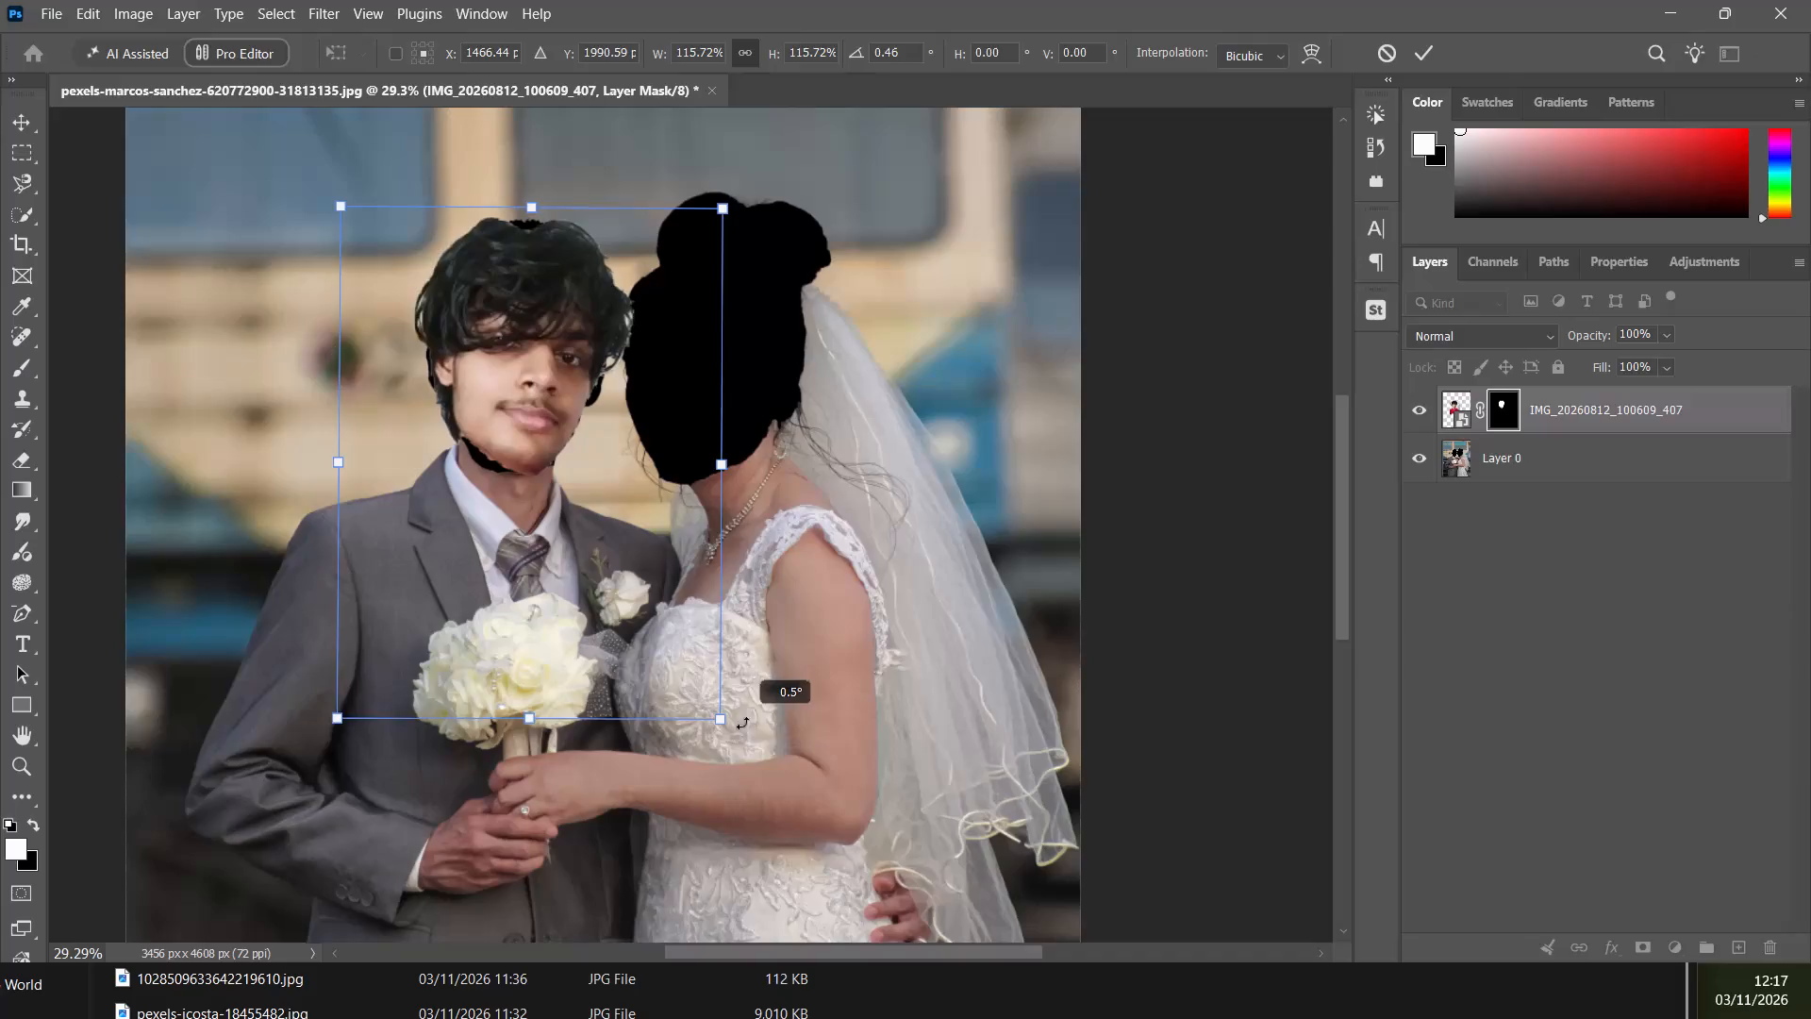
drag(742, 723, 760, 746)
drag(722, 724, 740, 732)
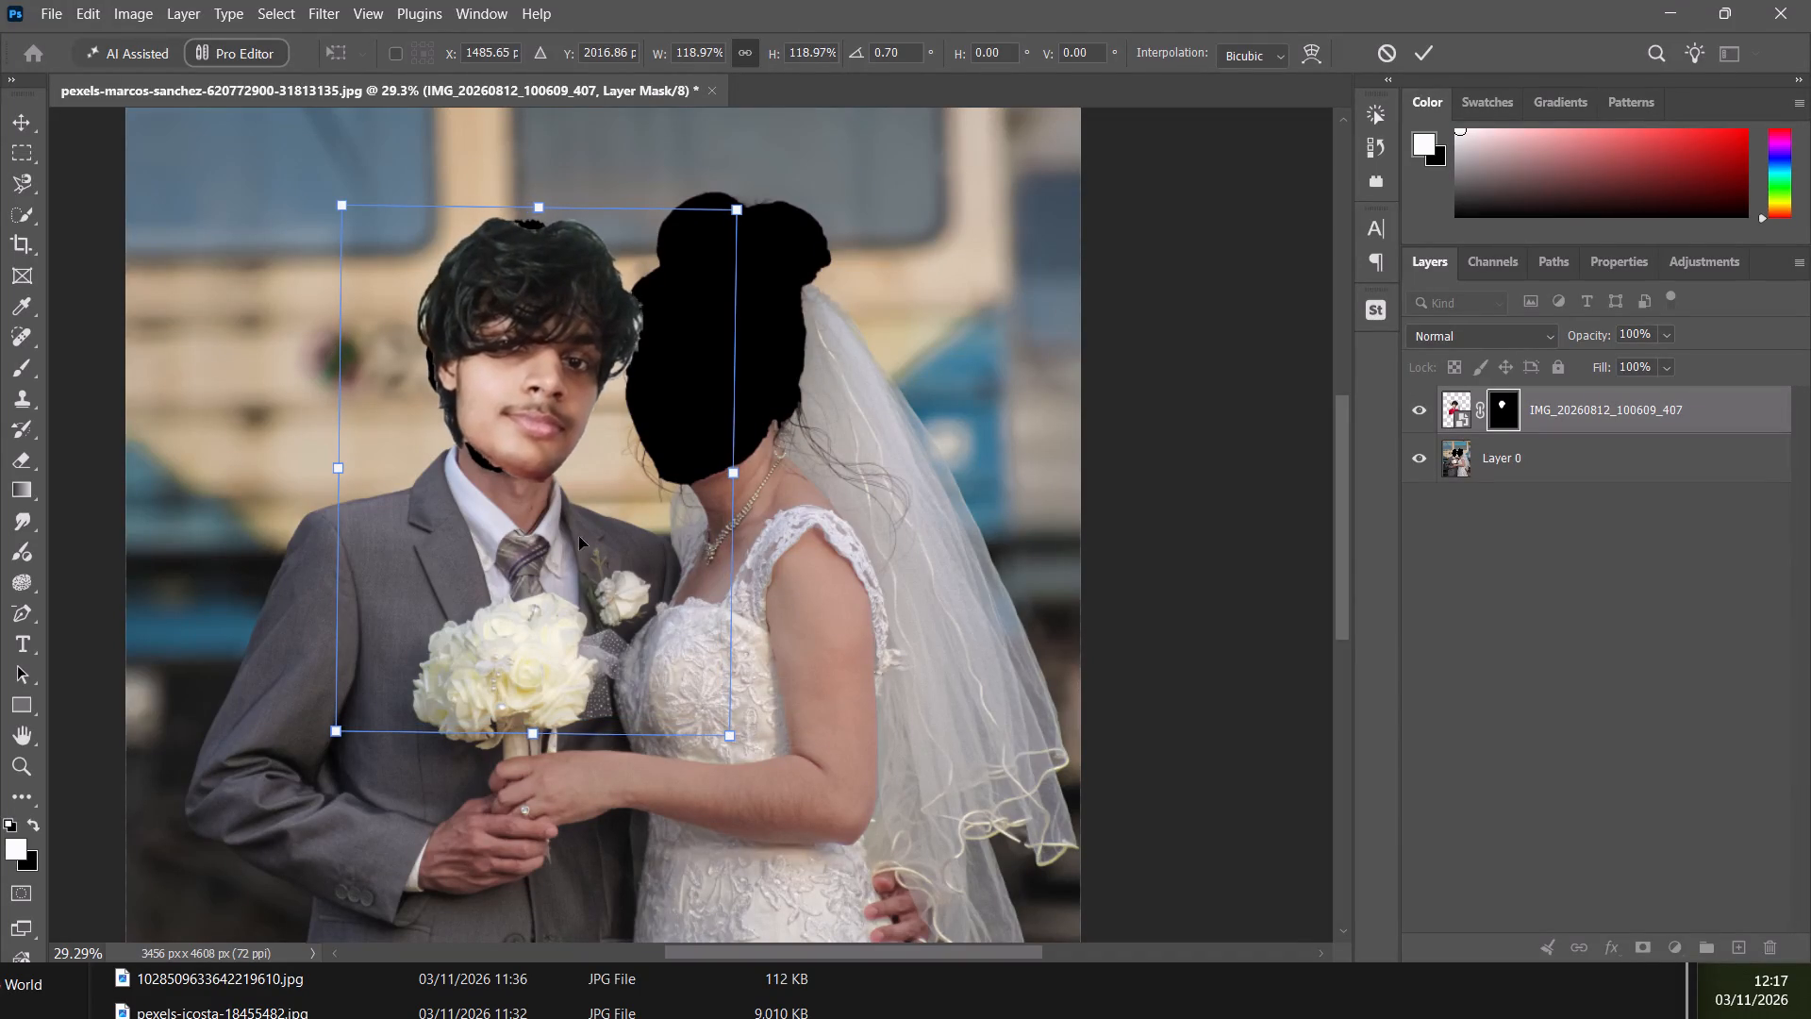
drag(524, 479, 511, 467)
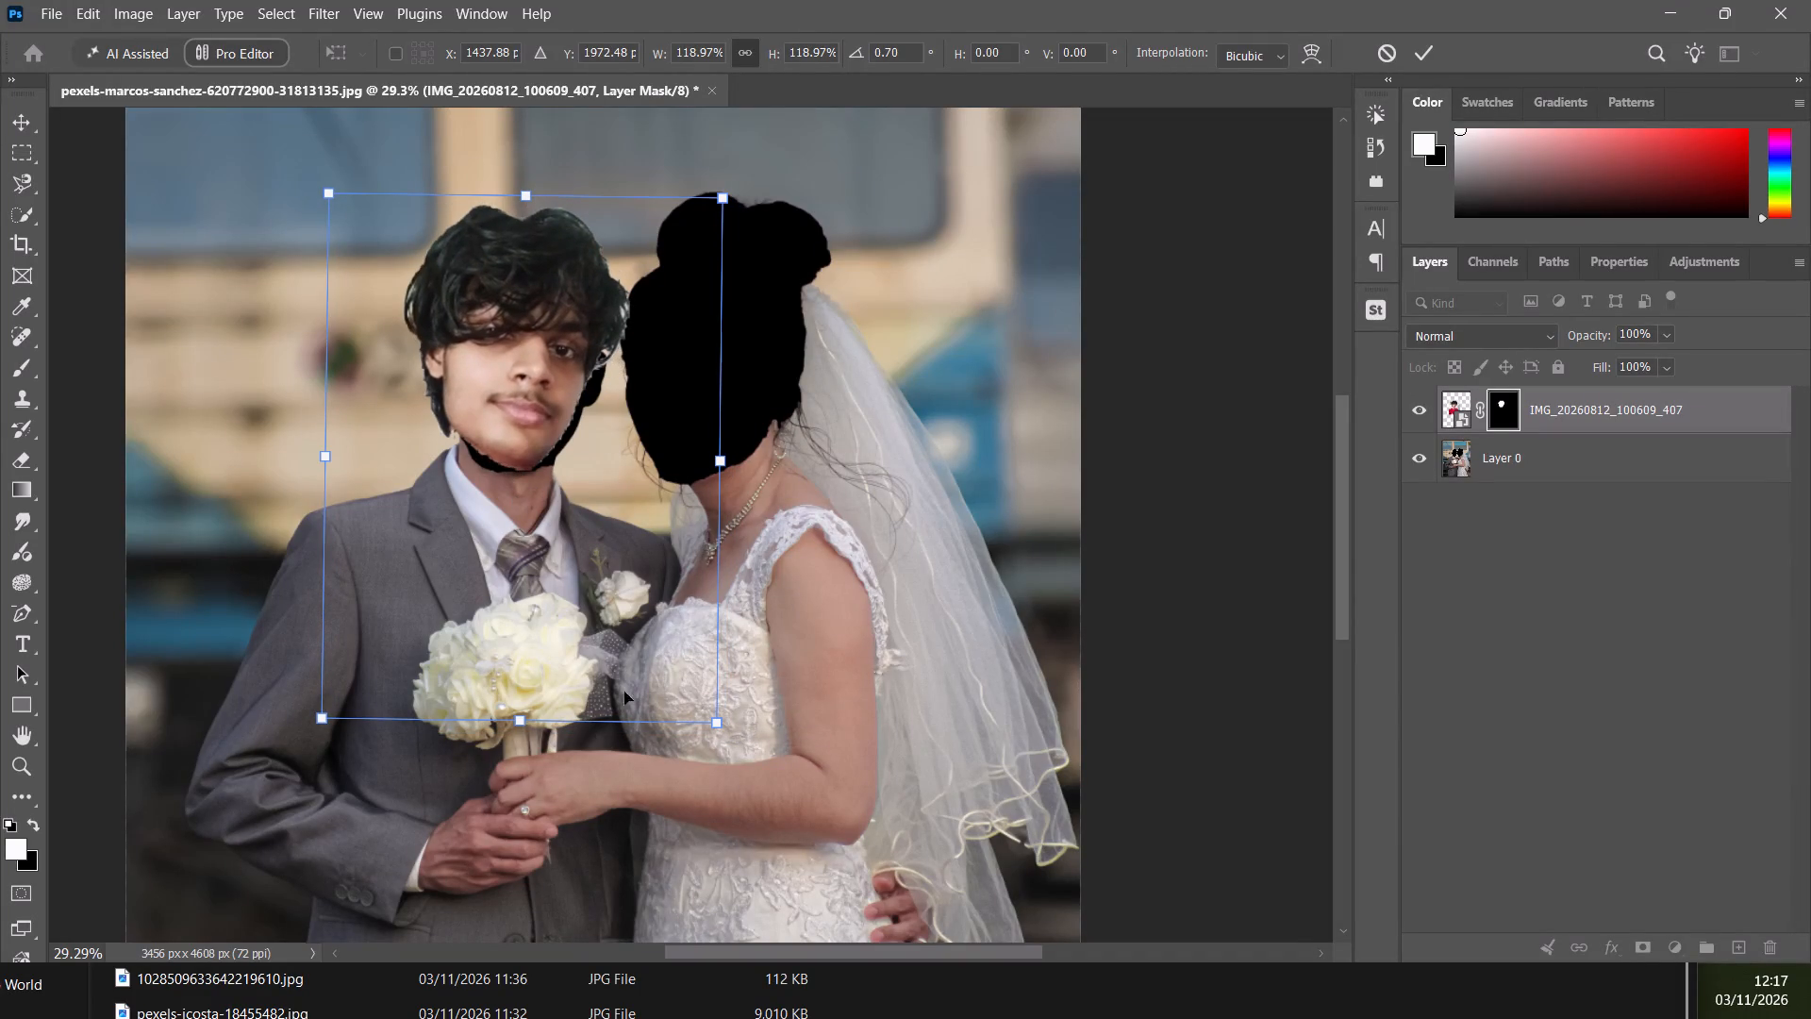
Stretch and skew the head to about 121% width and 129% height to cover the groom's black silhouette, and apply the transform.
ctrl+drag(520, 713, 541, 740)
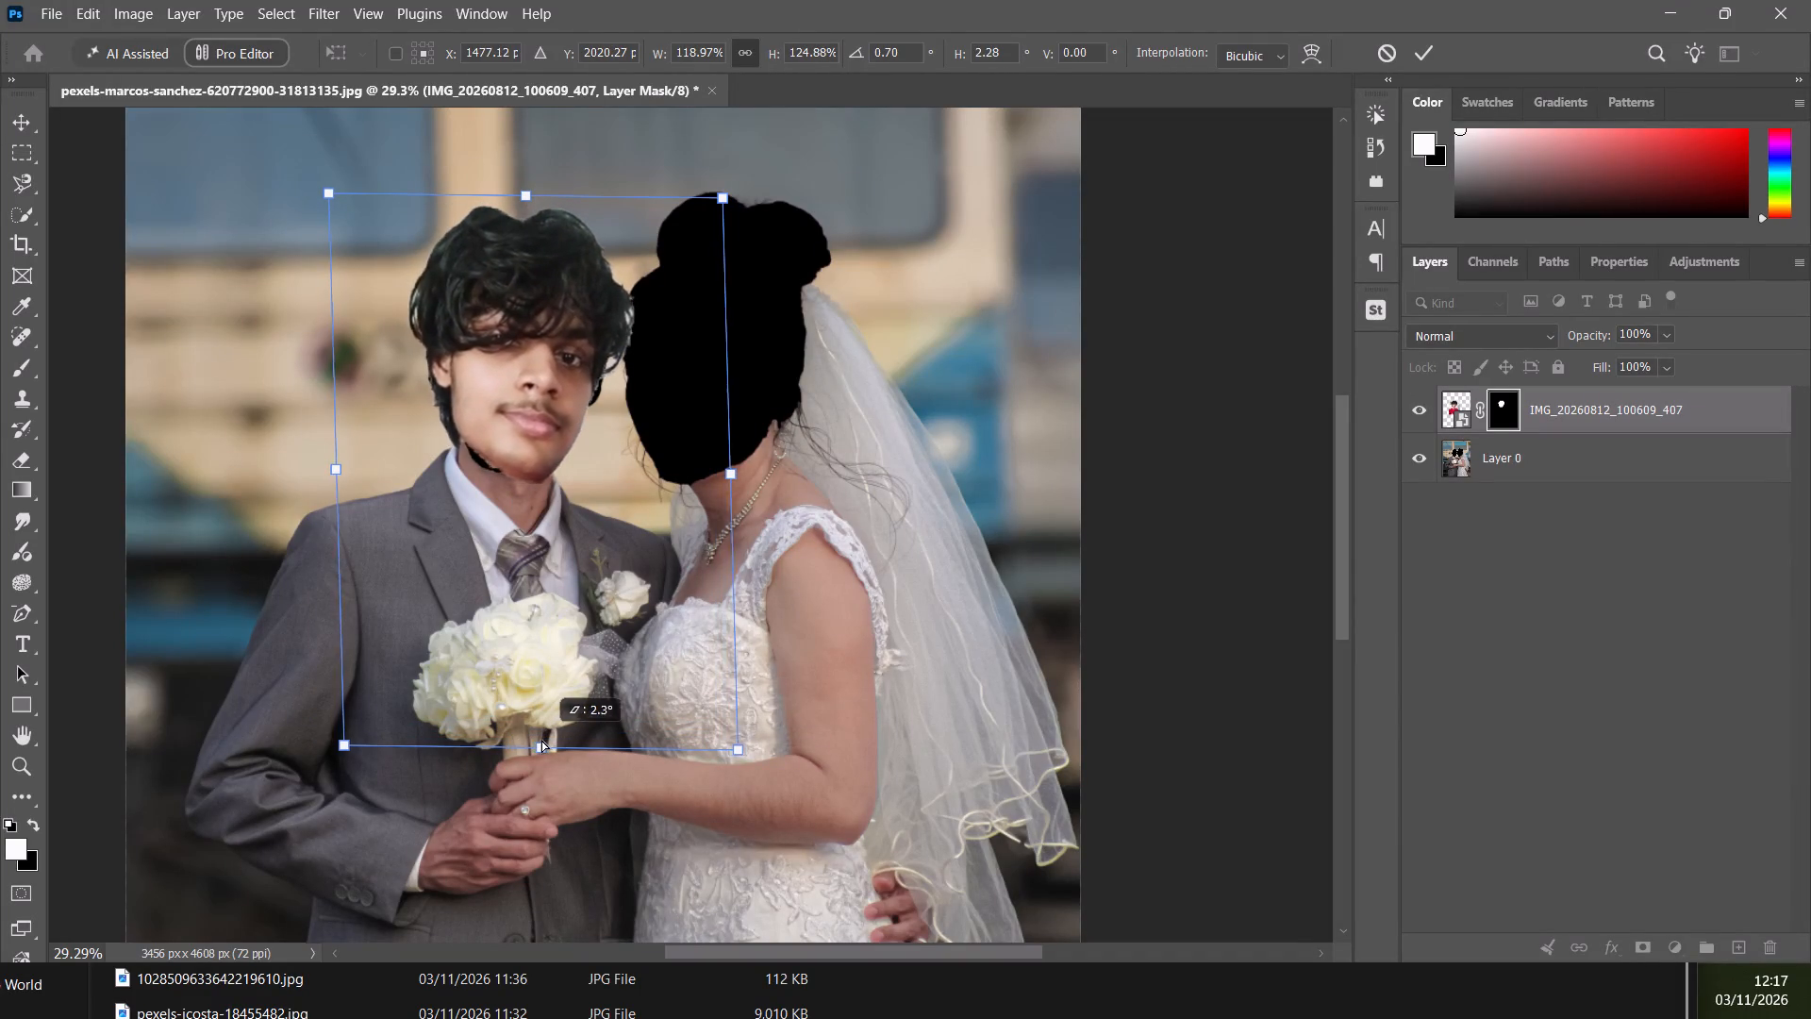
ctrl+drag(541, 740, 523, 741)
drag(570, 563, 572, 579)
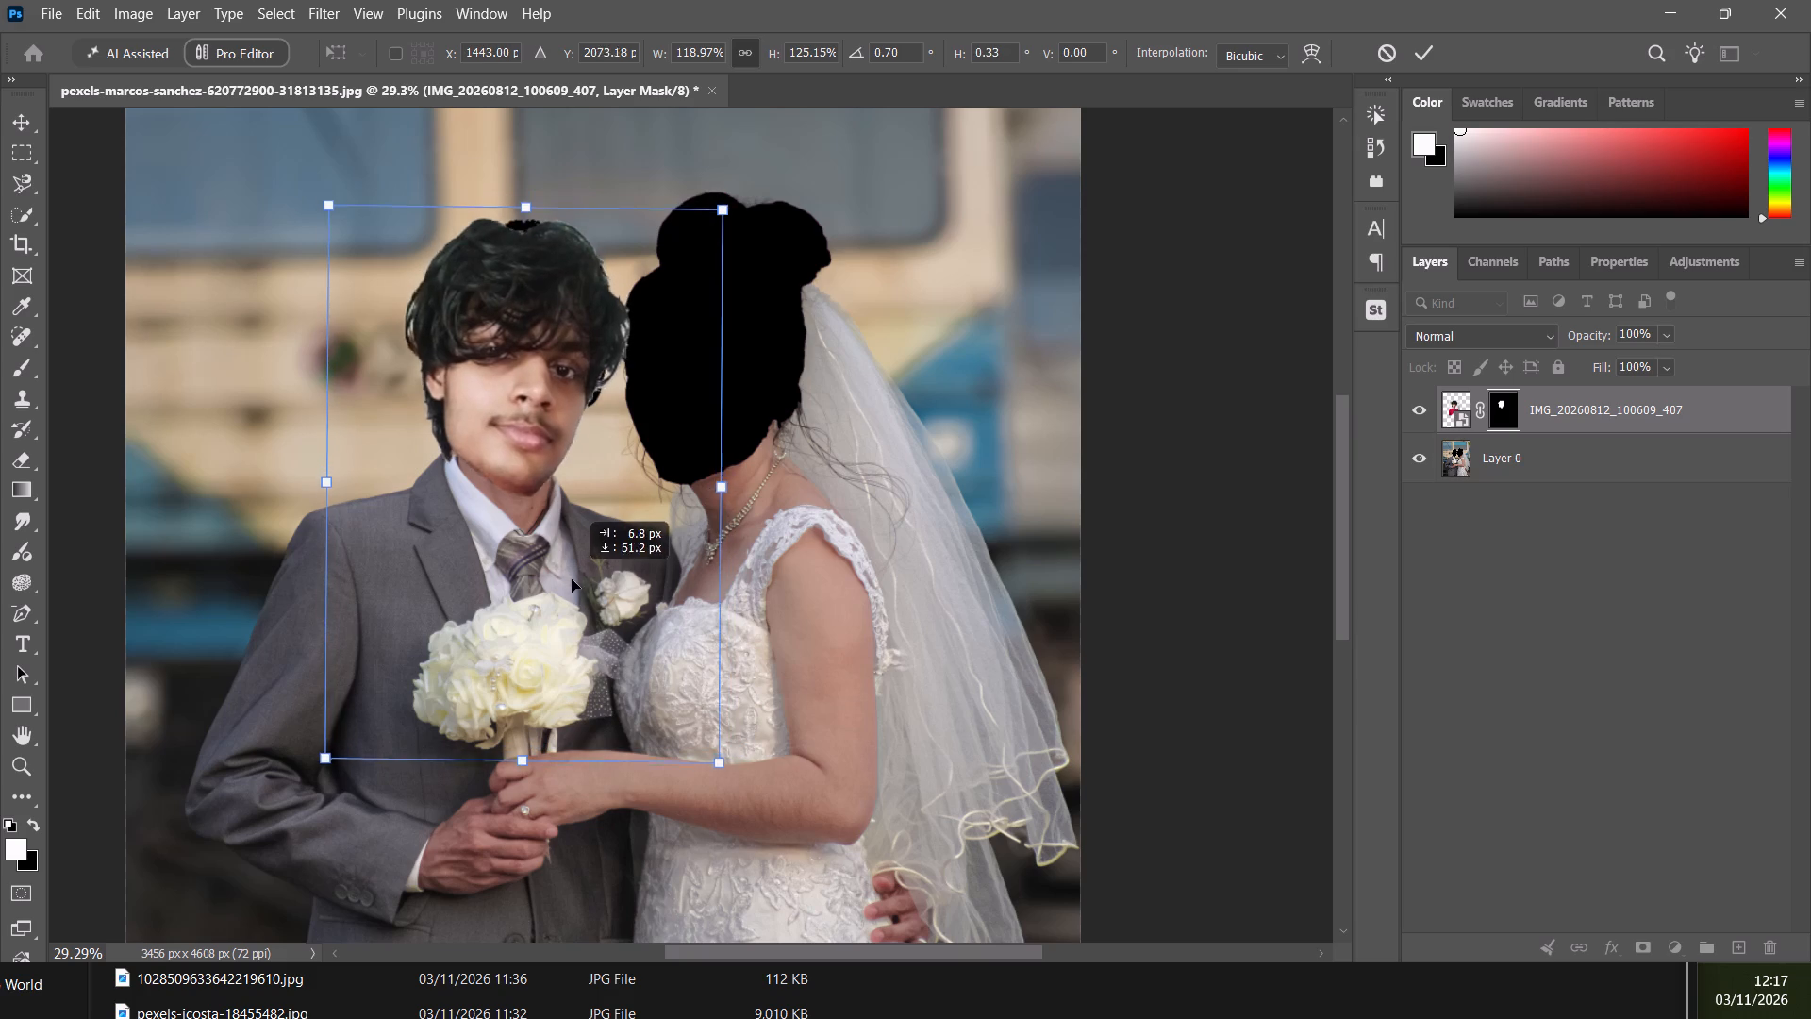
drag(572, 579, 586, 576)
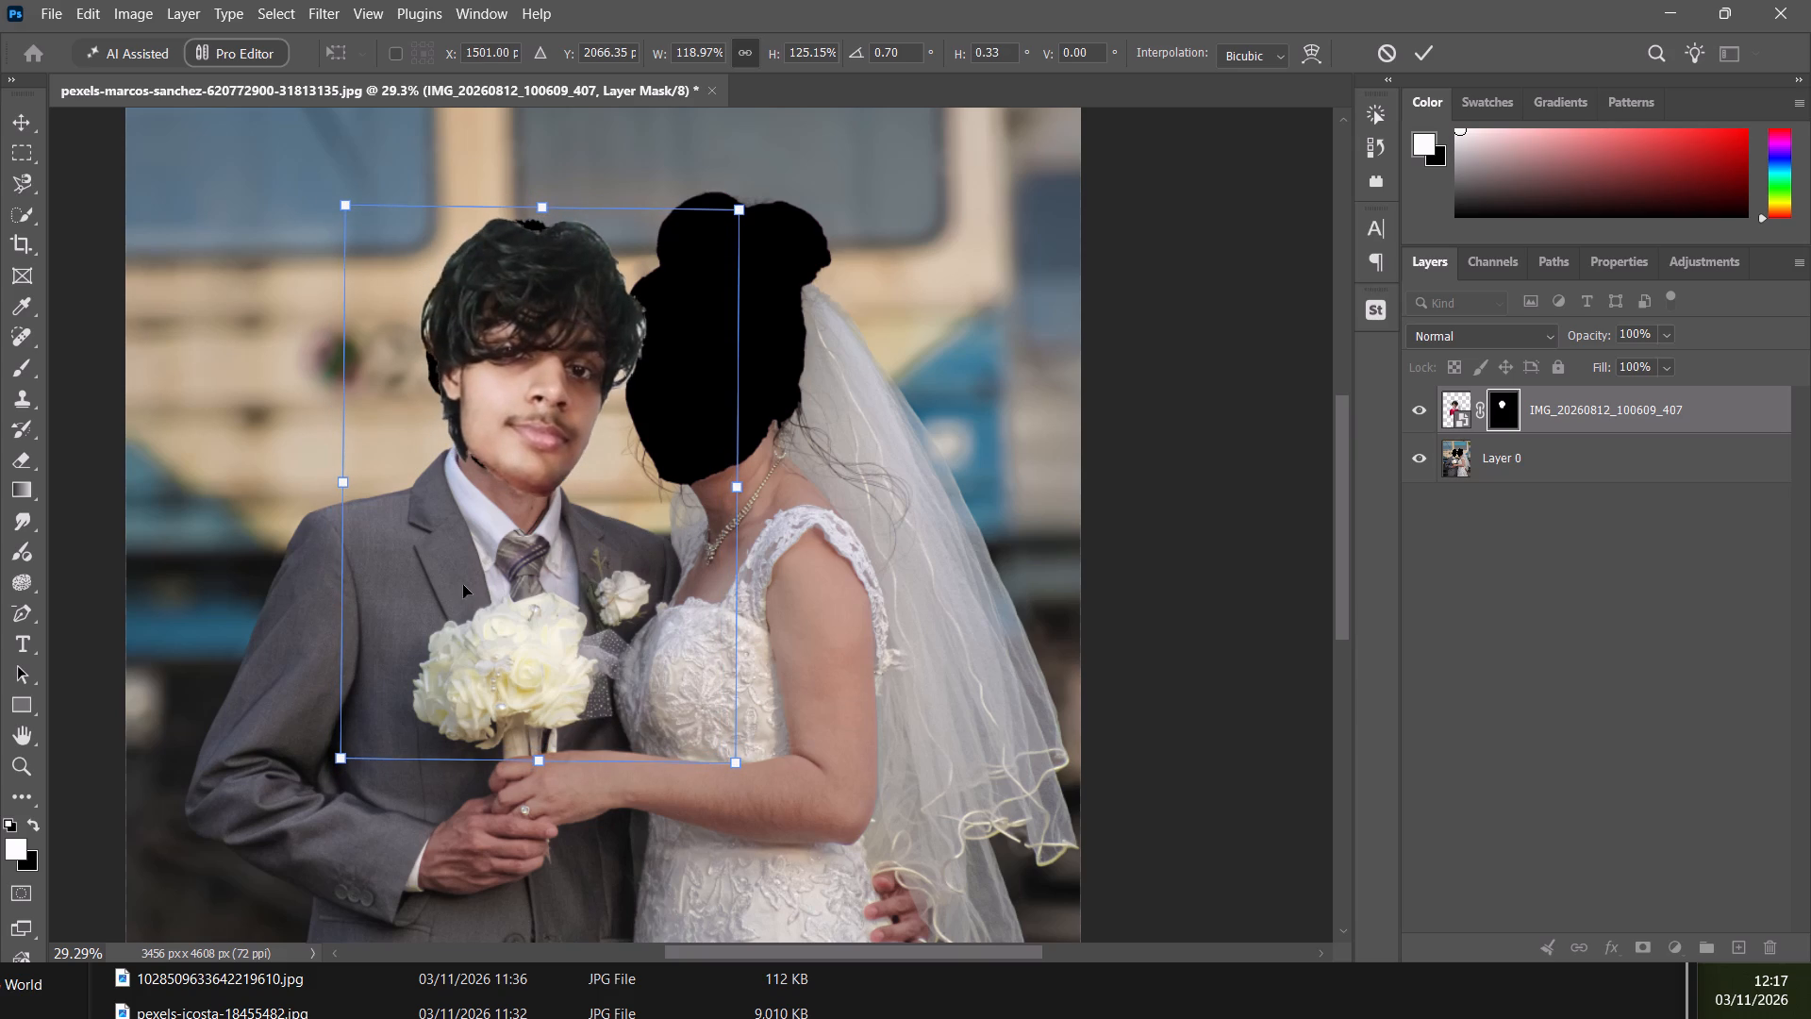
ctrl+drag(337, 756, 328, 760)
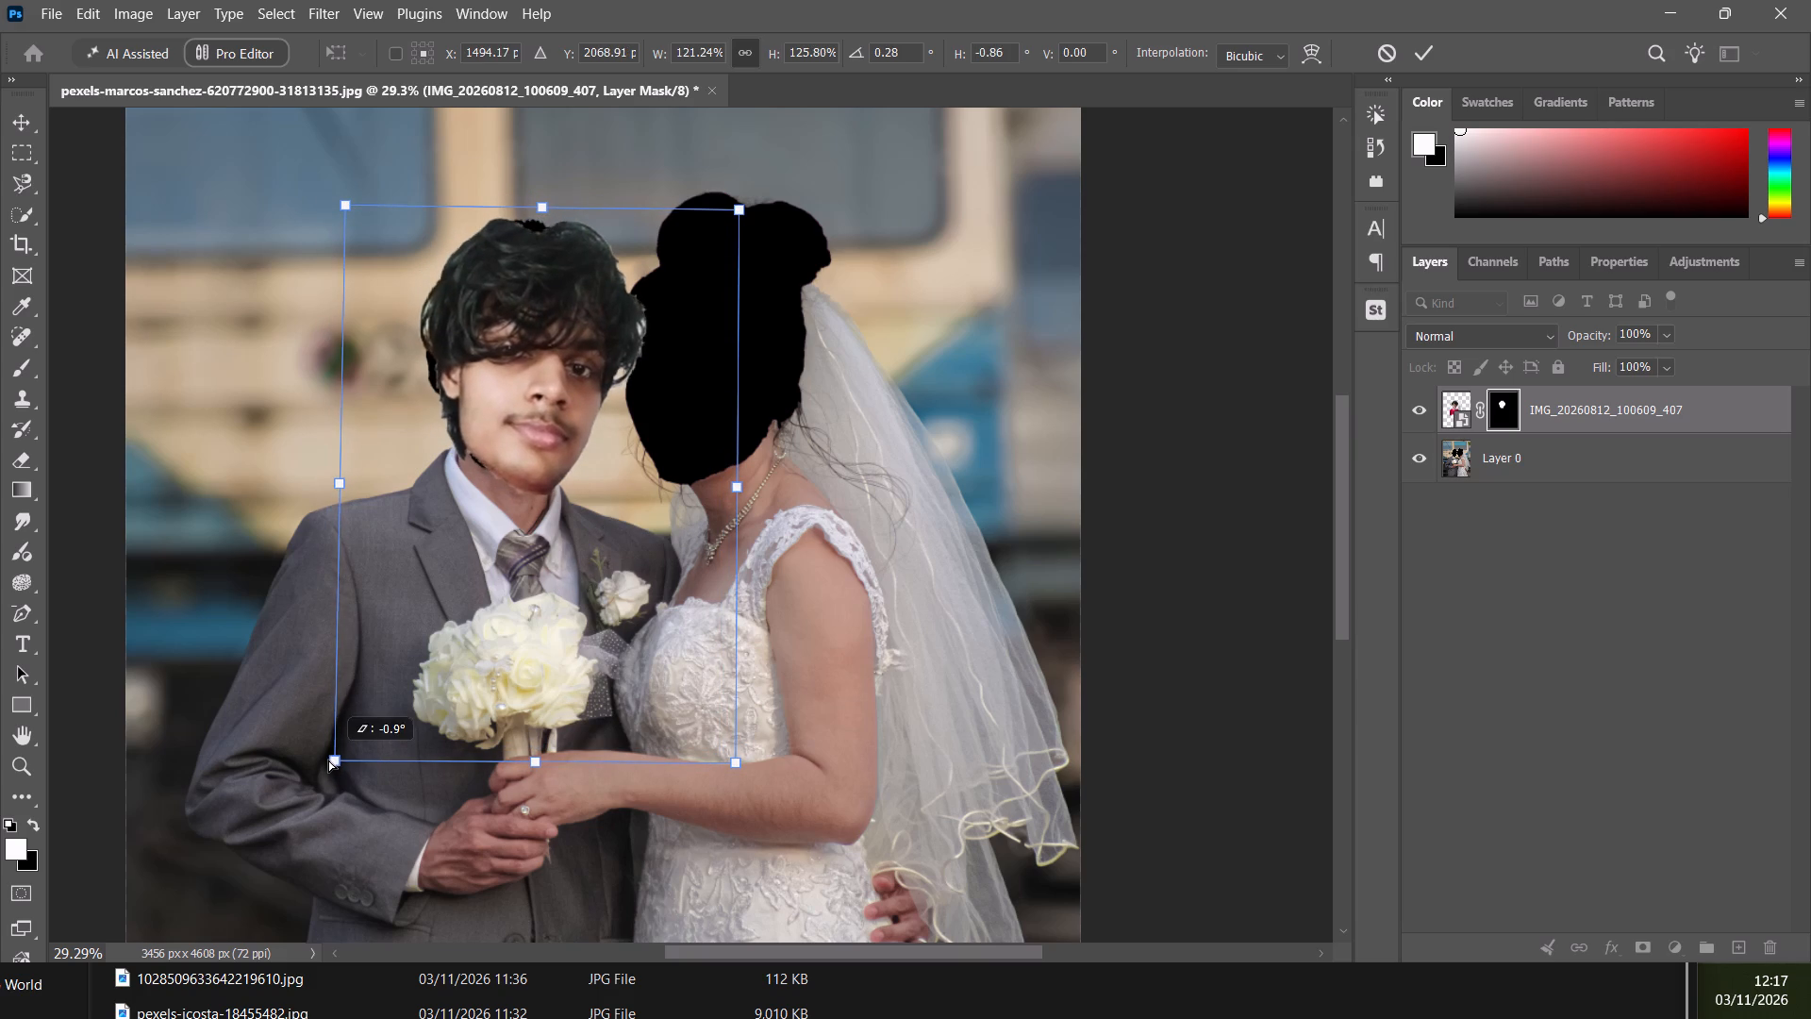
ctrl+drag(328, 760, 325, 764)
drag(540, 201, 534, 192)
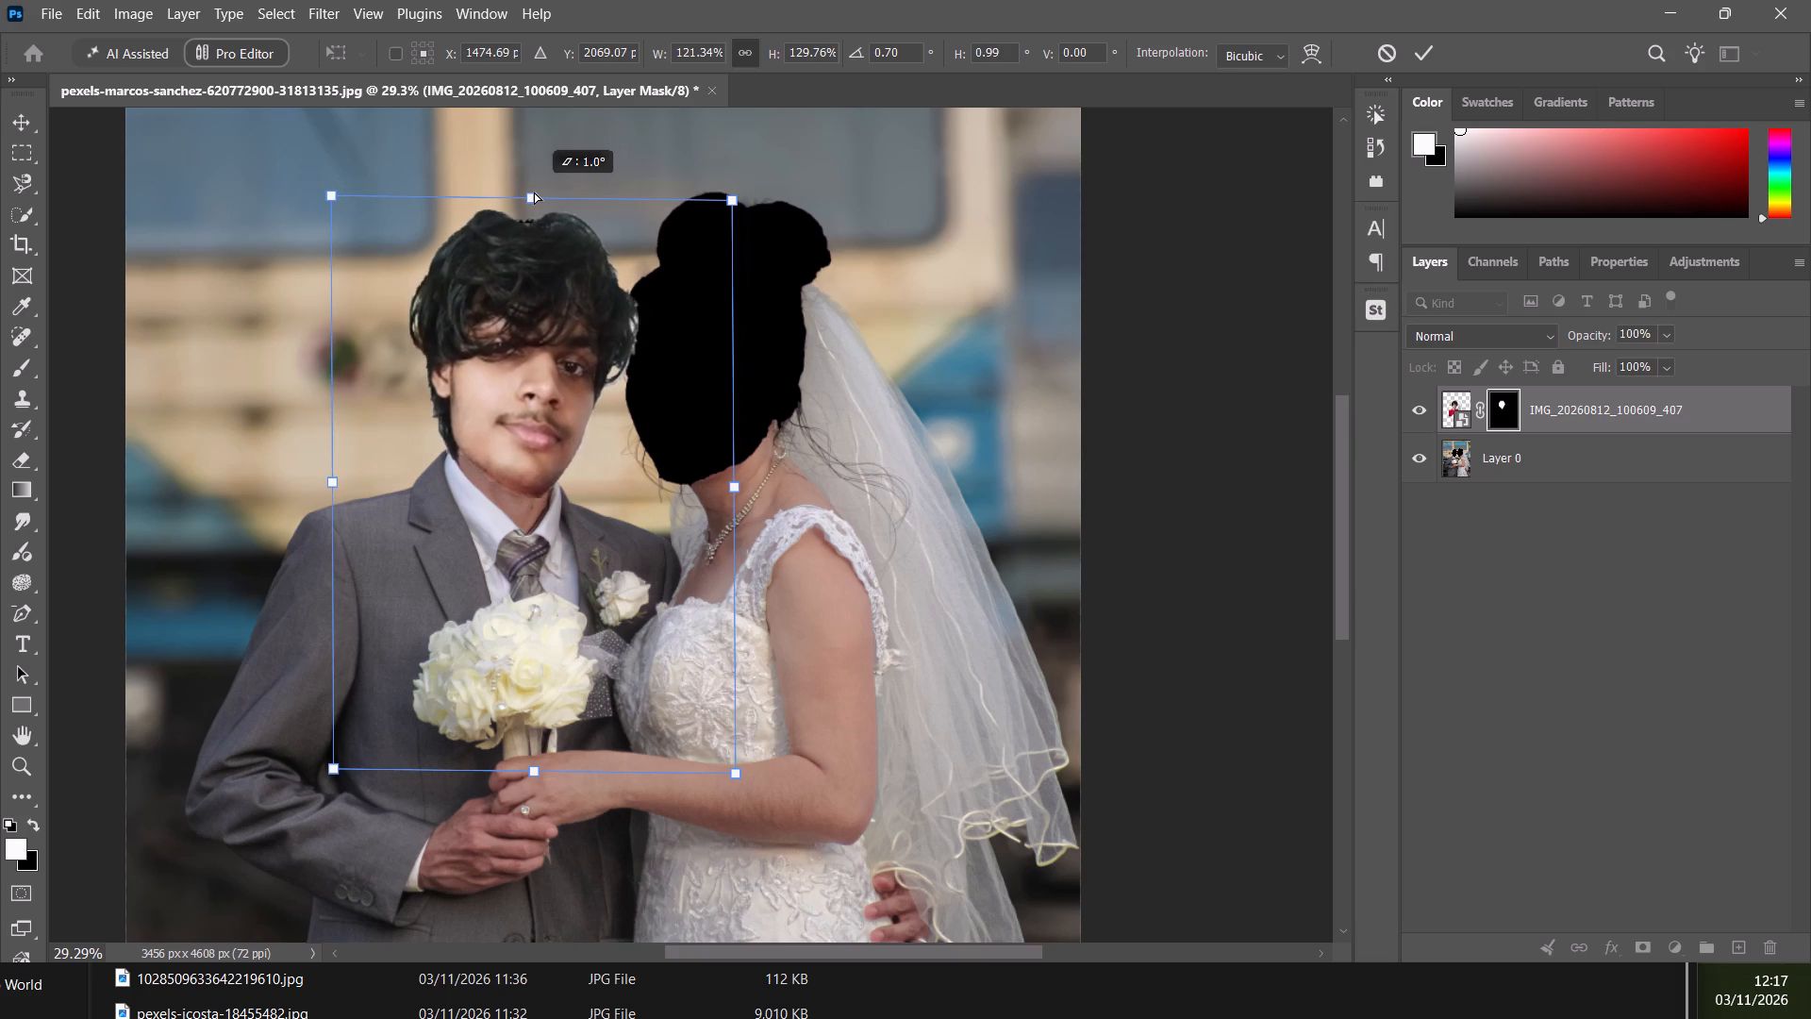
drag(534, 192, 530, 193)
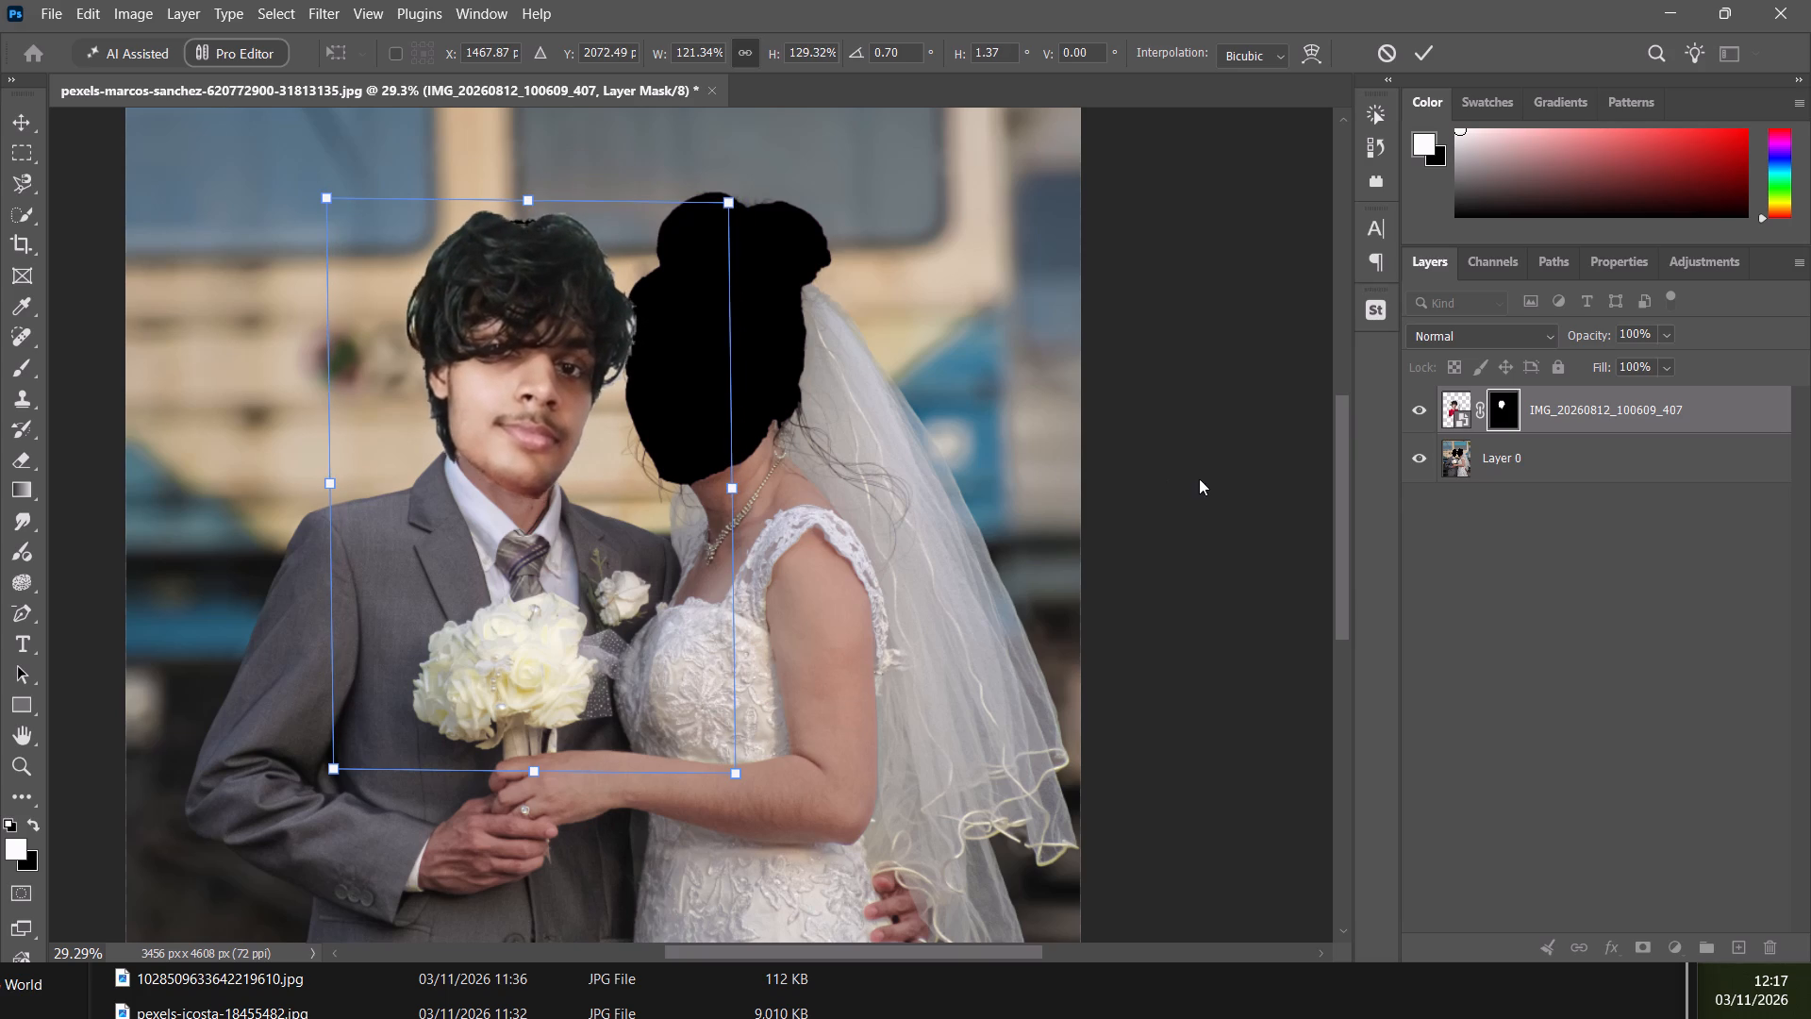
click(1199, 478)
key(v)
click(1238, 542)
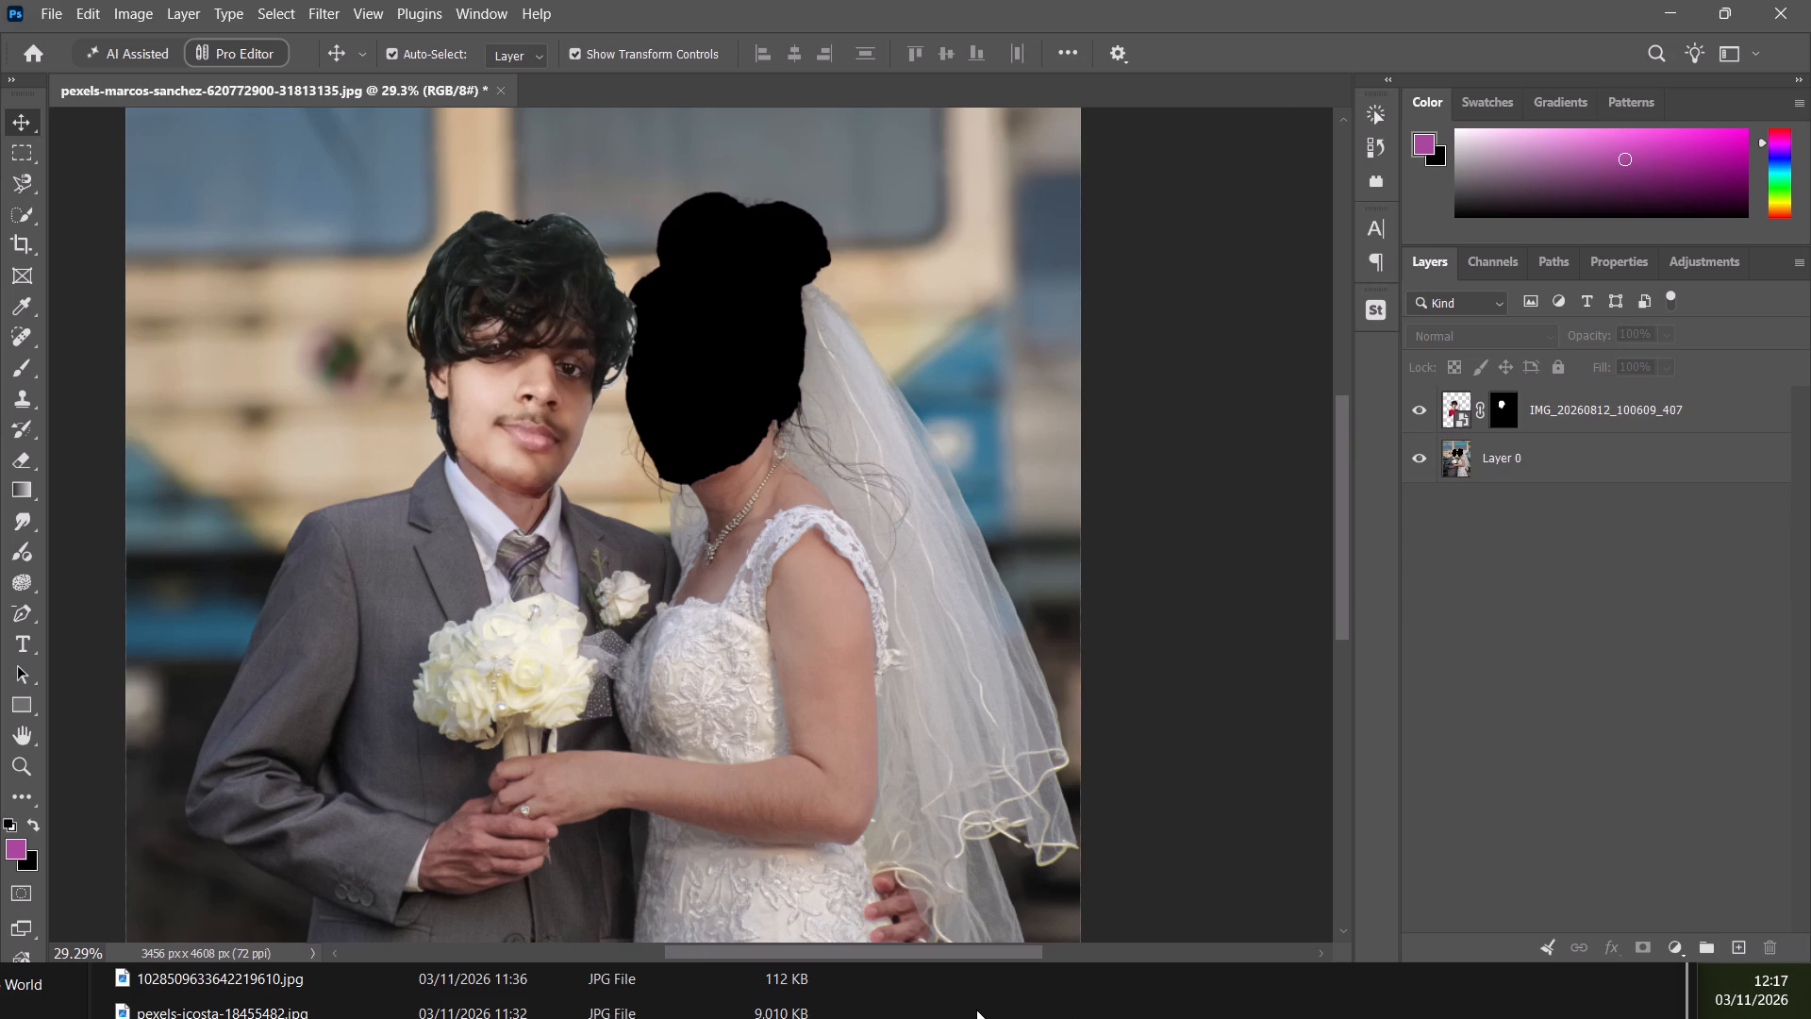
Preview IMG_20260801_163553_595, IMG_20261002_063308_123 and IMG_20260801_164825_652 in Downloads to find a portrait for the bride.
click(846, 973)
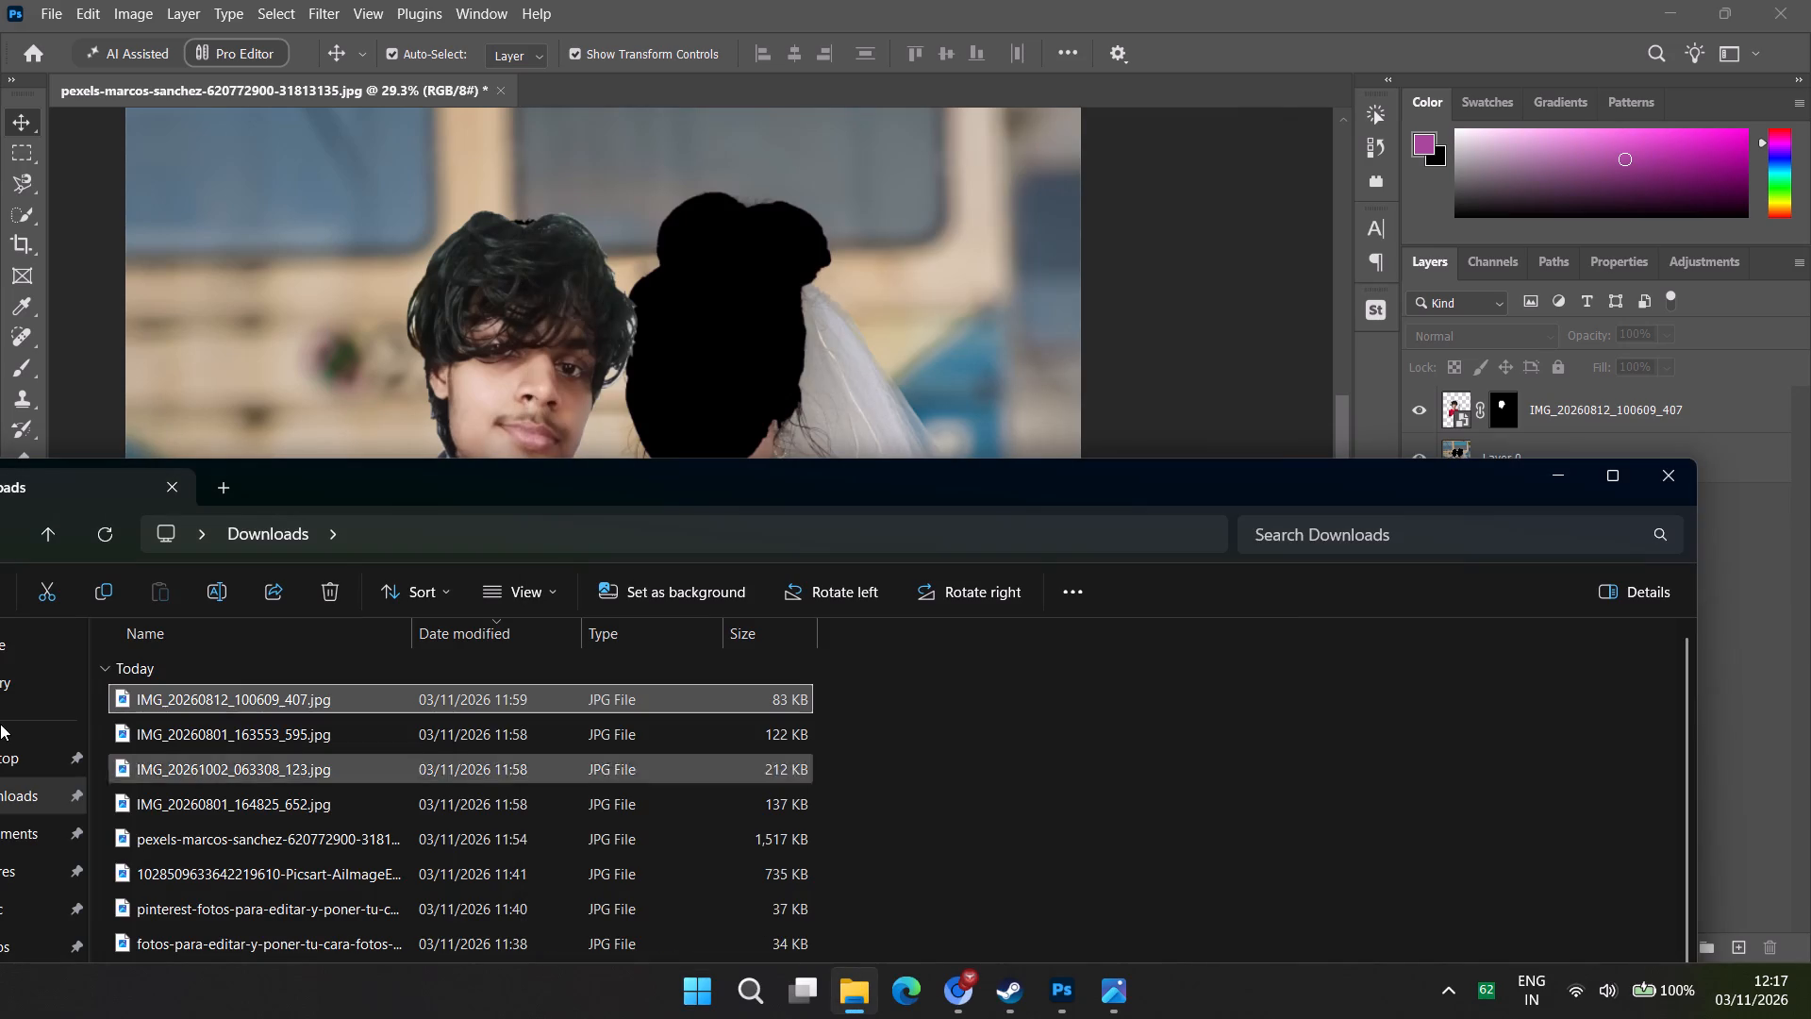
click(186, 734)
drag(186, 734, 221, 707)
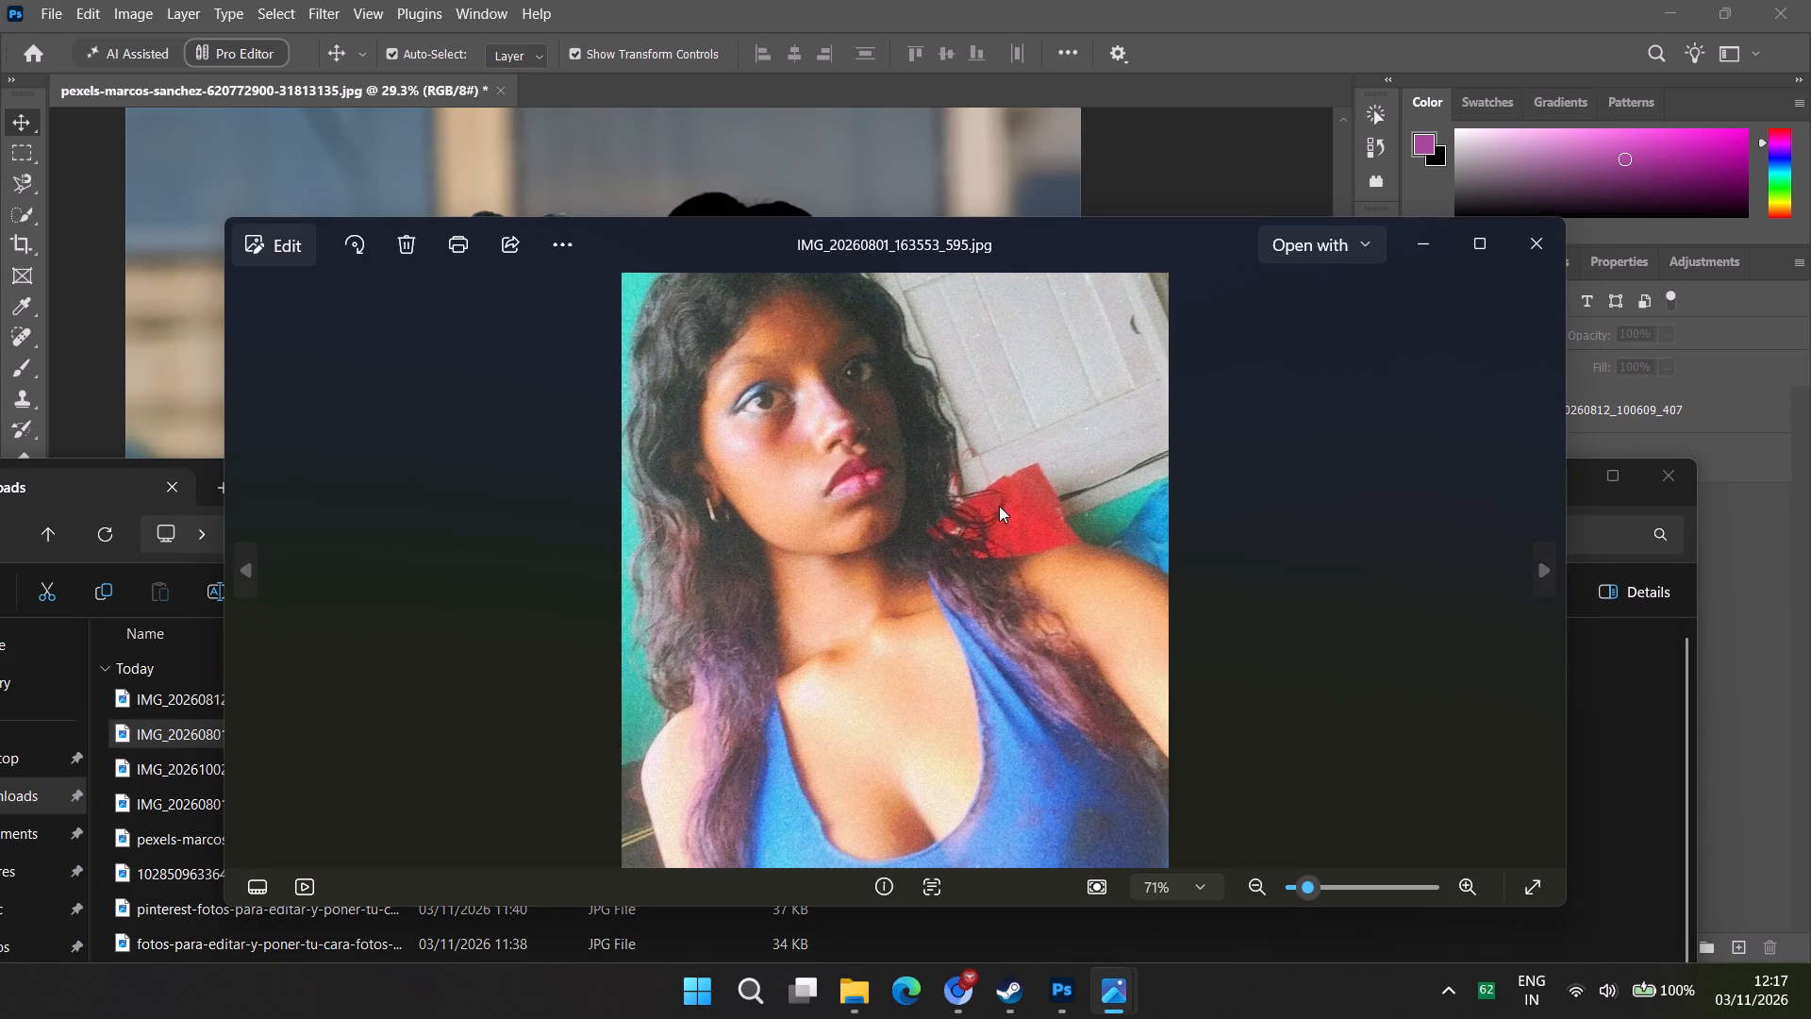
click(1522, 235)
double_click(310, 762)
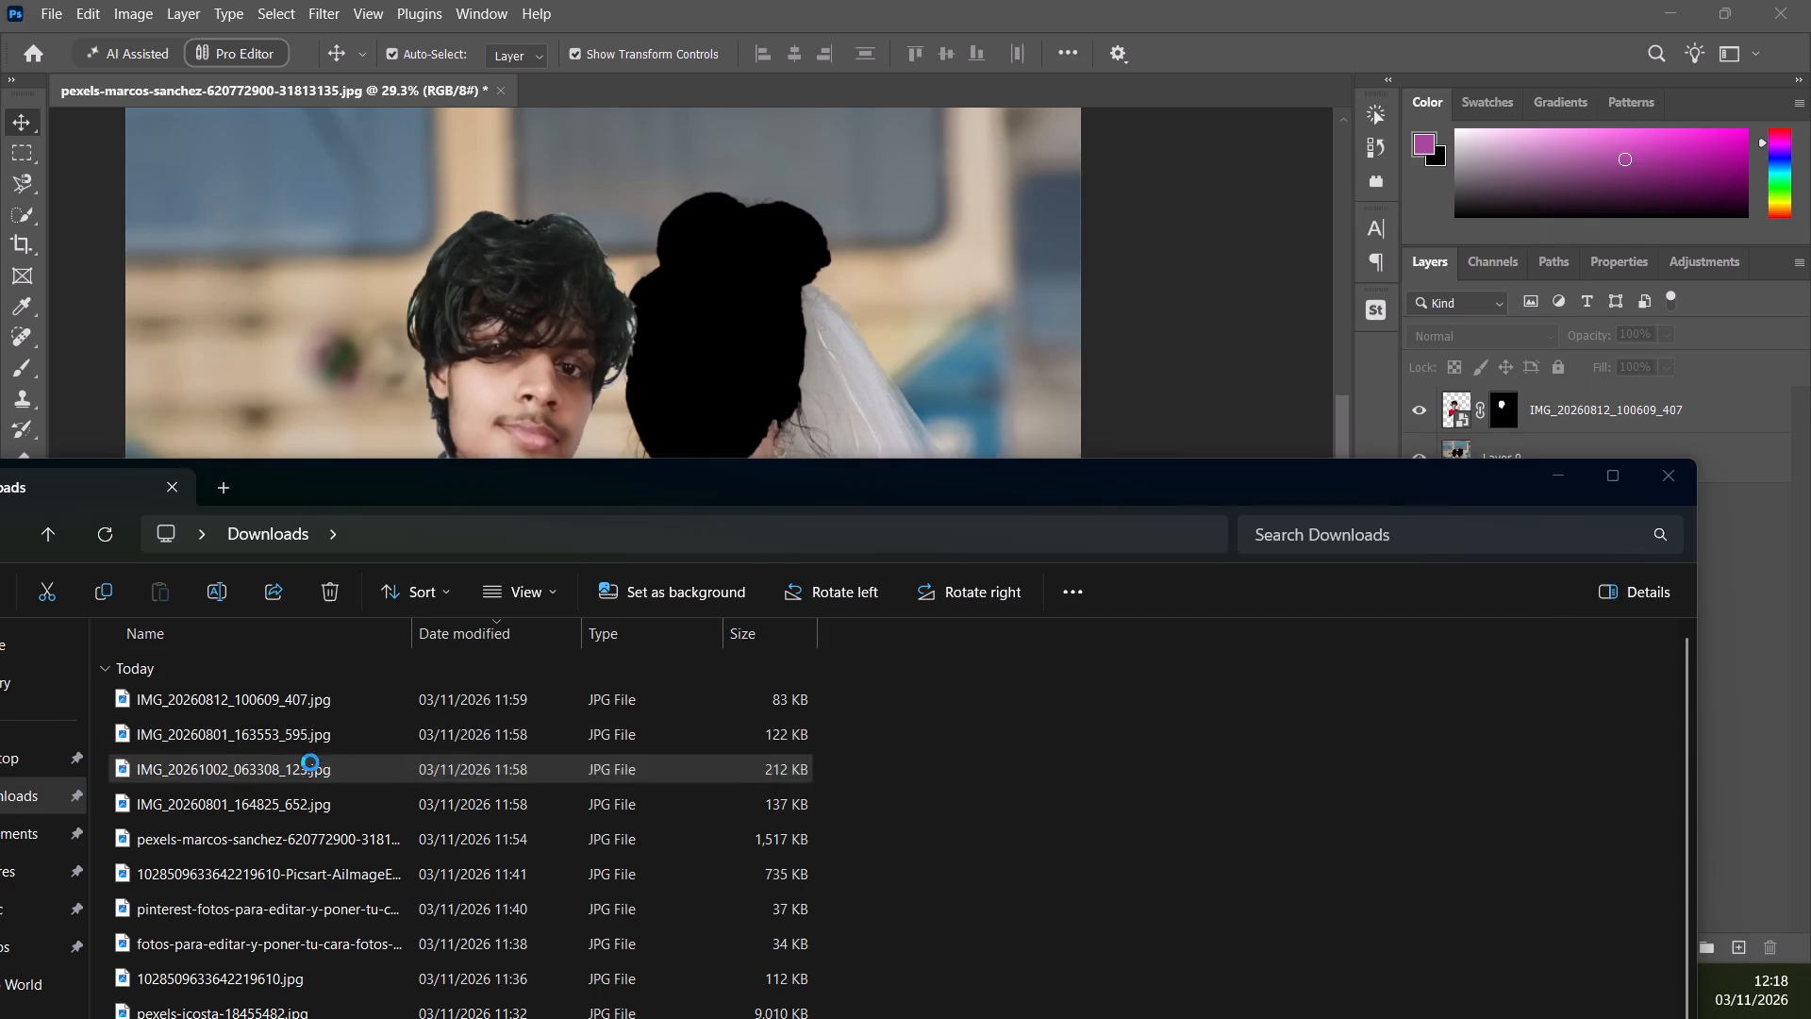
click(1544, 252)
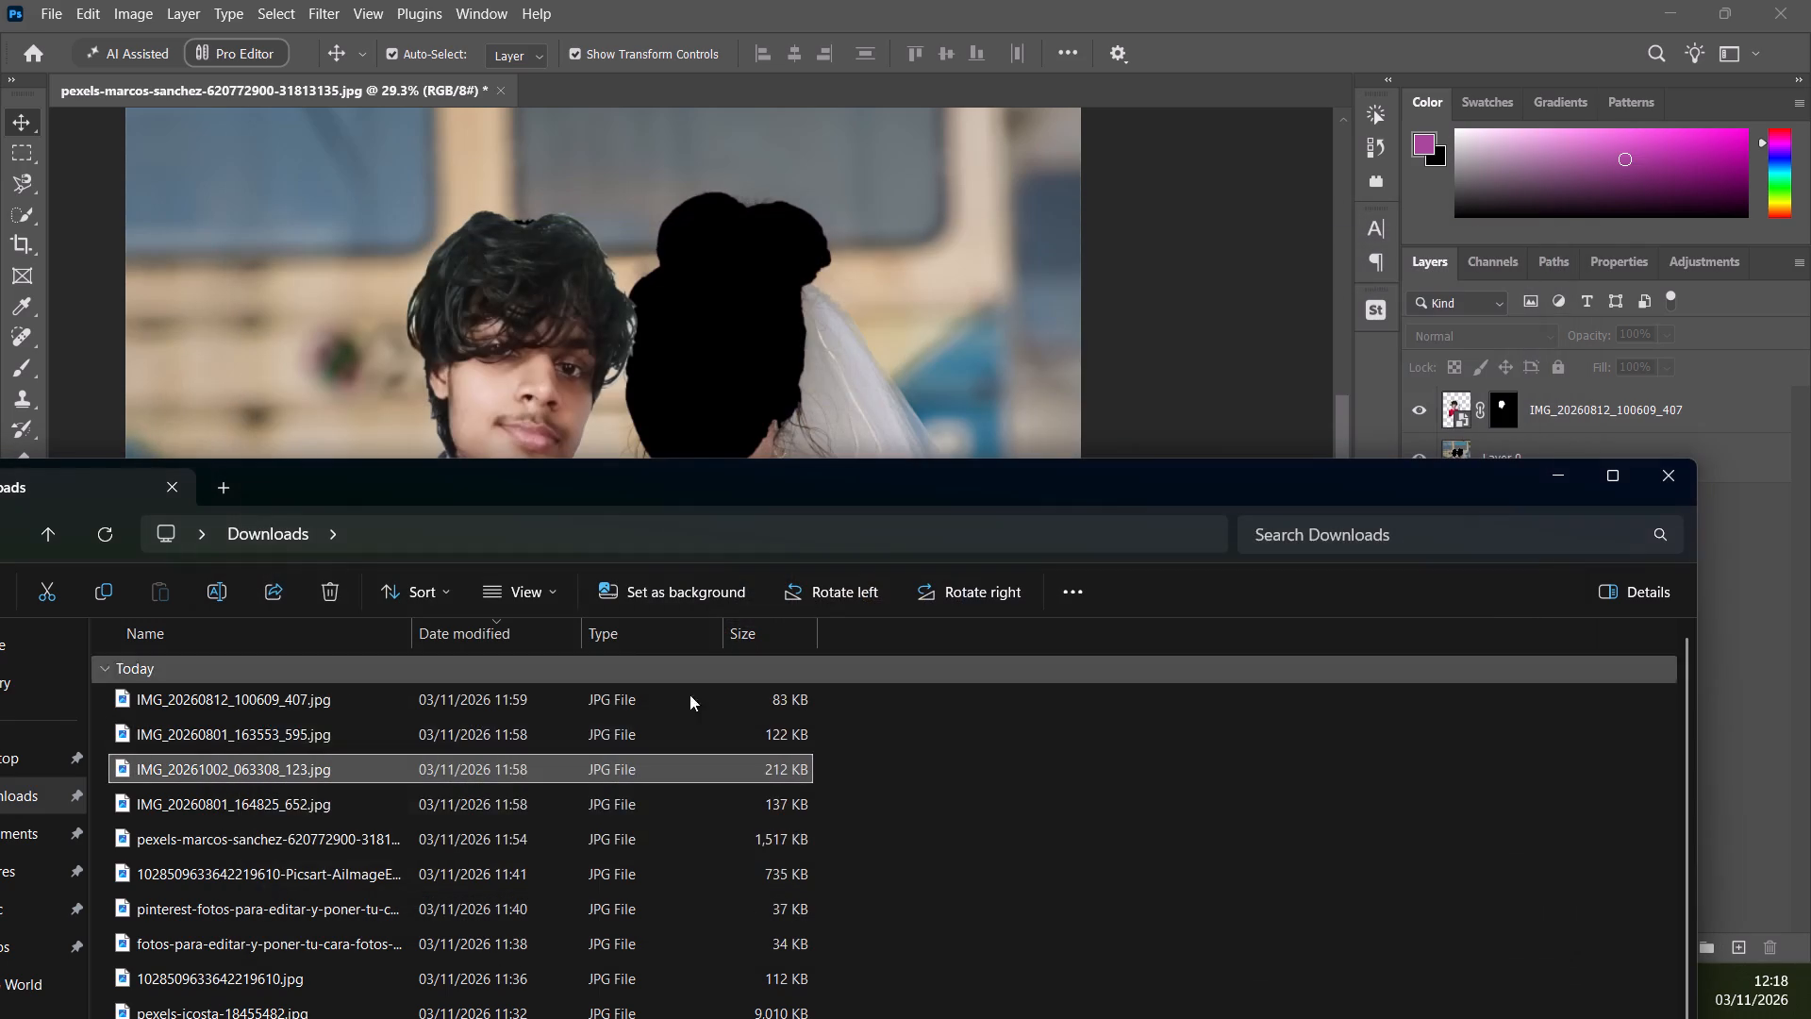
double_click(324, 806)
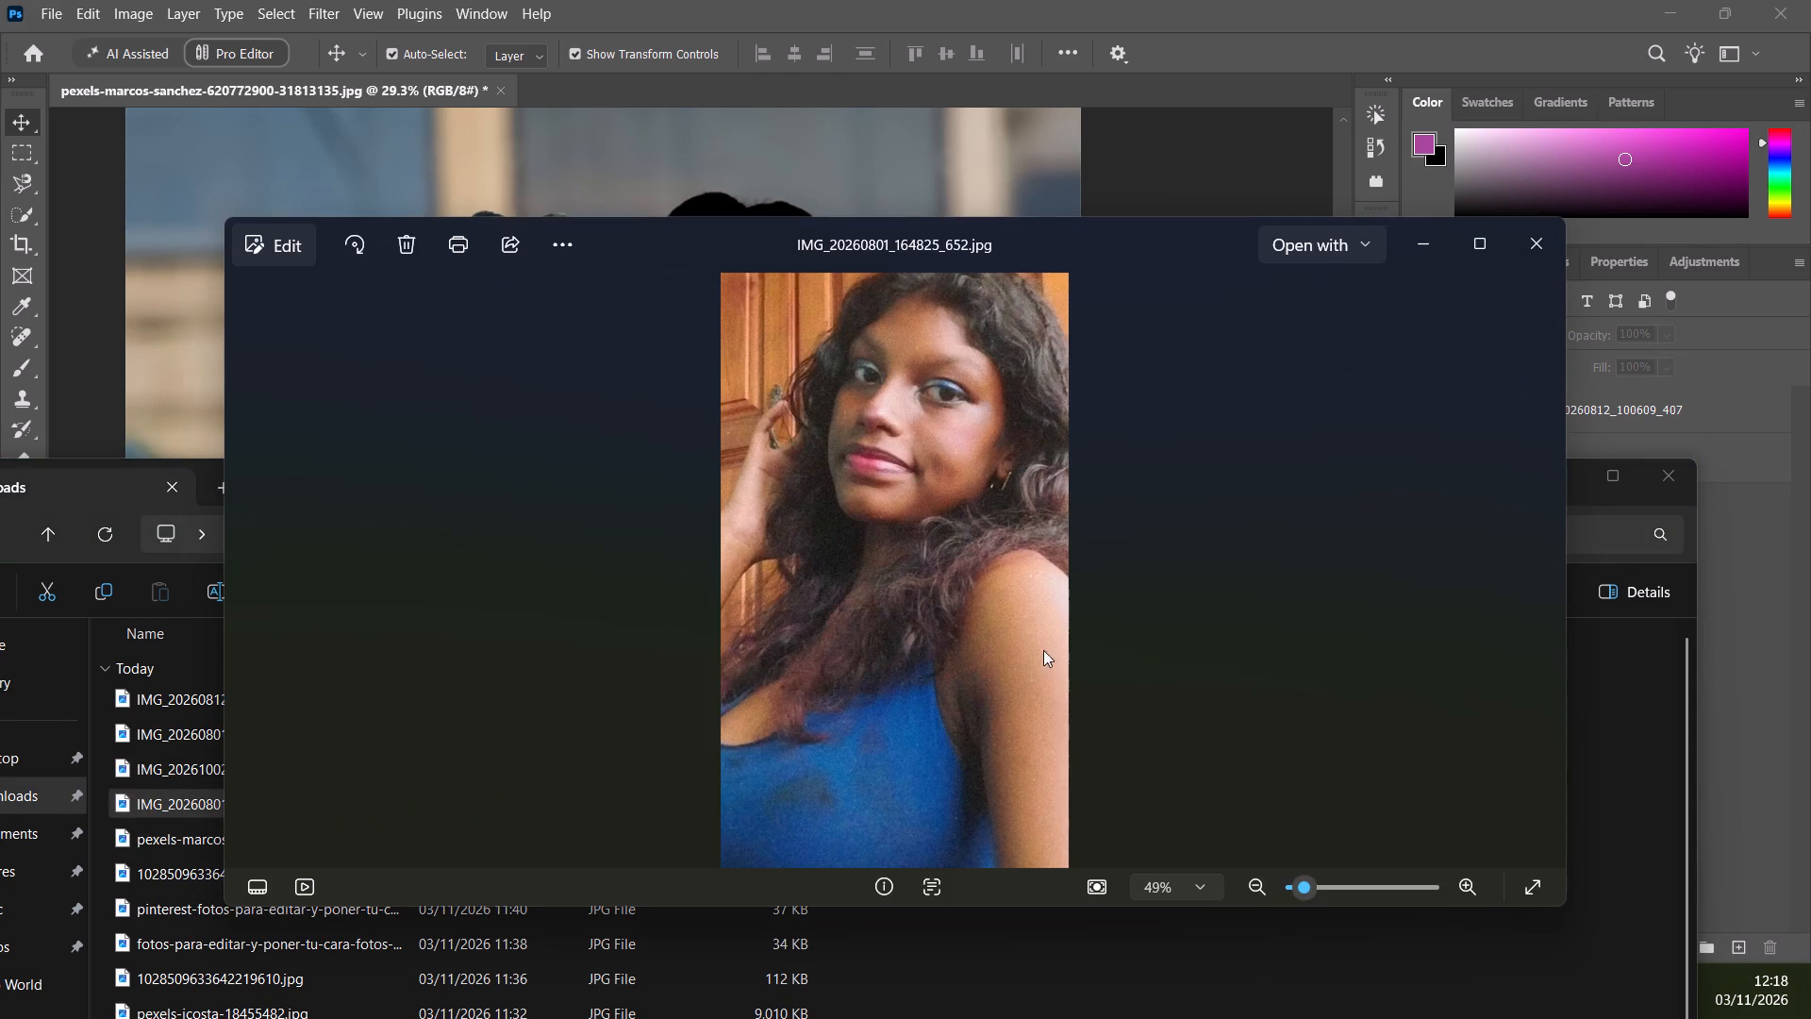
click(1520, 251)
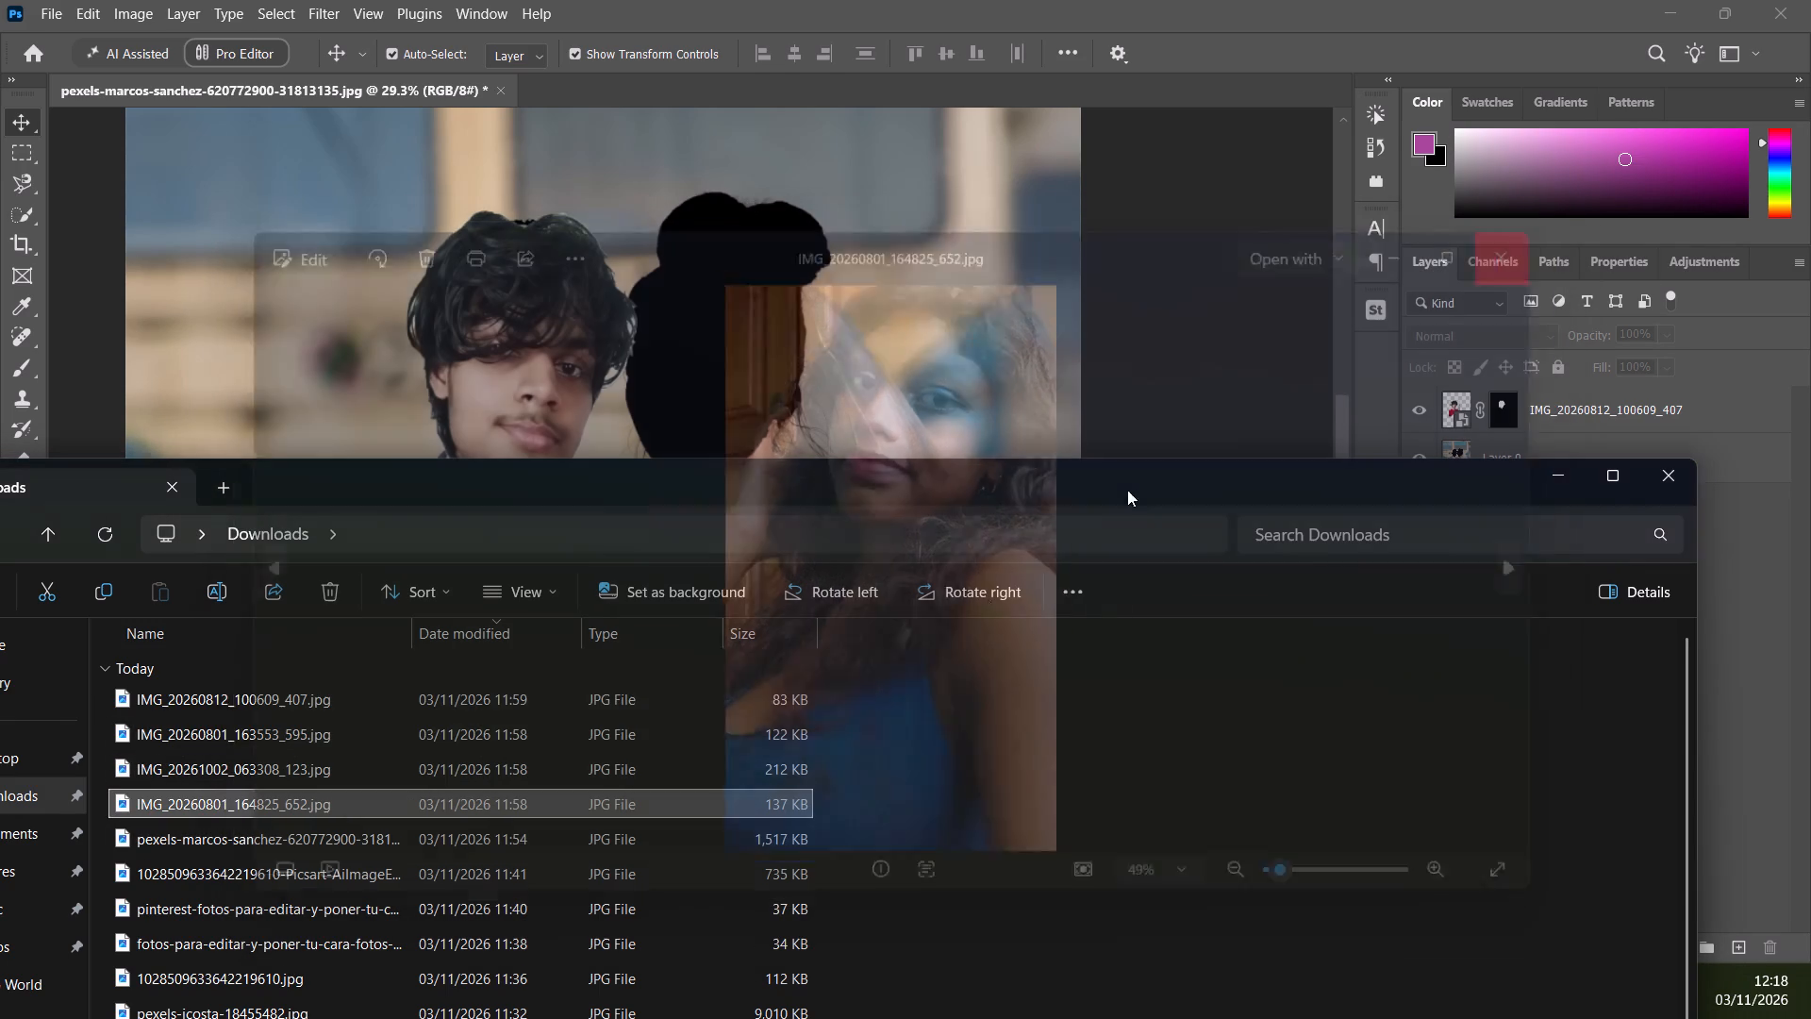
Place IMG_20260801_164825_652.jpg from Downloads into the wedding photo as a new layer.
drag(263, 799, 706, 200)
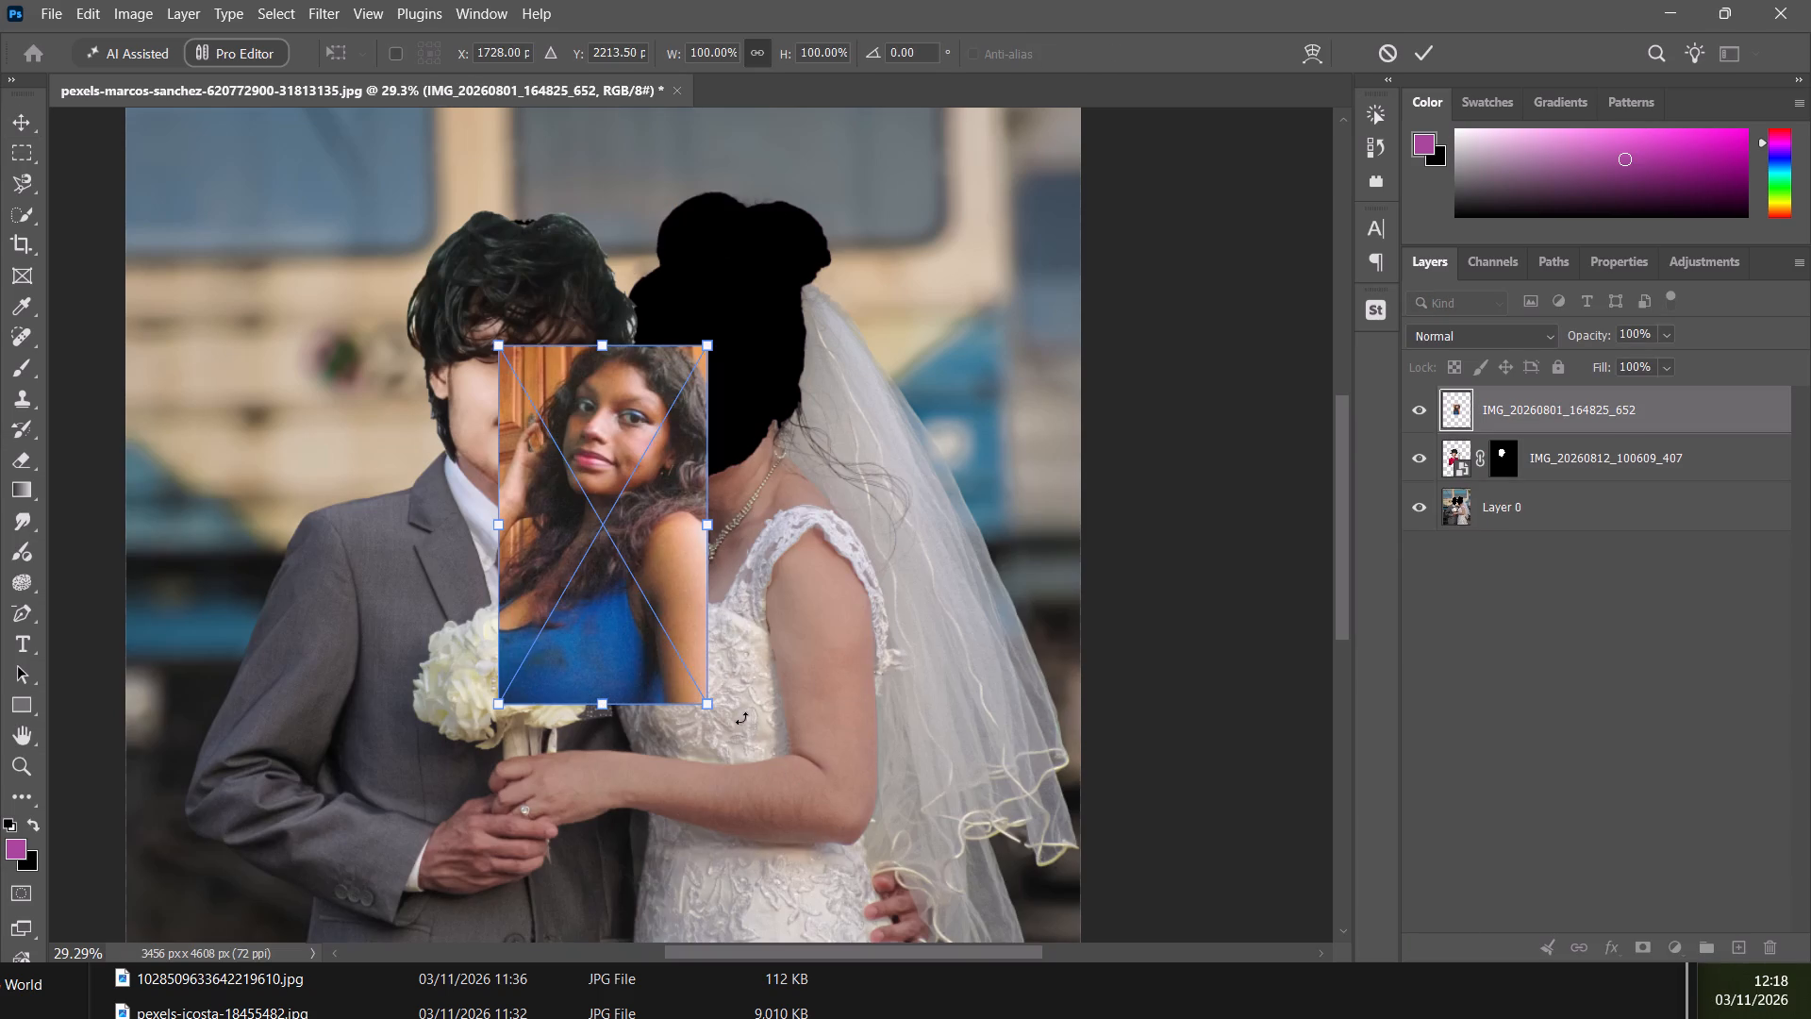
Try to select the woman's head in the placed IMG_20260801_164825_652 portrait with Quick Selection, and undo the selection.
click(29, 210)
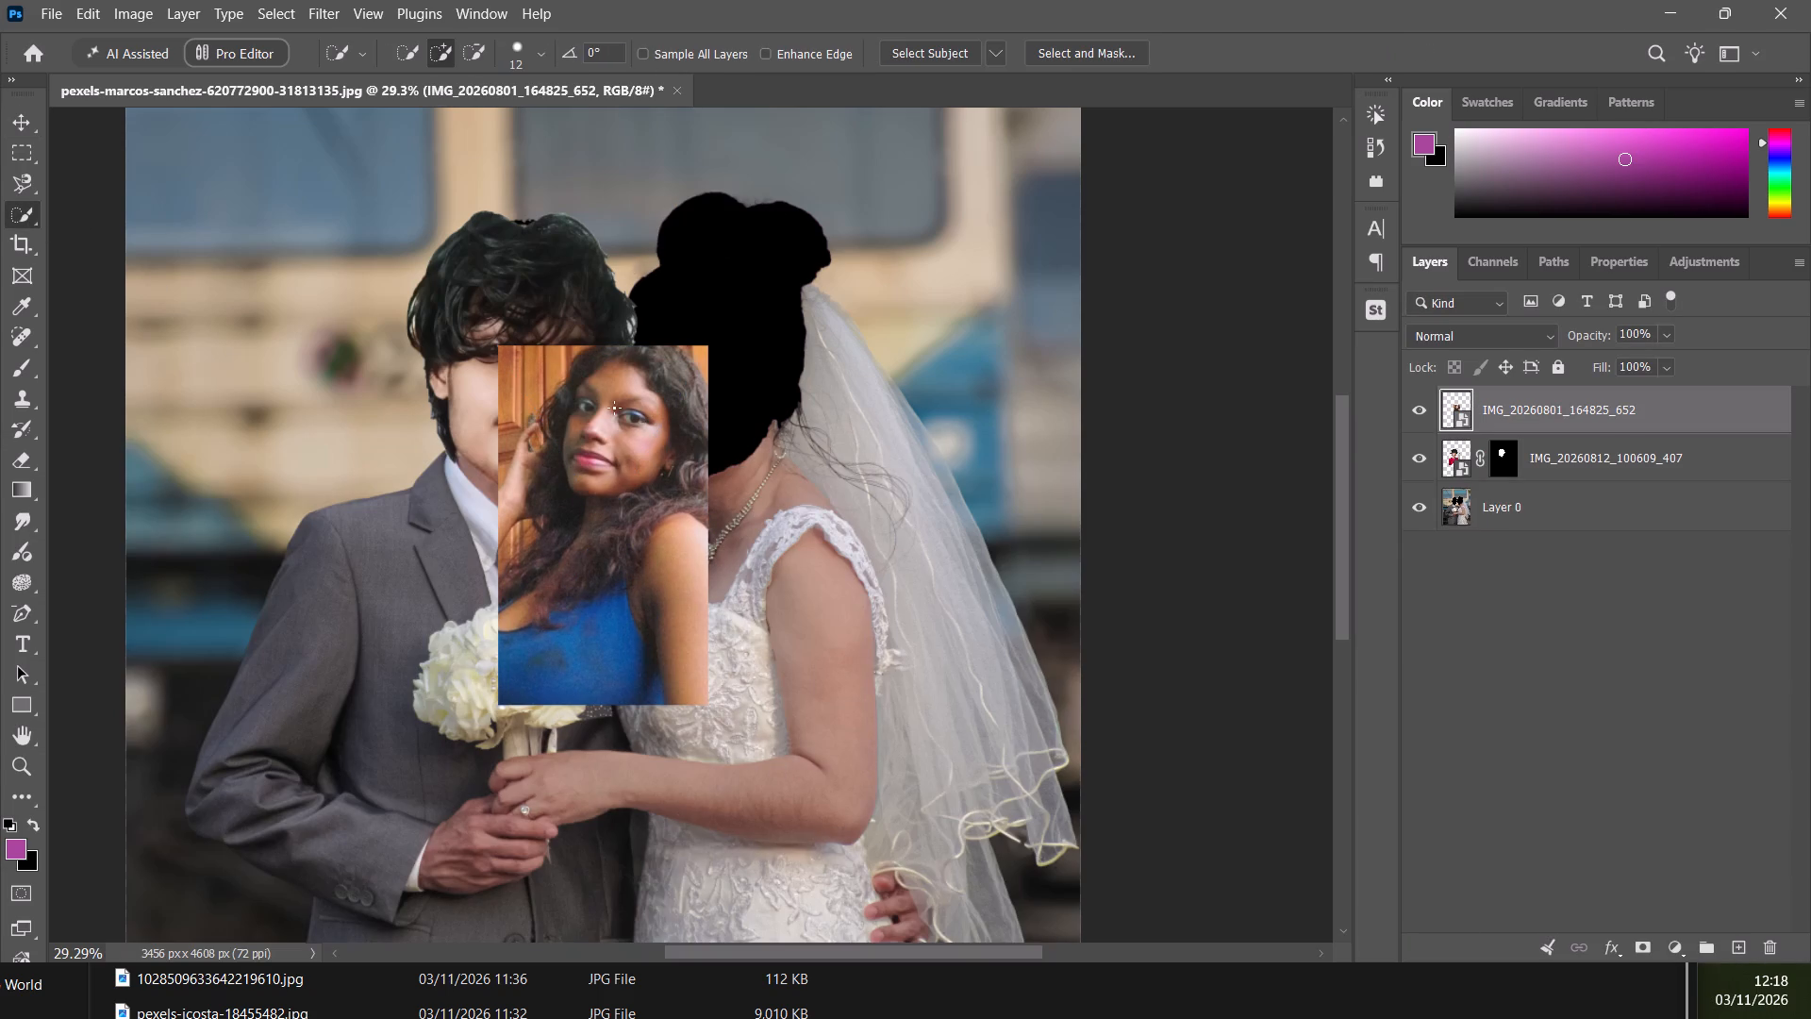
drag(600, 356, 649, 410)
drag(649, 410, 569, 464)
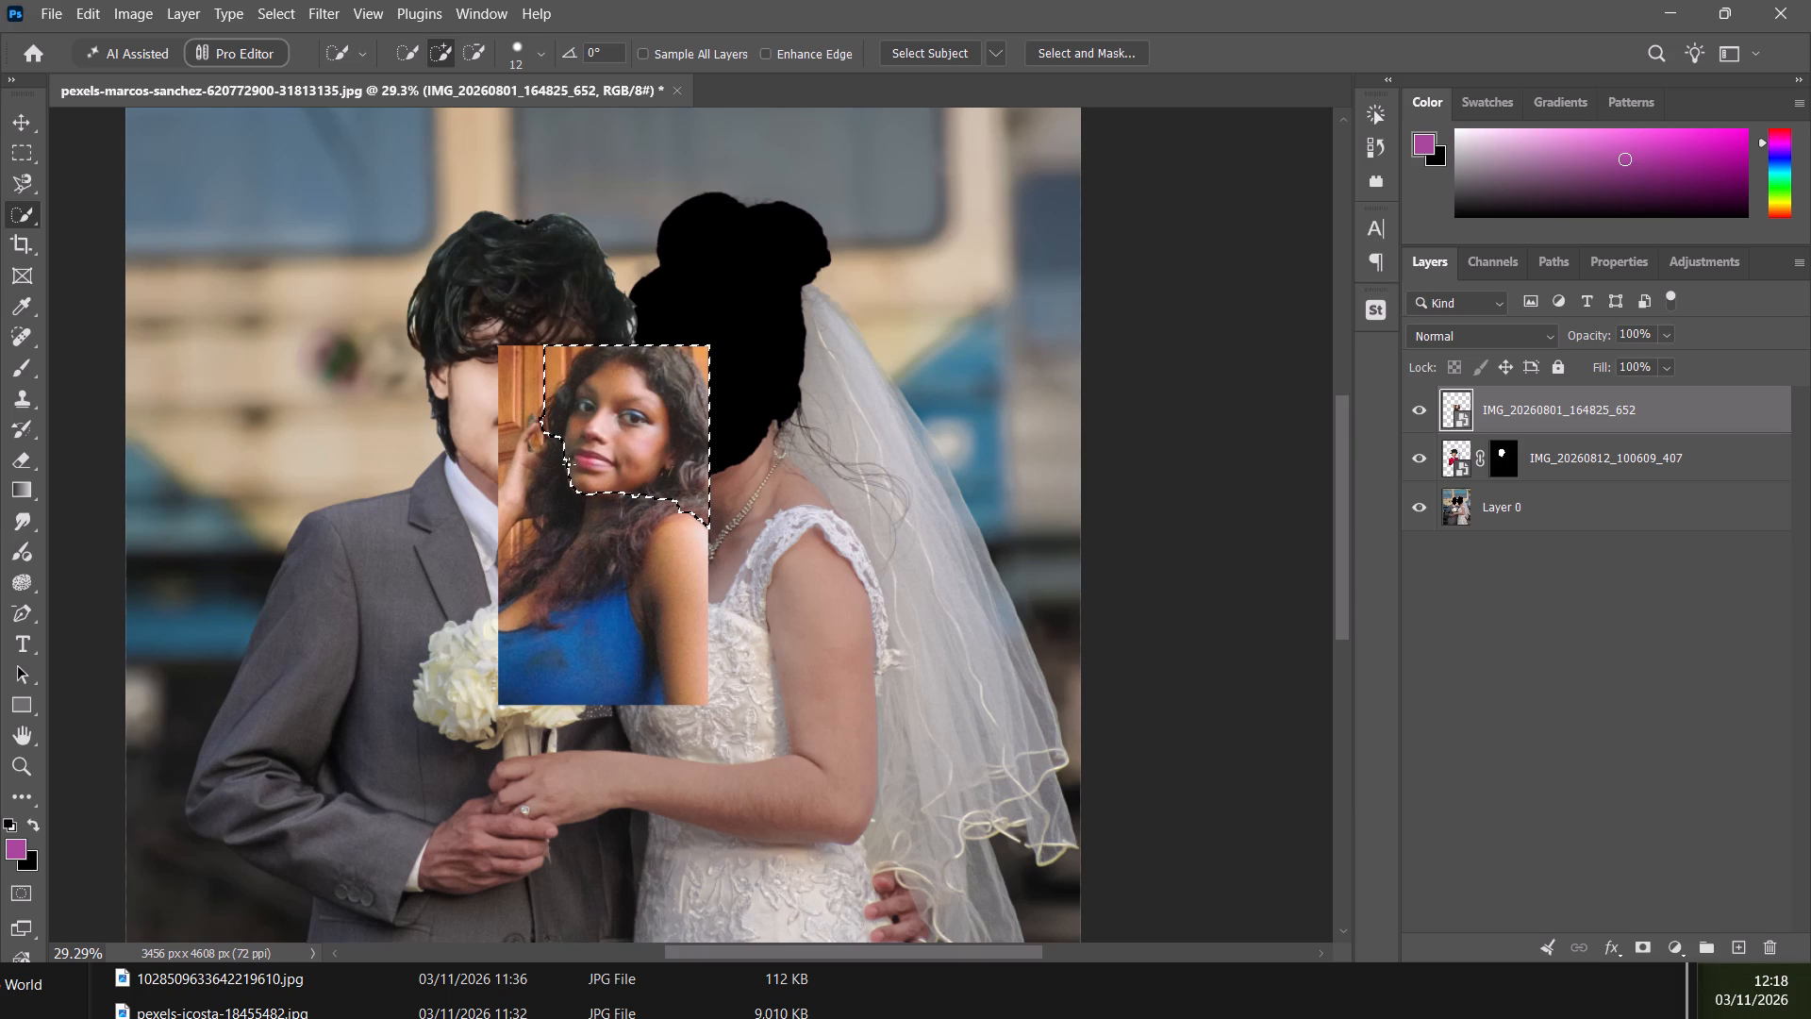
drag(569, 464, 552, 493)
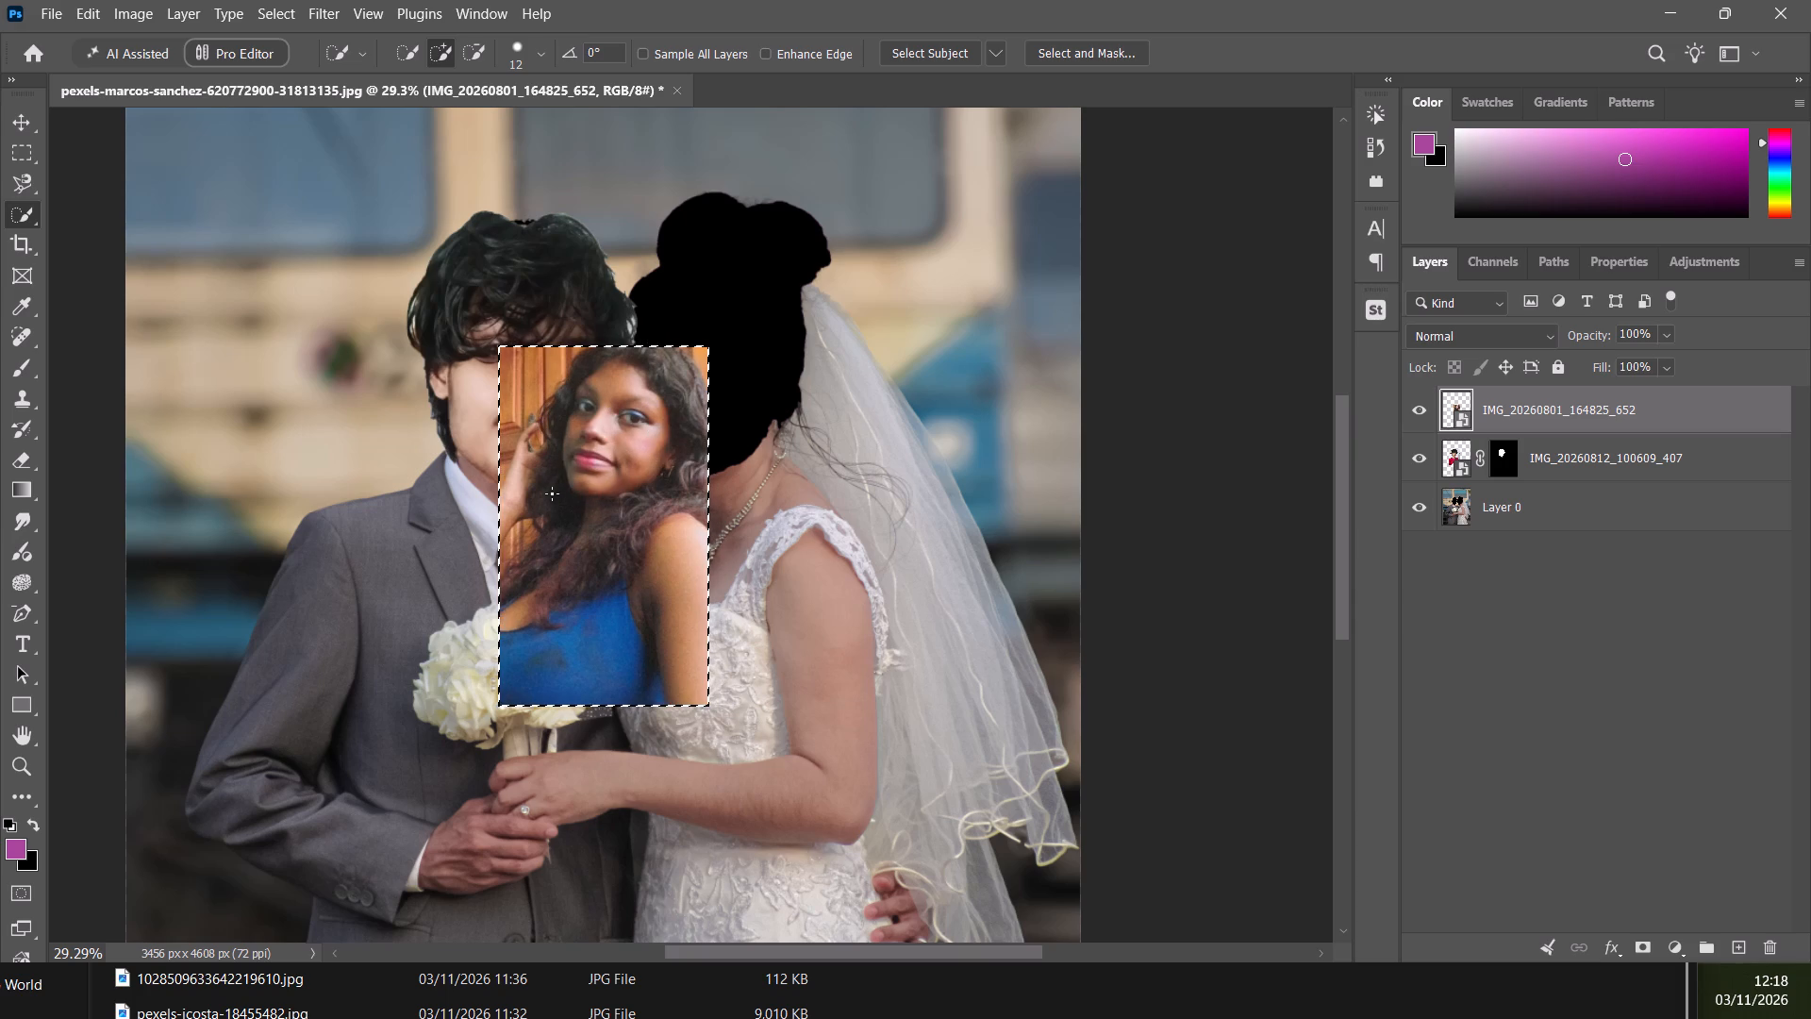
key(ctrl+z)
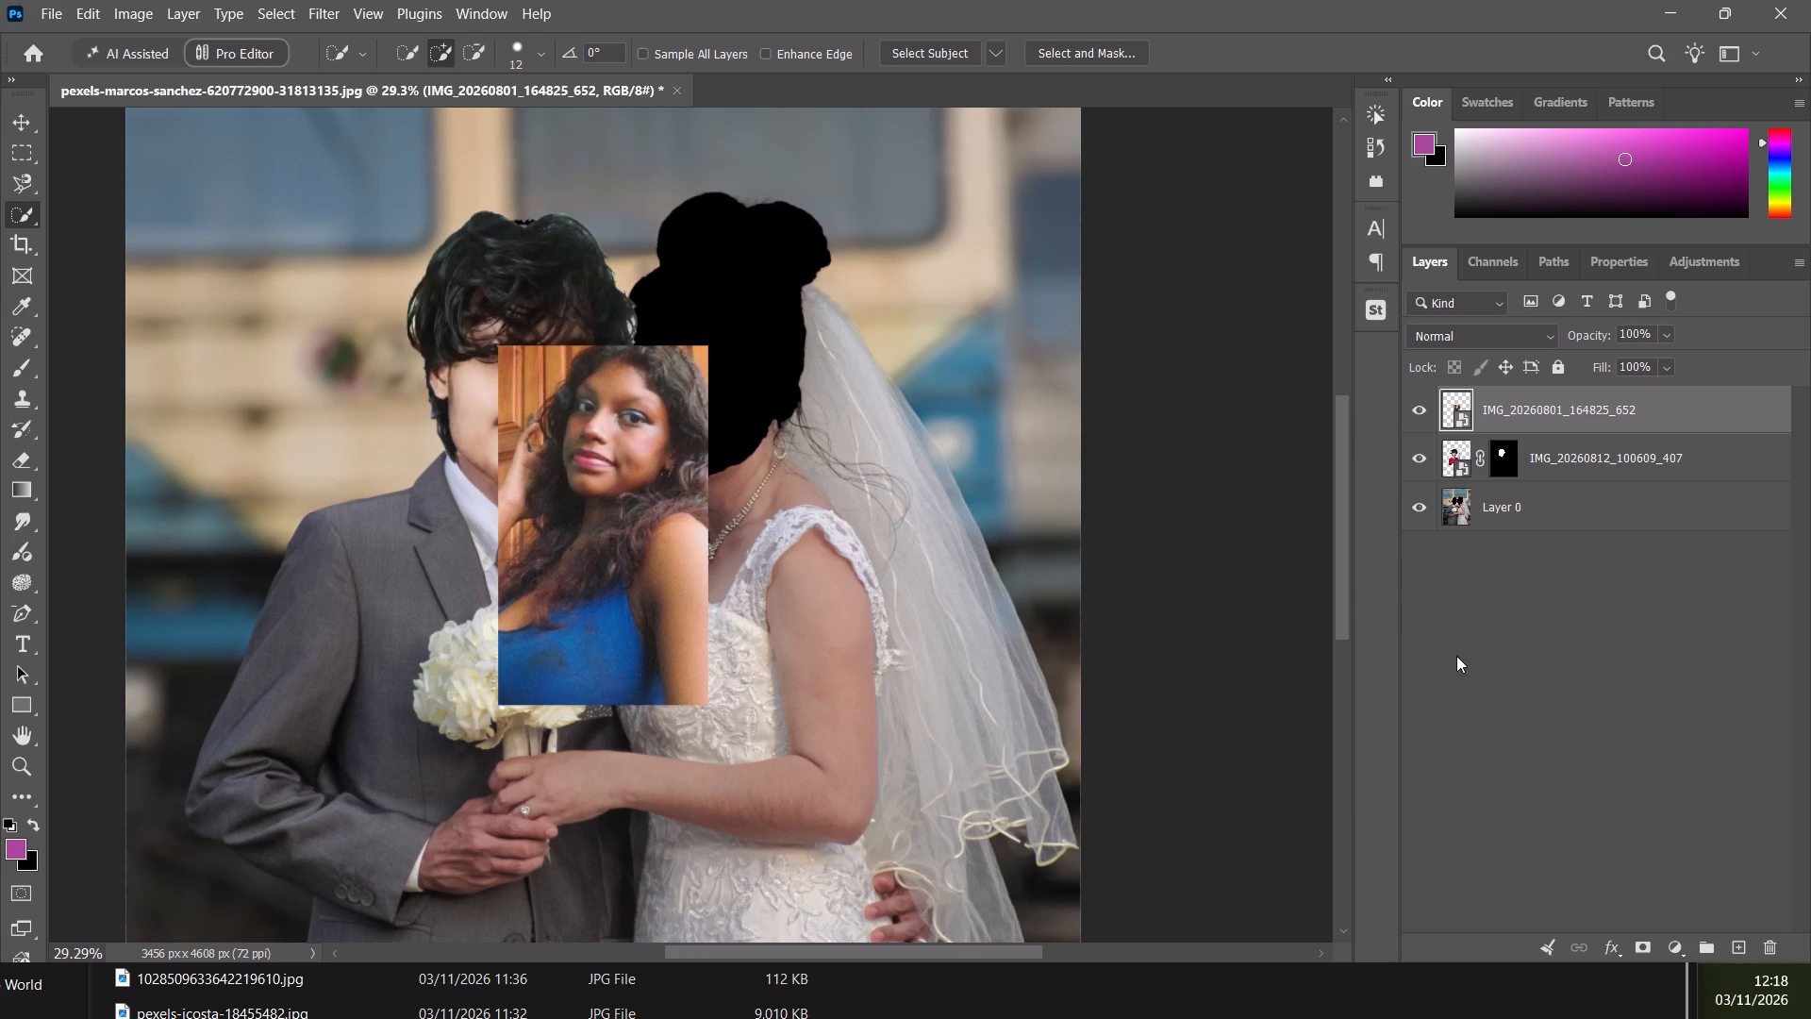
Delete the IMG_20260801_164825_652 layer.
drag(1453, 410, 1769, 945)
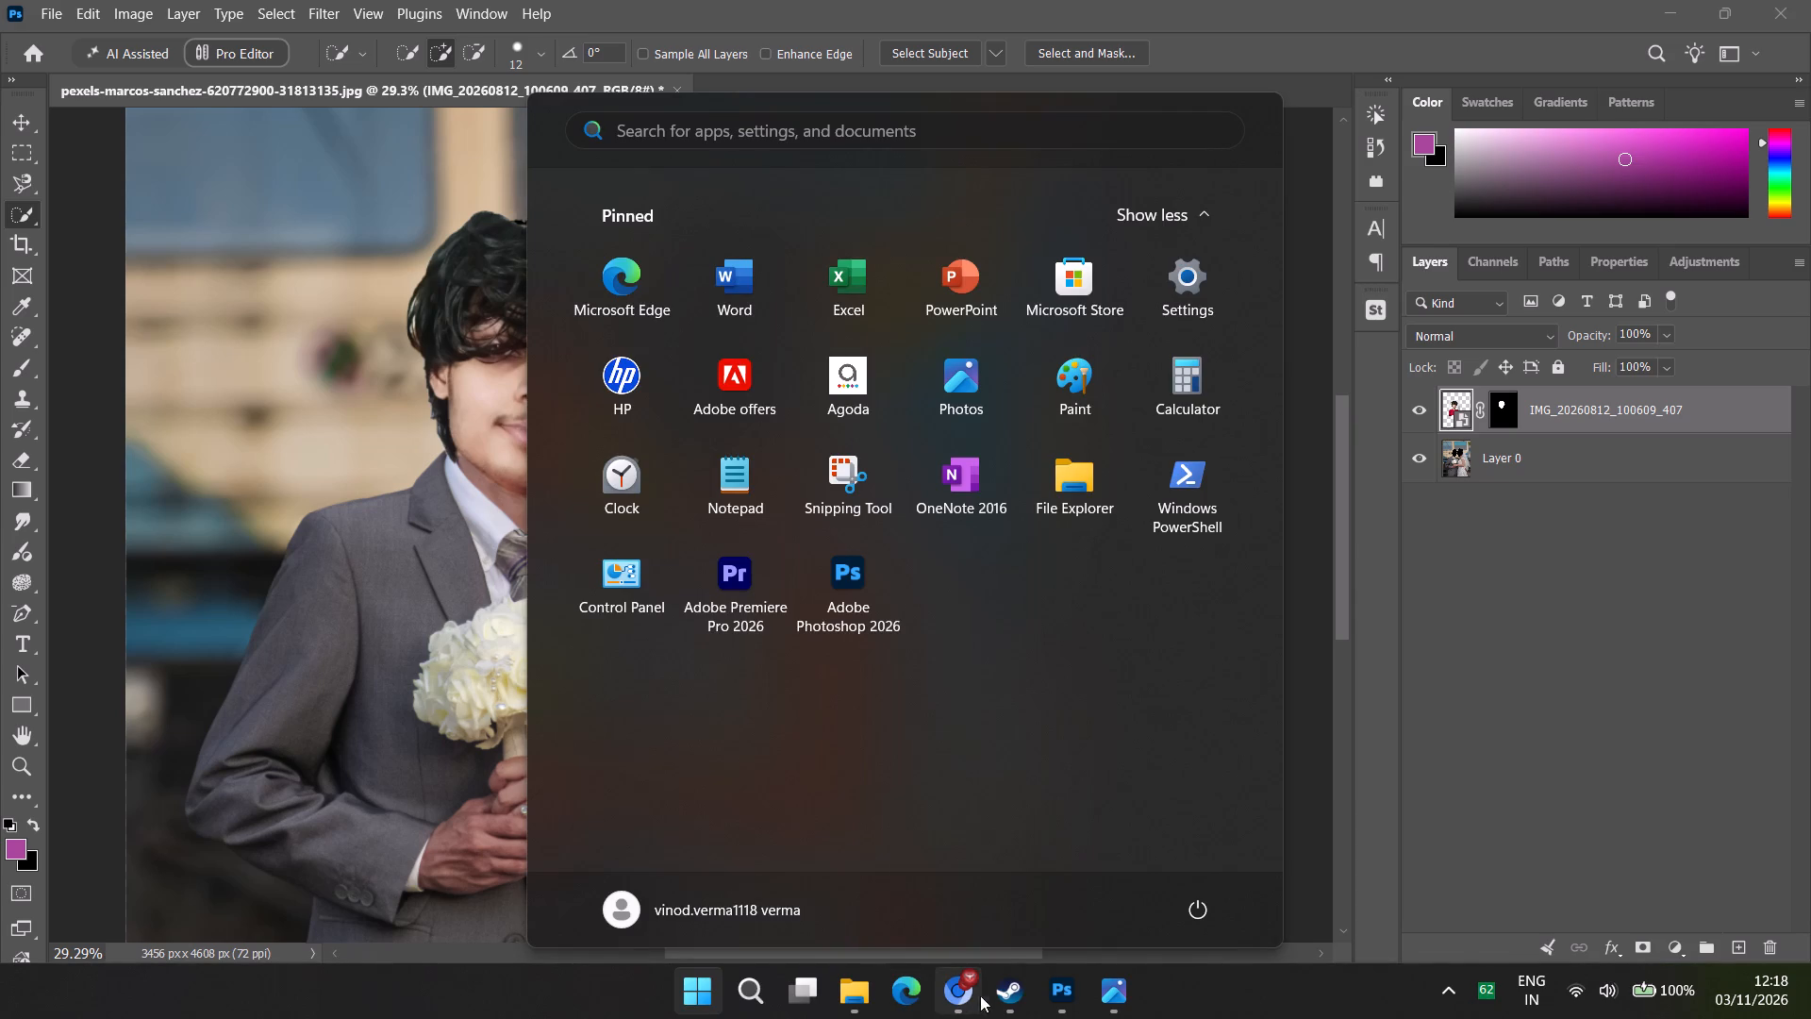
Preview the original wedding photo and portraits IMG_20260801_164825_652, IMG_20261002_063308_123 and IMG_20260801_163553_595 in Downloads to choose another bride portrait.
click(878, 994)
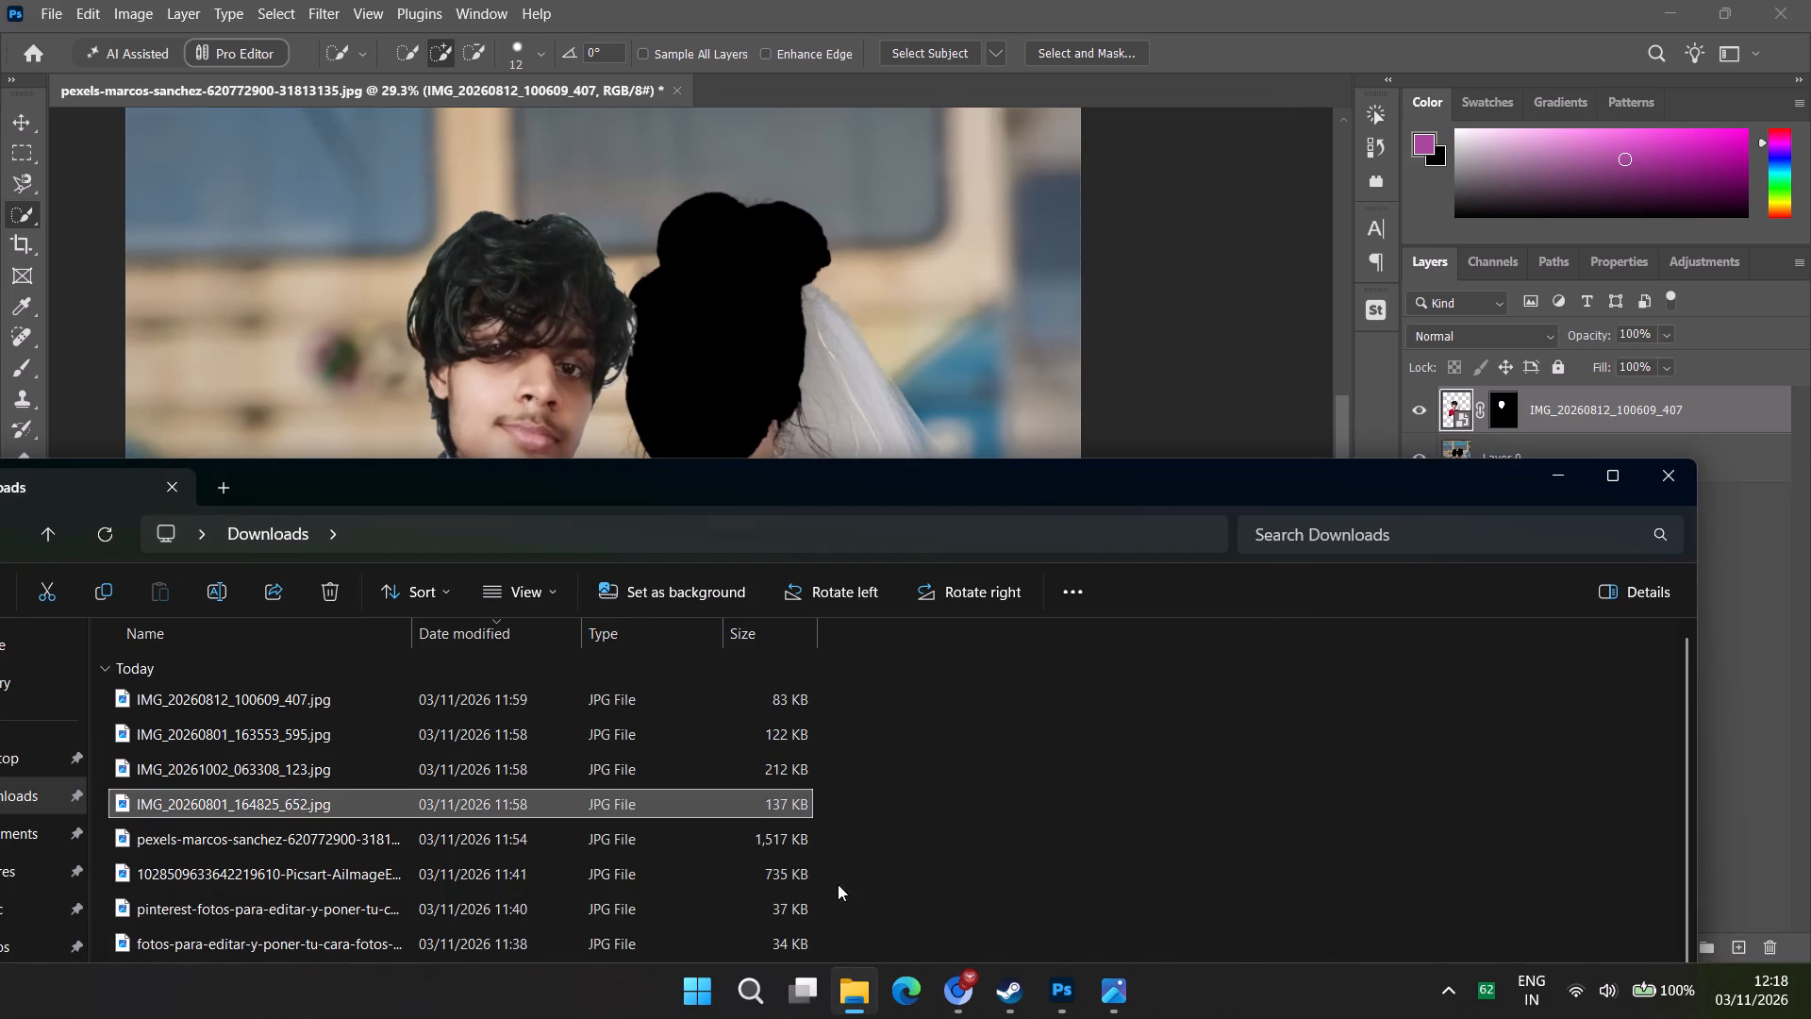
double_click(251, 828)
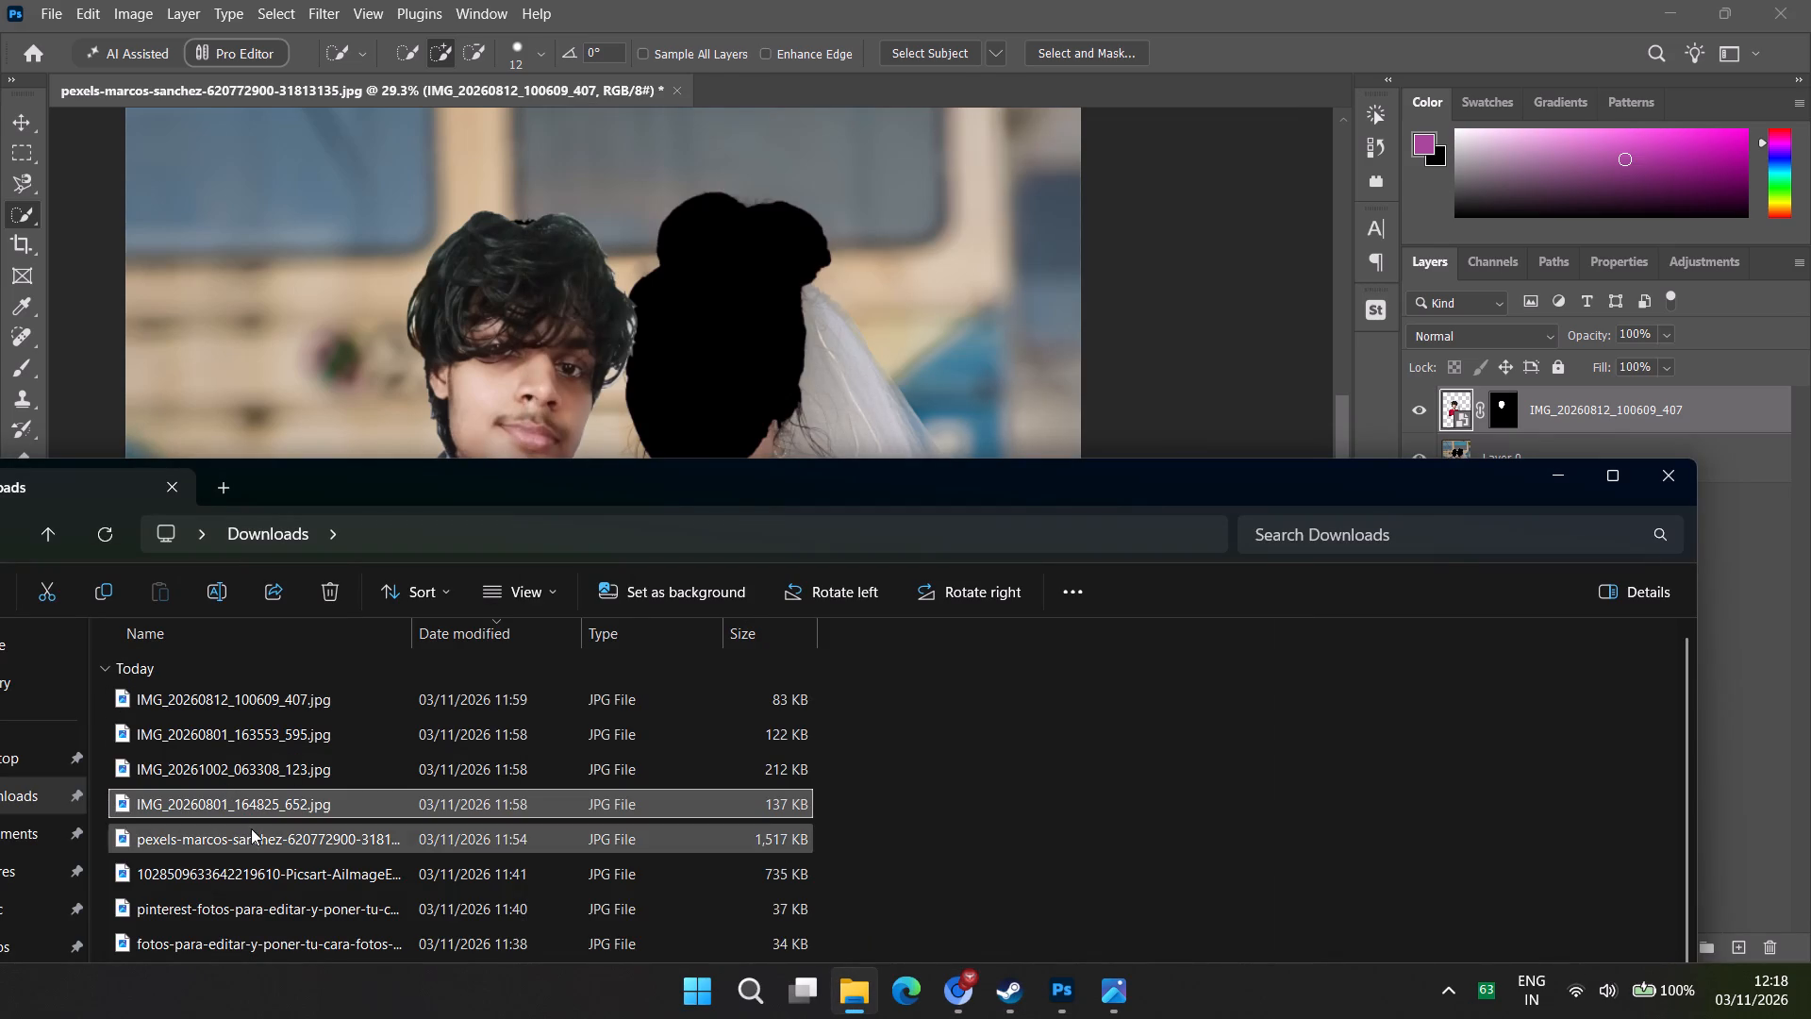
click(1517, 240)
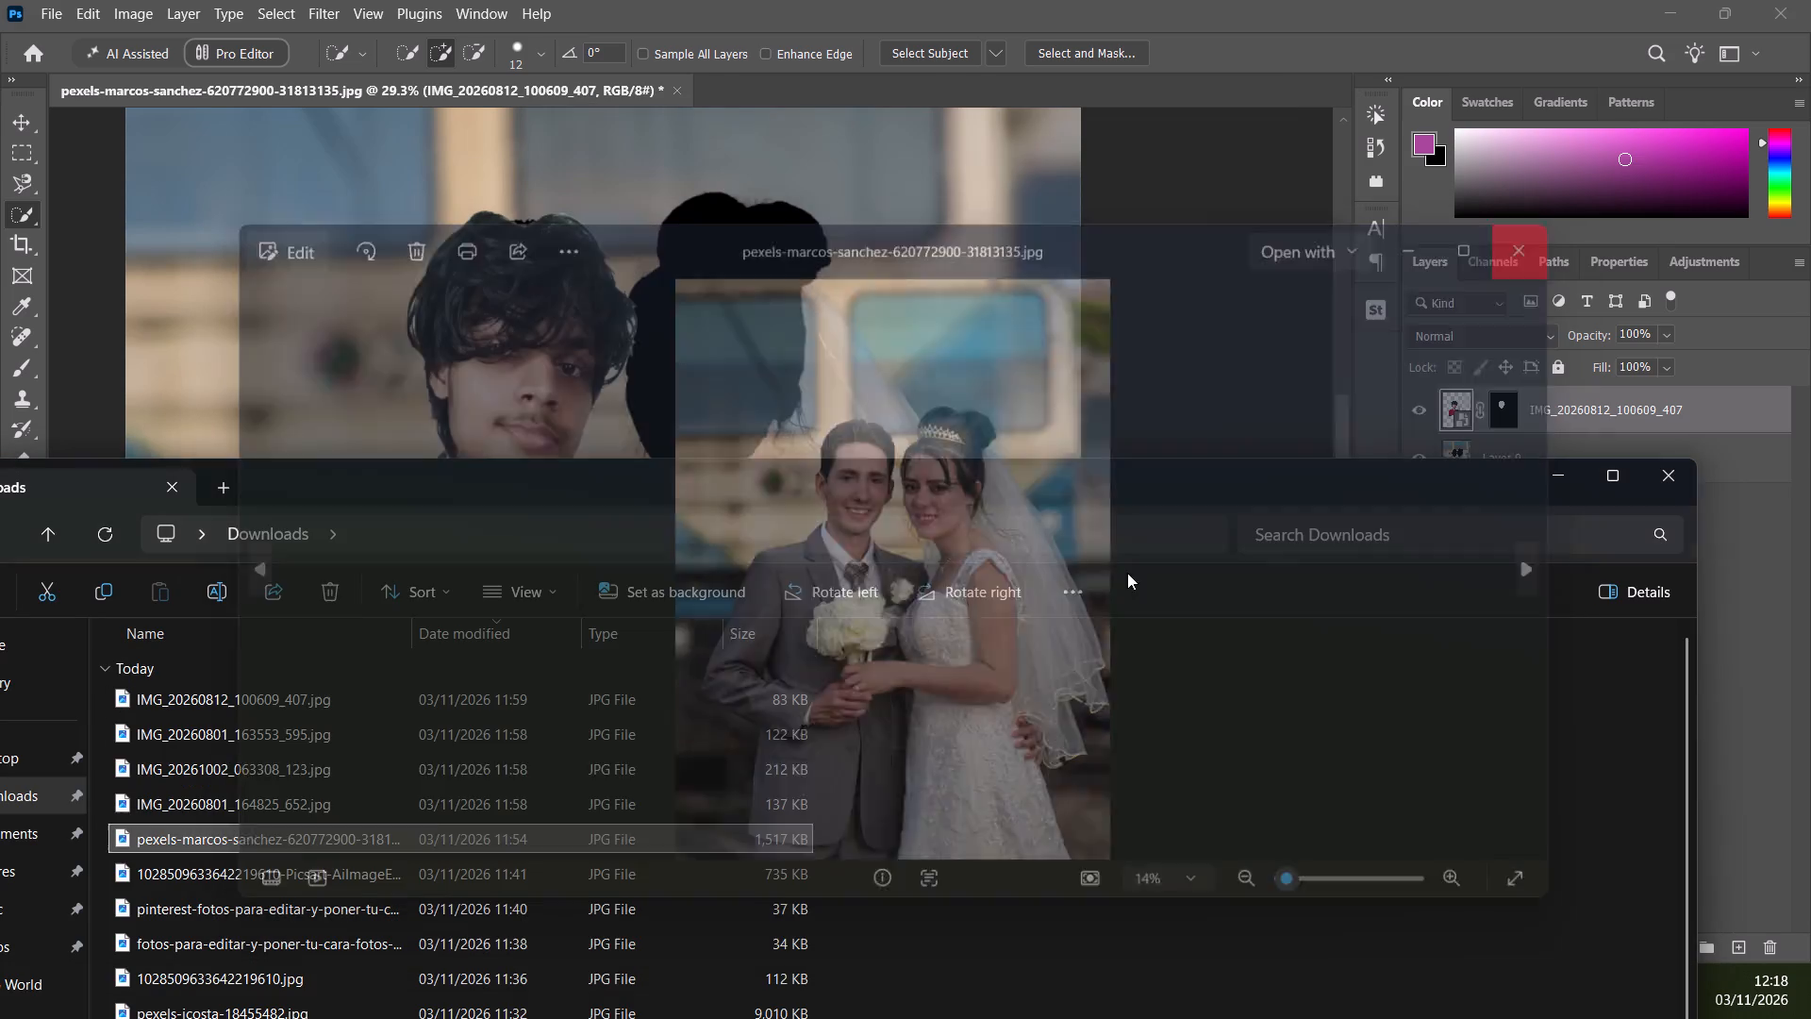
double_click(327, 800)
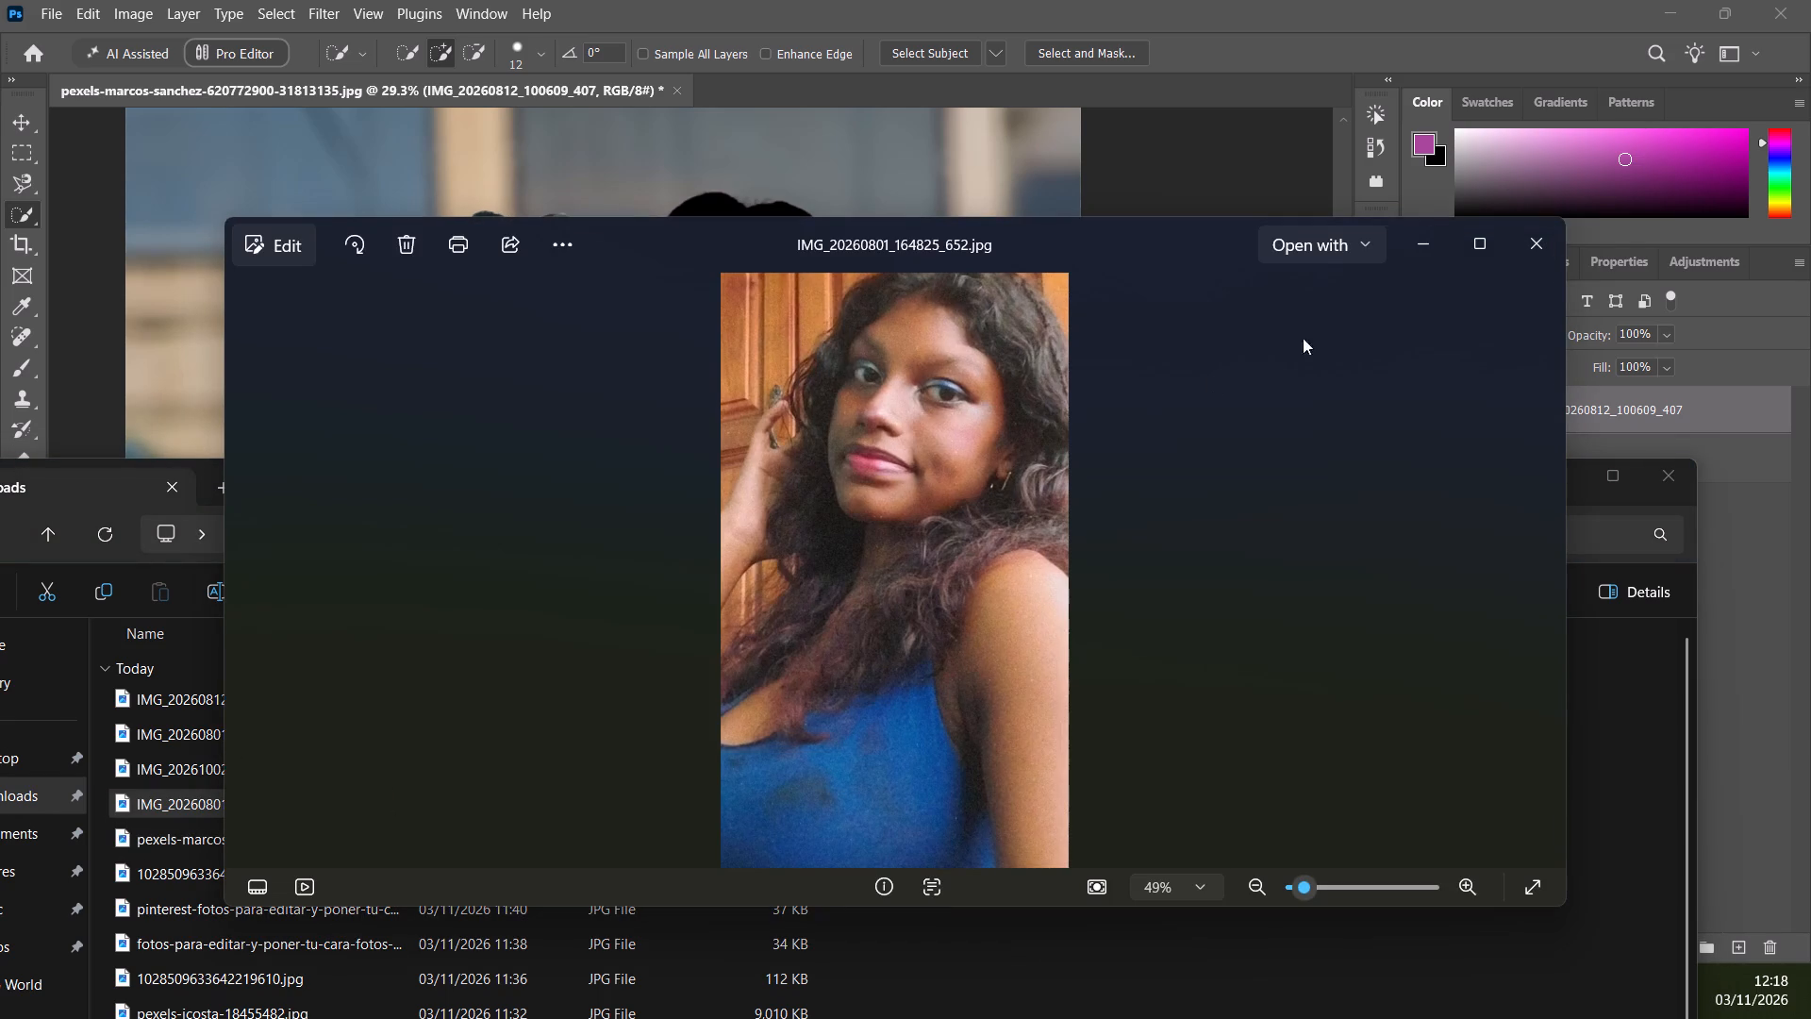
click(1552, 240)
double_click(259, 776)
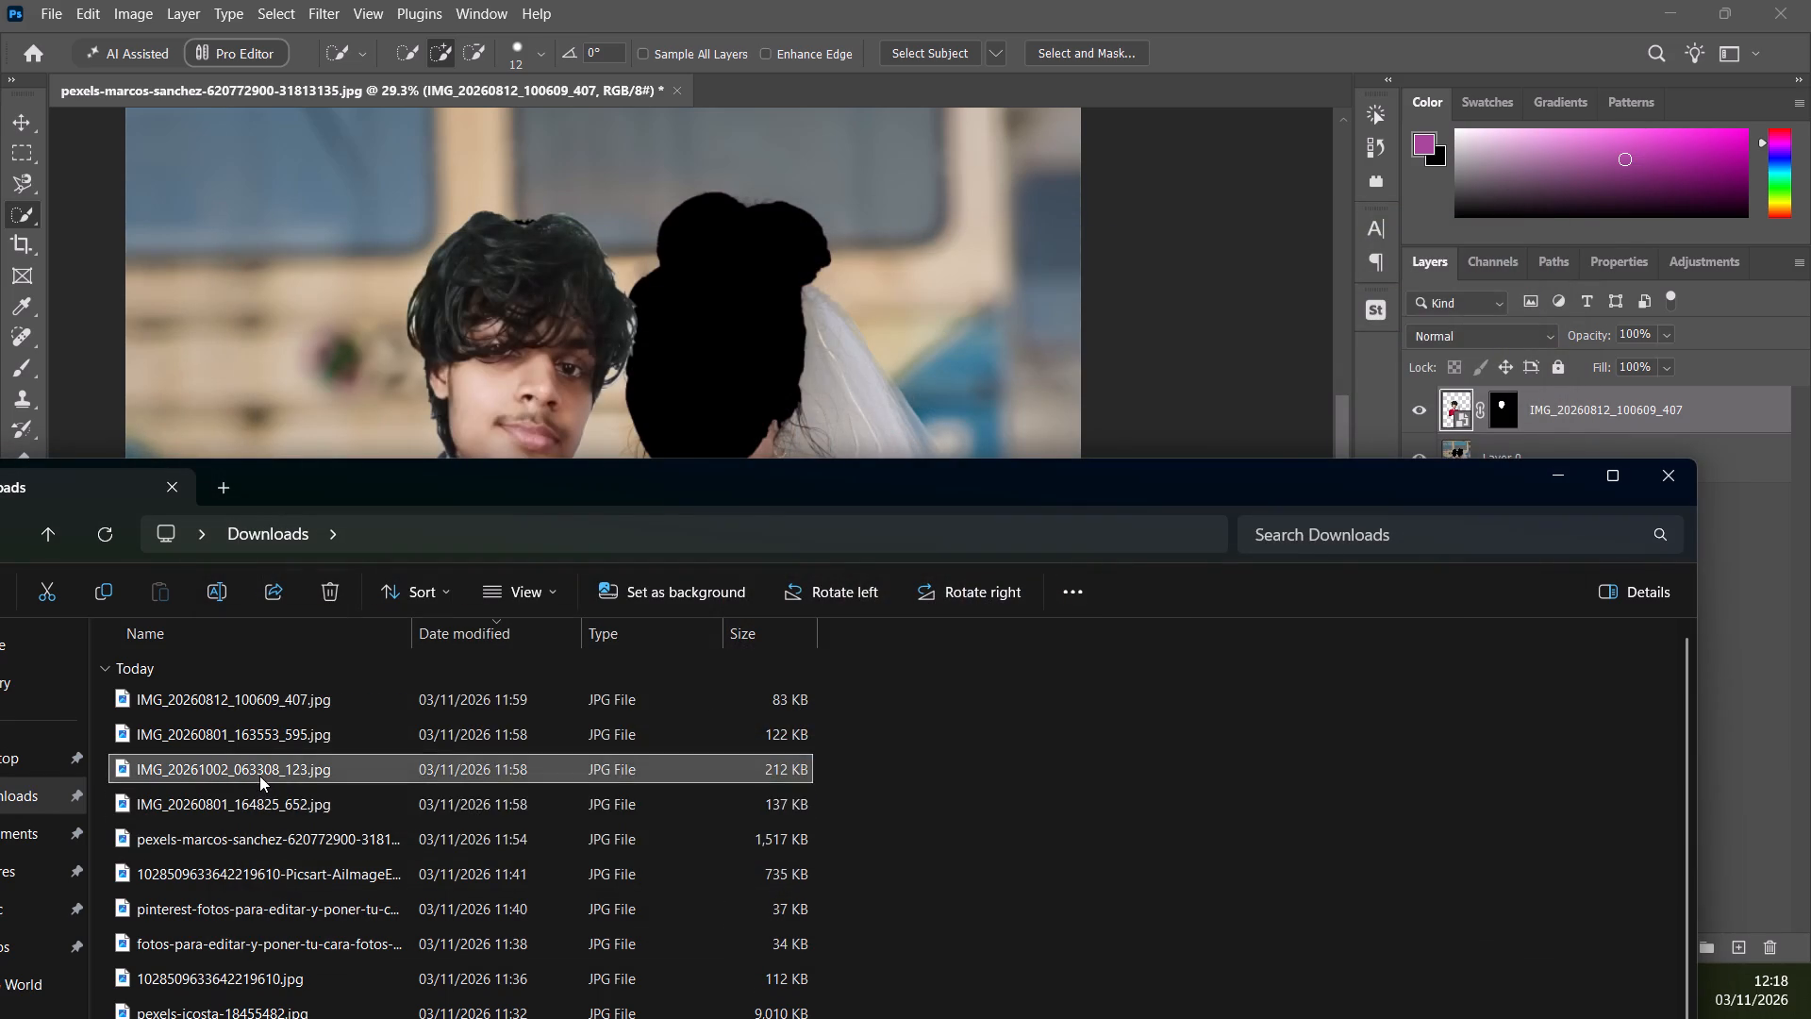
click(1553, 257)
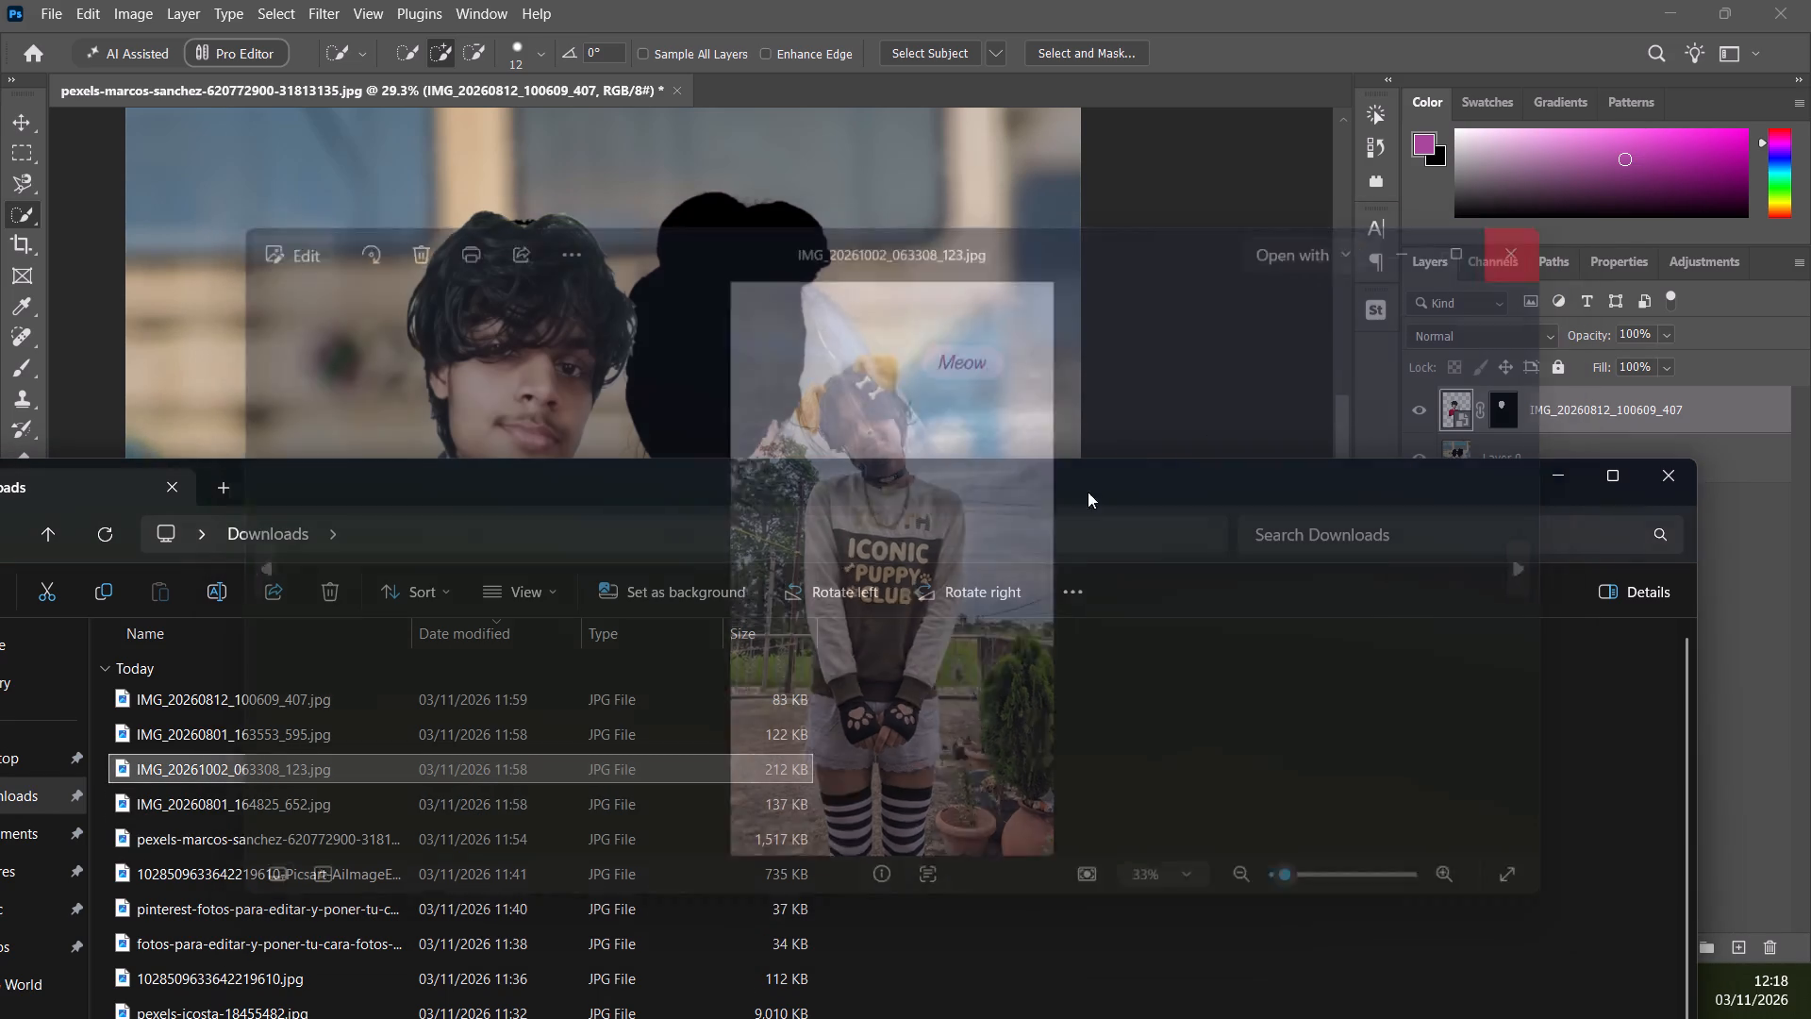
double_click(284, 736)
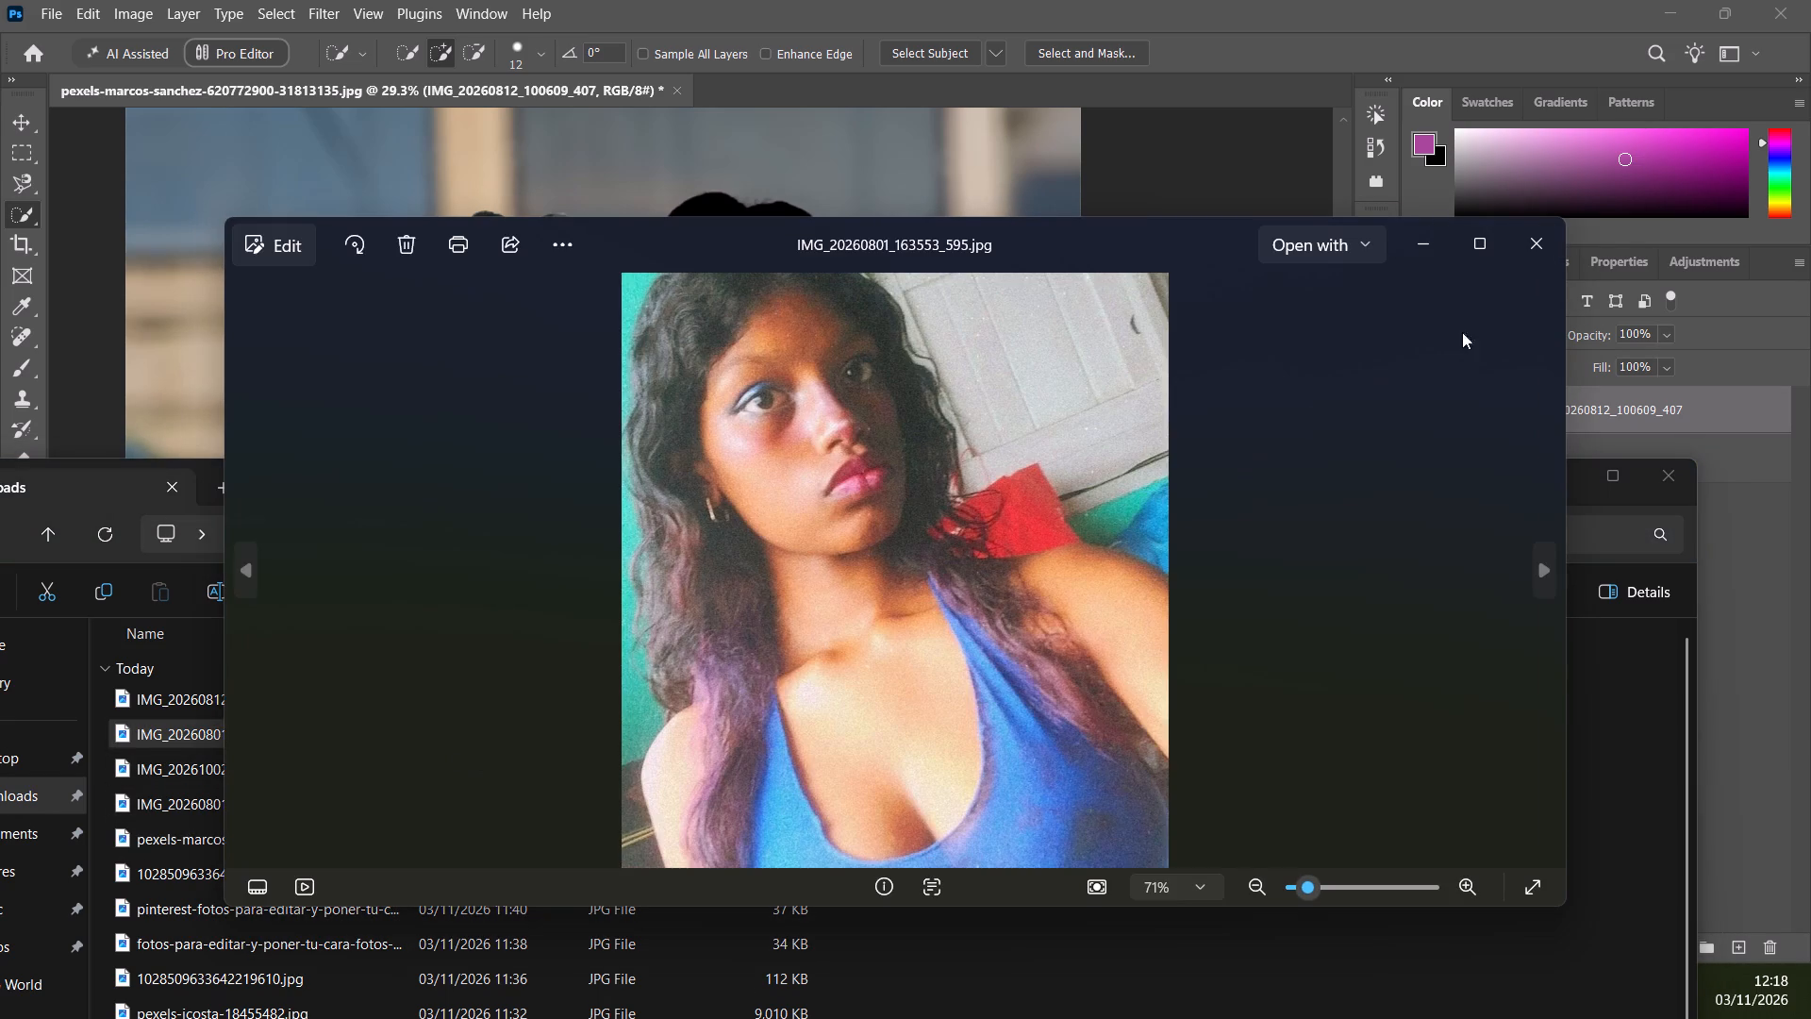
click(1544, 261)
Place IMG_20260801_163553_595.jpg from Downloads into the wedding photo as a new layer and scale it to about 150%.
drag(206, 736, 655, 443)
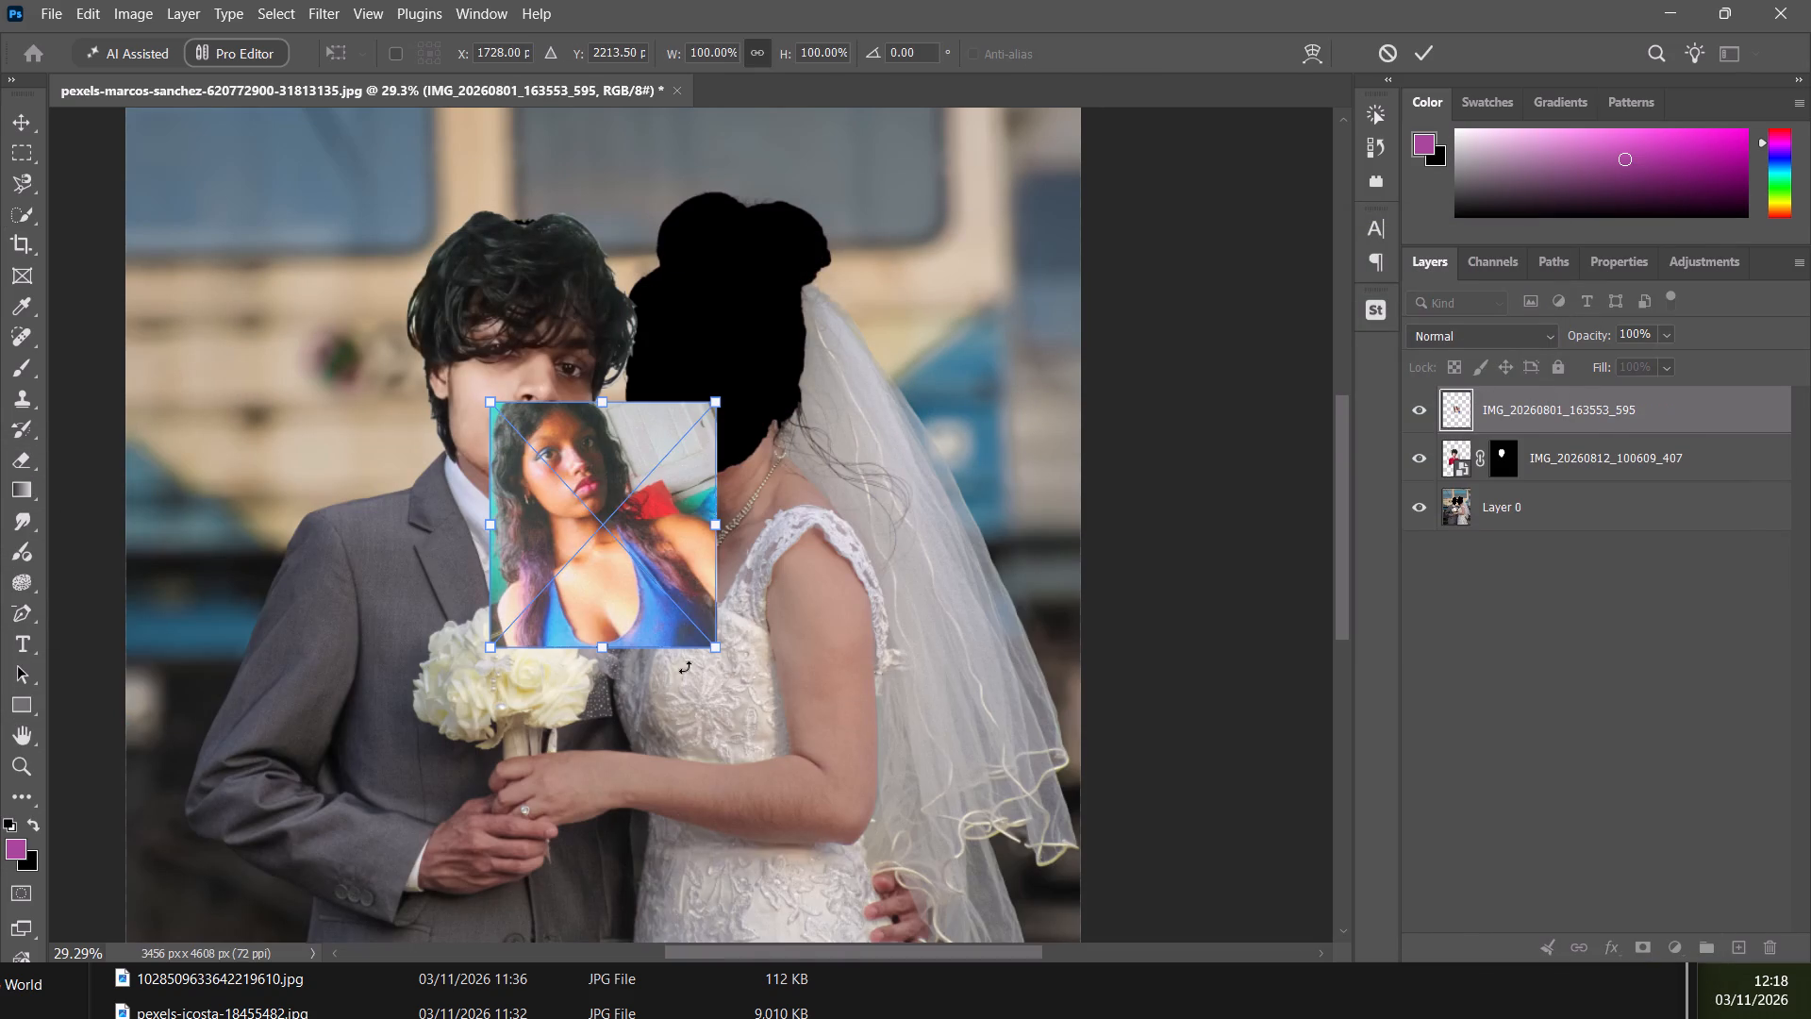
drag(716, 651, 856, 750)
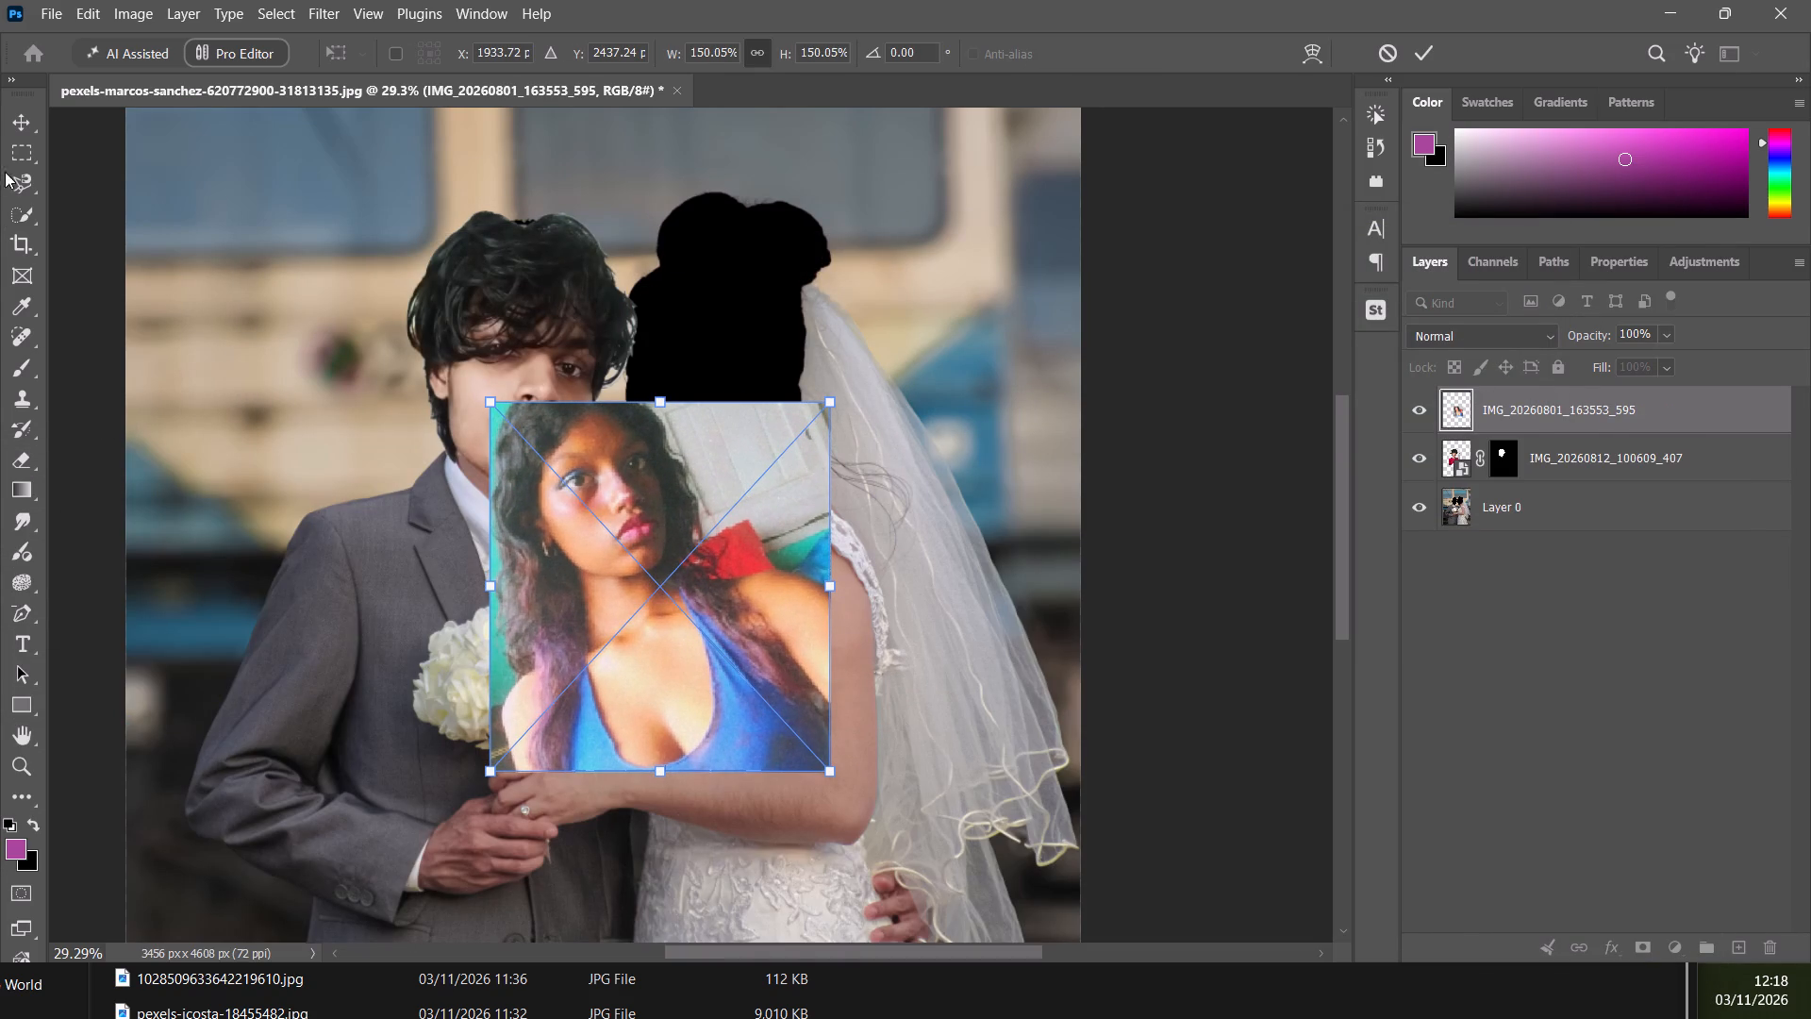
Select the woman's face and long hair in the placed portrait with the Quick Selection tool.
click(24, 203)
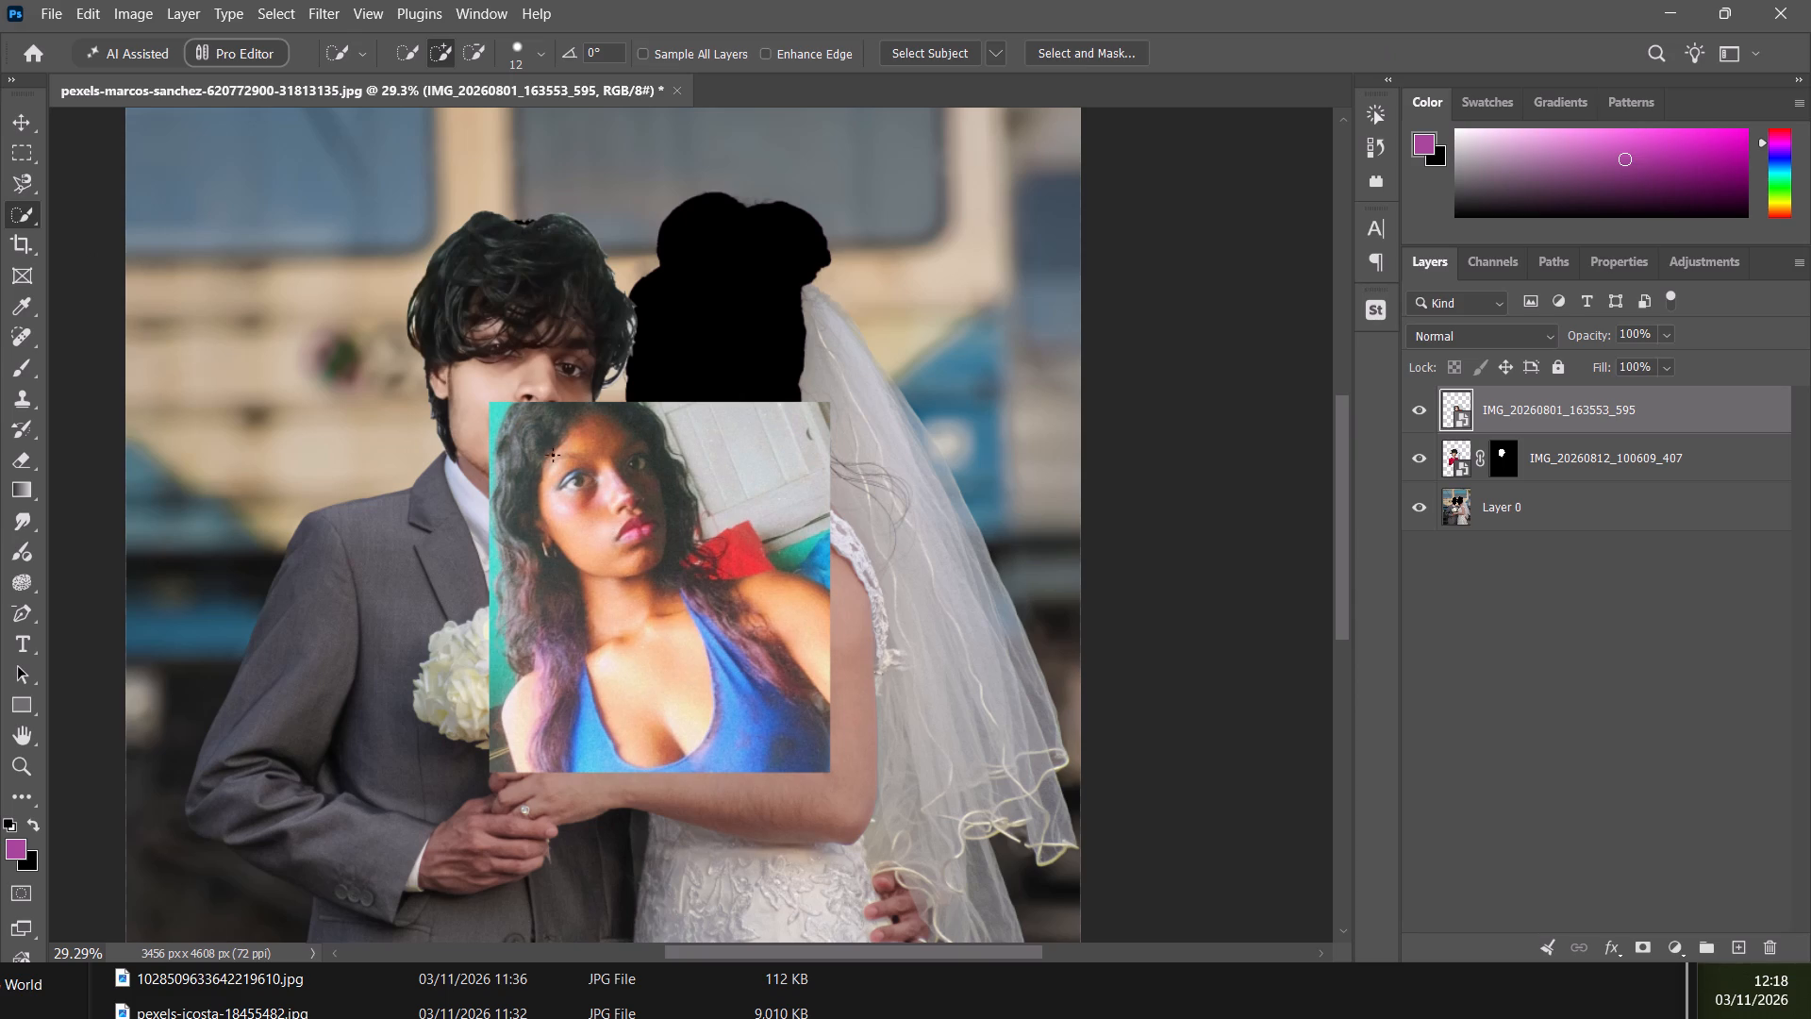
drag(517, 412, 519, 418)
drag(519, 418, 537, 493)
key(ctrl+z)
drag(570, 440, 602, 500)
drag(602, 500, 662, 511)
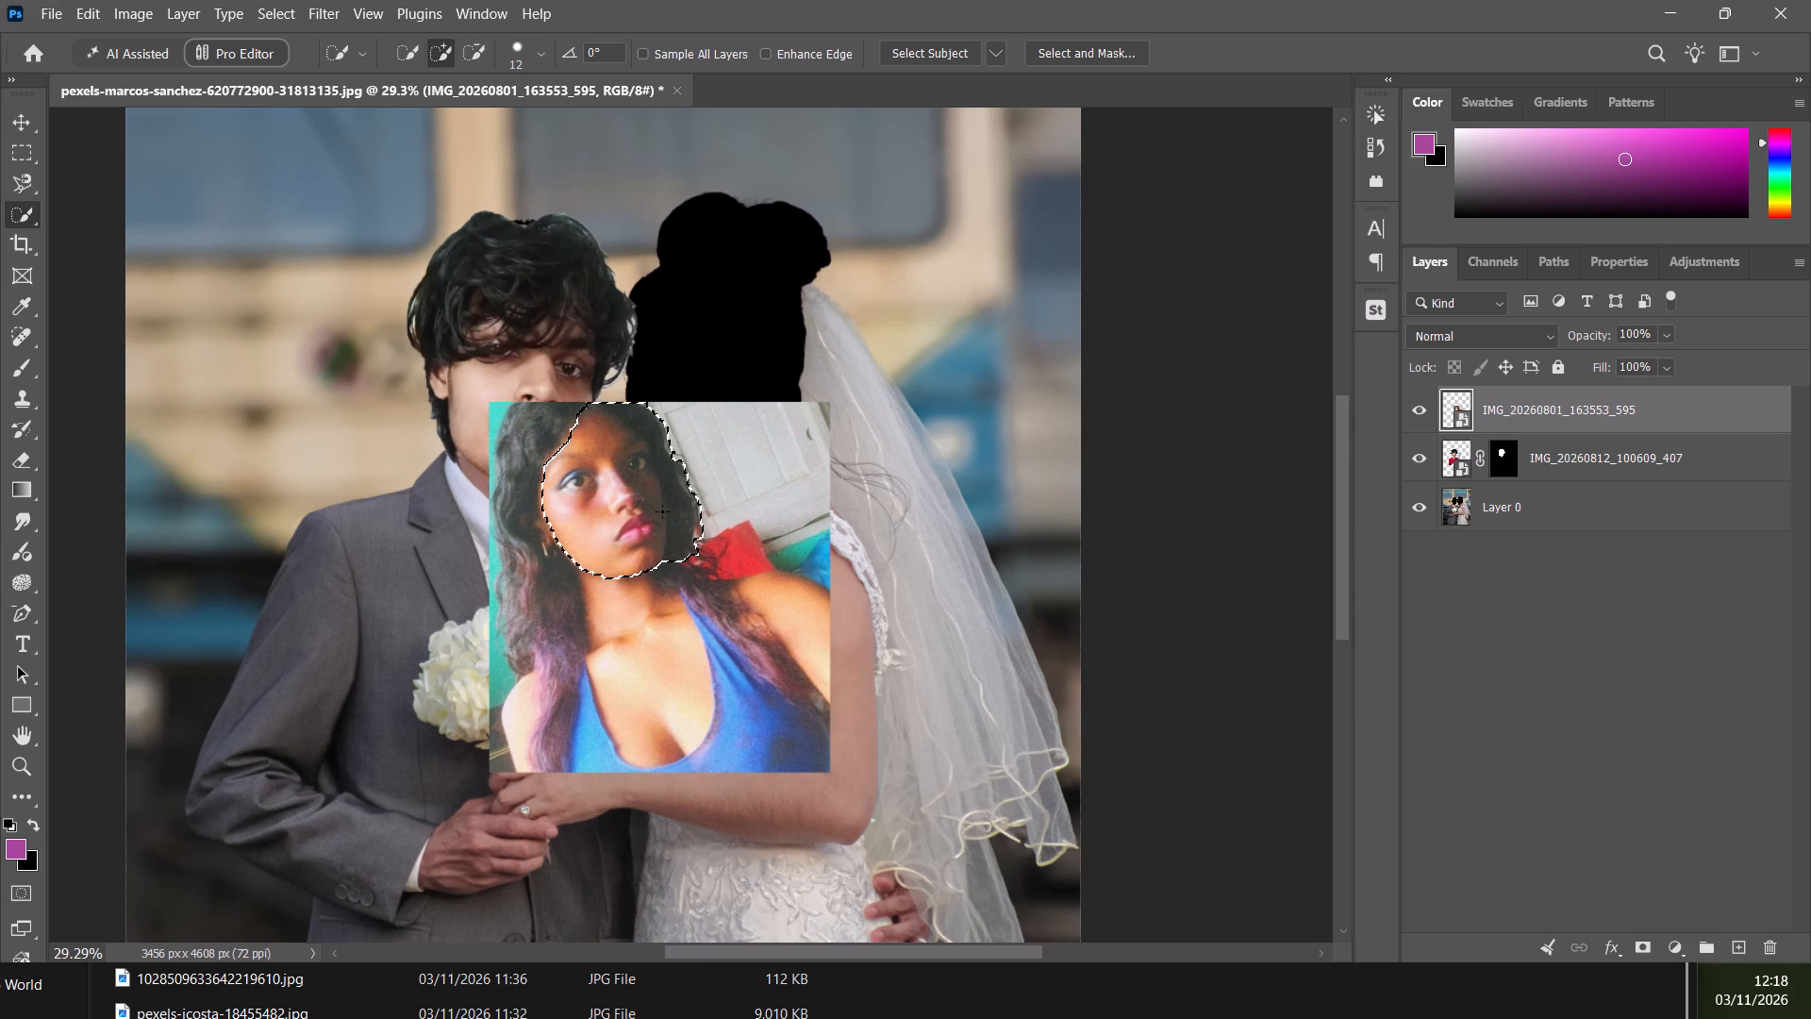
drag(662, 511, 550, 530)
drag(550, 530, 544, 618)
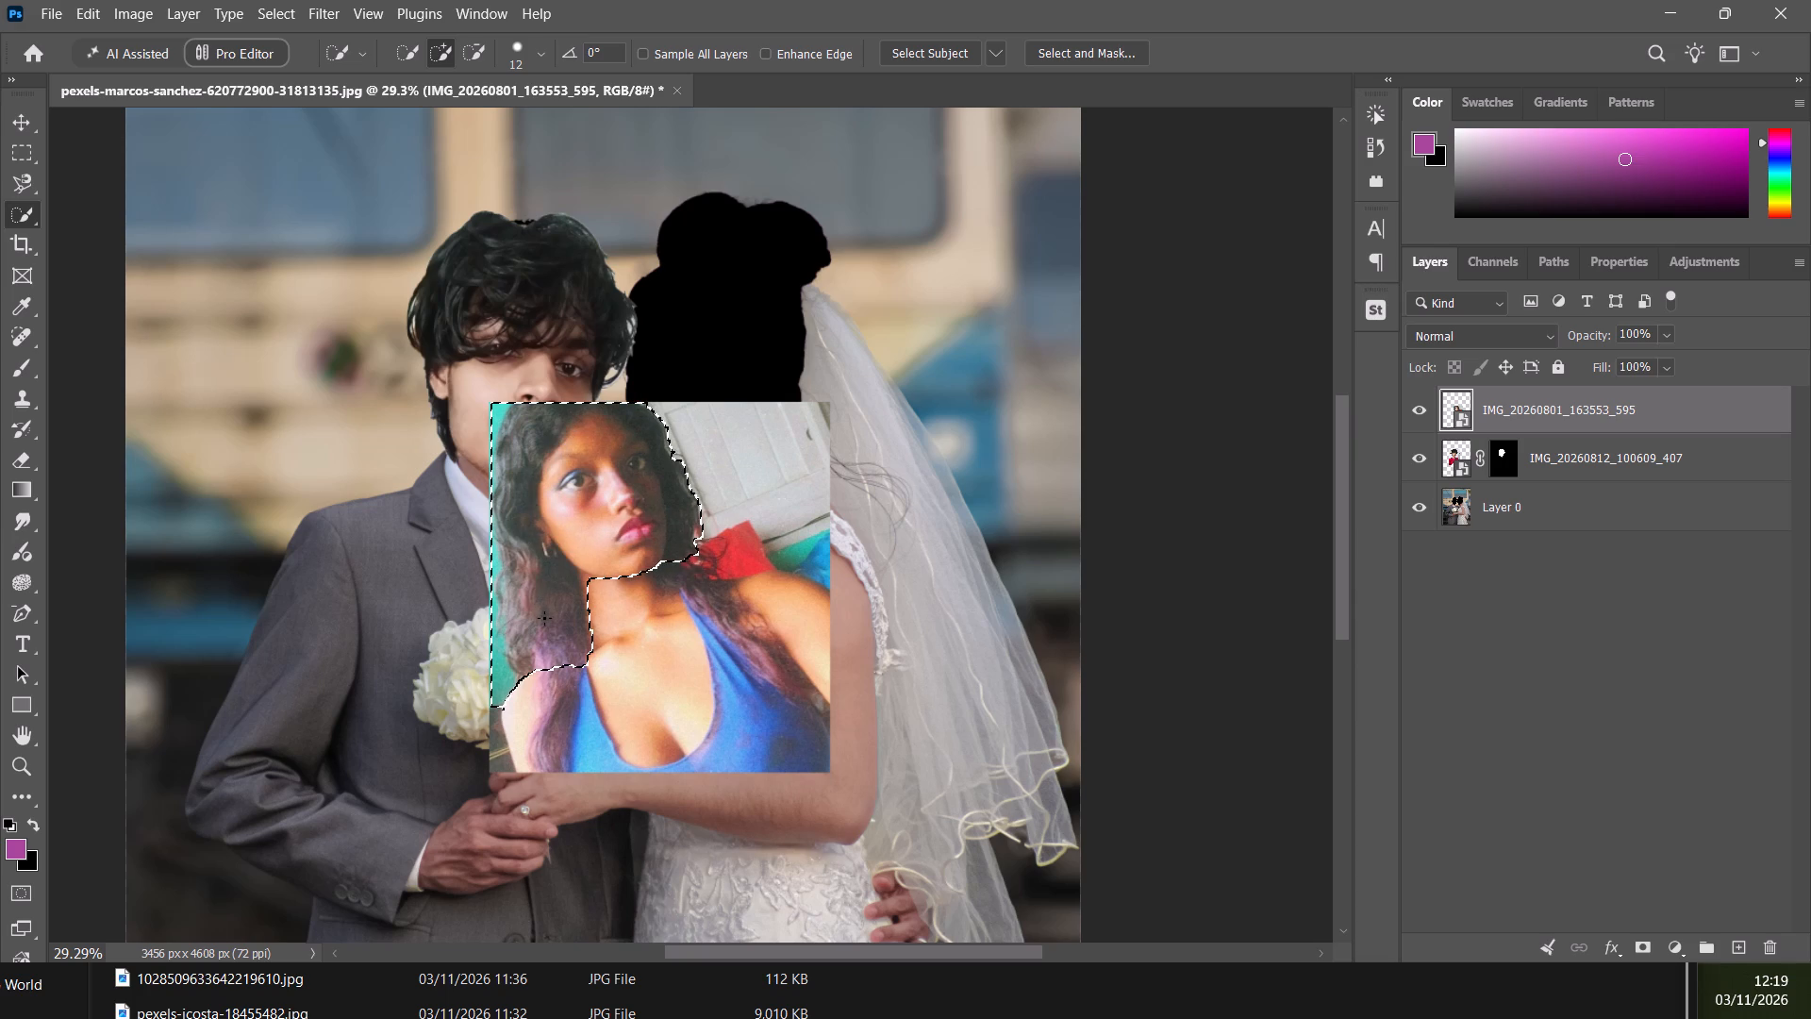
drag(544, 618, 557, 689)
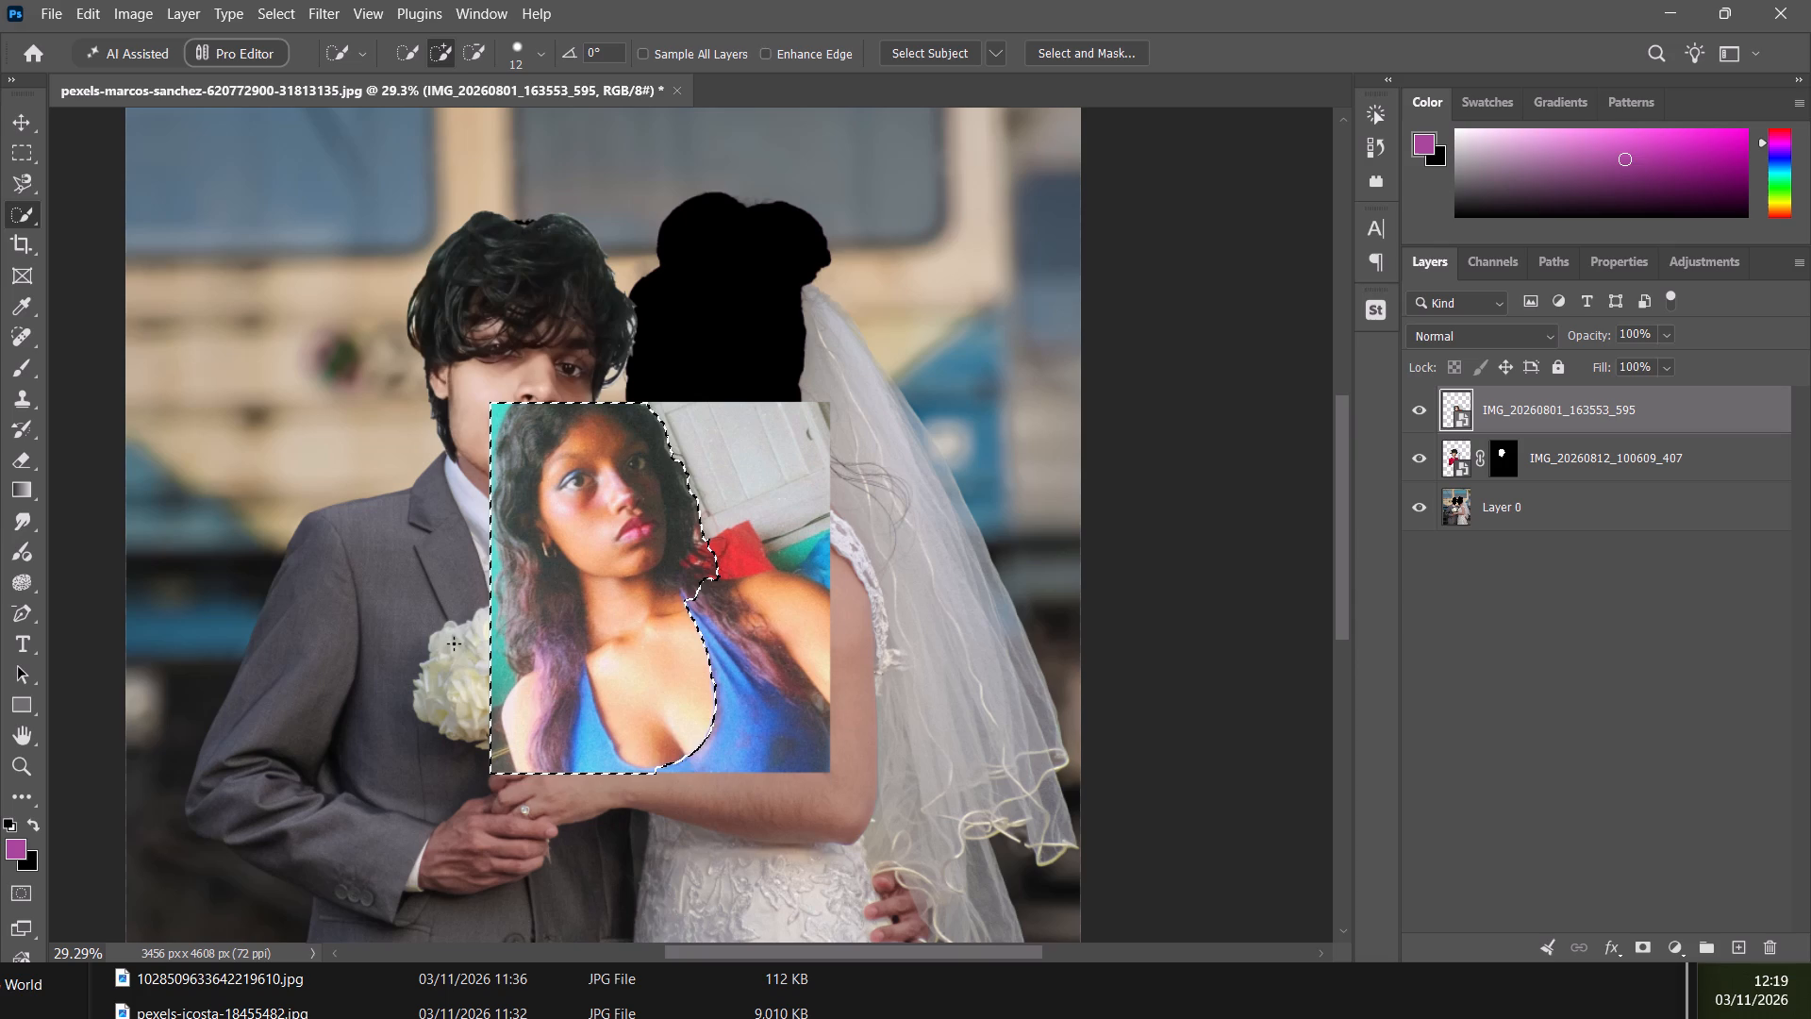
Subtract the woman's chest, blue top and neck from the selection, following the jawline and the edge of the hair.
alt+drag(689, 757, 697, 681)
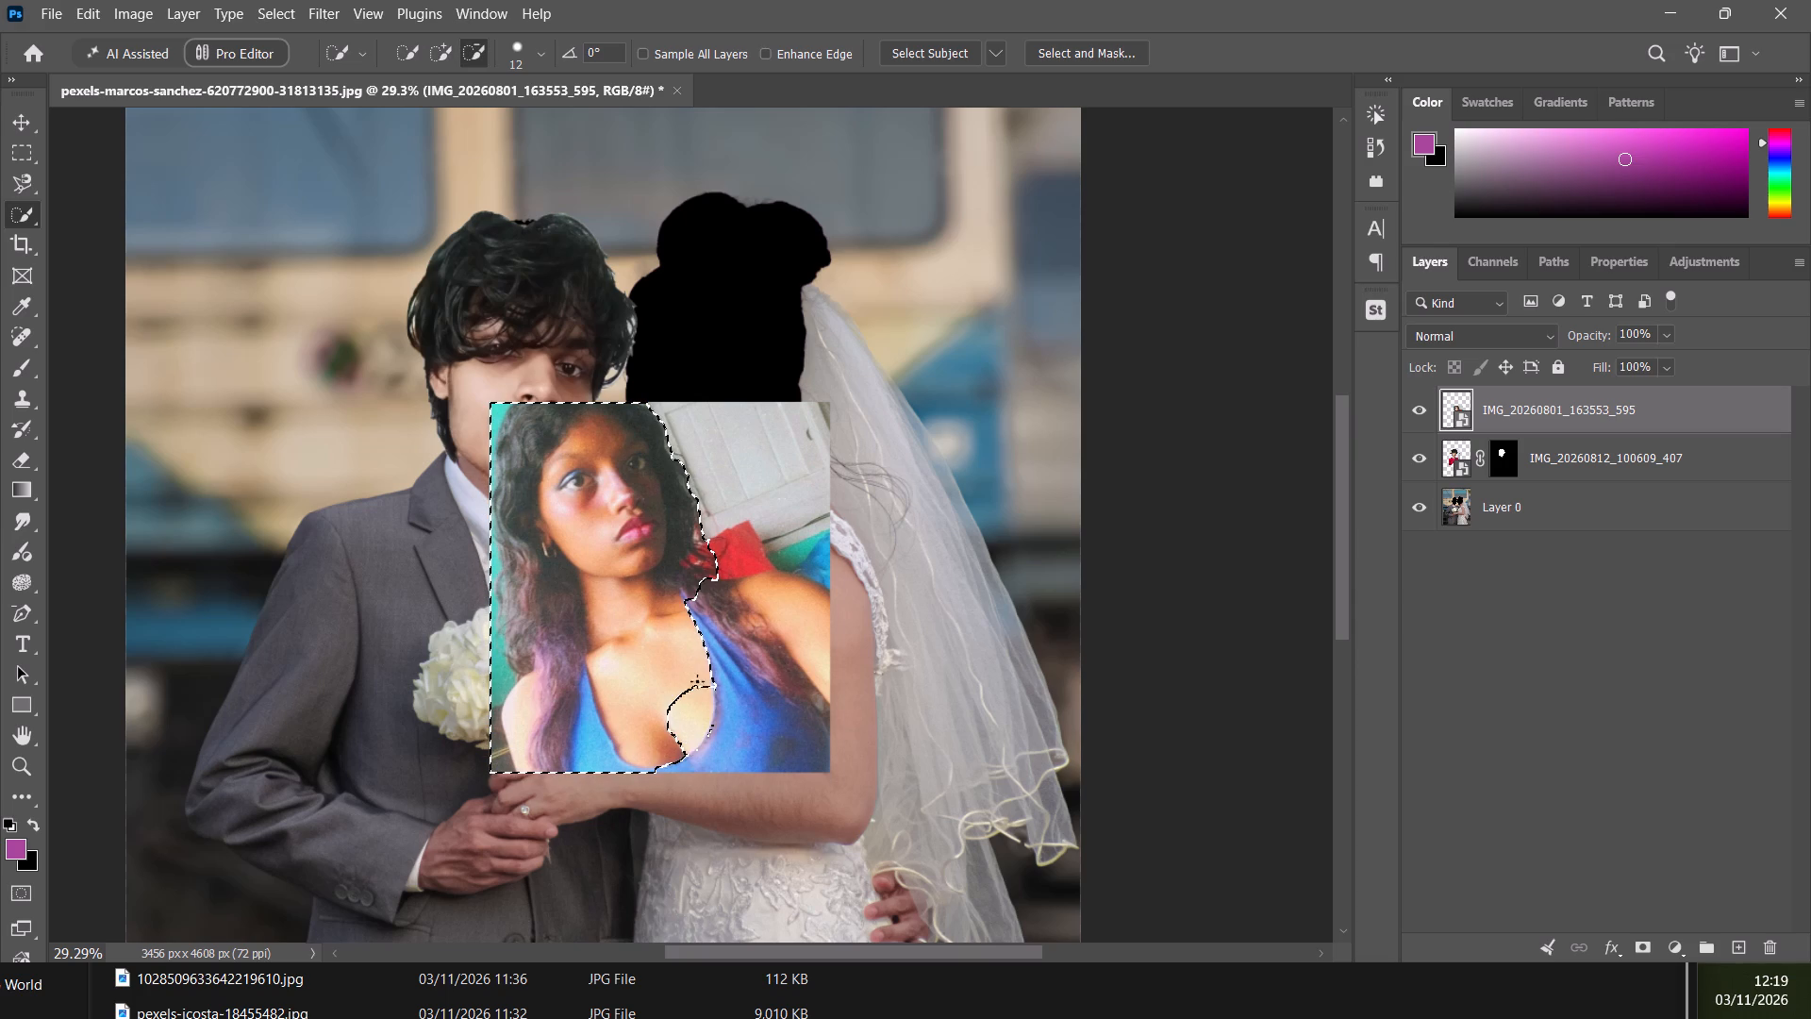
alt+drag(697, 681, 631, 760)
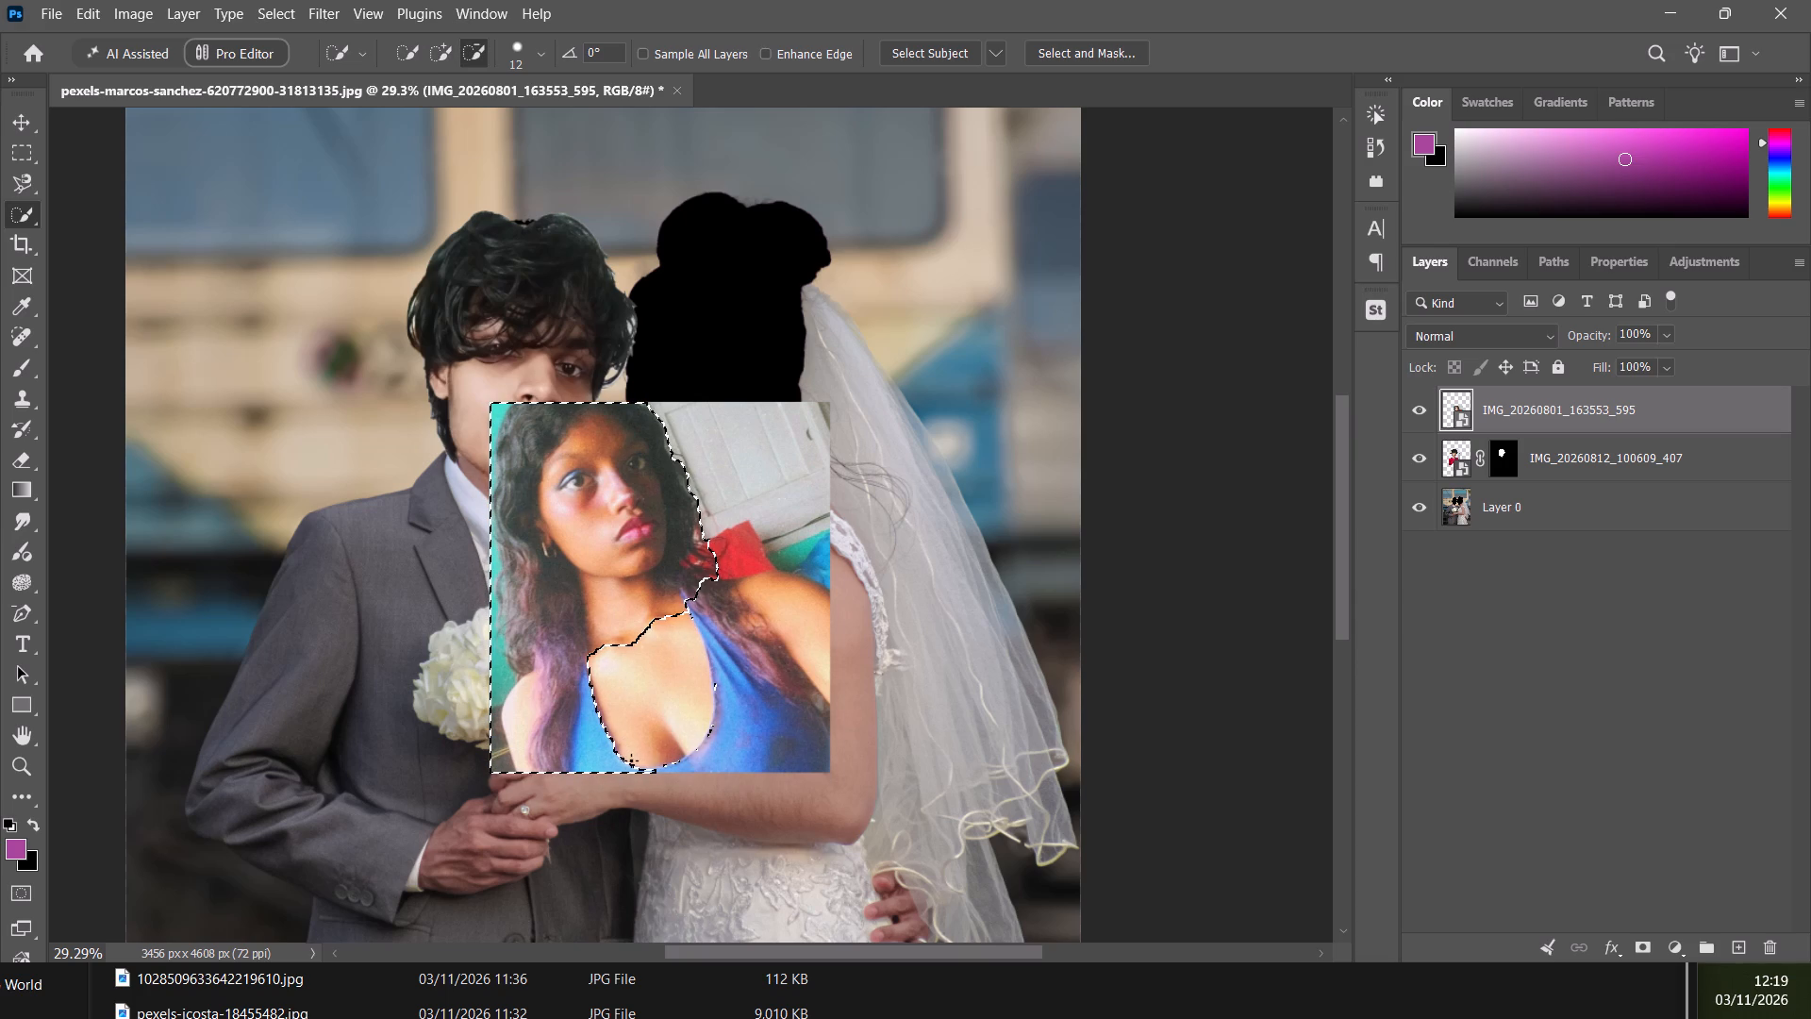
alt+drag(631, 760, 600, 681)
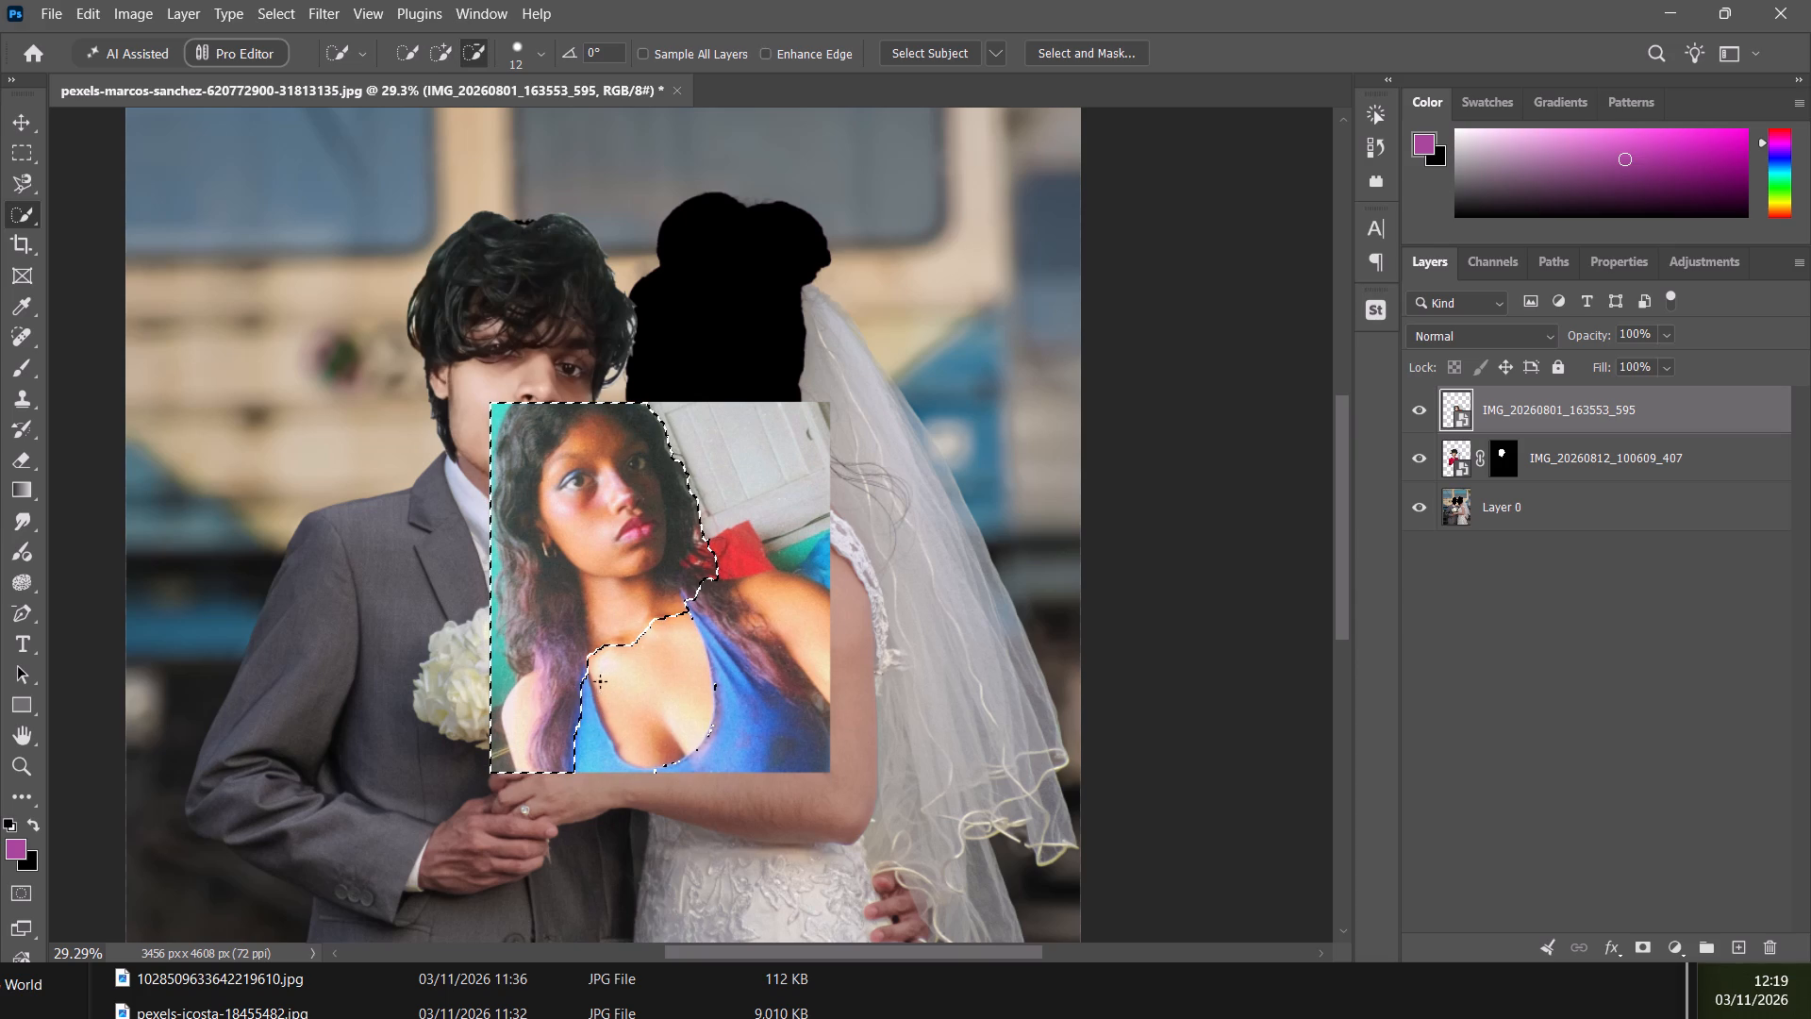
alt+drag(600, 681, 615, 617)
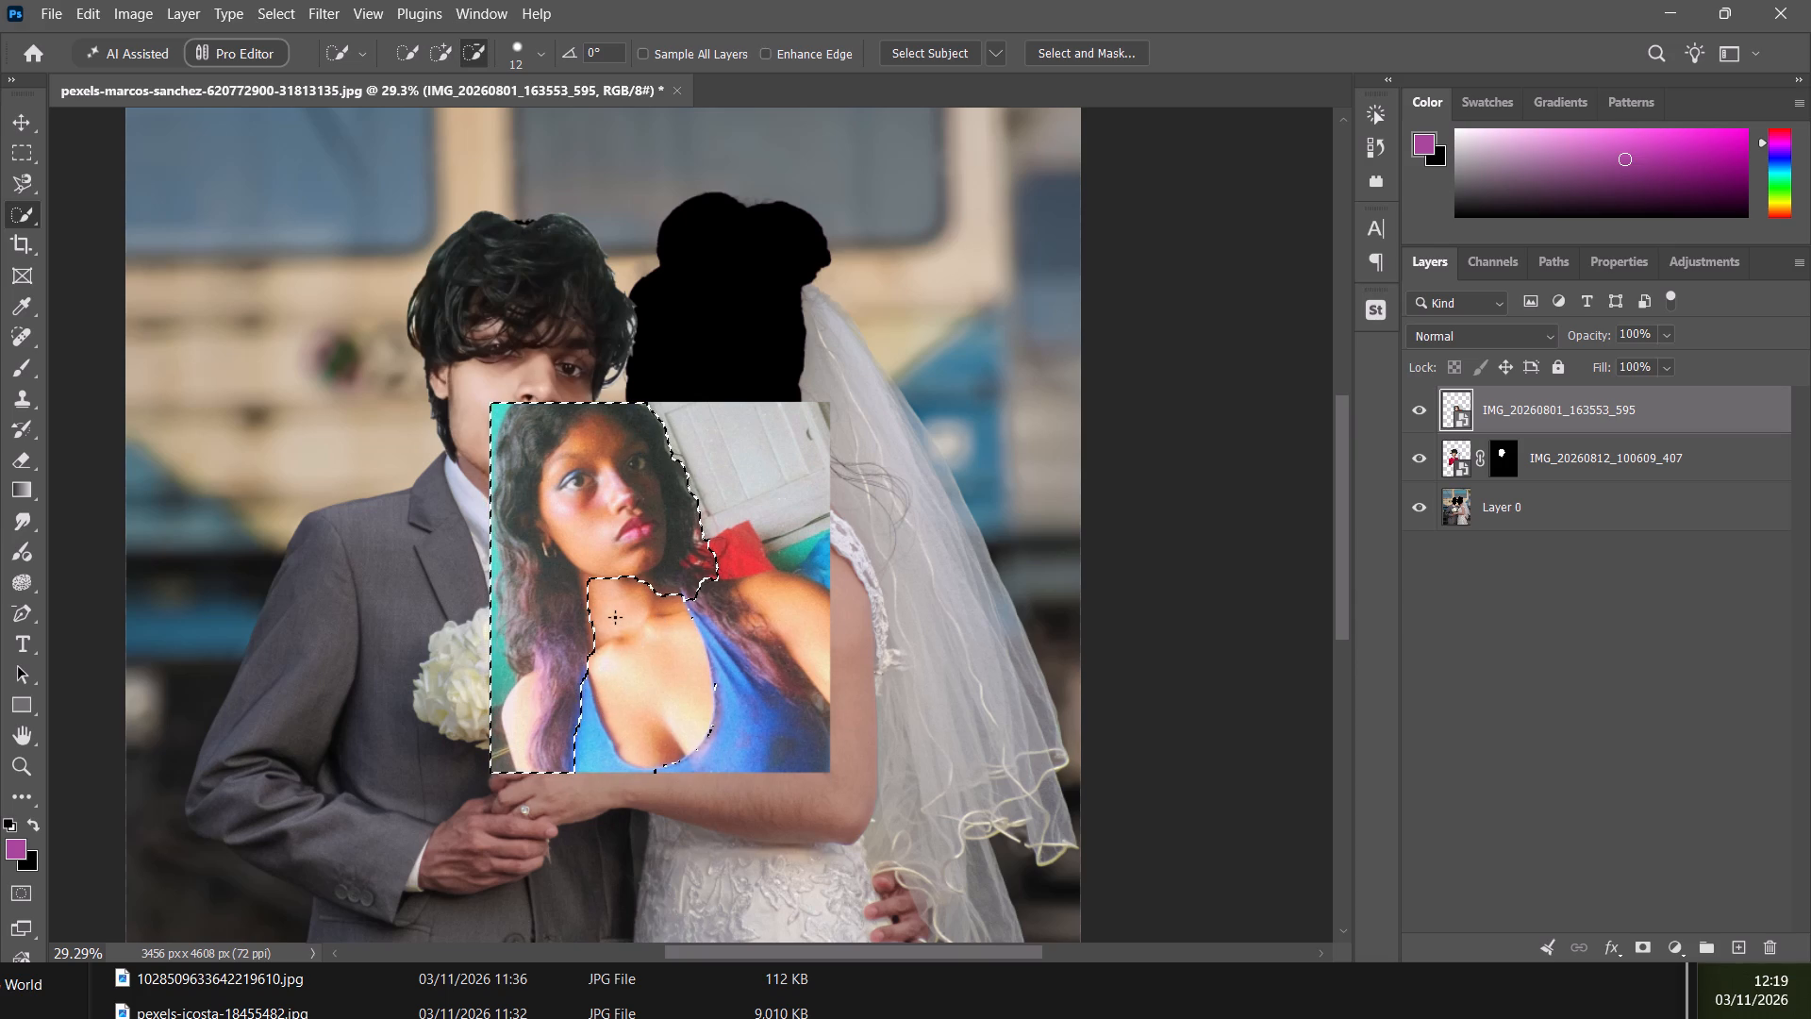
alt+drag(615, 617, 592, 596)
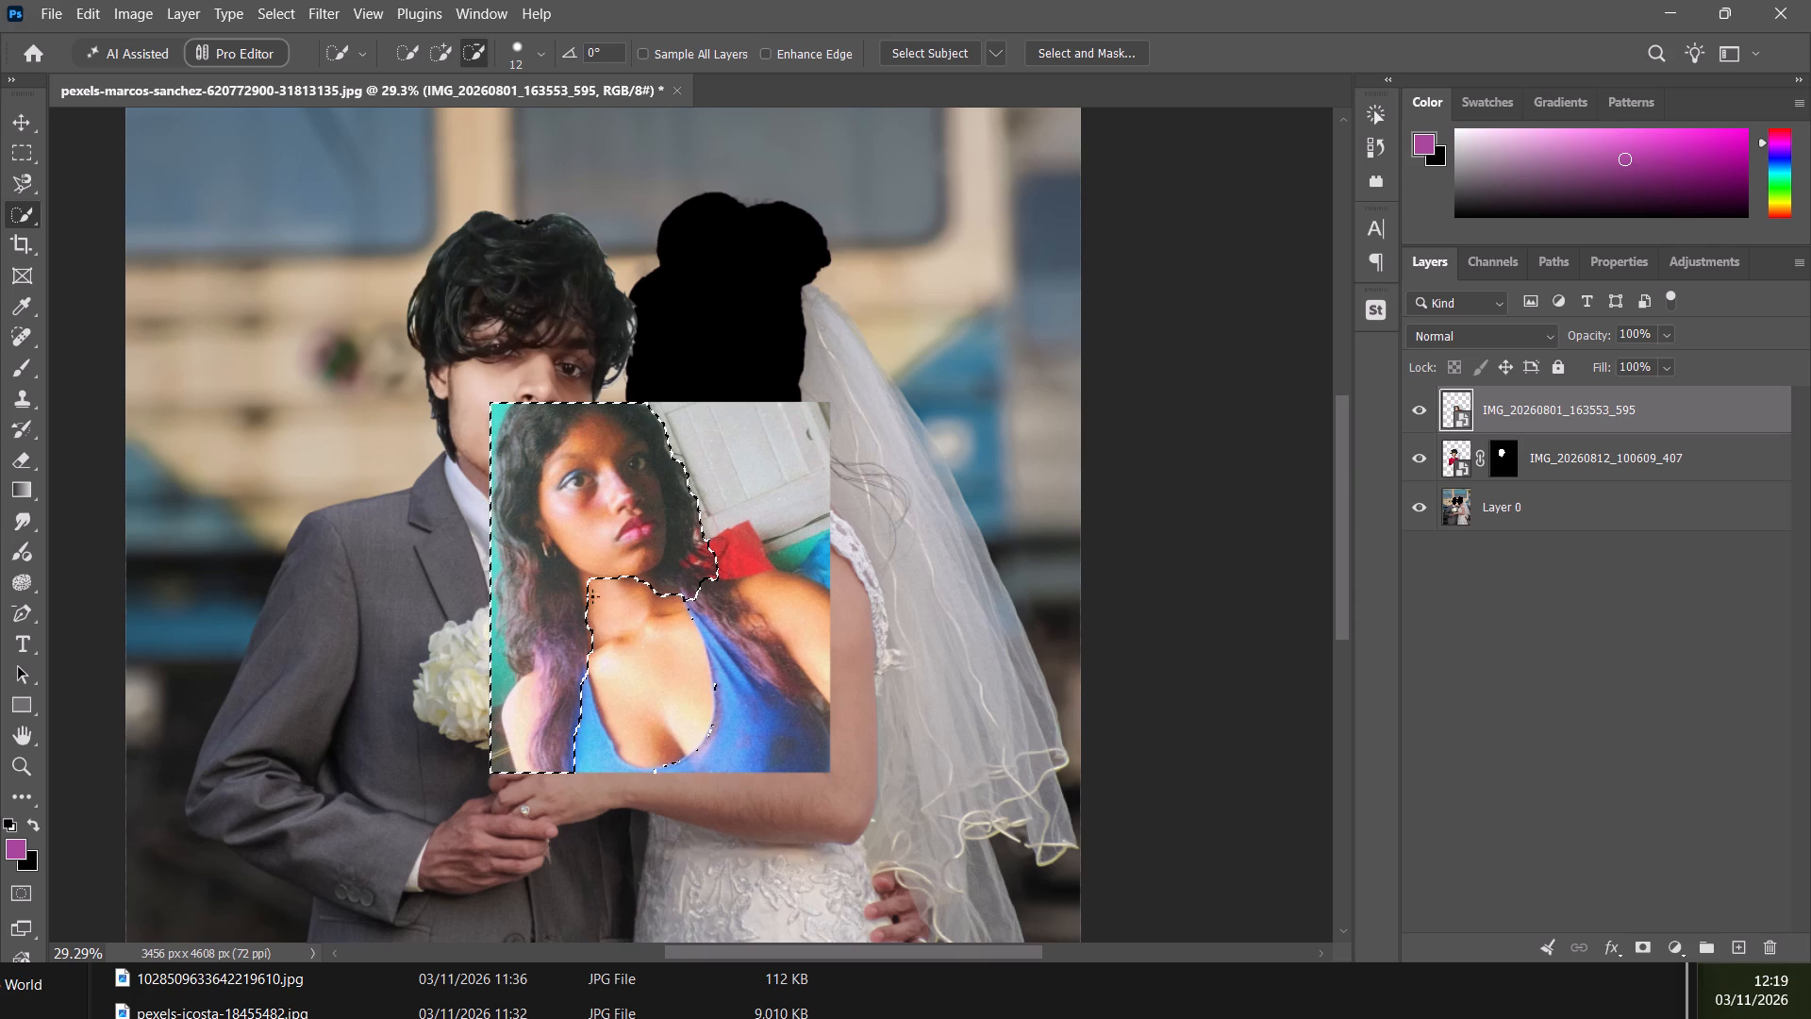
alt+drag(592, 596, 622, 591)
alt+drag(622, 591, 666, 621)
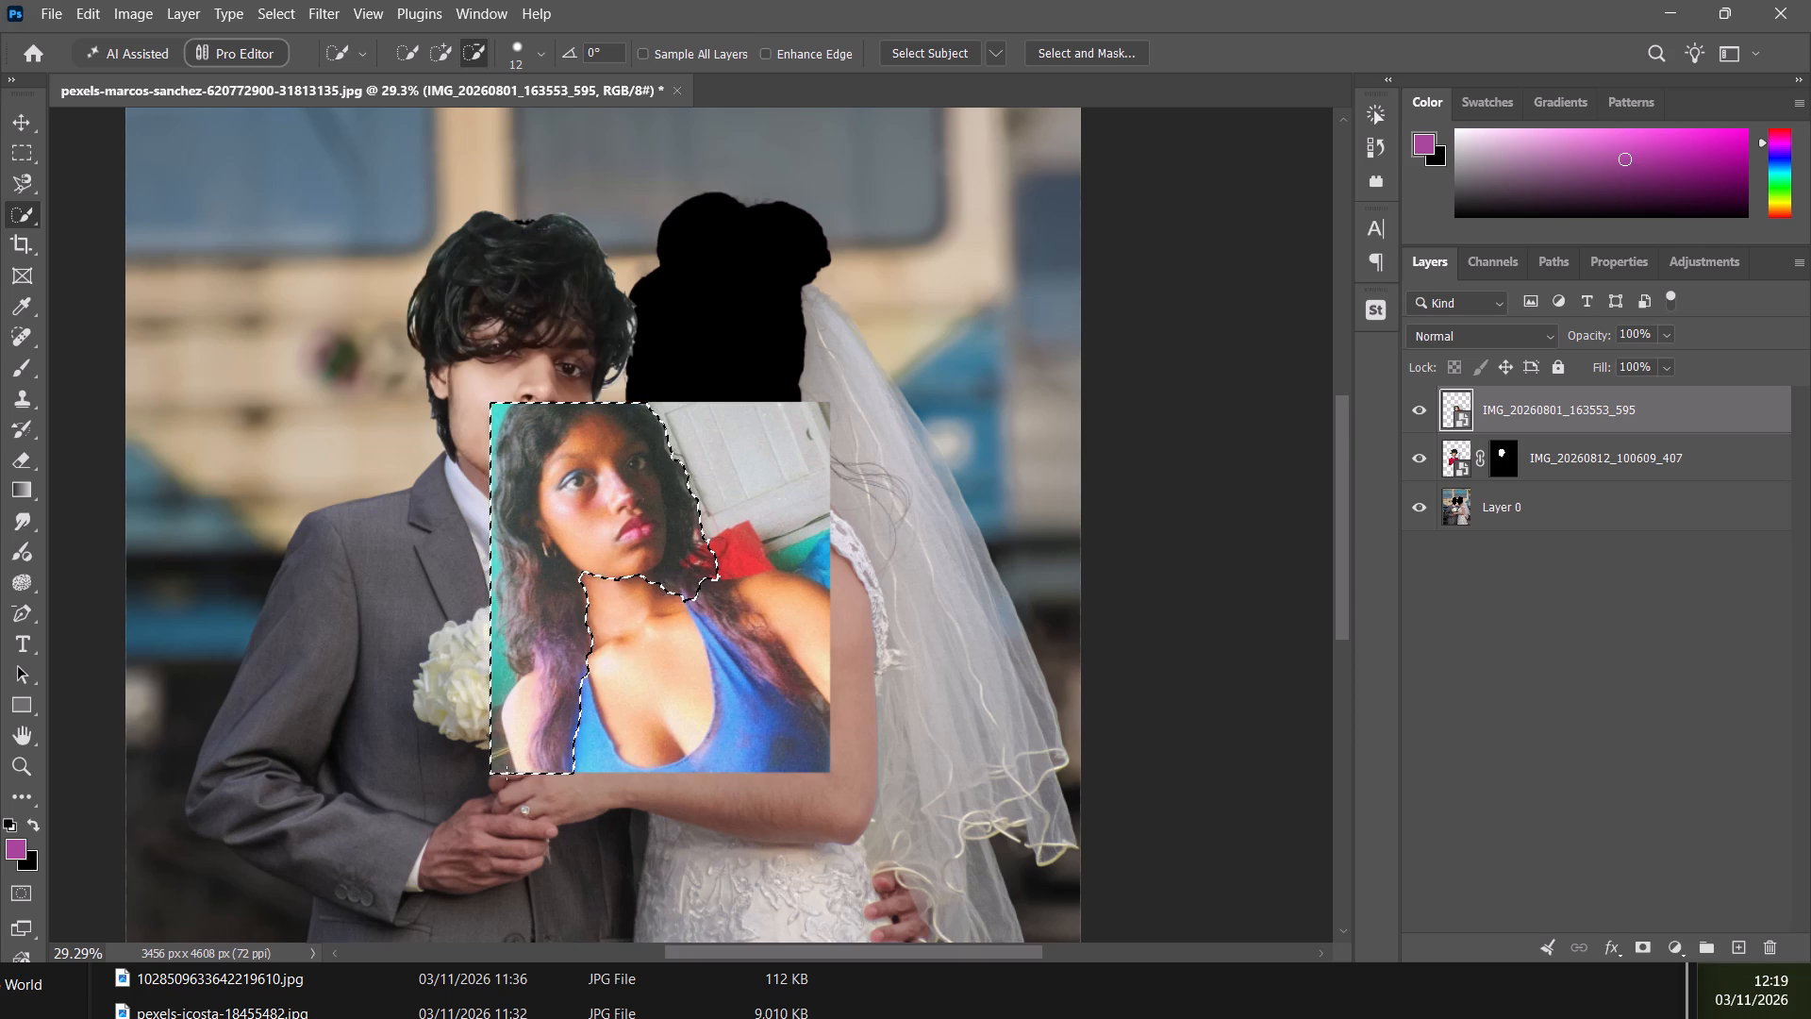
Subtract the teal background beside the woman's hair from the selection, following the outer hair edge from the photo's bottom corner to its top.
alt+drag(496, 768, 493, 768)
alt+drag(493, 768, 492, 690)
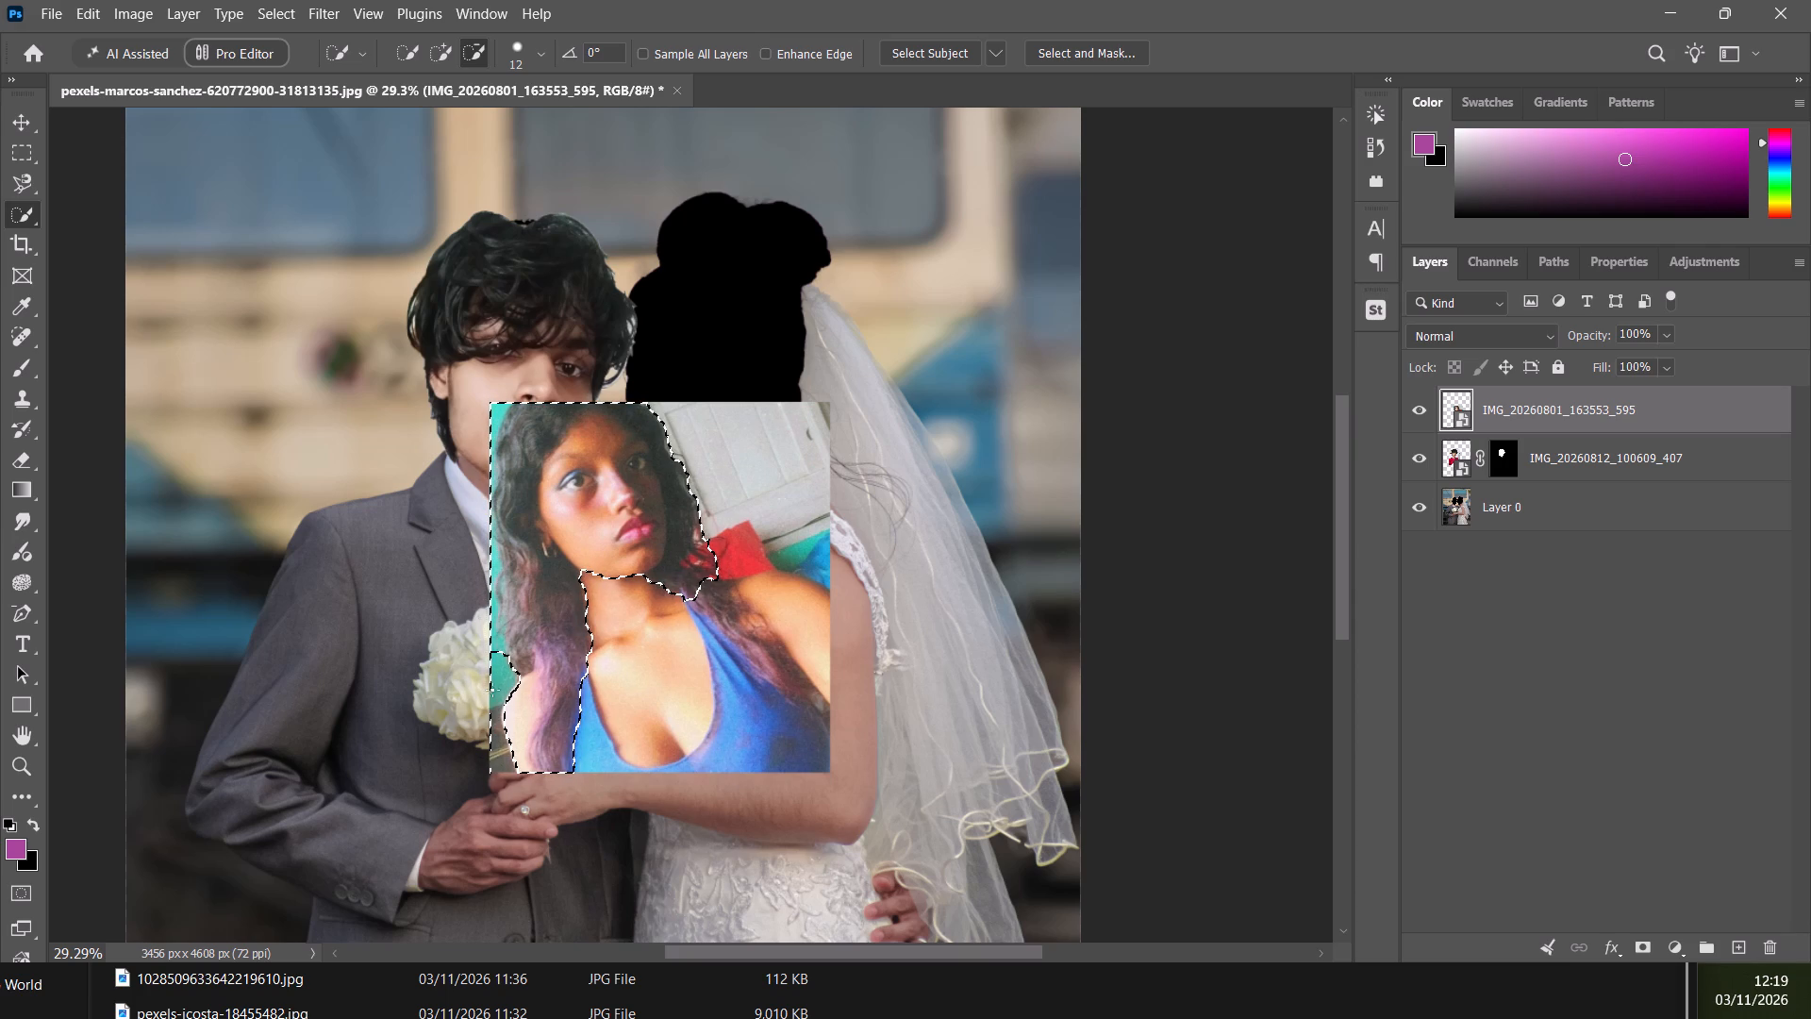
alt+drag(492, 690, 487, 726)
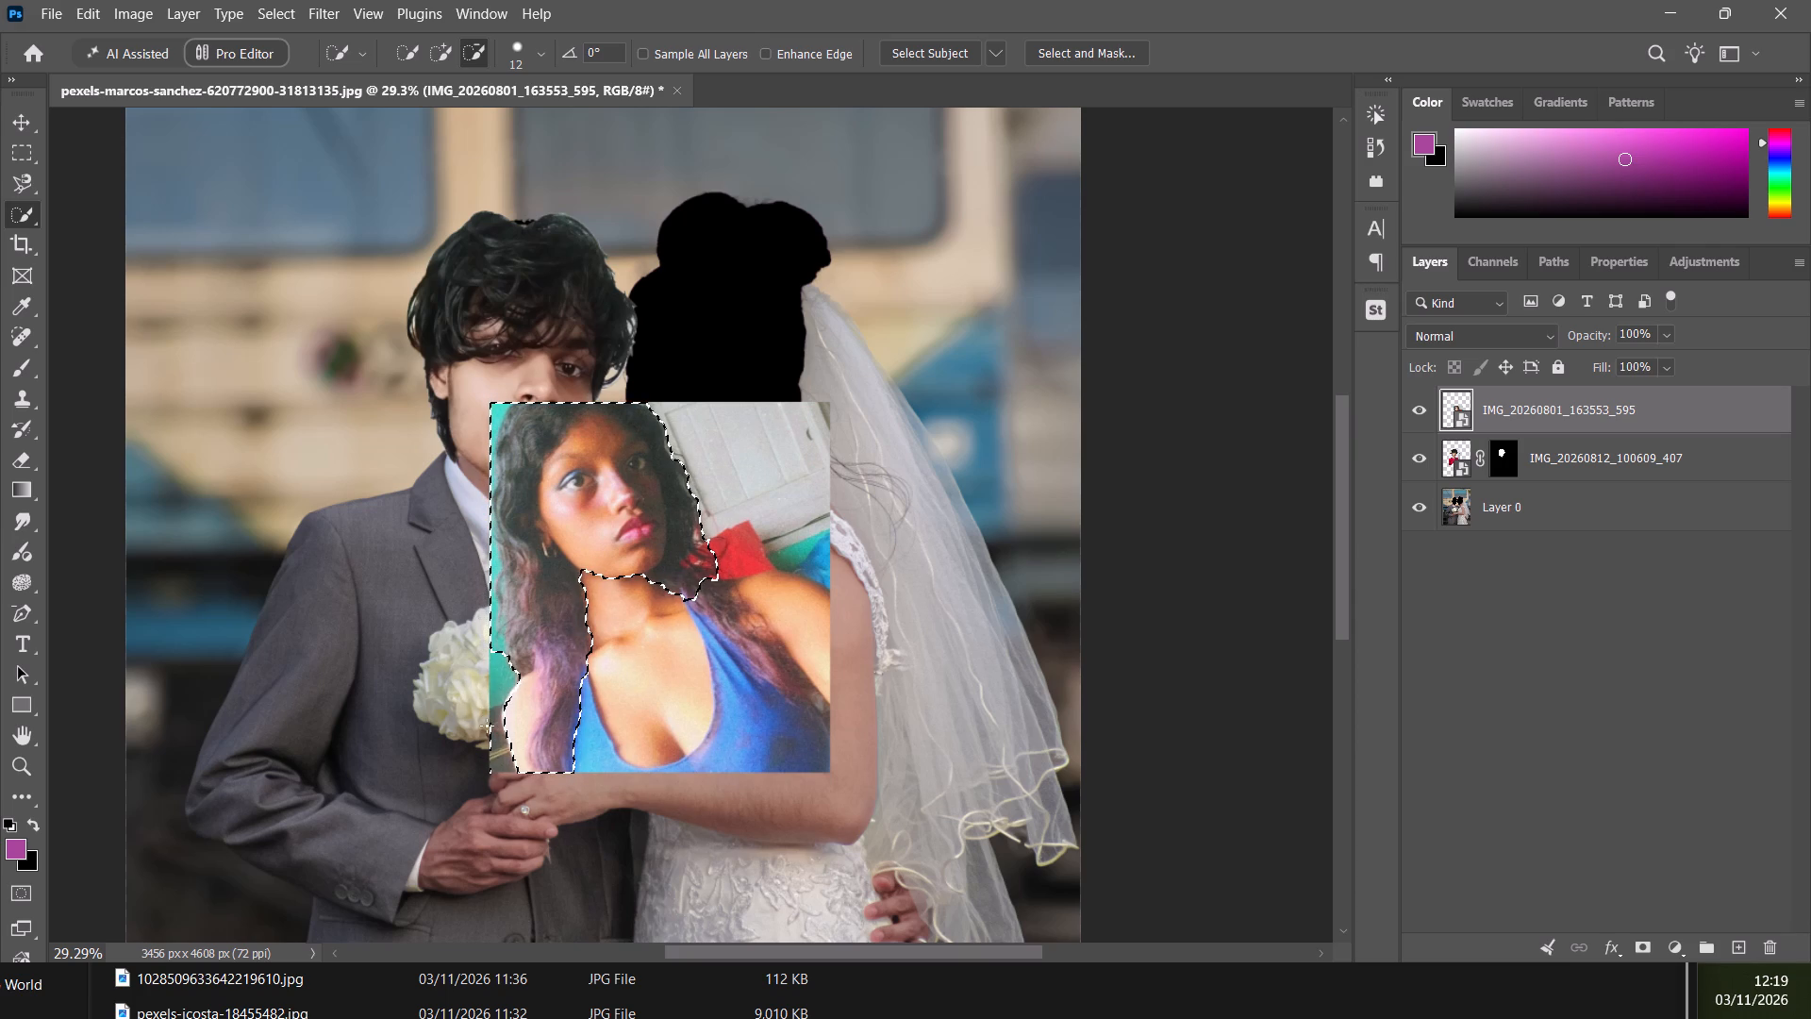
alt+drag(487, 726, 490, 665)
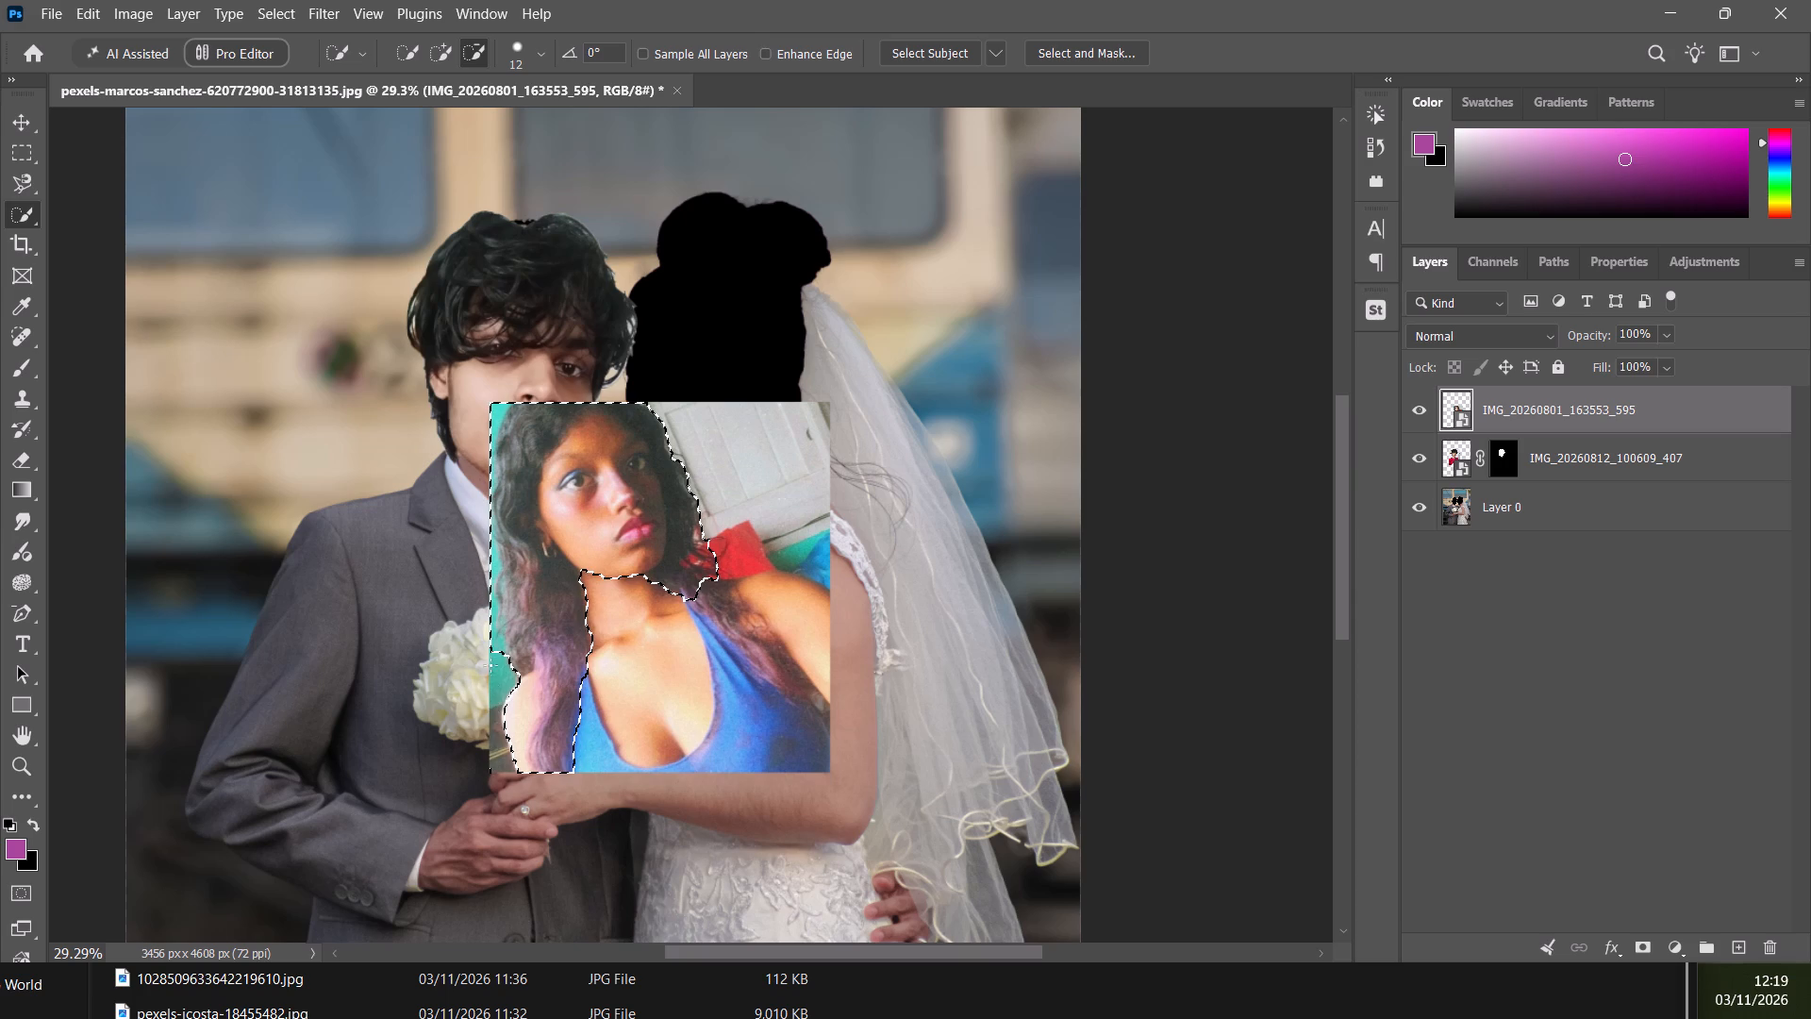
alt+drag(490, 665, 482, 621)
alt+drag(482, 621, 488, 626)
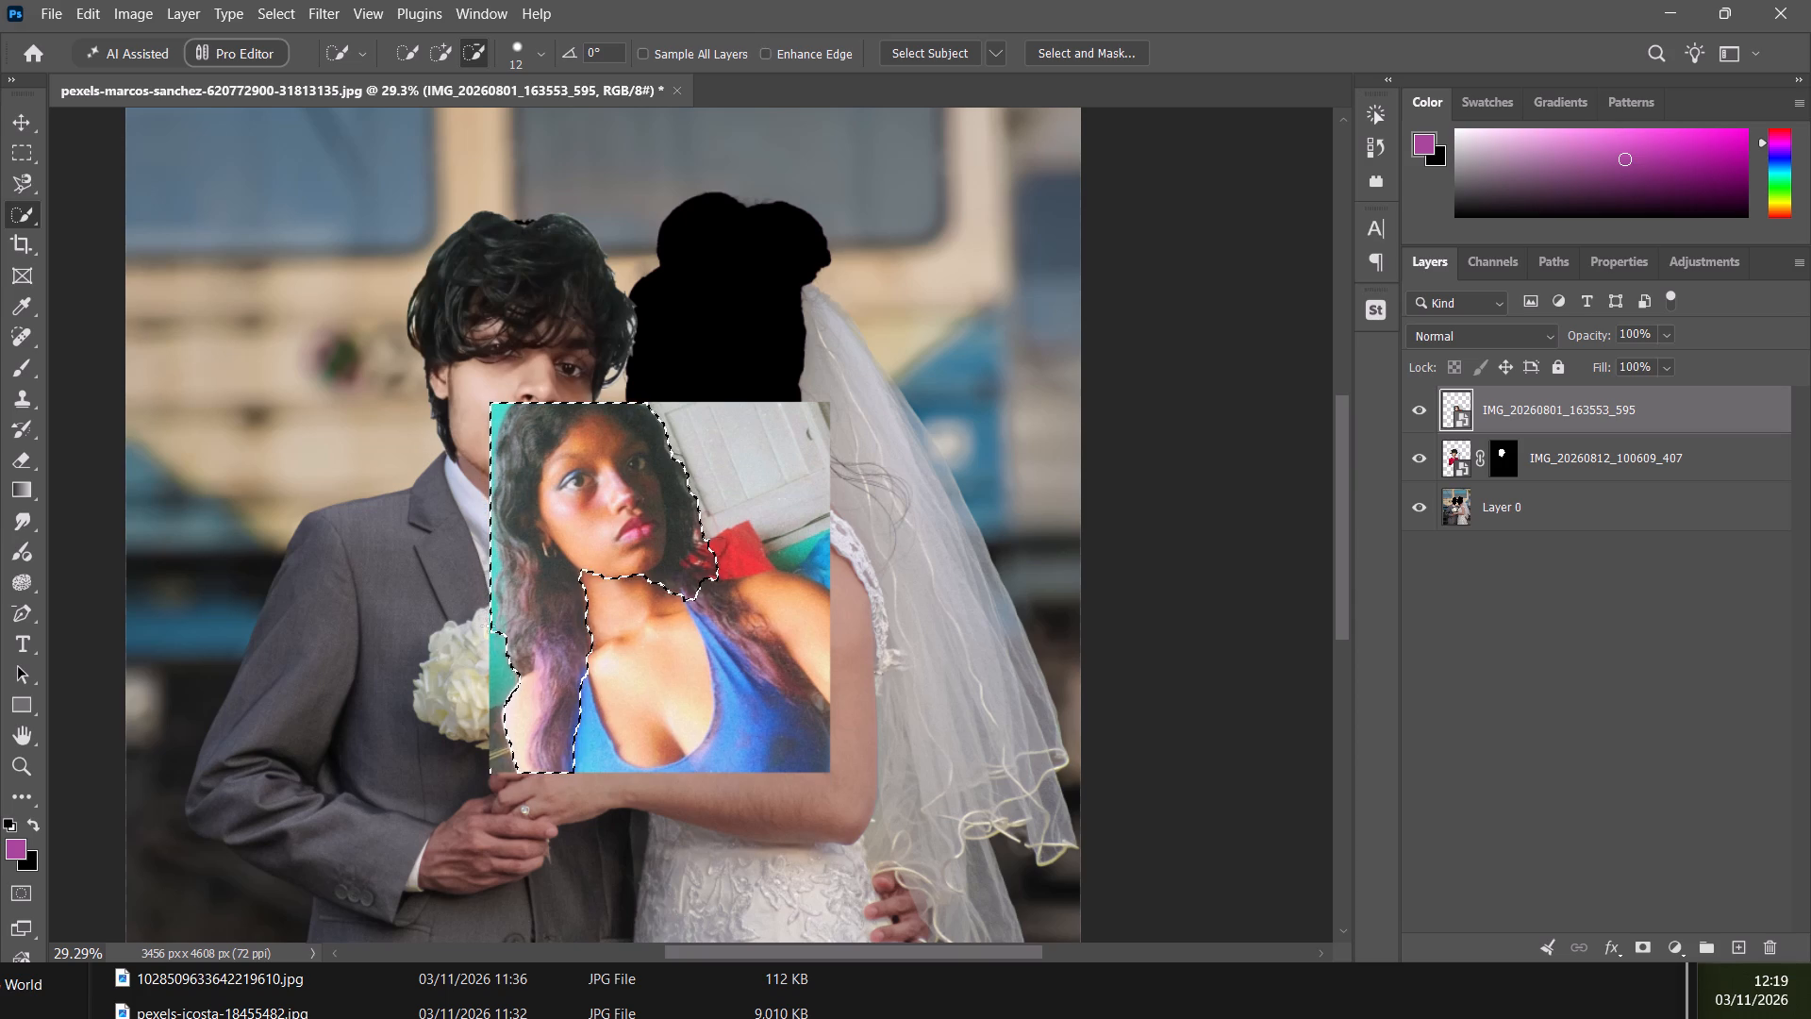
alt+drag(488, 626, 490, 605)
alt+drag(490, 605, 491, 569)
alt+drag(491, 569, 490, 531)
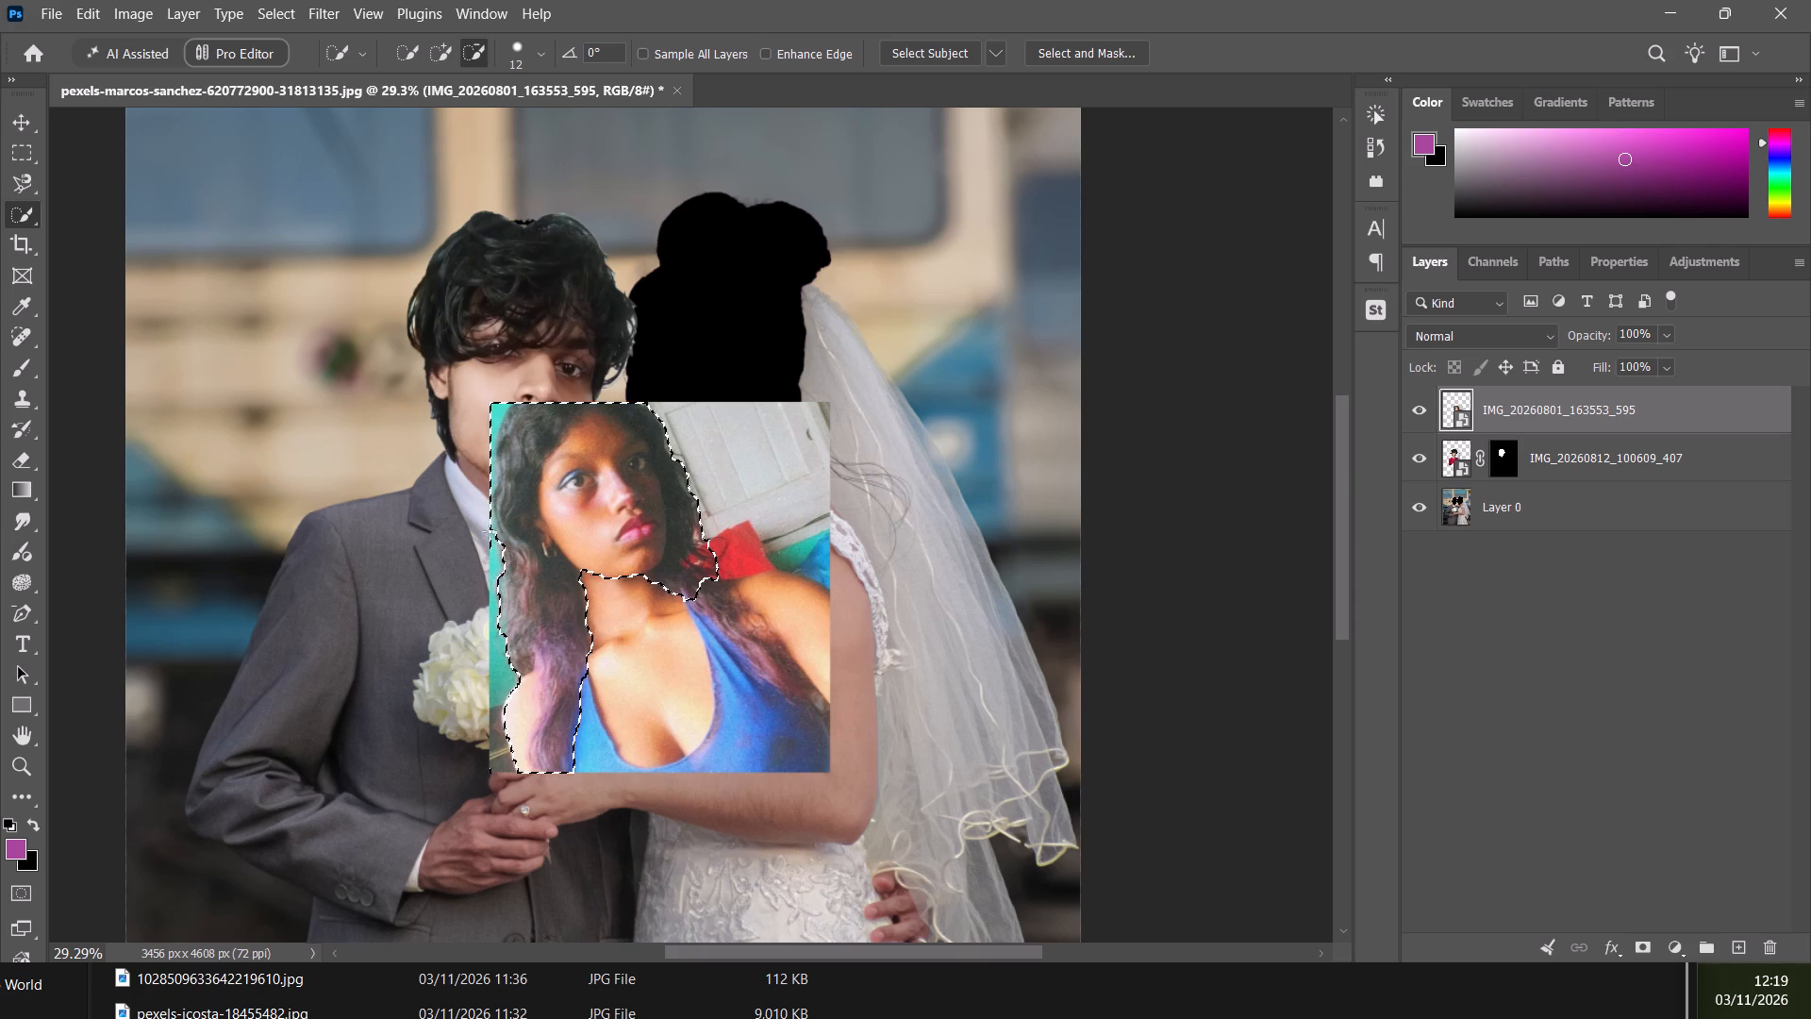
alt+drag(490, 531, 490, 549)
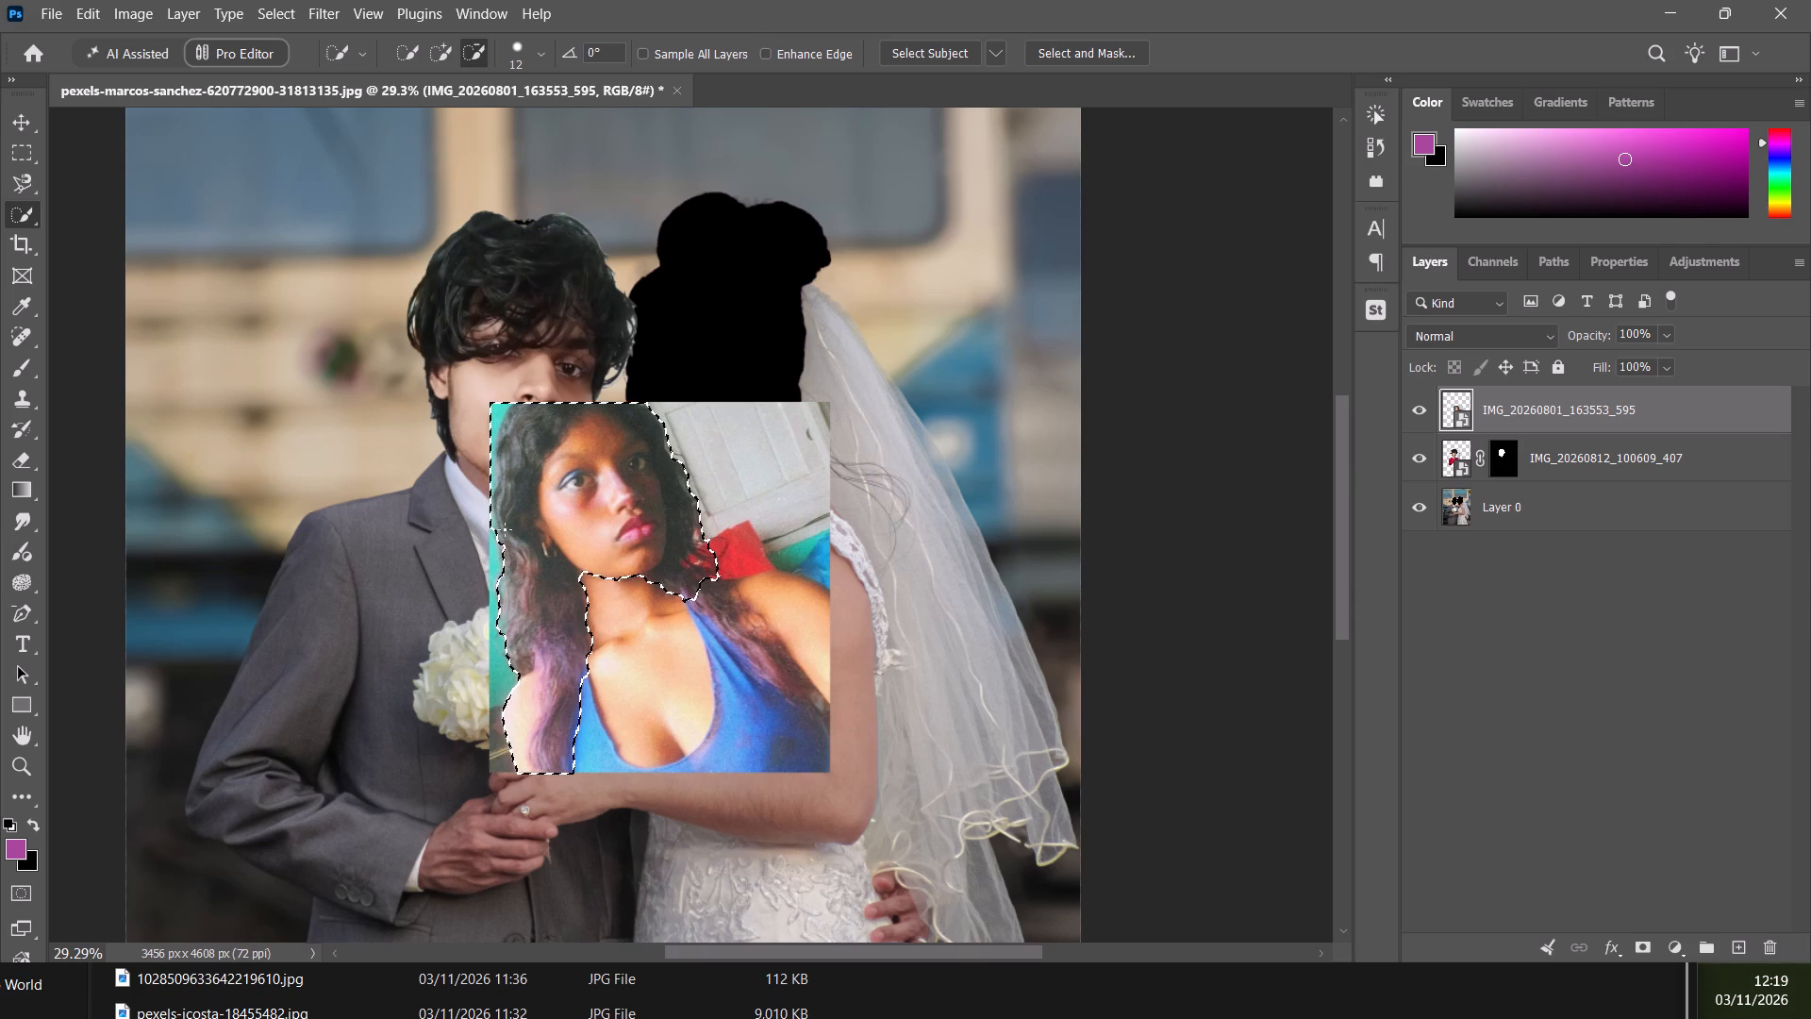
alt+drag(490, 526, 490, 498)
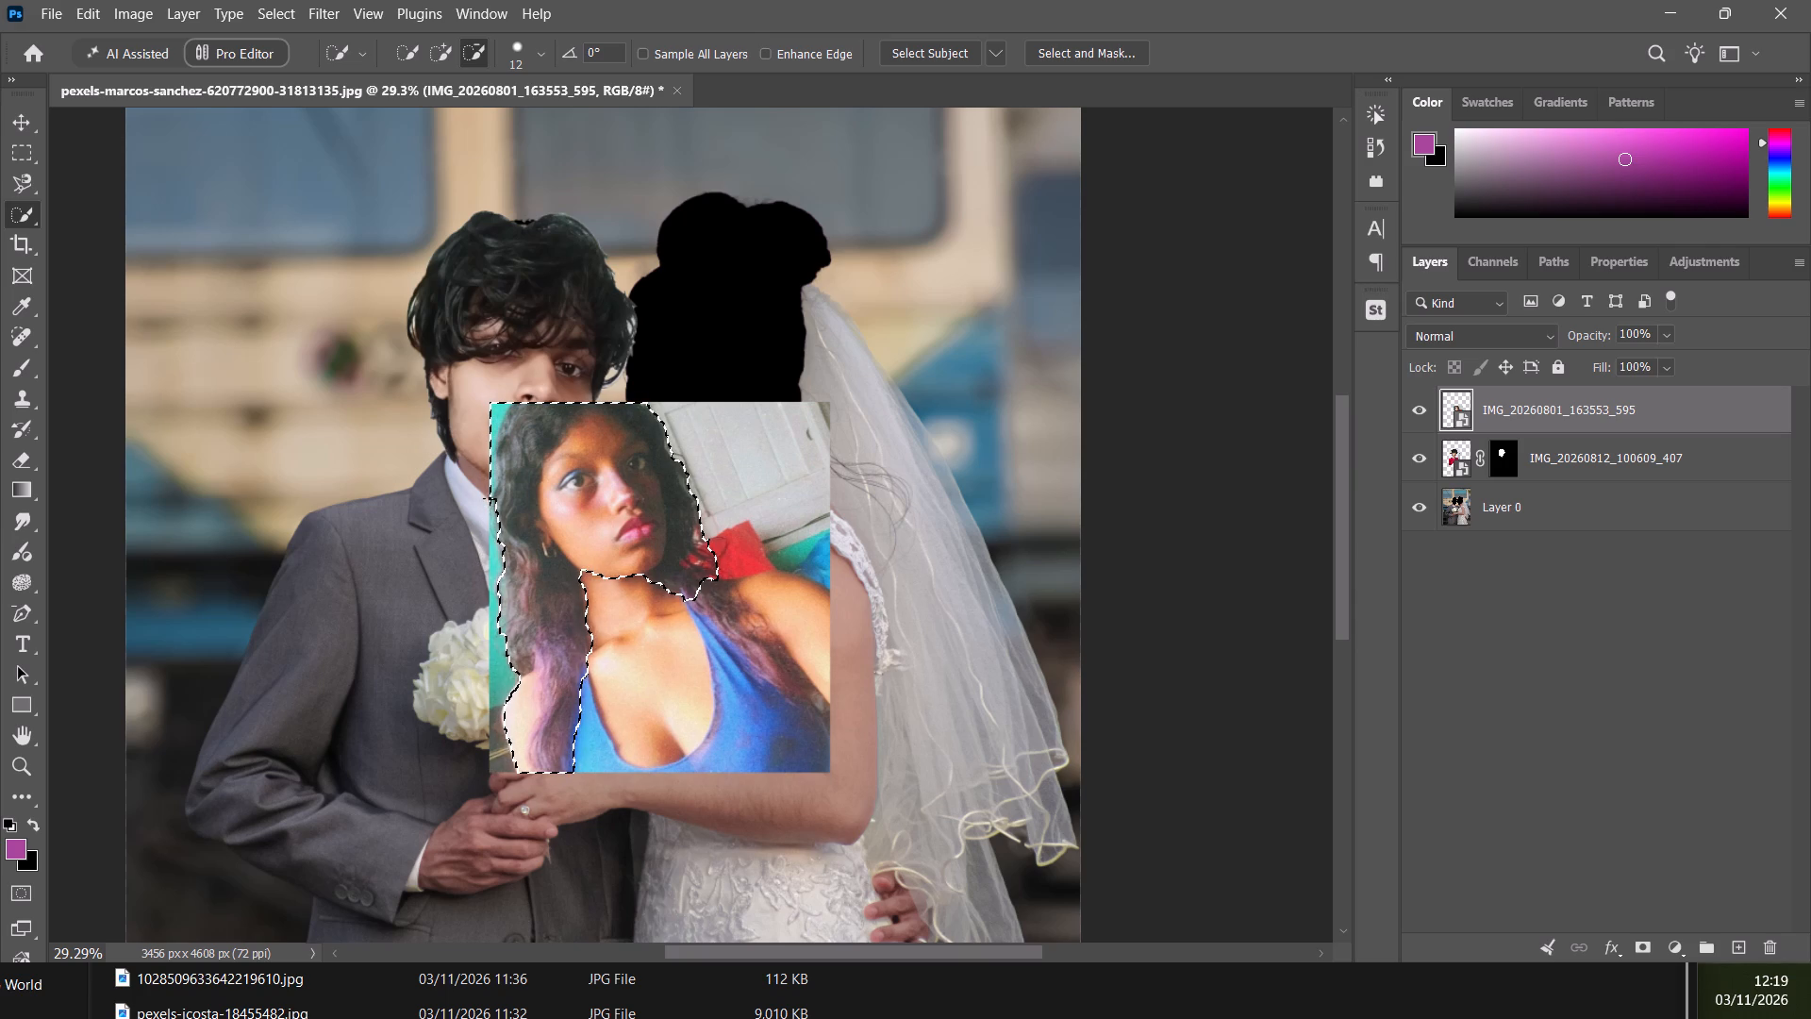
alt+drag(490, 498, 485, 463)
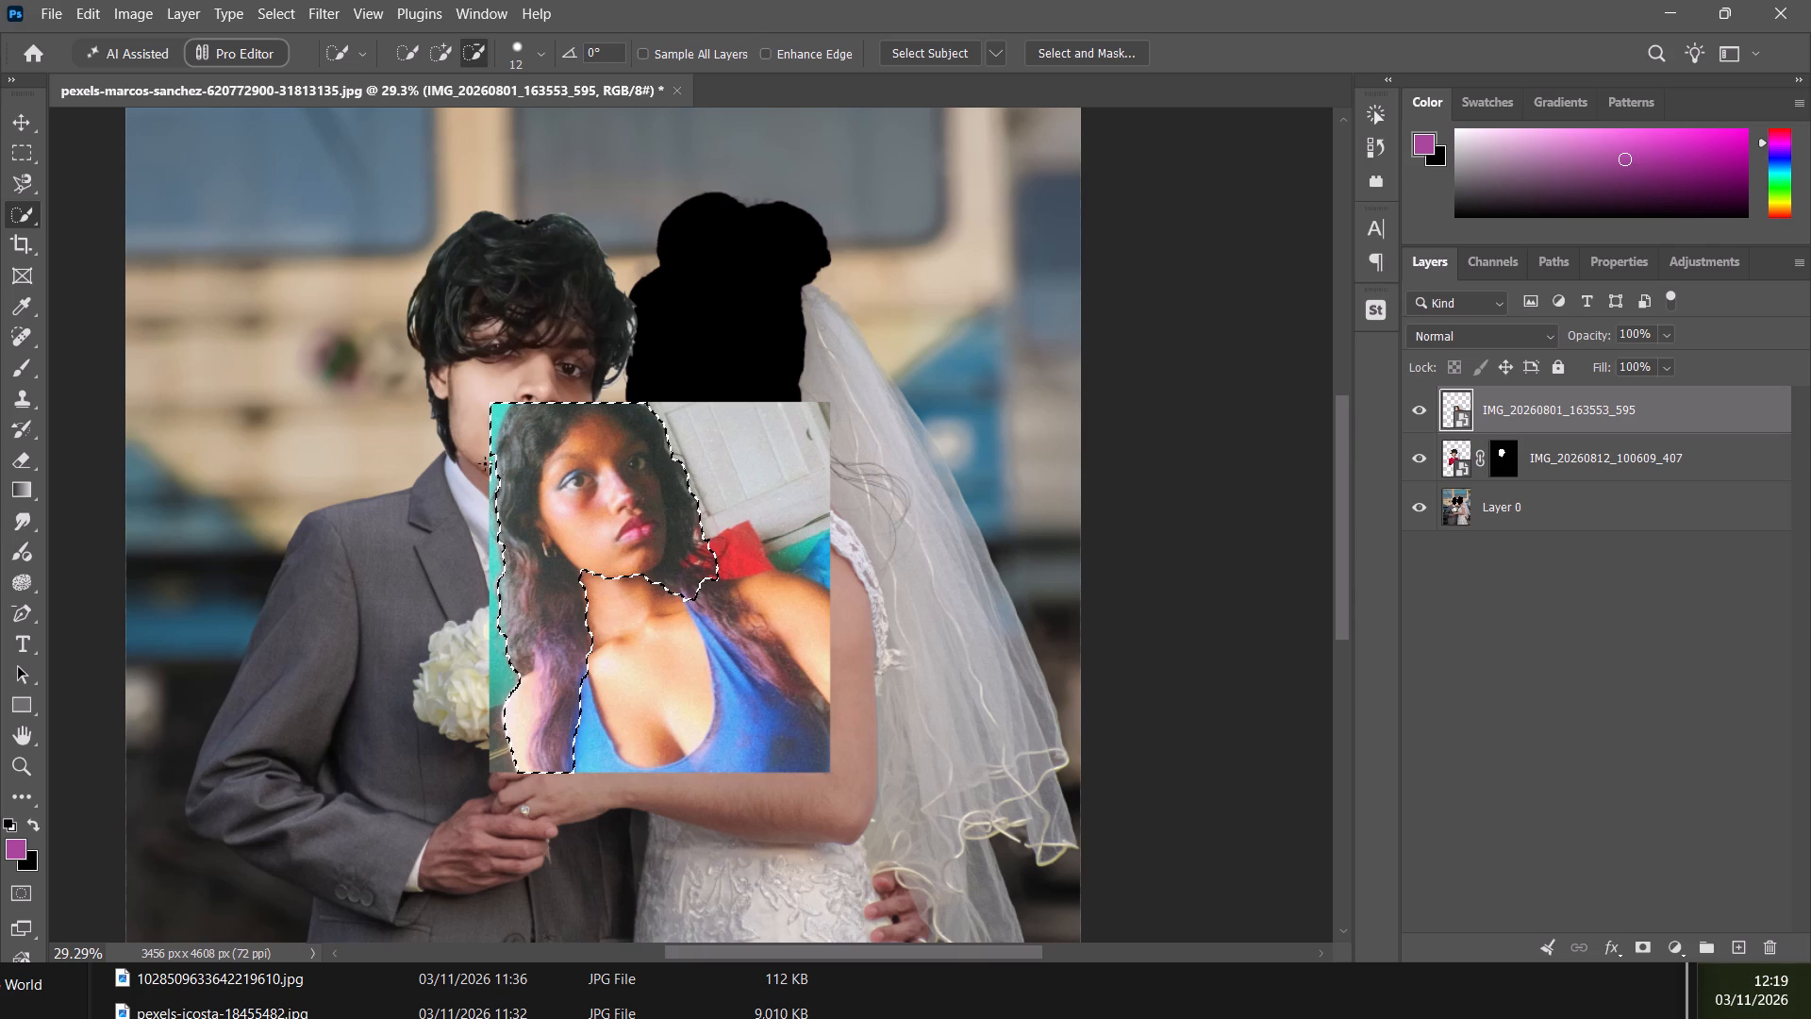
alt+drag(485, 463, 490, 439)
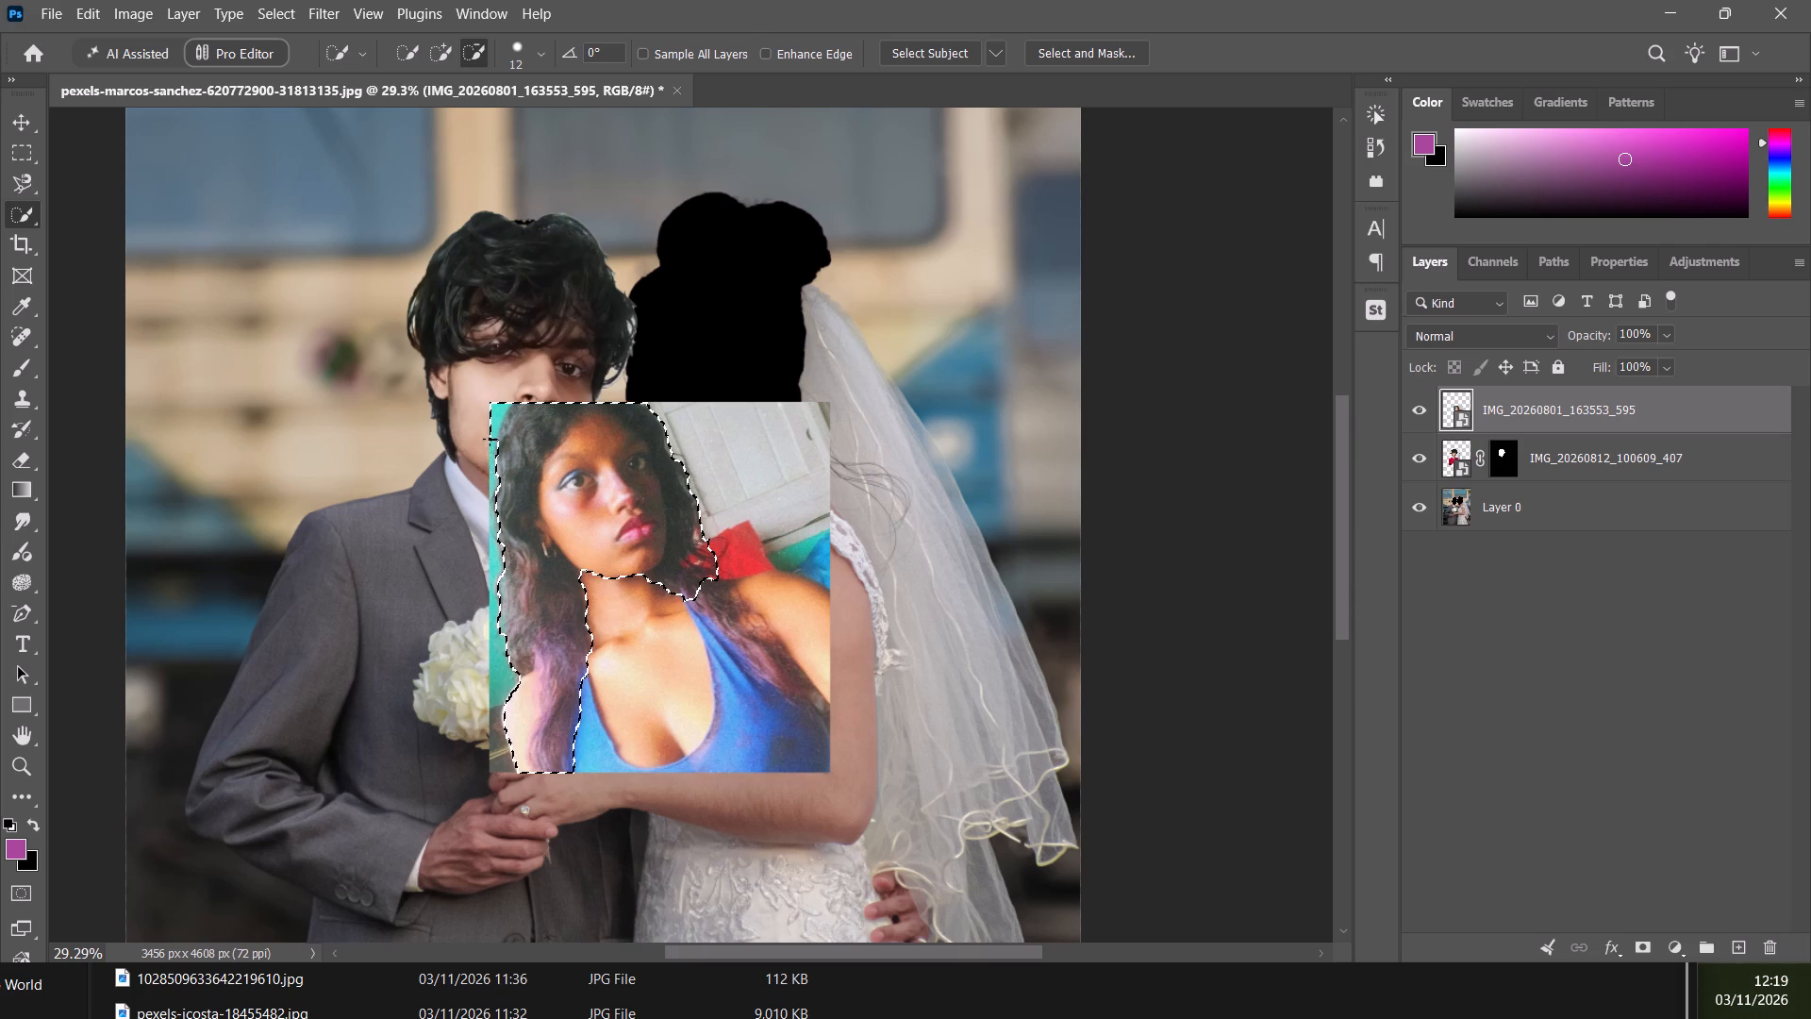
alt+drag(490, 439, 491, 405)
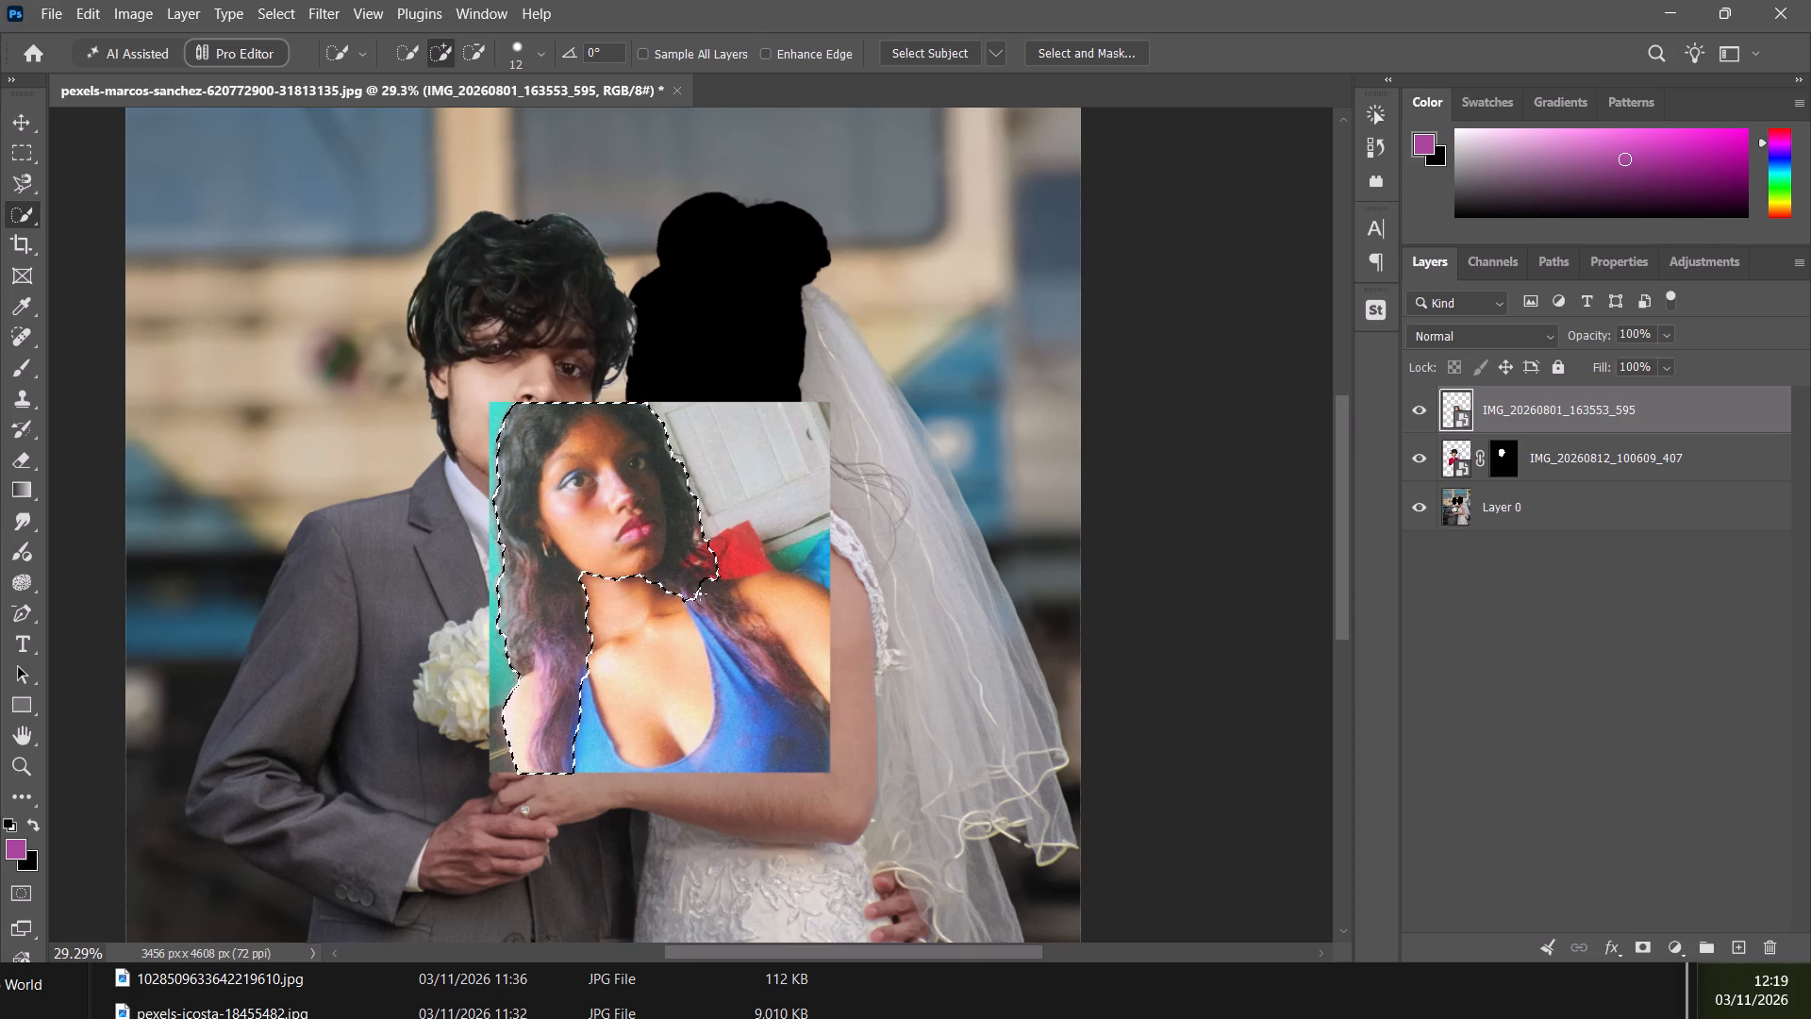
Add the long lock of hair falling over the woman's shoulder beside the blue top strap to the selection.
drag(700, 590, 756, 649)
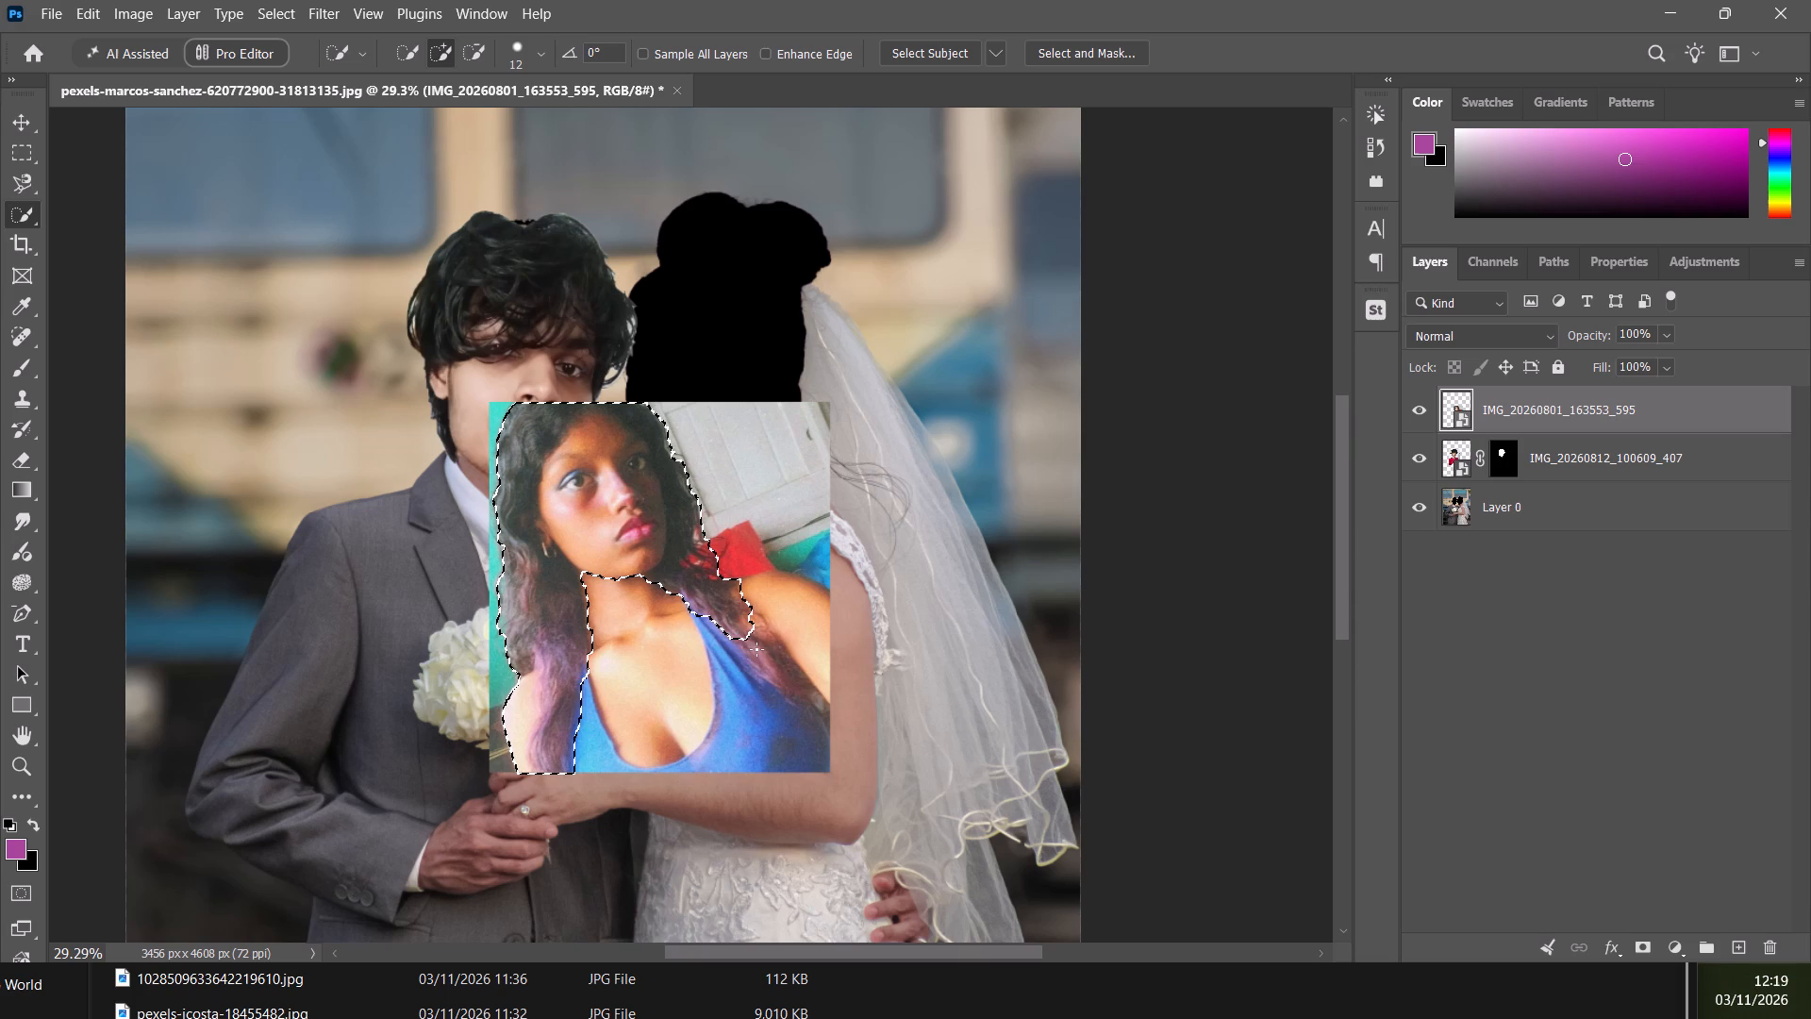
drag(756, 649, 798, 692)
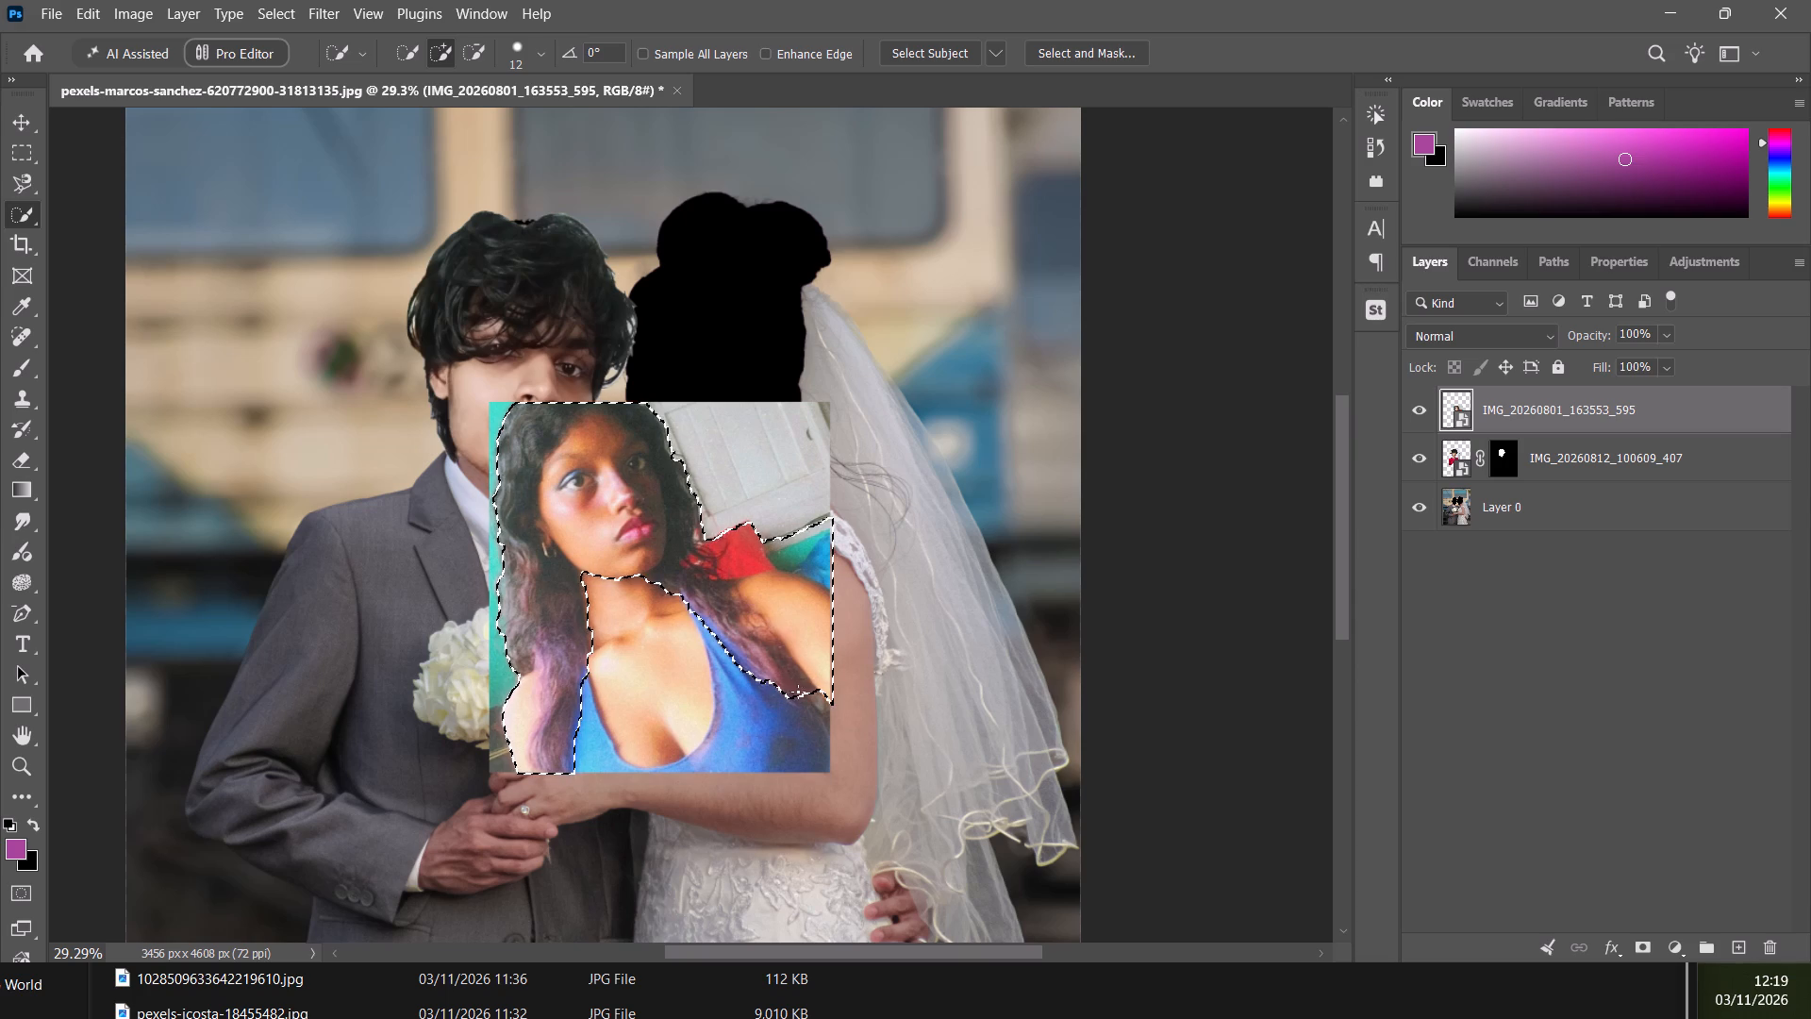
drag(798, 692, 800, 694)
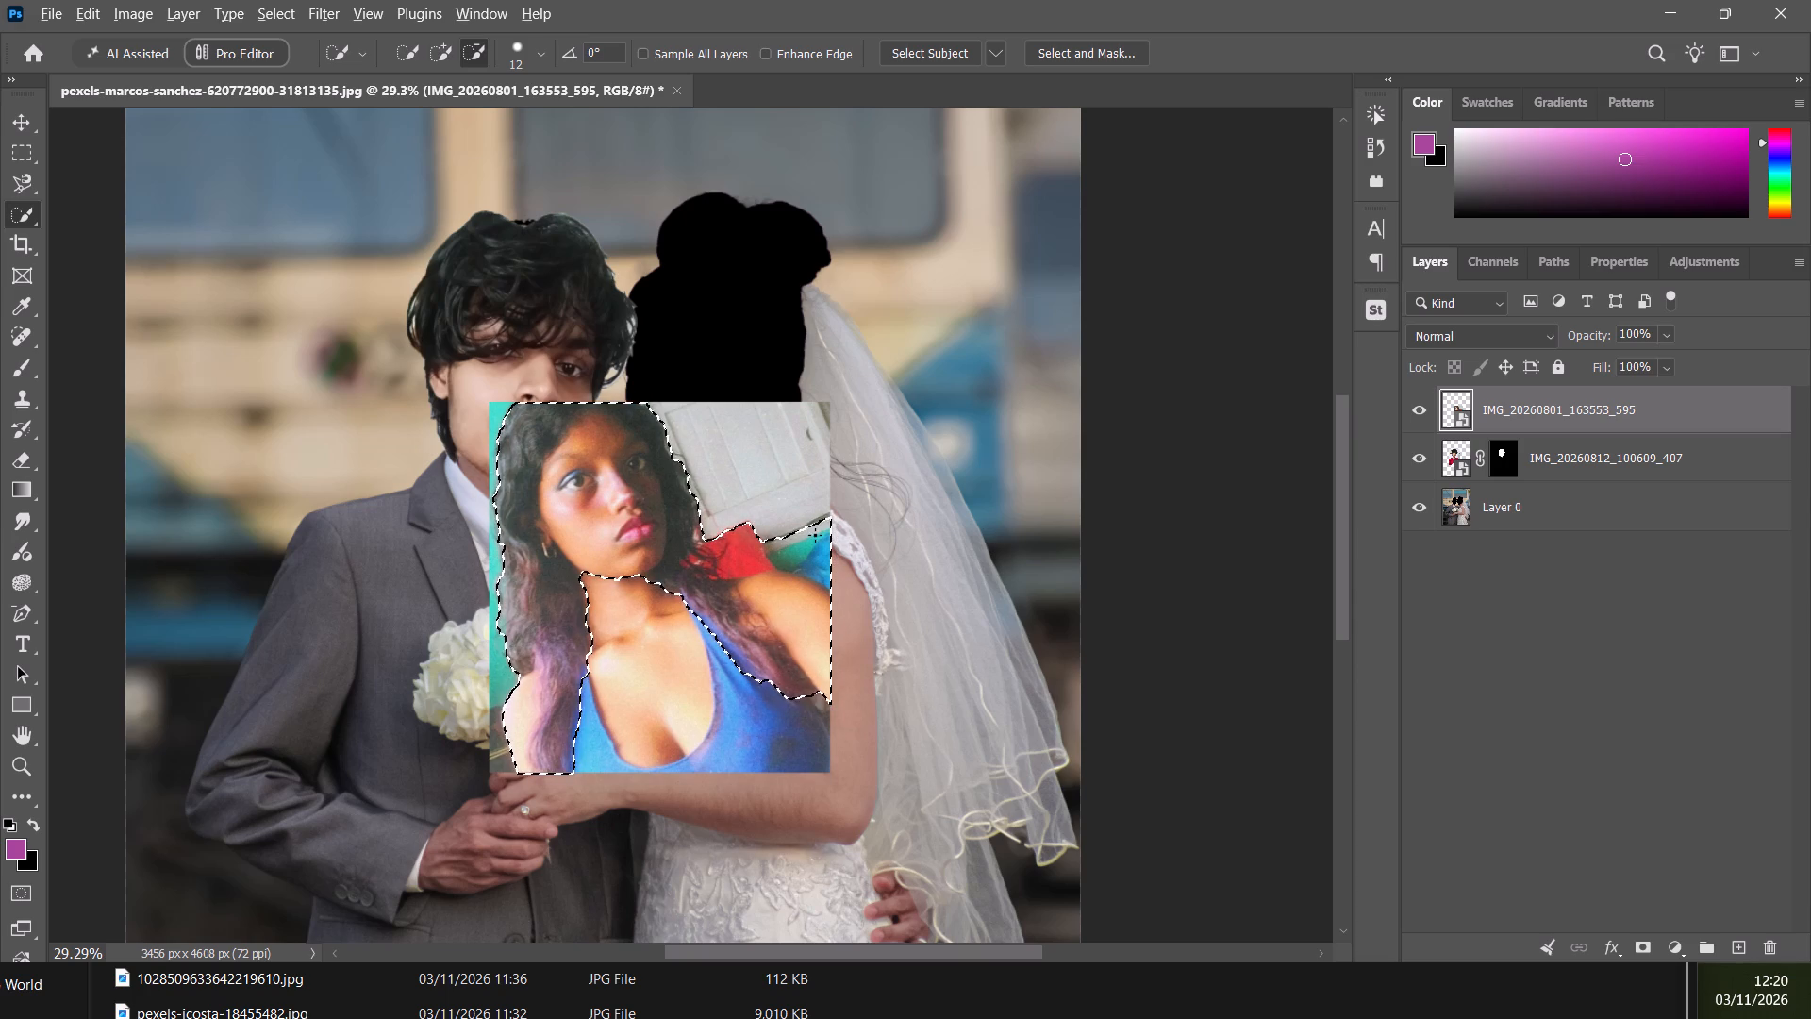
Subtract the door, red and teal background, shoulder skin and blue strap around the shoulder lock so only the hair stays selected.
alt+drag(818, 529, 812, 530)
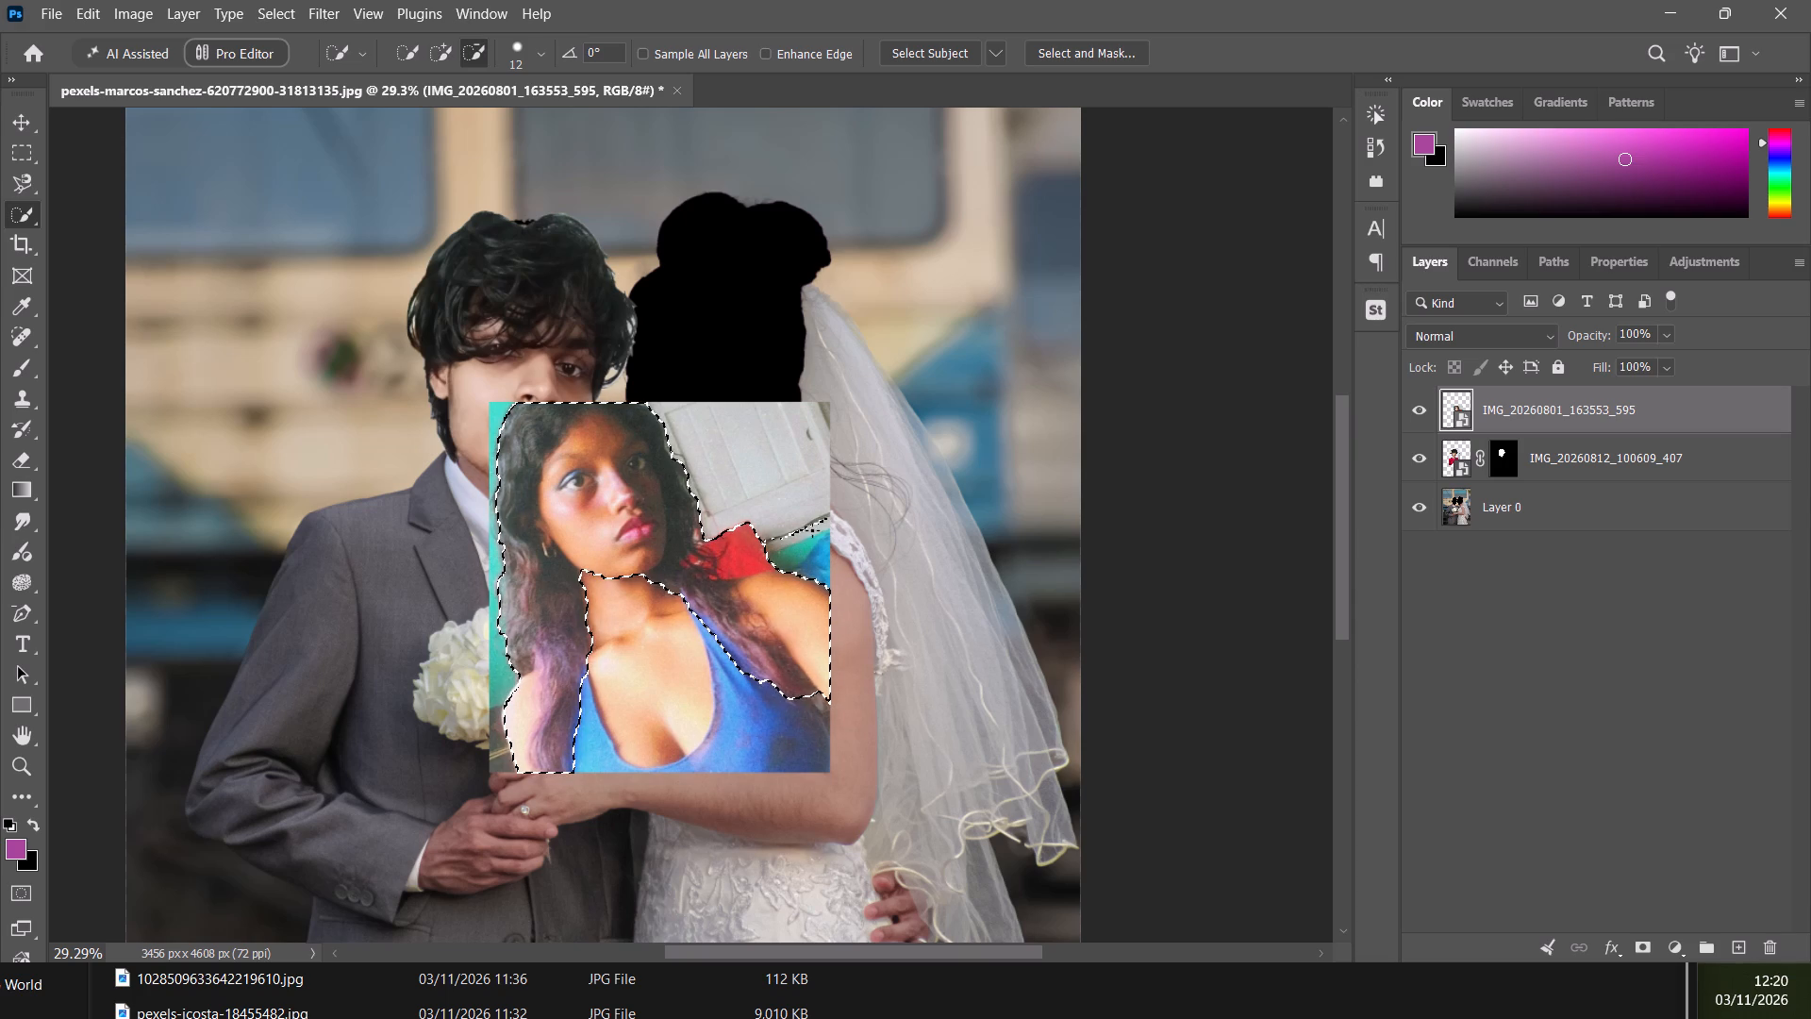
alt+drag(812, 530, 763, 537)
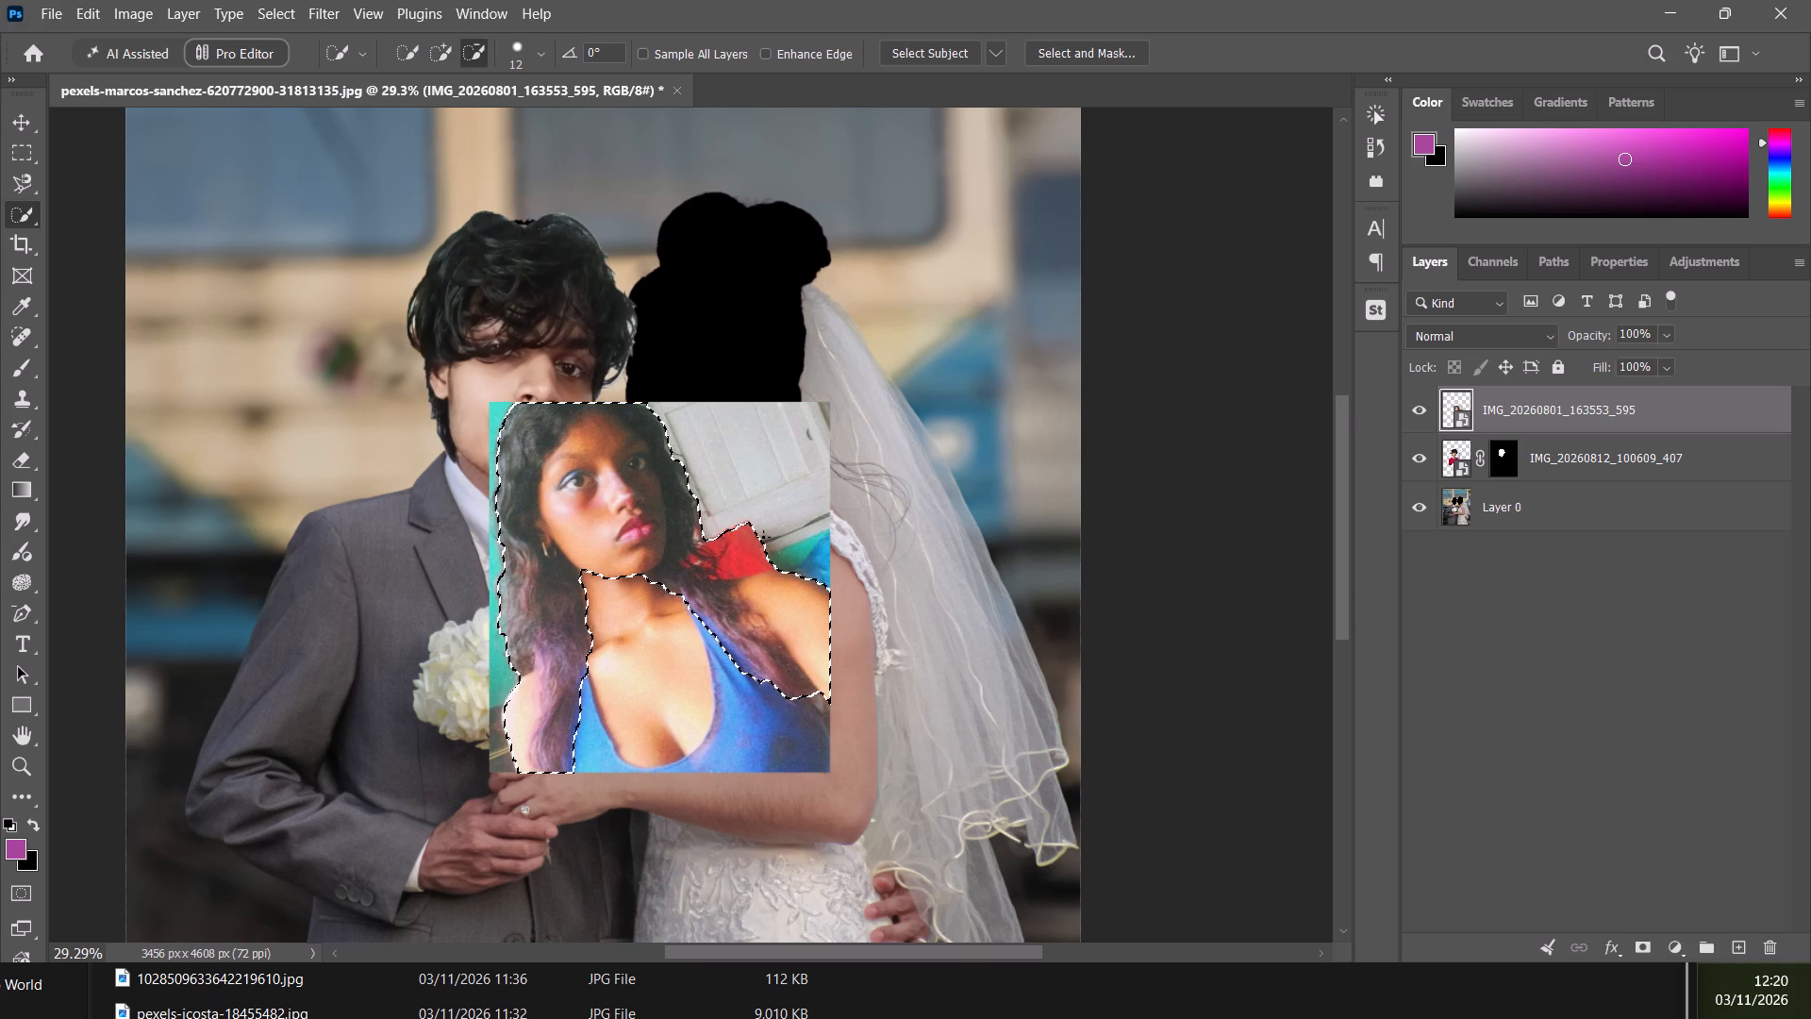
alt+drag(763, 537, 706, 544)
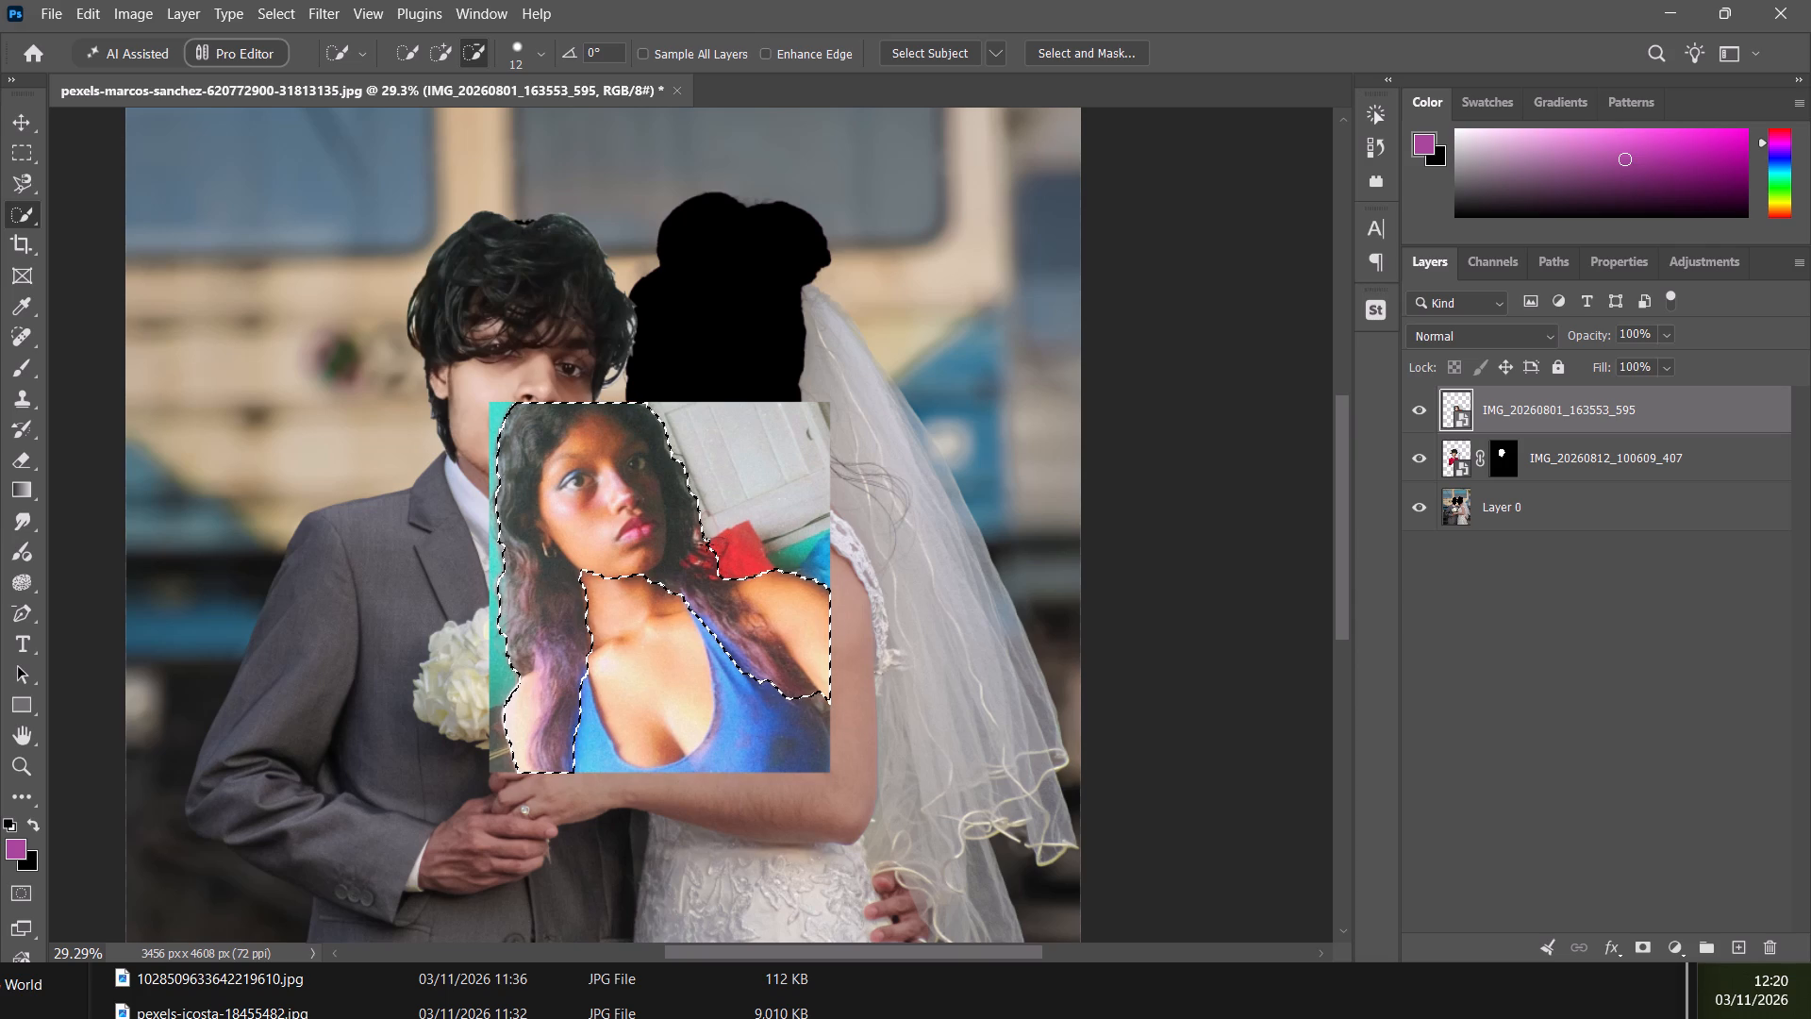
alt+drag(704, 534, 699, 541)
alt+drag(699, 541, 715, 564)
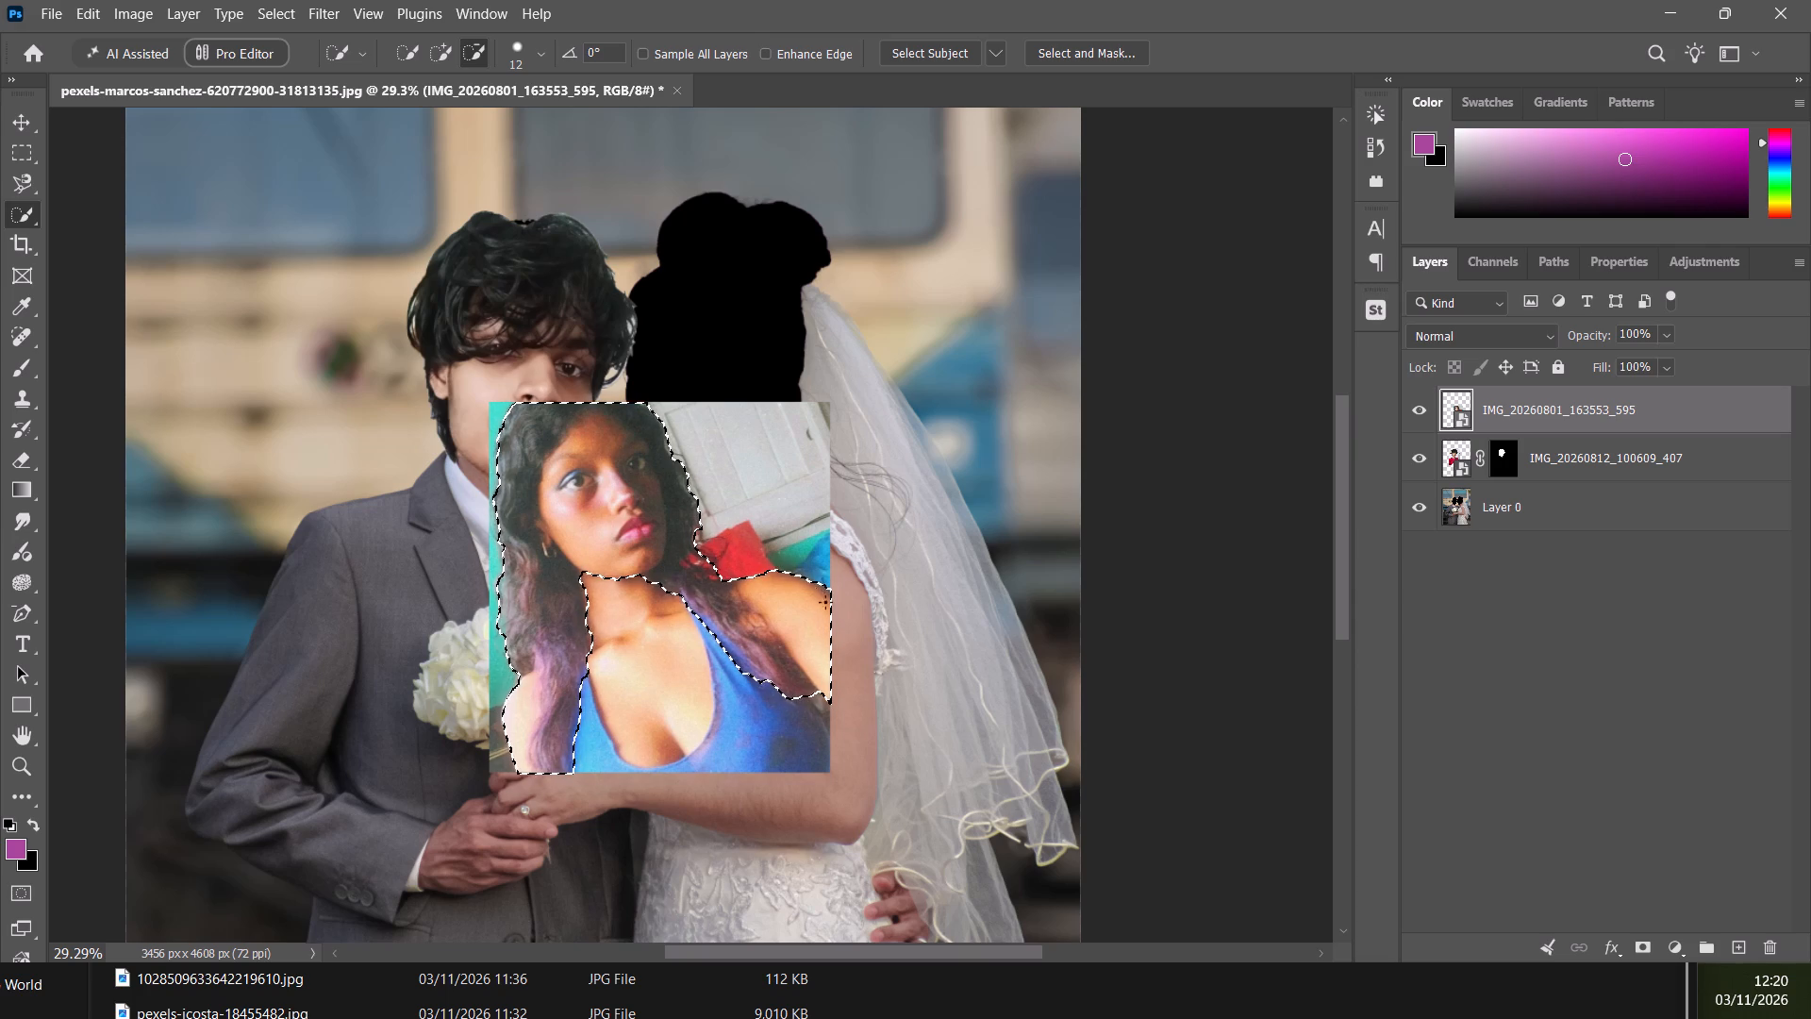
alt+drag(815, 587, 801, 597)
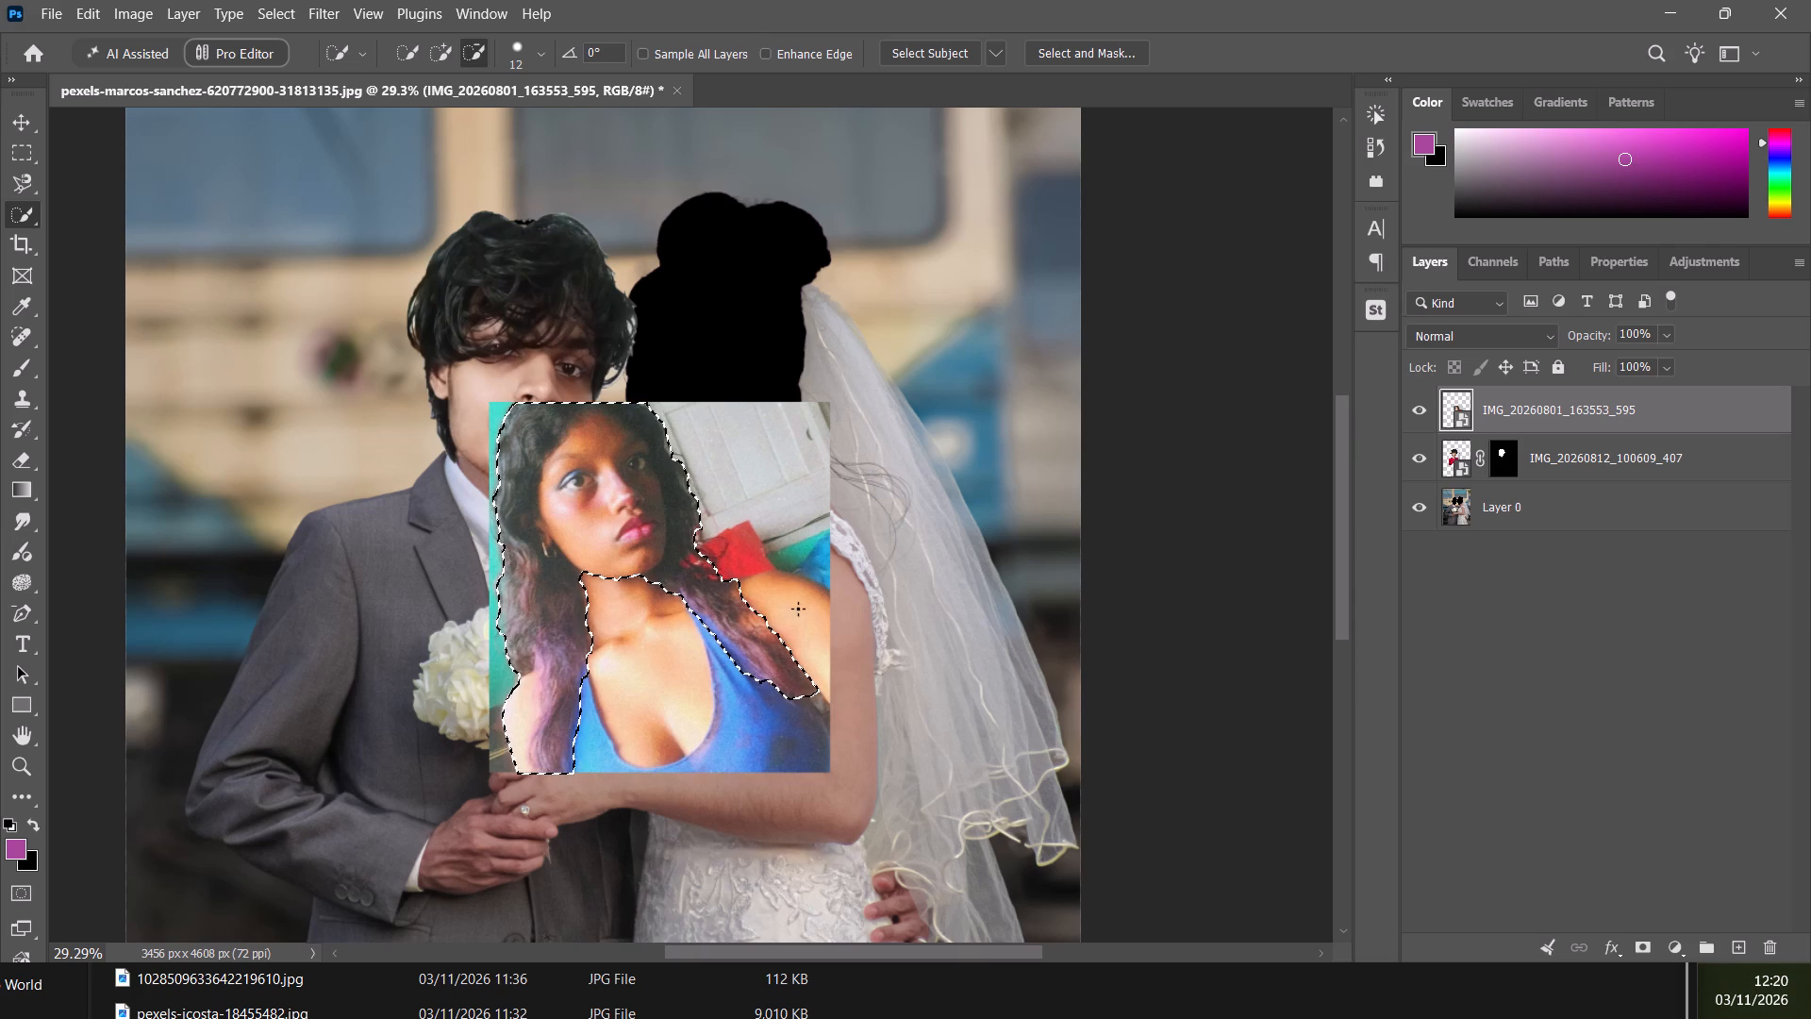
alt+drag(701, 626, 708, 623)
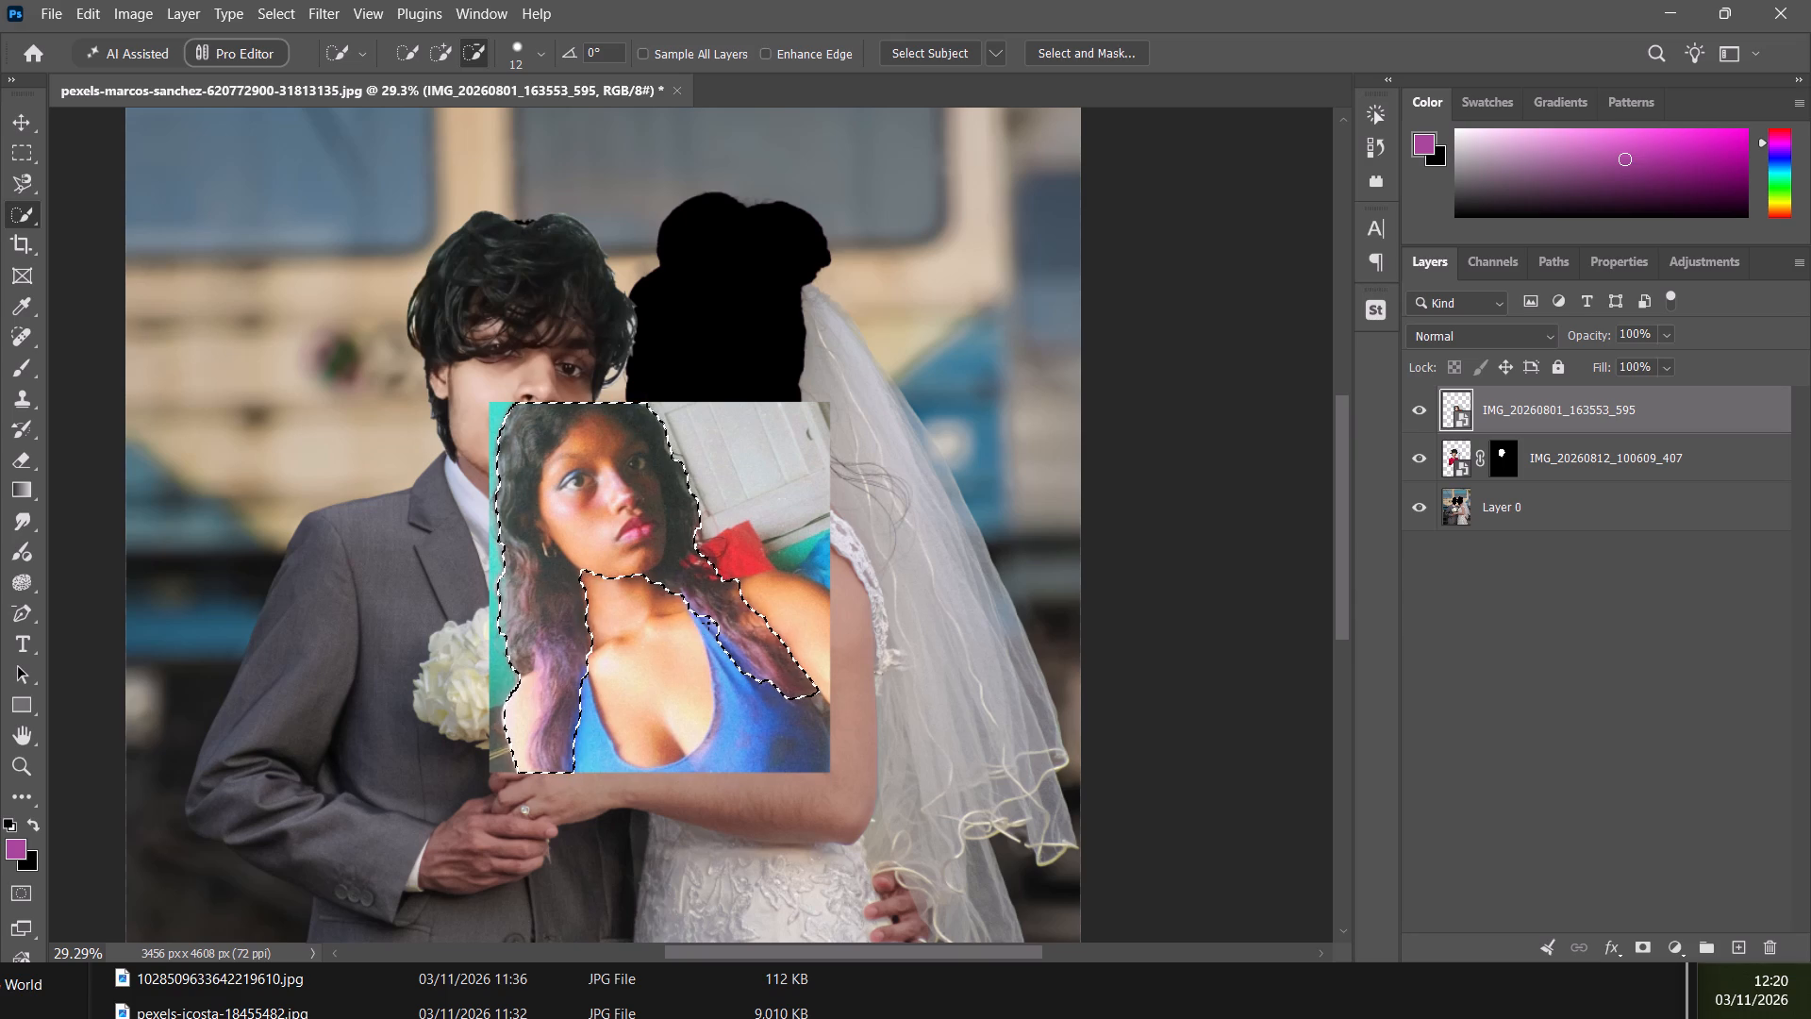
alt+drag(708, 623, 739, 659)
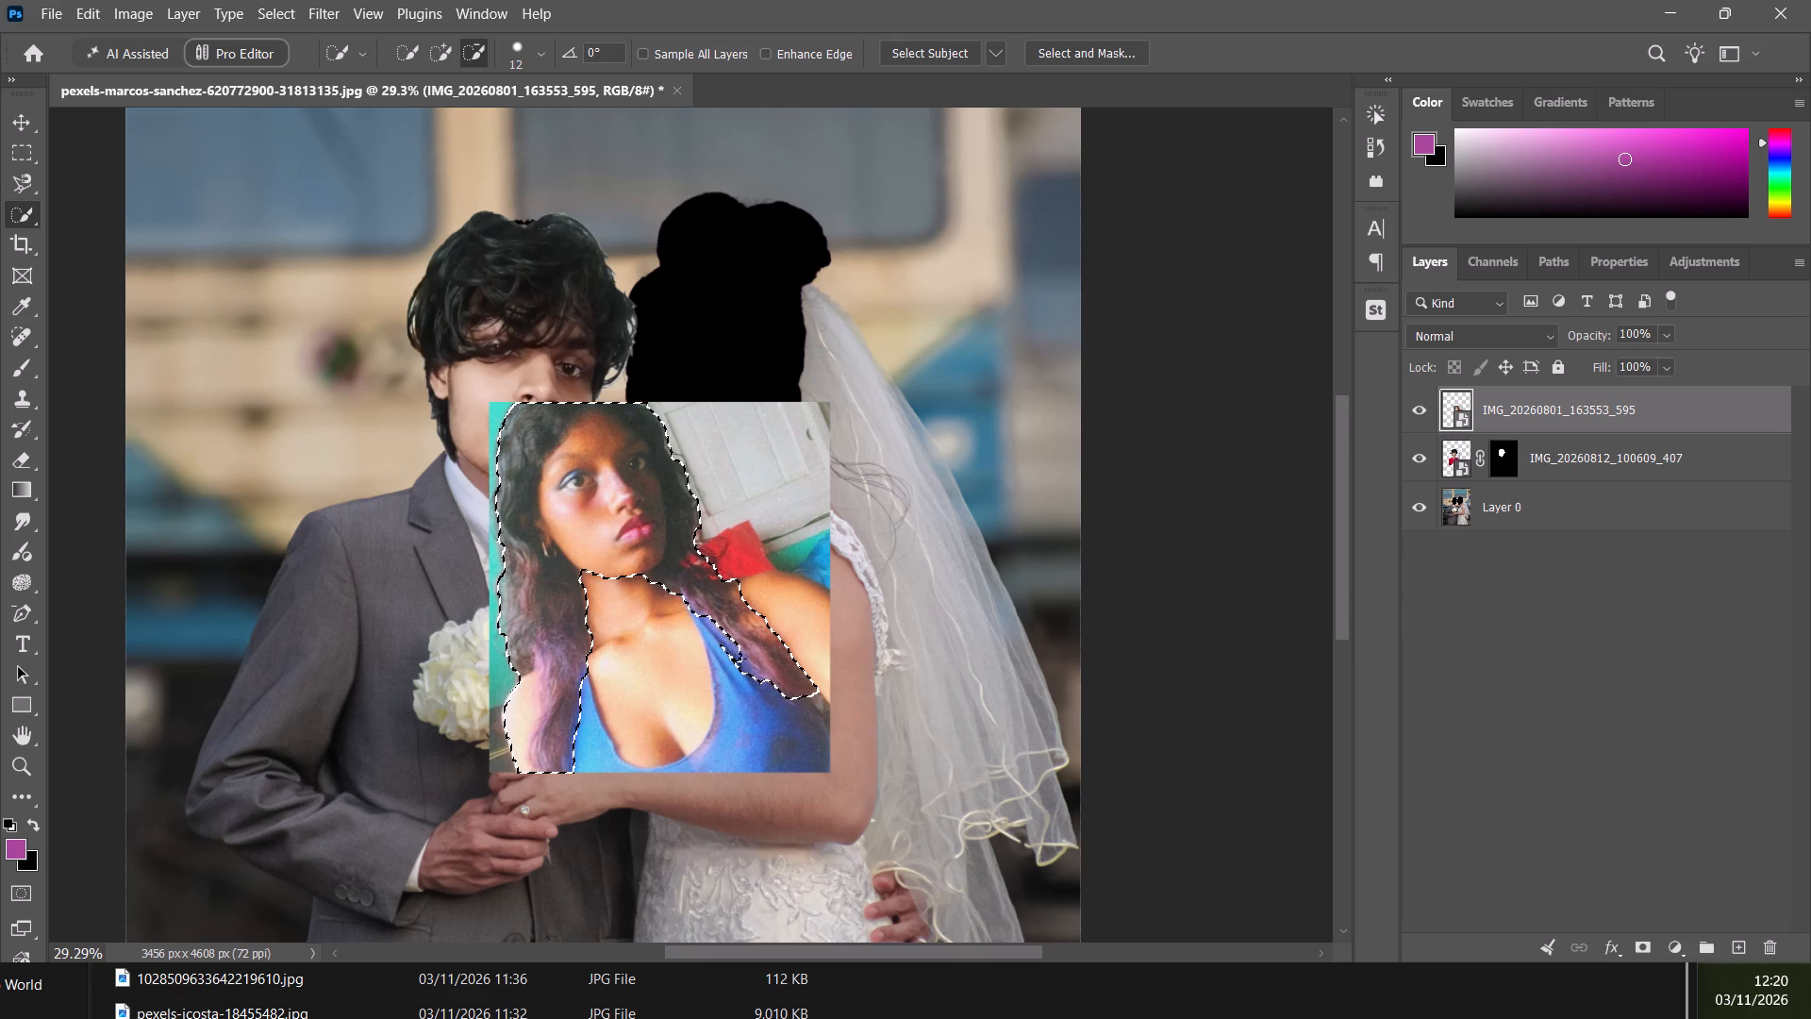
alt+drag(739, 659, 760, 684)
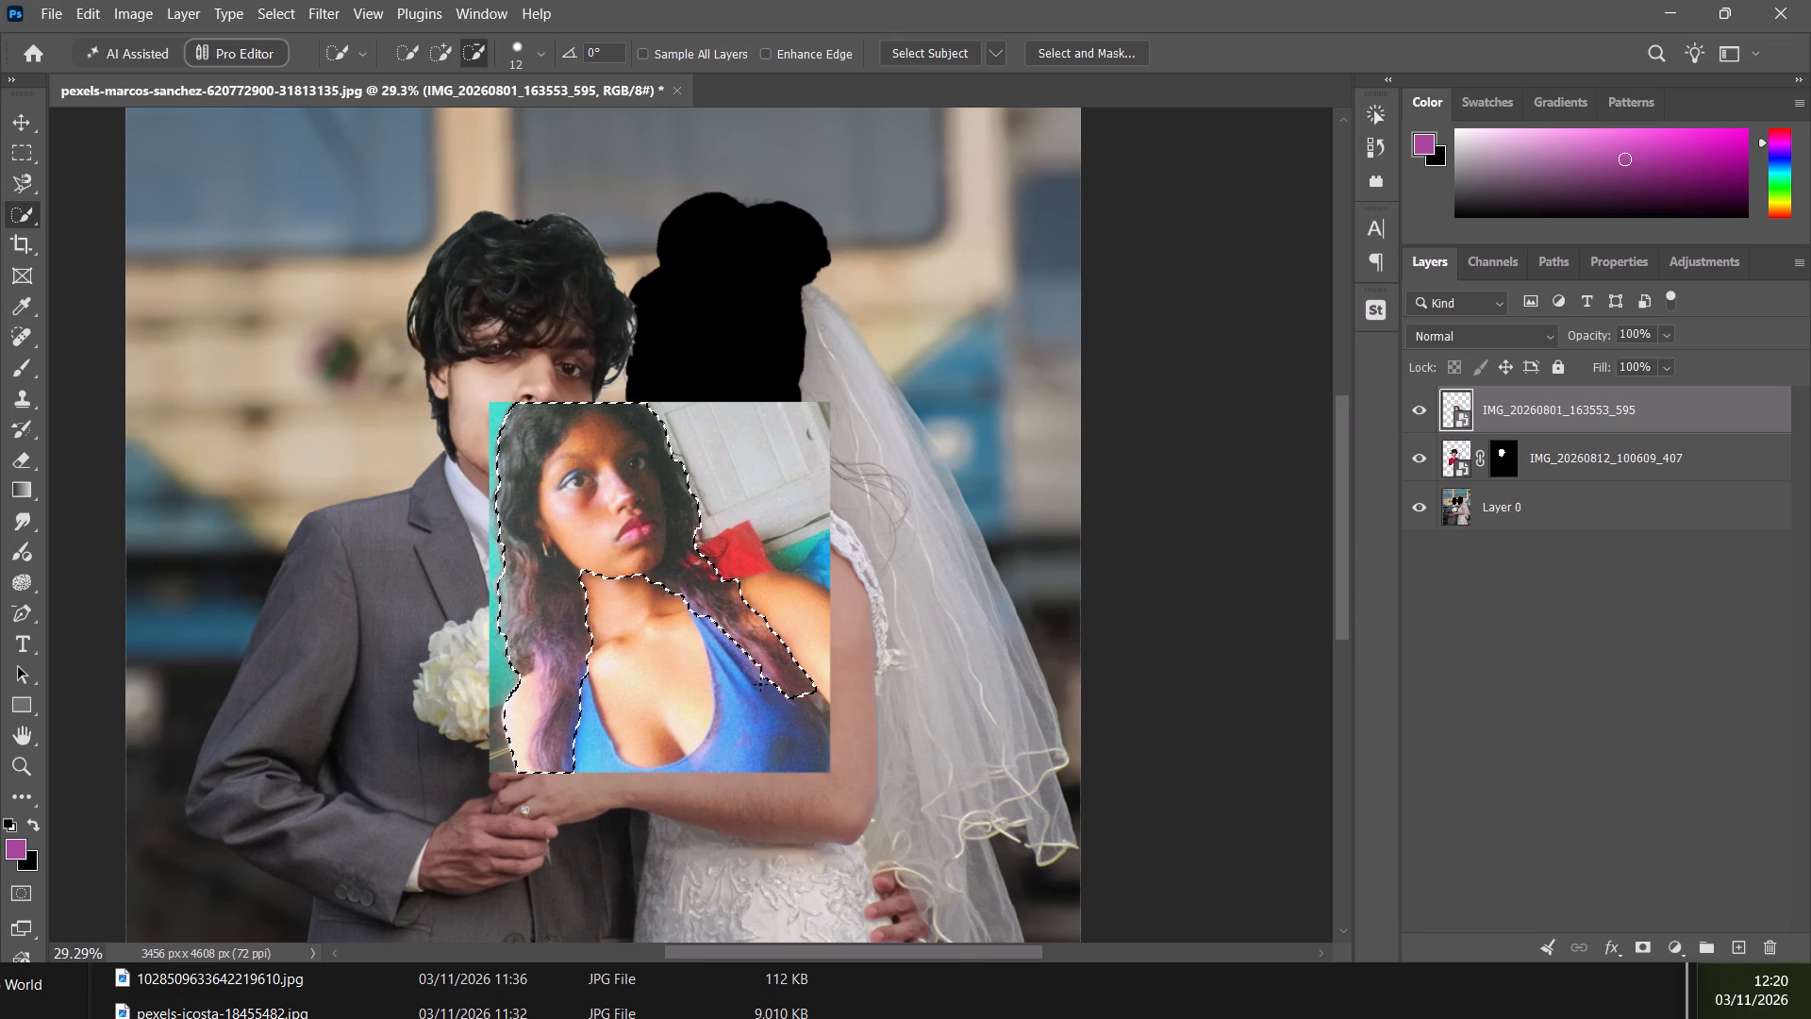
alt+drag(760, 684, 767, 697)
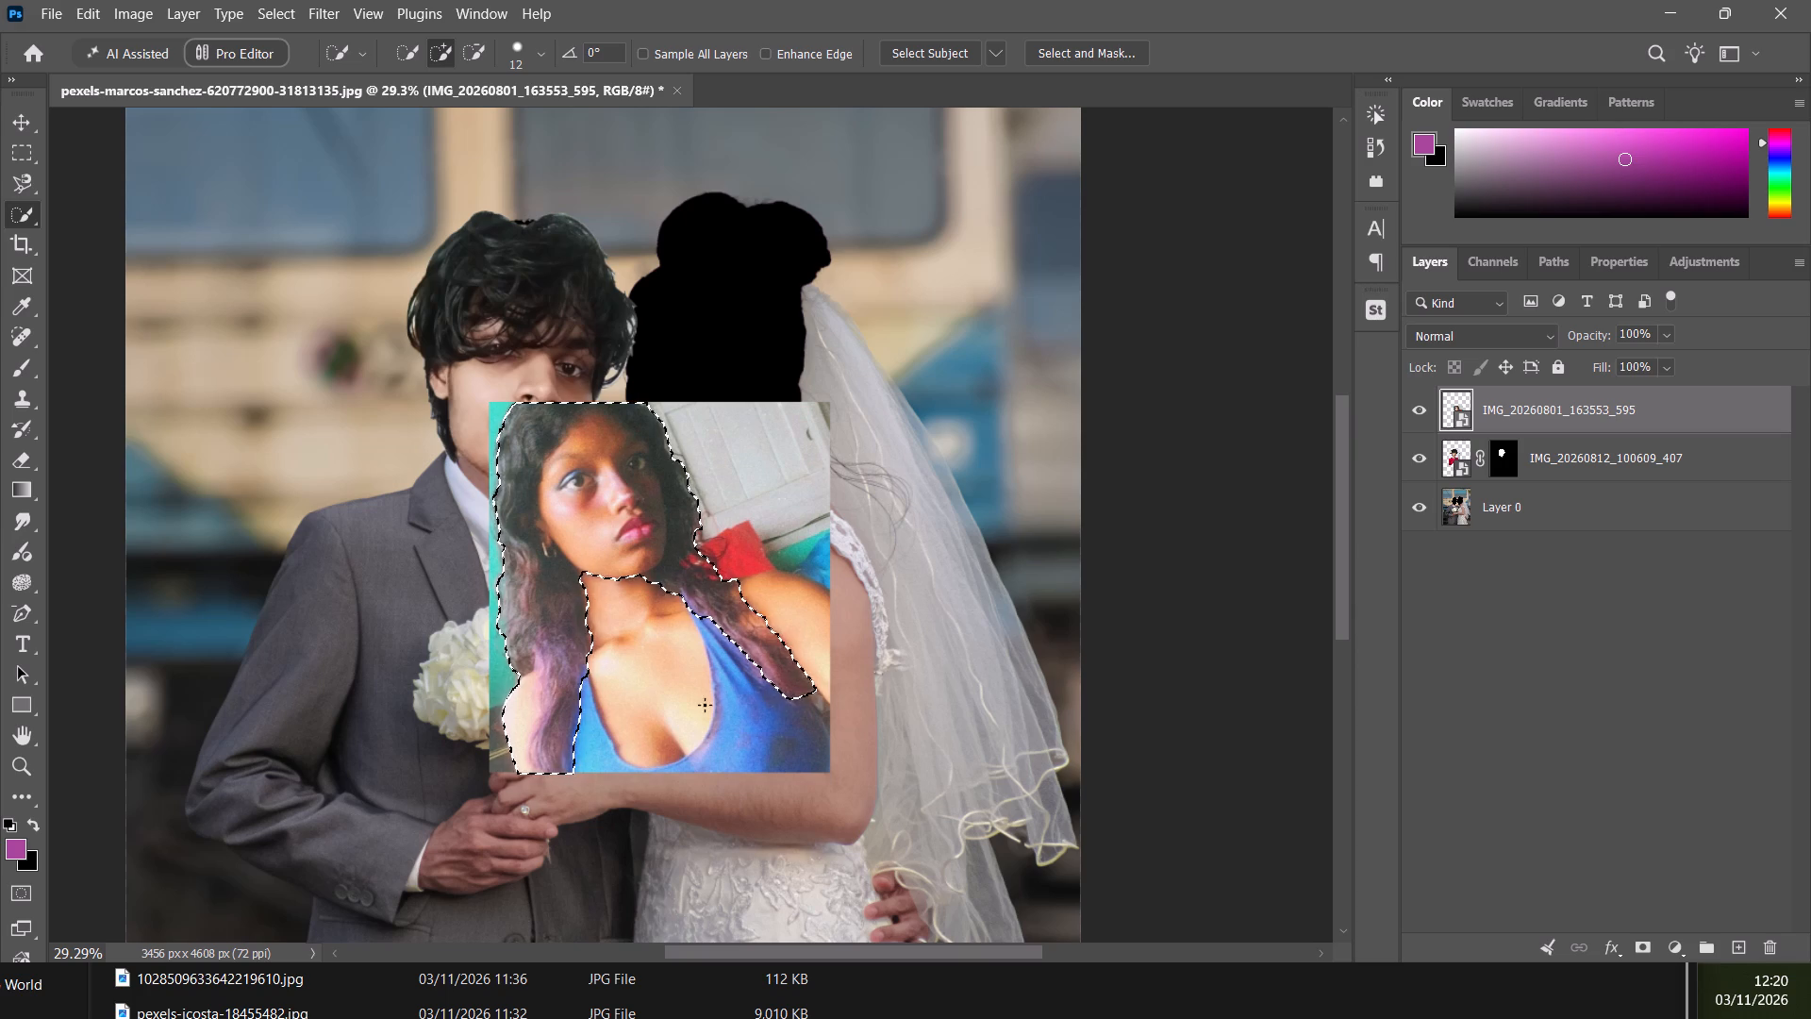
Mask the IMG_20260801_163553_595 layer with the current selection of the woman's head and hair.
key(v)
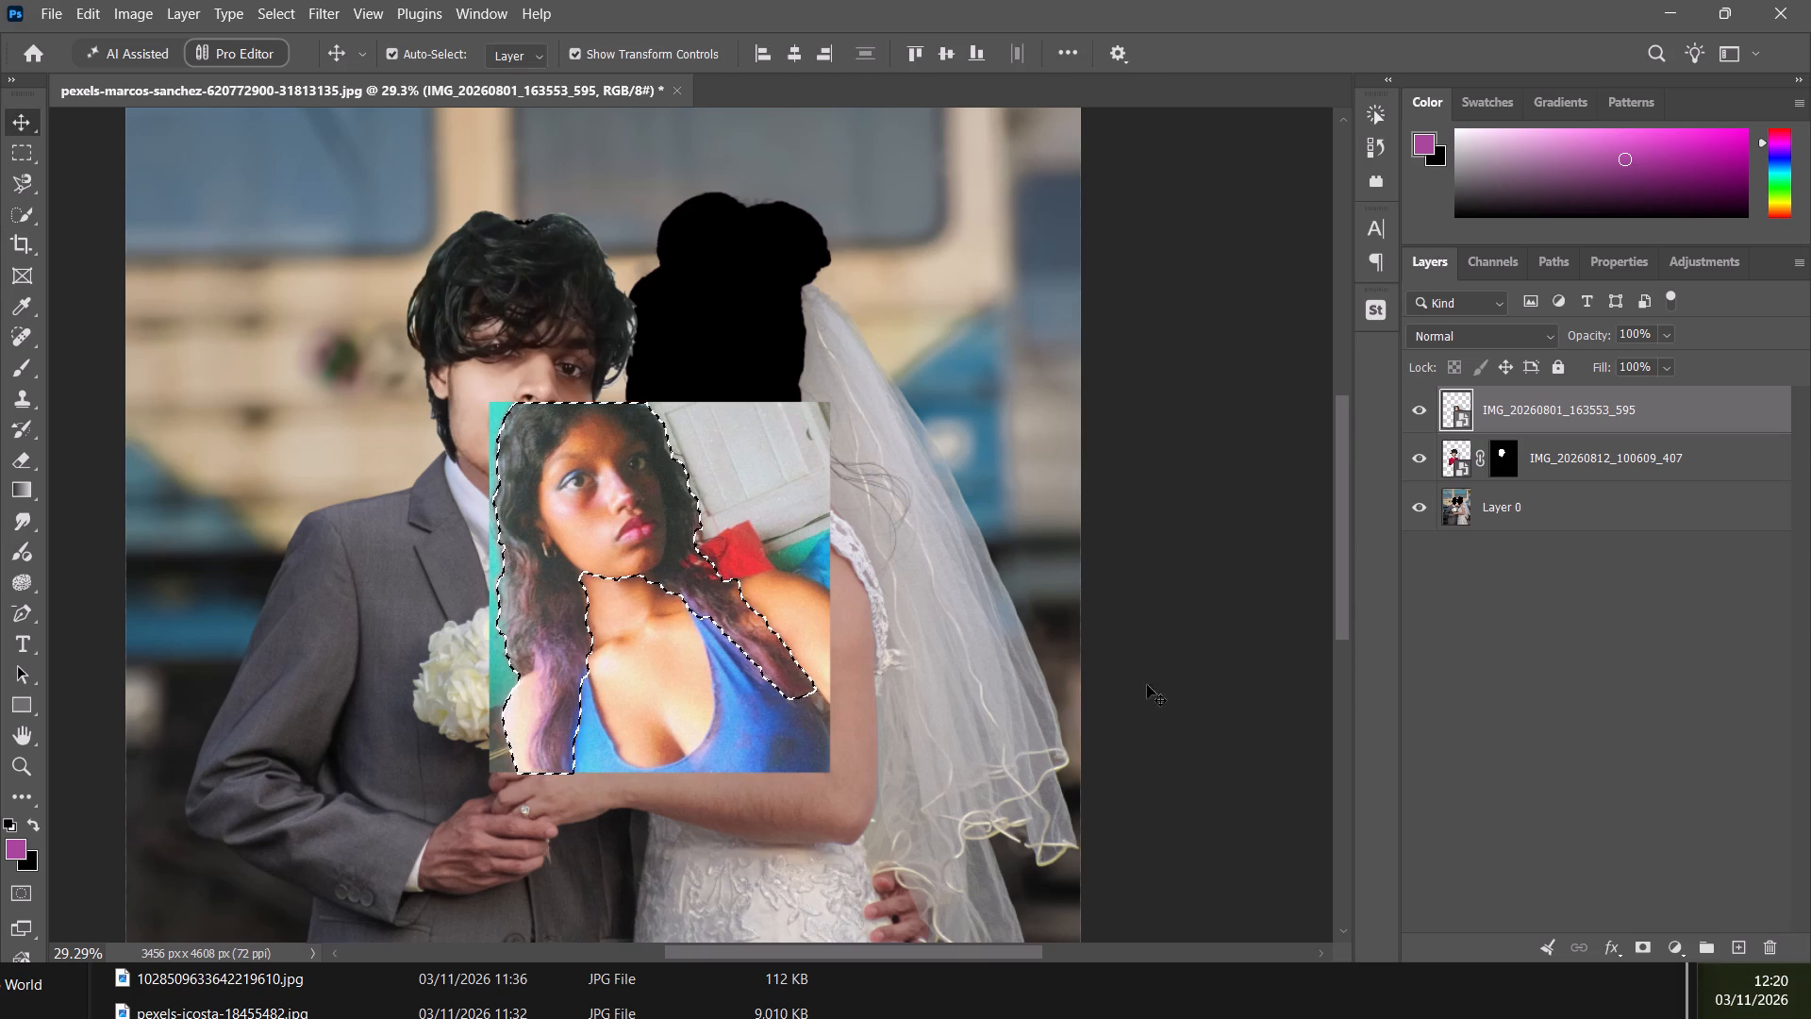
click(1632, 952)
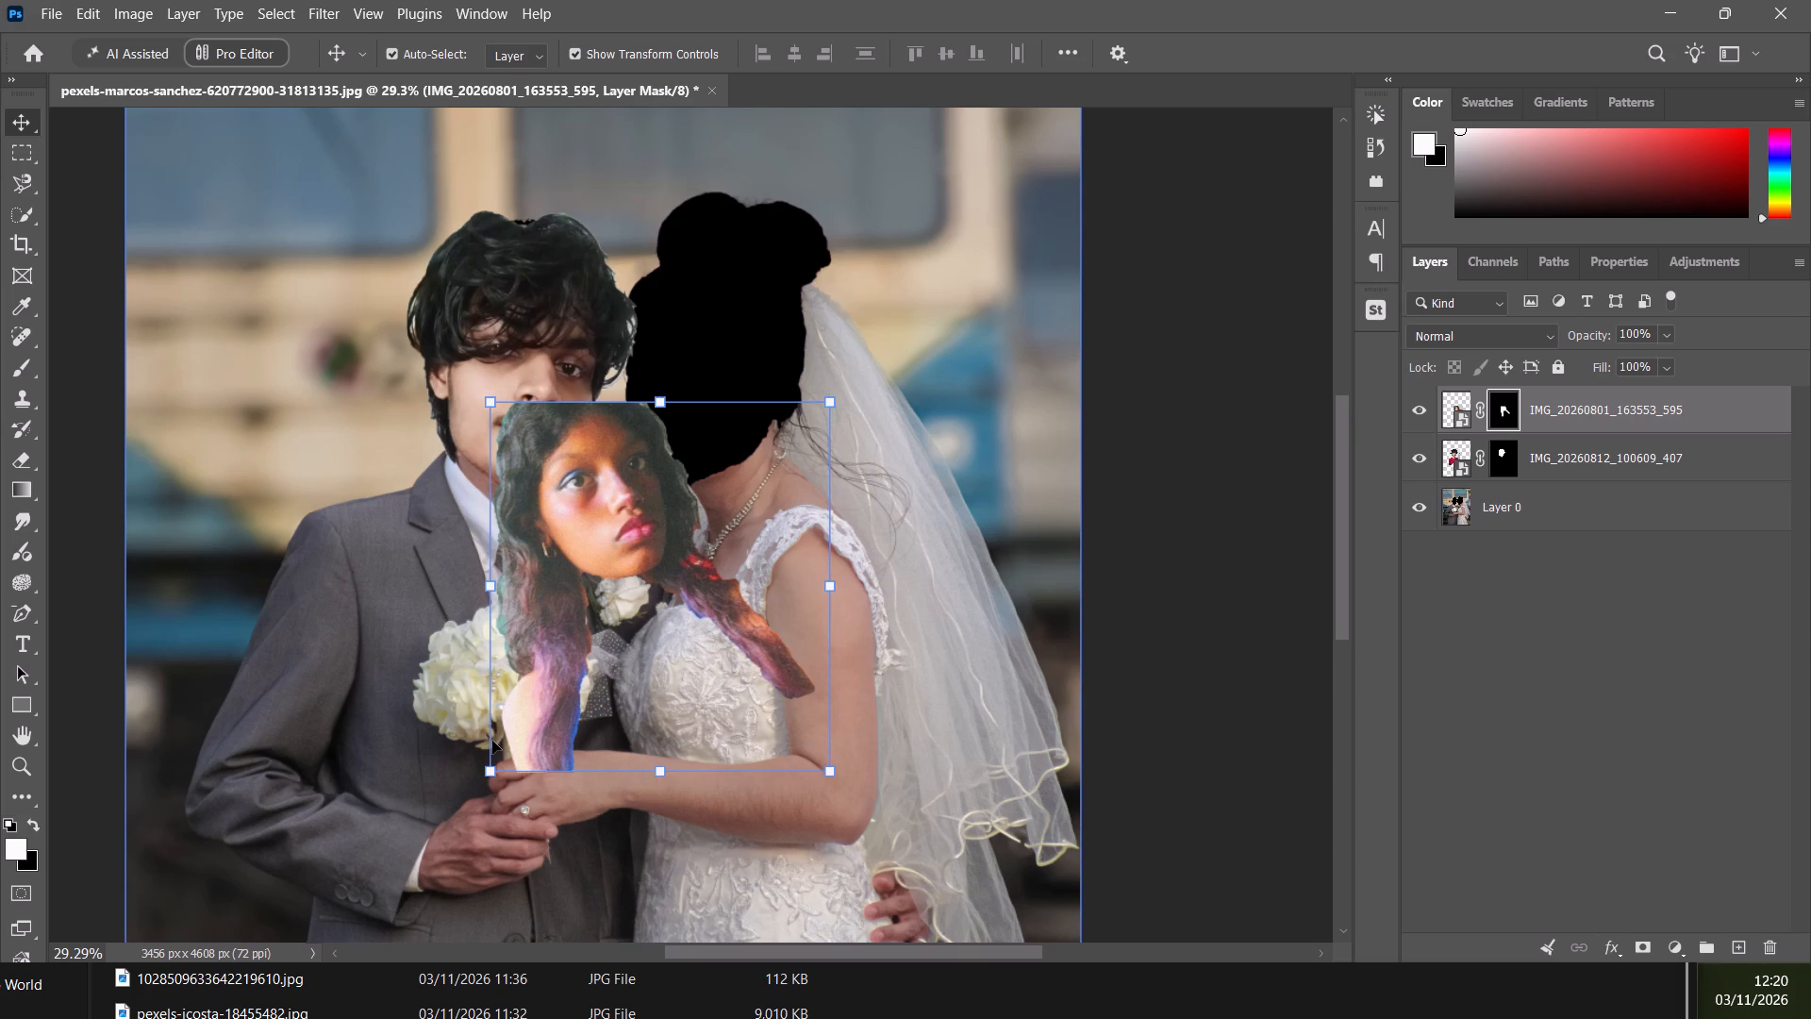
Free-transform the woman's masked head to about 94% width and 97% height and move it over the bride's blacked-out head.
key(ctrl+t)
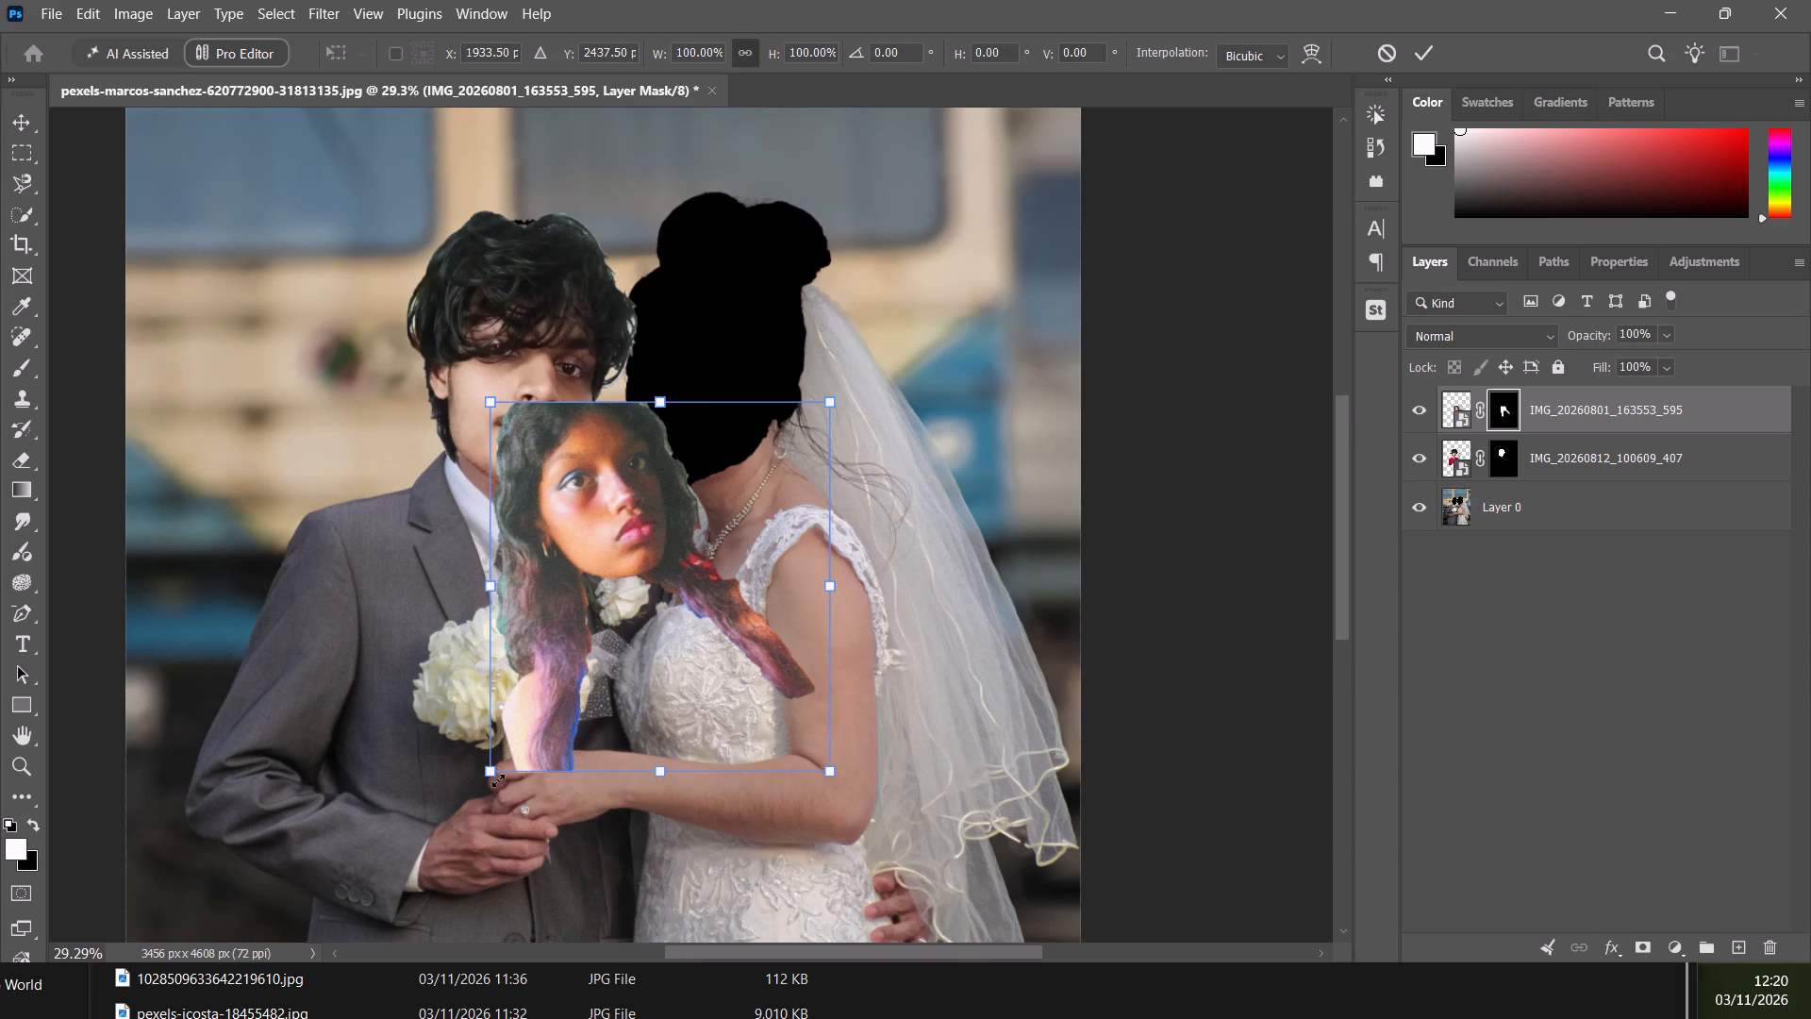
key(t)
drag(492, 774, 490, 758)
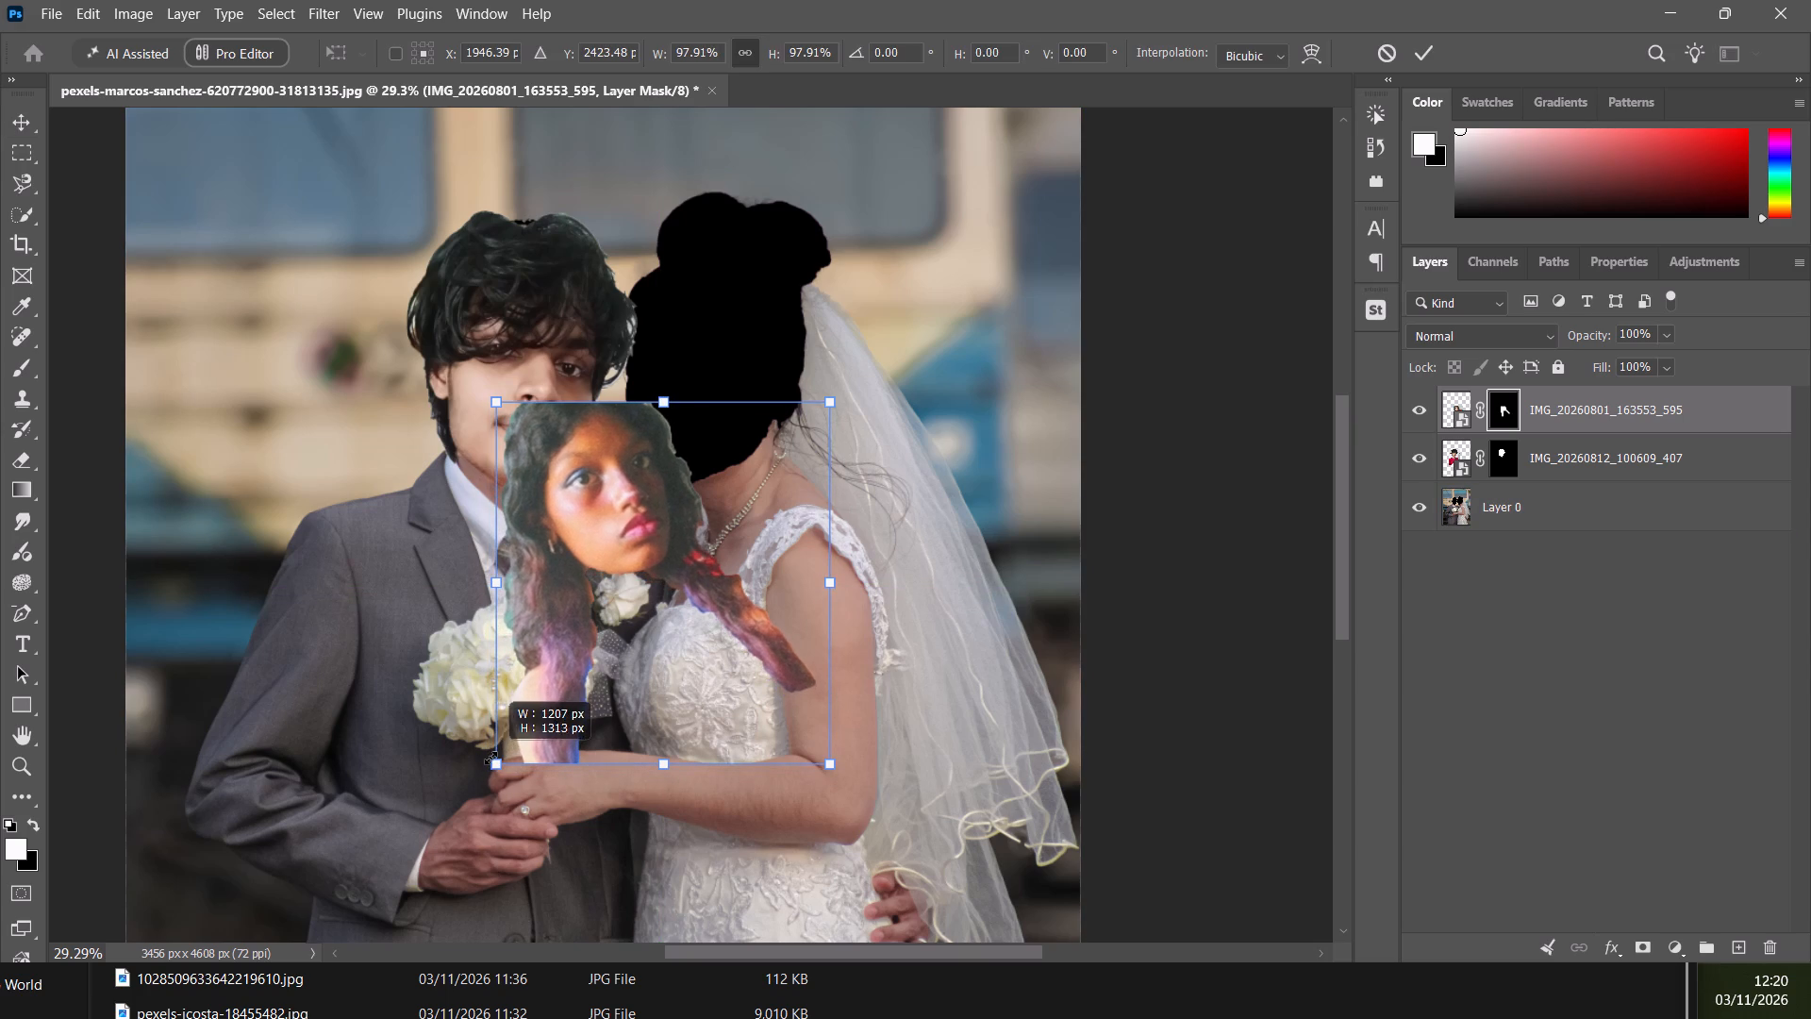
key(ctrl+t)
key(ctrl+t)
key(ctrl+t)
key(ctrl+t)
key(ctrl+t)
key(ctrl+t)
key(ctrl+t)
key(ctrl+t)
key(ctrl+t)
key(ctrl+t)
key(ctrl+t)
key(ctrl+t)
key(ctrl+t)
key(ctrl+t)
key(ctrl+t)
key(ctrl+t)
key(ctrl+t)
key(ctrl+t)
key(ctrl+t)
key(ctrl+t)
ctrl+click(496, 765)
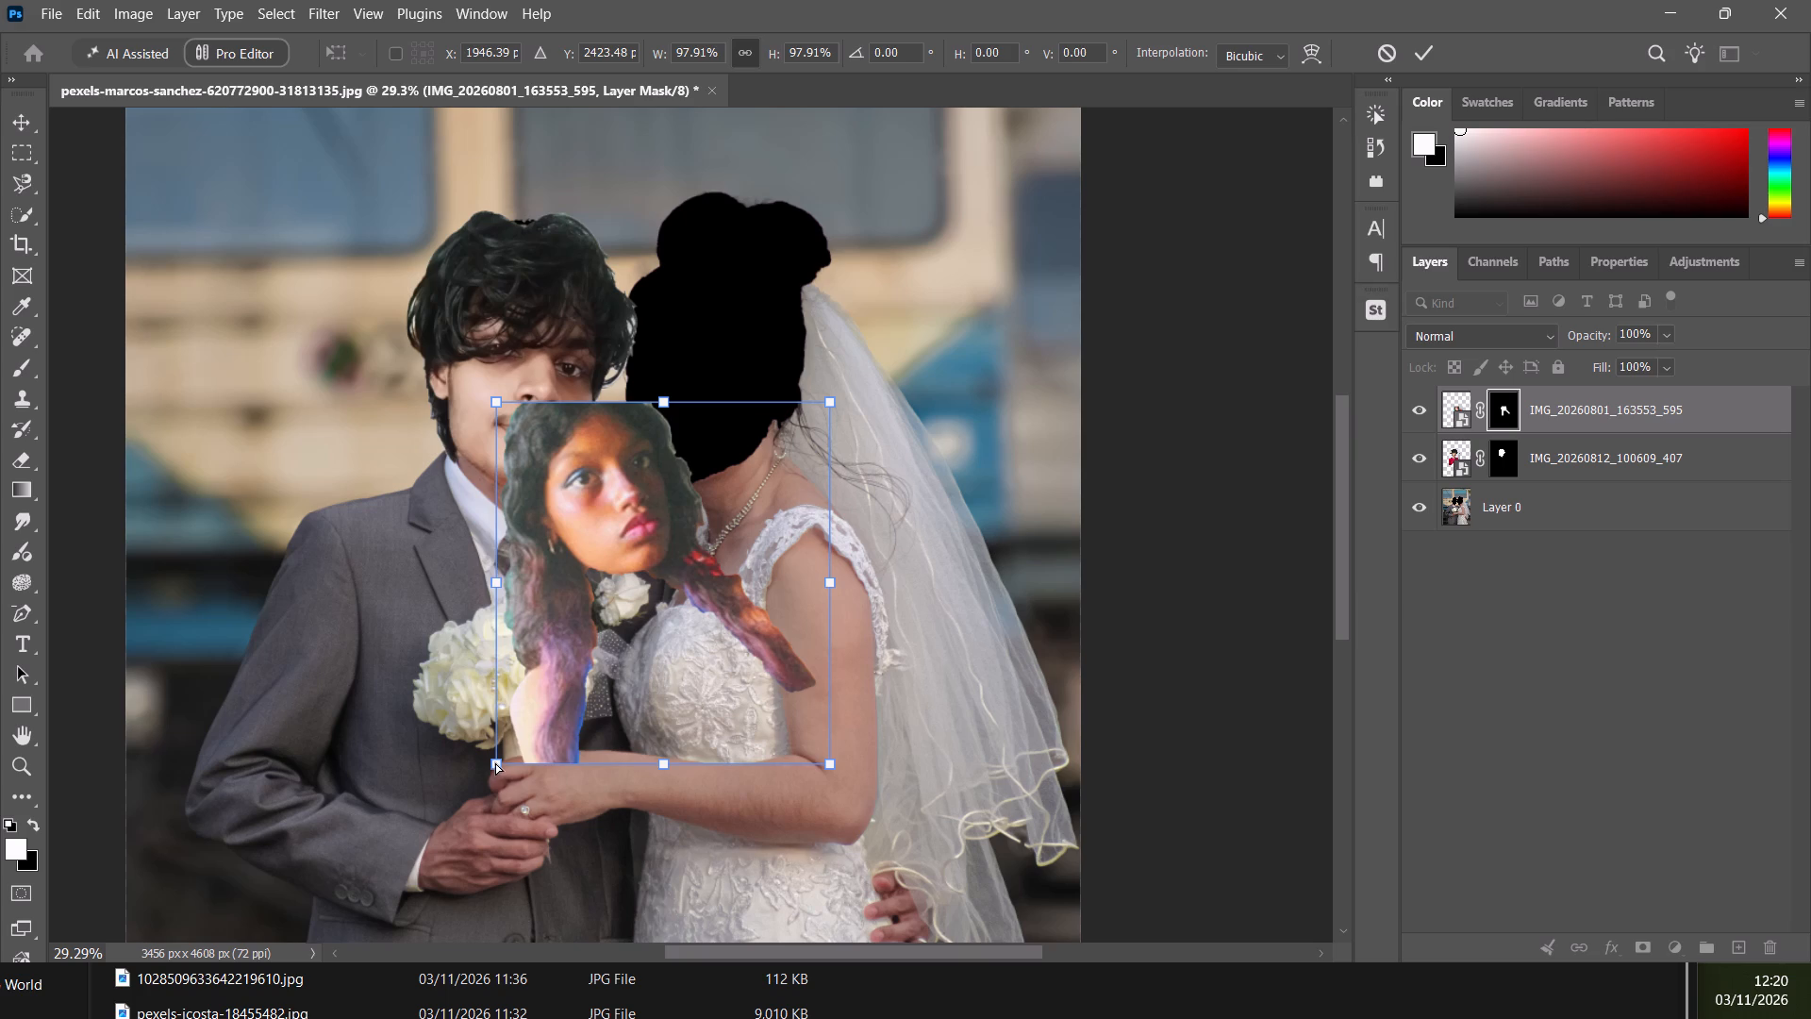
key(t)
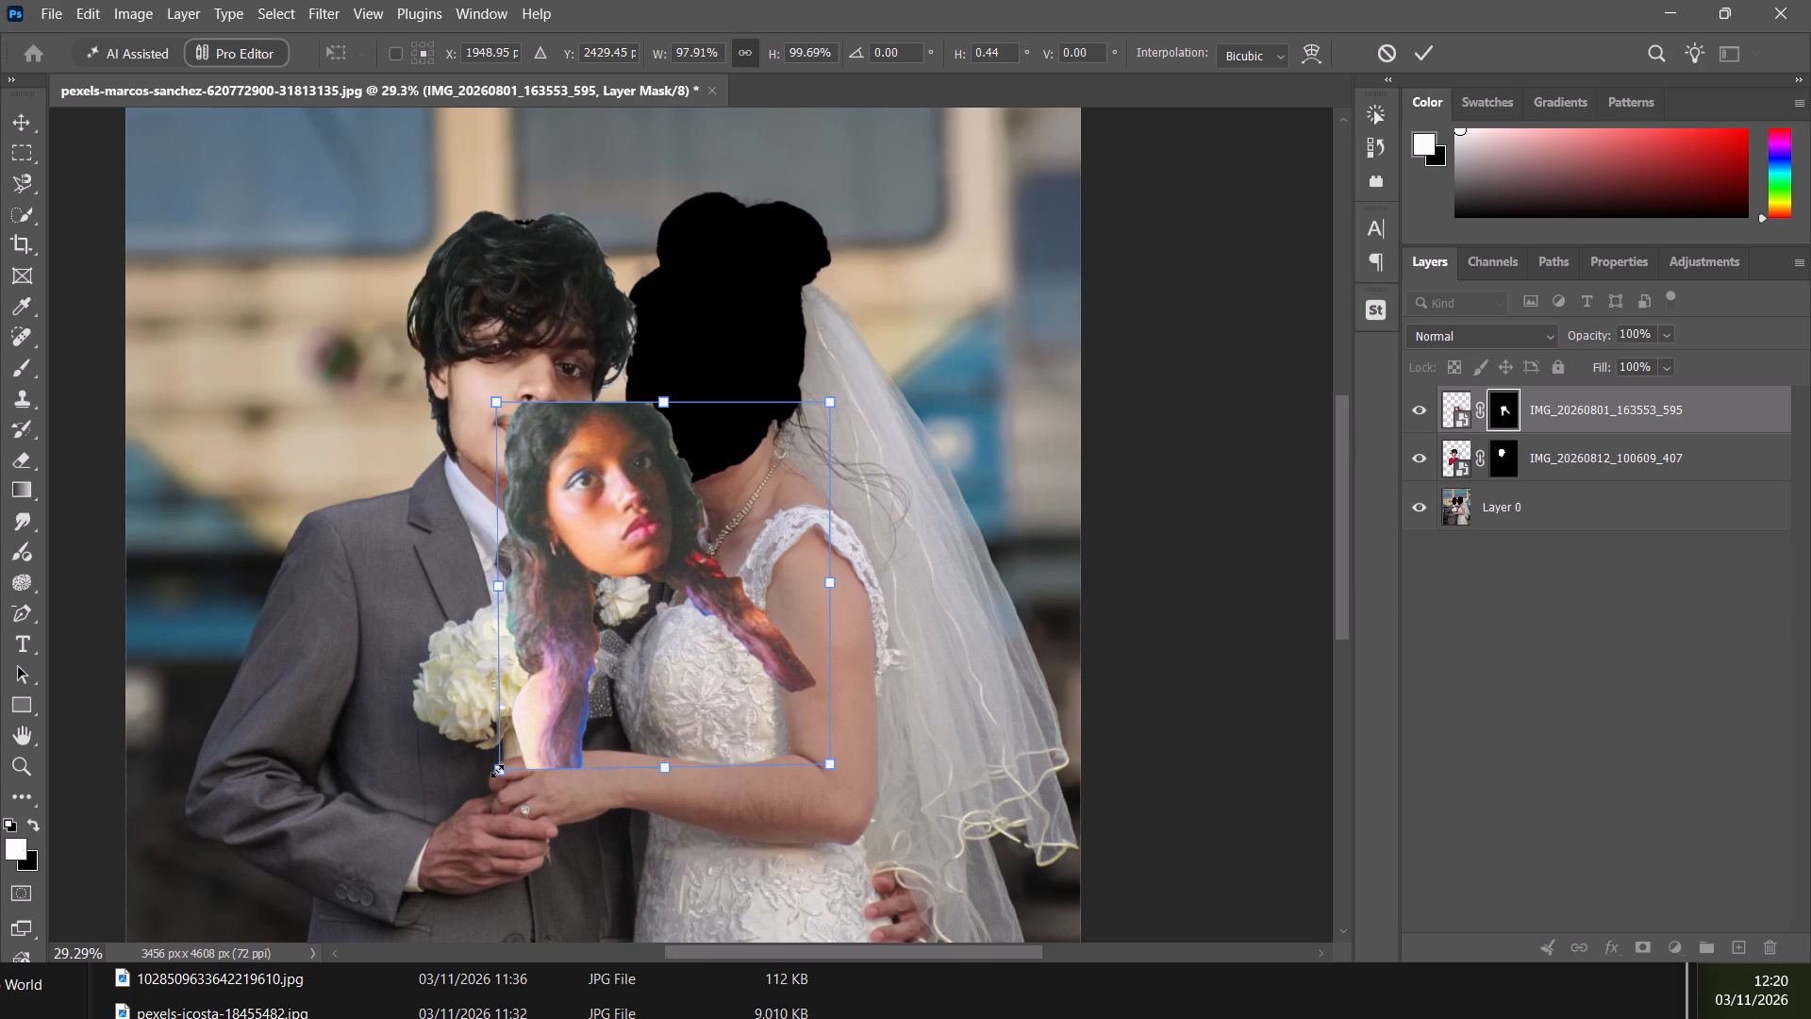
key(shift+t)
key(shift+t)
key(shift+t)
key(shift+t)
key(shift+t)
key(shift+t)
key(shift+t)
key(shift+t)
key(shift+t)
key(shift+t)
key(shift+t)
key(shift+t)
key(shift+t)
key(shift+t)
key(shift+t)
key(shift+t)
key(shift+t)
key(shift+t)
key(shift+t)
key(shift+t)
shift+drag(497, 771, 542, 765)
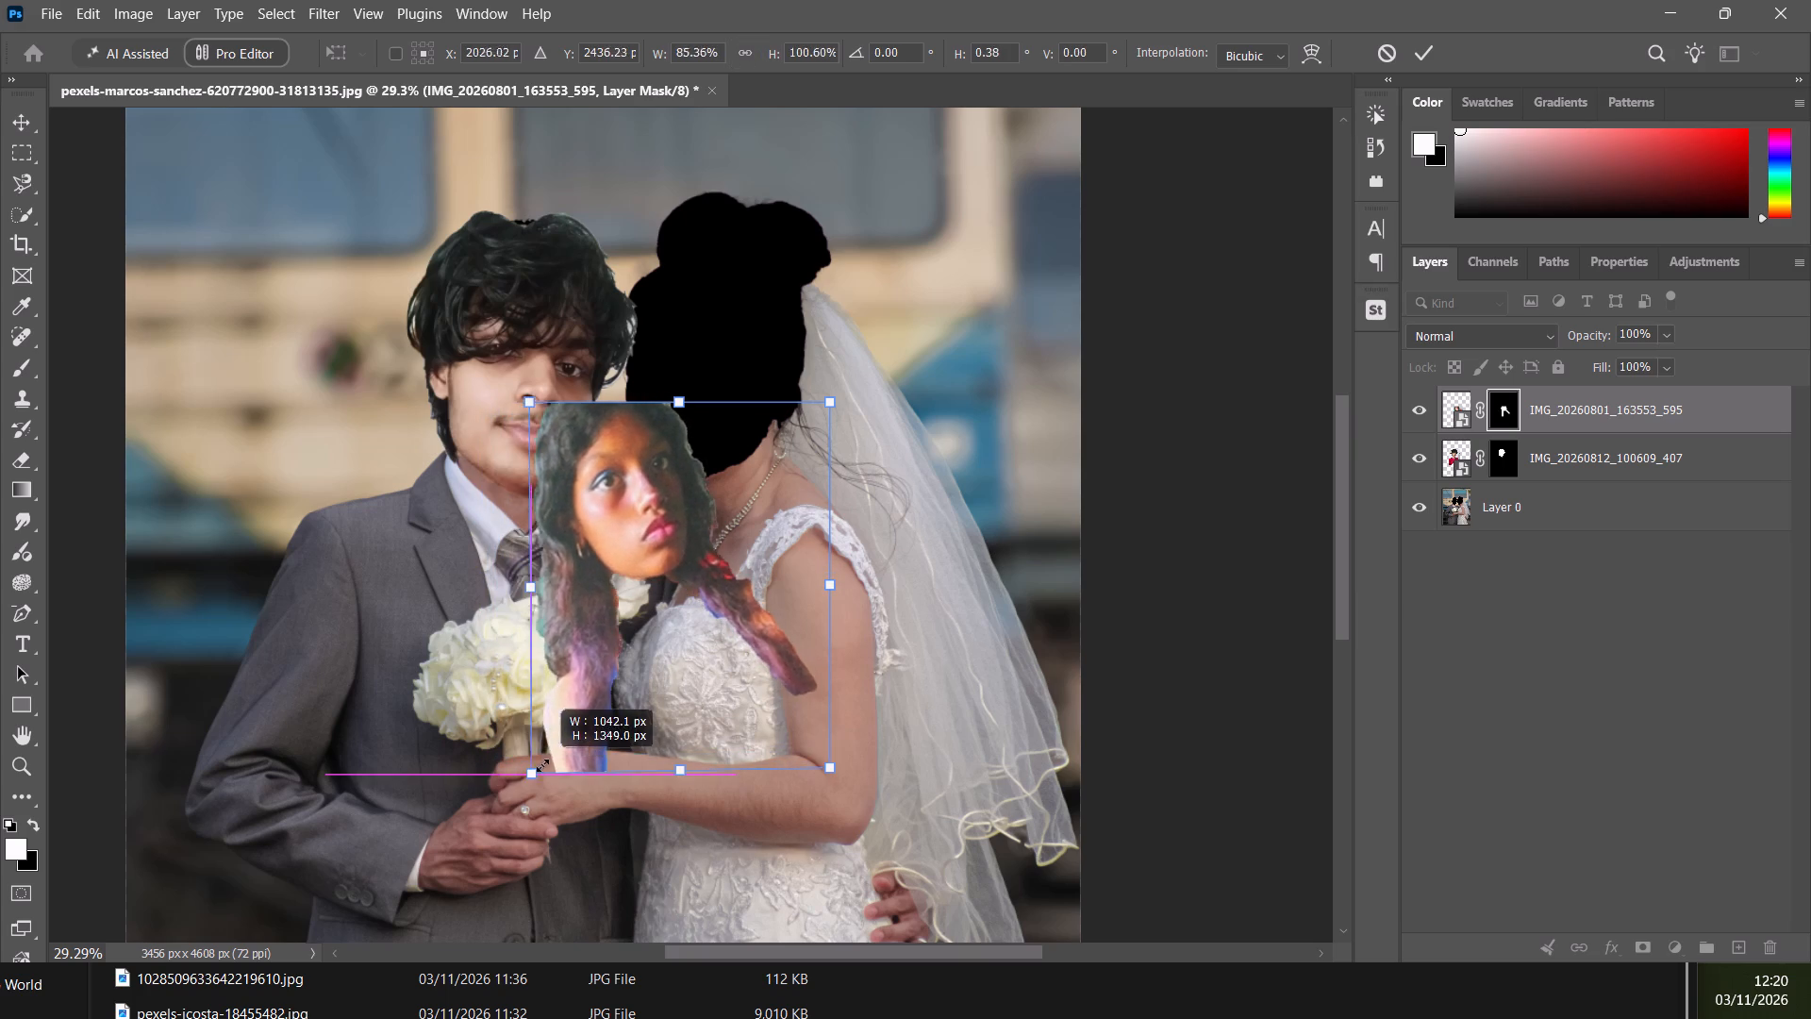
shift+drag(542, 765, 510, 760)
drag(623, 485, 716, 318)
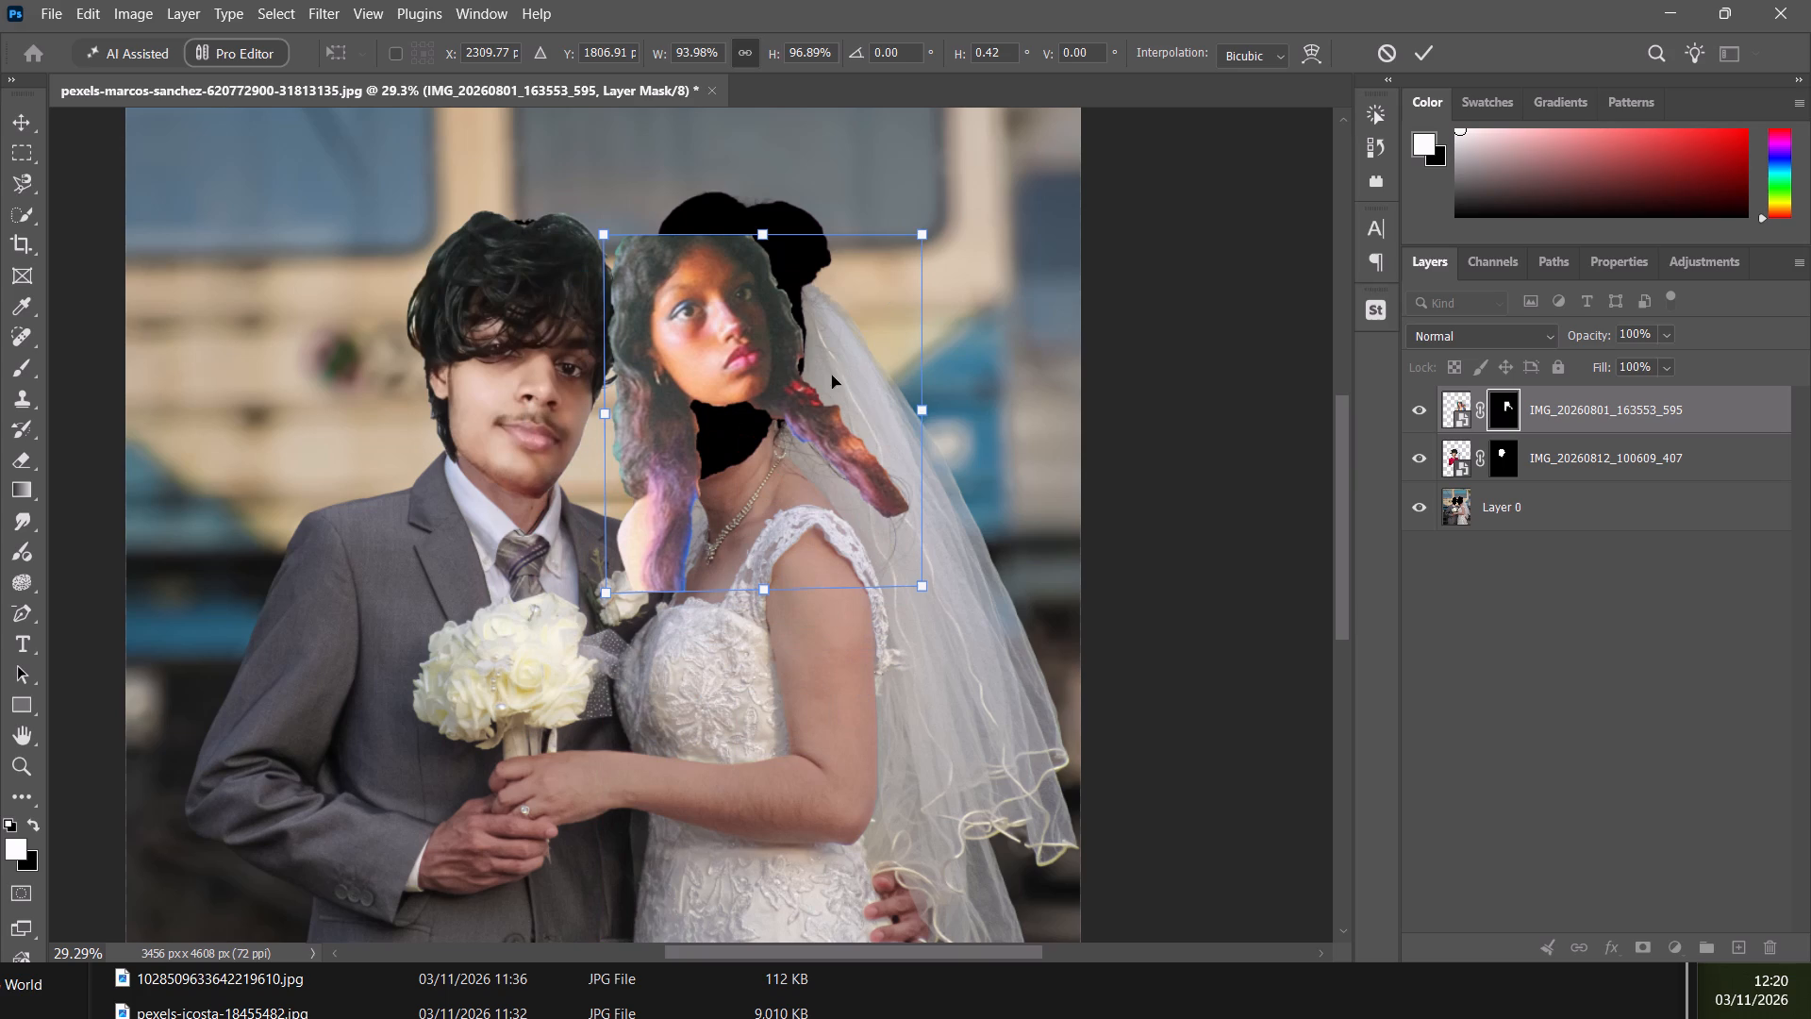
Resize the woman's head to about 100% width and 105% height over the bride's blacked-out head.
drag(920, 409, 948, 433)
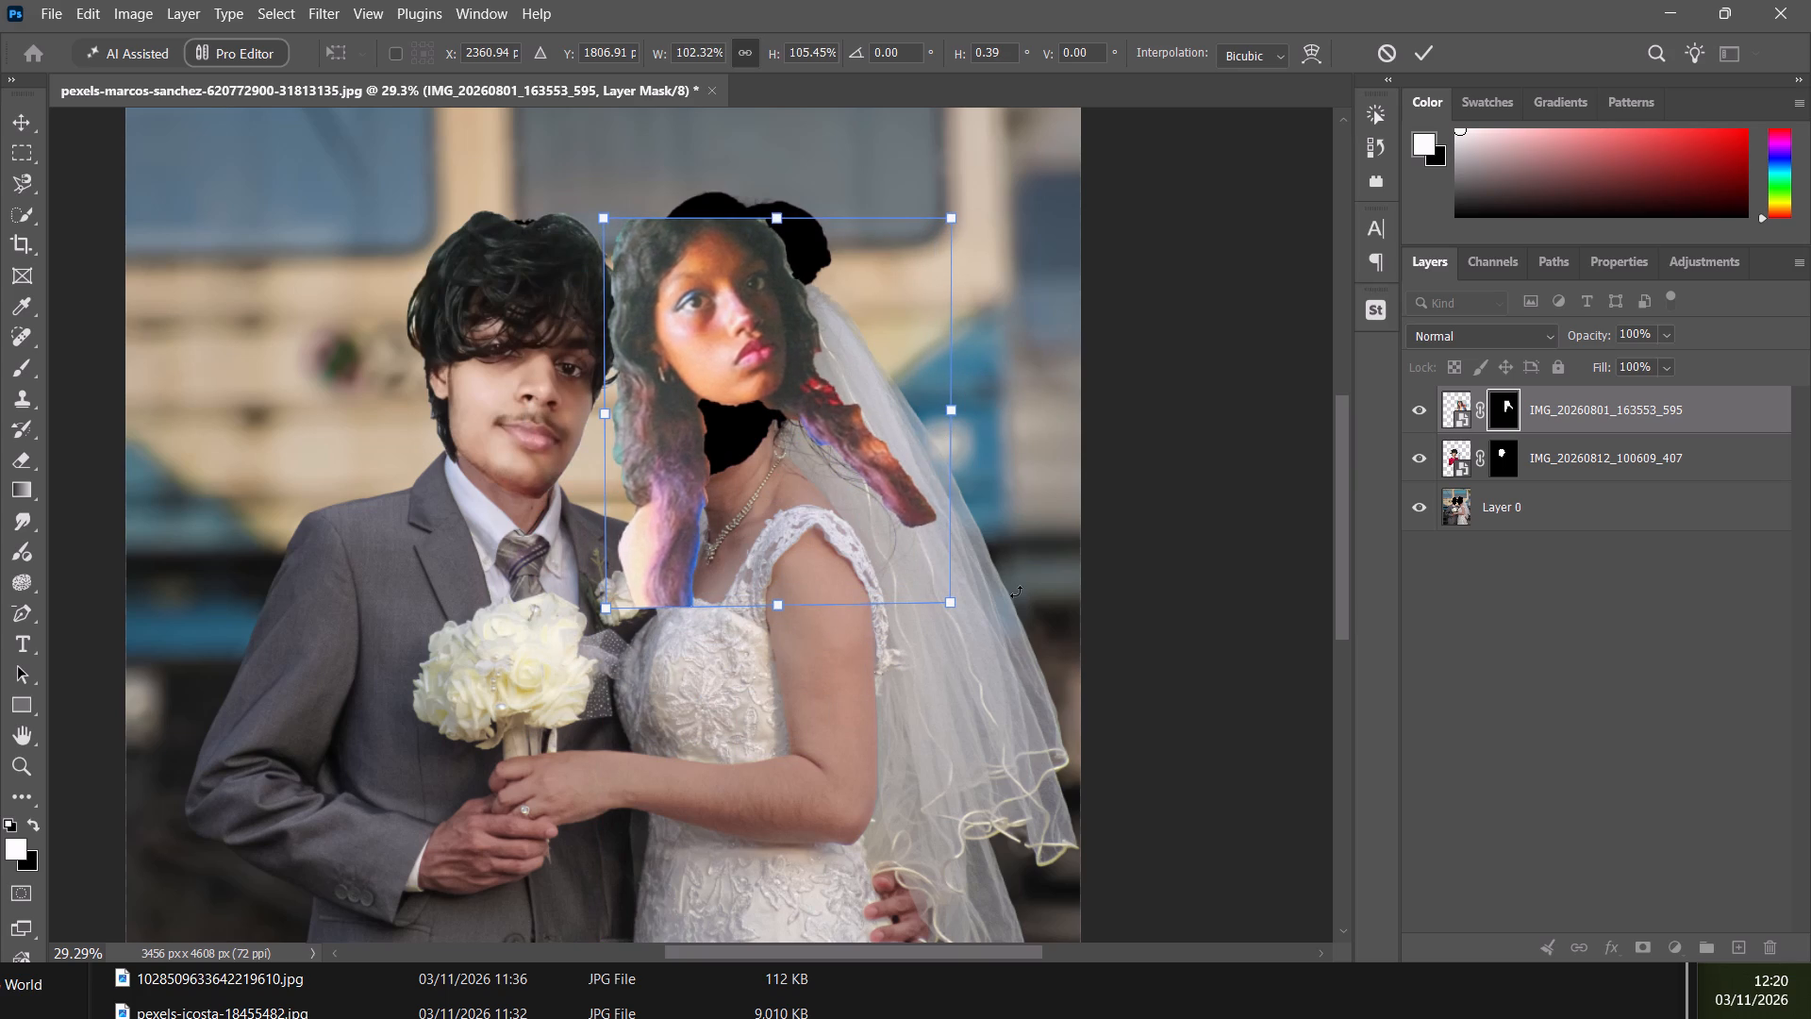
alt+drag(947, 604, 946, 604)
alt+drag(946, 604, 936, 600)
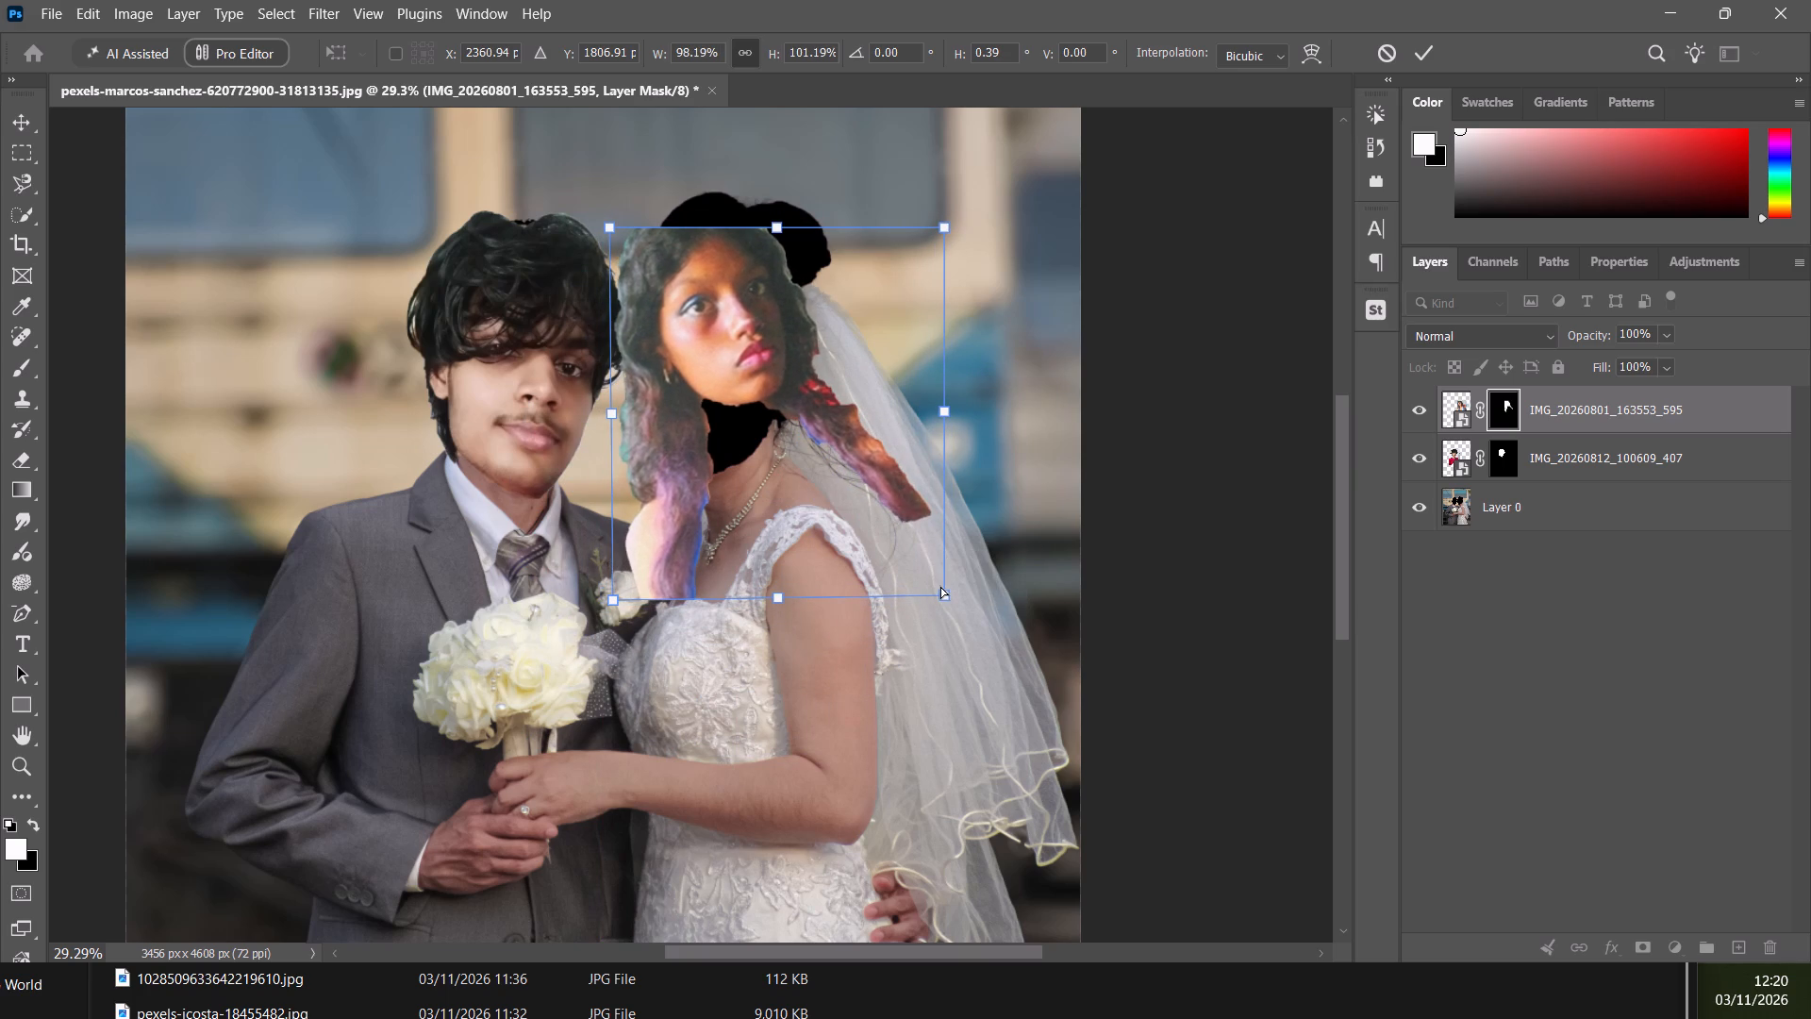
ctrl+alt+click(946, 593)
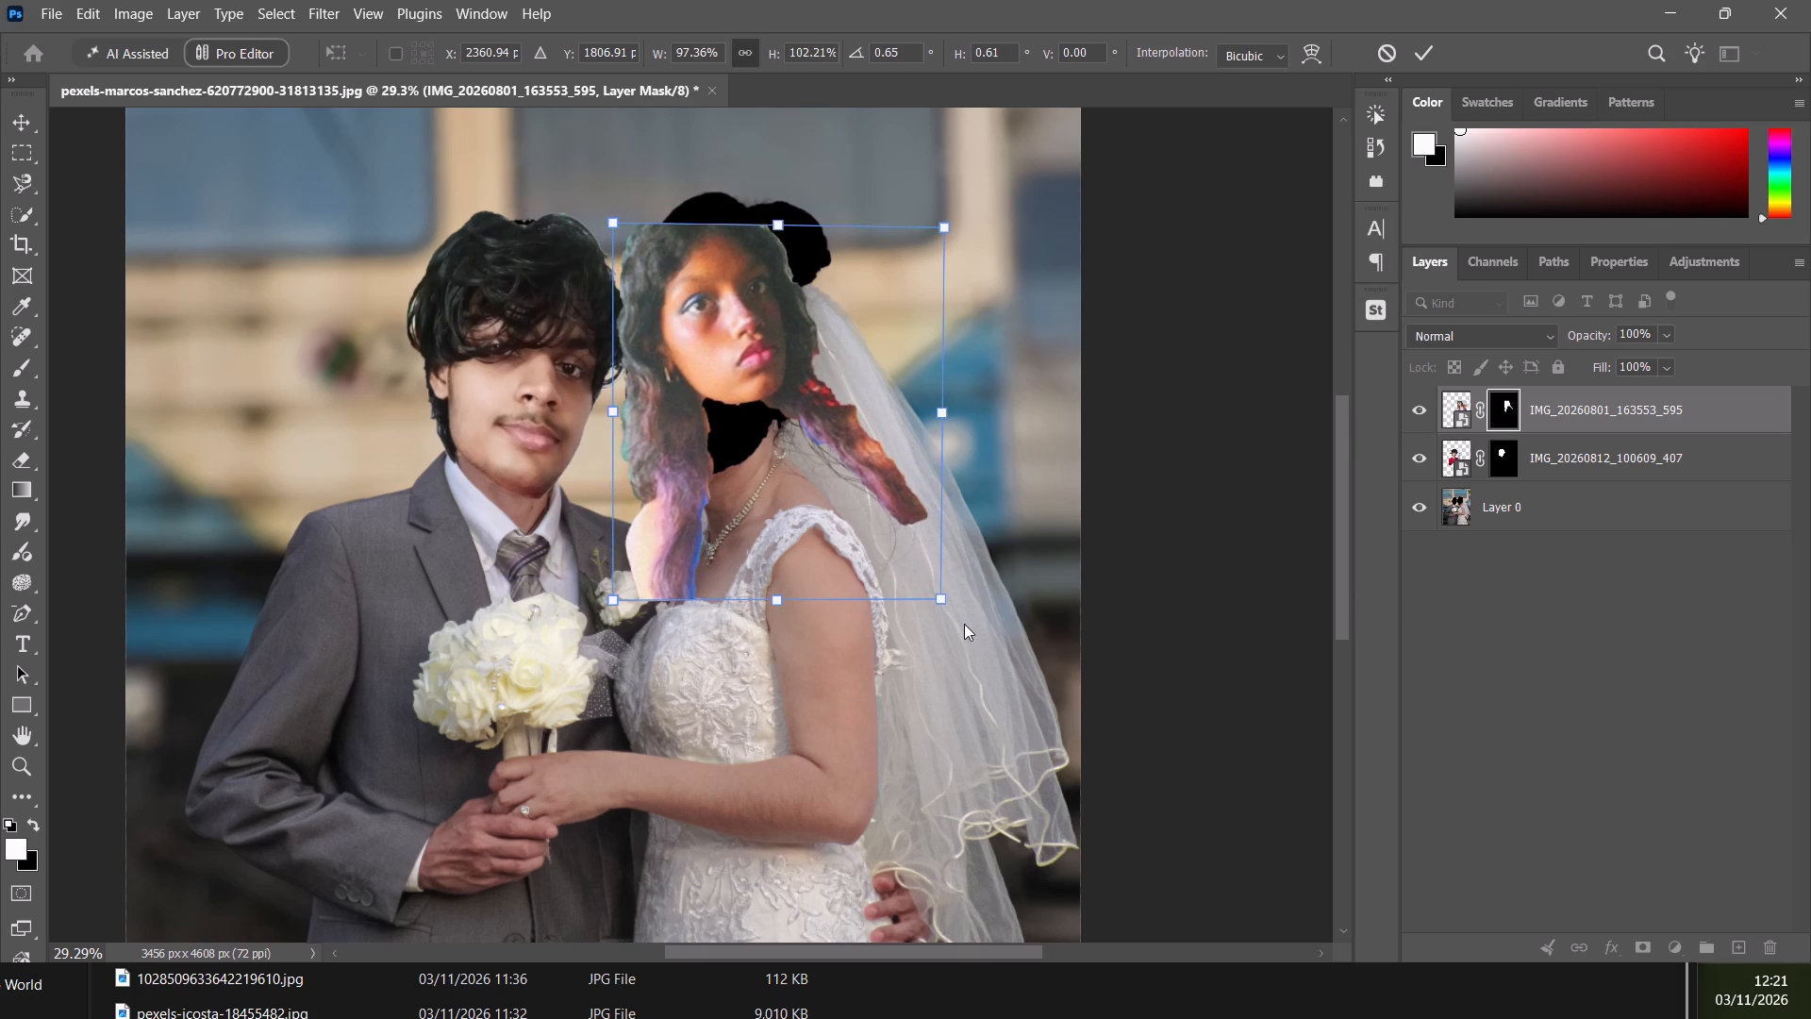
key(t)
key(t)
key(t)
key(t)
key(t)
key(t)
key(t)
key(t)
key(t)
key(t)
key(t)
key(t)
key(t)
key(t)
key(t)
key(t)
key(t)
key(t)
key(t)
key(t)
key(t)
key(t)
key(t)
key(t)
key(t)
key(t)
key(t)
key(t)
key(t)
key(t)
key(t)
key(t)
key(t)
key(t)
key(t)
key(t)
key(t)
key(t)
key(t)
key(t)
drag(940, 598, 940, 610)
click(1135, 592)
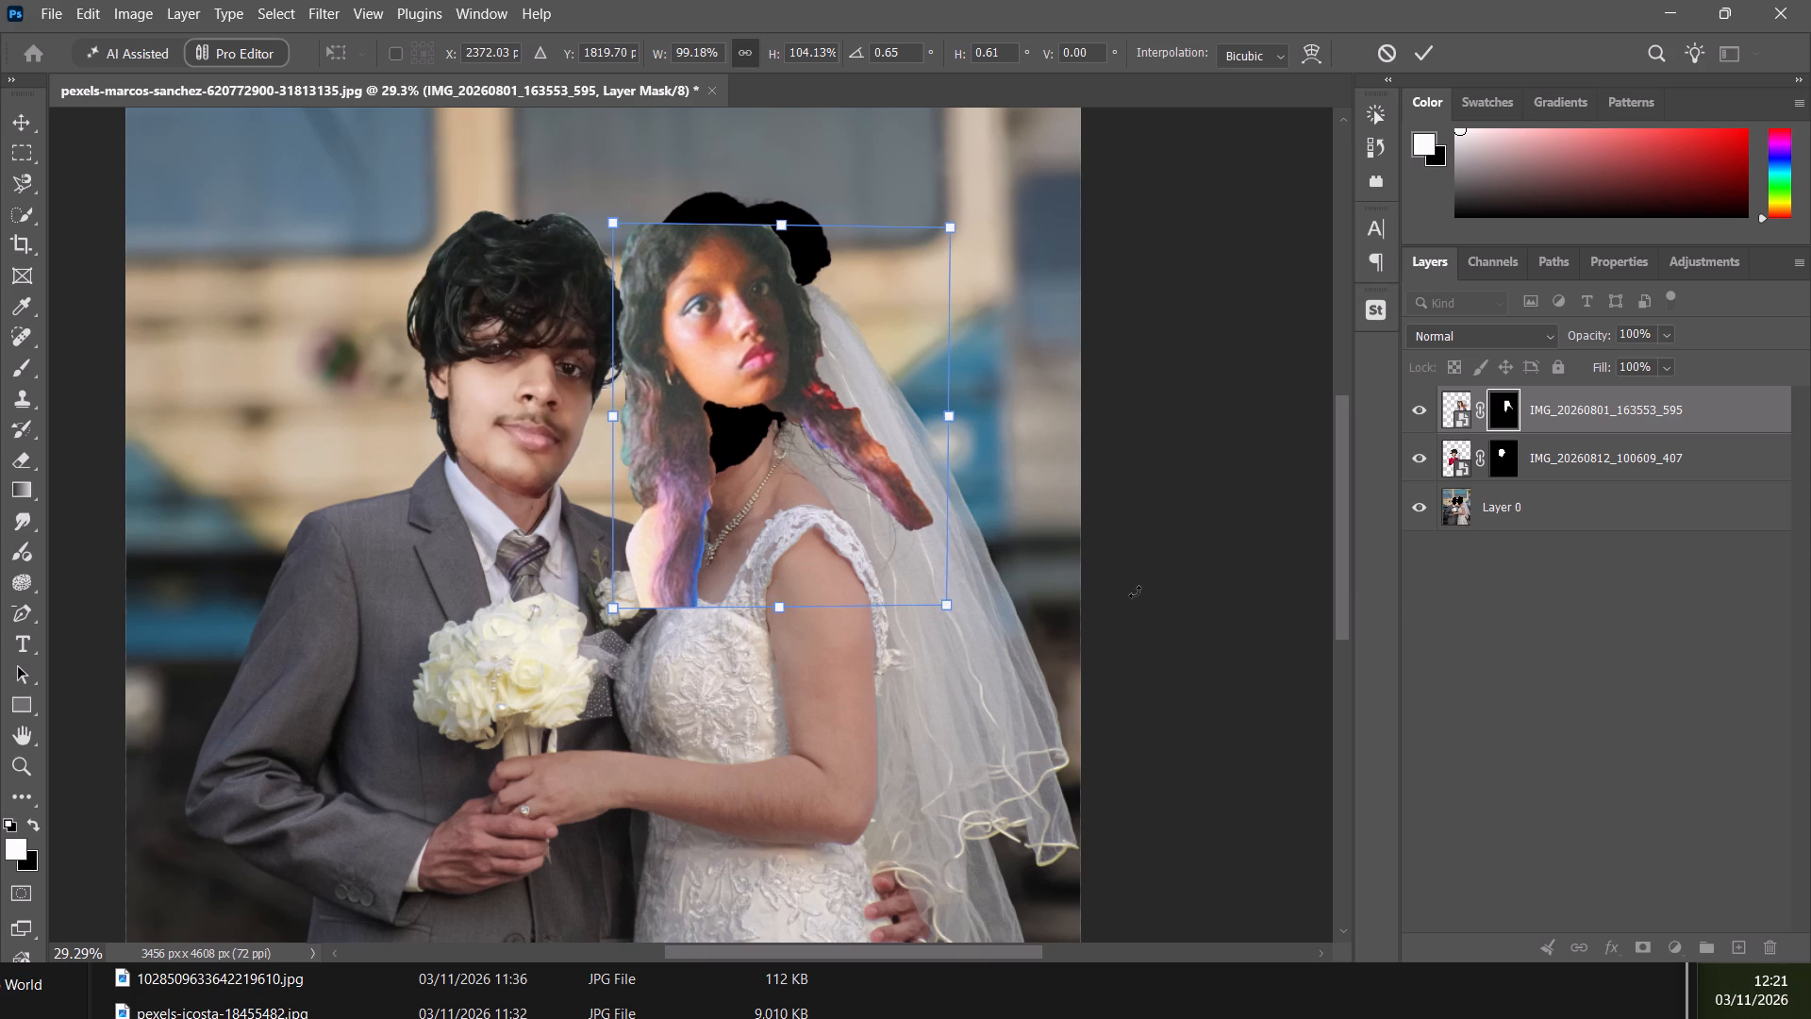
drag(947, 607, 960, 599)
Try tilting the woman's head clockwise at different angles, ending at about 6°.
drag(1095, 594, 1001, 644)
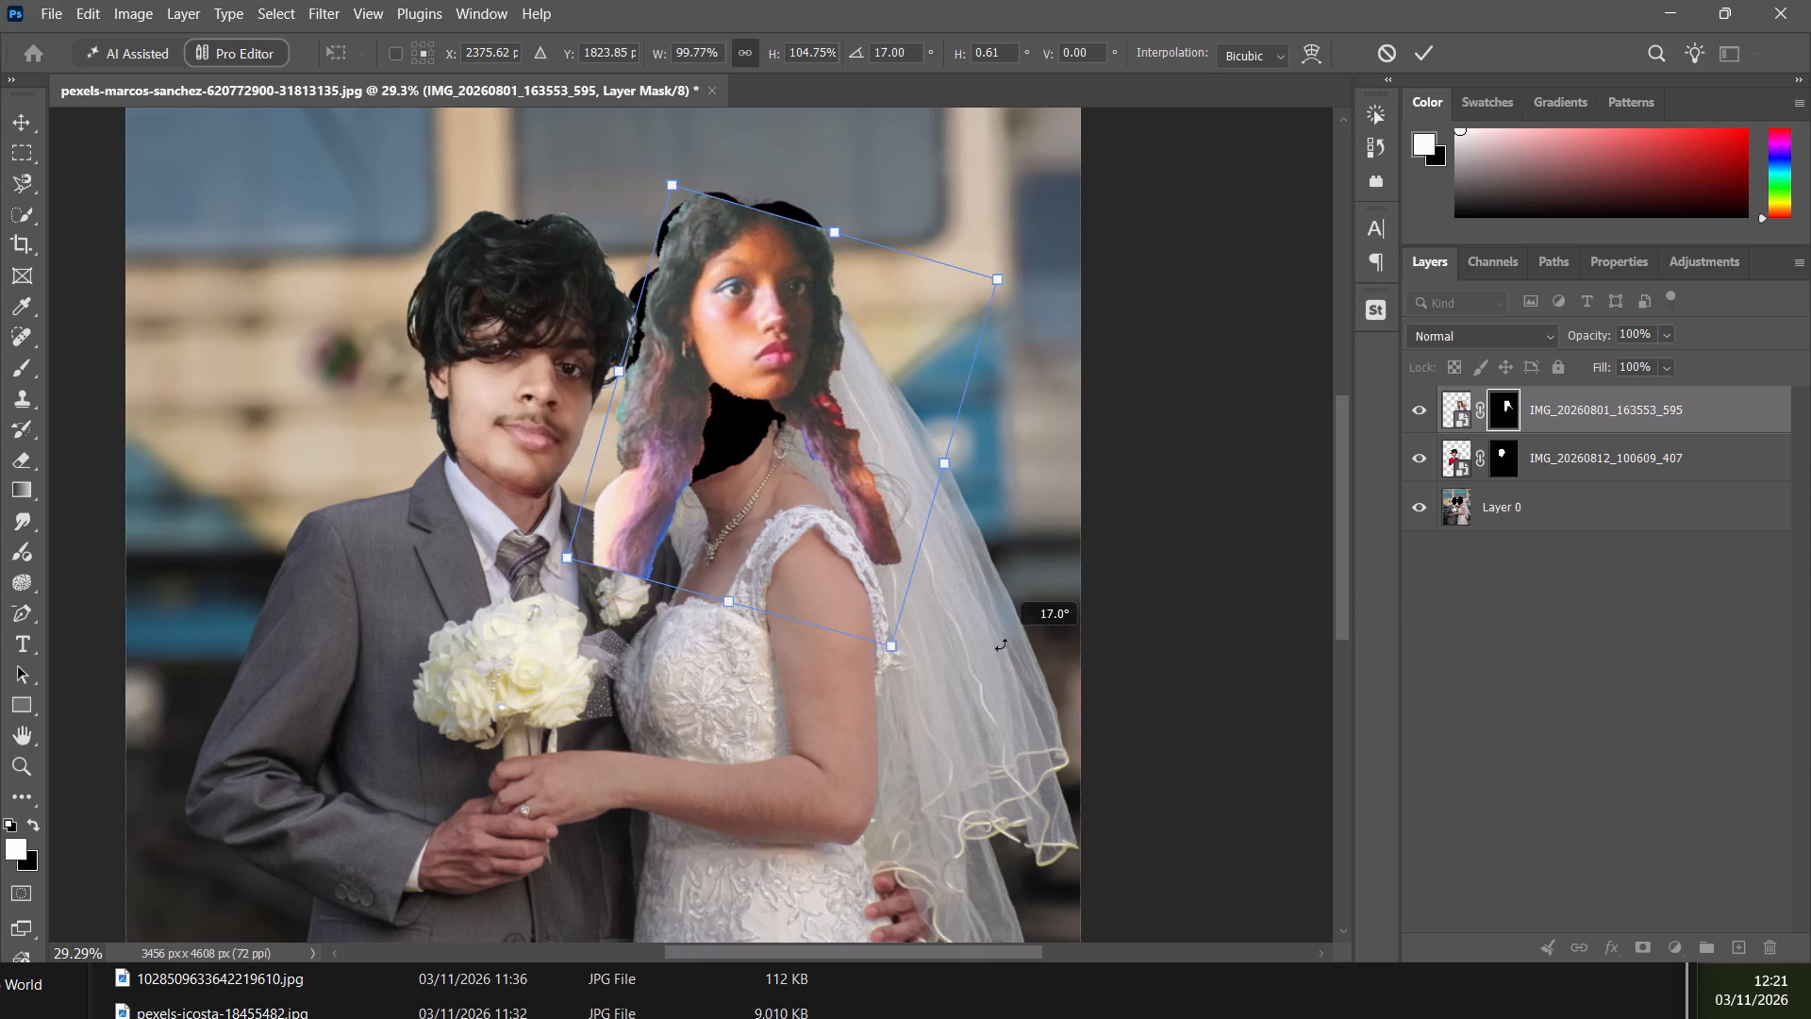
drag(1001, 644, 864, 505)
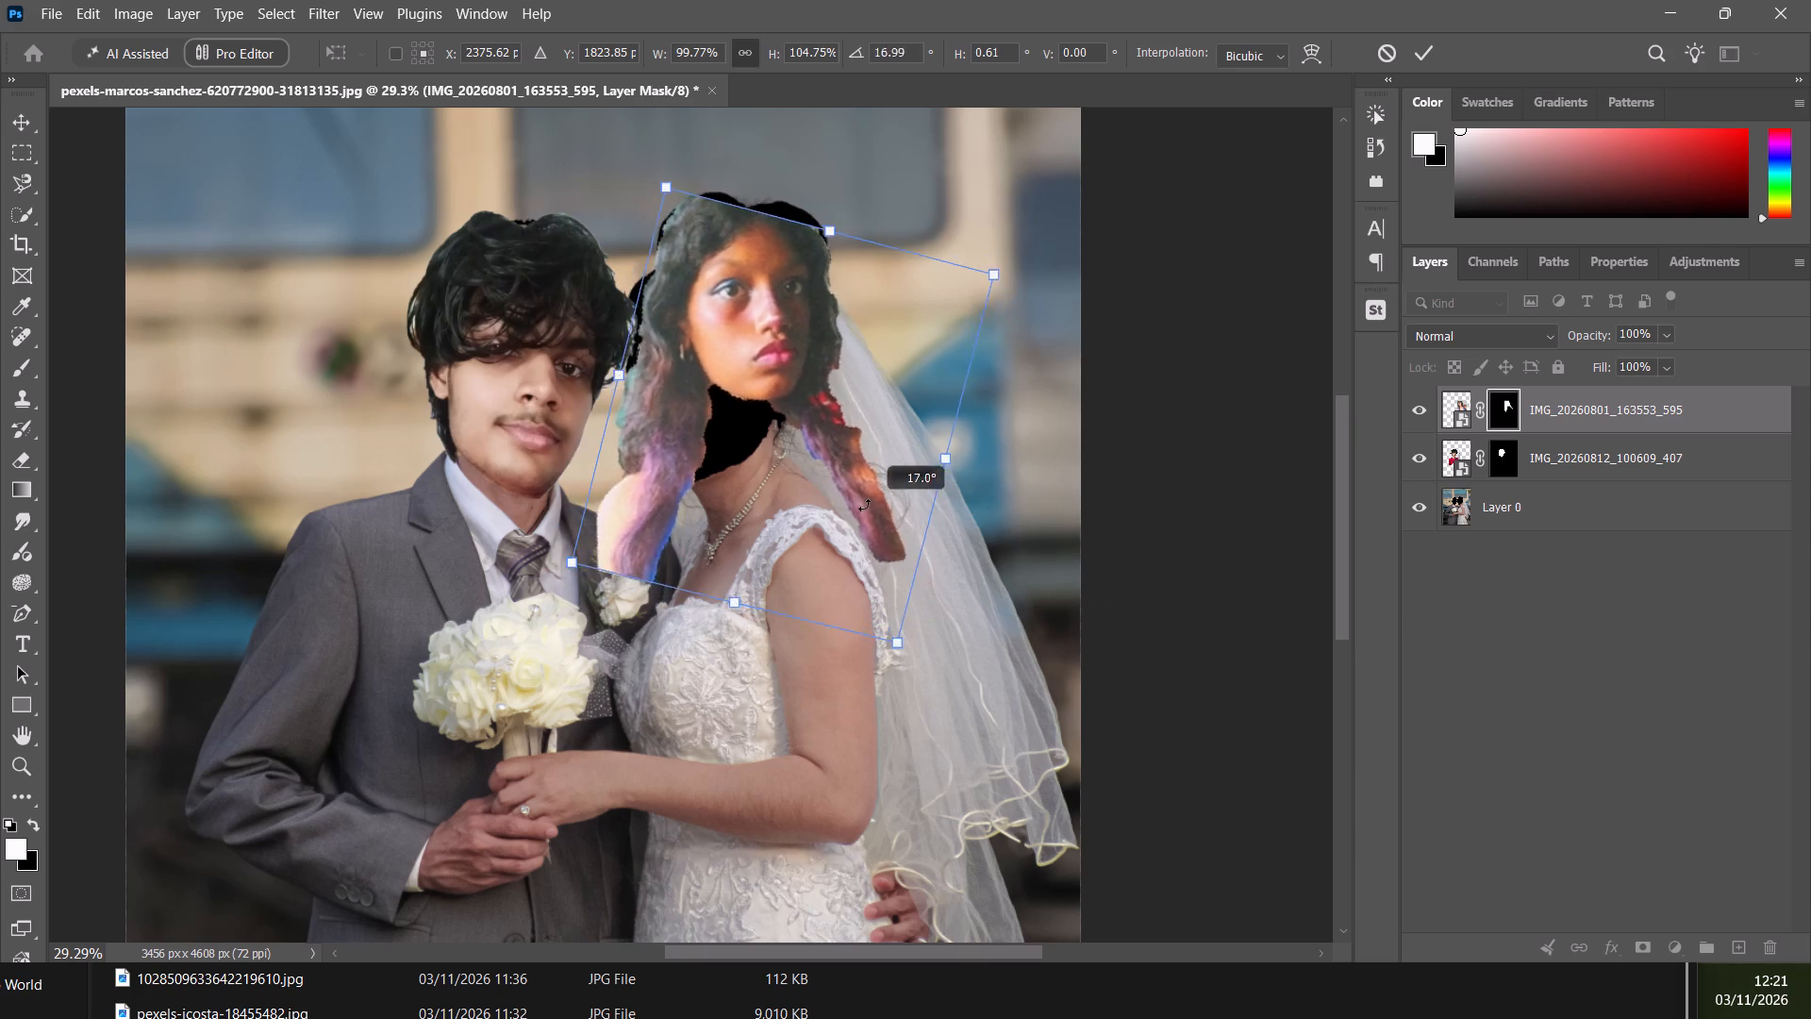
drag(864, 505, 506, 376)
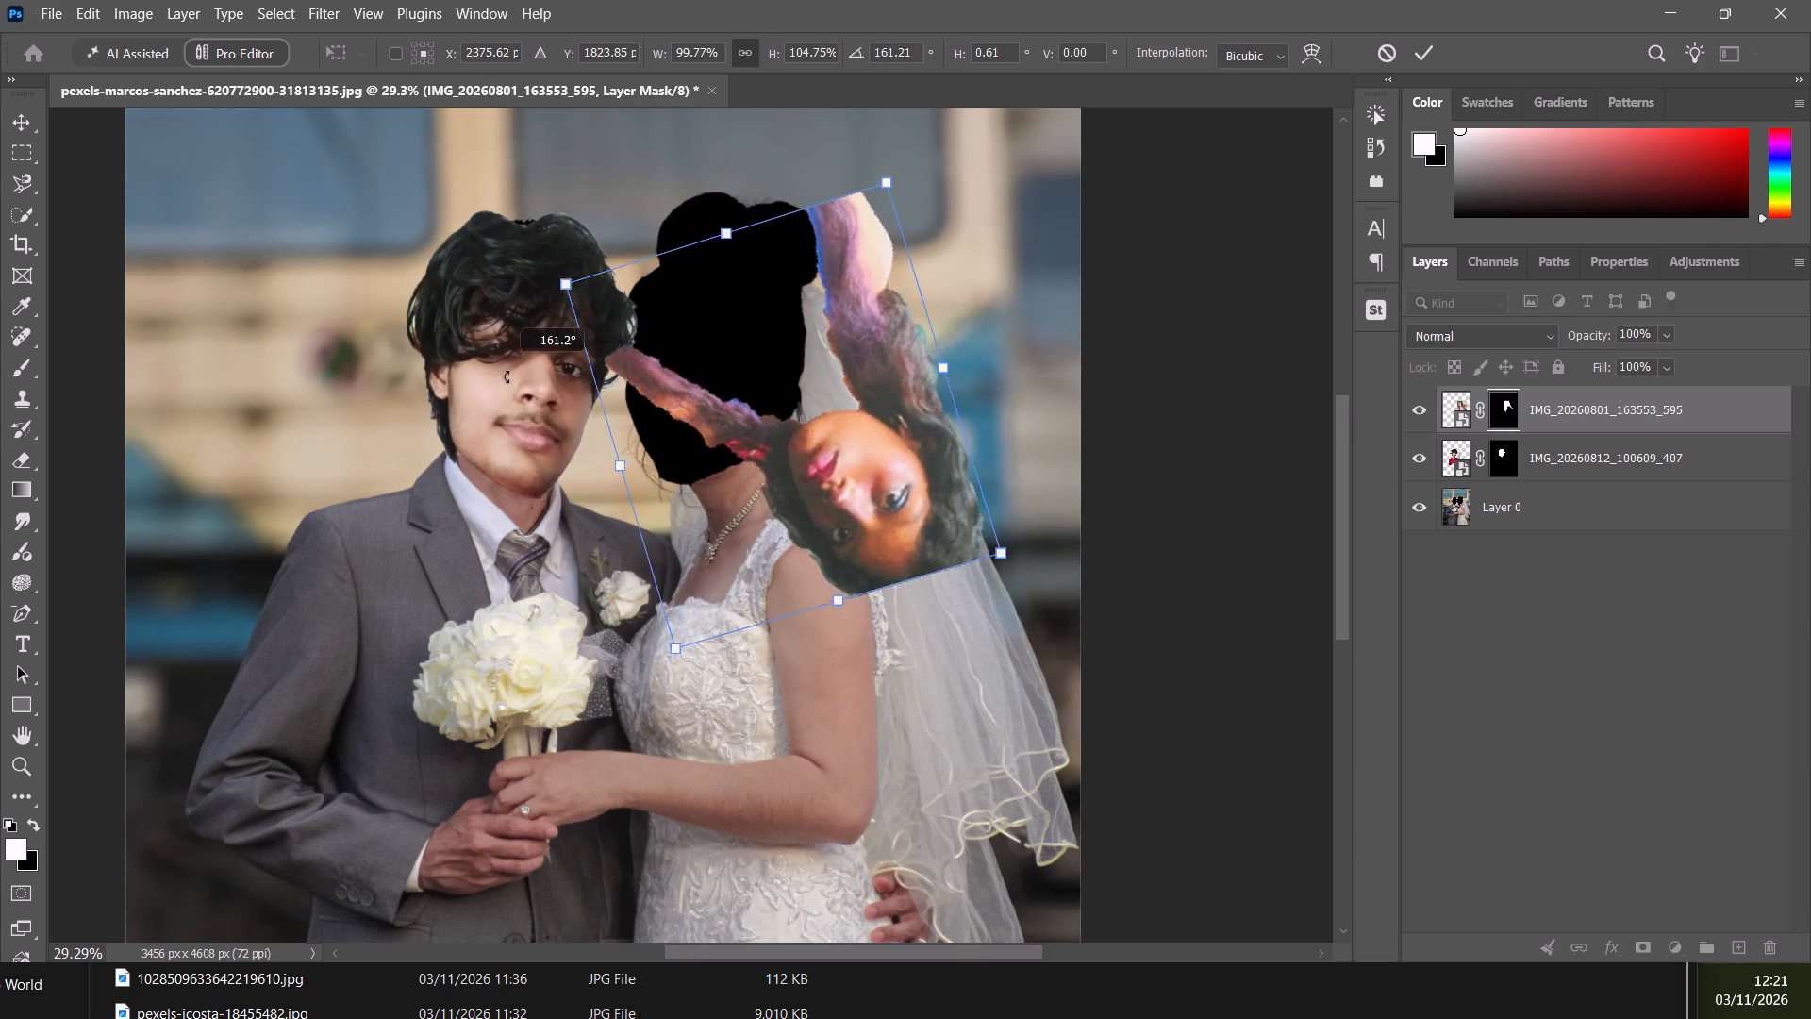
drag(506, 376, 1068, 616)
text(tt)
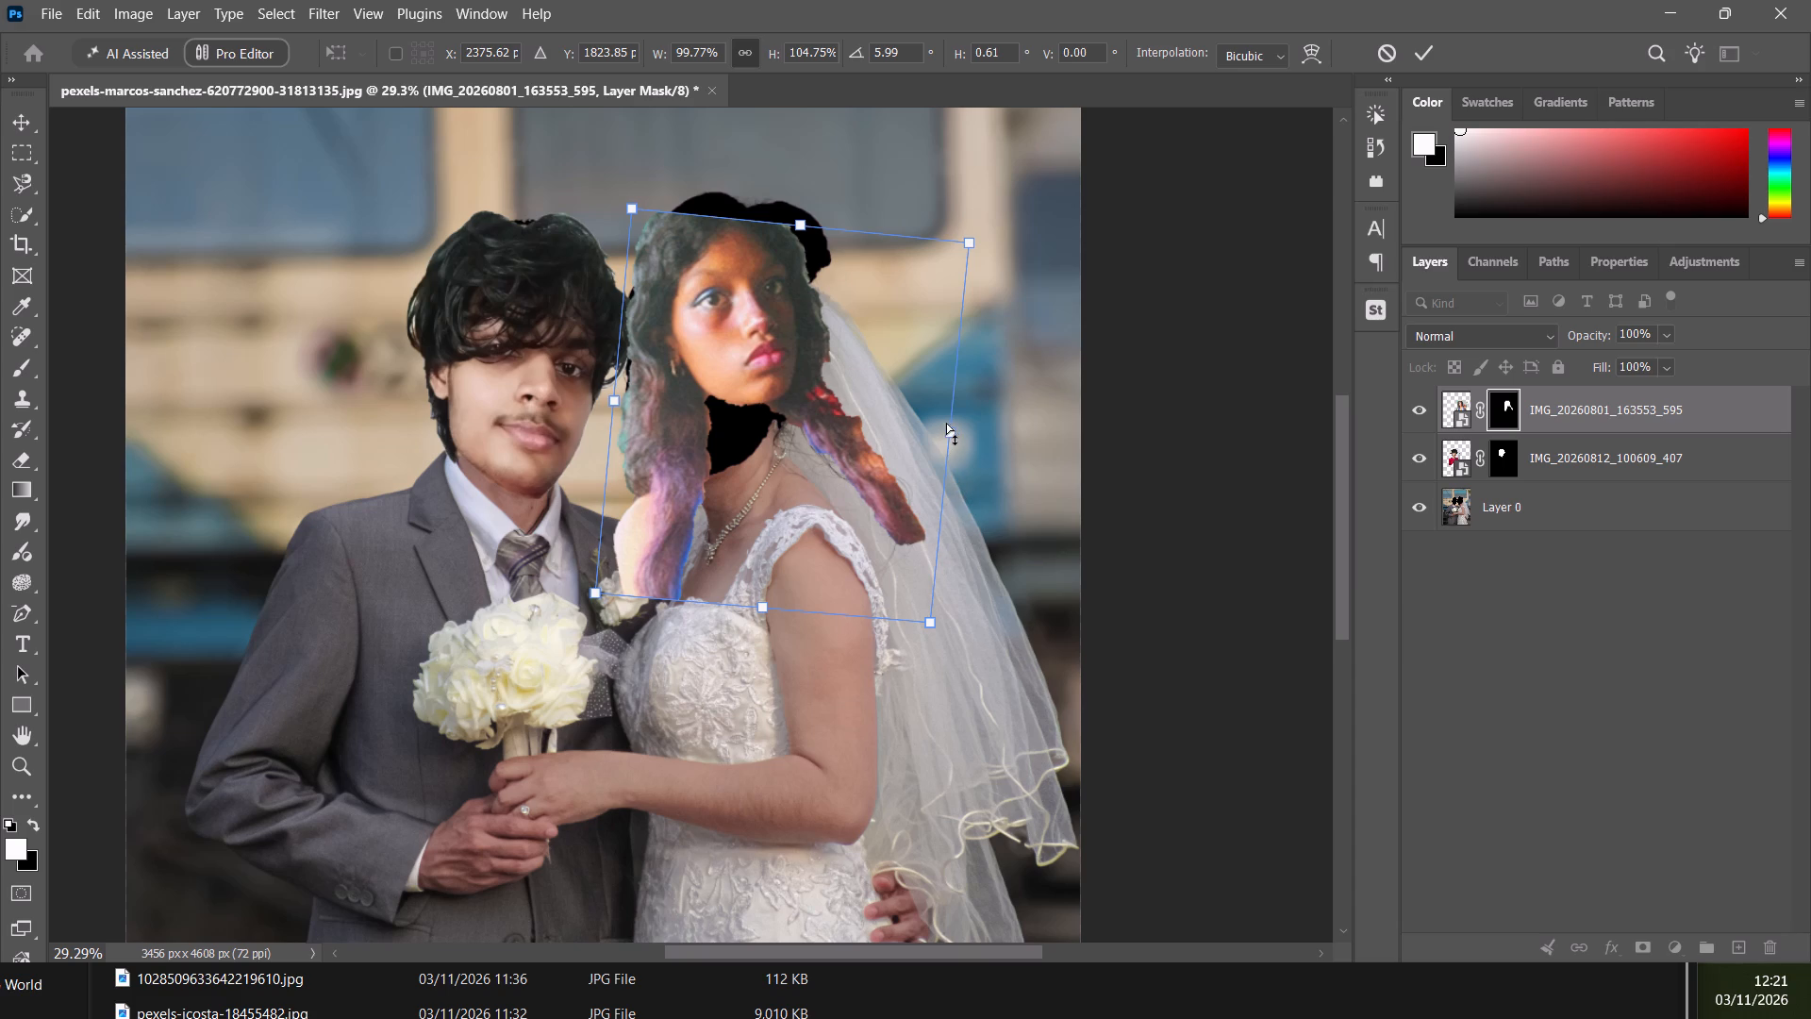
Mirror the woman's head horizontally and place it back over the bride's blacked-out head with a slight counterclockwise turn.
ctrl+drag(951, 423, 405, 359)
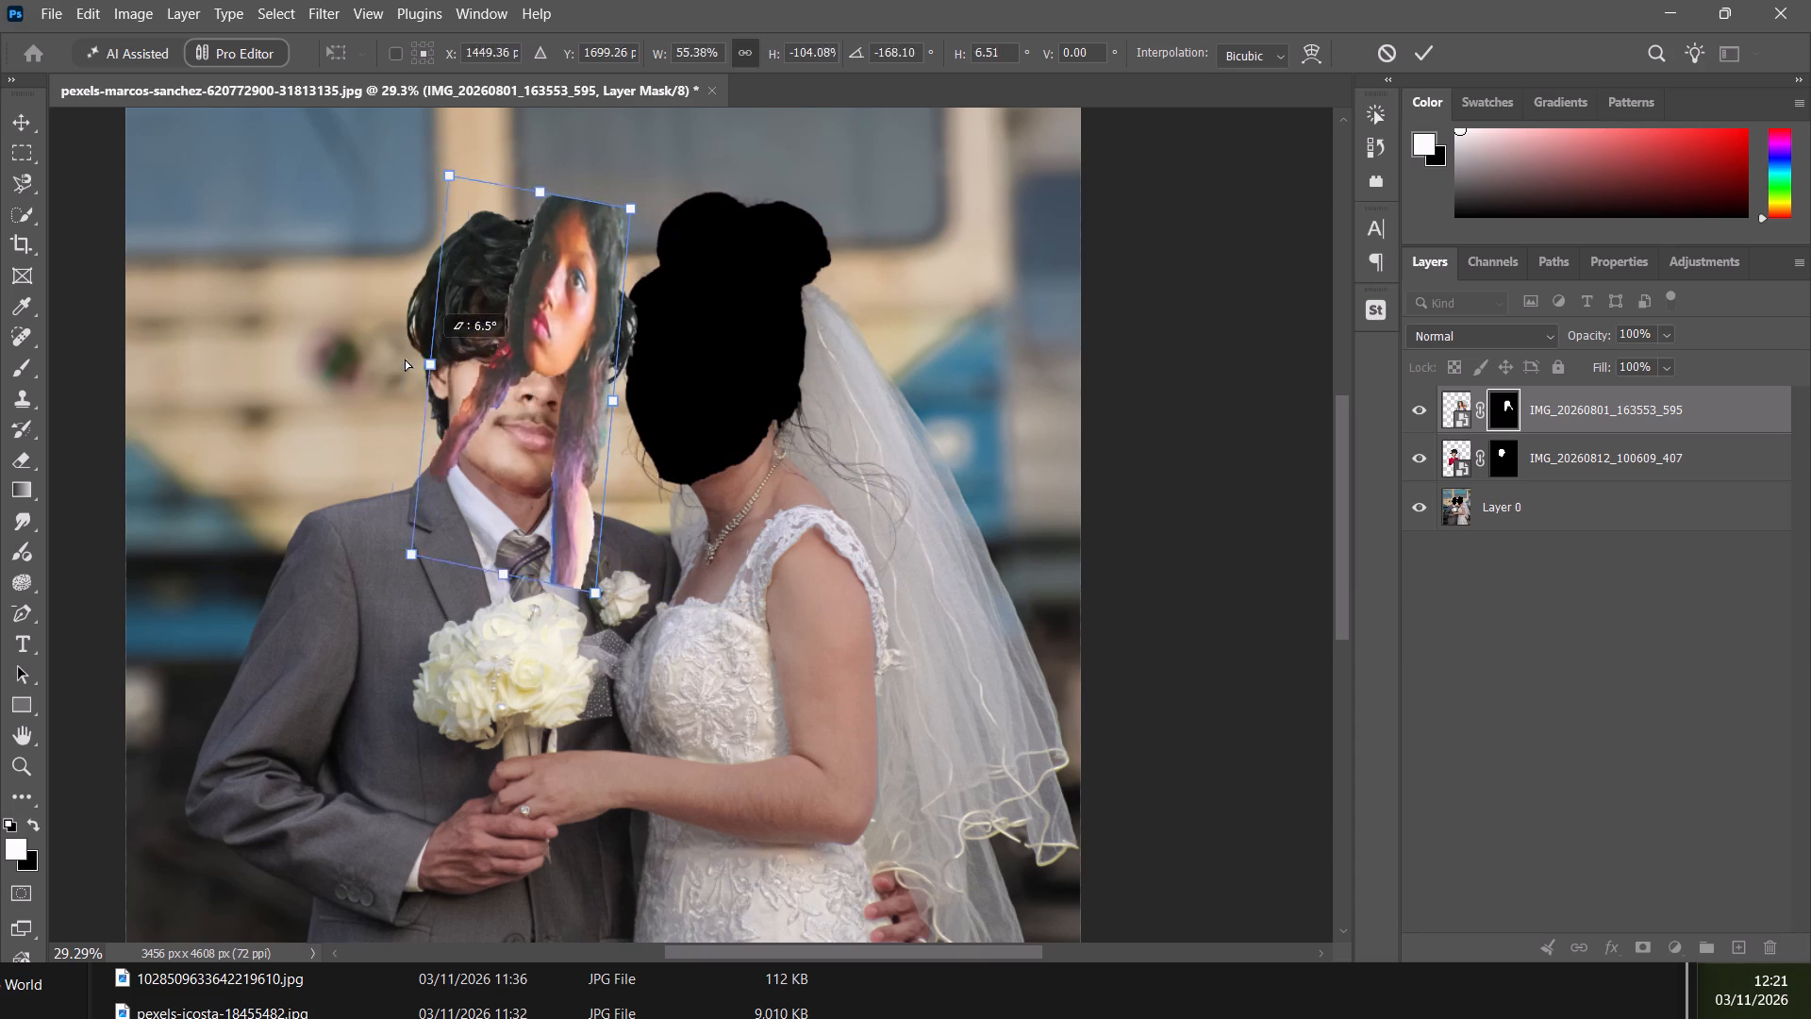
ctrl+drag(405, 359, 299, 371)
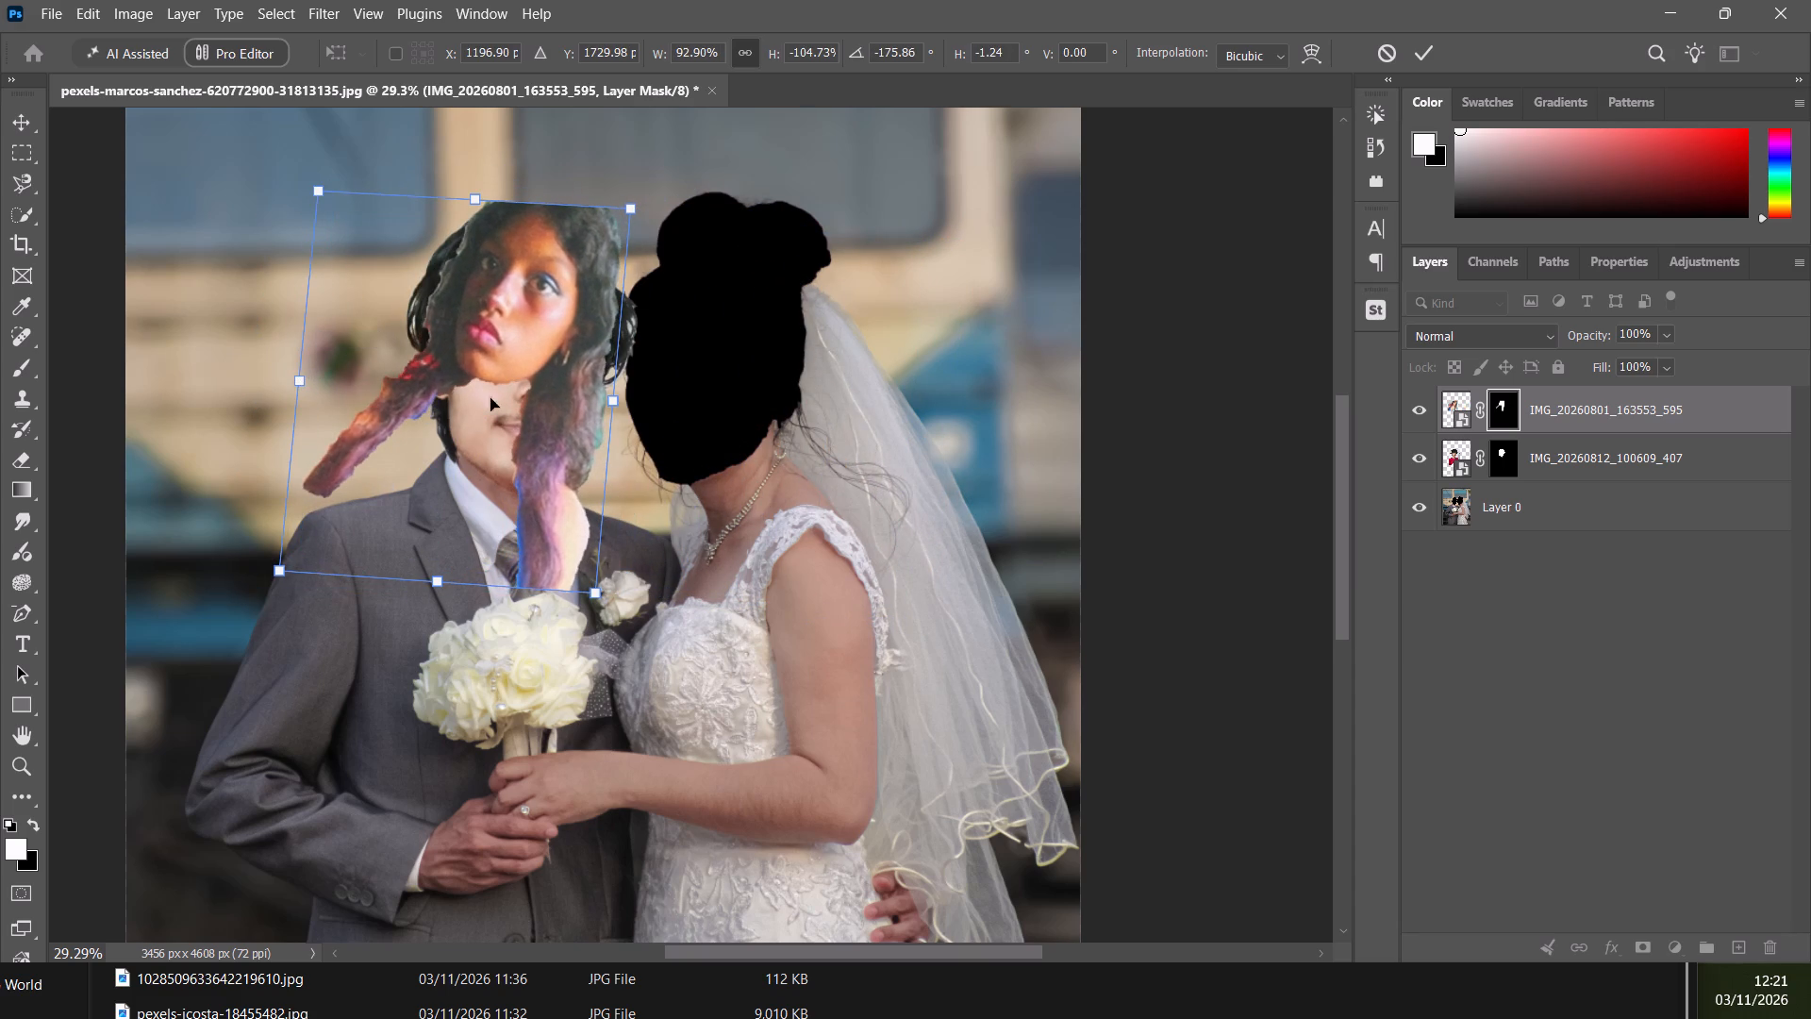
drag(523, 343, 748, 346)
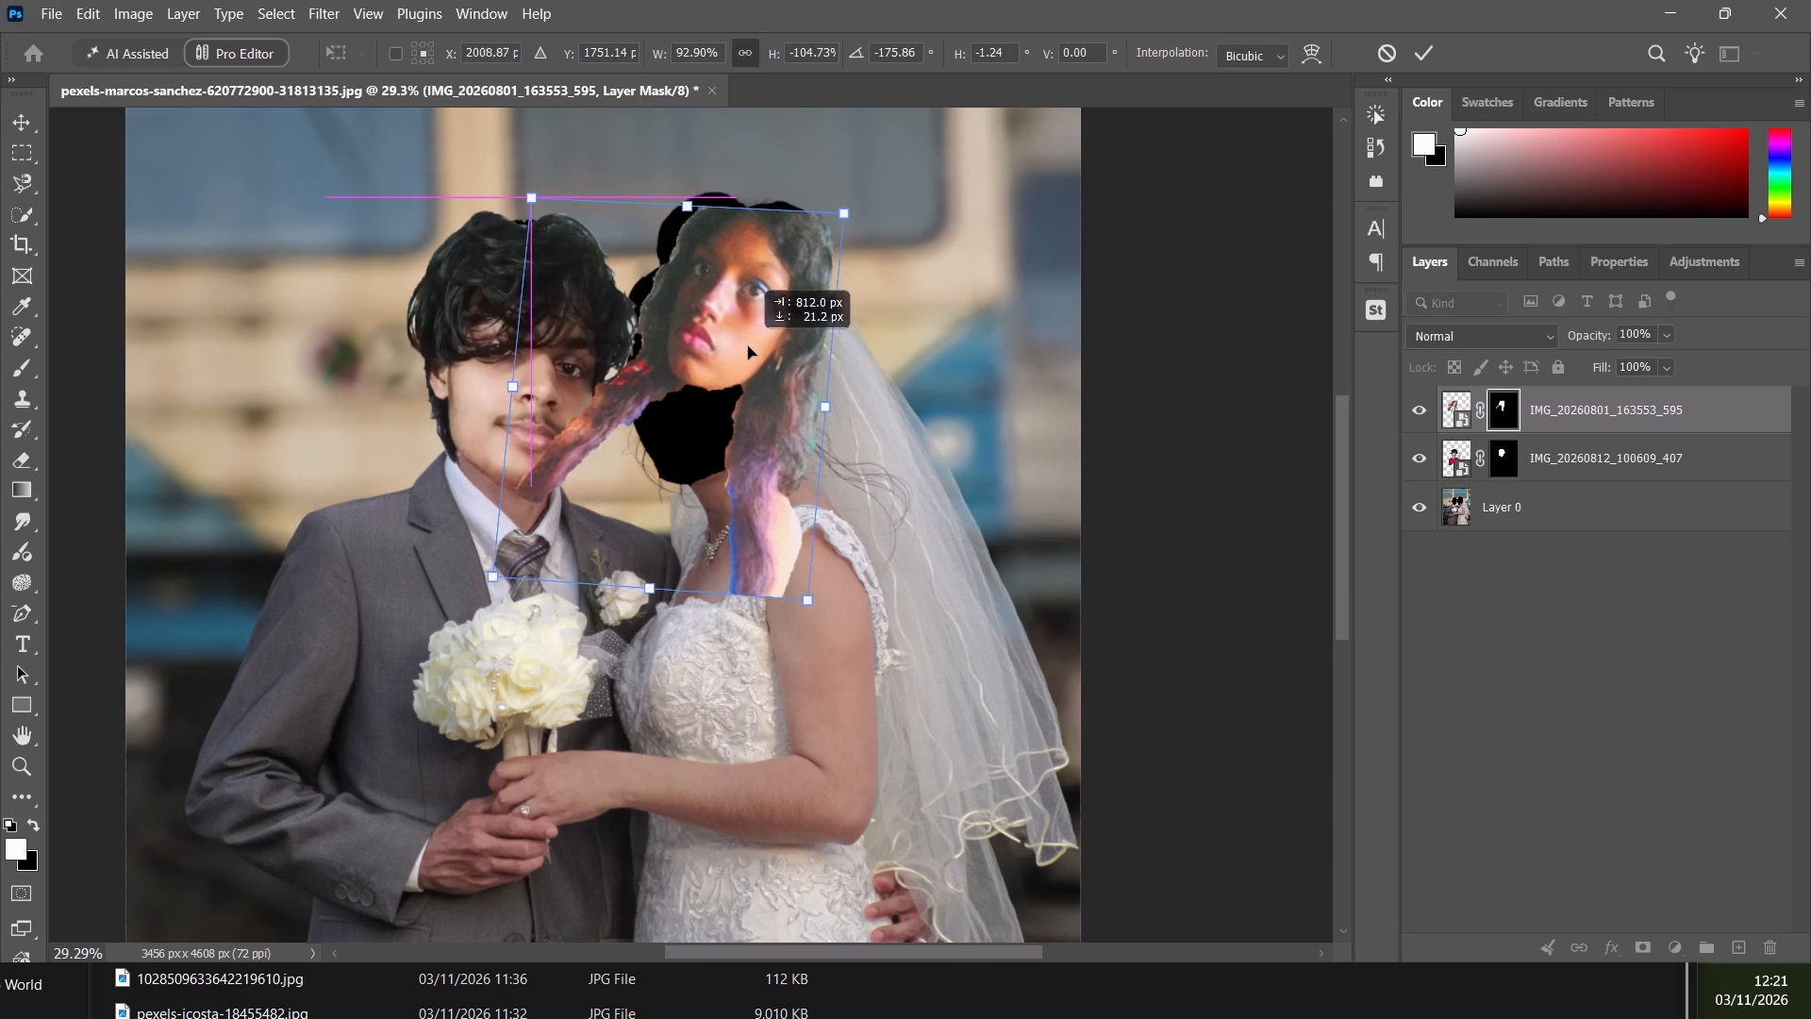
drag(748, 346, 759, 347)
drag(355, 519, 357, 526)
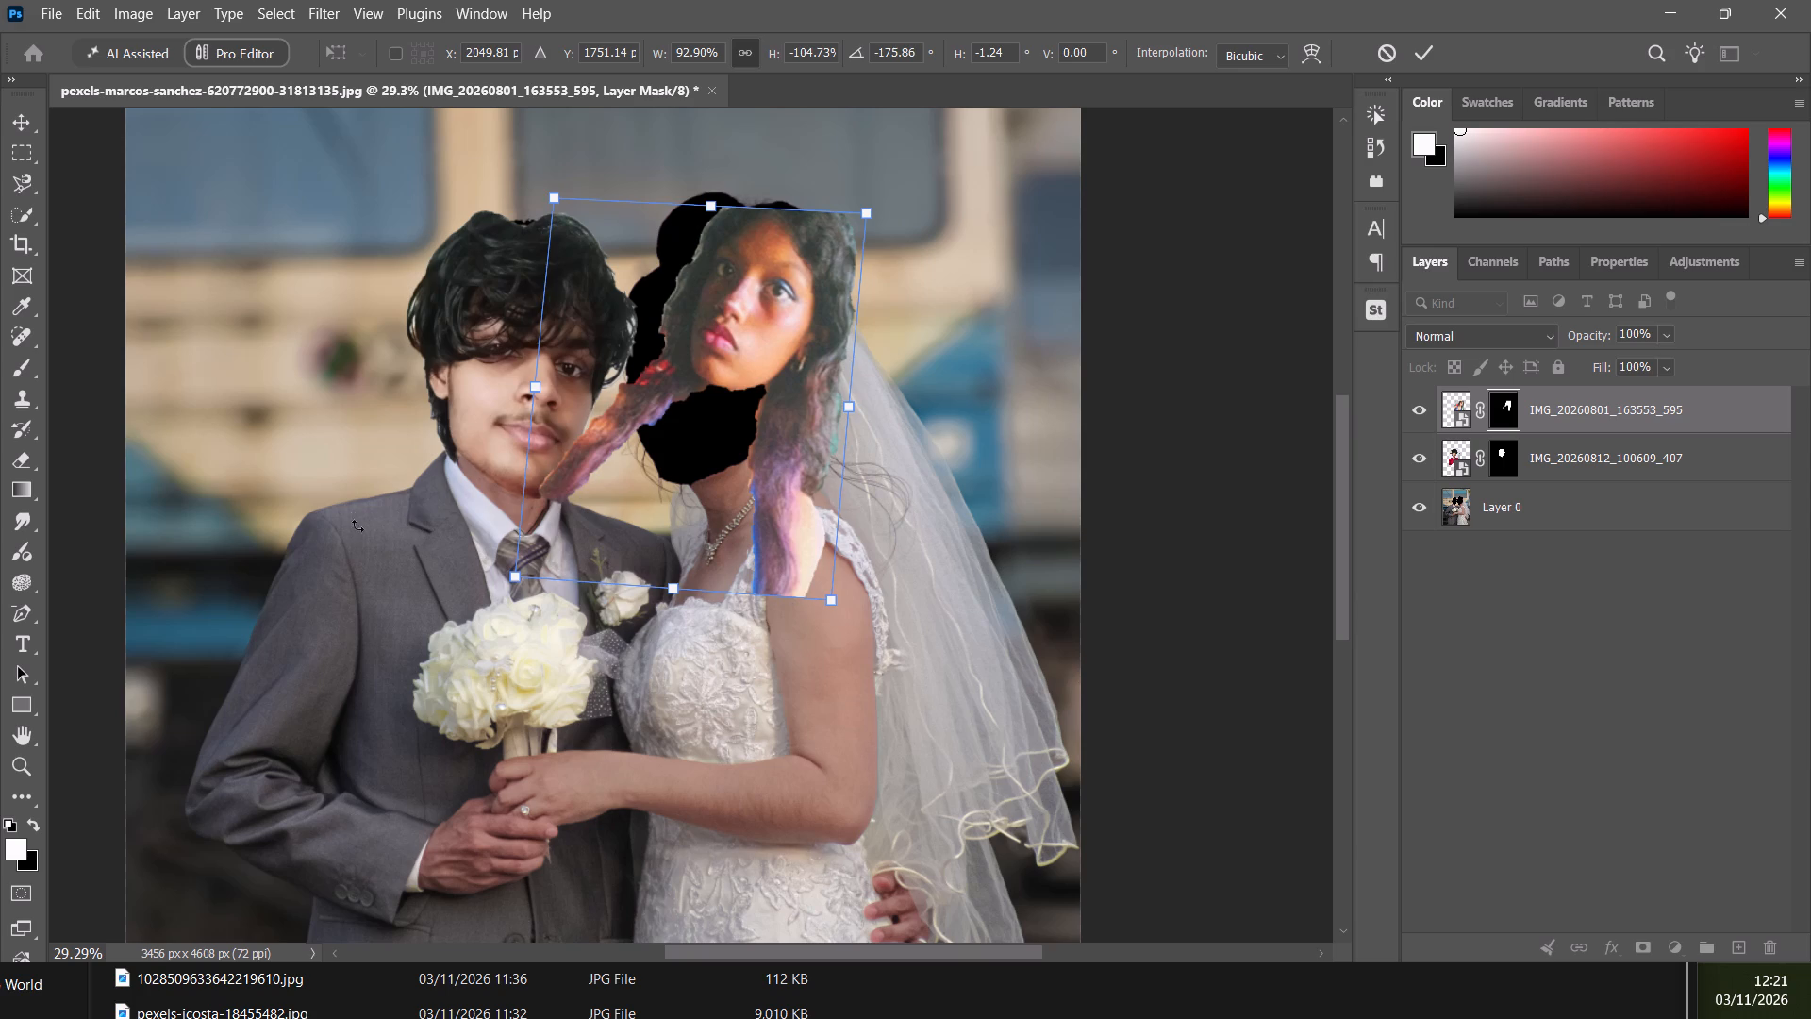
drag(357, 526, 400, 540)
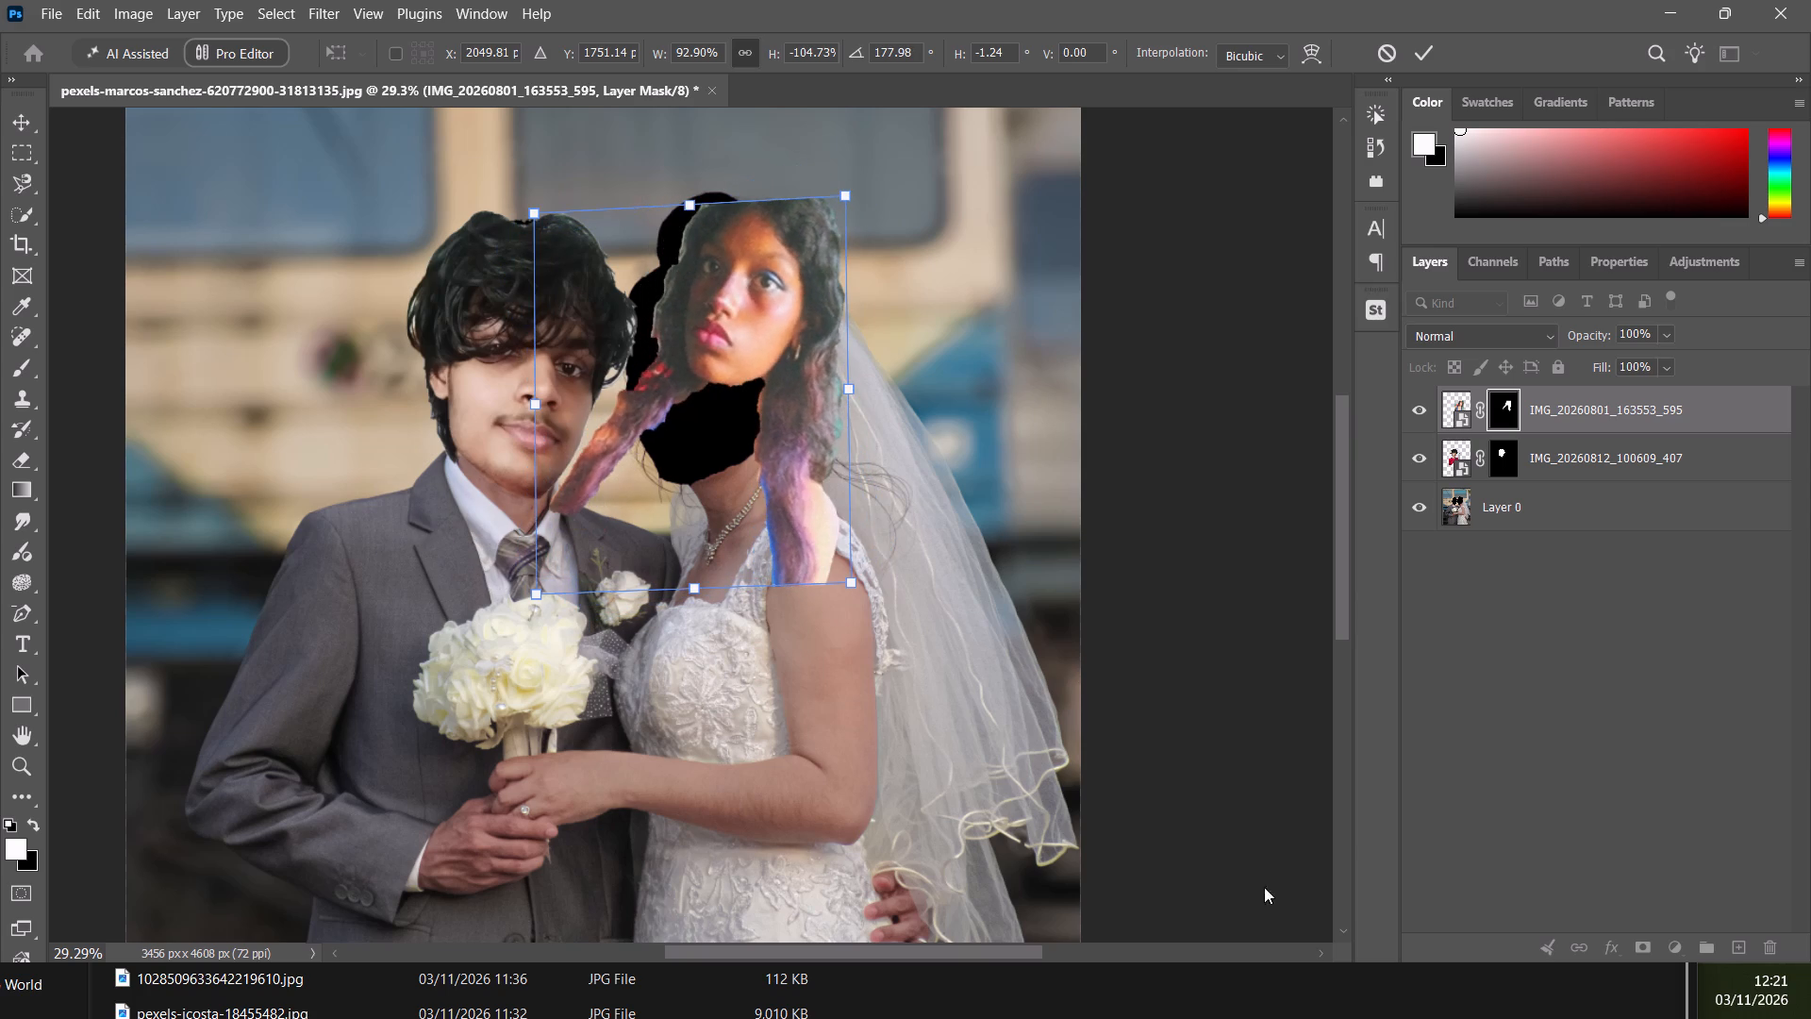
Enlarge the mirrored head to about 133% width and 150% height, centred over the bride's head and tilted about 8° counterclockwise.
drag(849, 584, 1006, 730)
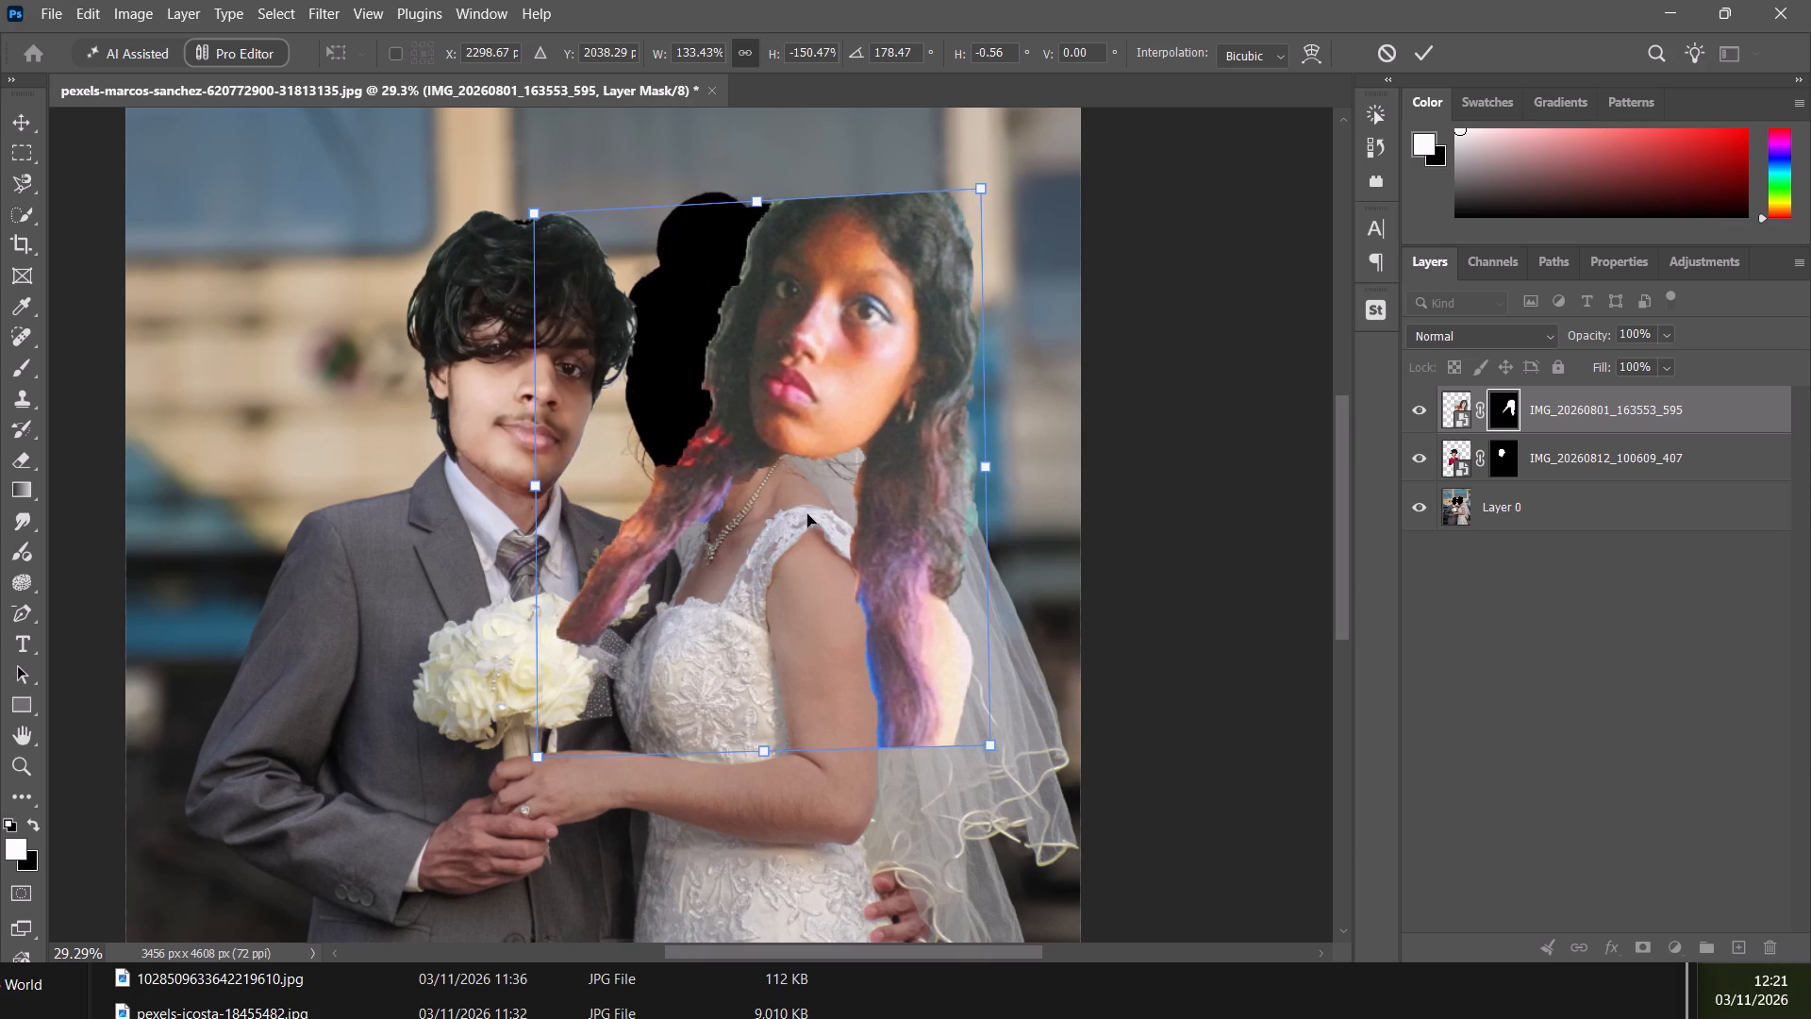
drag(777, 472, 688, 474)
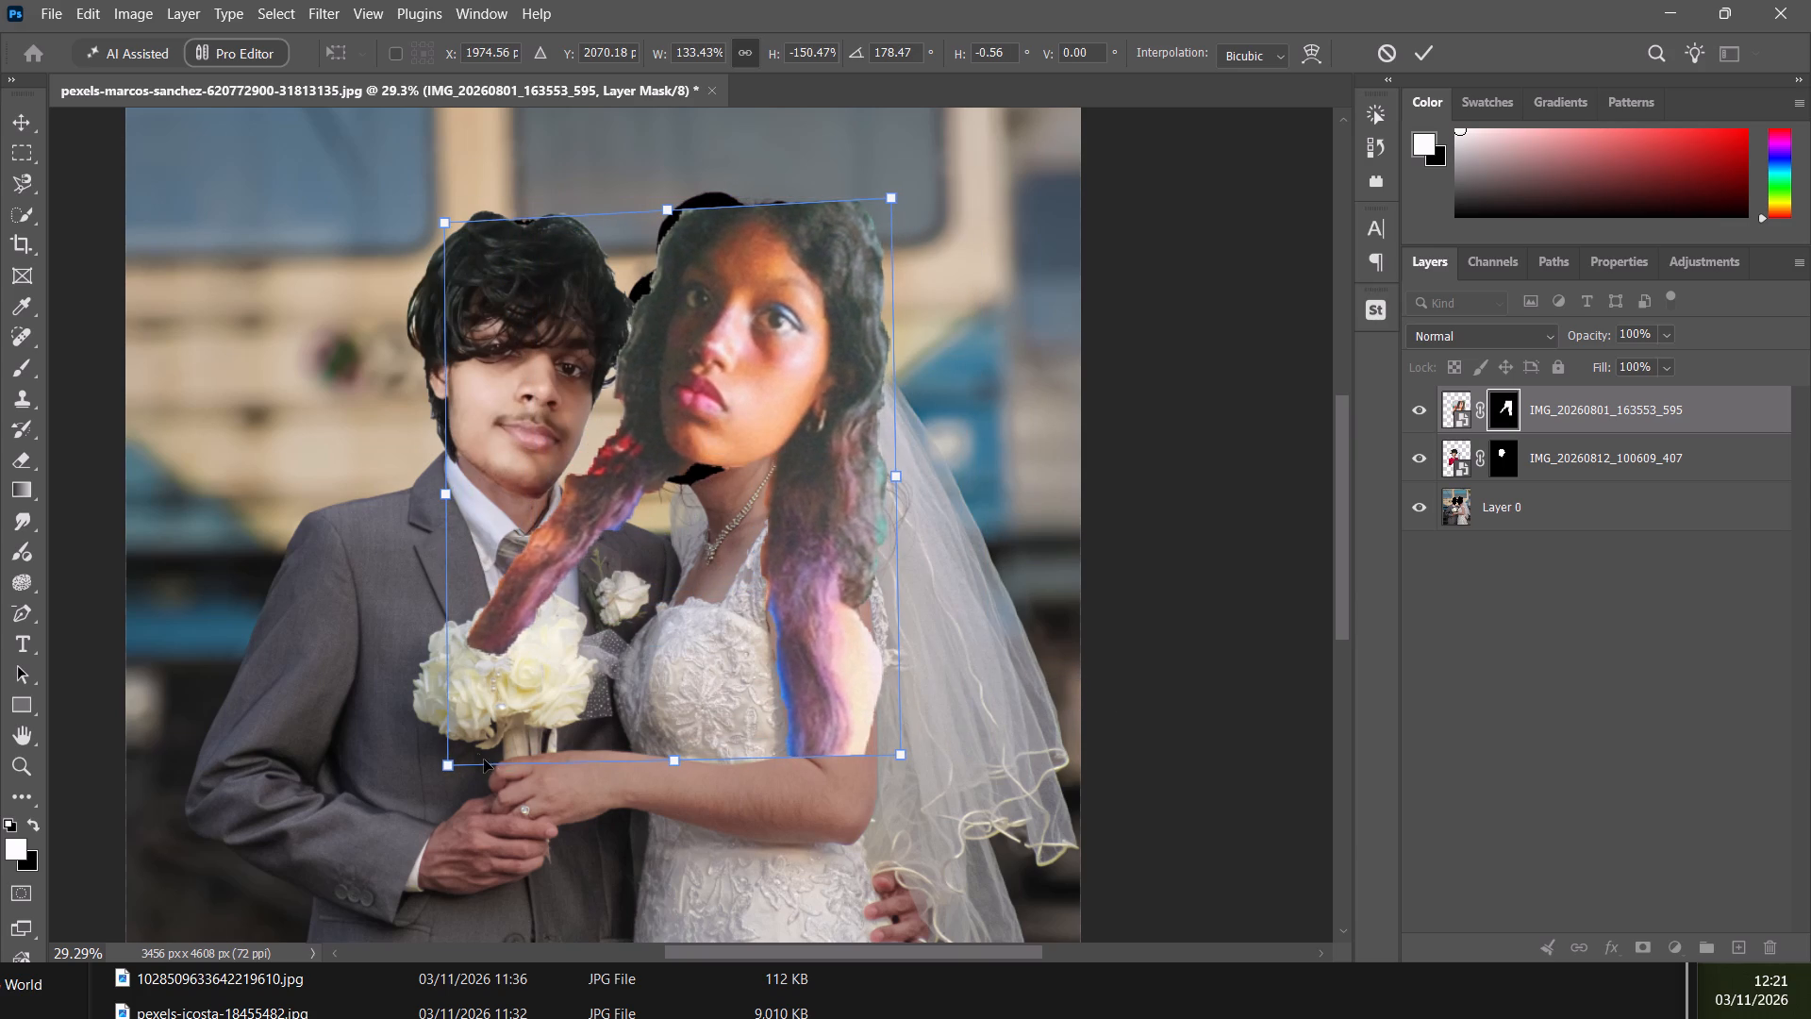
drag(805, 571, 815, 559)
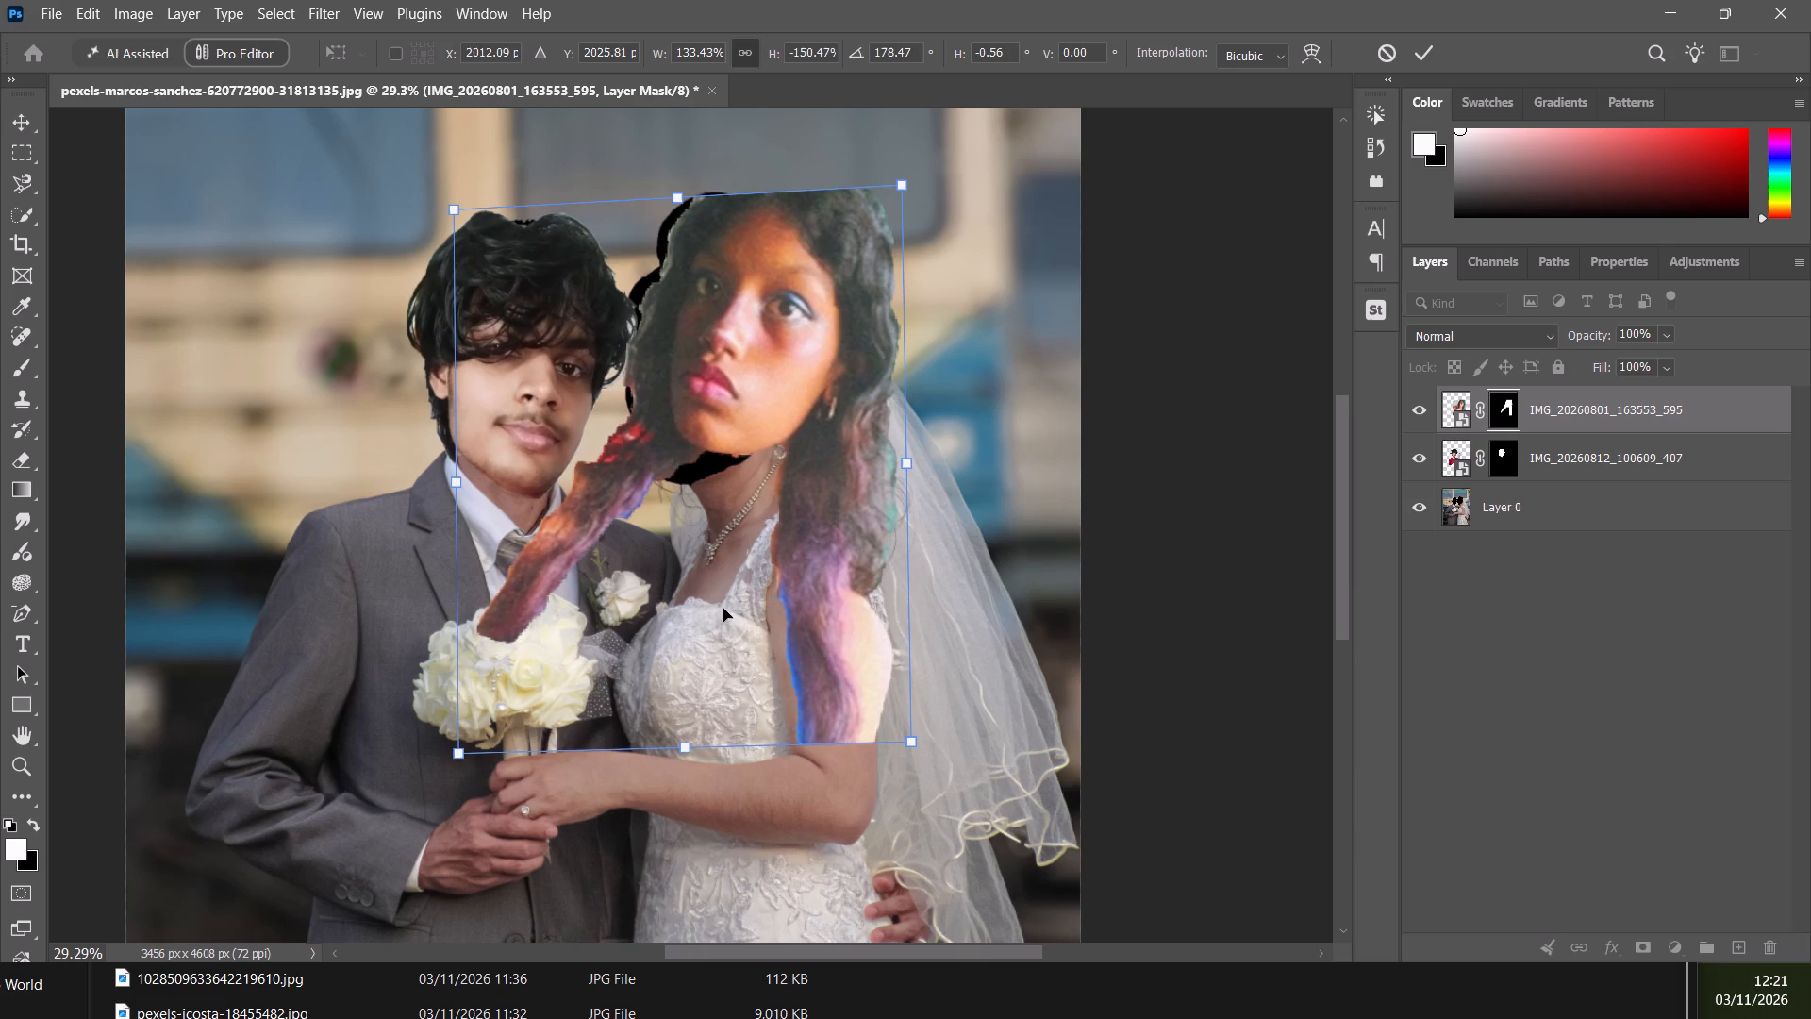
drag(335, 653, 362, 699)
click(756, 480)
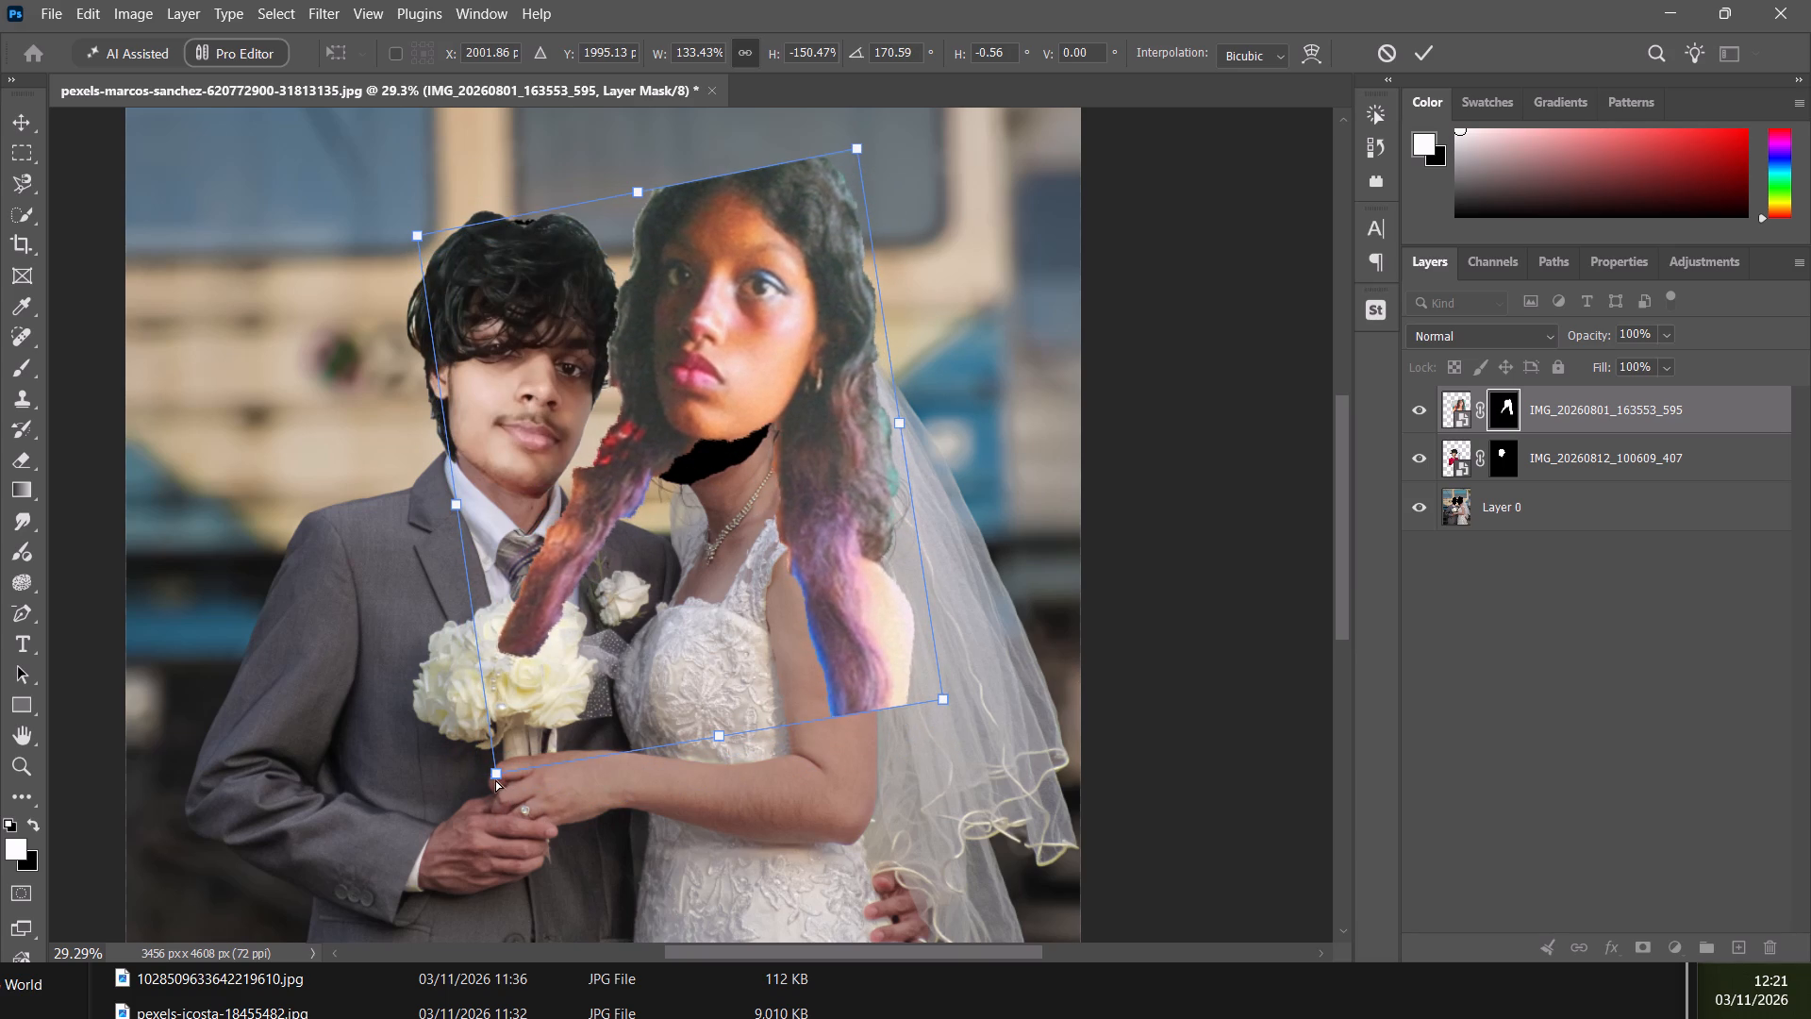
Skew, stretch and nudge the woman's head until it covers the remaining black area above the bride's neck, and apply the transform.
ctrl+drag(497, 772, 592, 684)
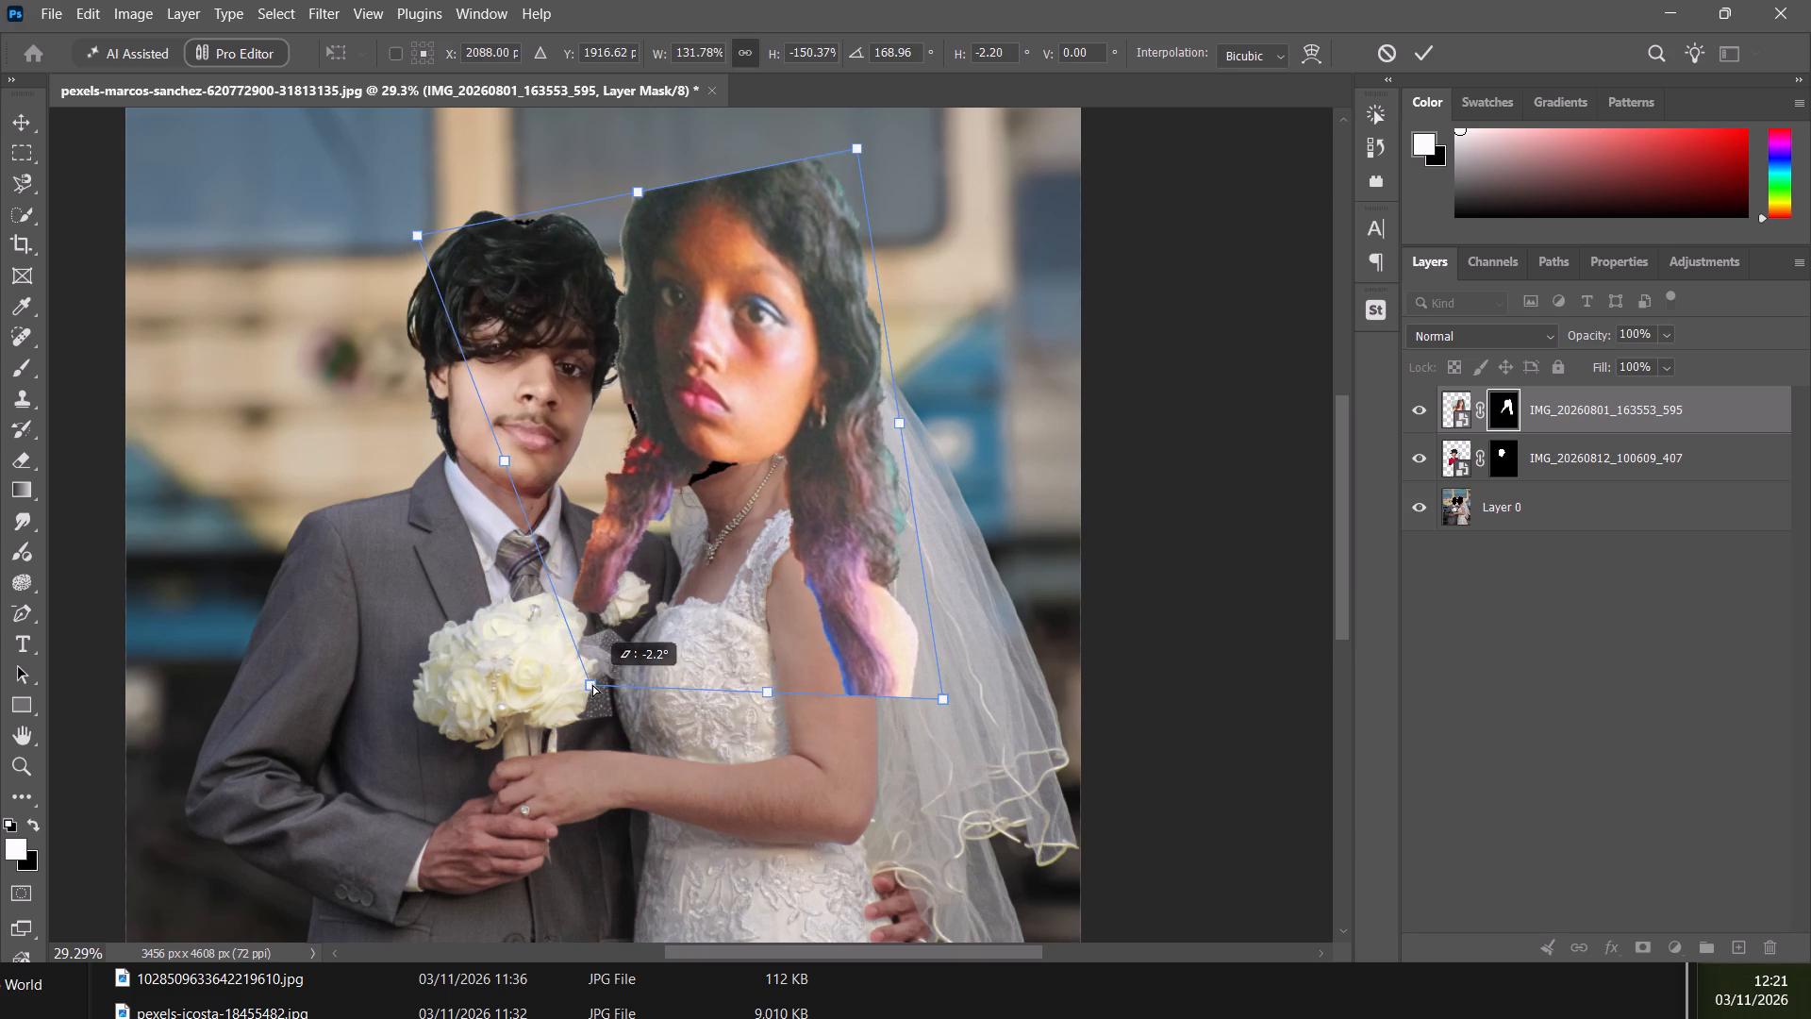
ctrl+drag(592, 684, 520, 748)
drag(678, 587, 676, 623)
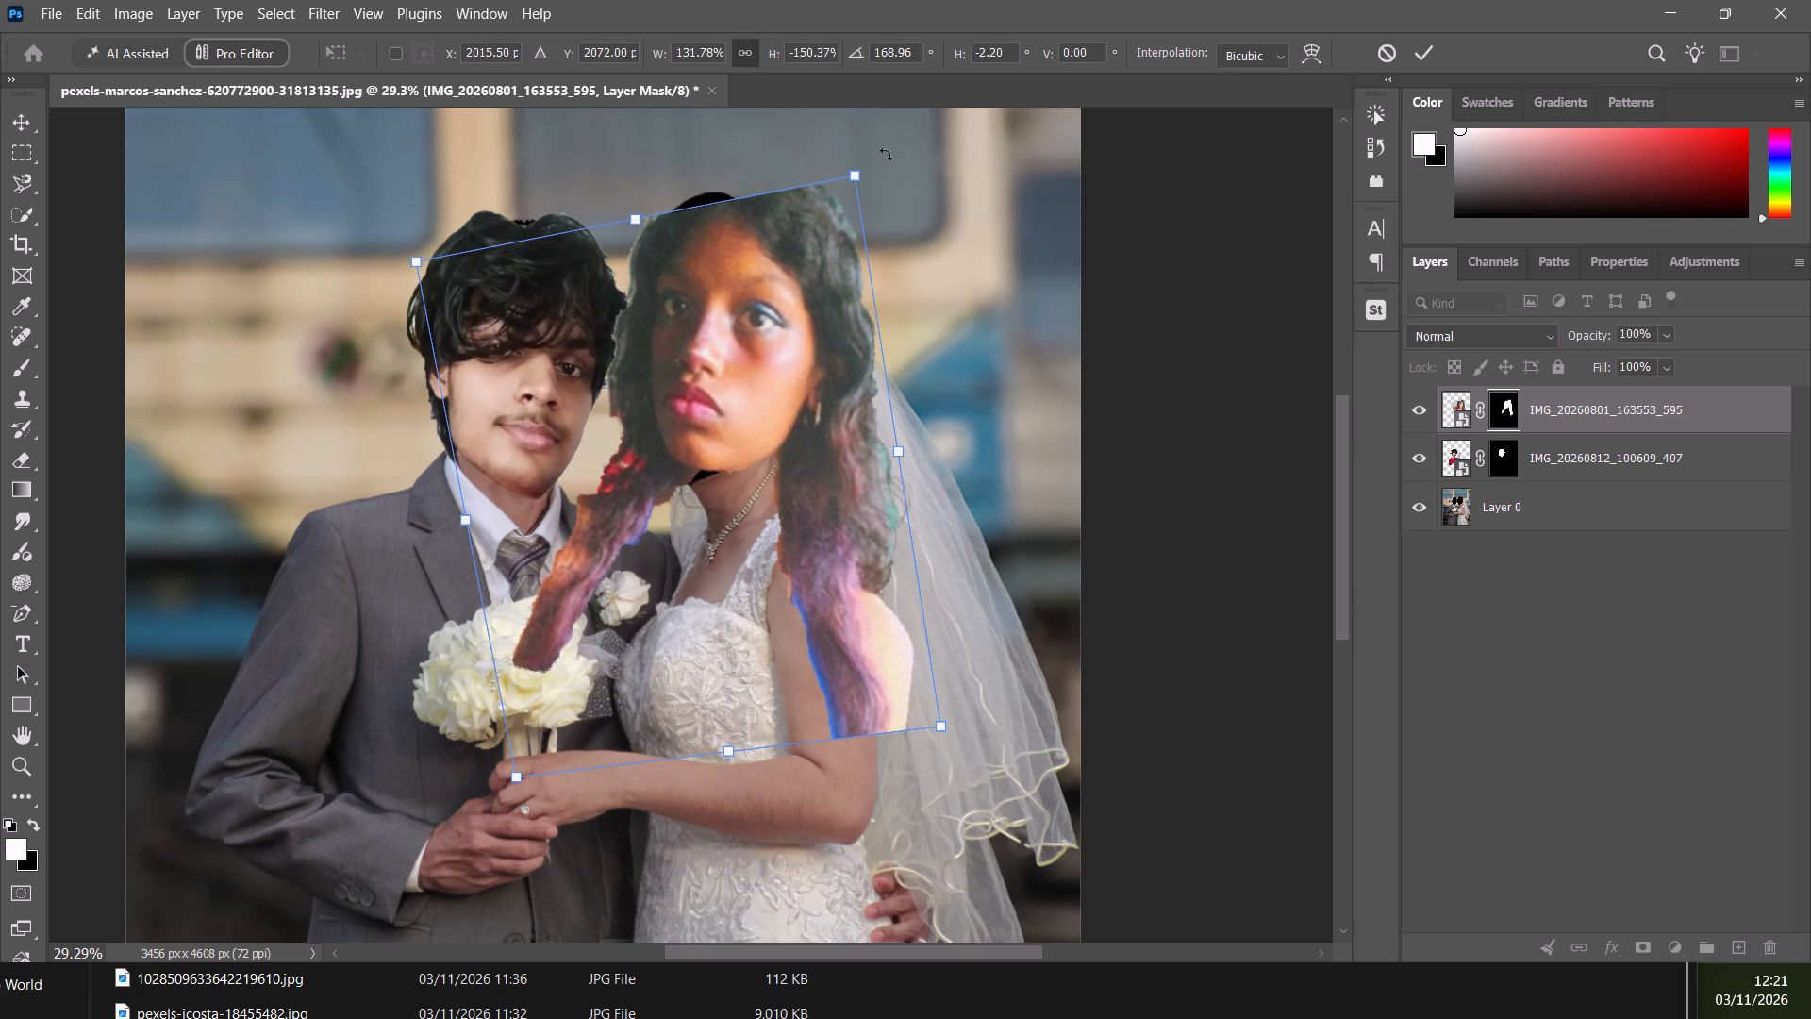
ctrl+drag(853, 175, 806, 172)
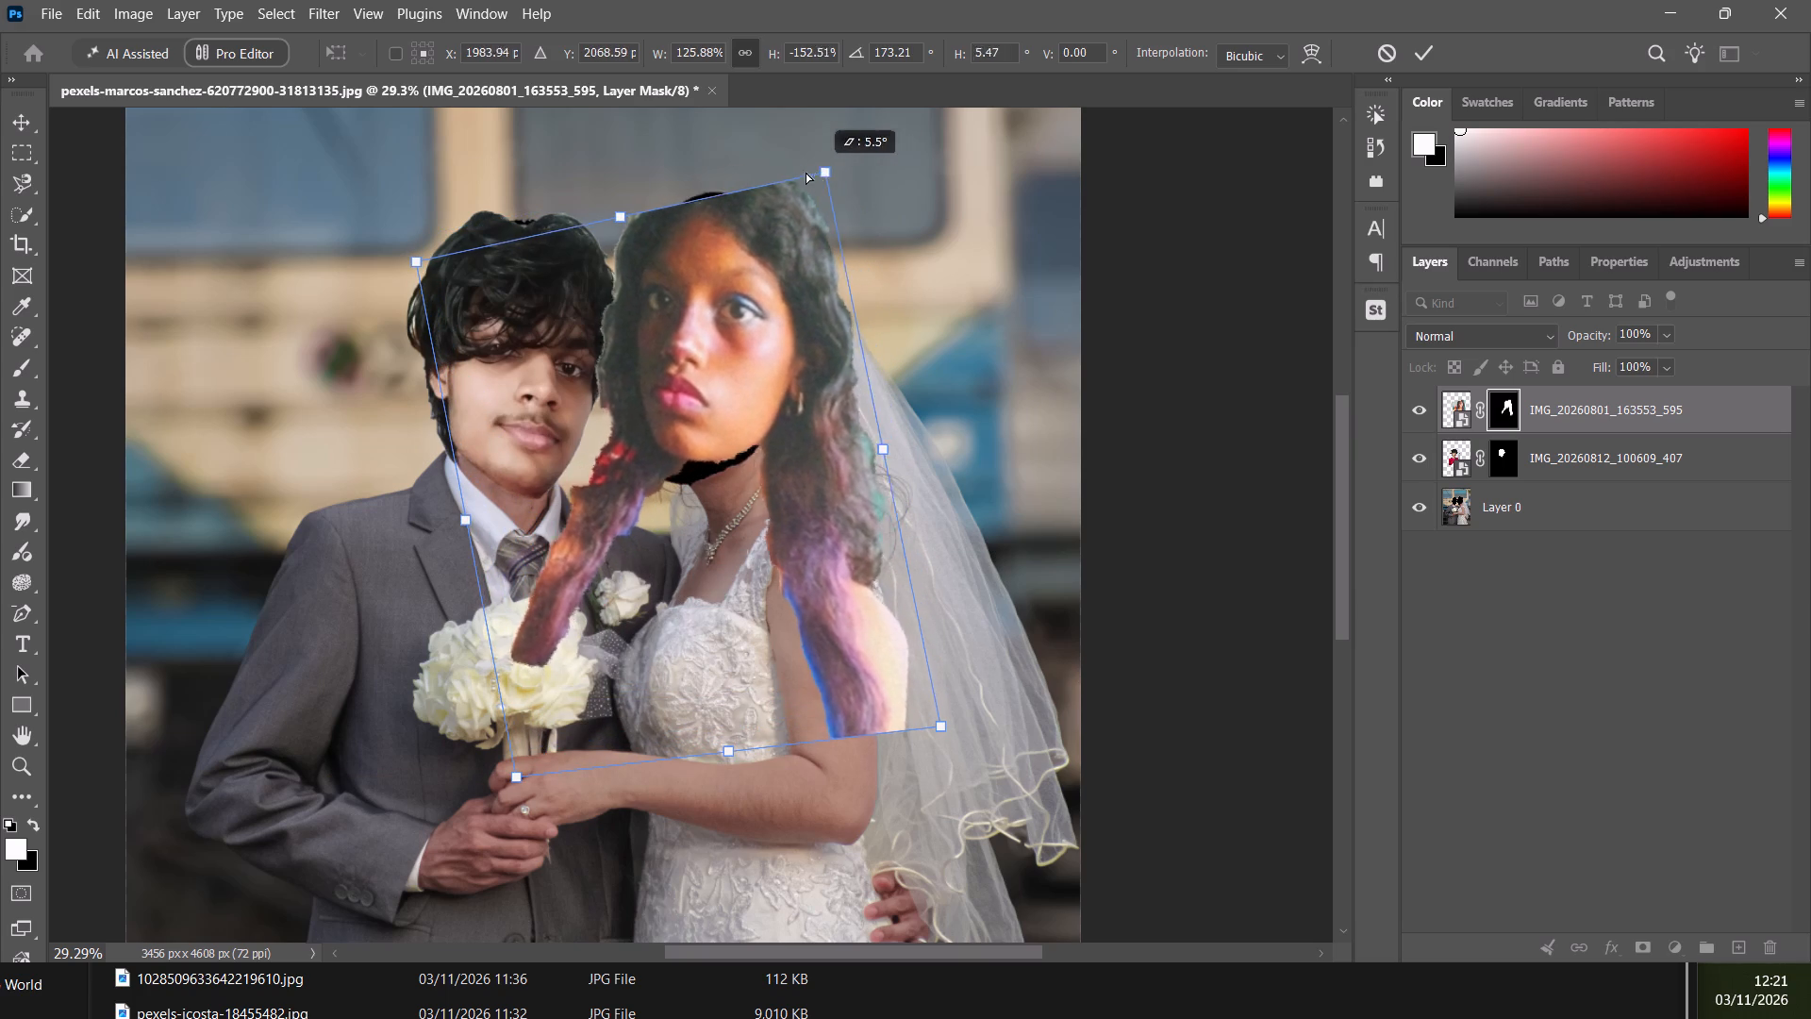
ctrl+drag(806, 172, 850, 156)
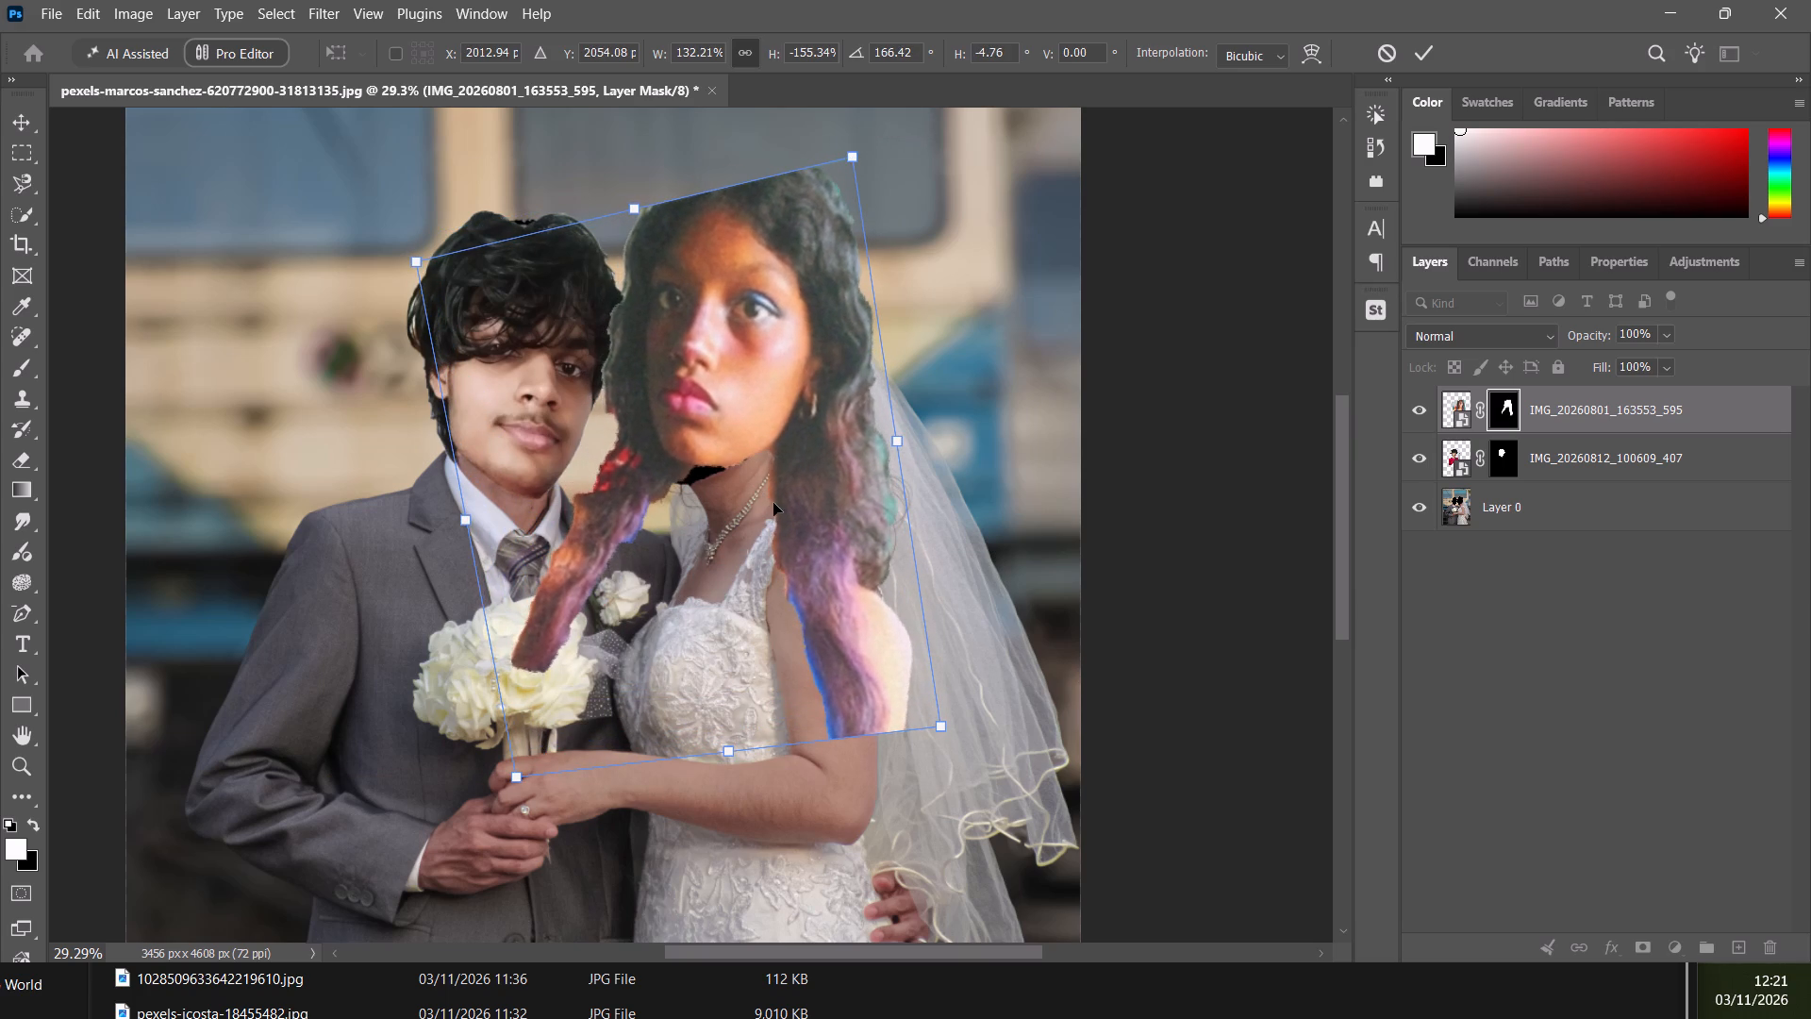
ctrl+drag(946, 729, 918, 715)
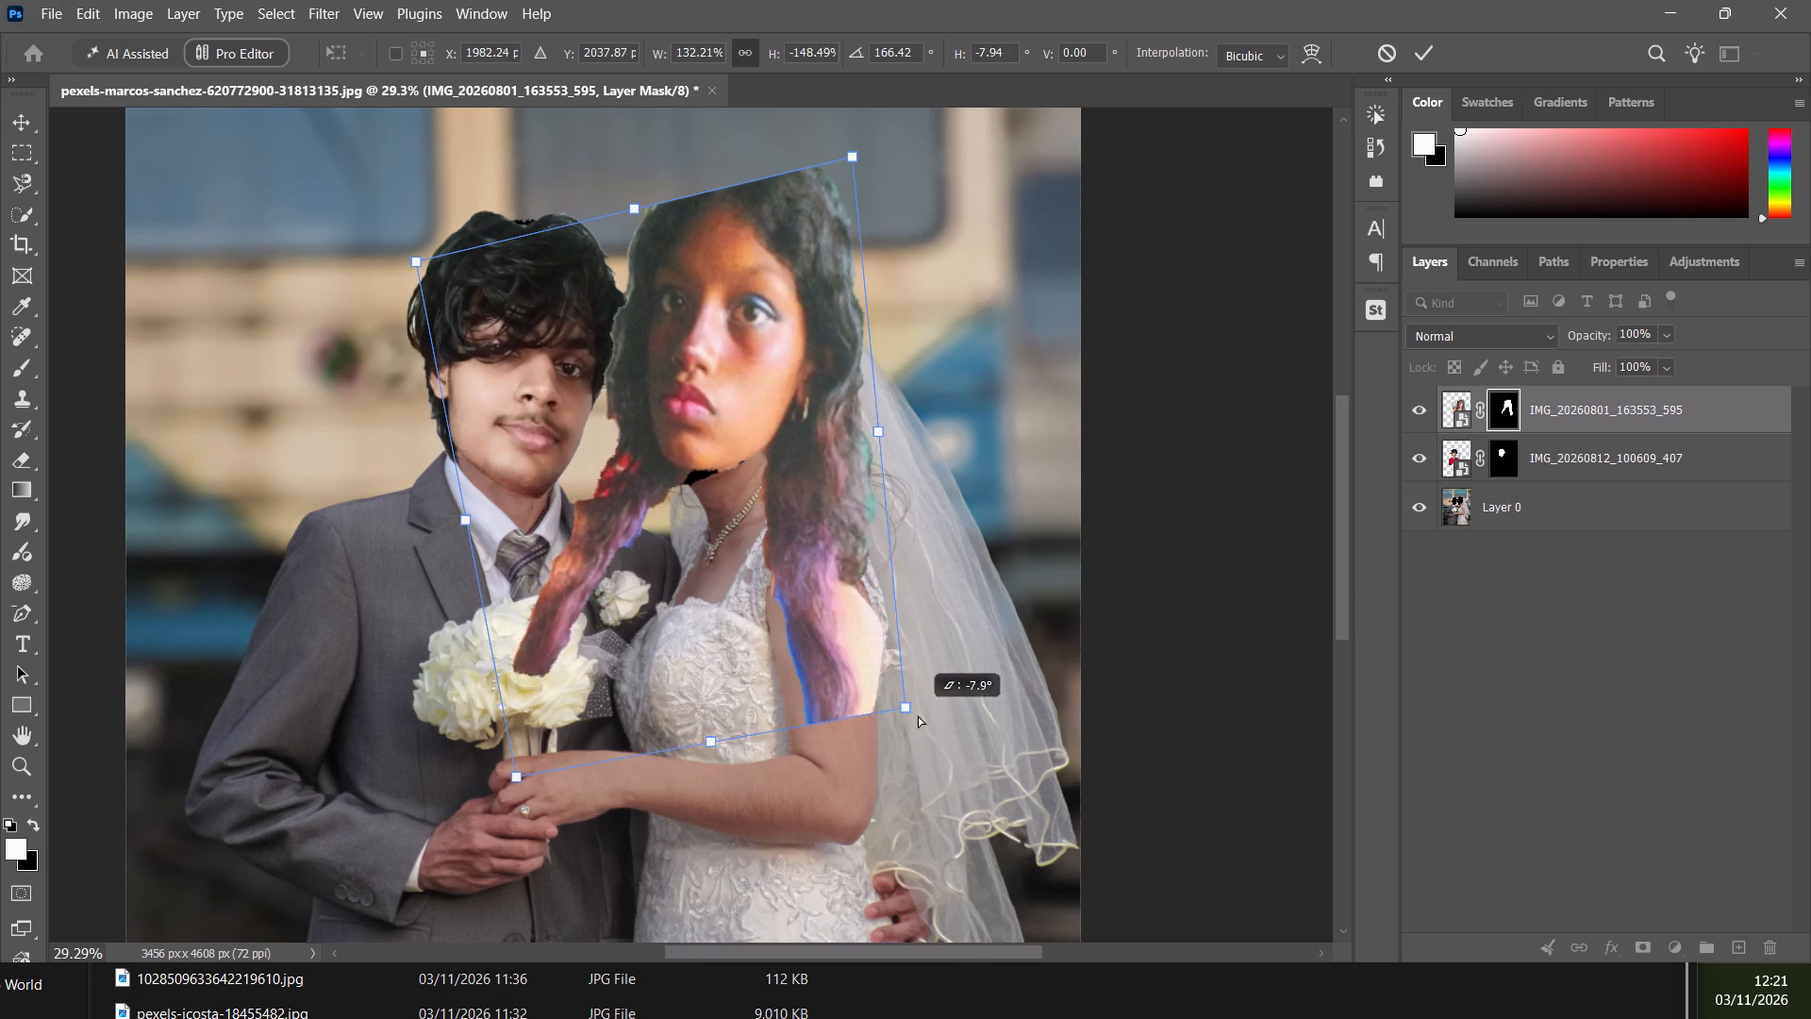
ctrl+drag(918, 715, 953, 743)
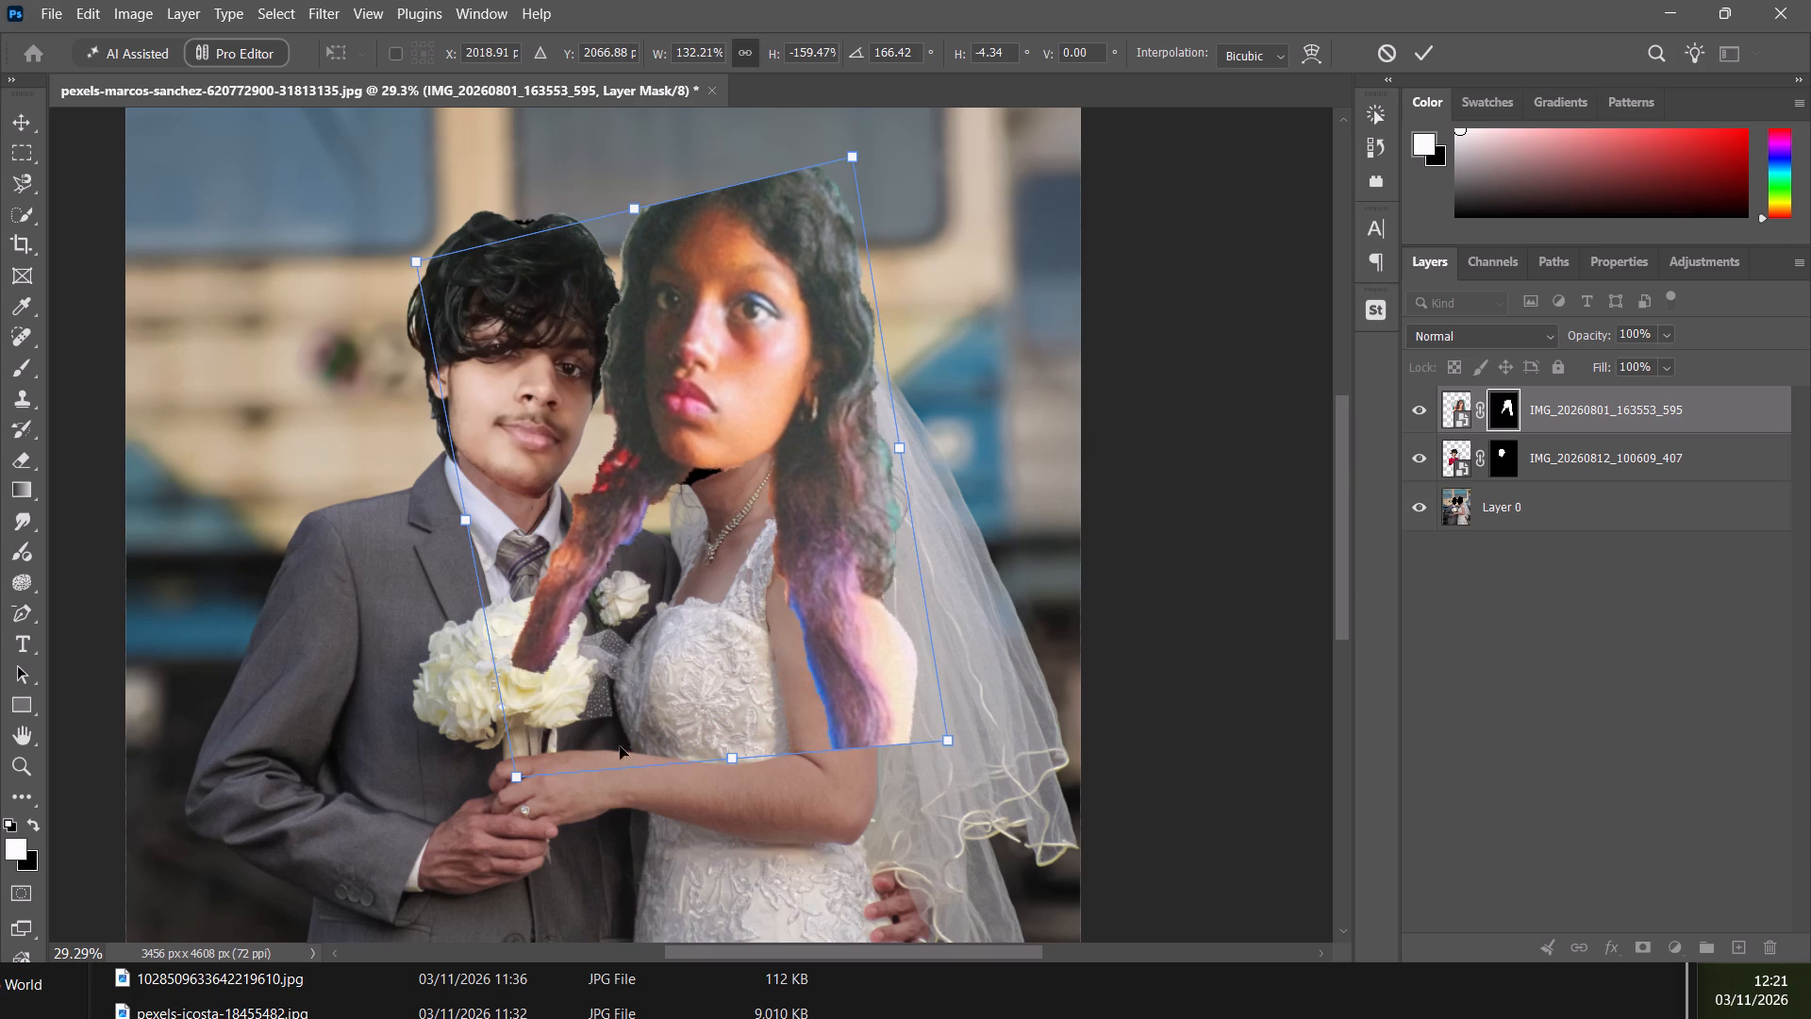
ctrl+drag(733, 761, 708, 807)
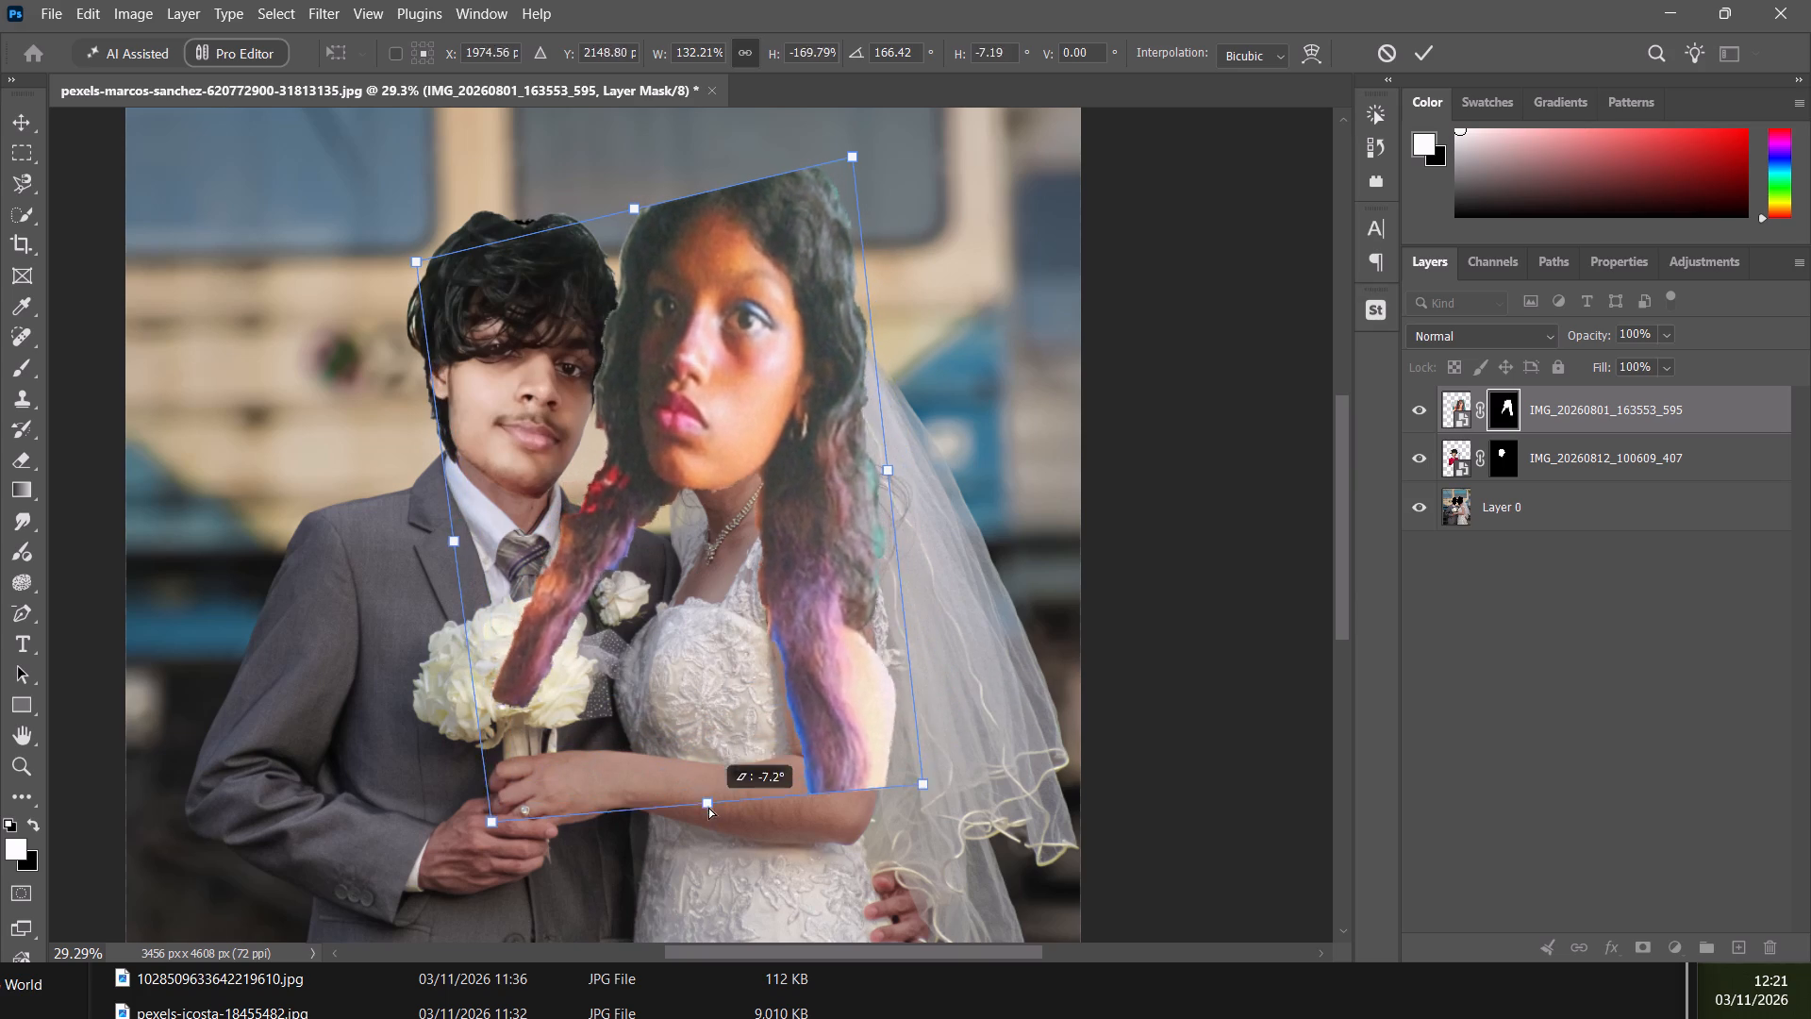
ctrl+drag(708, 807, 721, 809)
ctrl+drag(721, 809, 739, 787)
click(1091, 584)
click(1226, 575)
click(1759, 710)
Undo the woman's head transform and layer mask, going back to the unmasked portrait with its head-and-hair selection.
scroll(1139, 587, down, 4)
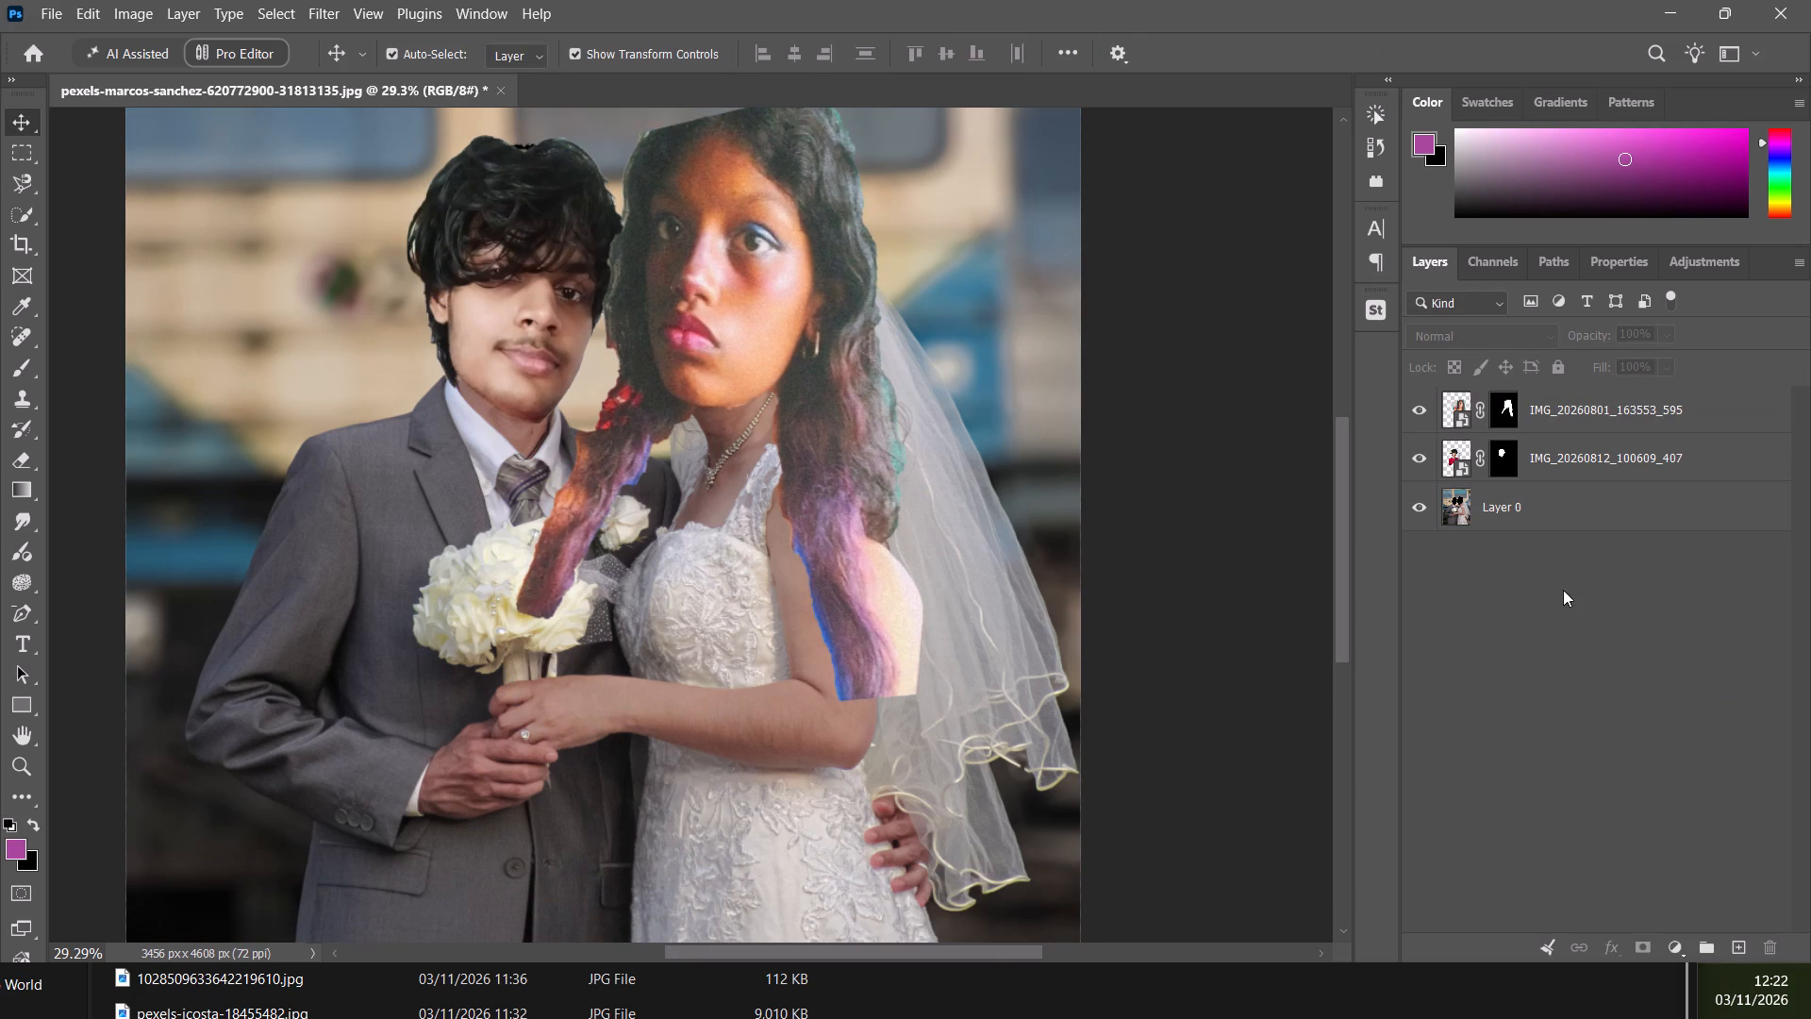
click(1468, 501)
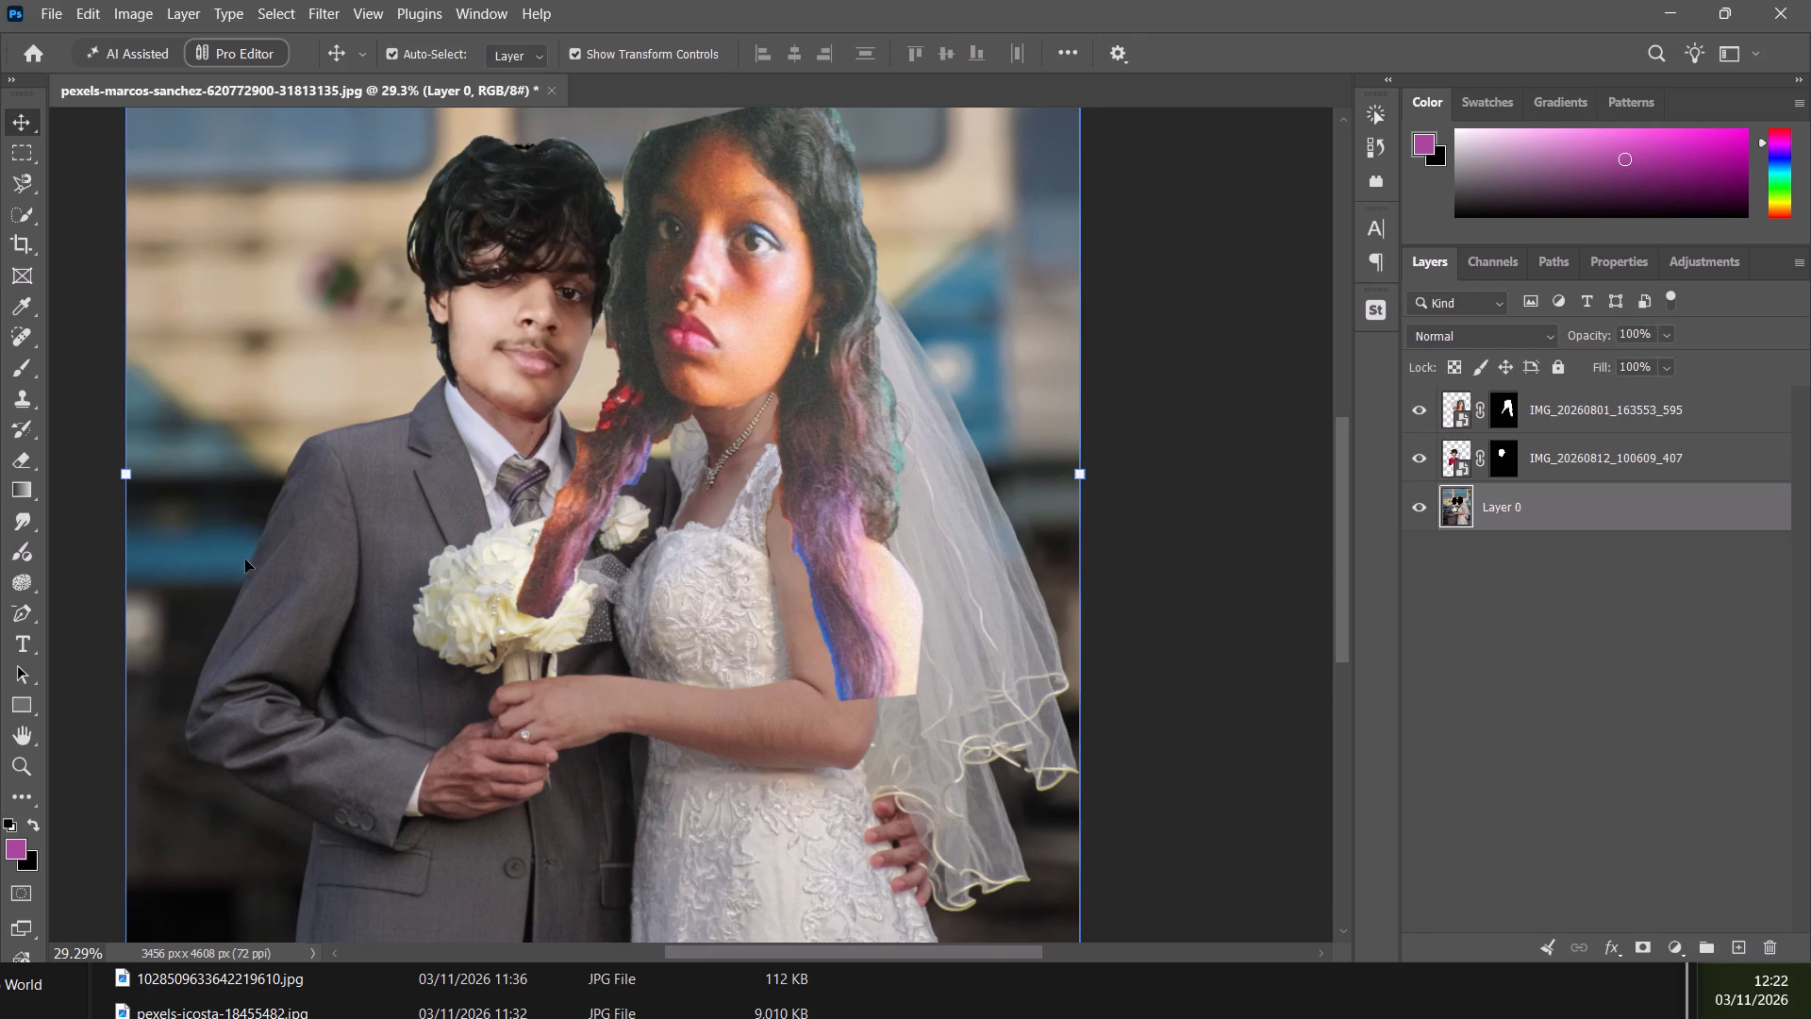
click(16, 218)
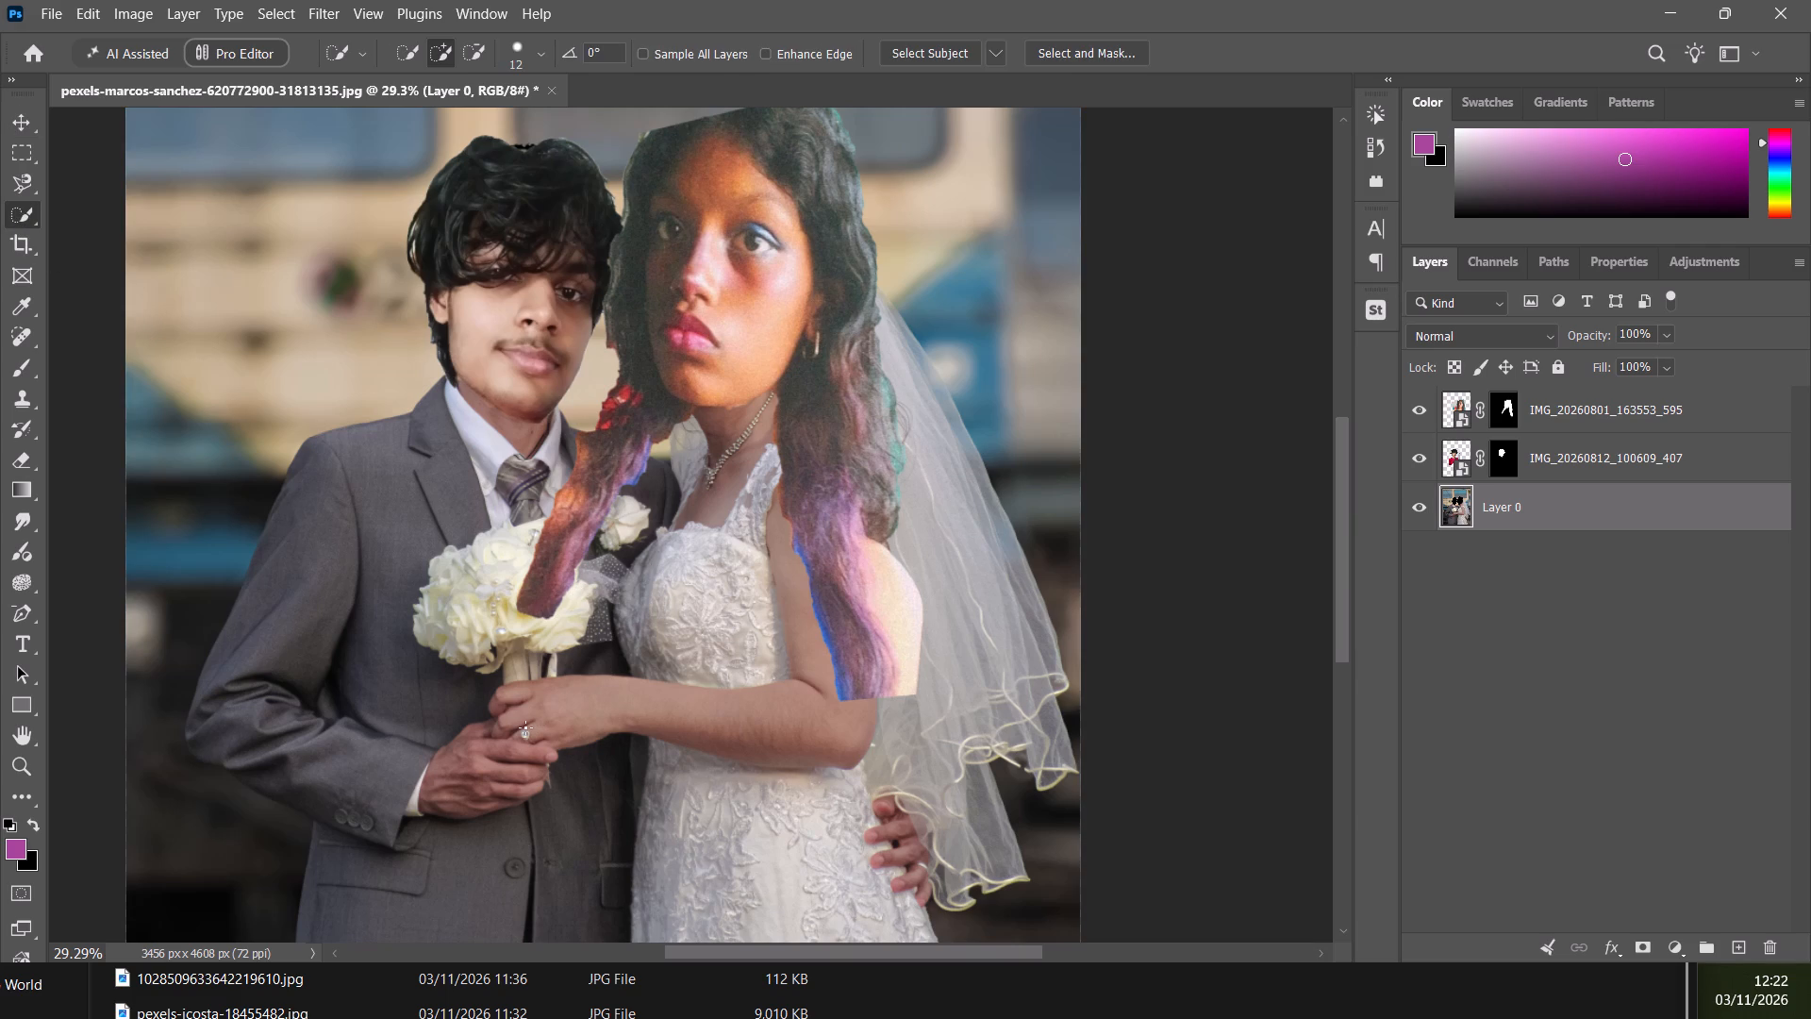
key(ctrl+z)
key(ctrl+z)
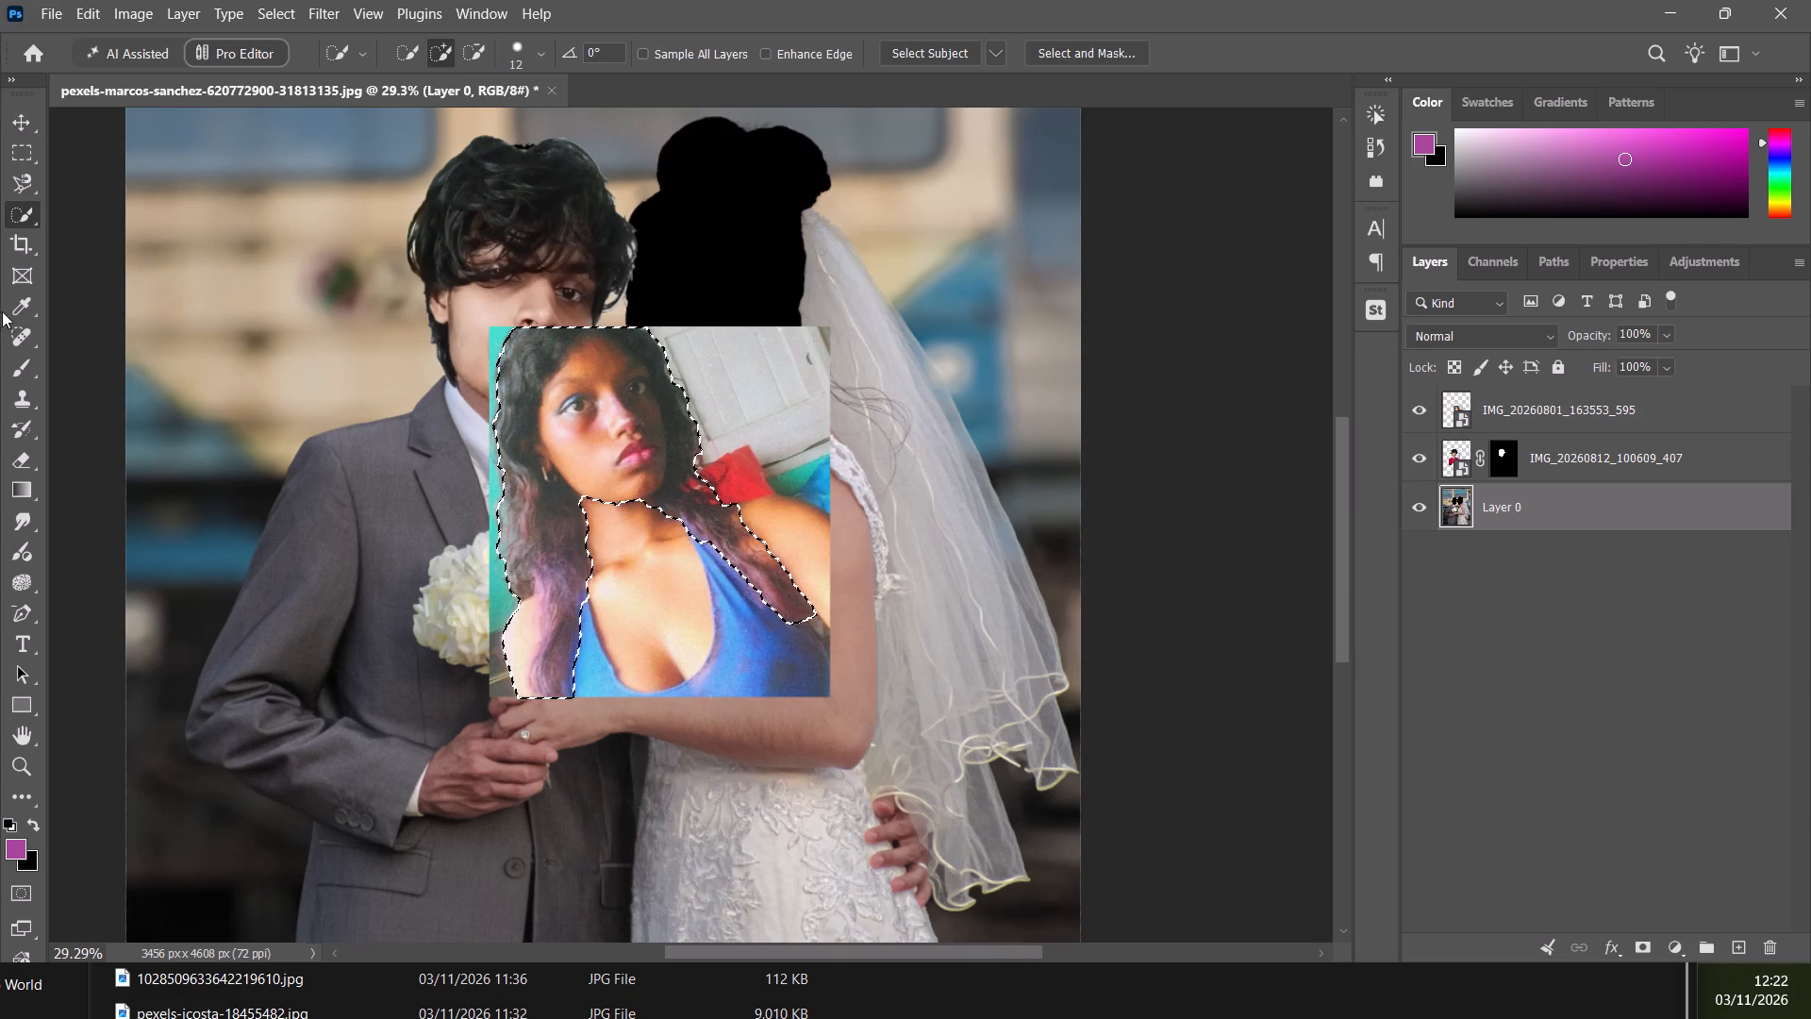
With the Quick Selection tool, subtract the long hair below chin level on the left side of the woman's portrait from the selection.
drag(541, 698, 538, 689)
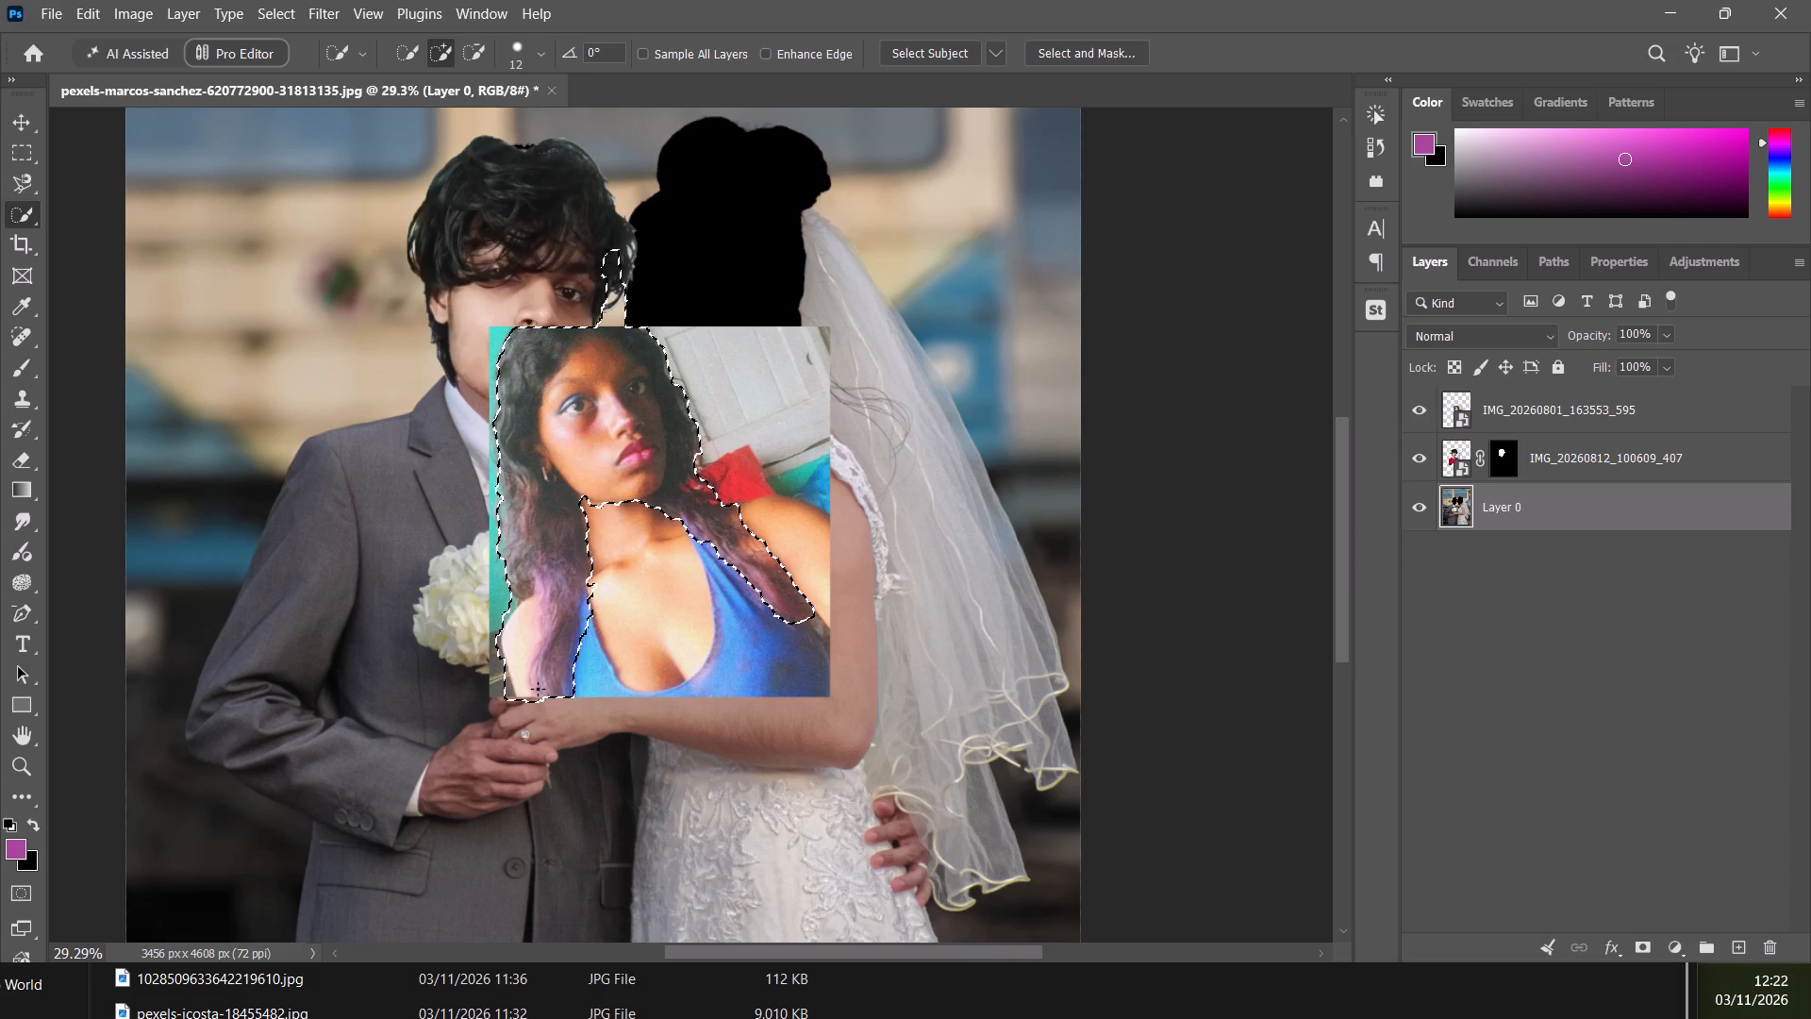
drag(538, 689, 549, 671)
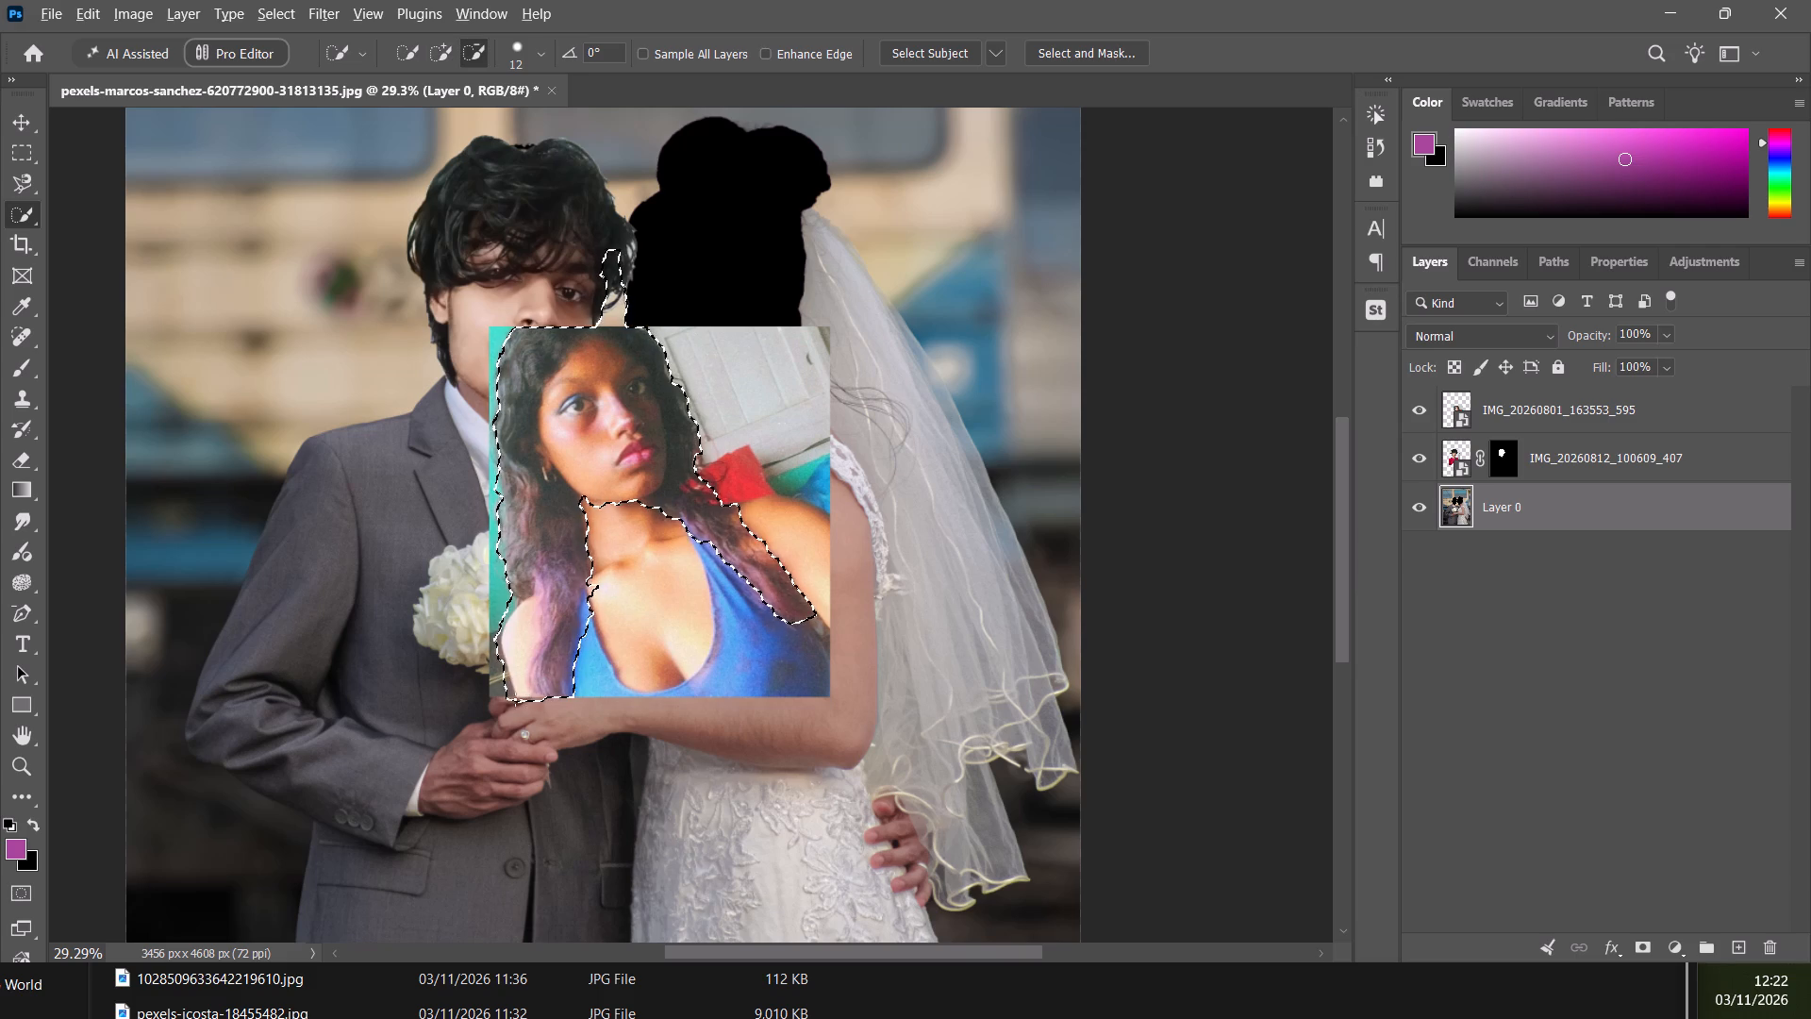
alt+drag(506, 698, 536, 625)
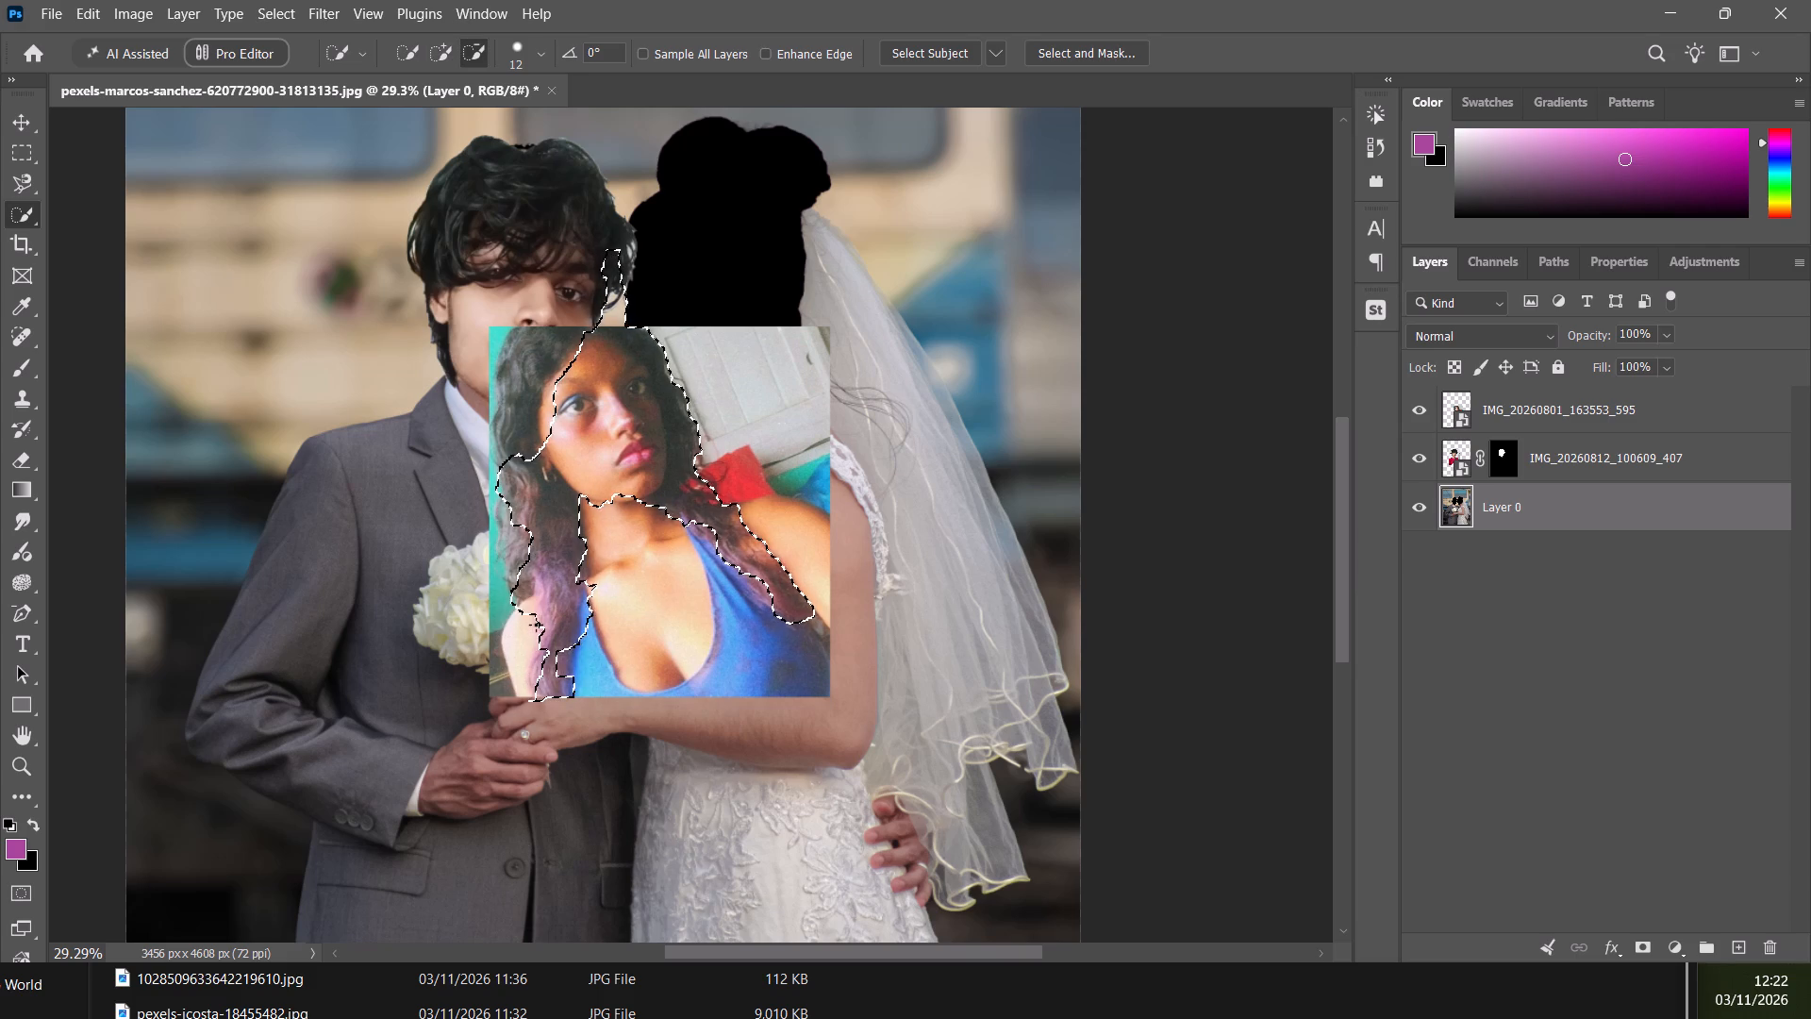
alt+drag(536, 625, 544, 683)
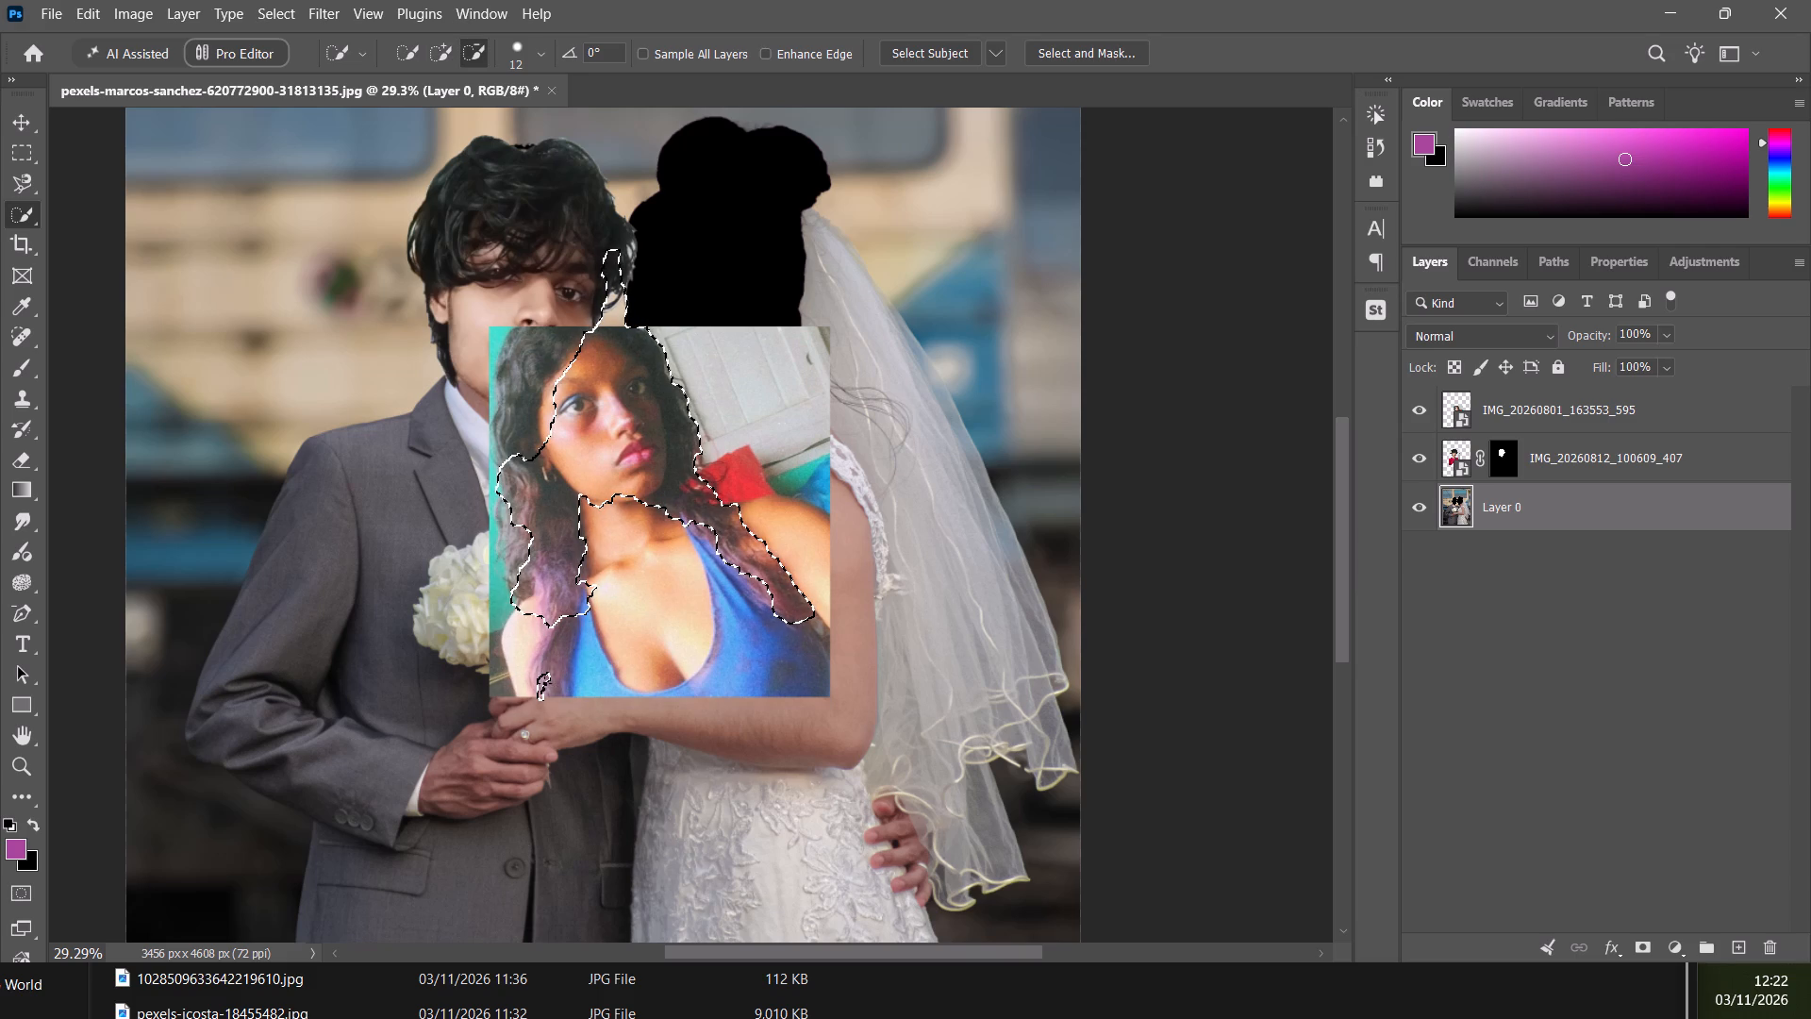
alt+drag(544, 683, 539, 696)
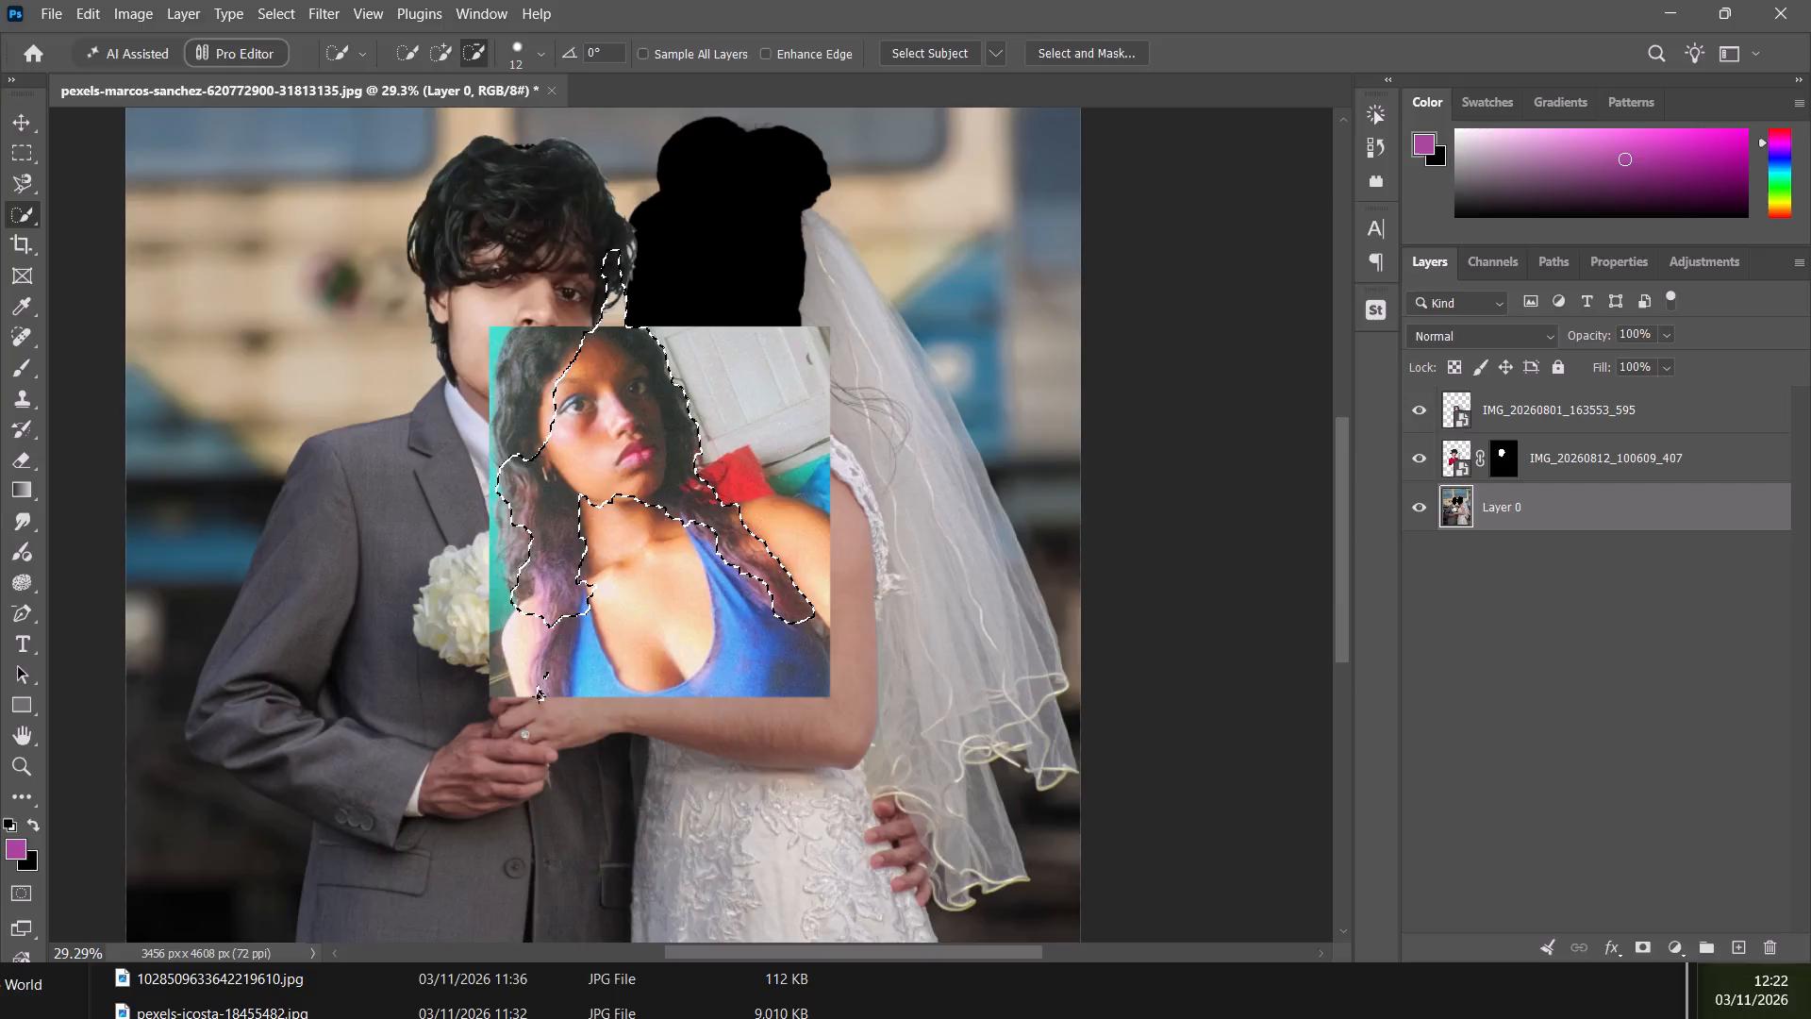
alt+drag(539, 696, 557, 638)
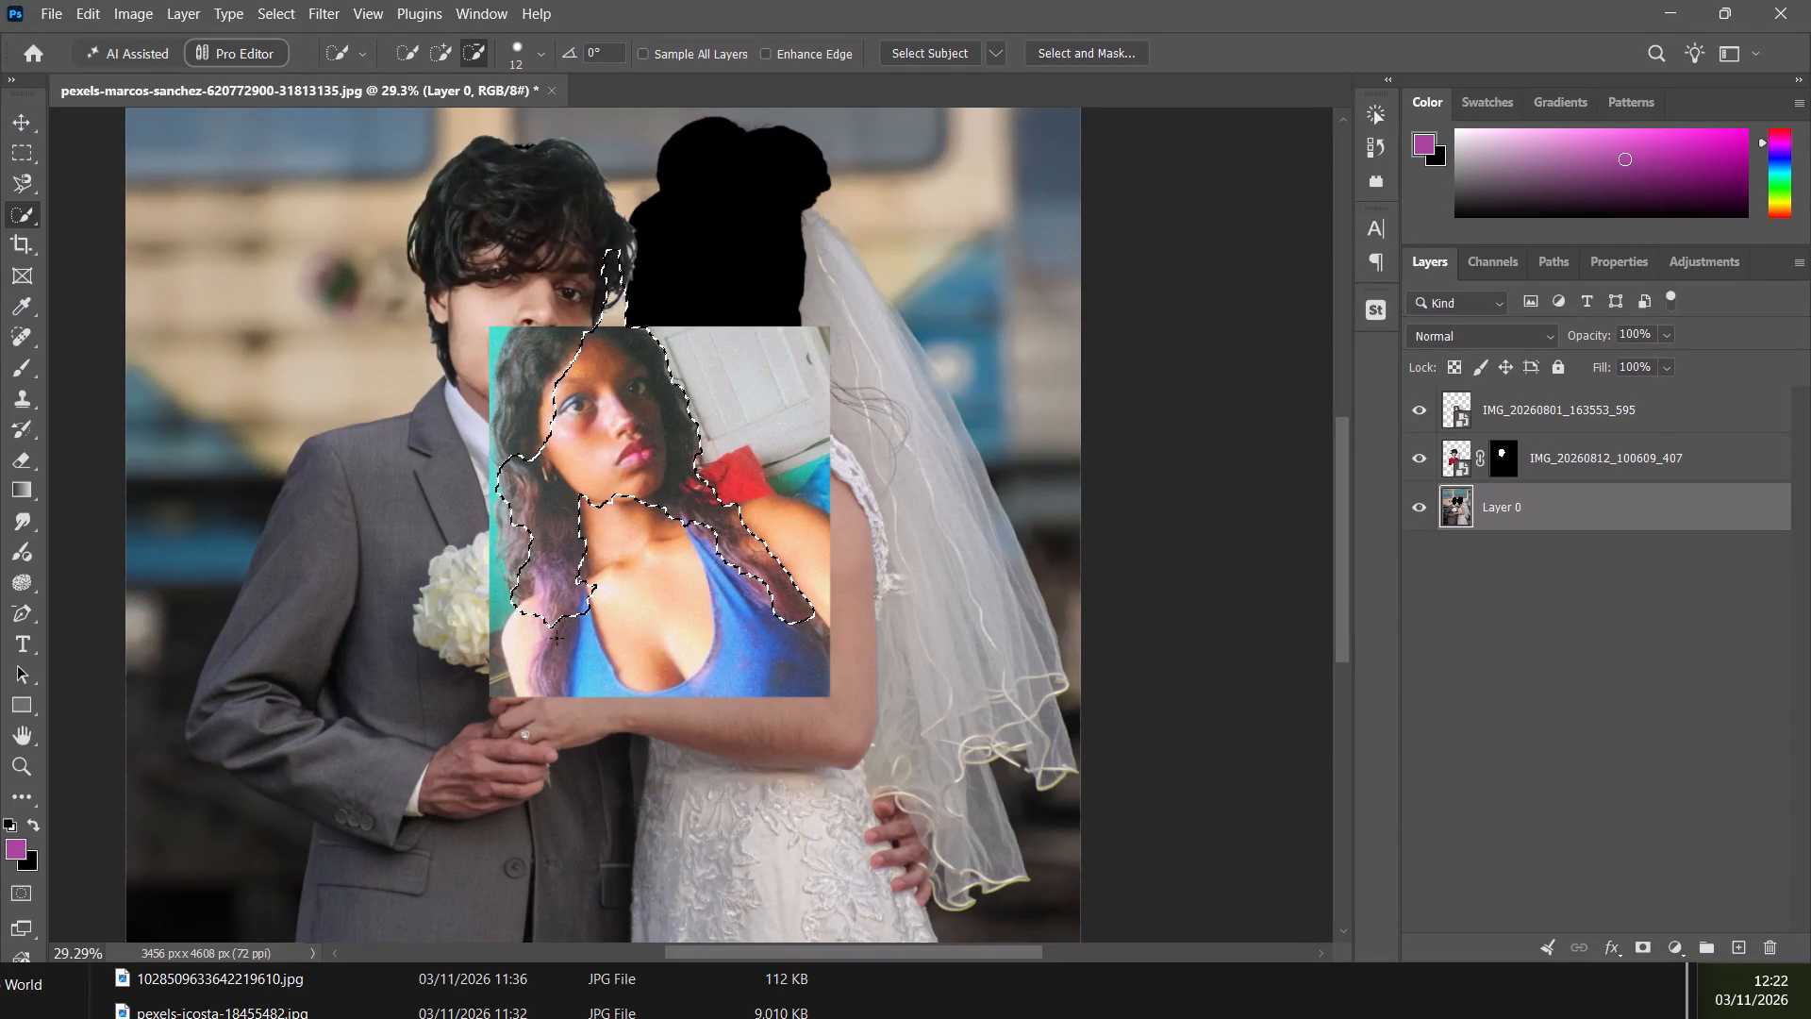
alt+drag(557, 638, 553, 609)
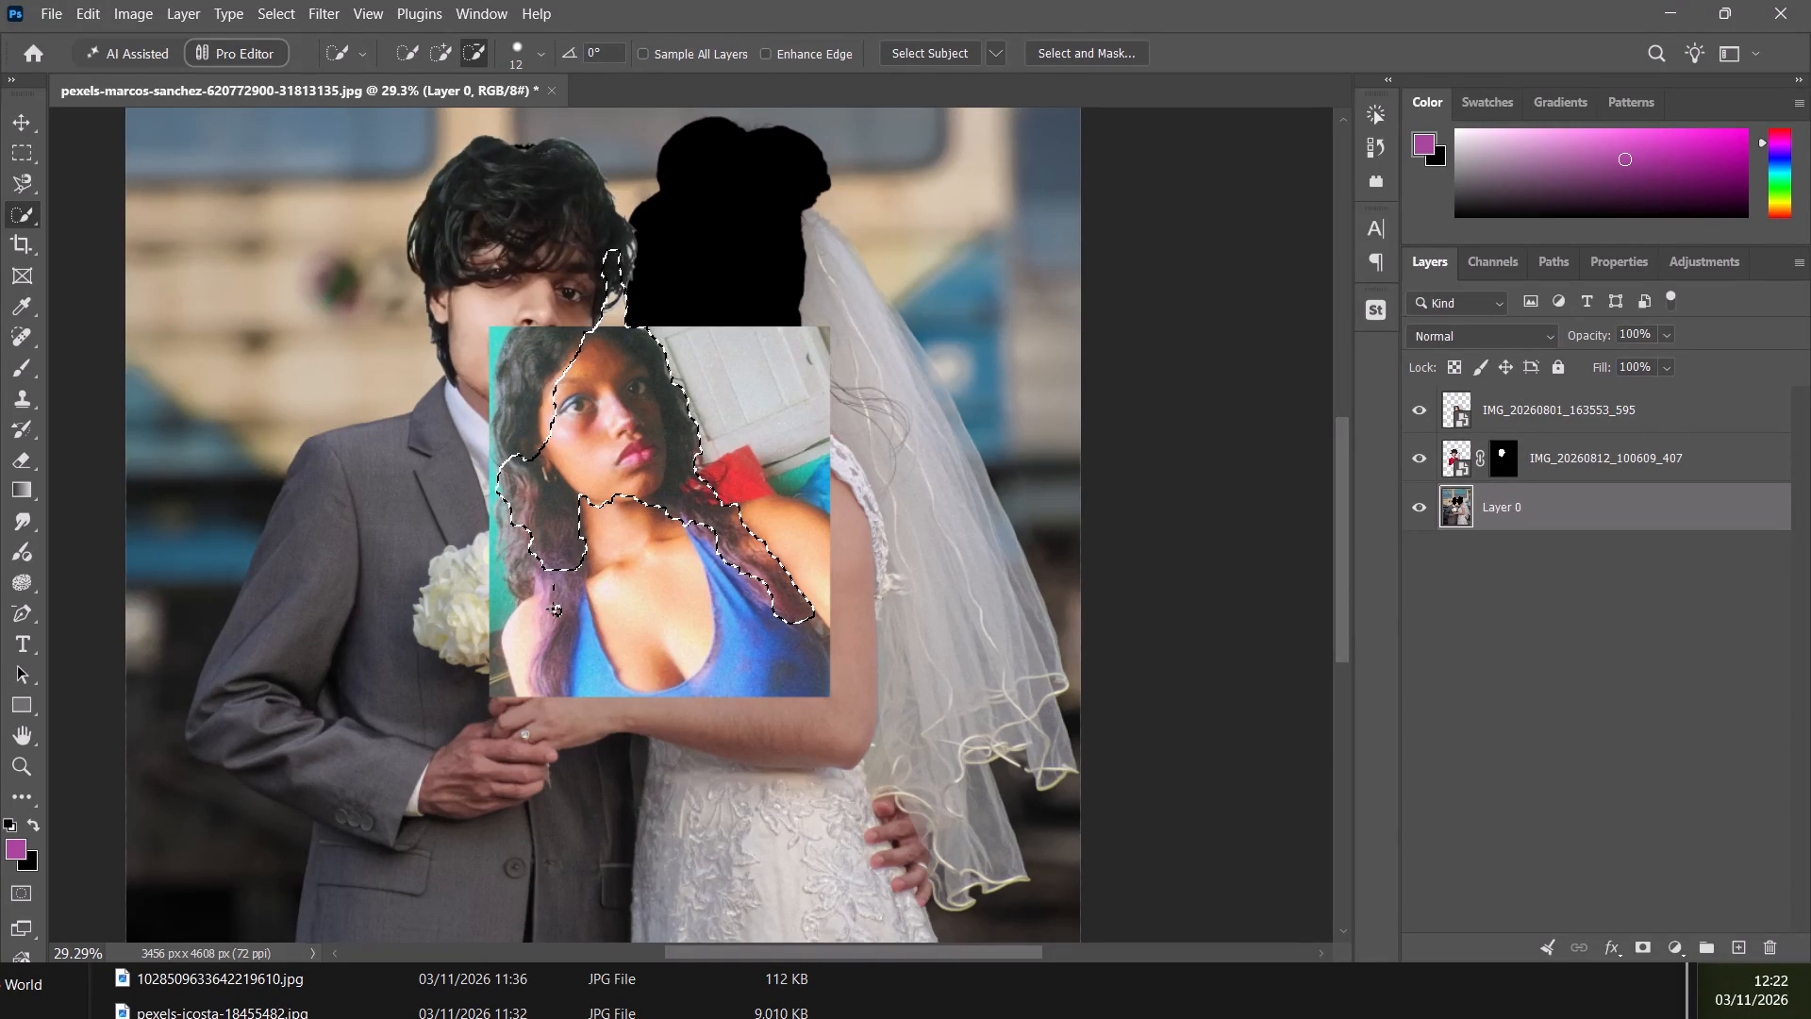
alt+drag(553, 609, 583, 535)
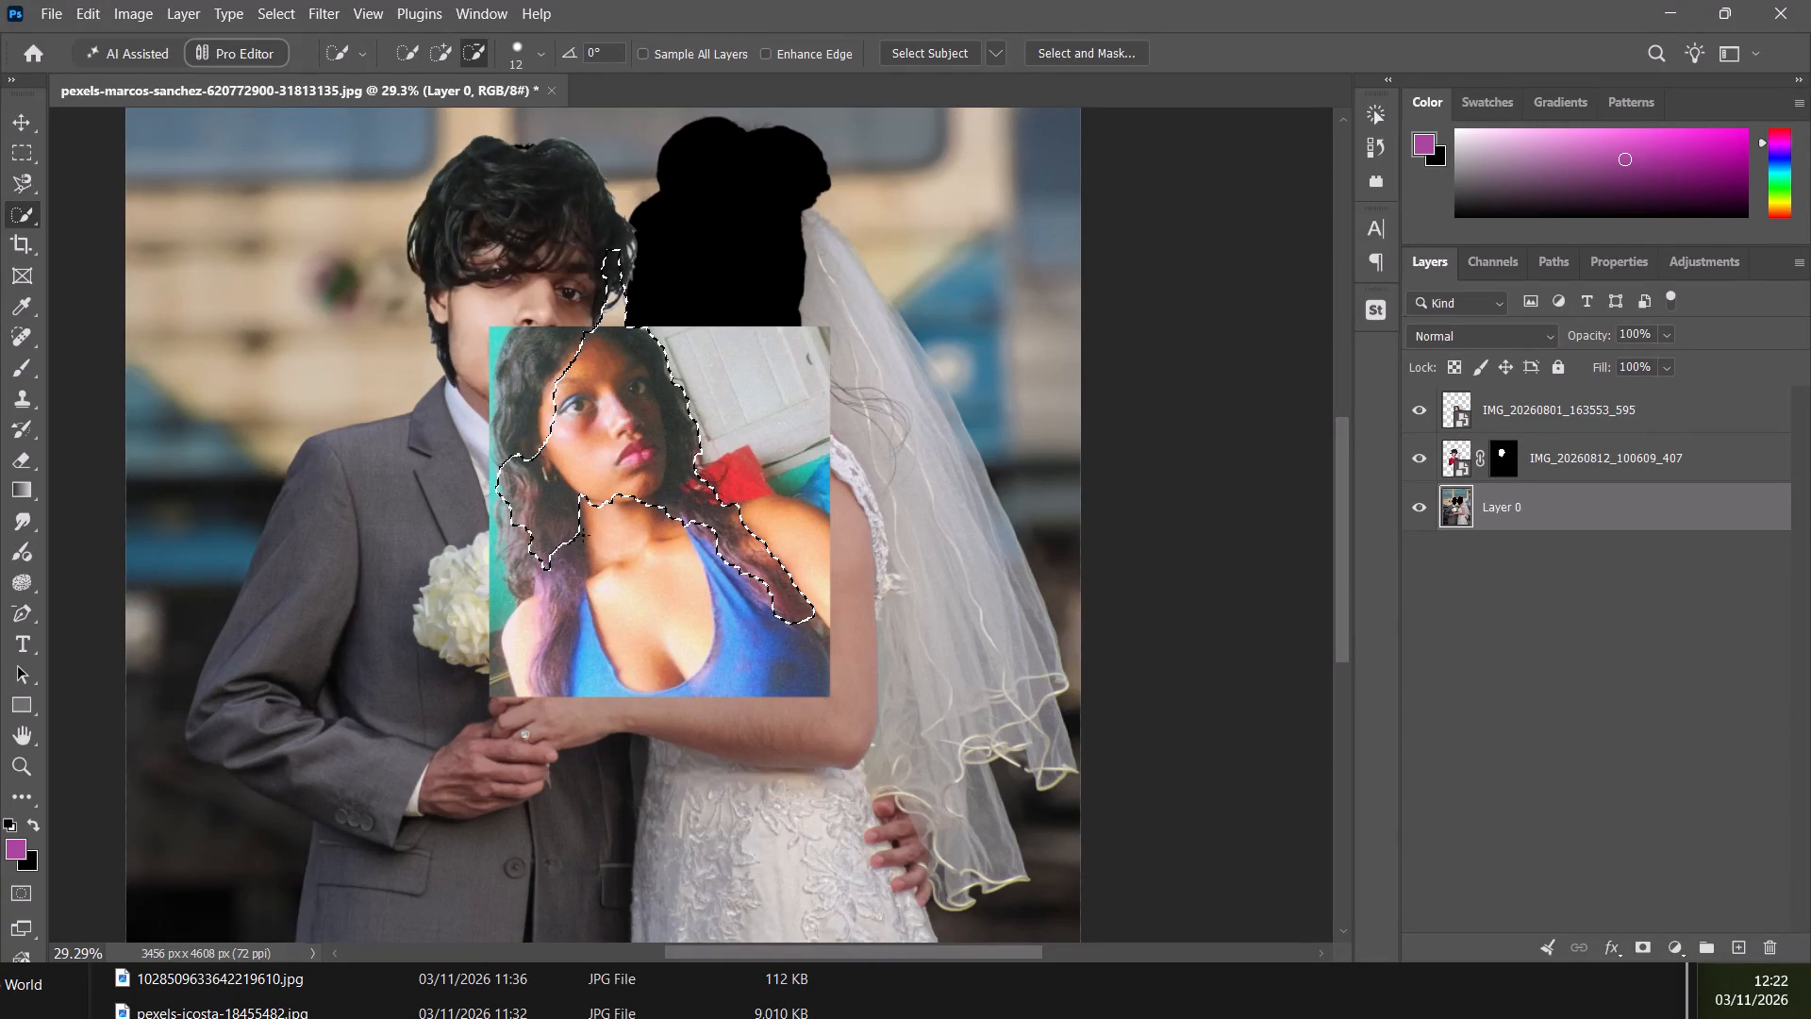
alt+drag(583, 535, 563, 529)
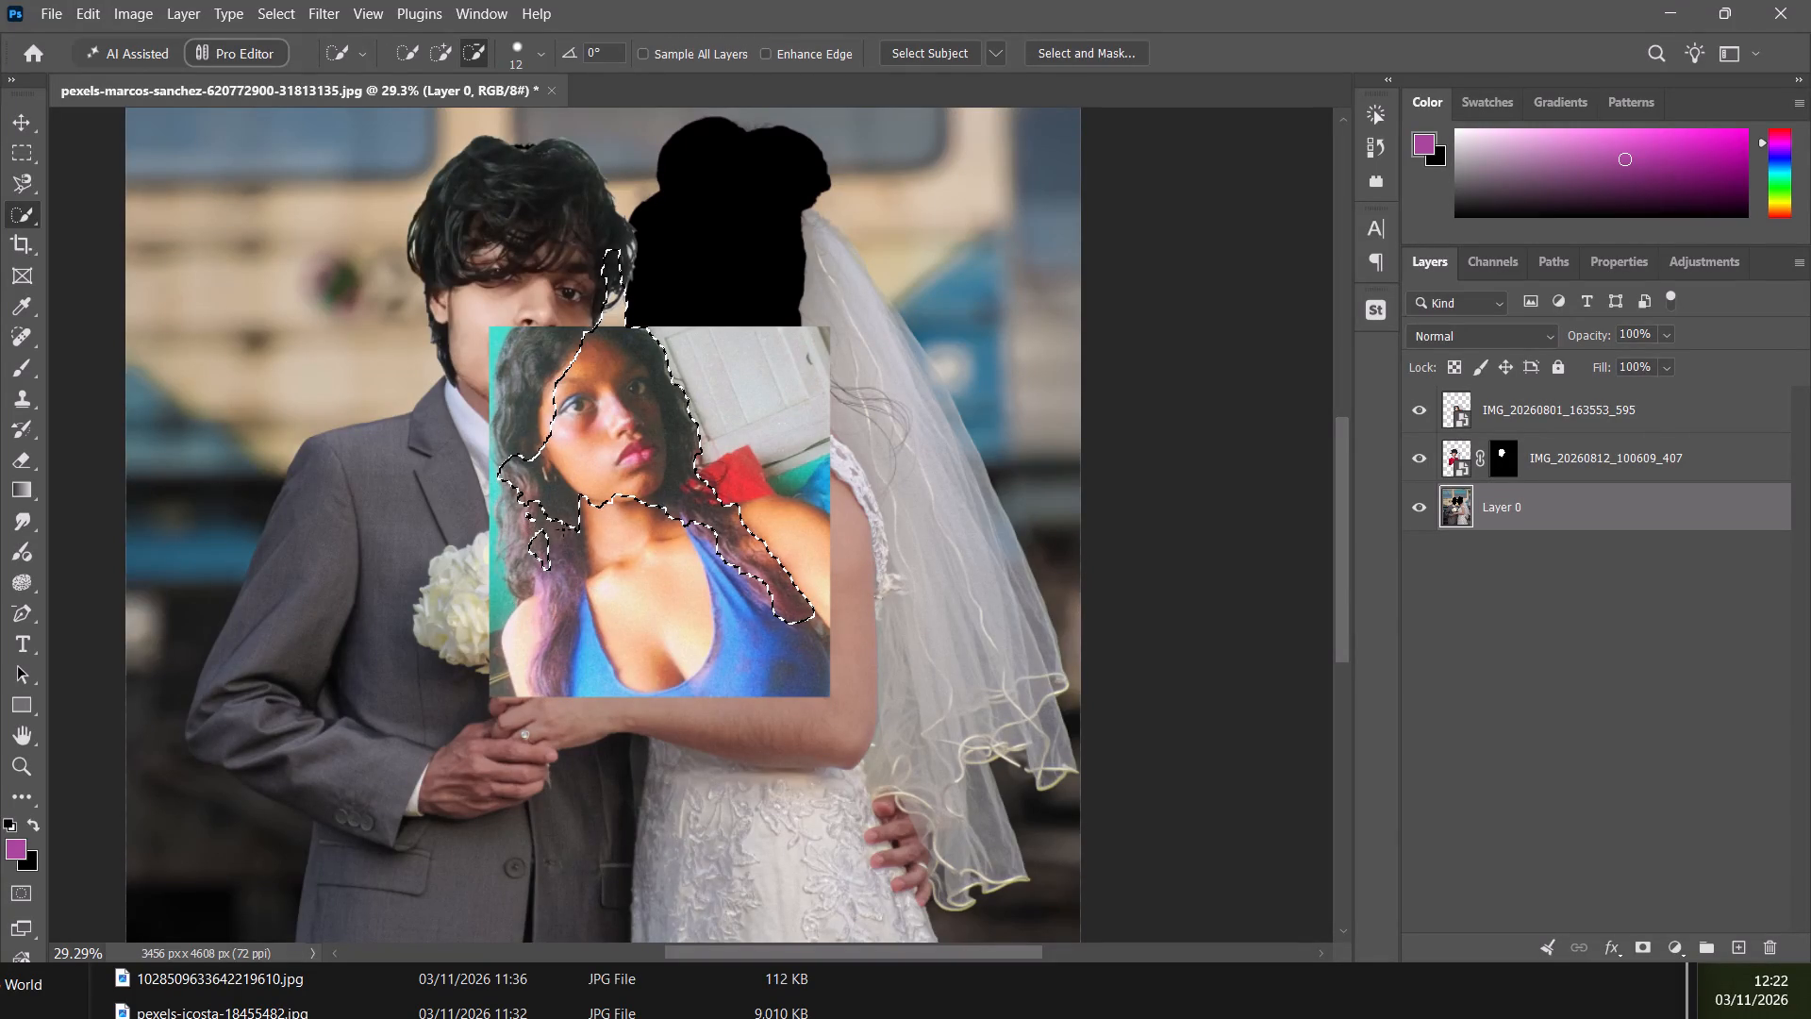
alt+drag(563, 529, 540, 576)
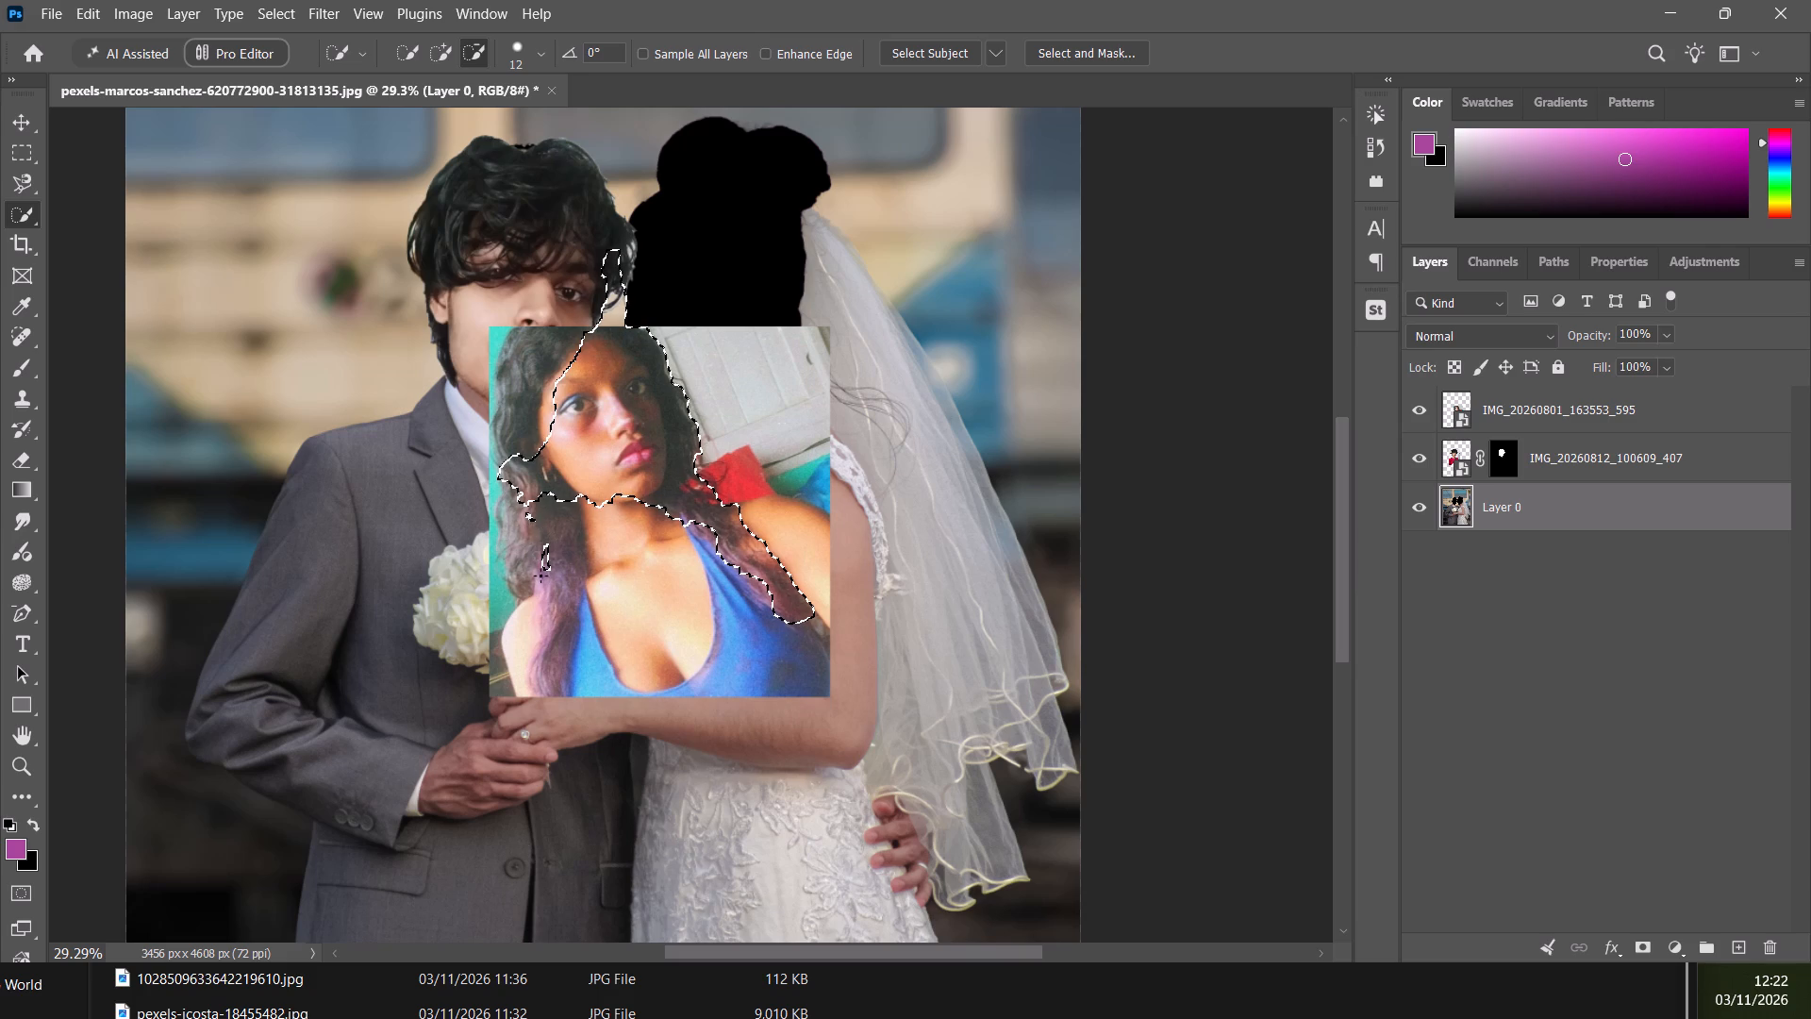
alt+drag(540, 576, 547, 526)
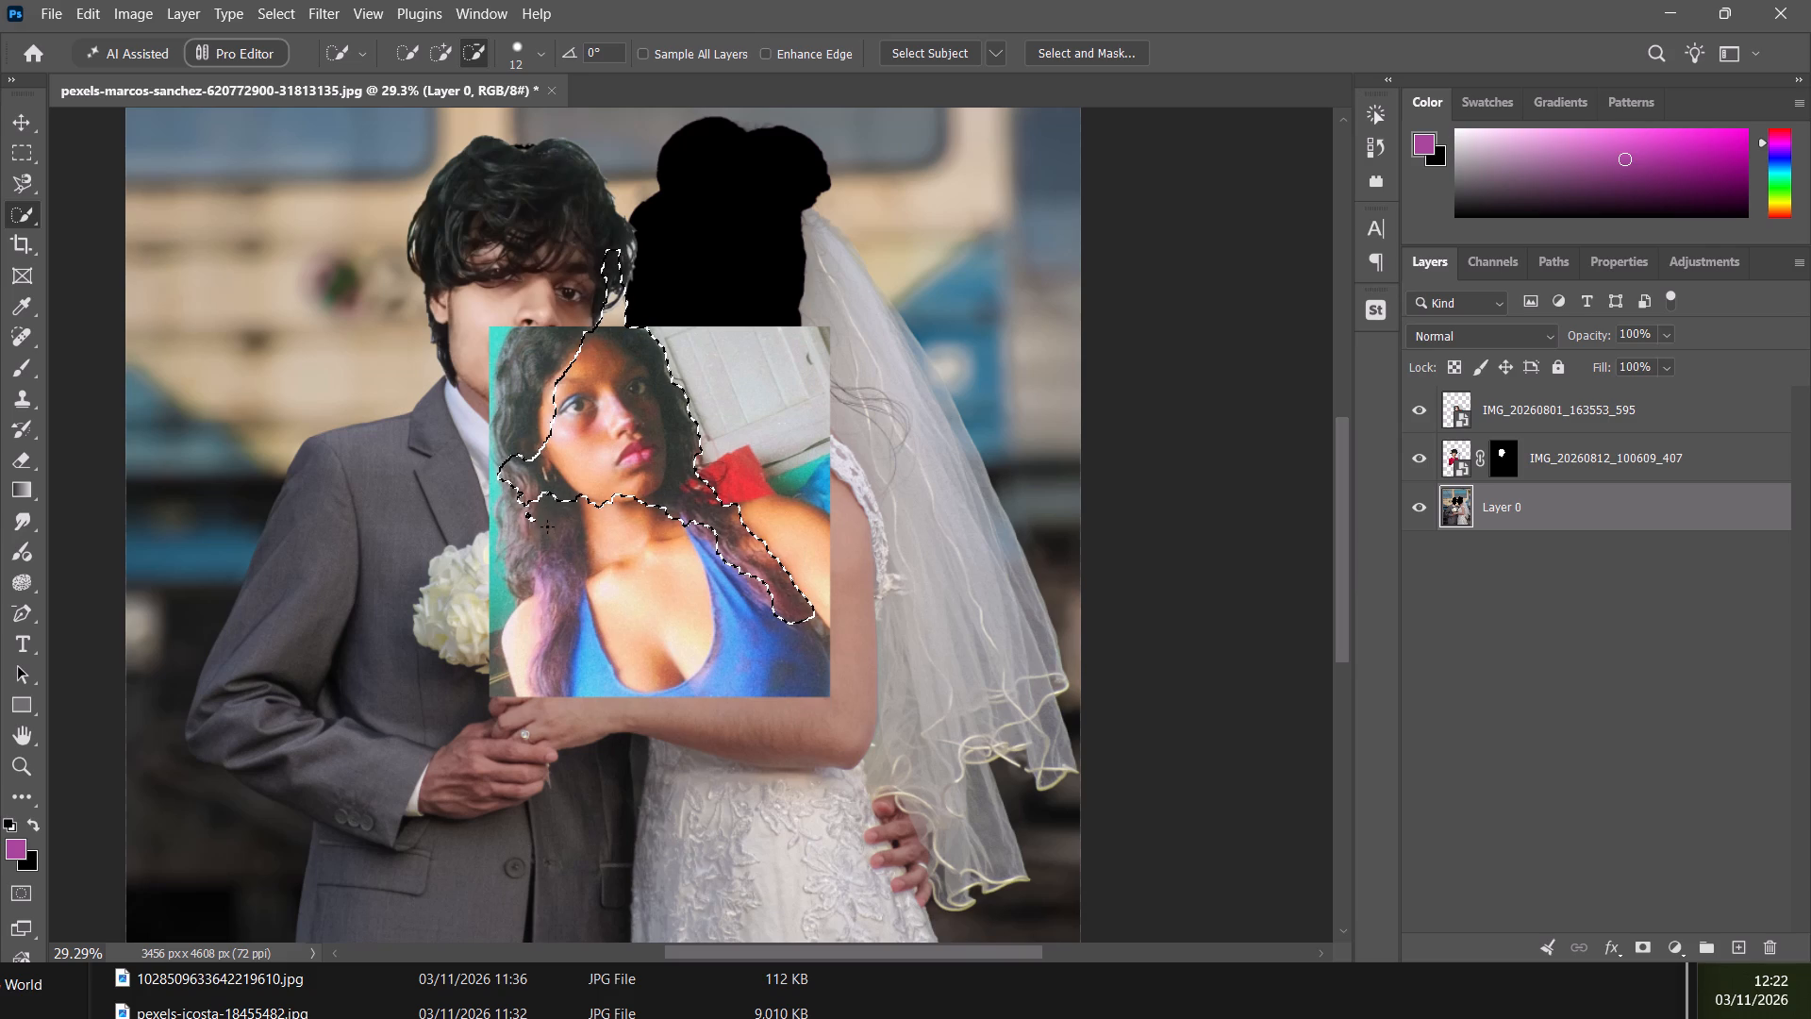
alt+drag(547, 526, 656, 526)
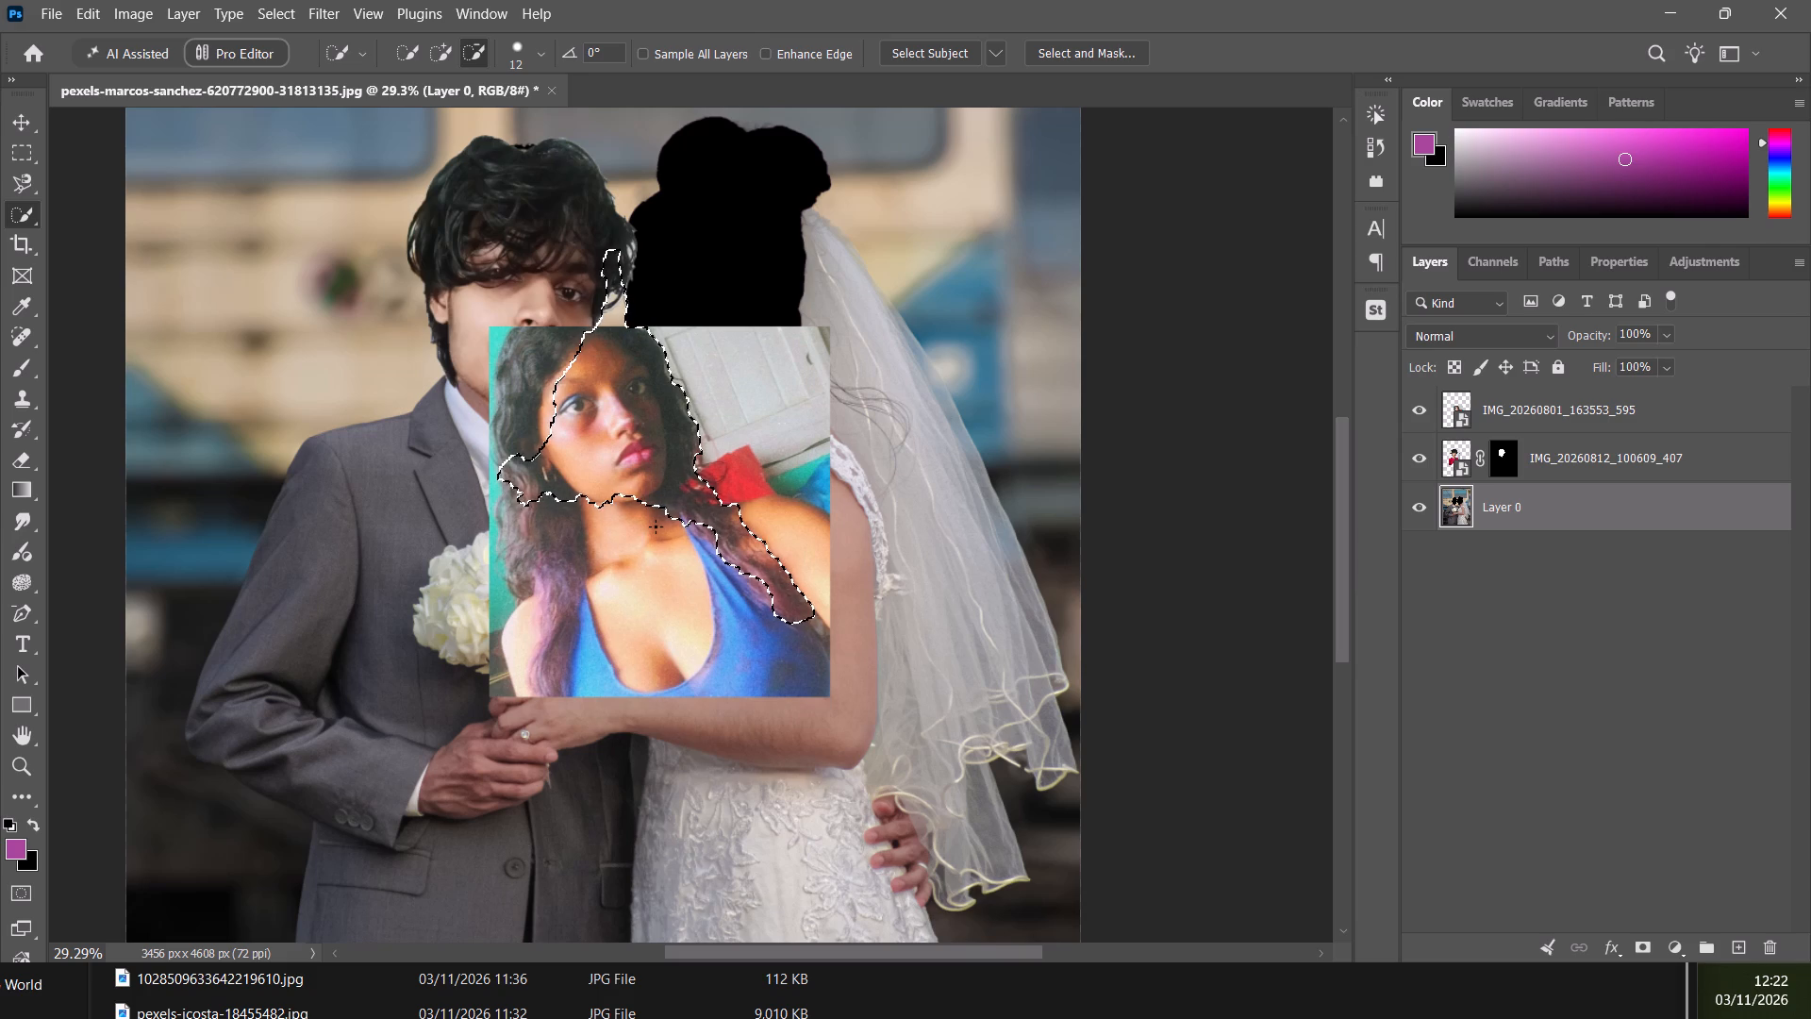
Subtract the long hair strand falling over the shoulder on the right side of the woman's portrait from the selection.
alt+drag(656, 526, 690, 527)
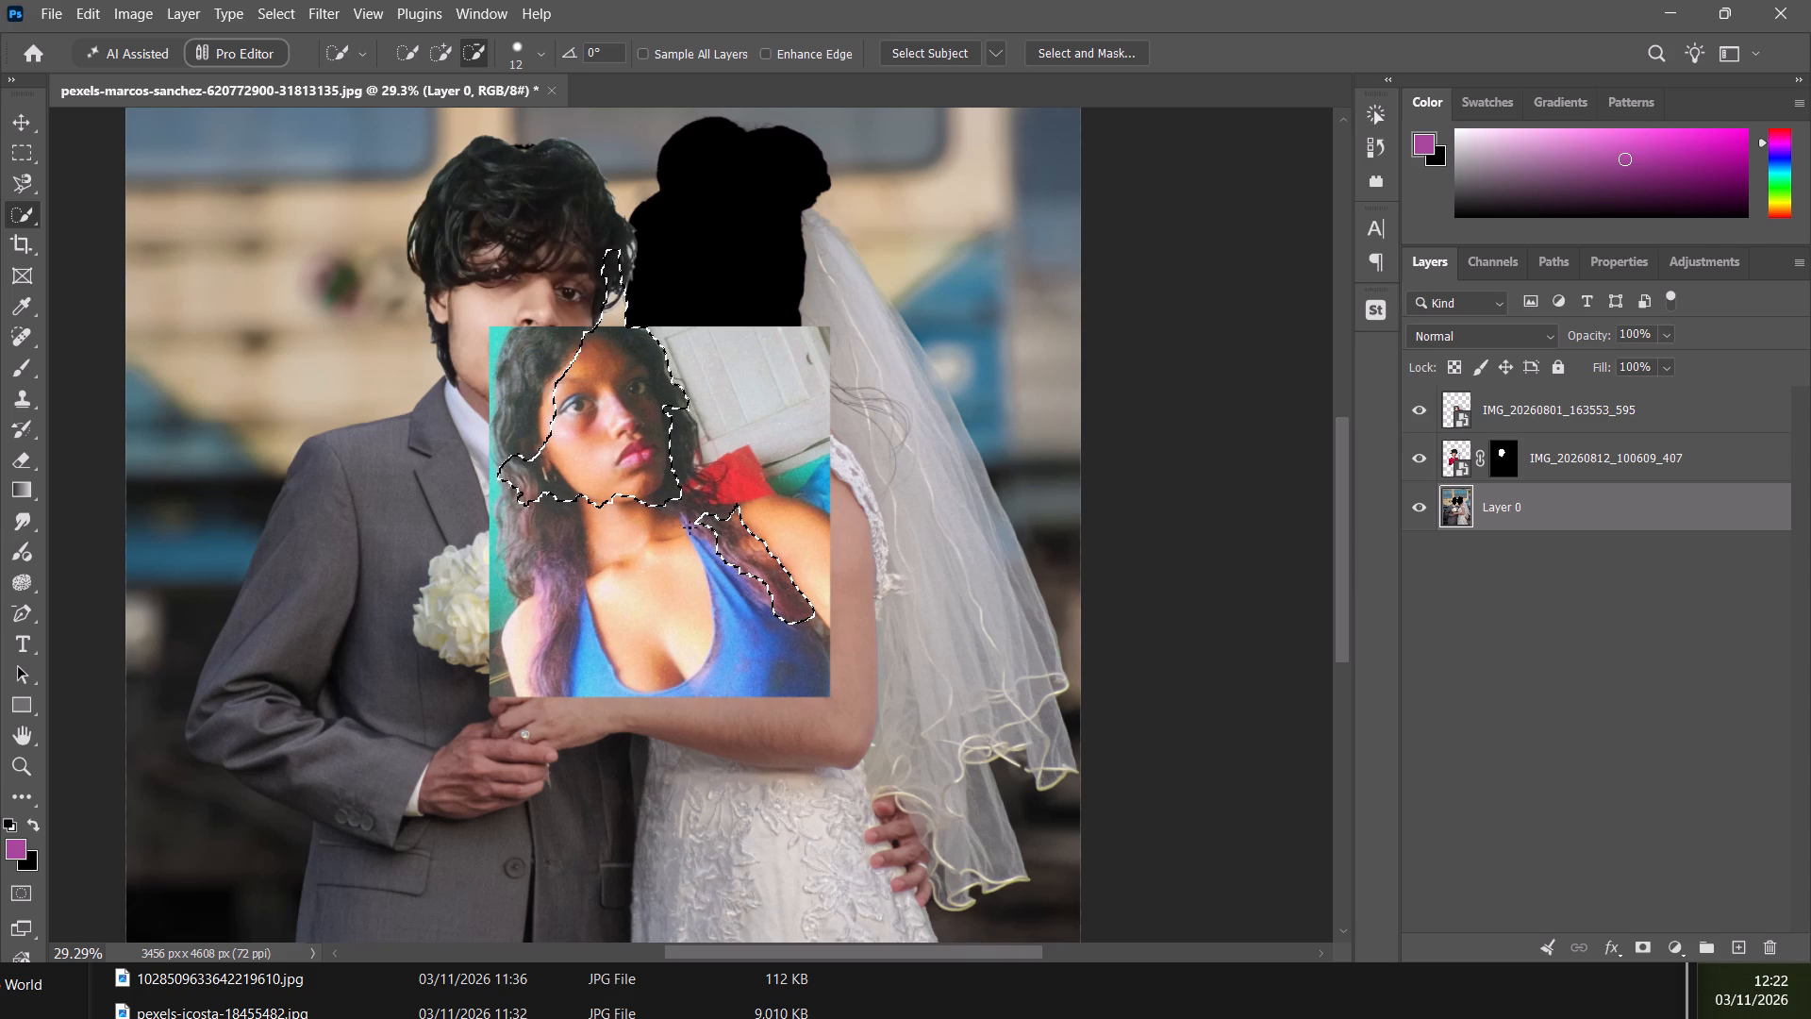
alt+drag(690, 527, 714, 525)
alt+drag(714, 525, 742, 566)
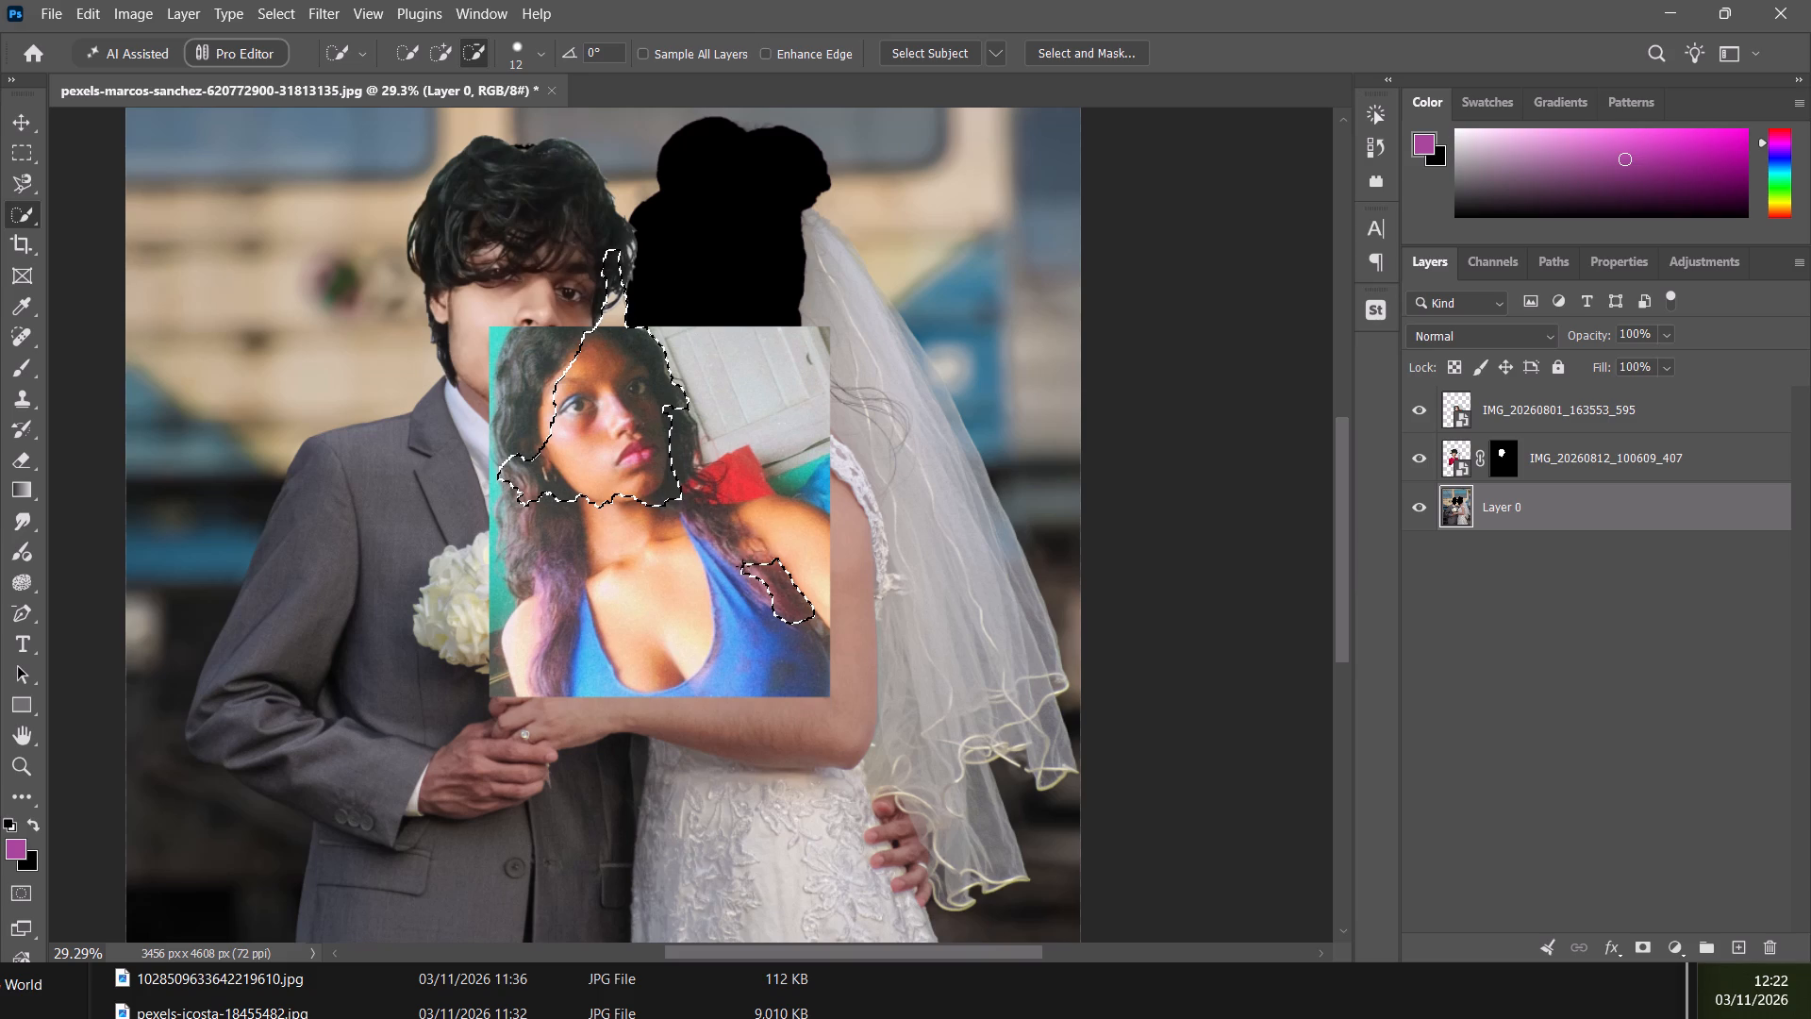
alt+drag(742, 566, 762, 569)
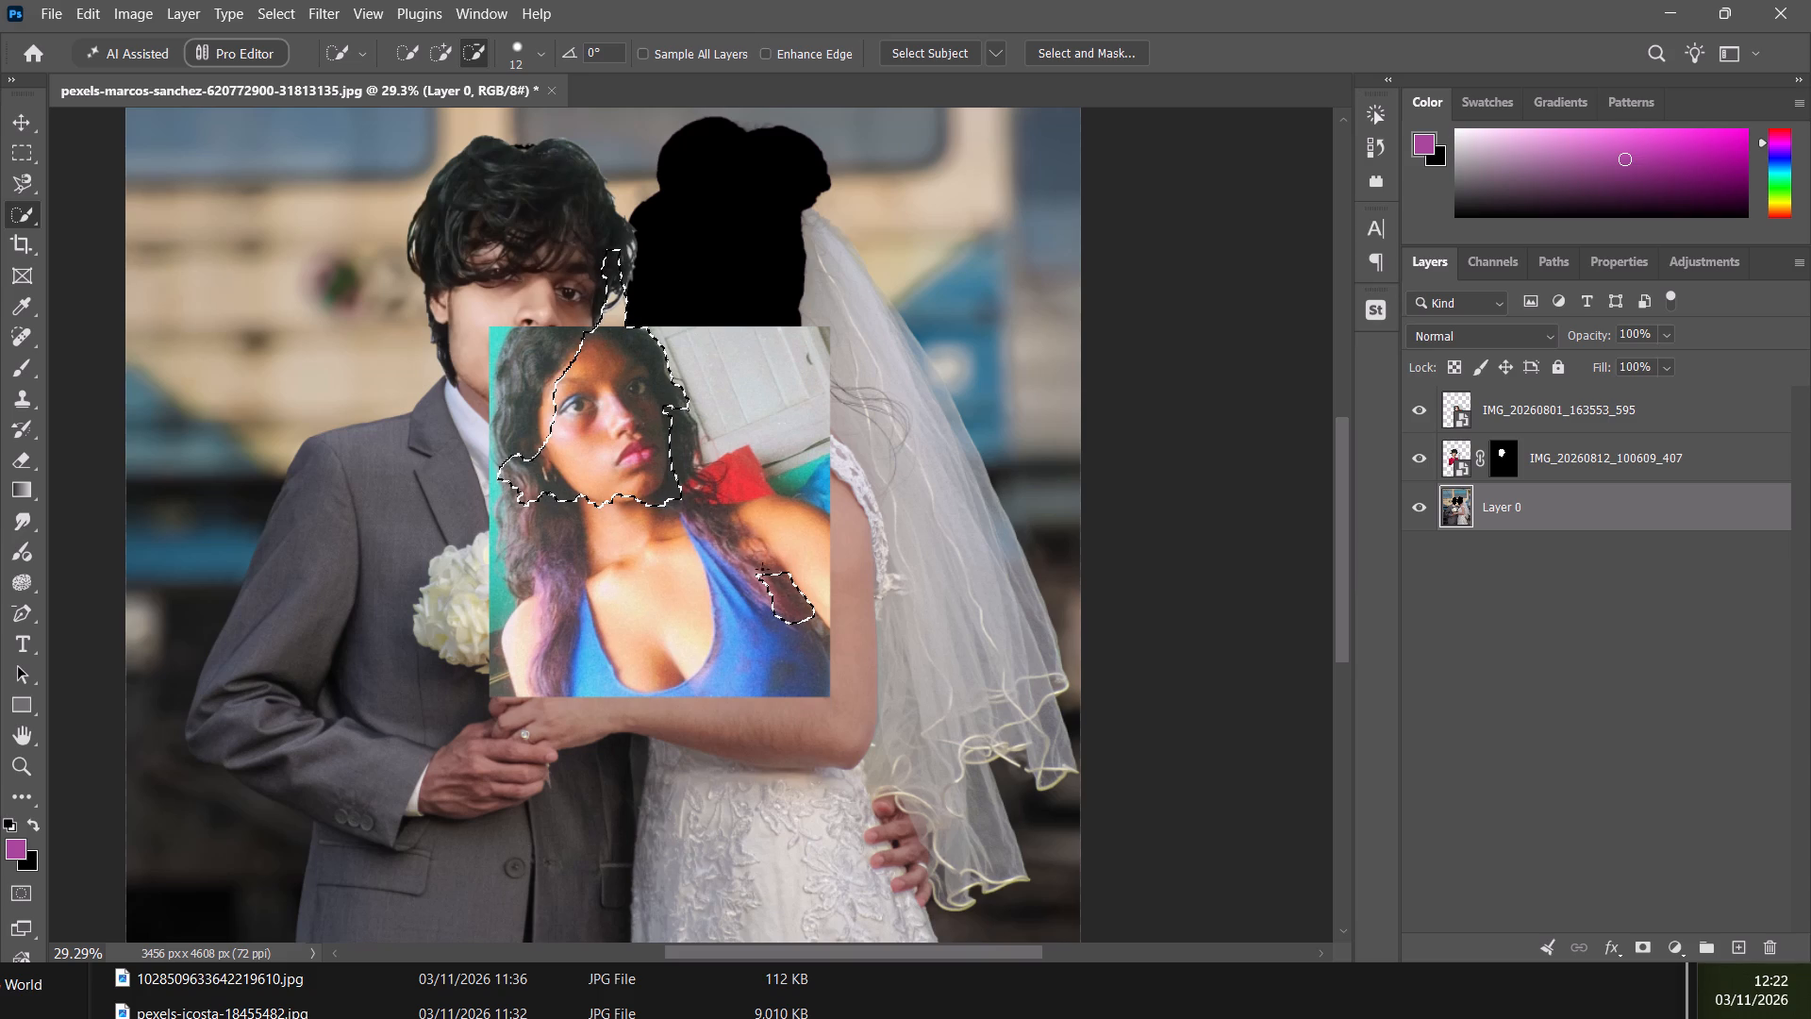
alt+drag(762, 569, 755, 573)
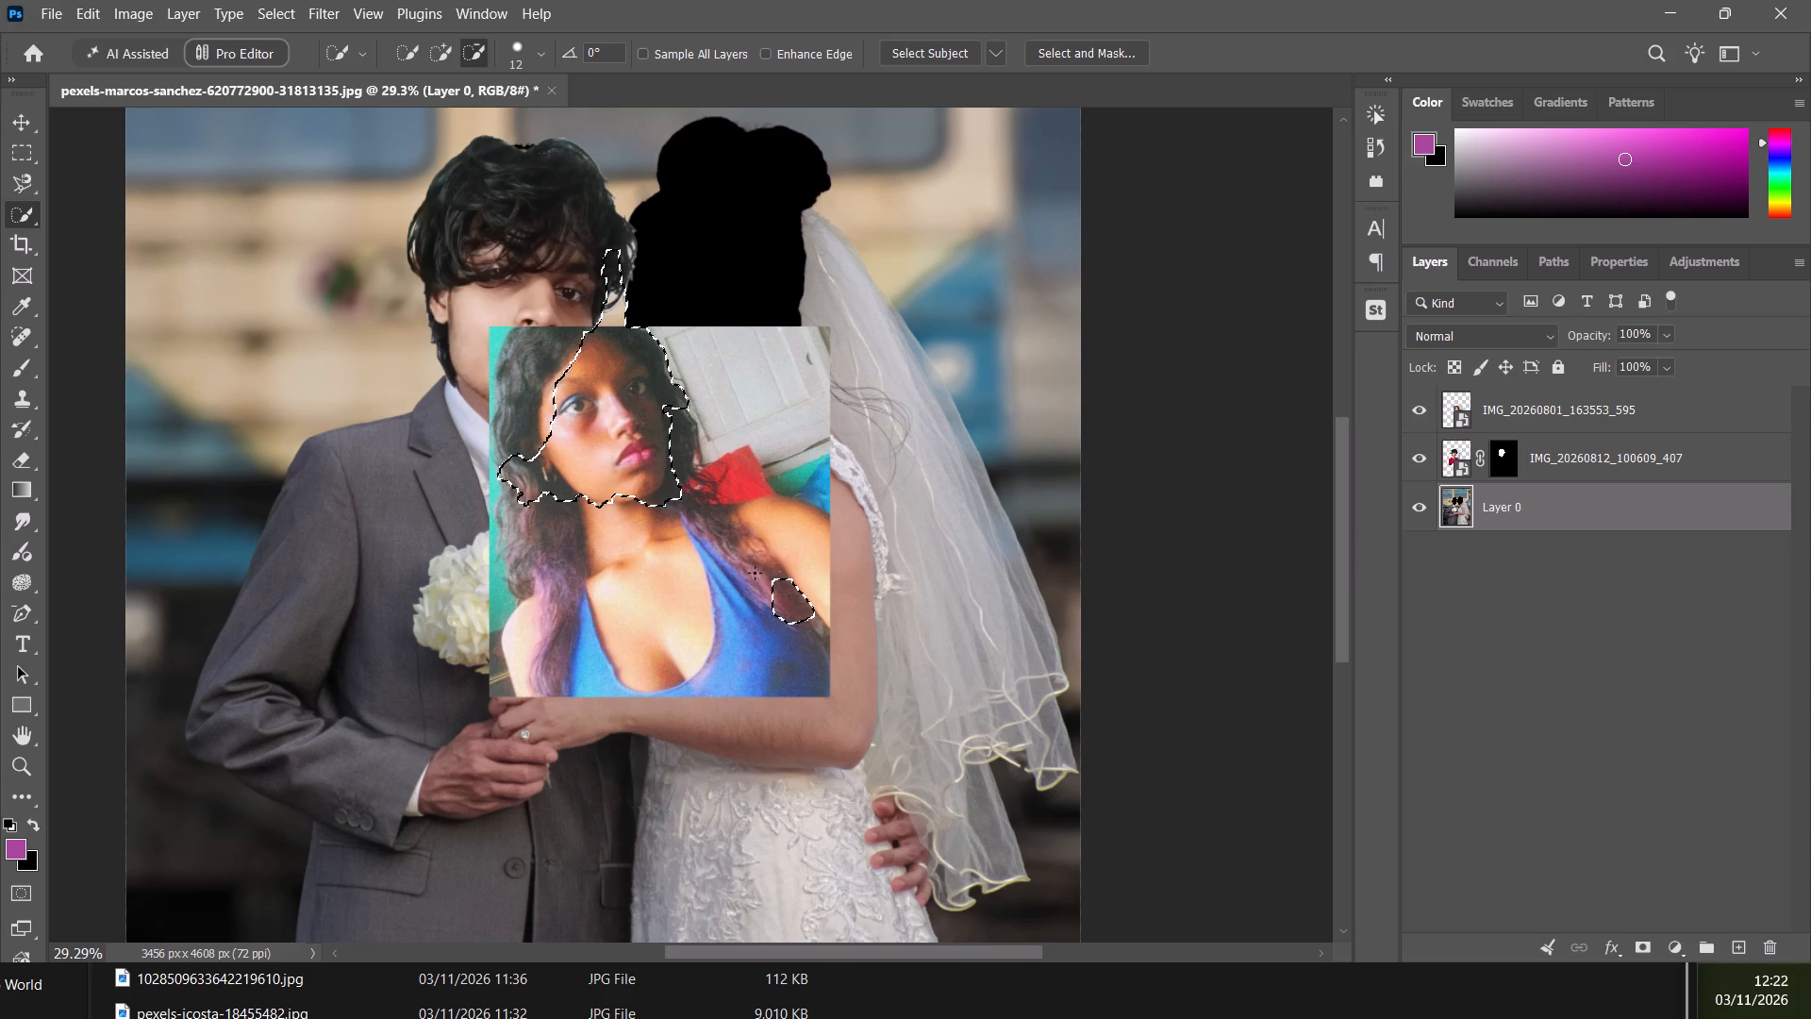
alt+drag(755, 573, 773, 589)
alt+drag(773, 589, 769, 588)
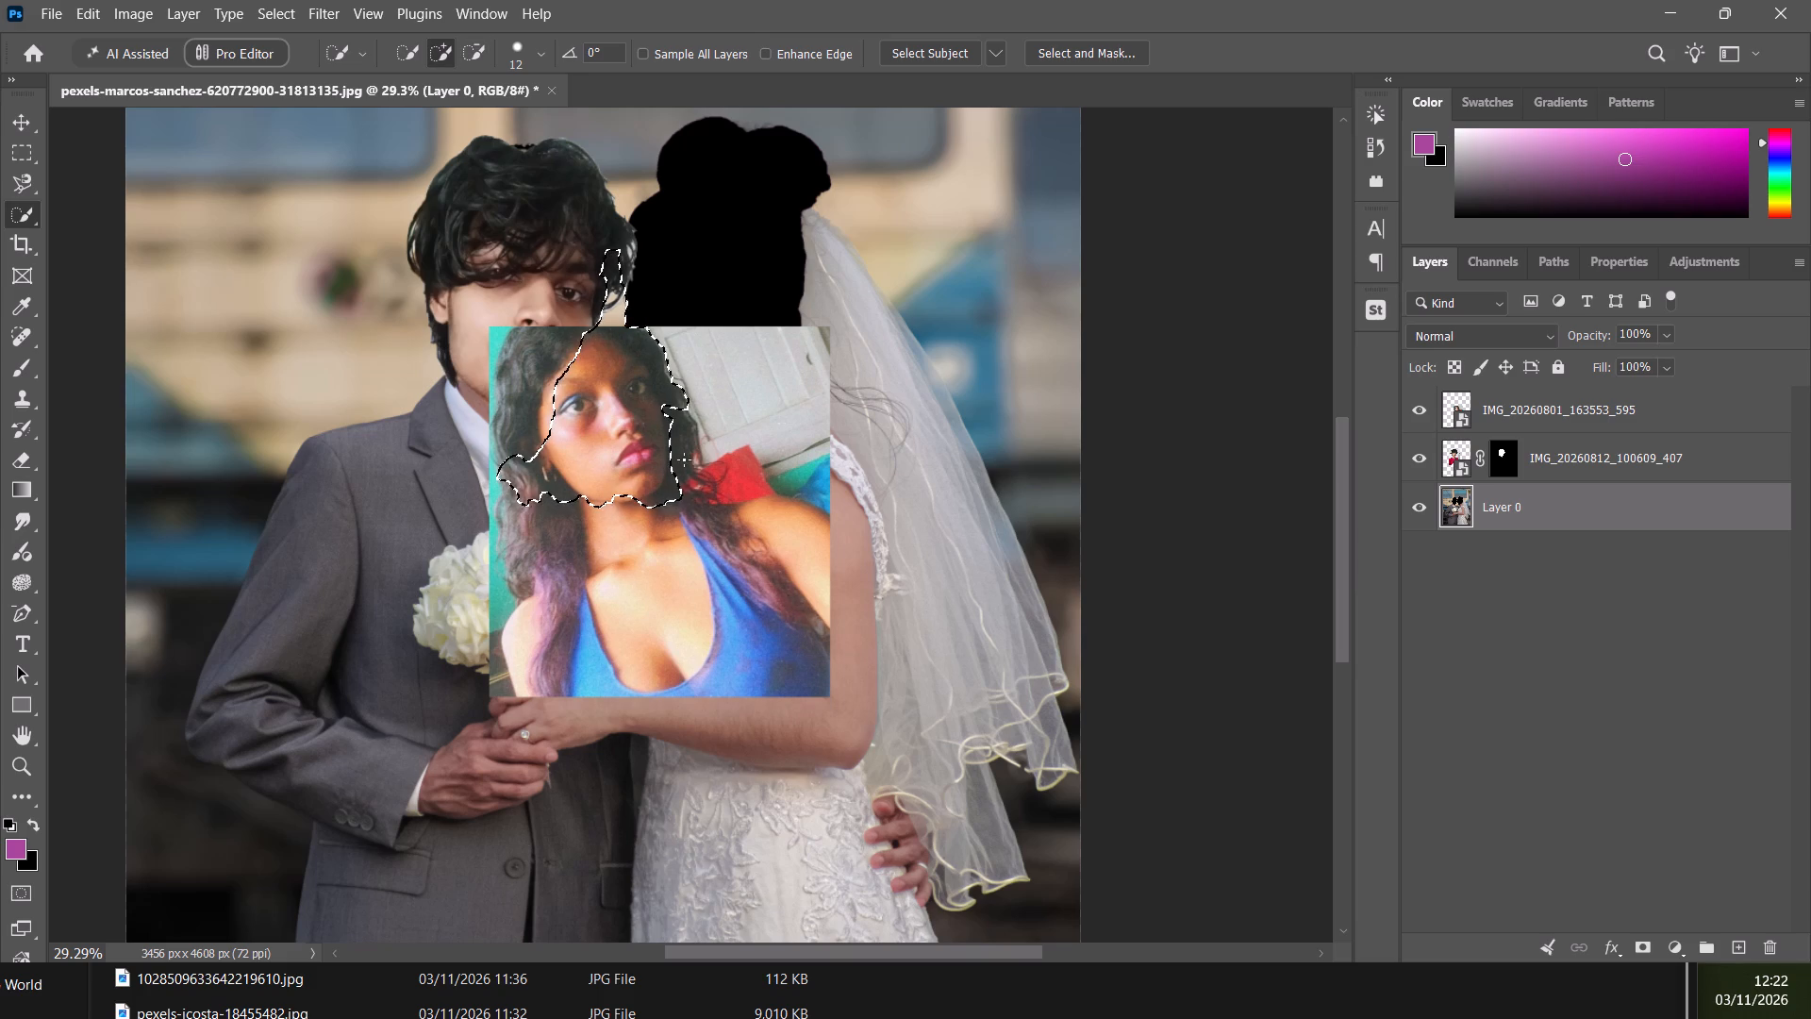
Add the missing hair beside the woman's cheek, over her crown and down the other side of her face back to the selection.
drag(671, 426, 681, 428)
drag(681, 428, 687, 449)
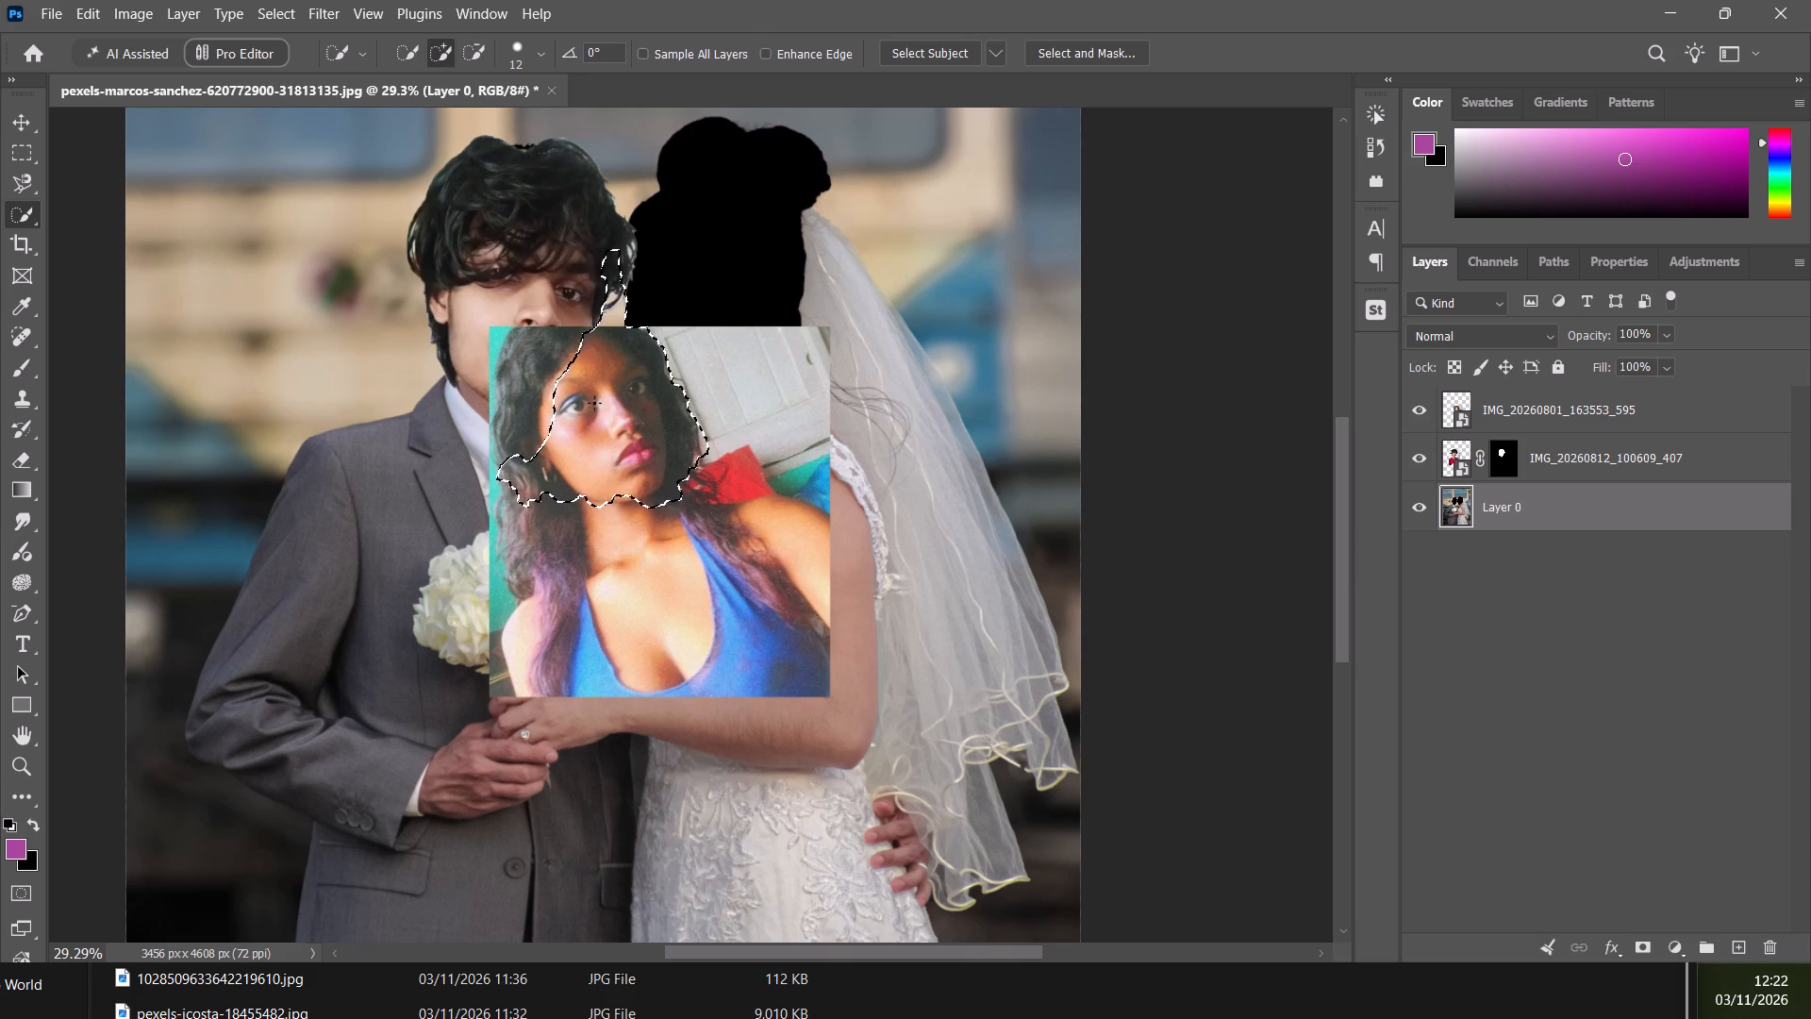
drag(559, 383, 542, 351)
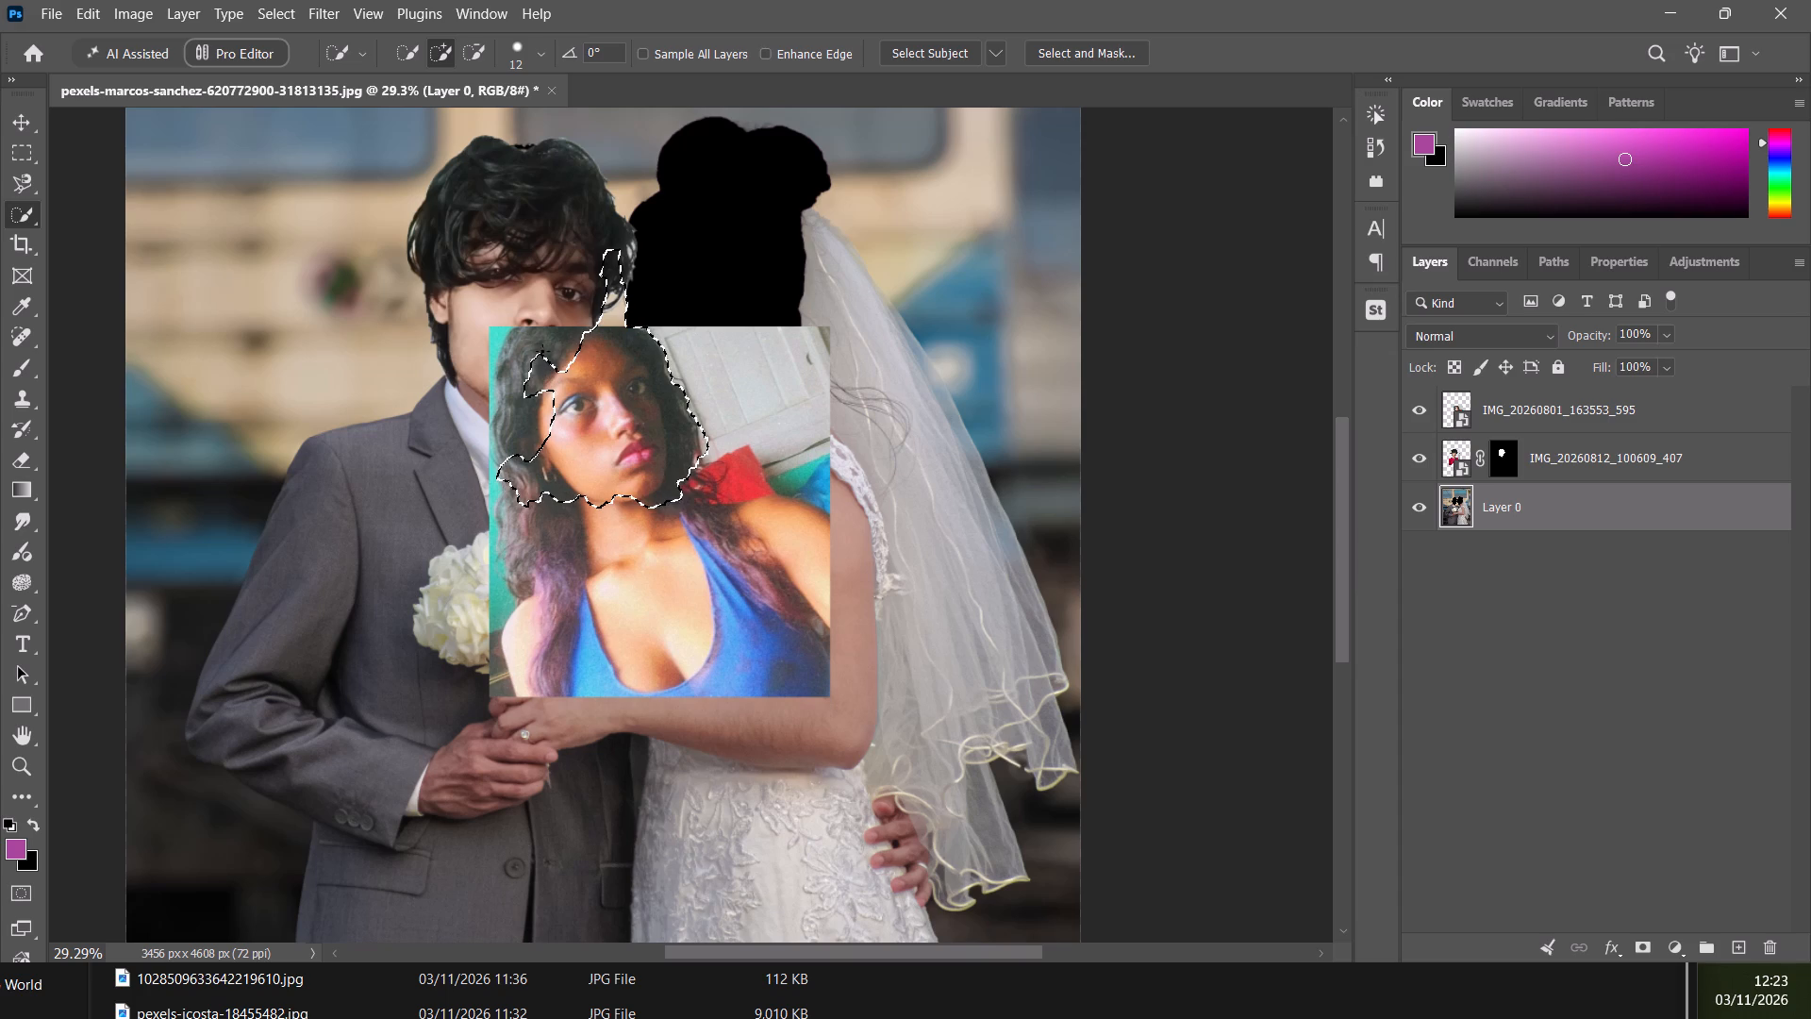
drag(542, 351, 561, 334)
drag(561, 334, 527, 332)
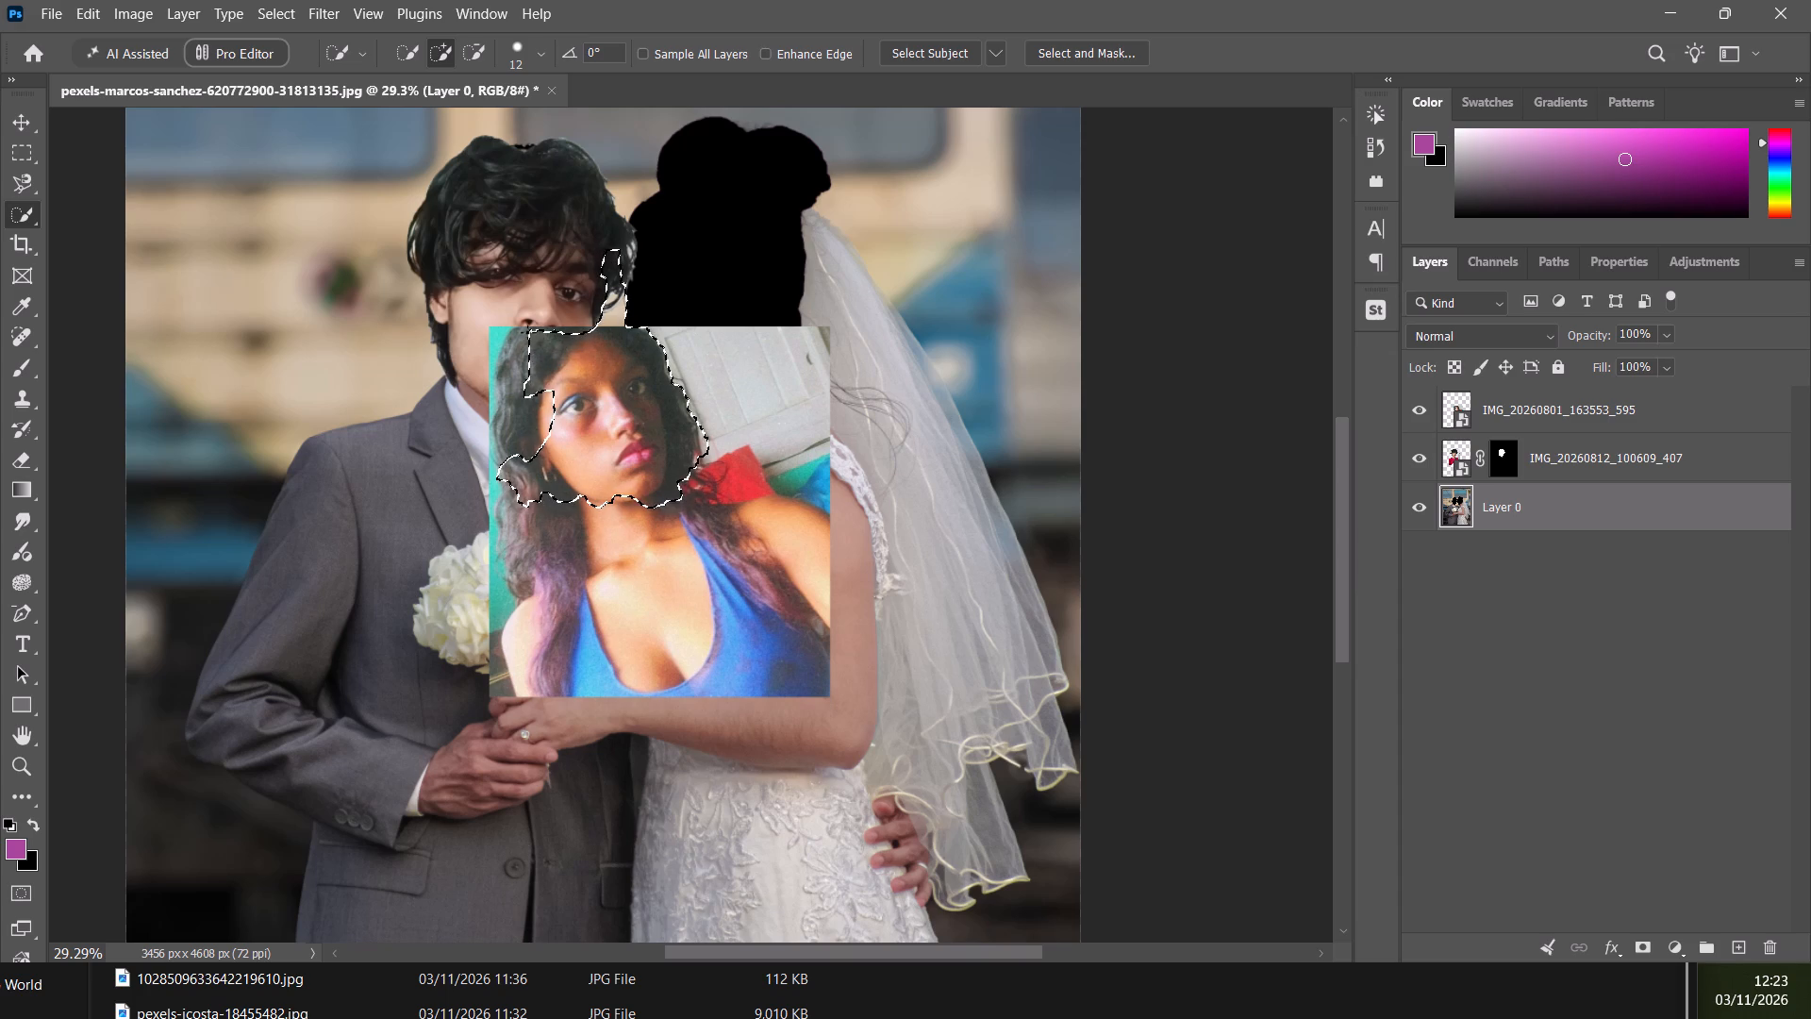
drag(527, 332, 506, 372)
drag(506, 372, 505, 357)
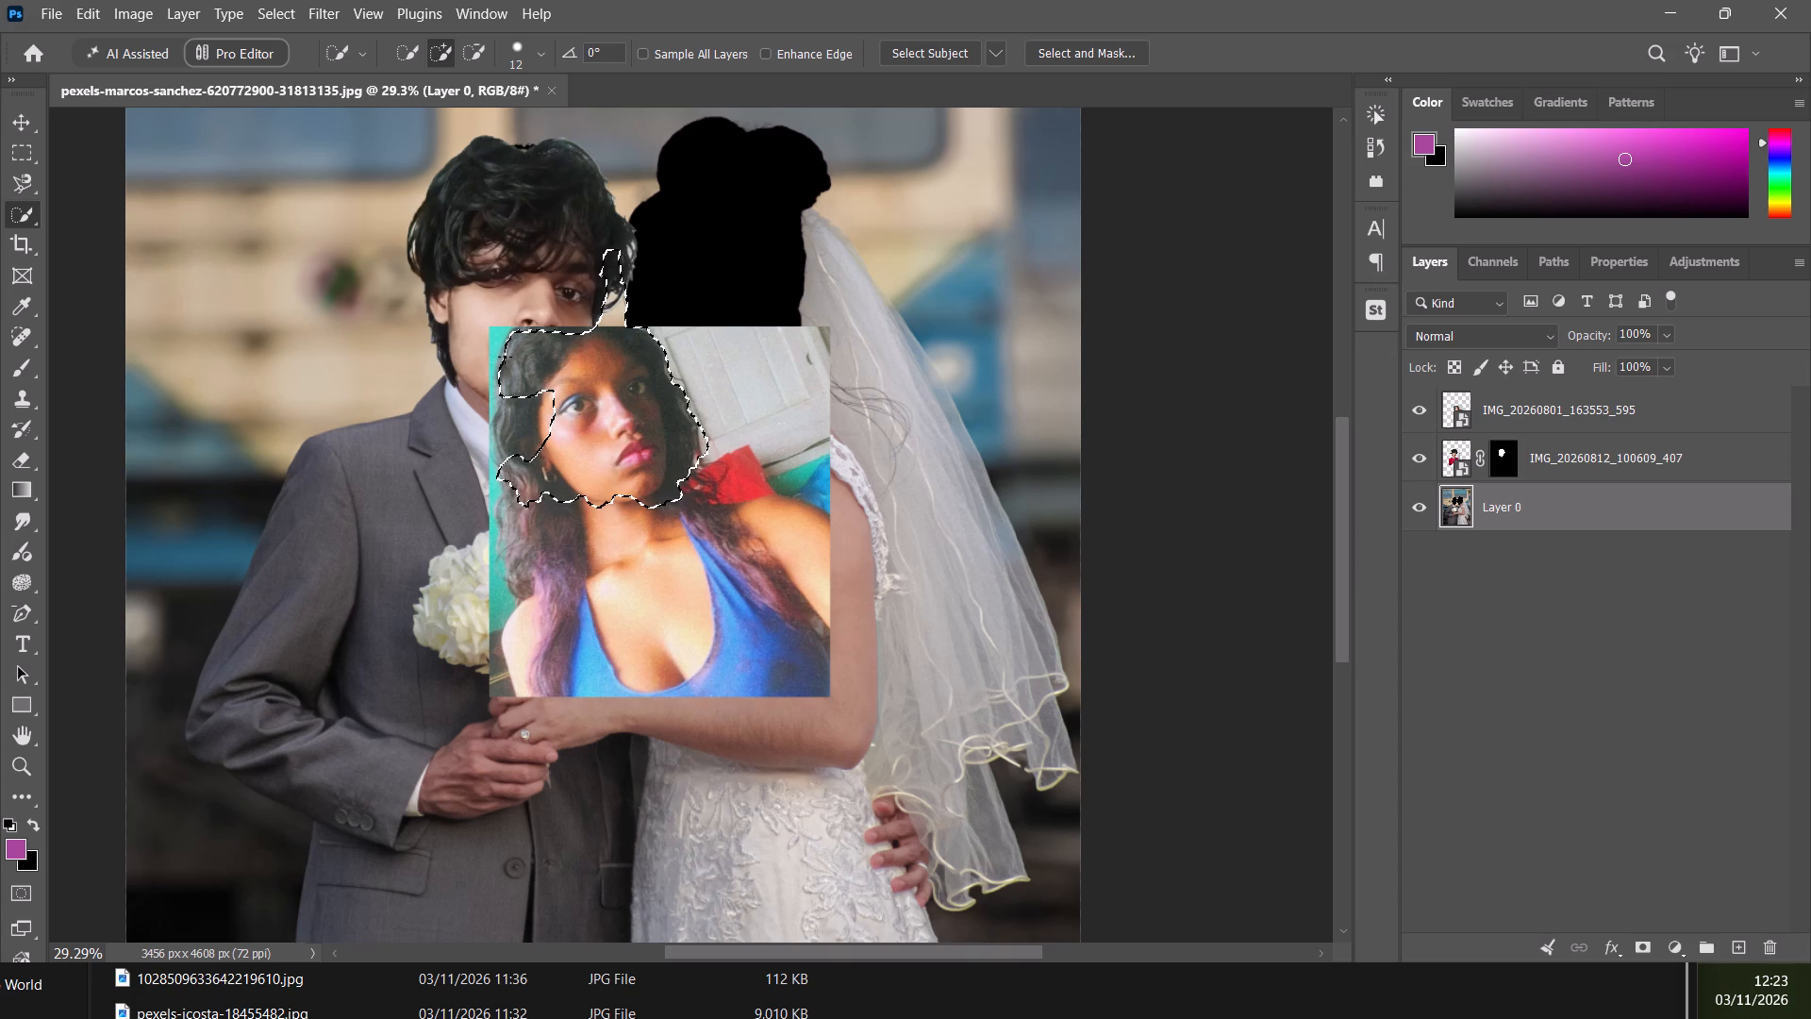
drag(505, 357, 507, 430)
drag(507, 430, 511, 448)
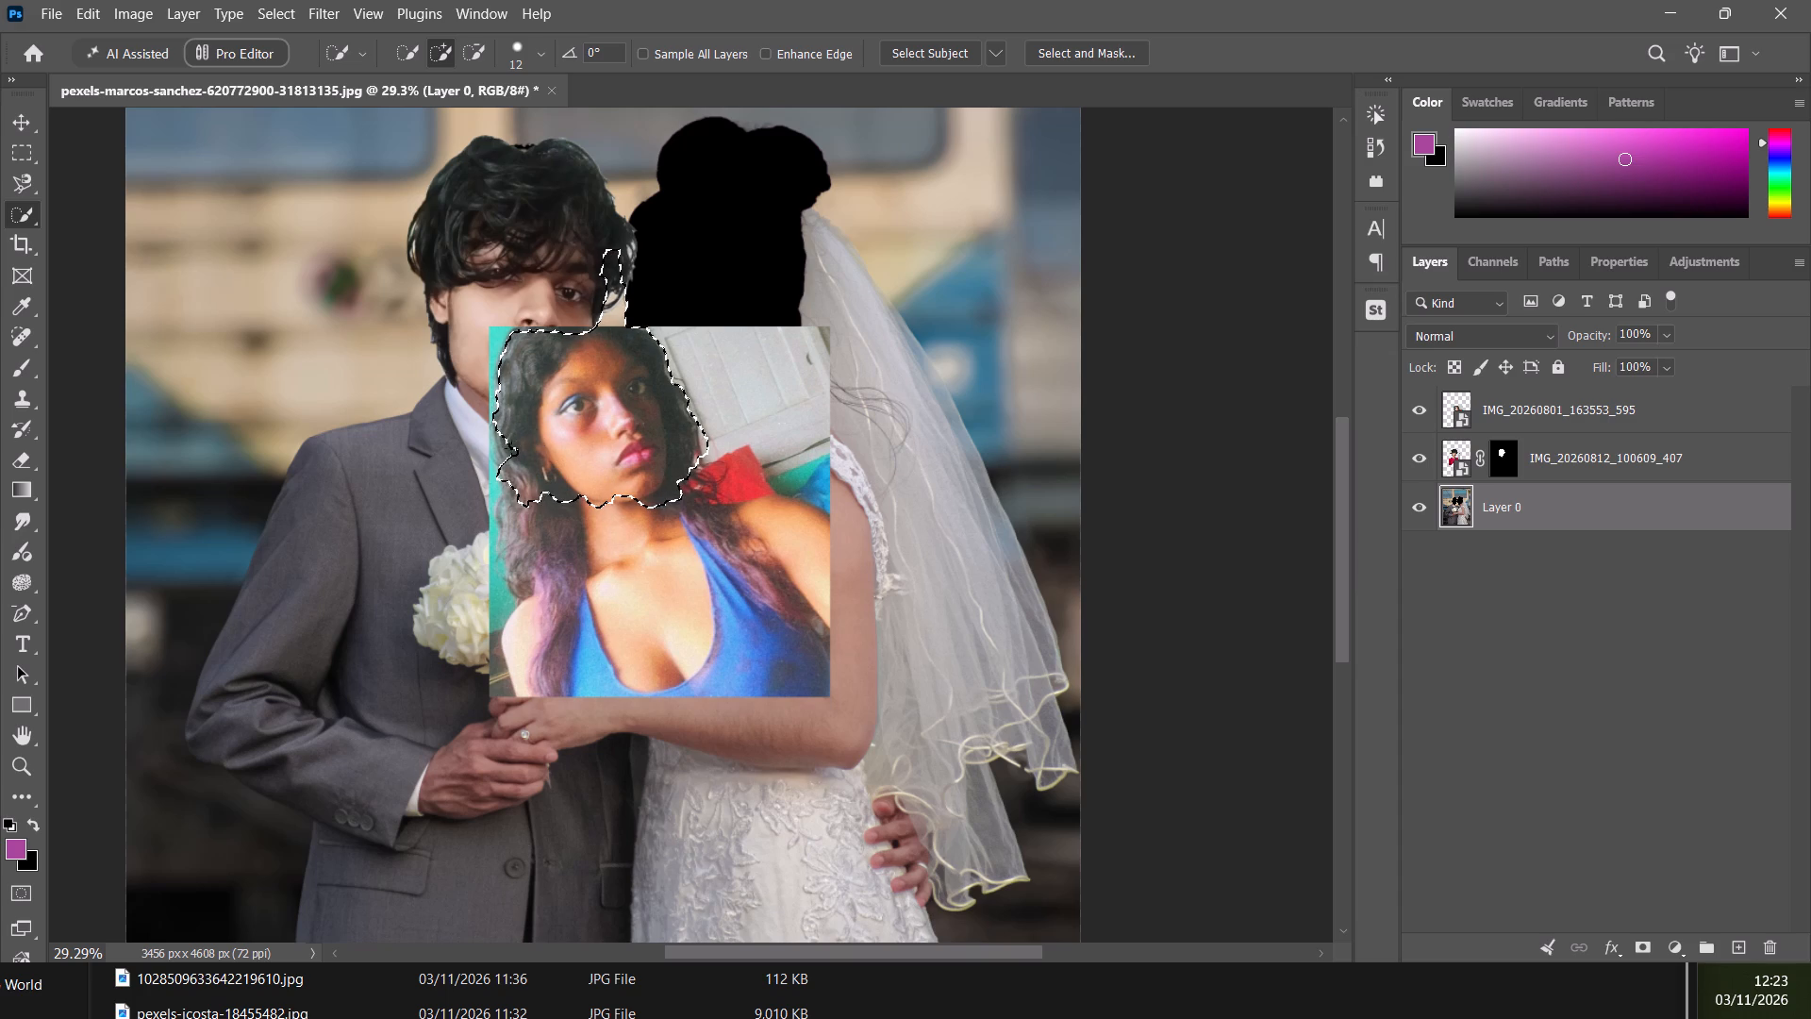
drag(511, 448, 501, 454)
drag(501, 454, 501, 456)
drag(501, 456, 501, 425)
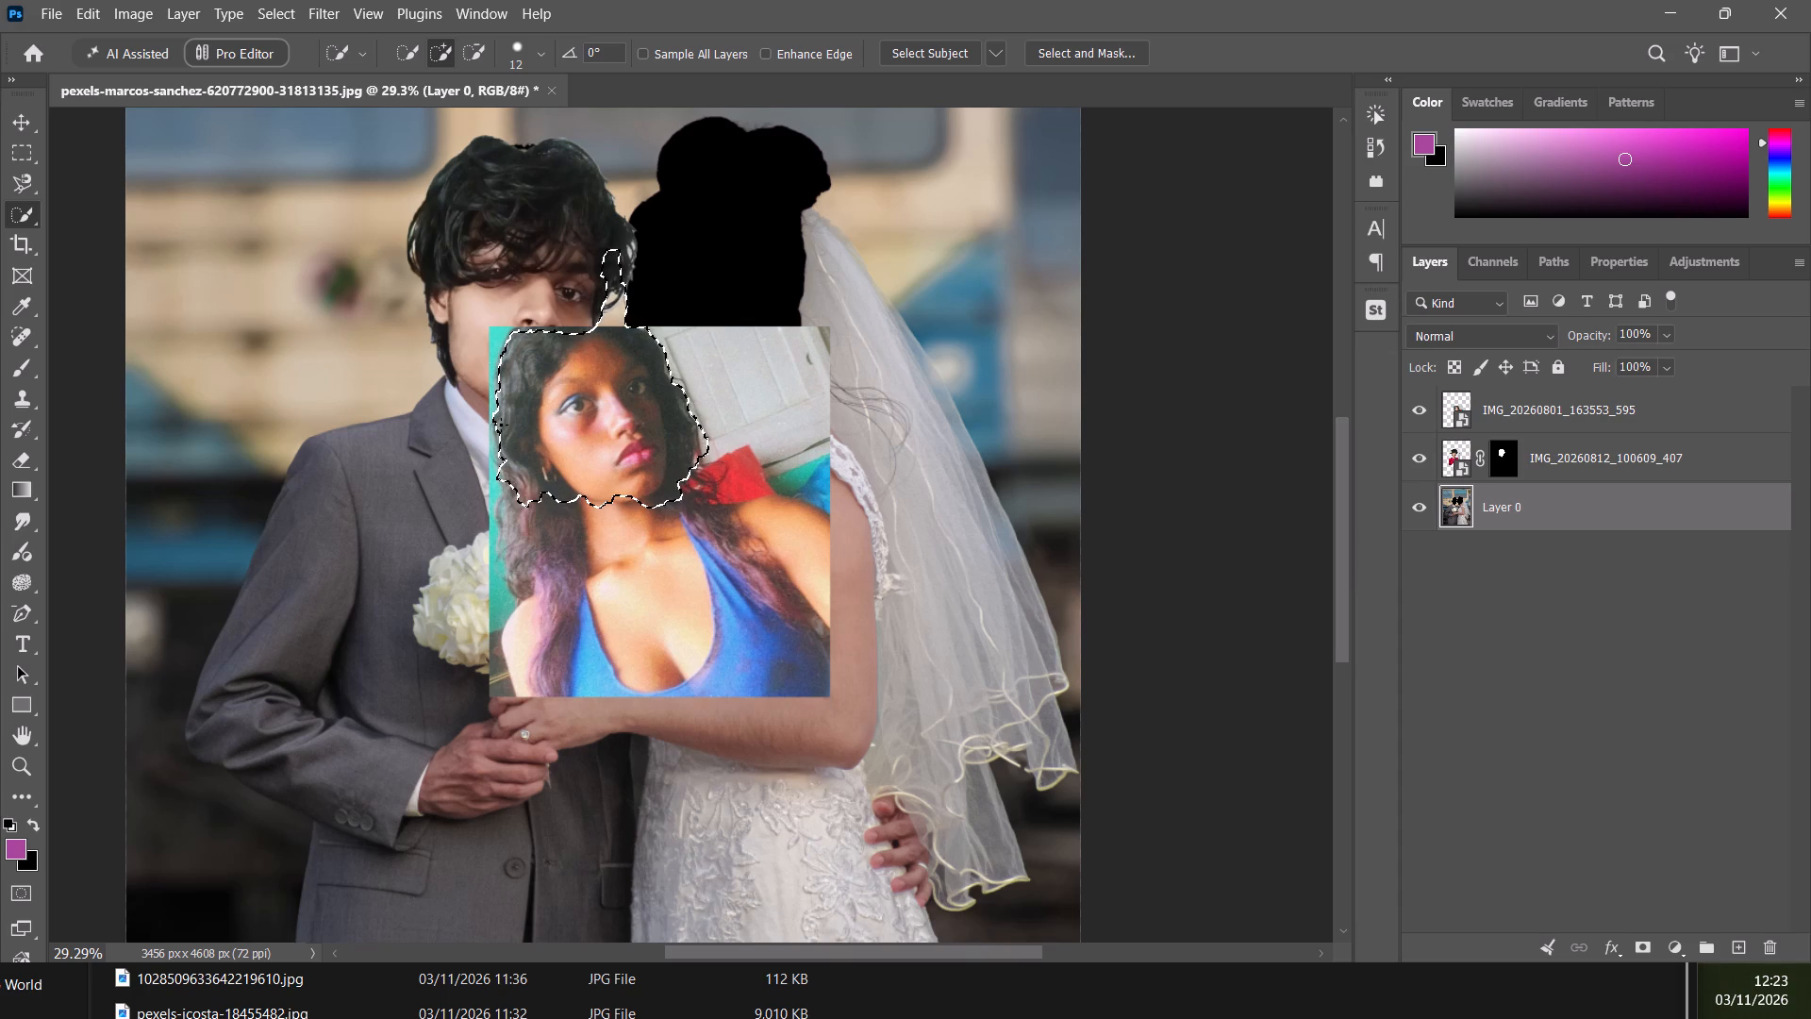
Extend the selection along the outer edge of the hair on the left side of the woman's portrait.
drag(501, 425, 506, 435)
drag(506, 435, 509, 428)
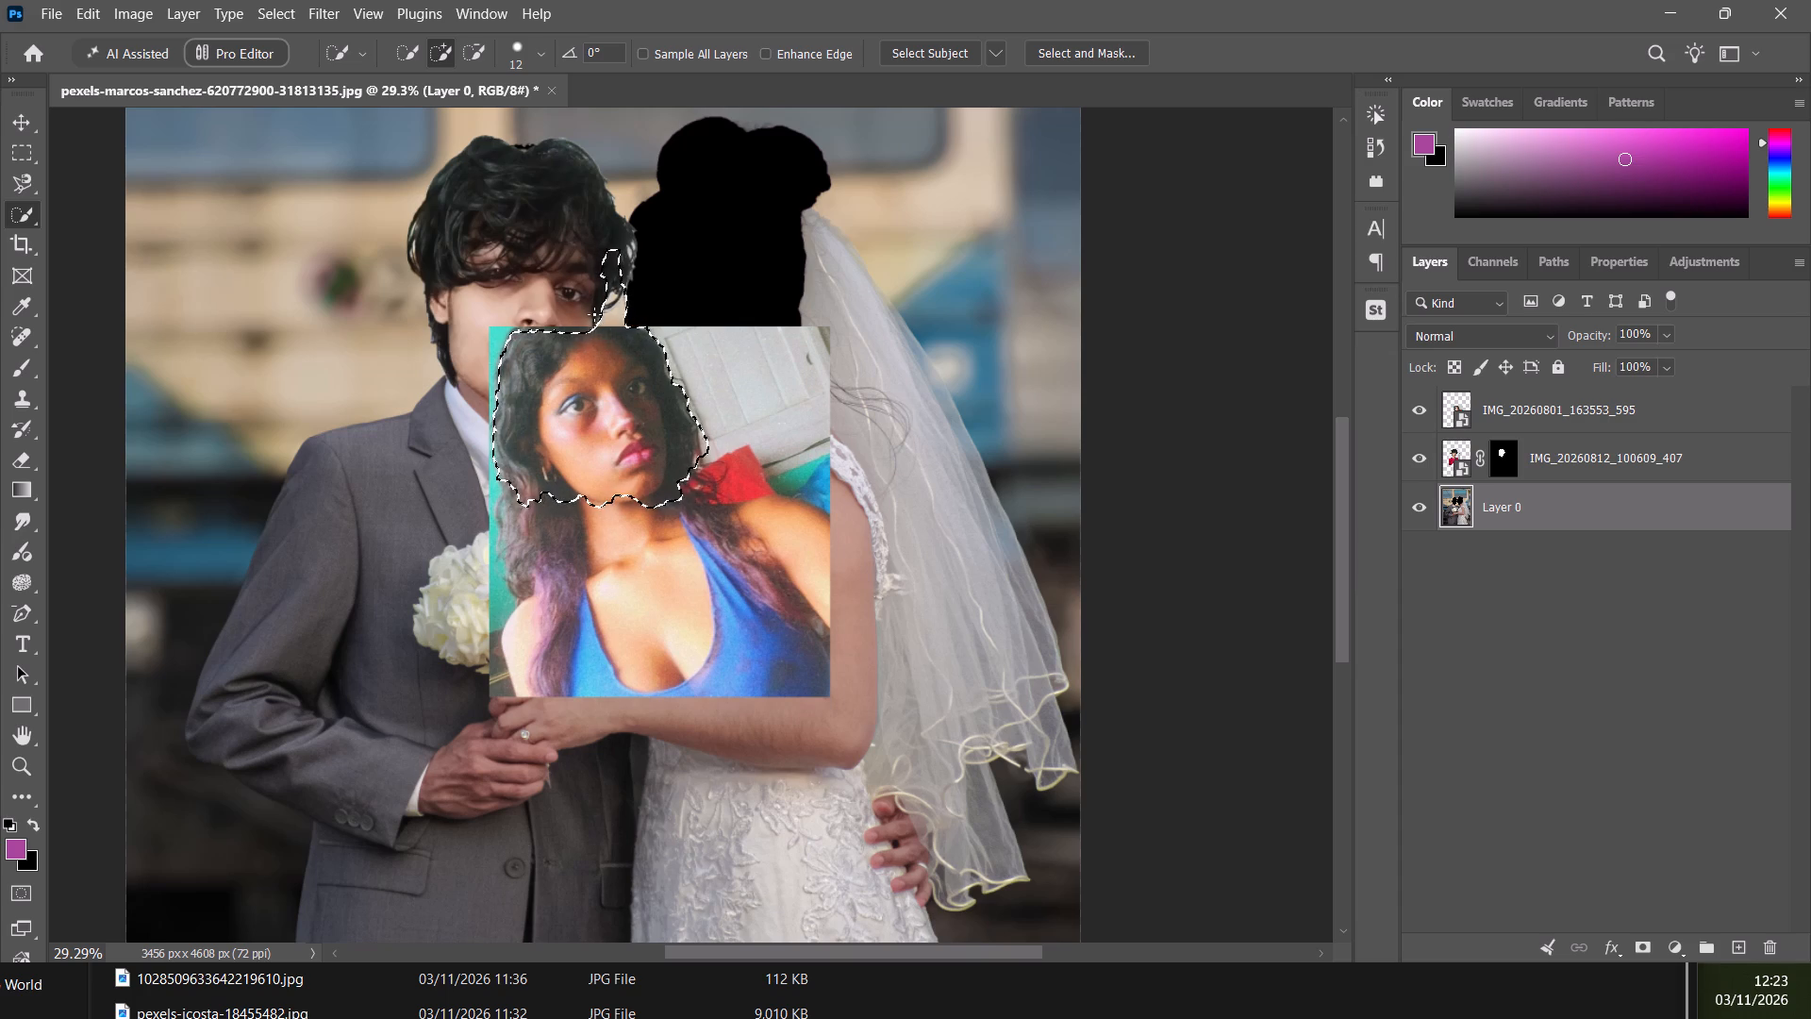
Subtract the stray selected patch over the groom's hair and cheek, above the woman's portrait, from the selection.
alt+drag(608, 259, 612, 277)
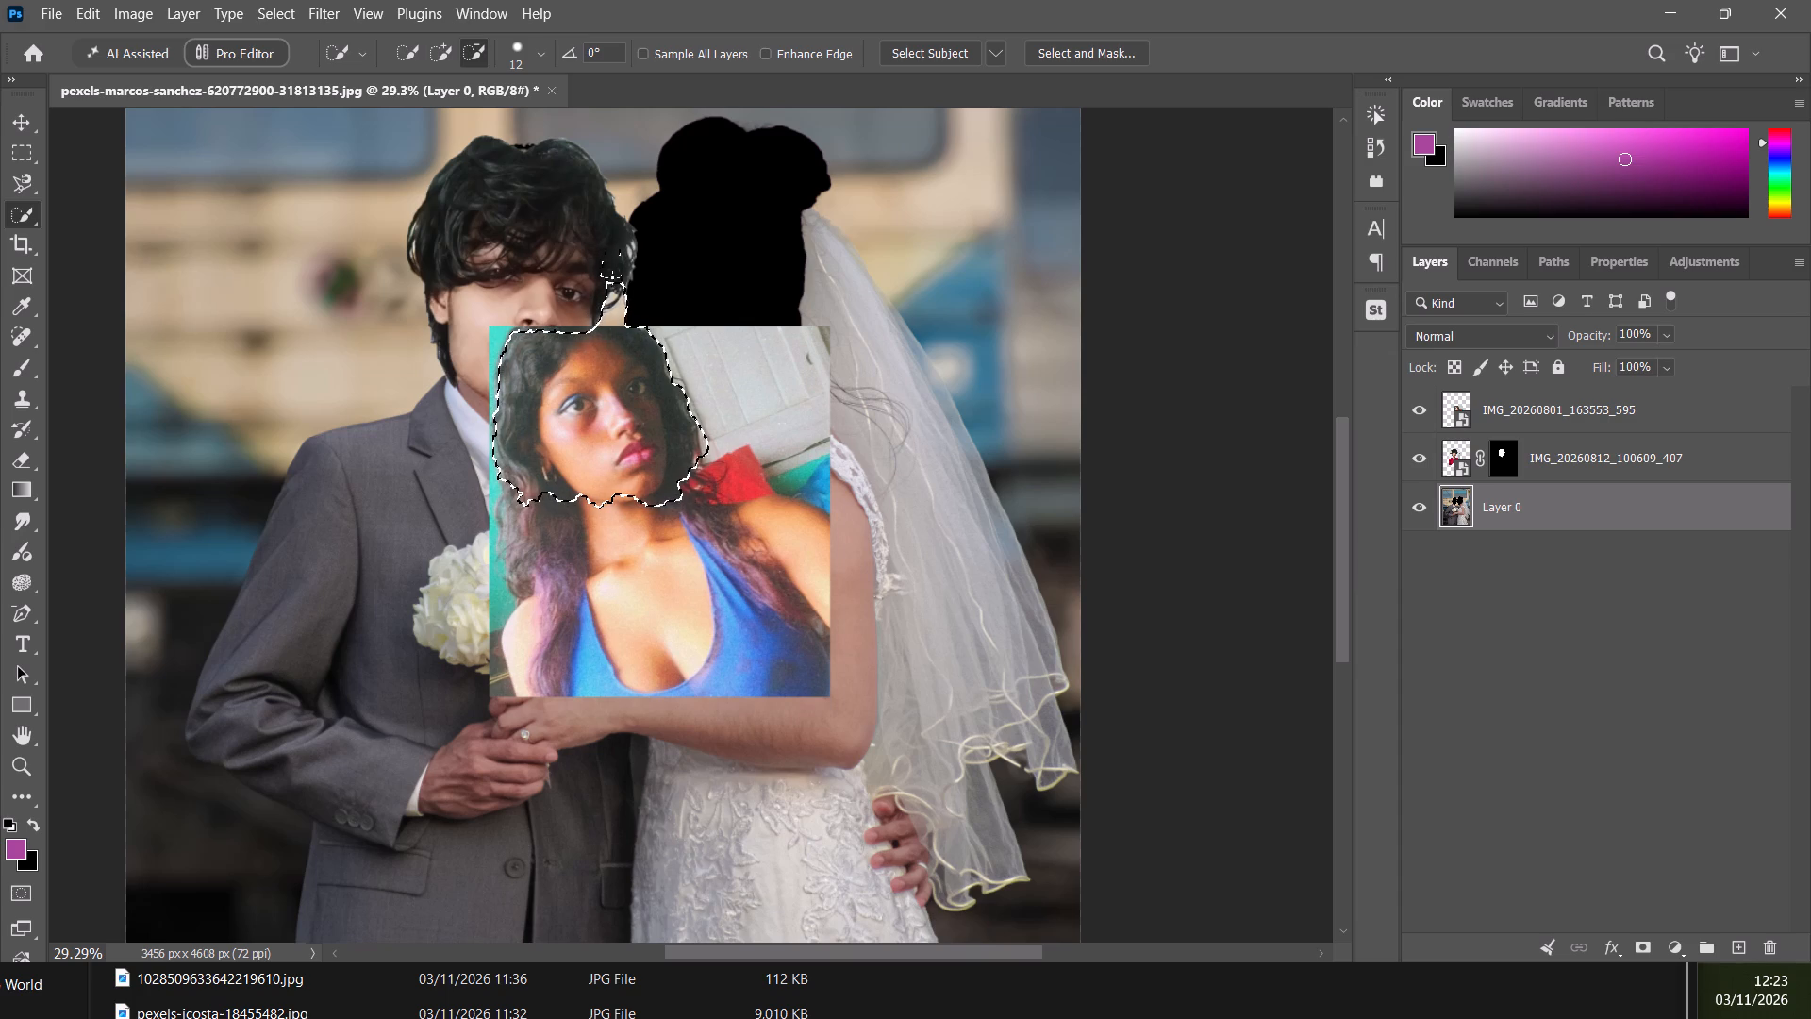
alt+drag(612, 277, 614, 253)
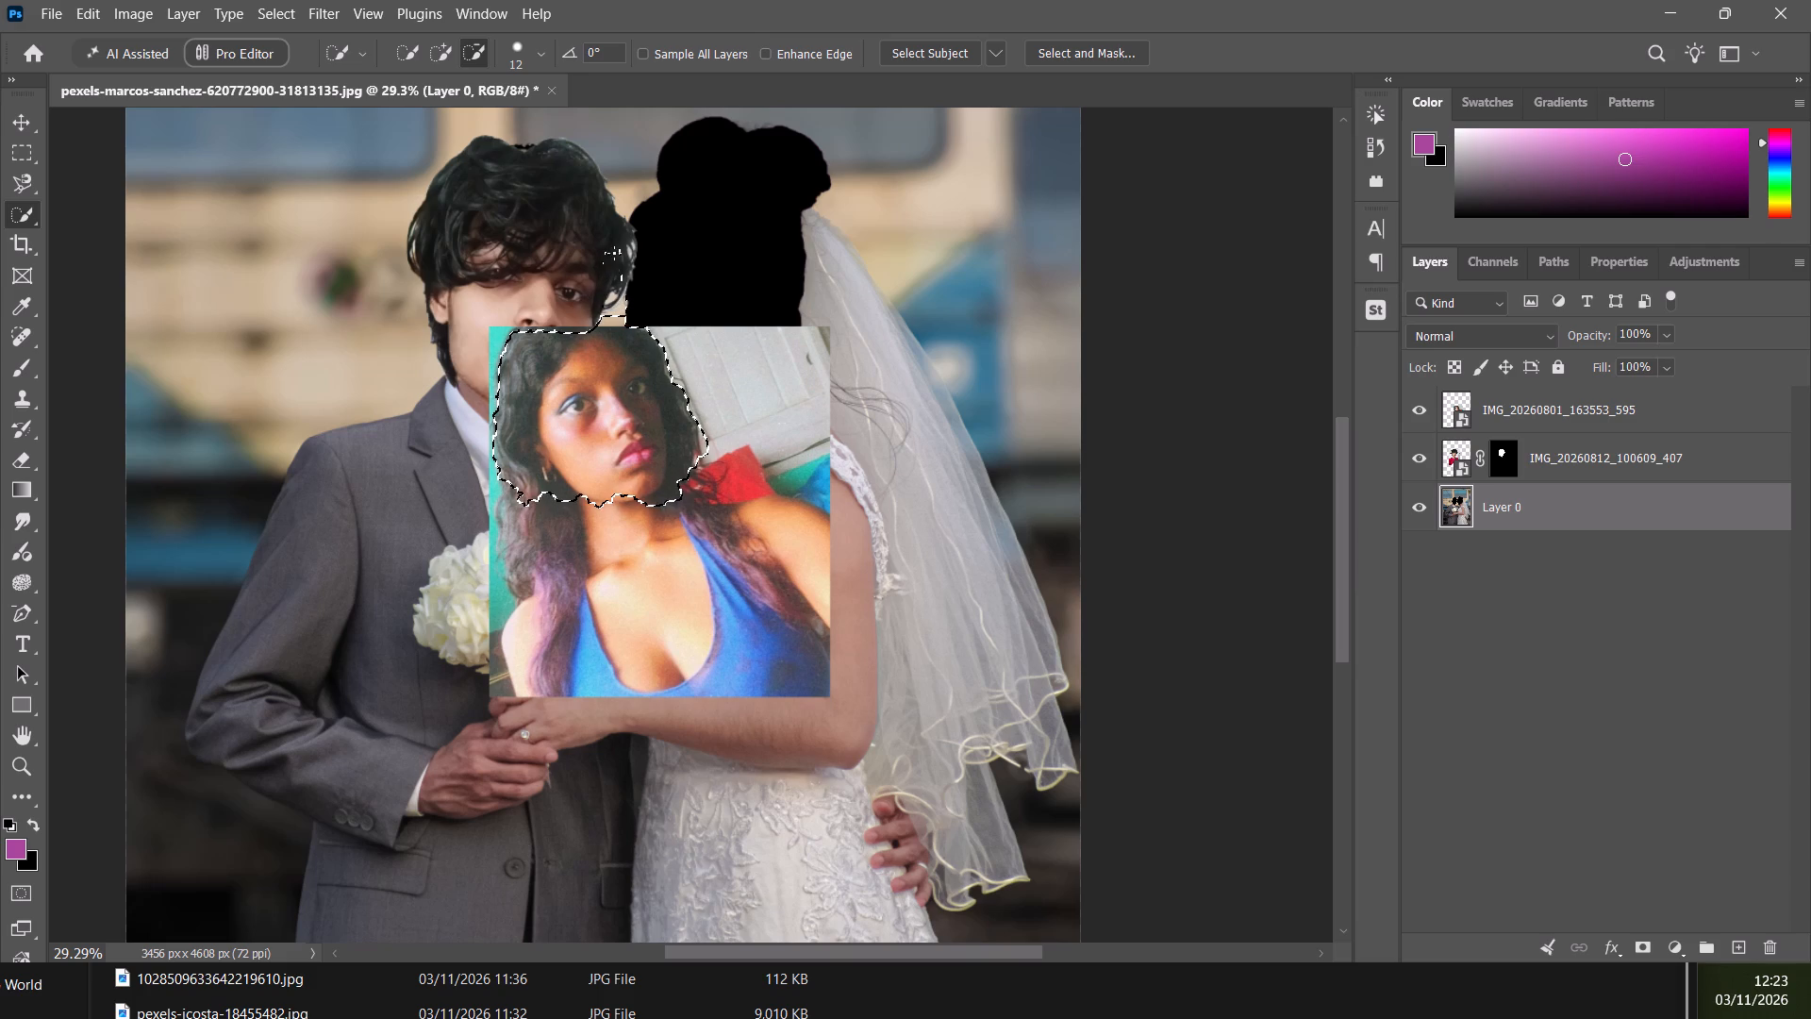
alt+drag(614, 253, 605, 282)
alt+drag(605, 282, 607, 319)
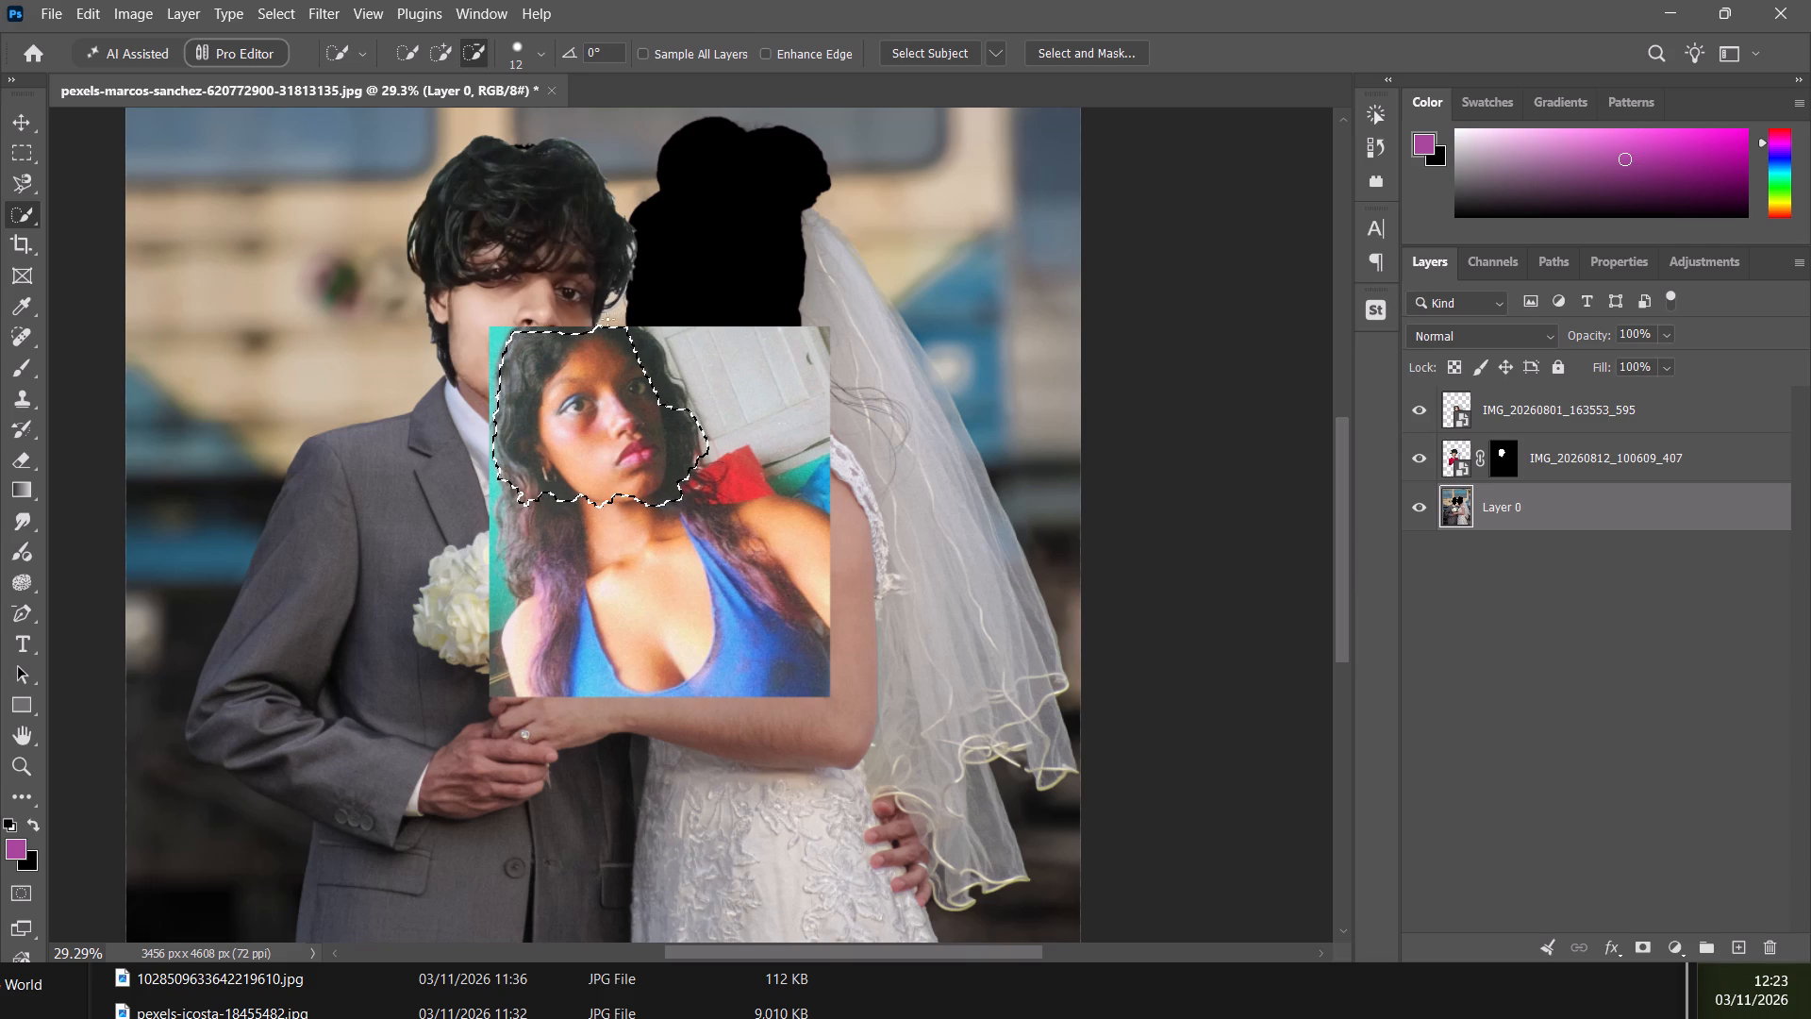
alt+drag(607, 319, 614, 324)
On the IMG_20260801_163553_595 layer, add the missing hair at the woman's crown and right side to the selection.
click(1535, 411)
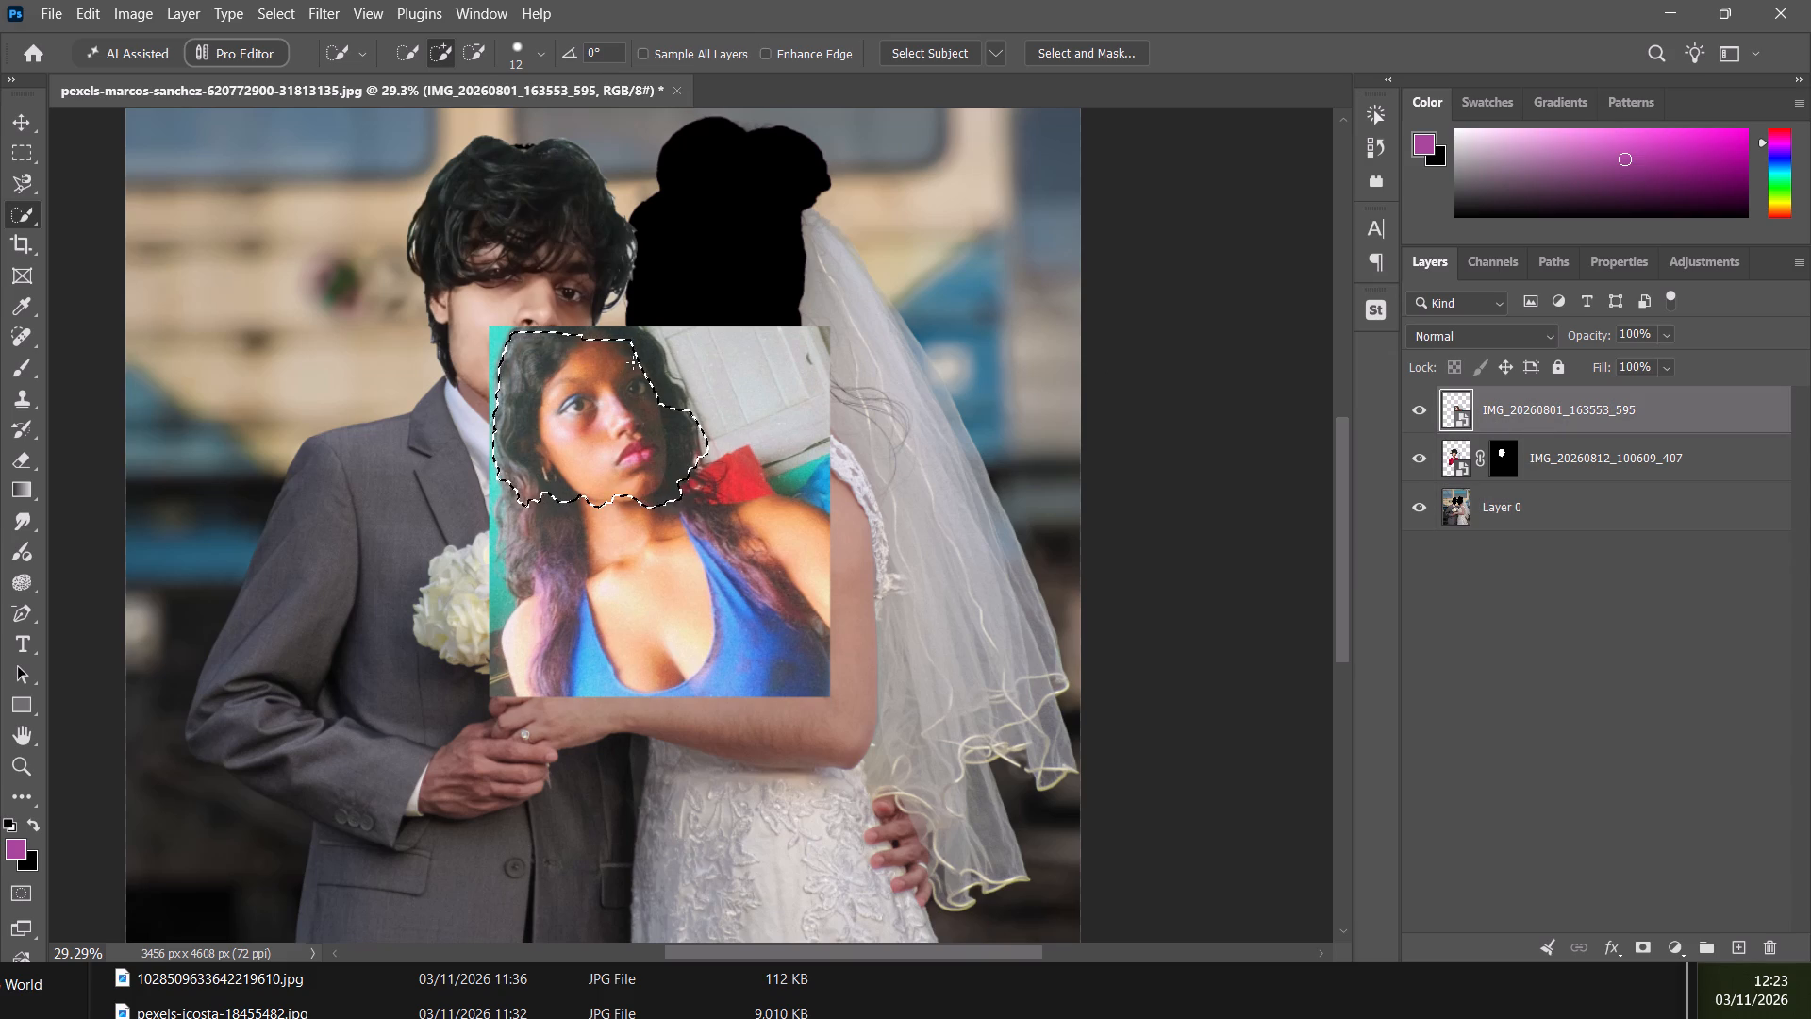
drag(638, 360, 594, 339)
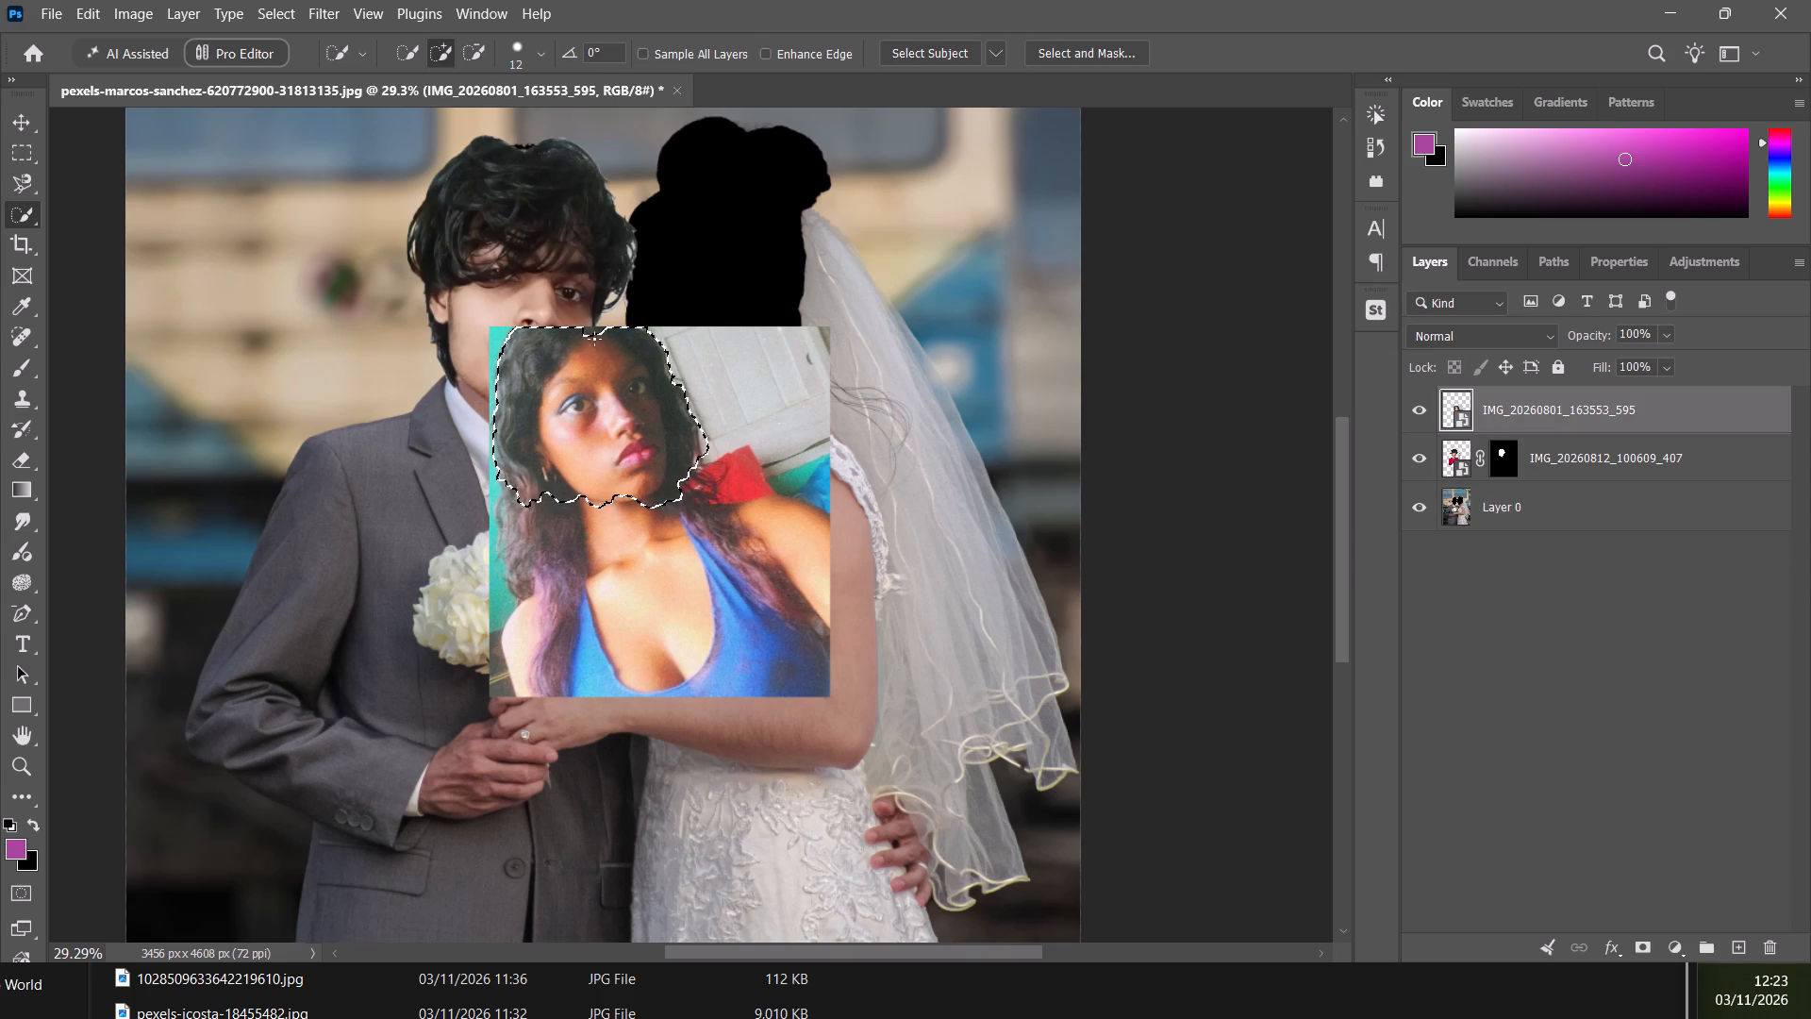
drag(594, 339, 590, 332)
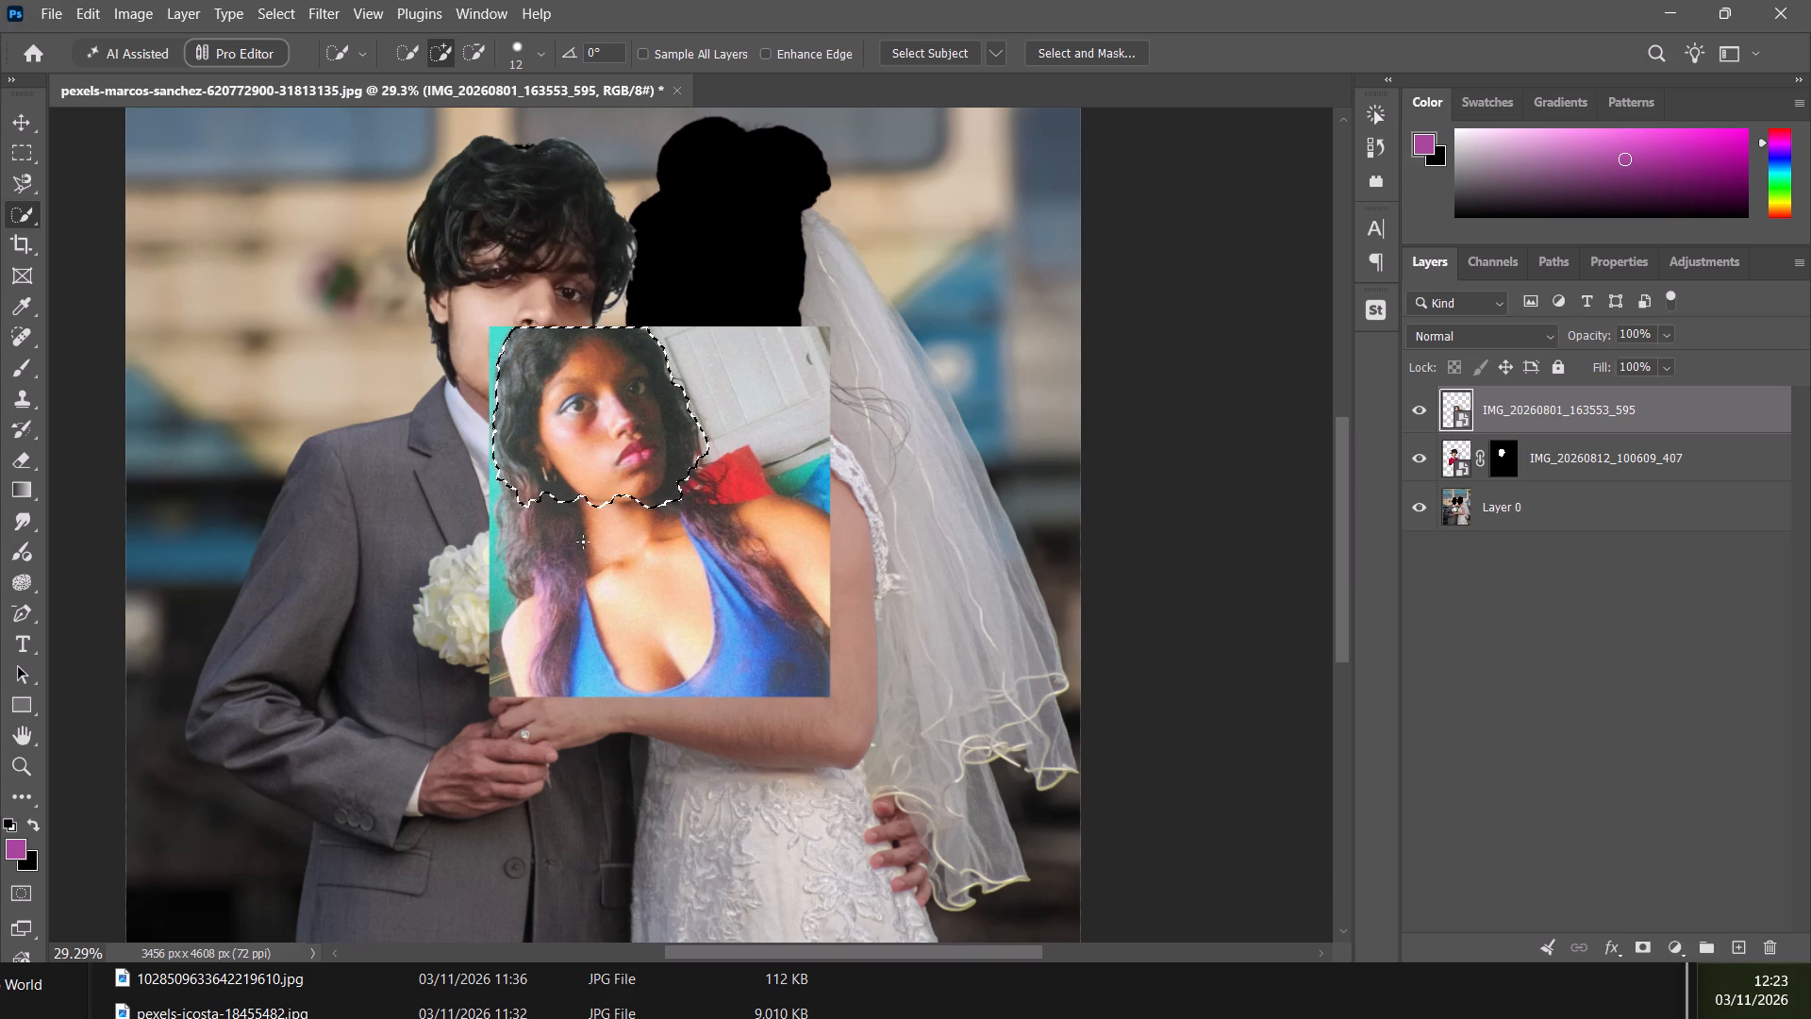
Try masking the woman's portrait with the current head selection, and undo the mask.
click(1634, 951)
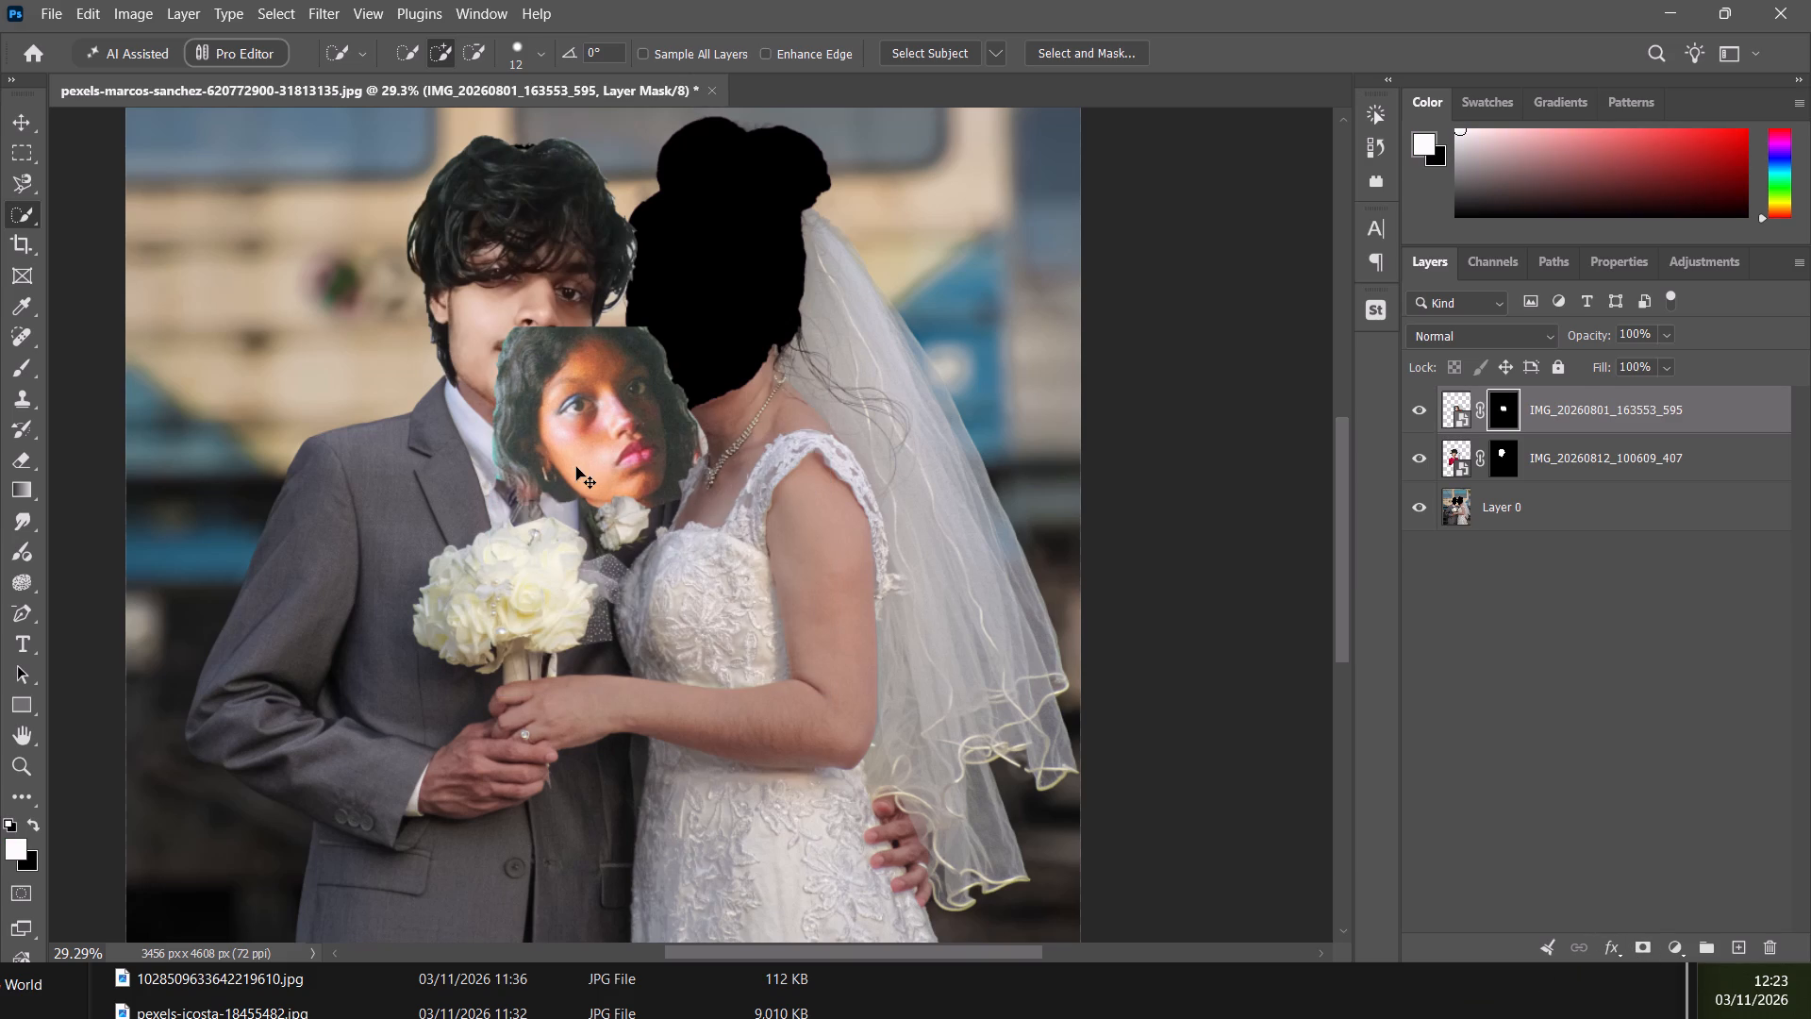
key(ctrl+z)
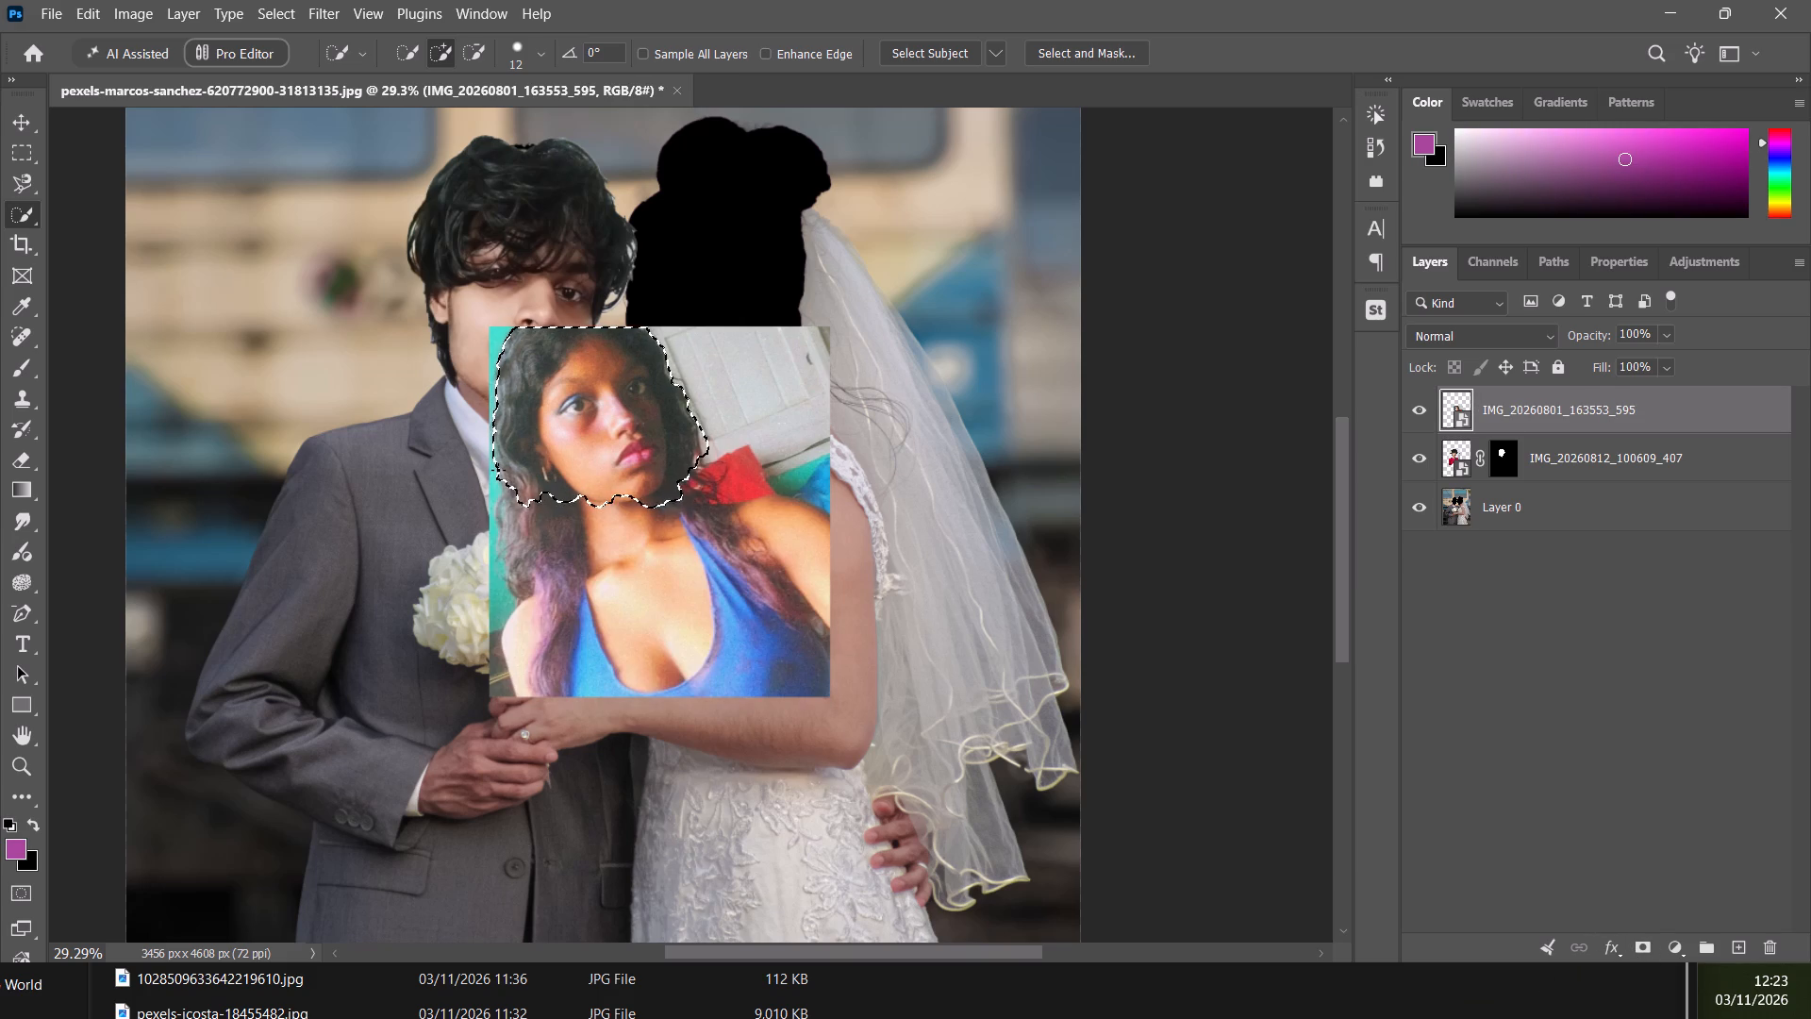
Subtract the background fringe along both outer edges of the woman's hair from the selection.
alt+drag(498, 470, 494, 433)
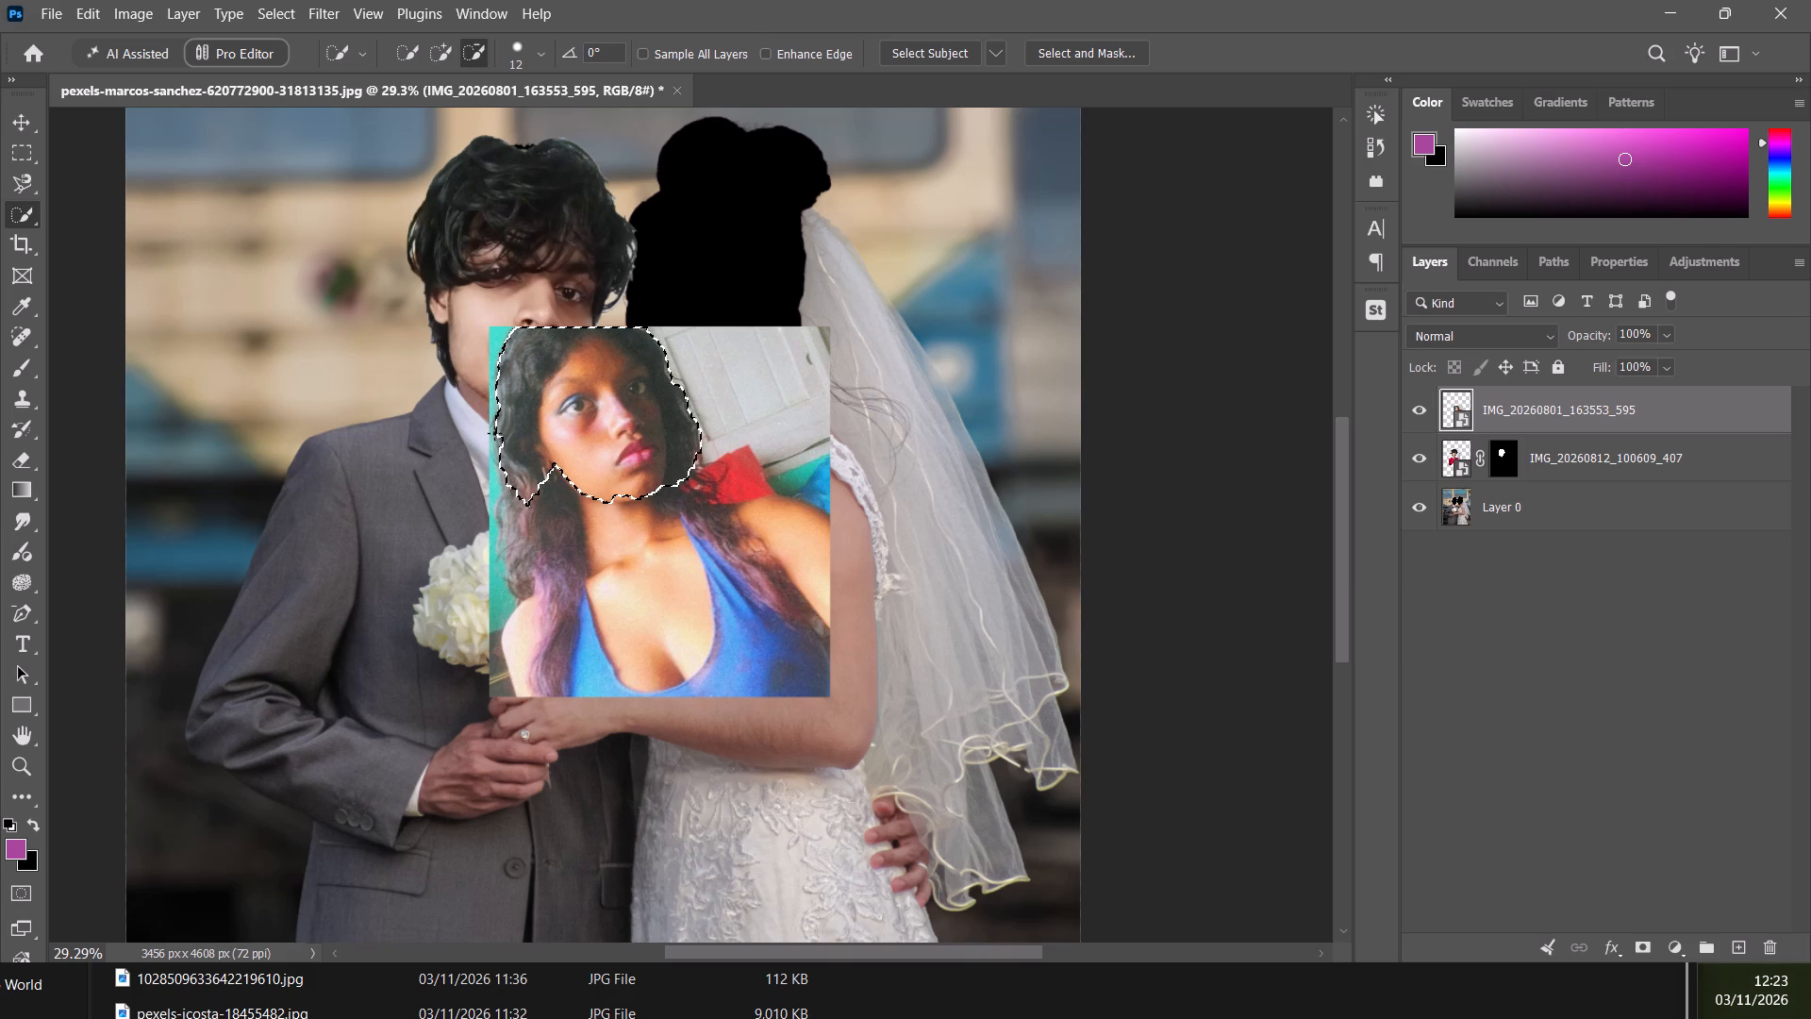
alt+drag(494, 433, 492, 377)
alt+drag(492, 377, 517, 327)
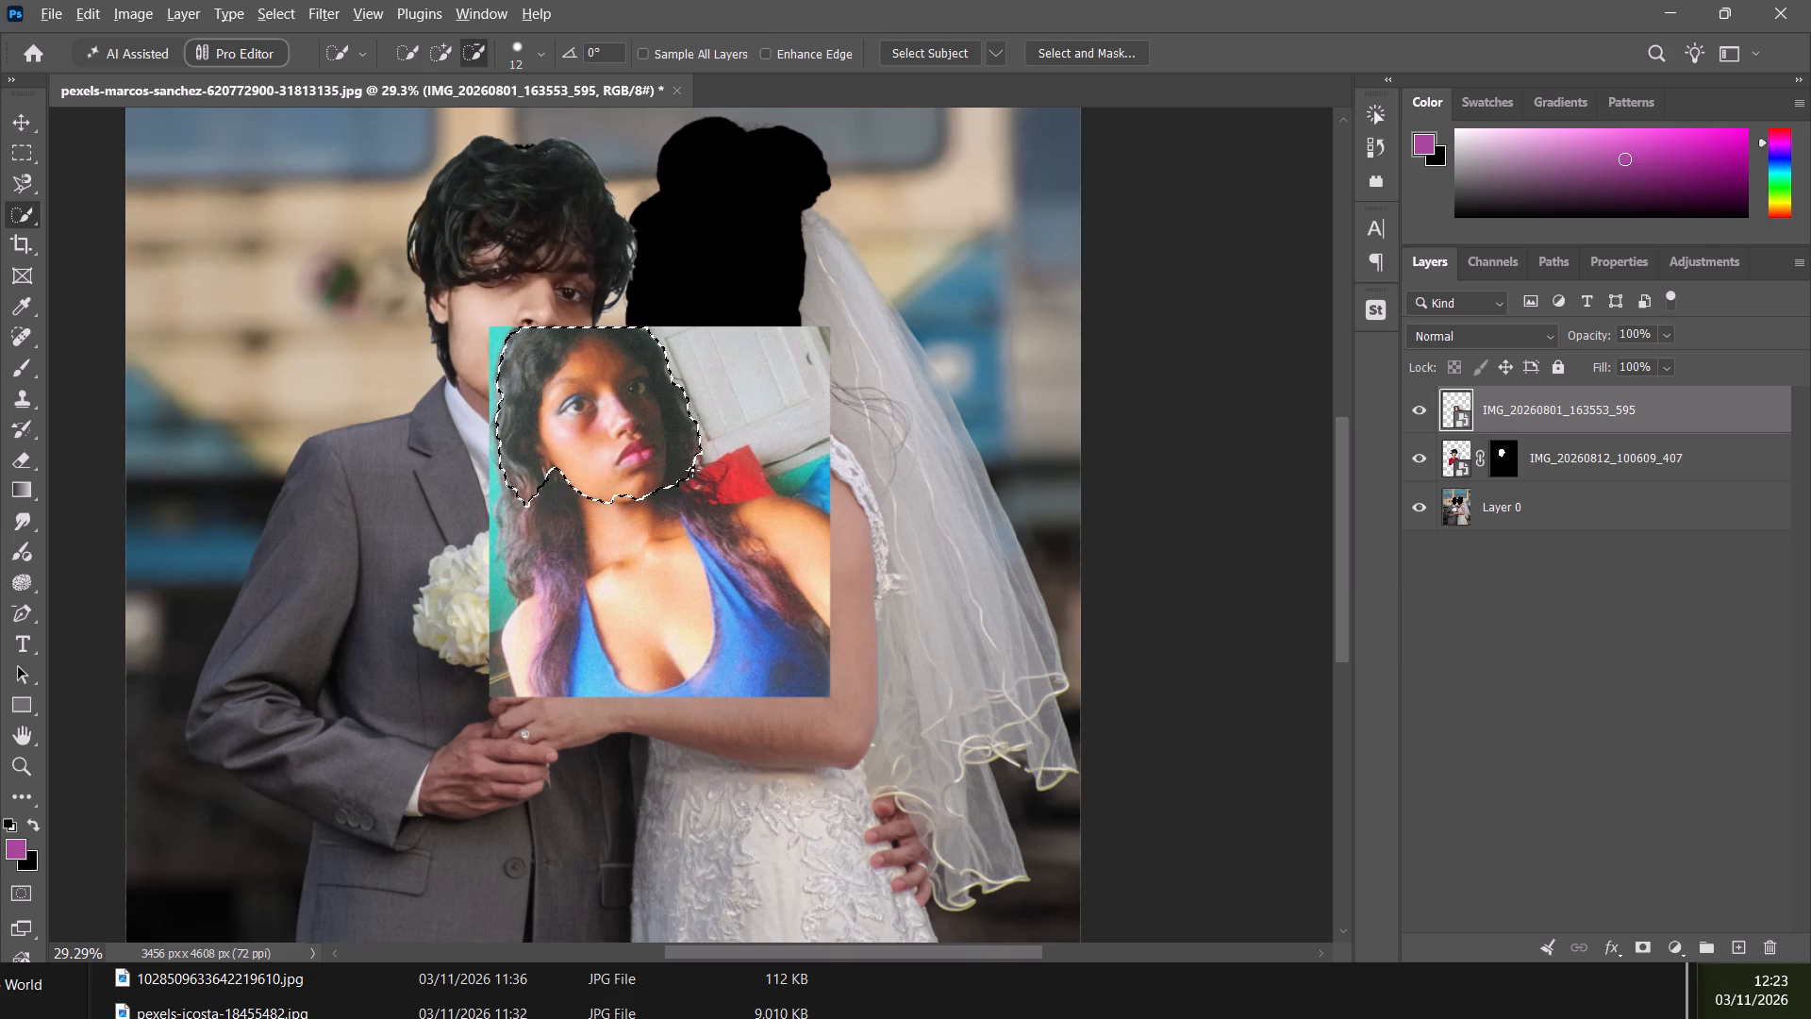
alt+drag(691, 465, 691, 417)
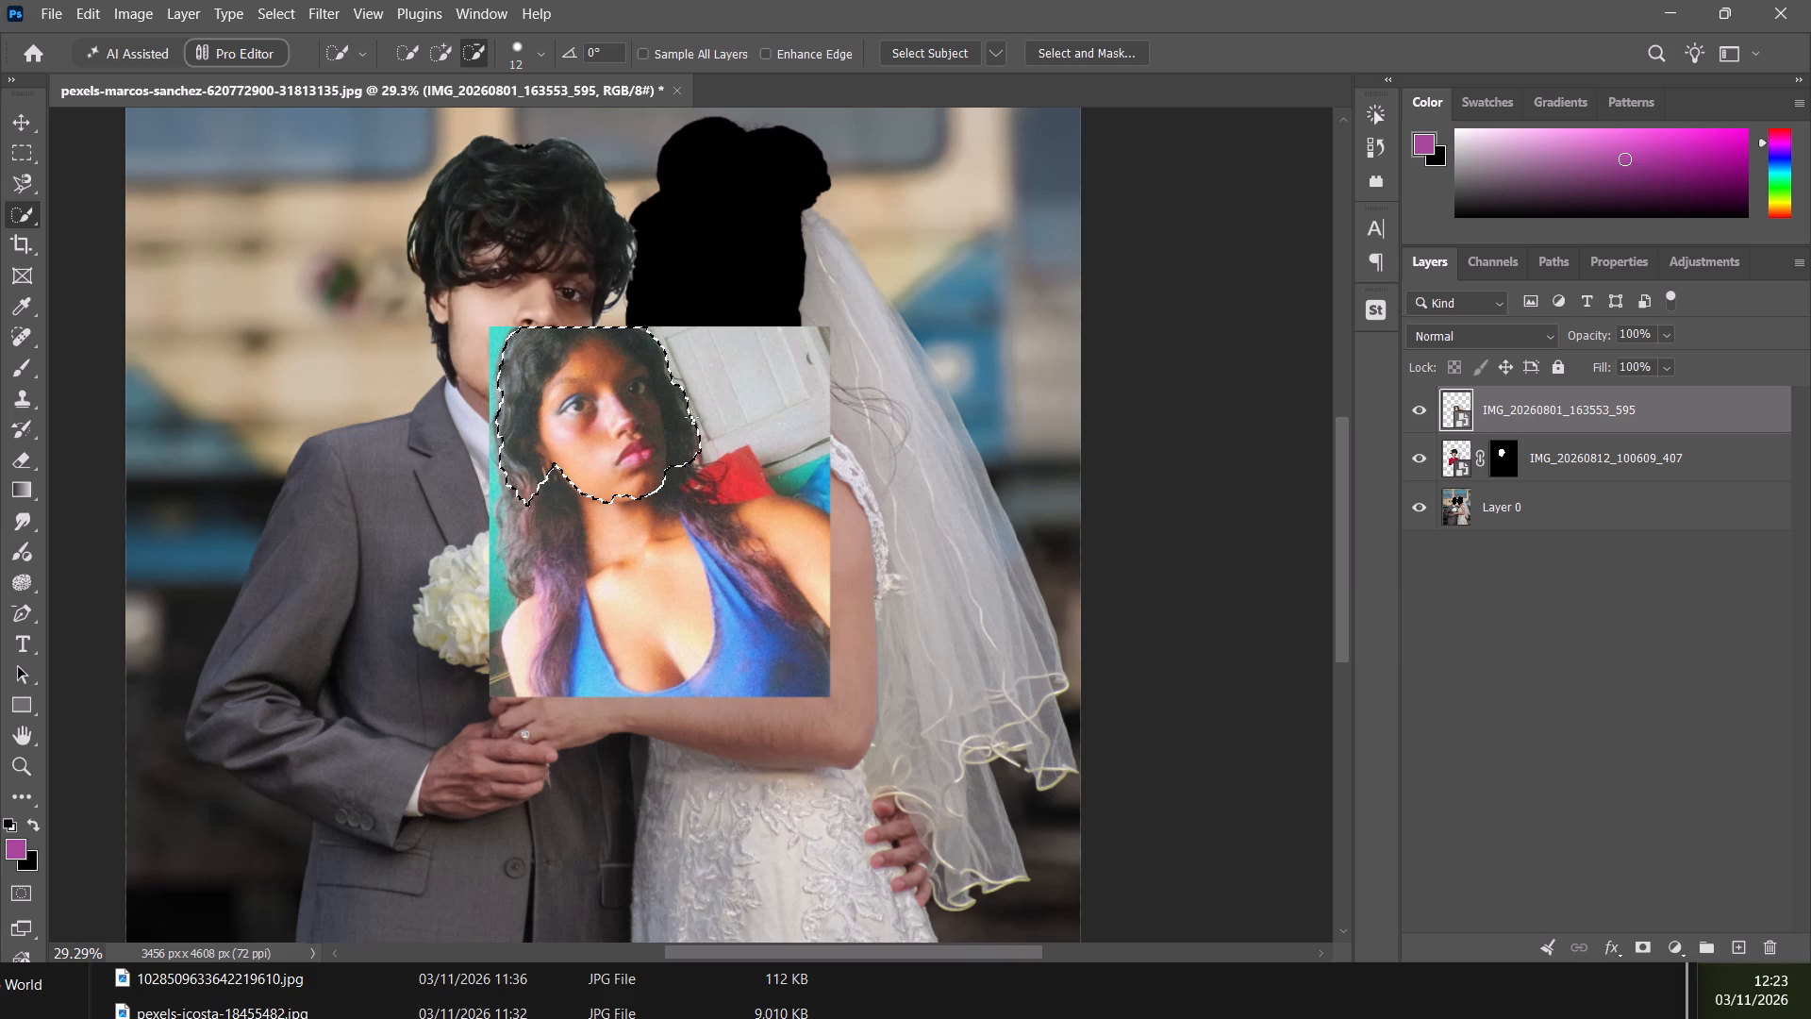
alt+drag(691, 417, 663, 357)
alt+drag(663, 357, 656, 344)
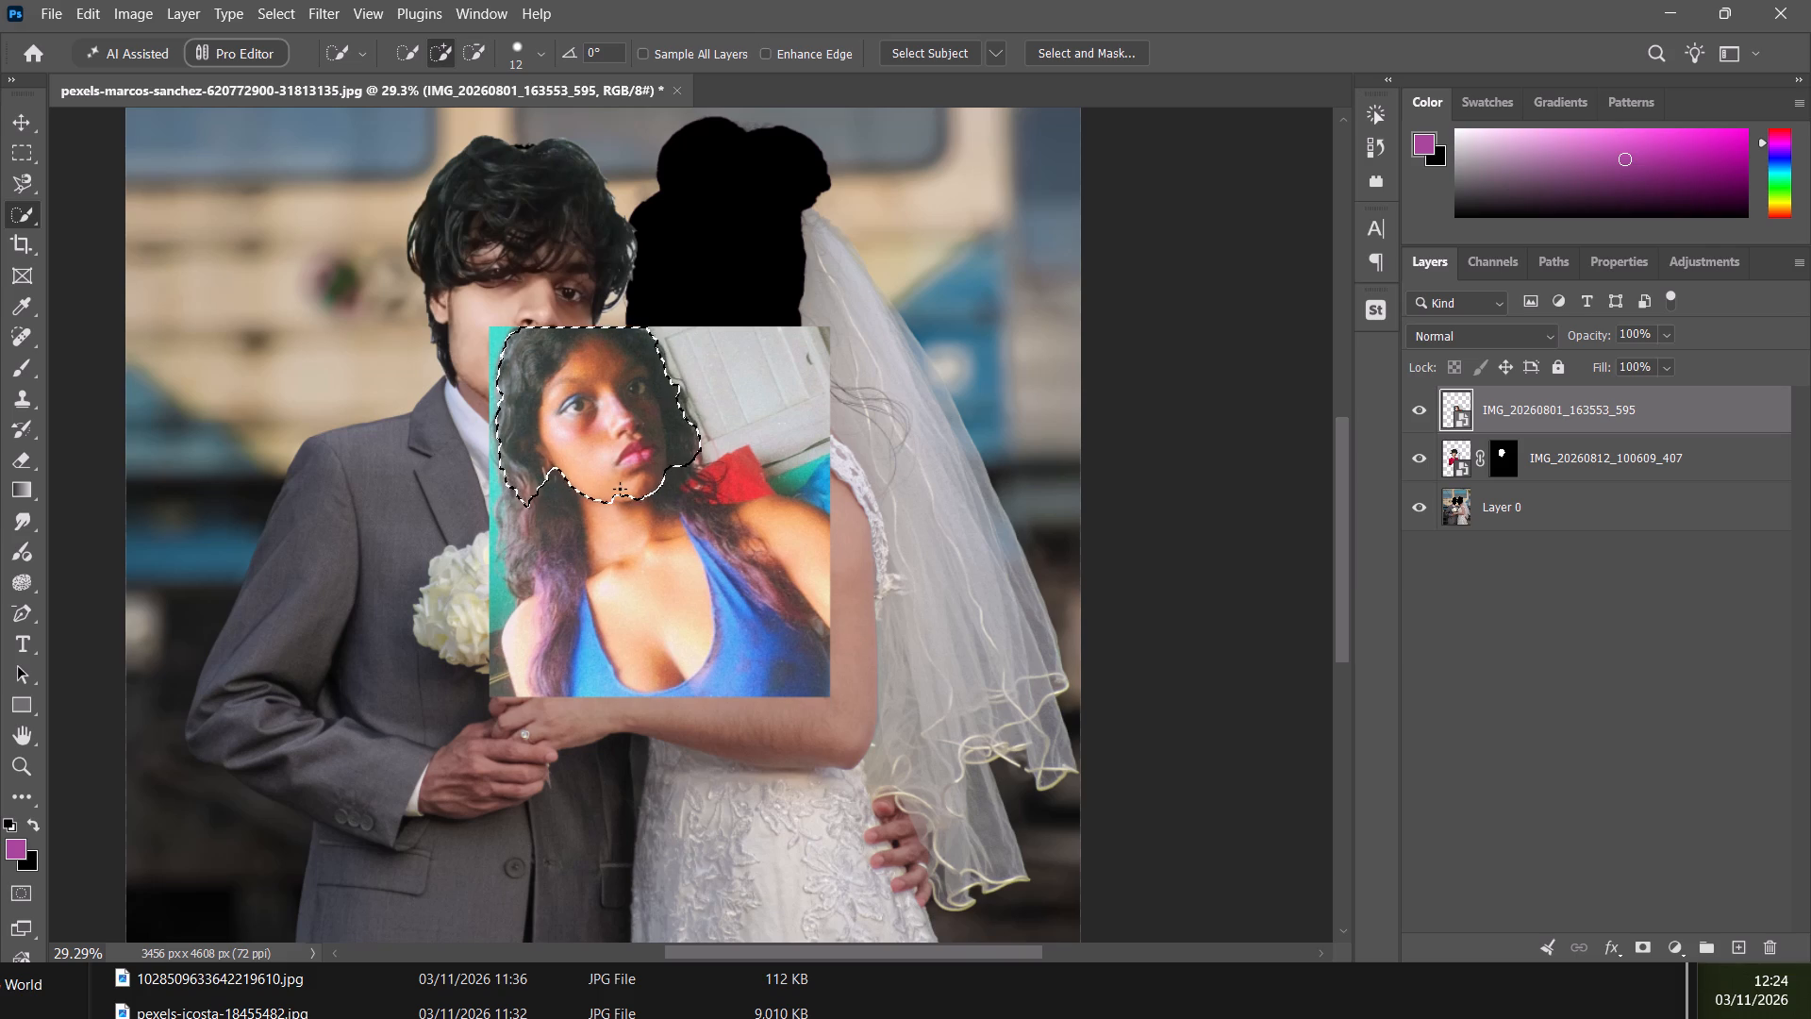
Even out the selection under the woman's chin and subtract the stray specks over her long hair and chest.
click(618, 496)
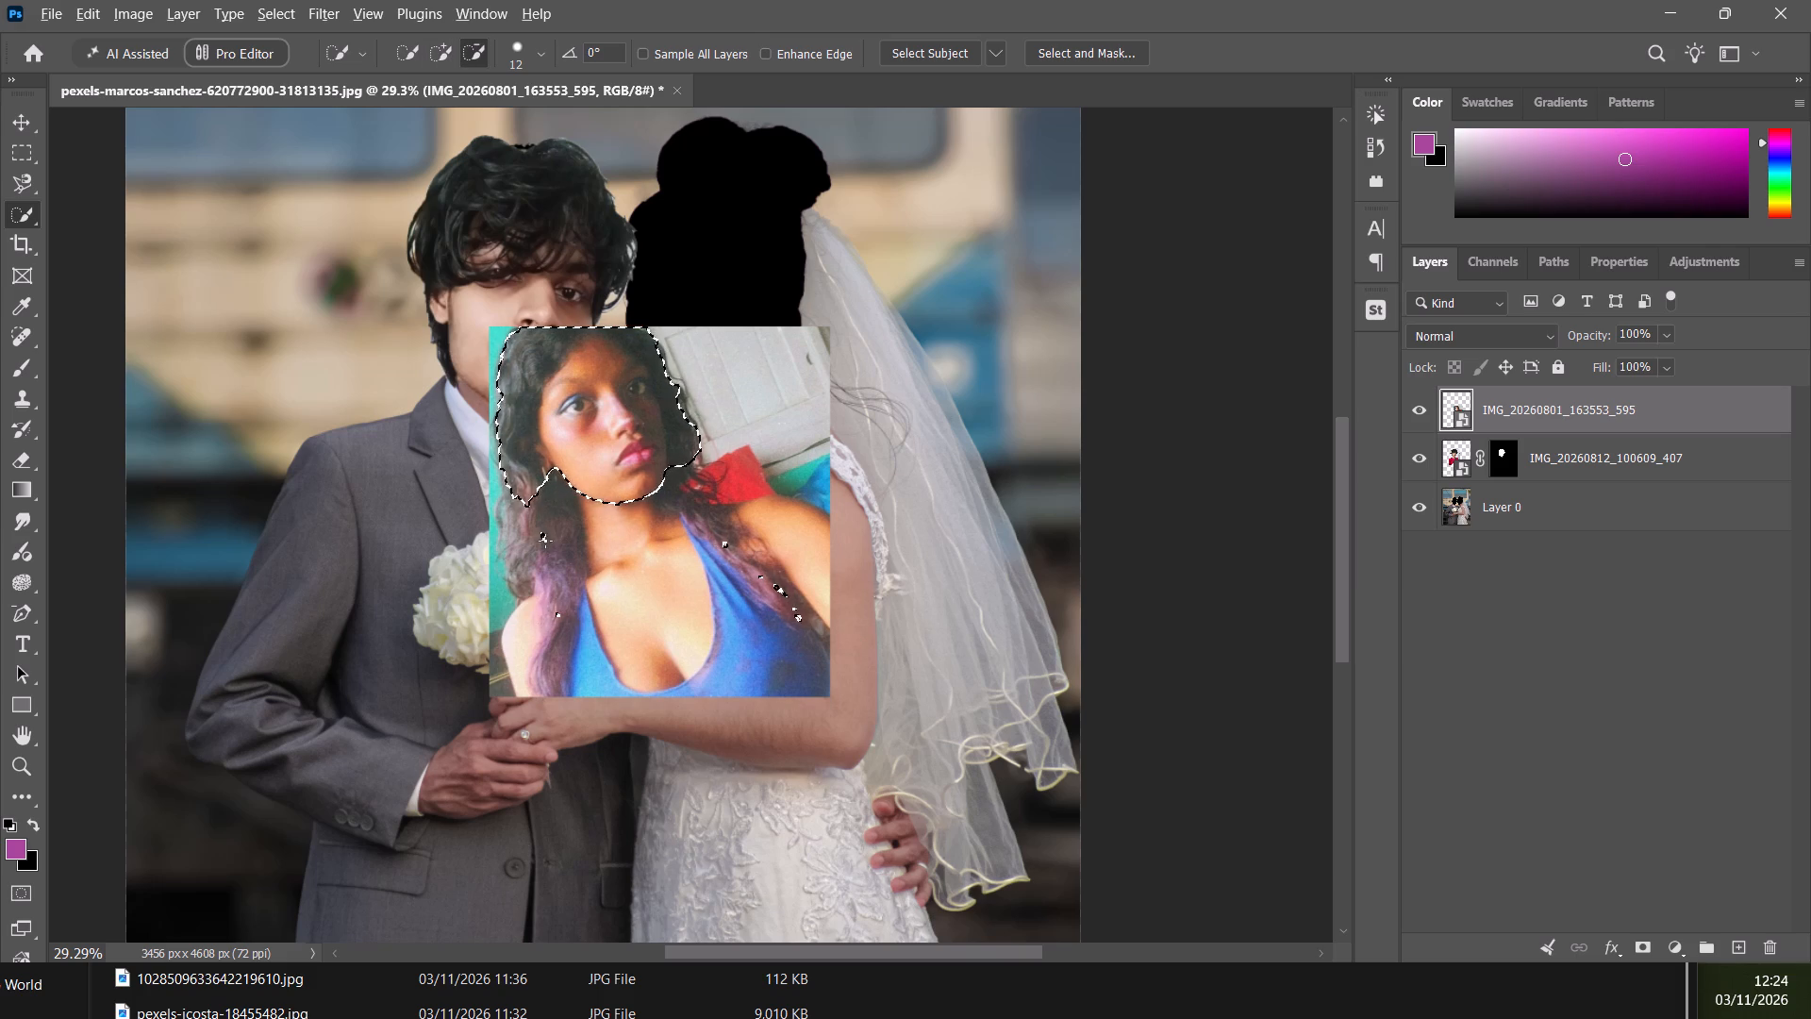
alt+drag(543, 534, 632, 597)
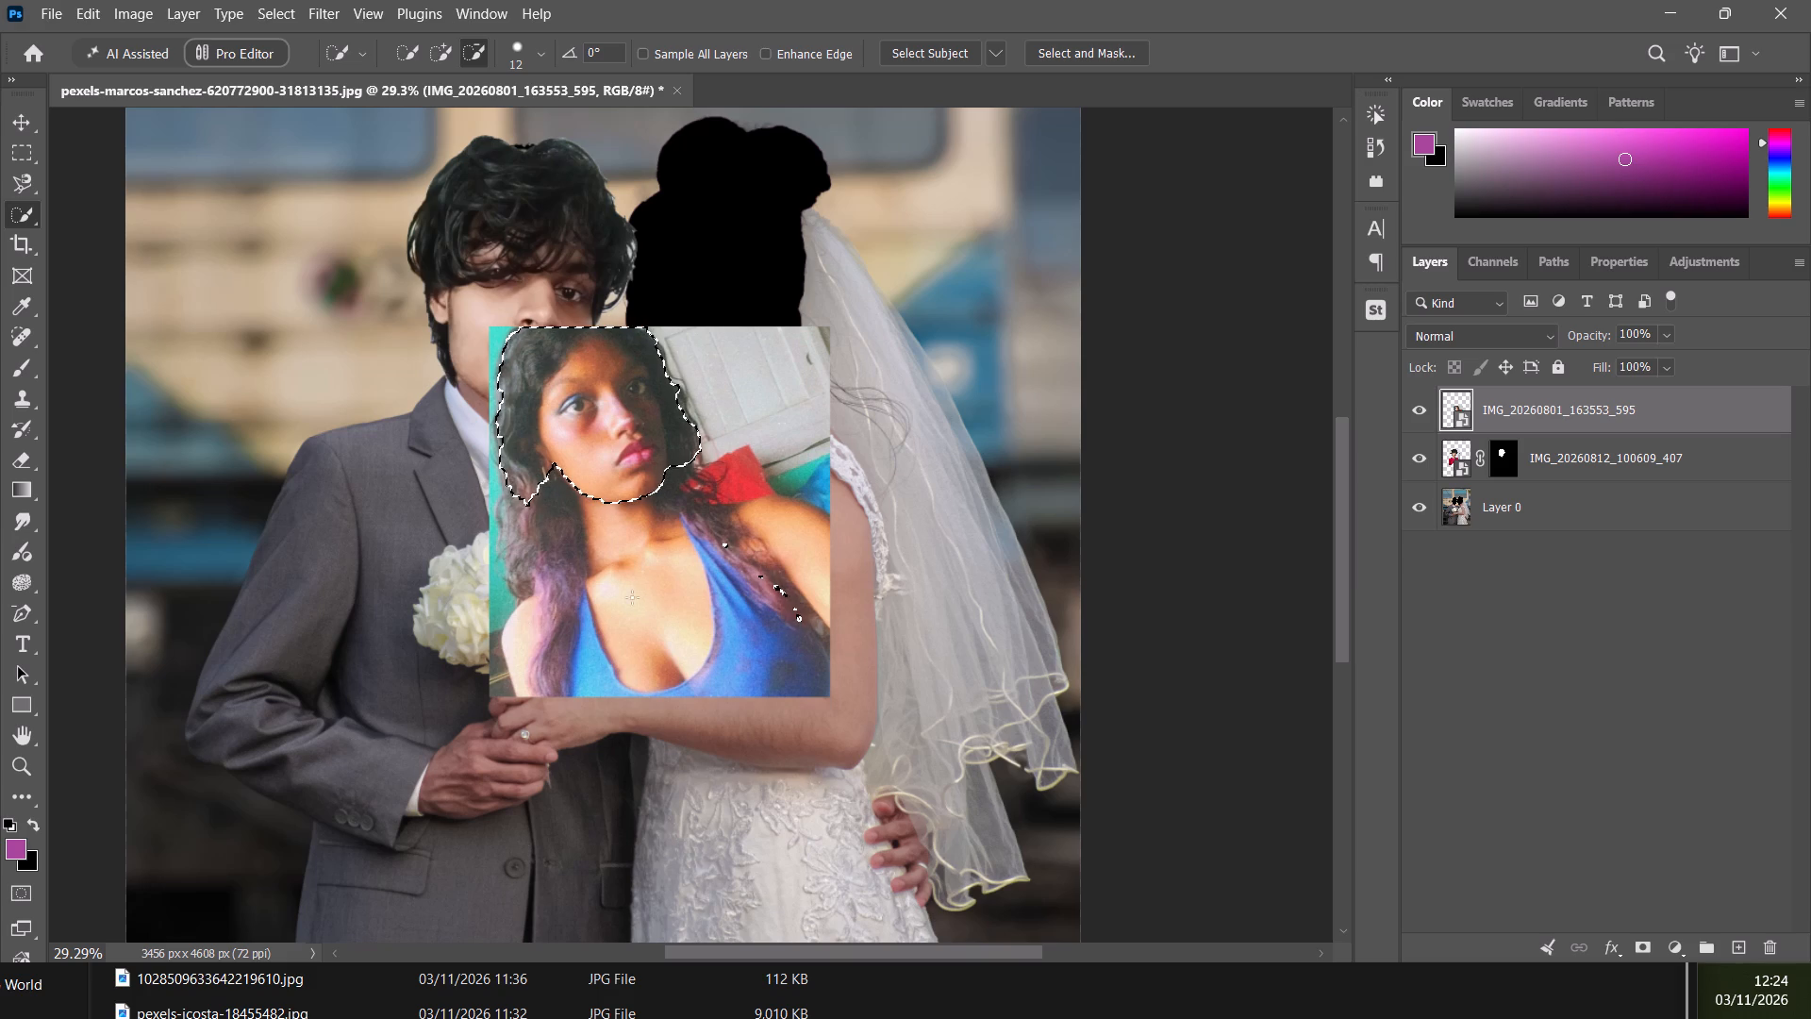
alt+drag(632, 597, 704, 536)
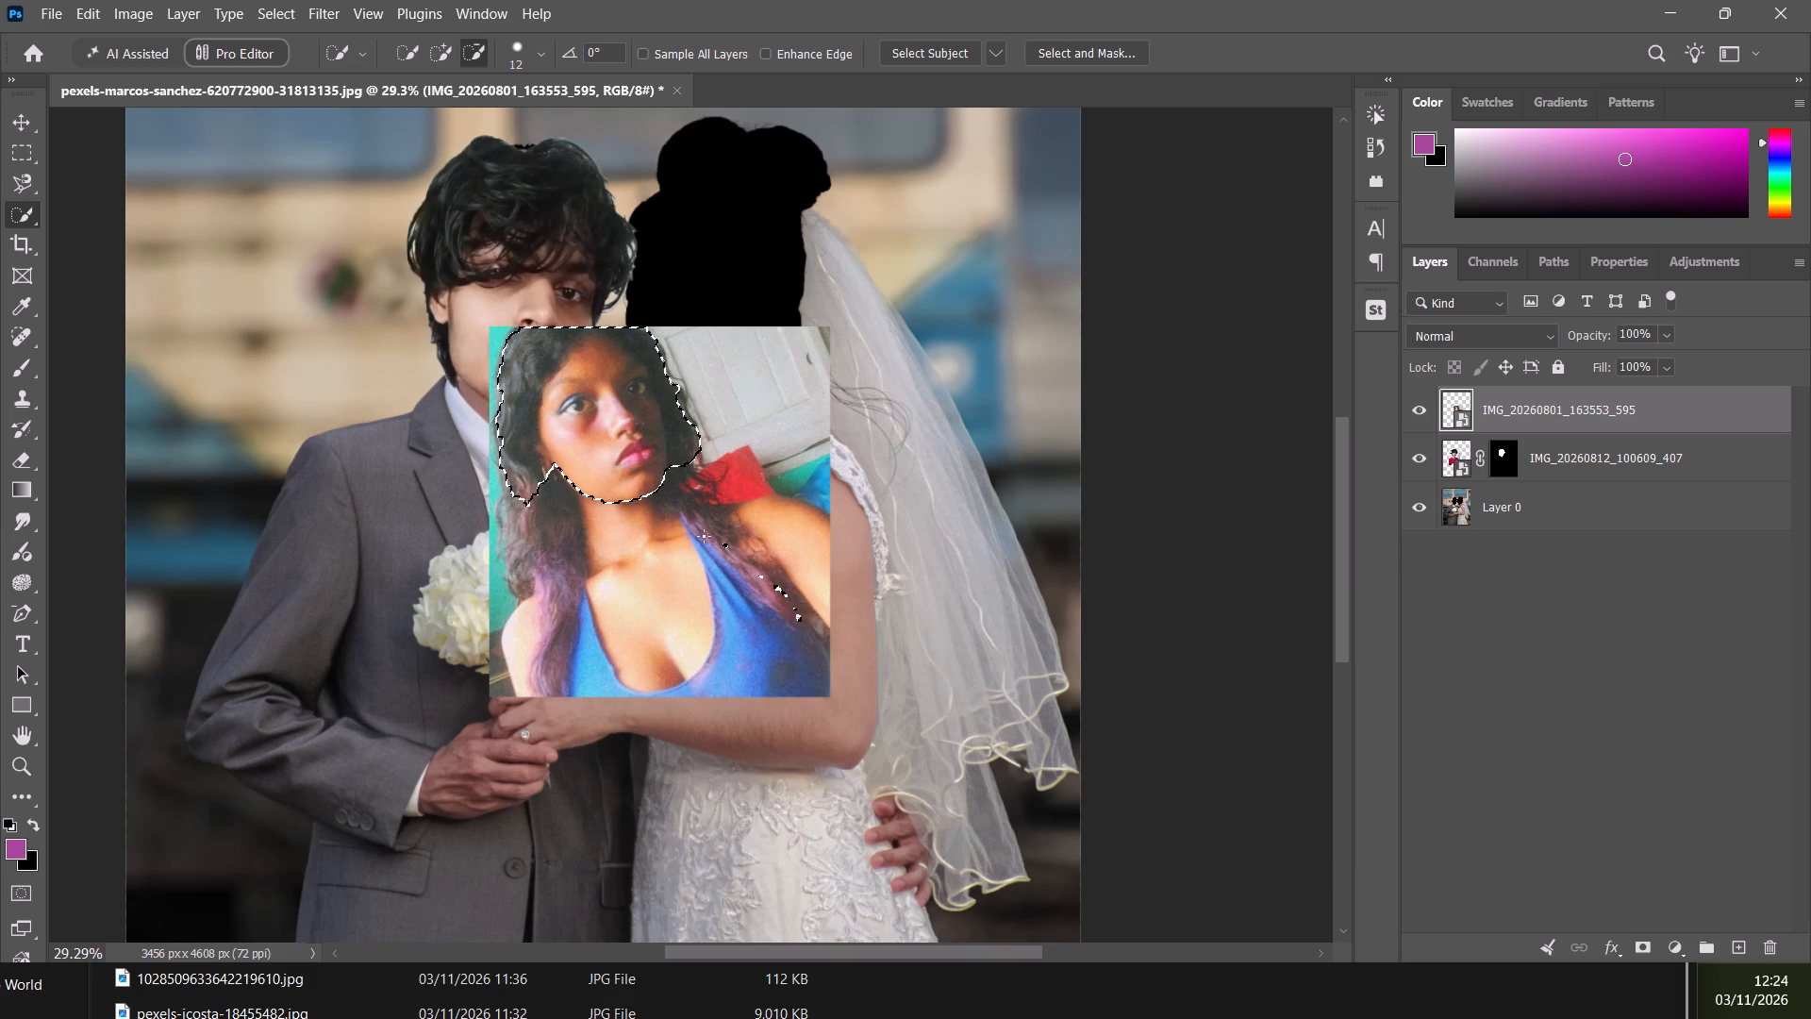
alt+drag(704, 536, 789, 600)
alt+drag(789, 600, 767, 589)
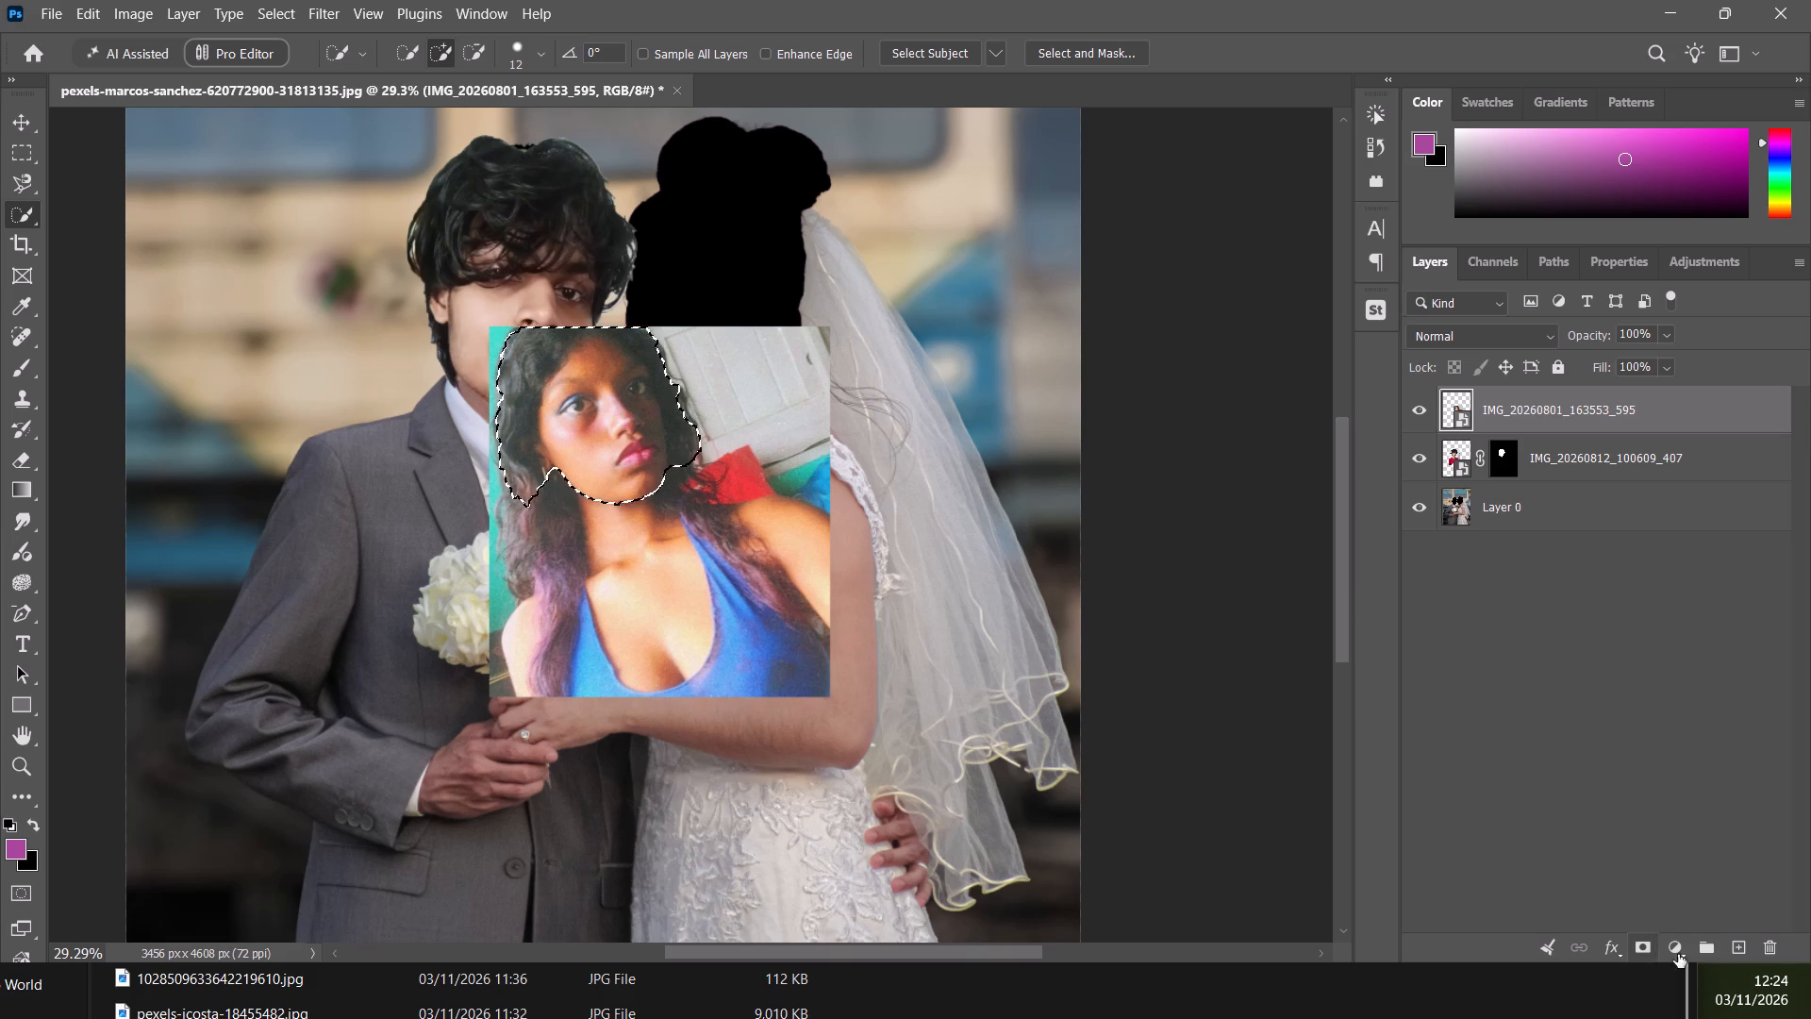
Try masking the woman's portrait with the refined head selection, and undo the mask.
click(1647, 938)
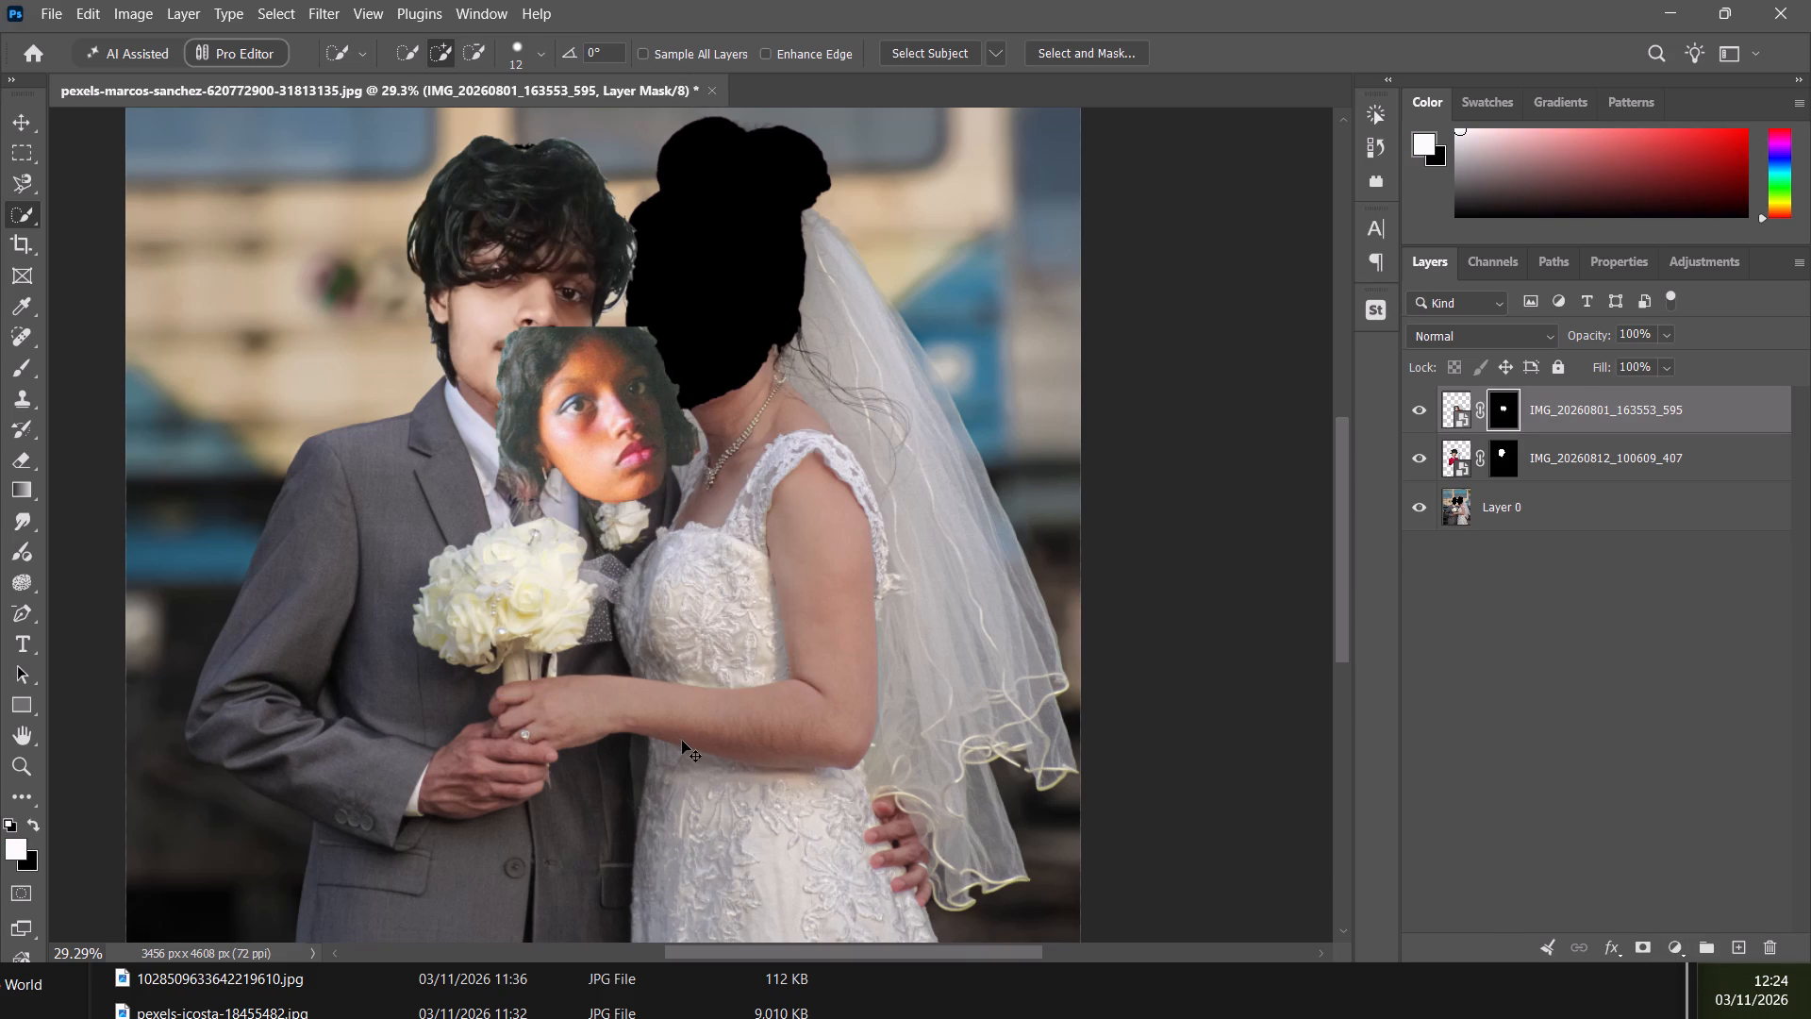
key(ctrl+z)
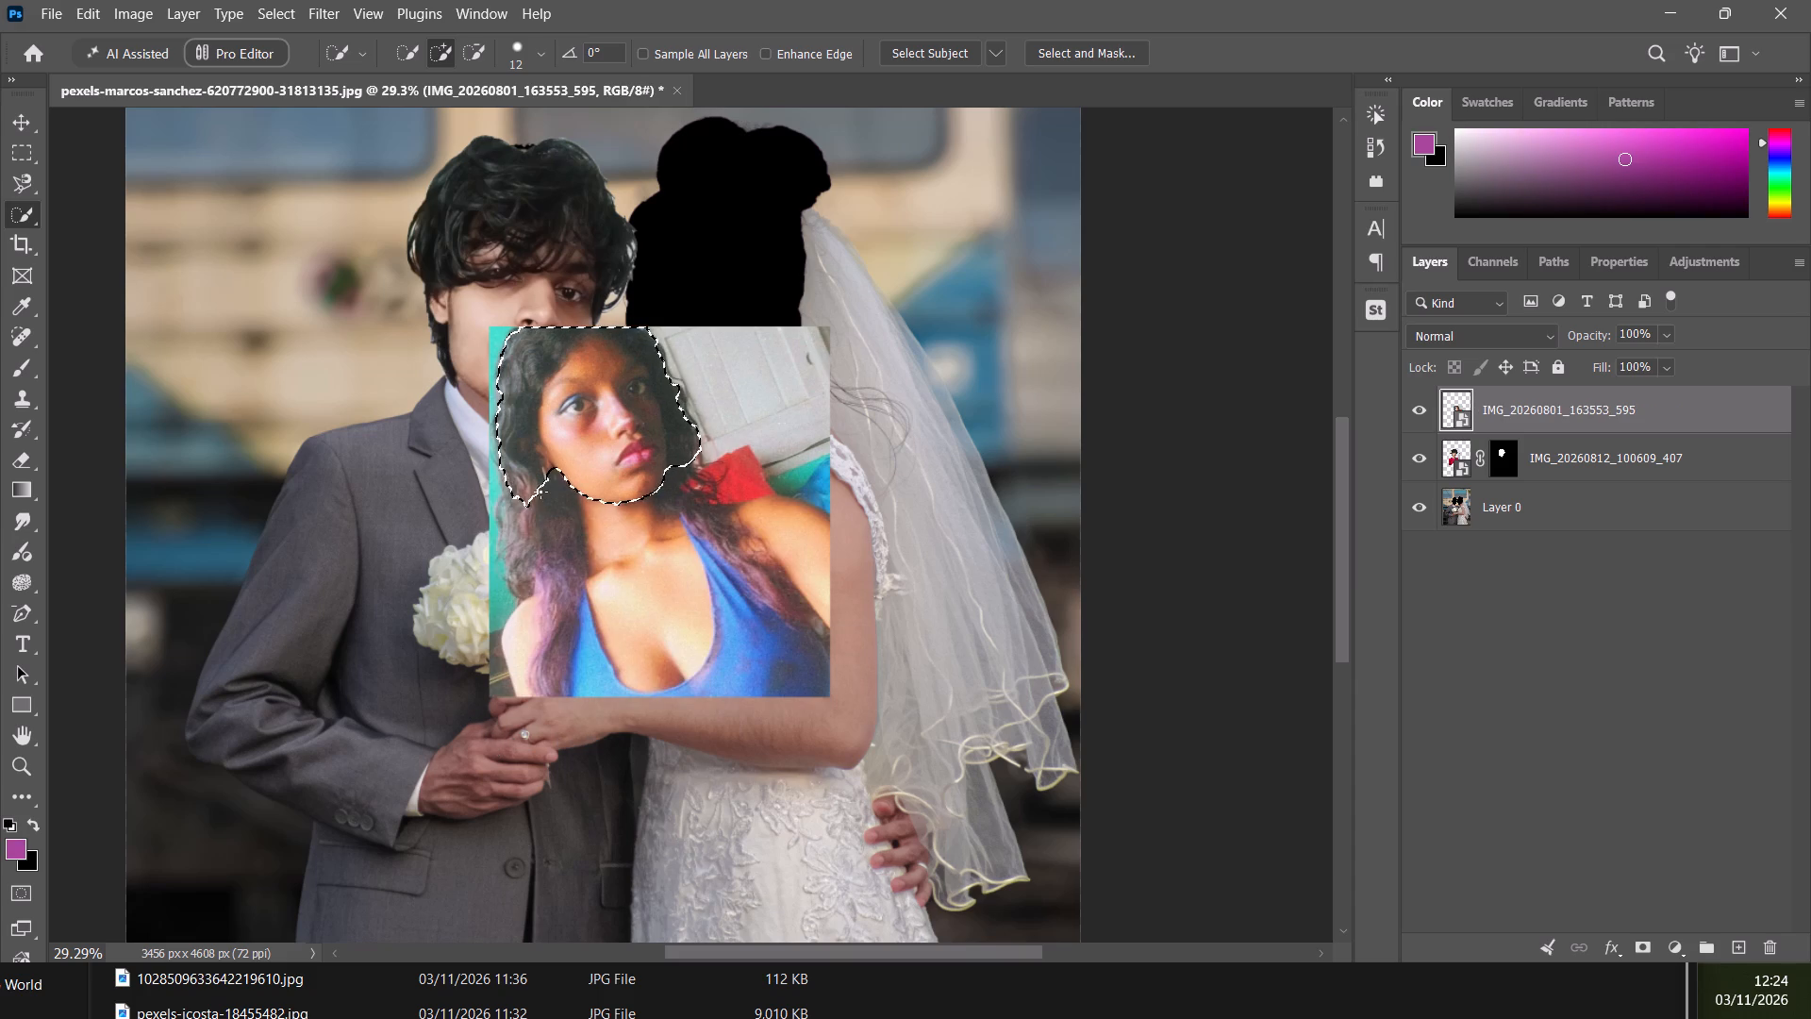
Add the hair below the woman's ear on the left side of the portrait to the selection.
drag(540, 491, 556, 503)
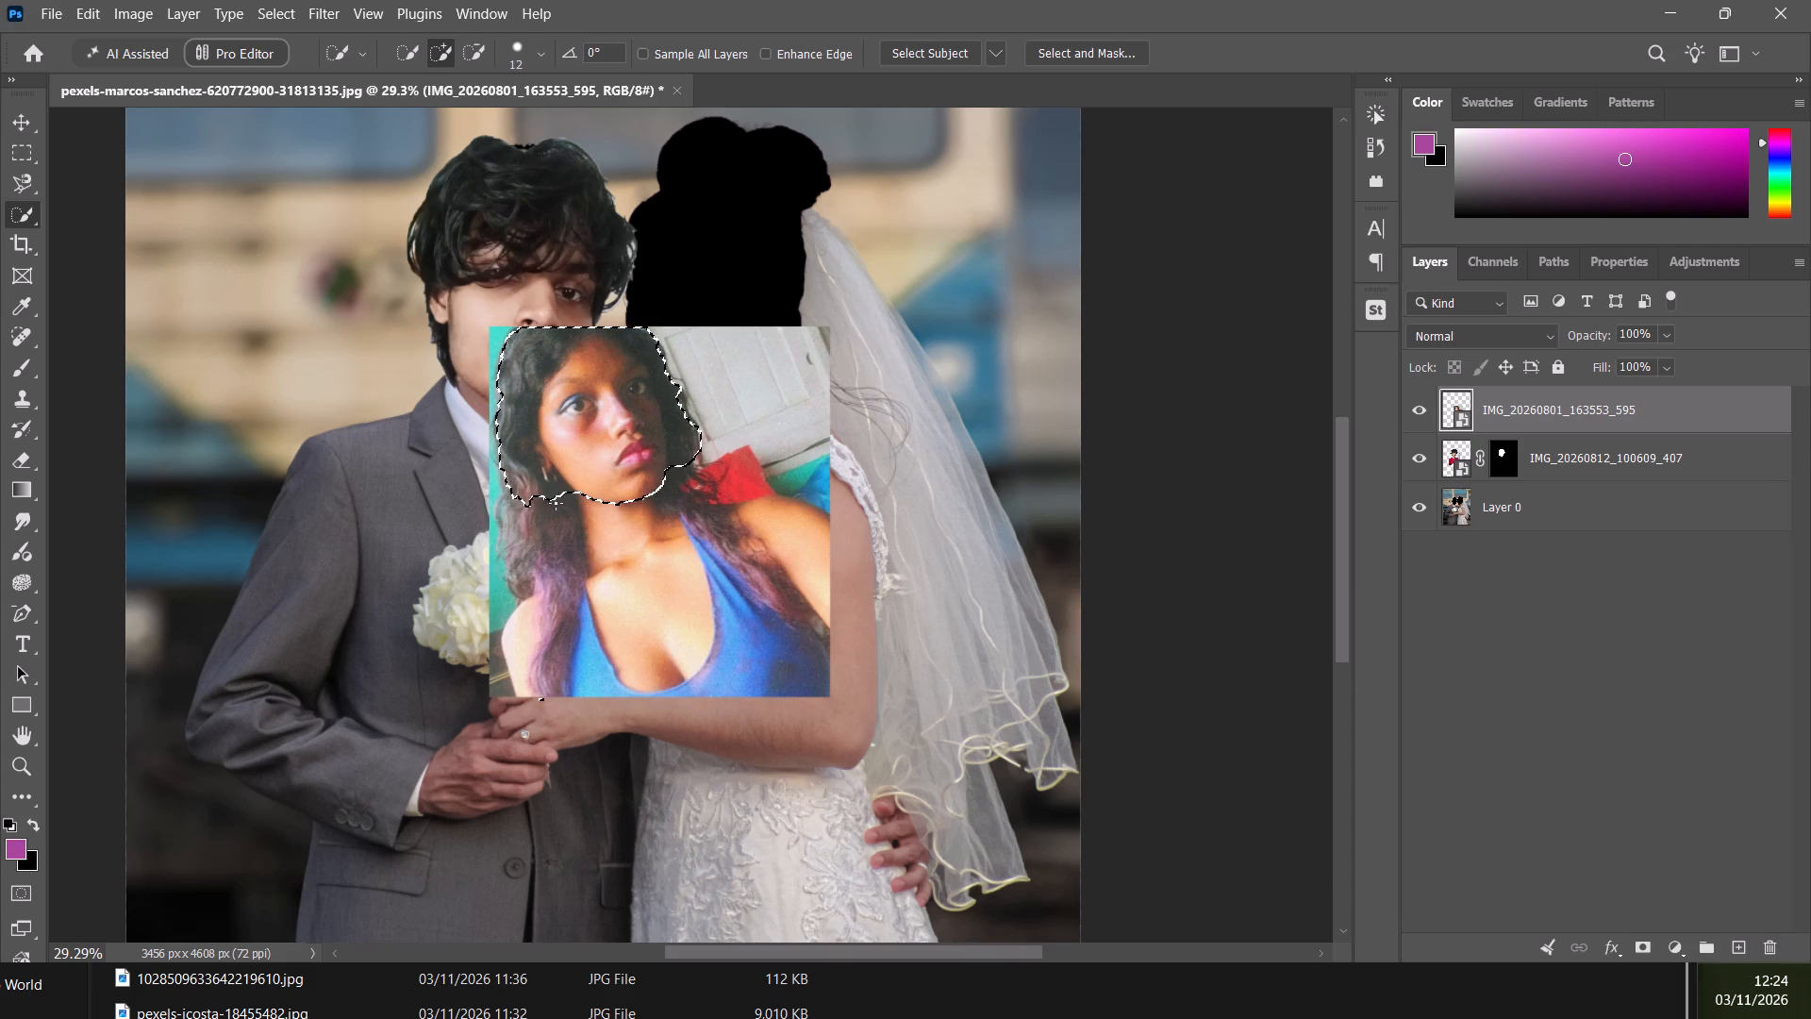
drag(556, 503, 562, 513)
drag(515, 498, 515, 493)
drag(515, 493, 510, 516)
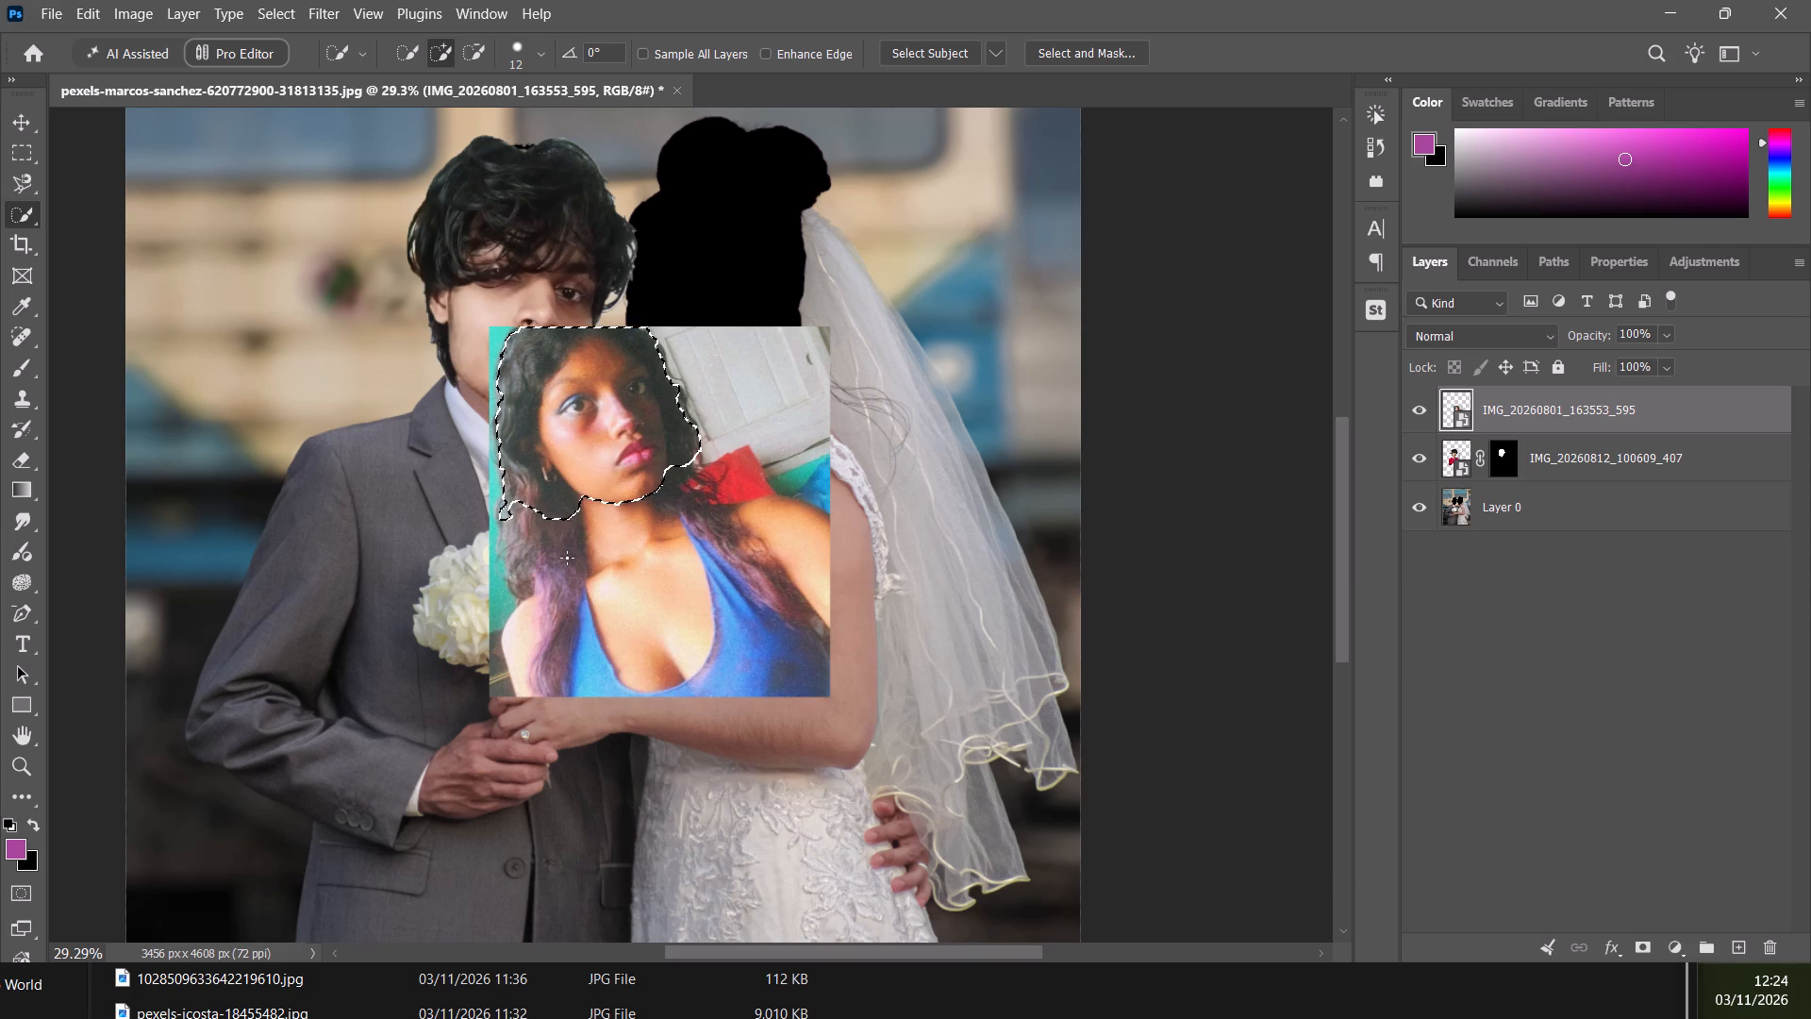
Add a layer mask to the woman's portrait layer from the head selection.
click(1635, 944)
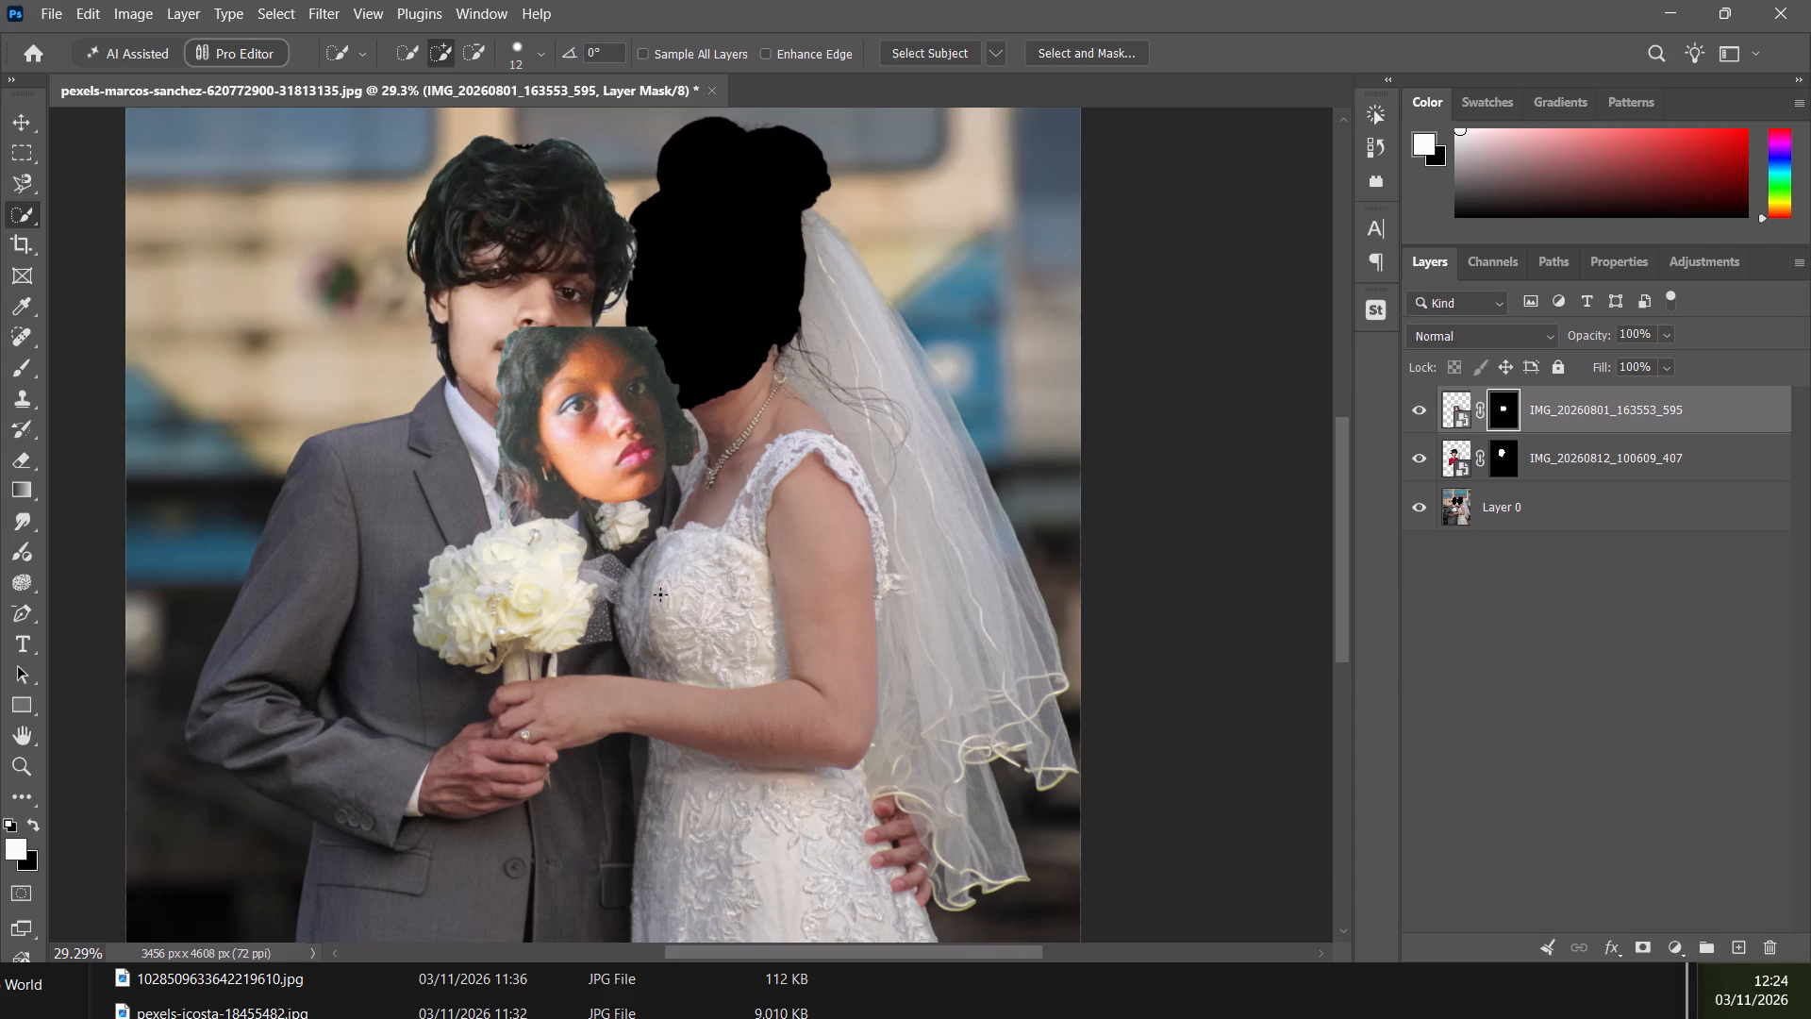
Flip the woman's masked head horizontally with the transform controls and move it onto the bride's blacked-out head.
key(v)
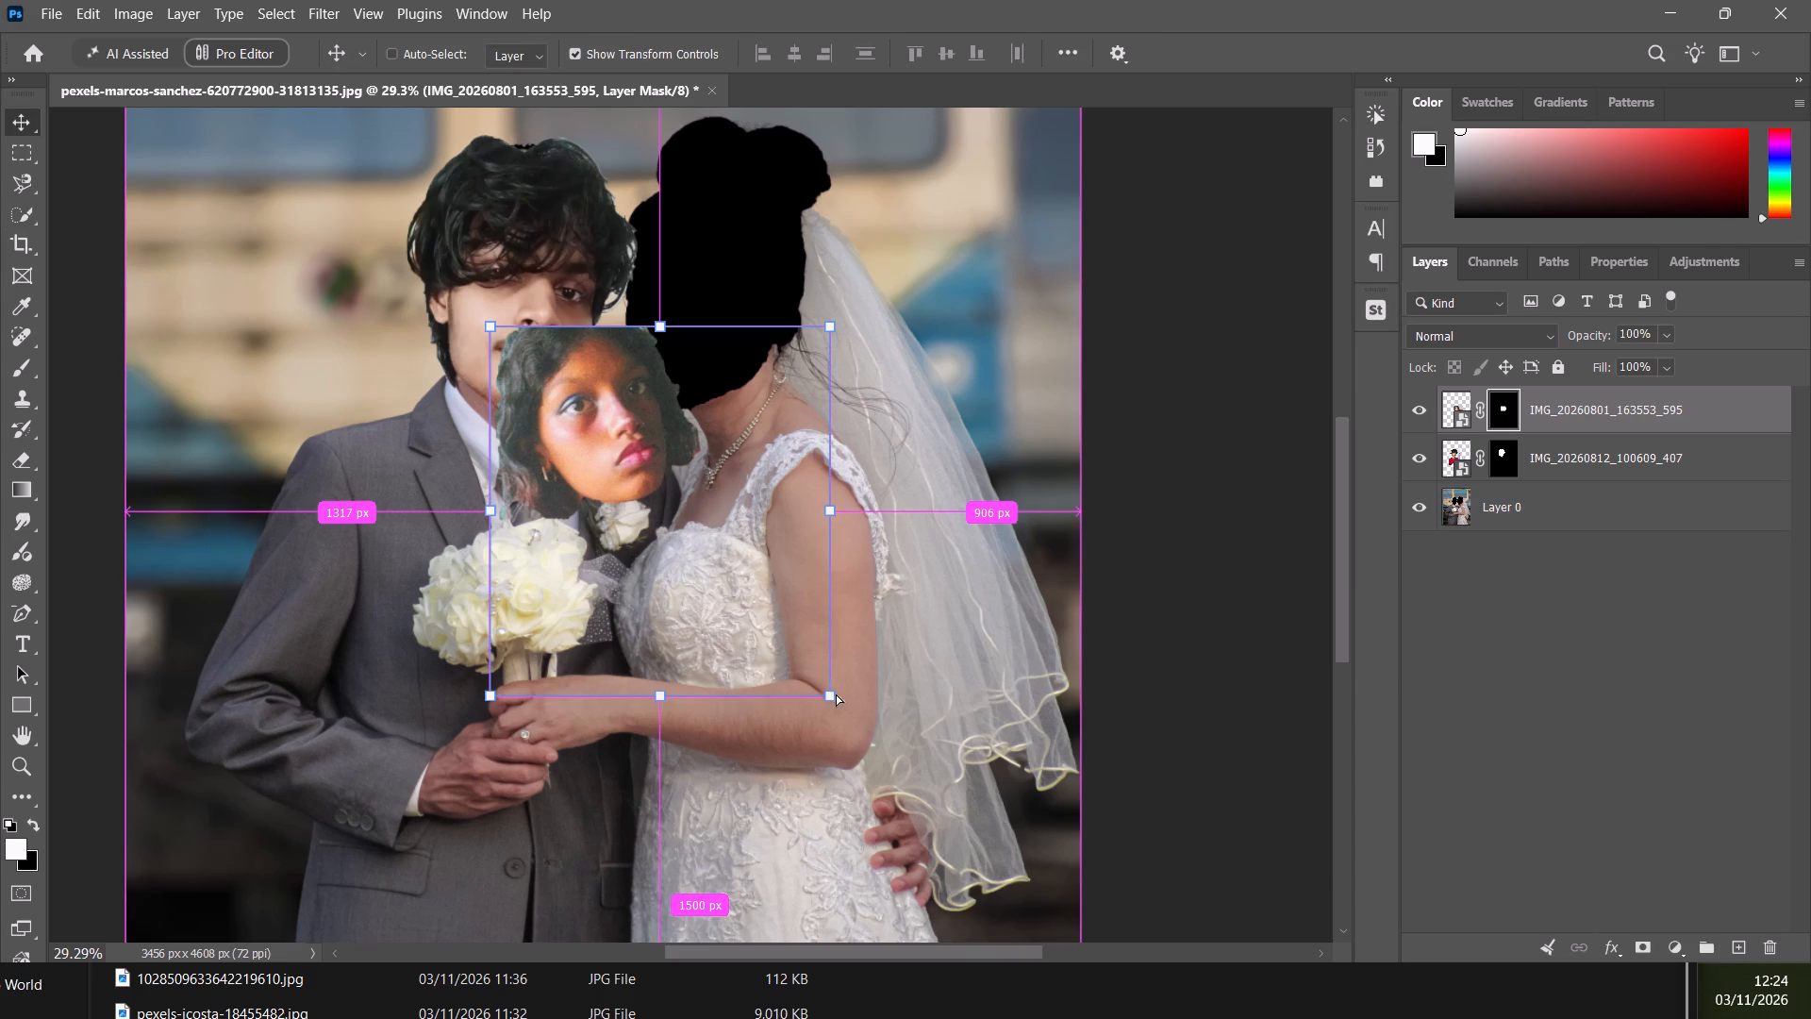
ctrl+drag(833, 511, 311, 520)
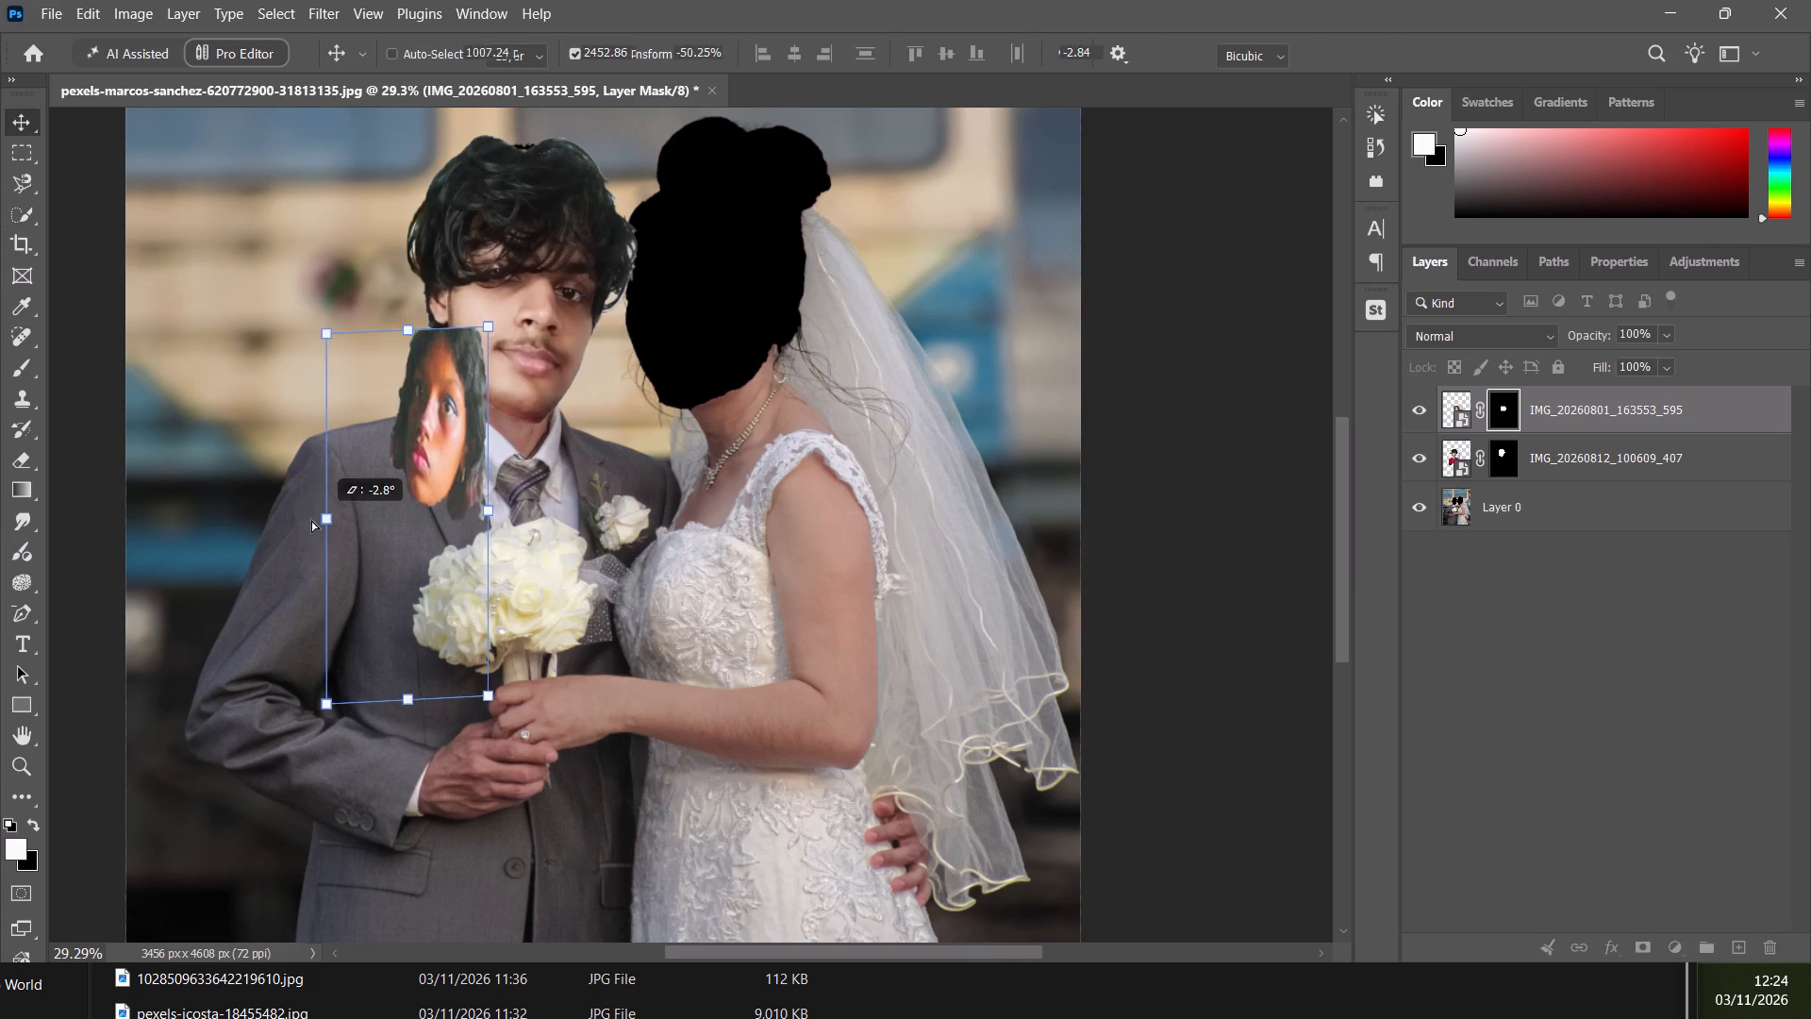
ctrl+drag(311, 520, 162, 524)
drag(362, 492, 687, 358)
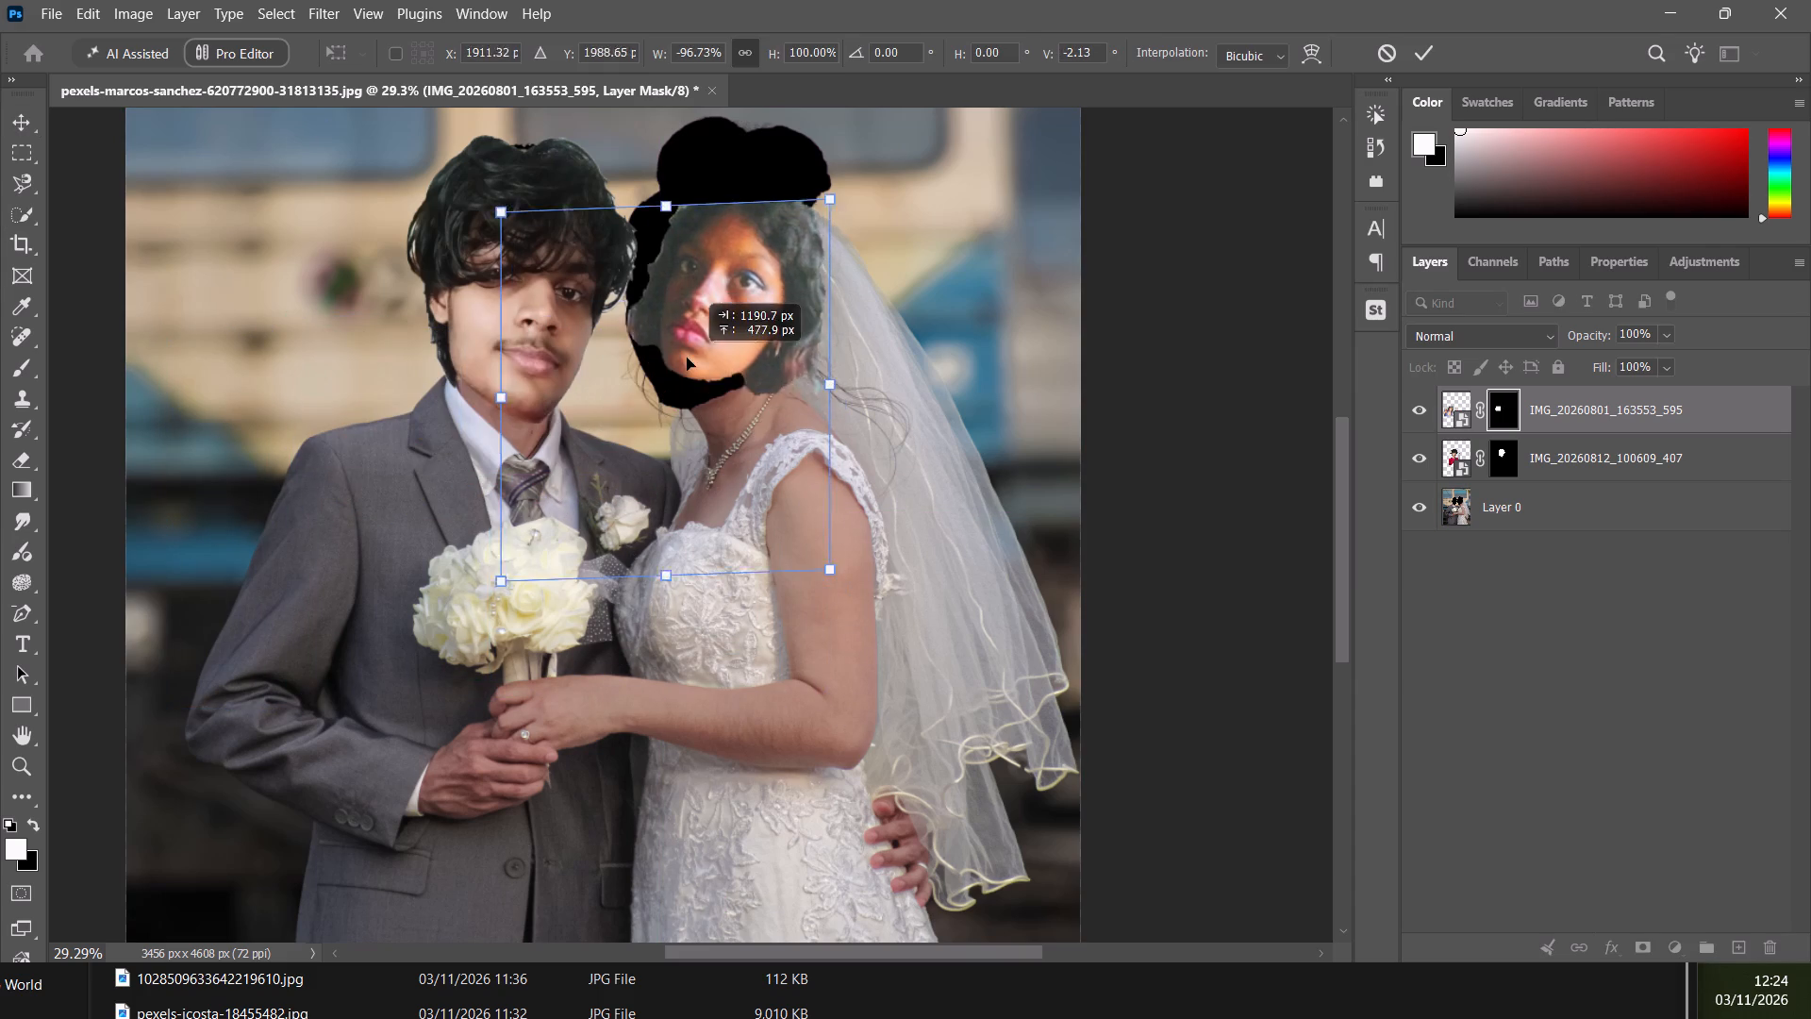
drag(687, 358, 692, 299)
Enlarge, stretch, tilt and reposition the woman's head until it covers the bride's blacked-out head down to the neck, and apply the transform.
drag(823, 518, 900, 615)
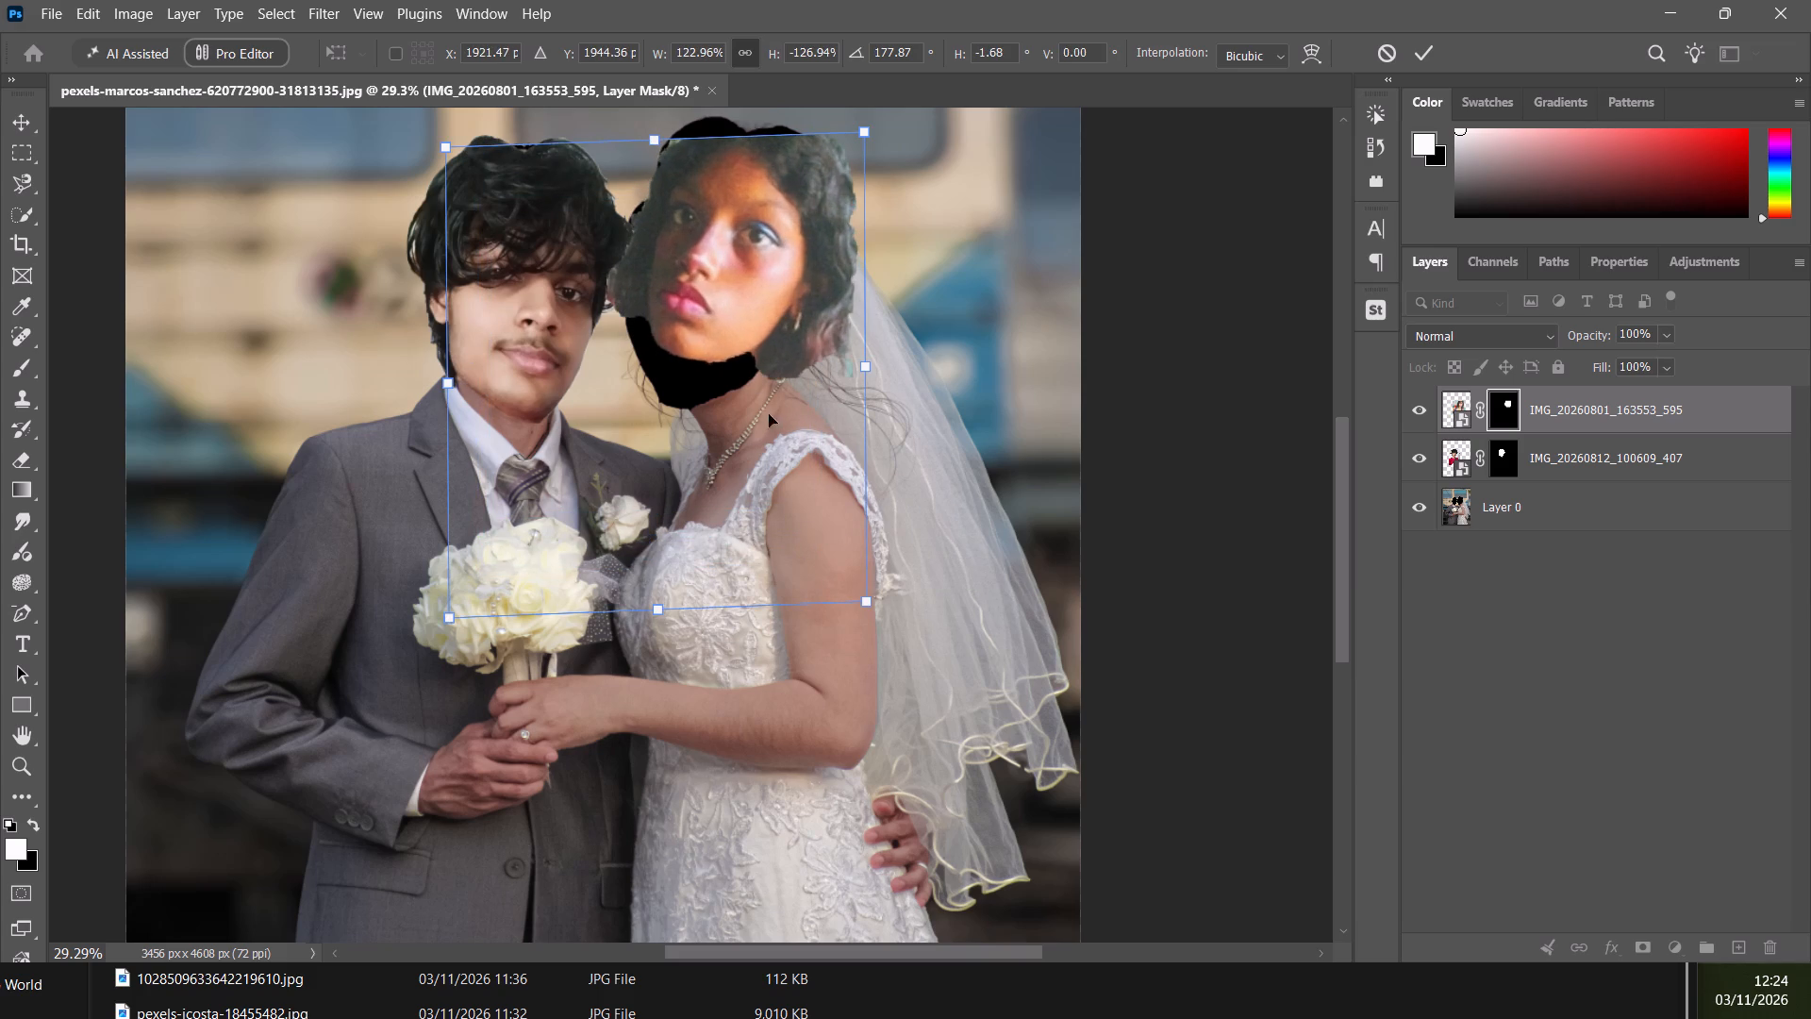
ctrl+drag(651, 608, 652, 659)
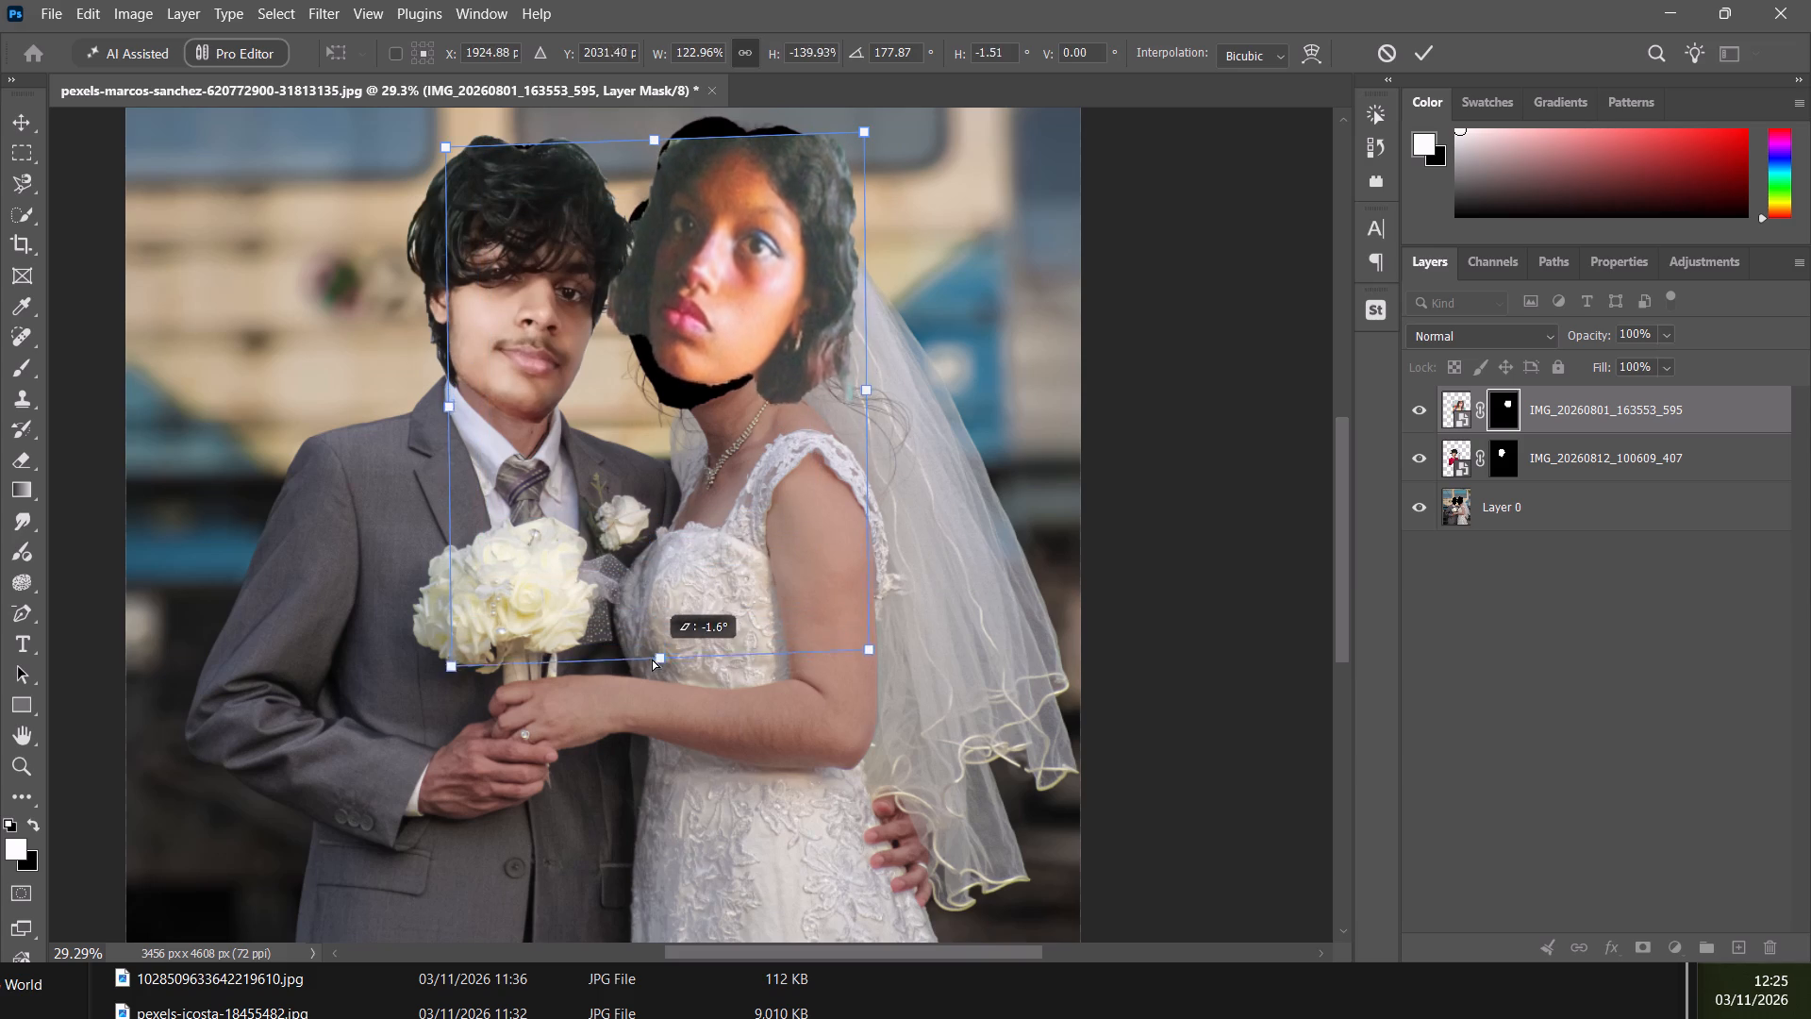
ctrl+drag(652, 659, 683, 630)
ctrl+drag(478, 649, 467, 688)
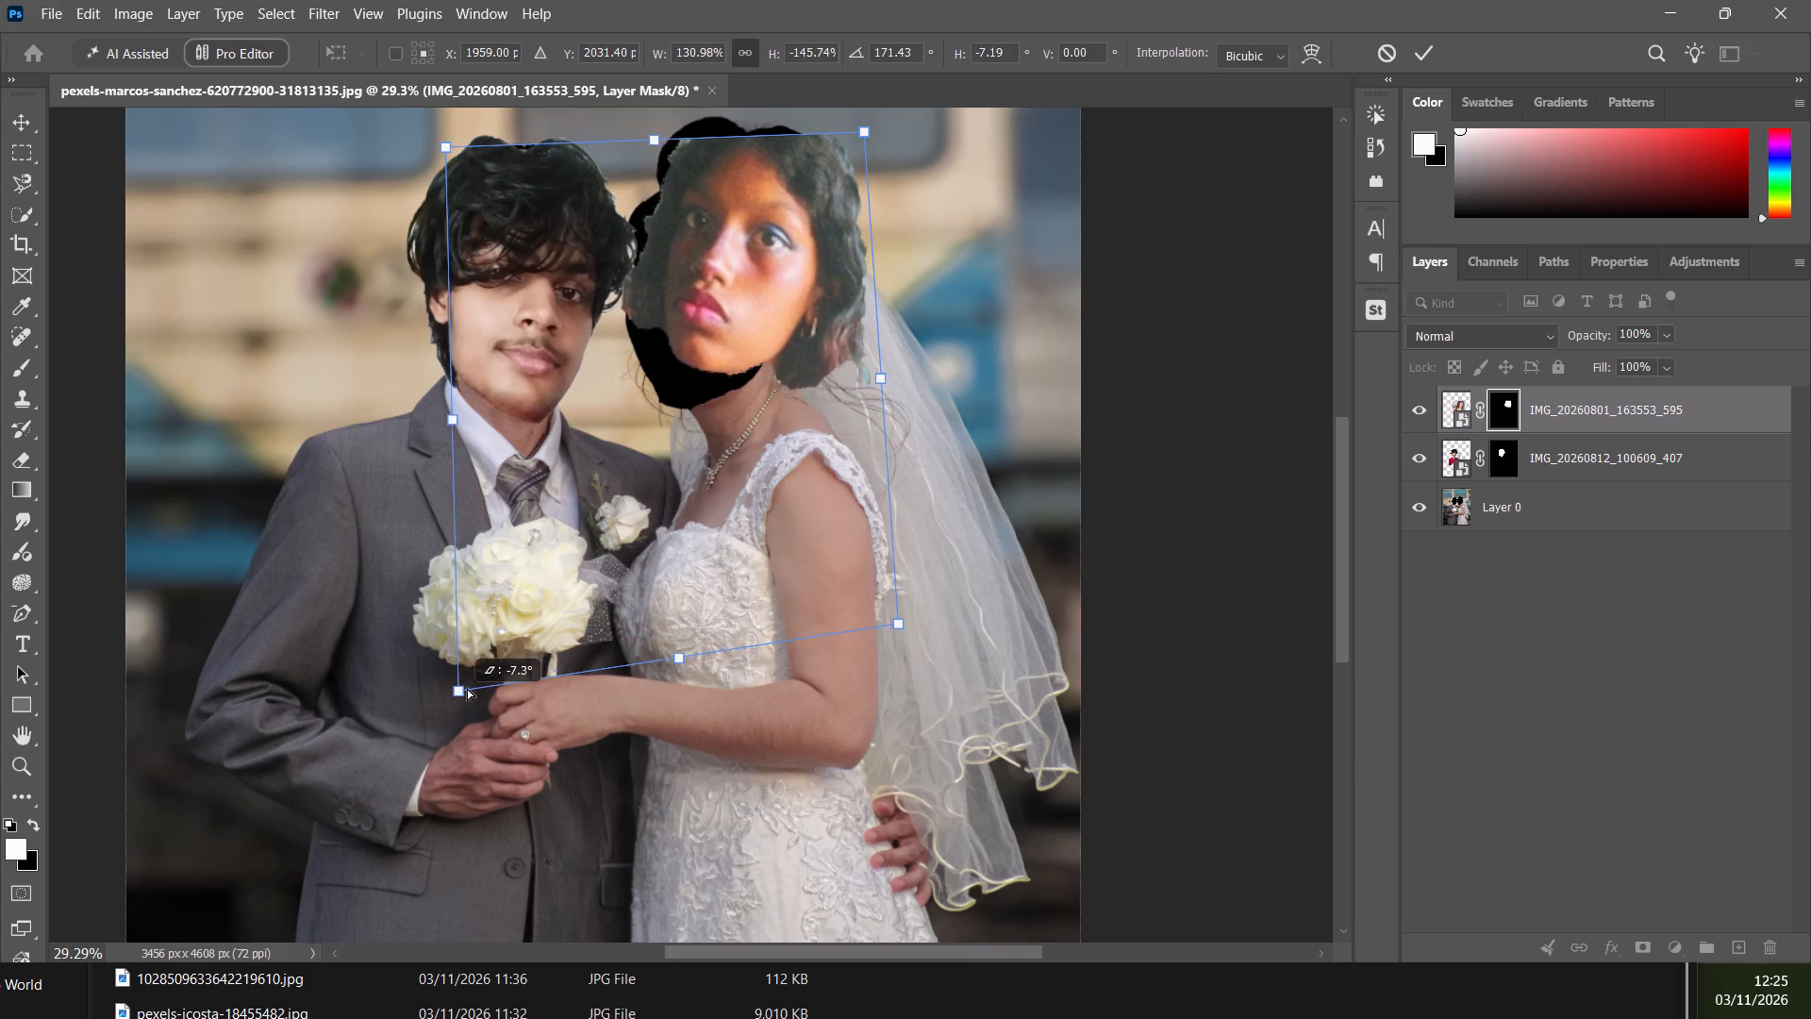
ctrl+drag(467, 688, 496, 637)
ctrl+drag(864, 134, 888, 103)
drag(730, 226, 707, 281)
ctrl+drag(647, 180, 650, 159)
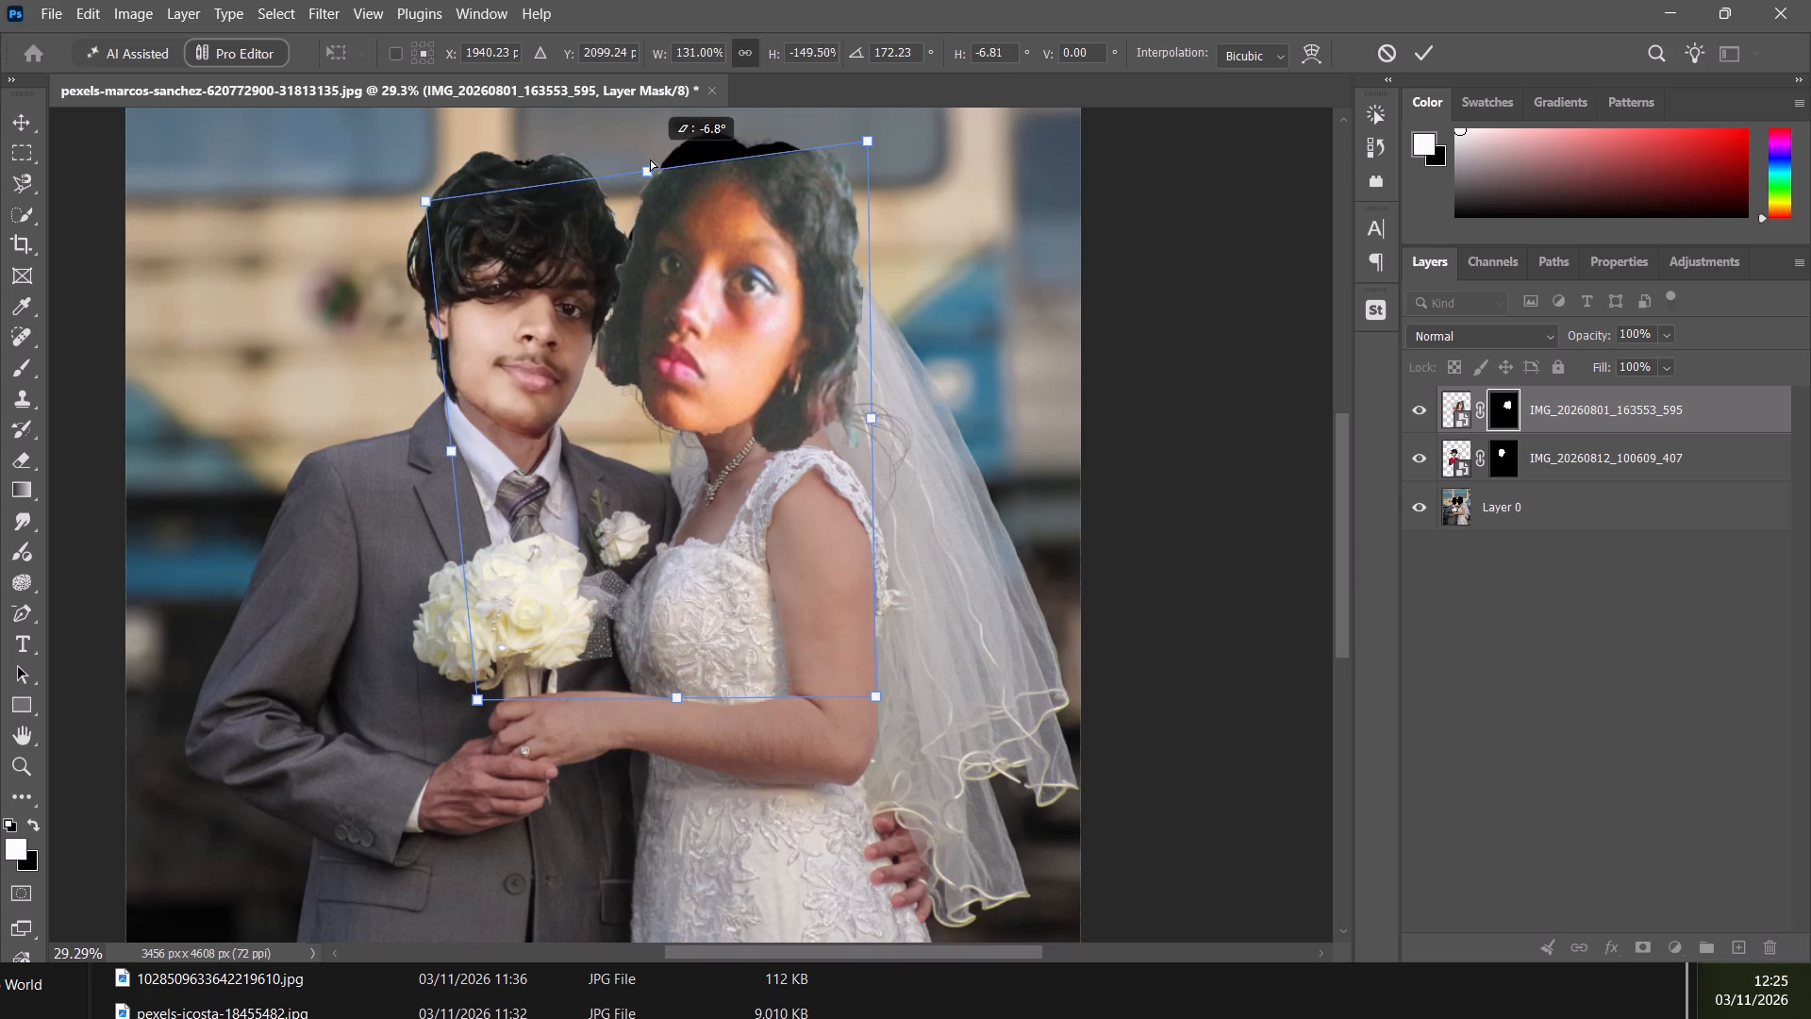
ctrl+drag(650, 159, 644, 134)
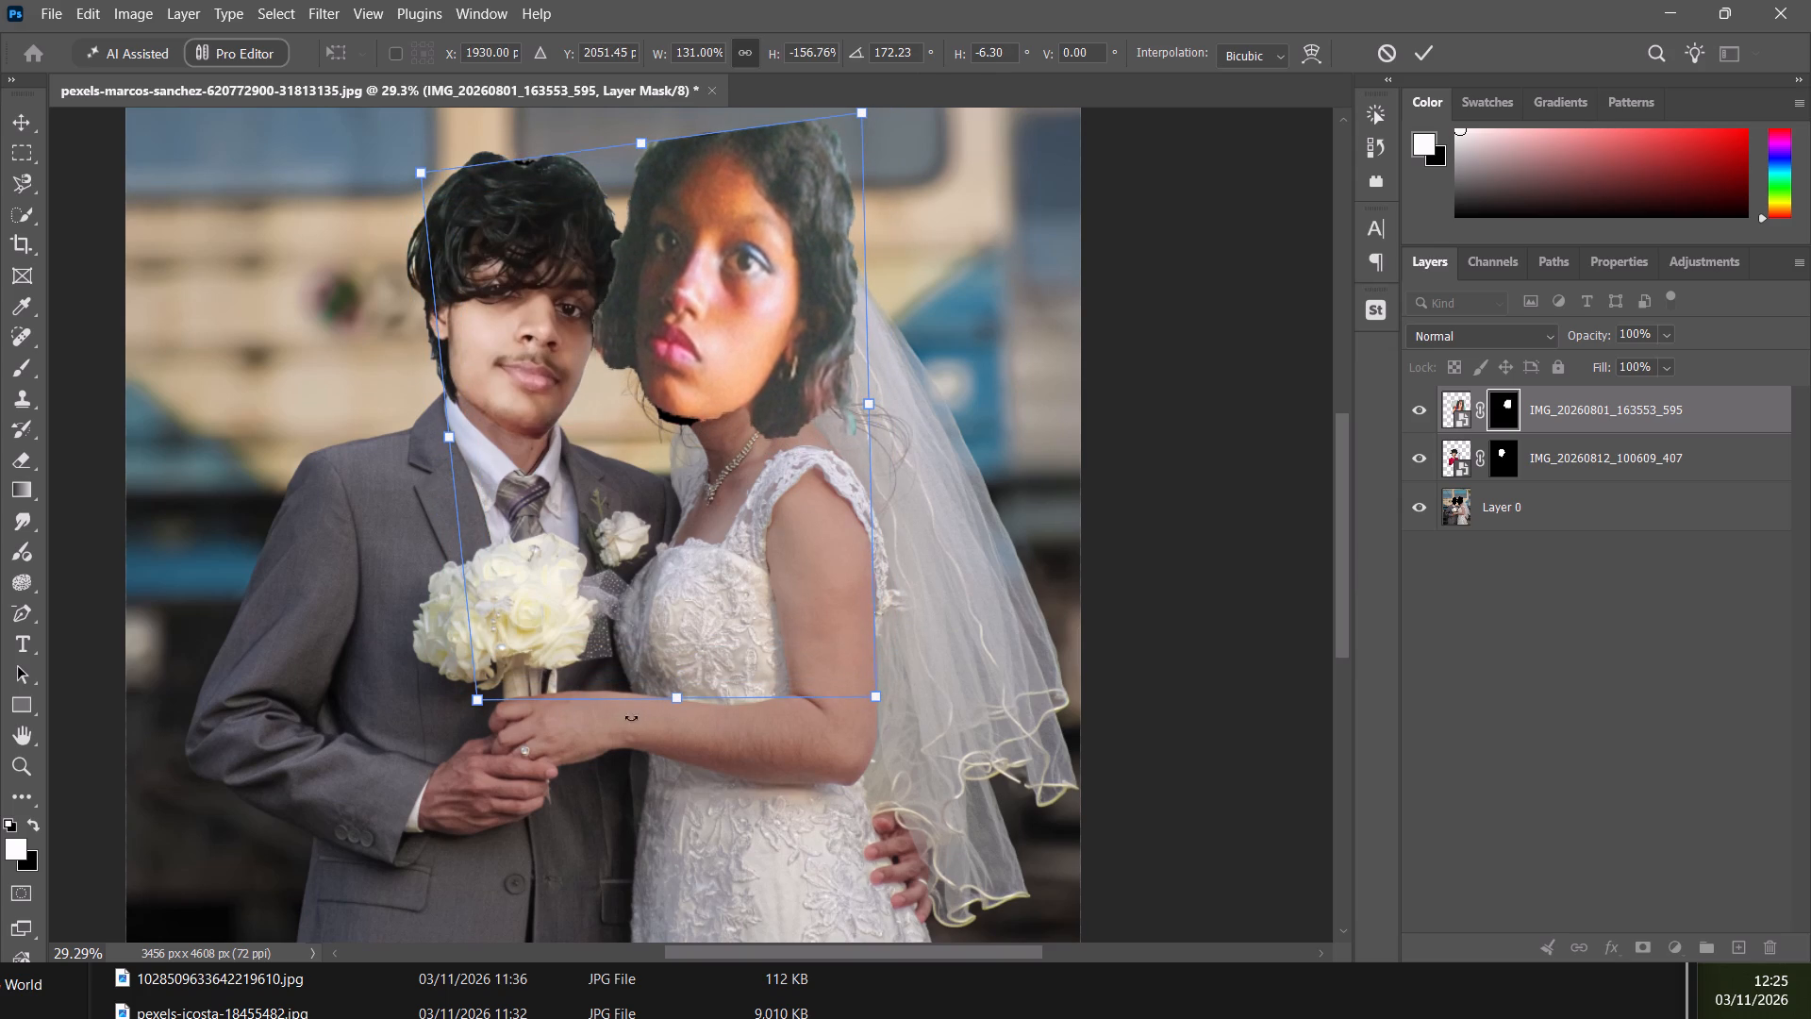
ctrl+drag(673, 698, 669, 716)
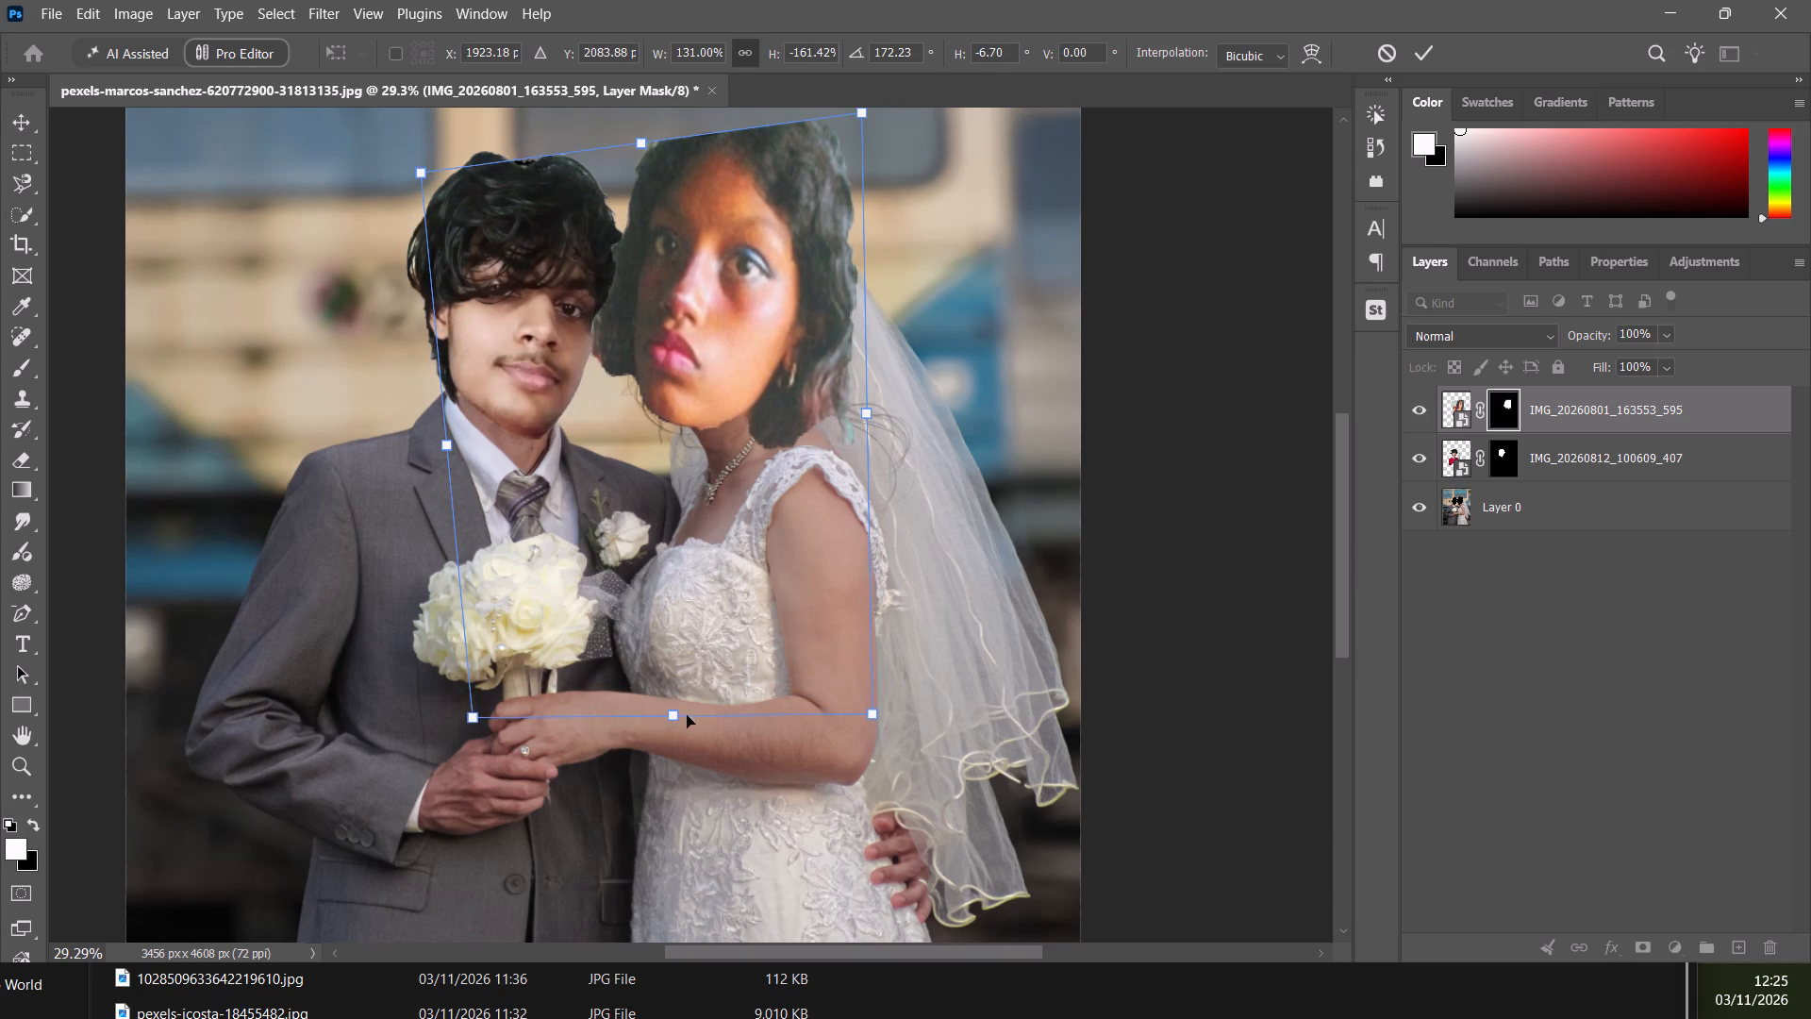
click(1228, 581)
click(1158, 576)
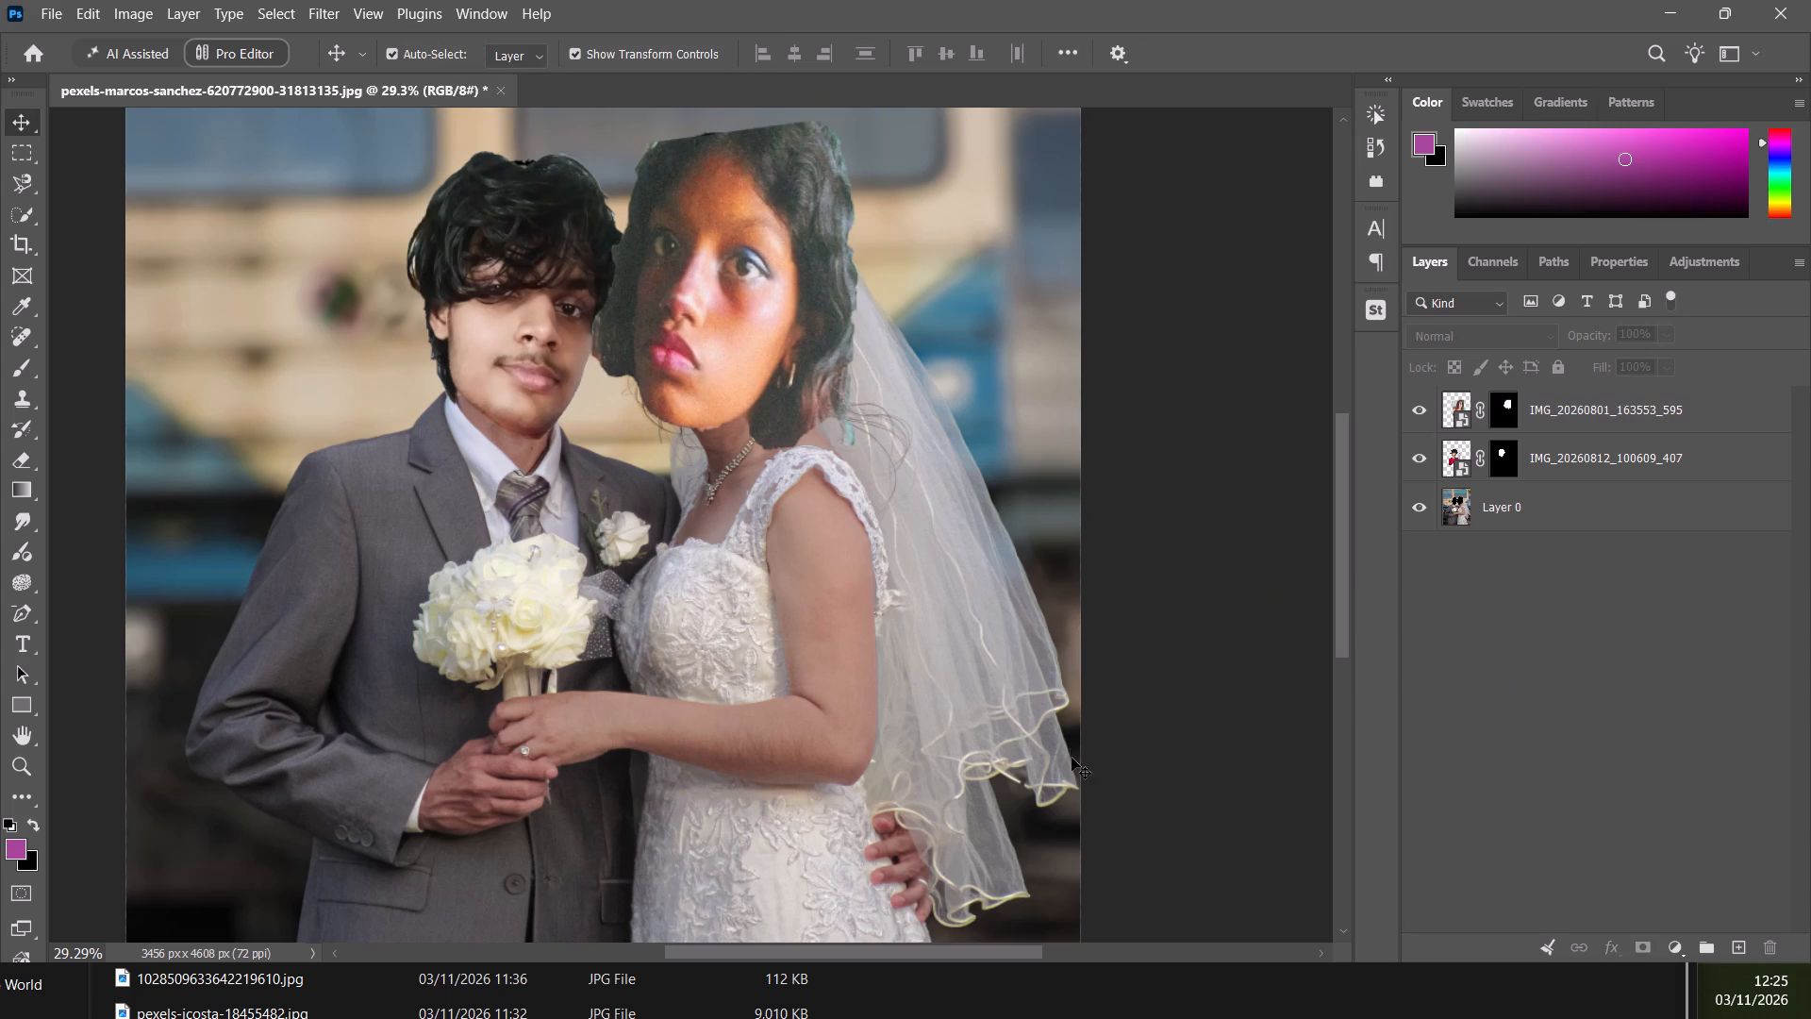
Examine how both replaced heads fit the couple's bodies, close up and across the whole wedding photo.
scroll(852, 589, up, 6)
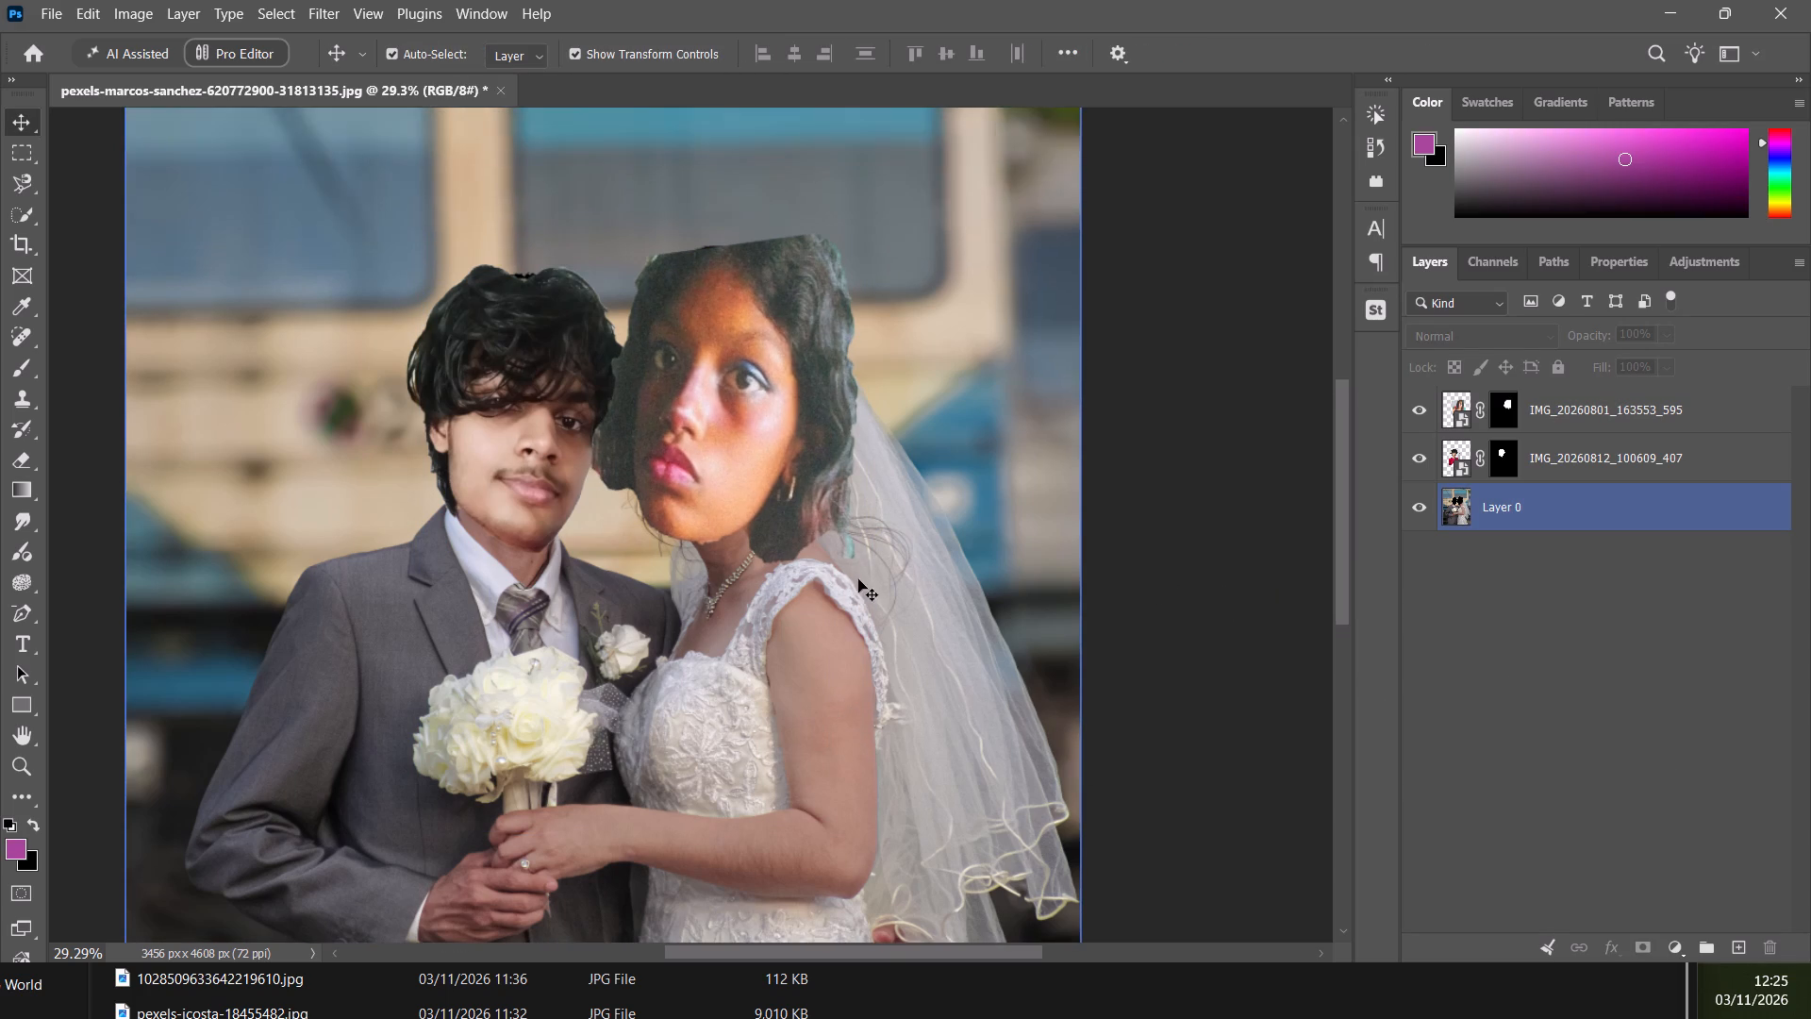
scroll(873, 571, down, 4)
scroll(1049, 583, up, 1)
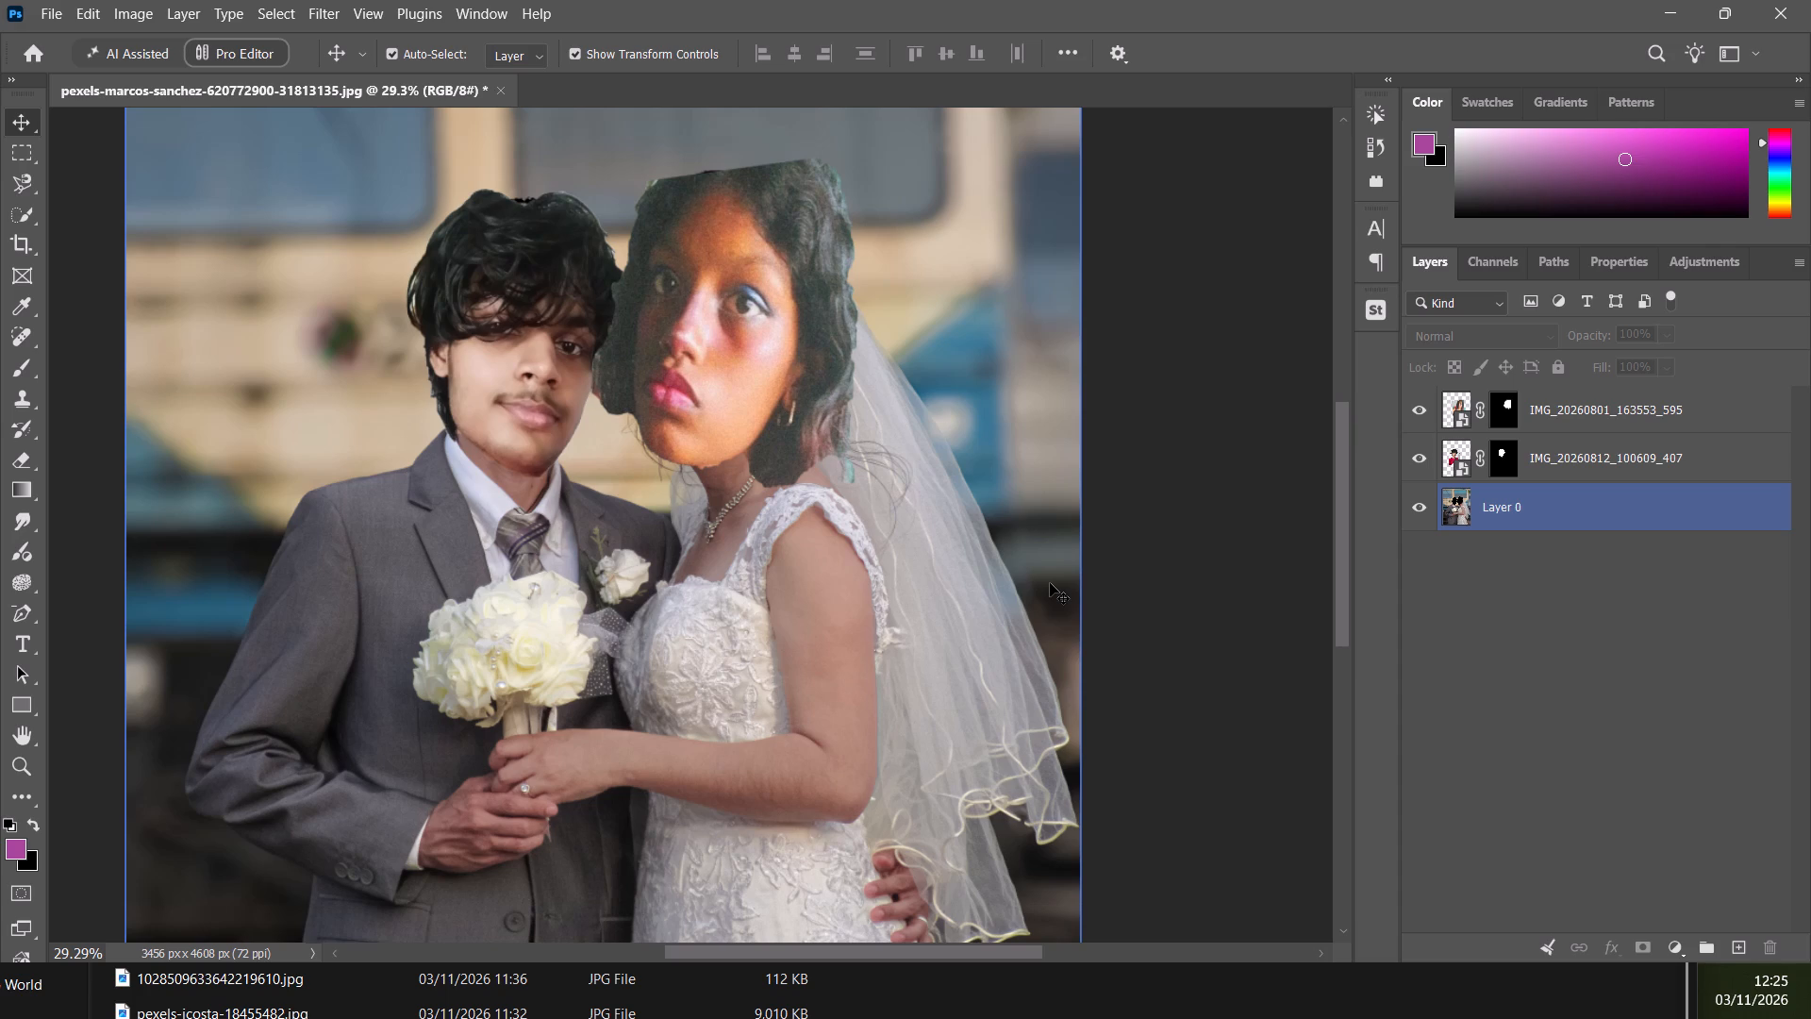
alt+scroll(1045, 549, down, 8)
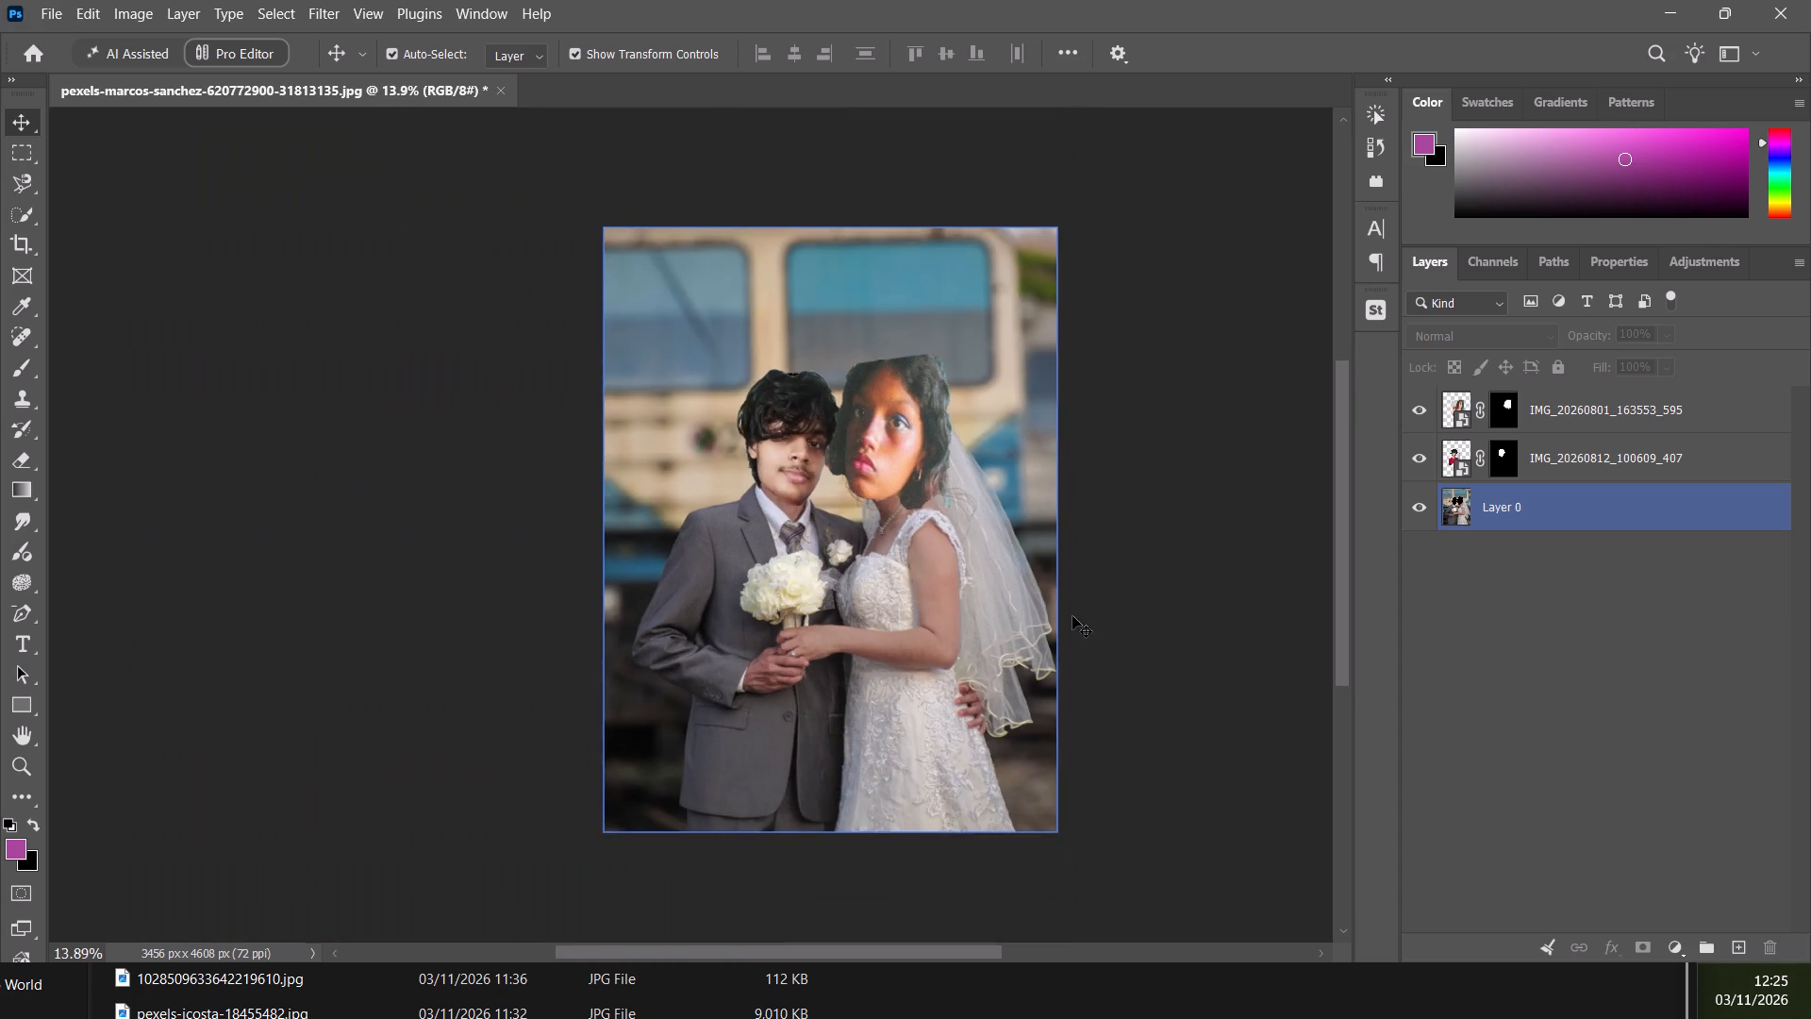
alt+scroll(1093, 661, down, 3)
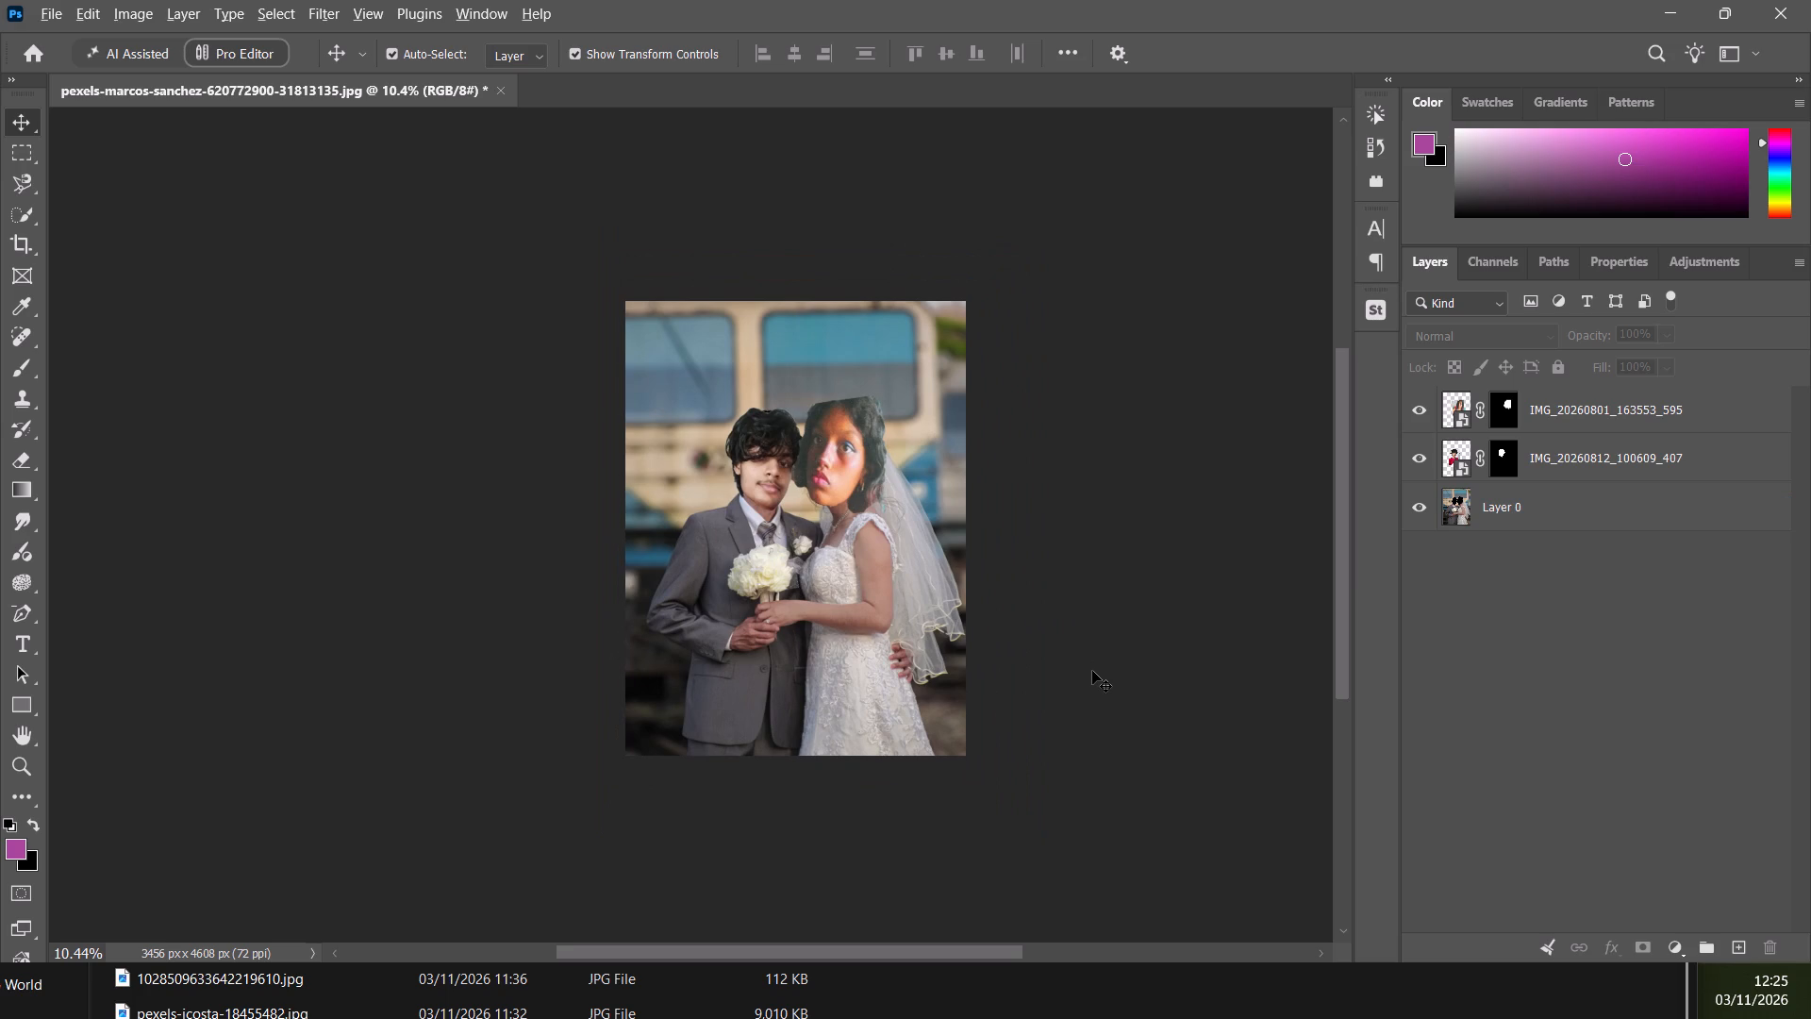
alt+scroll(955, 558, up, 8)
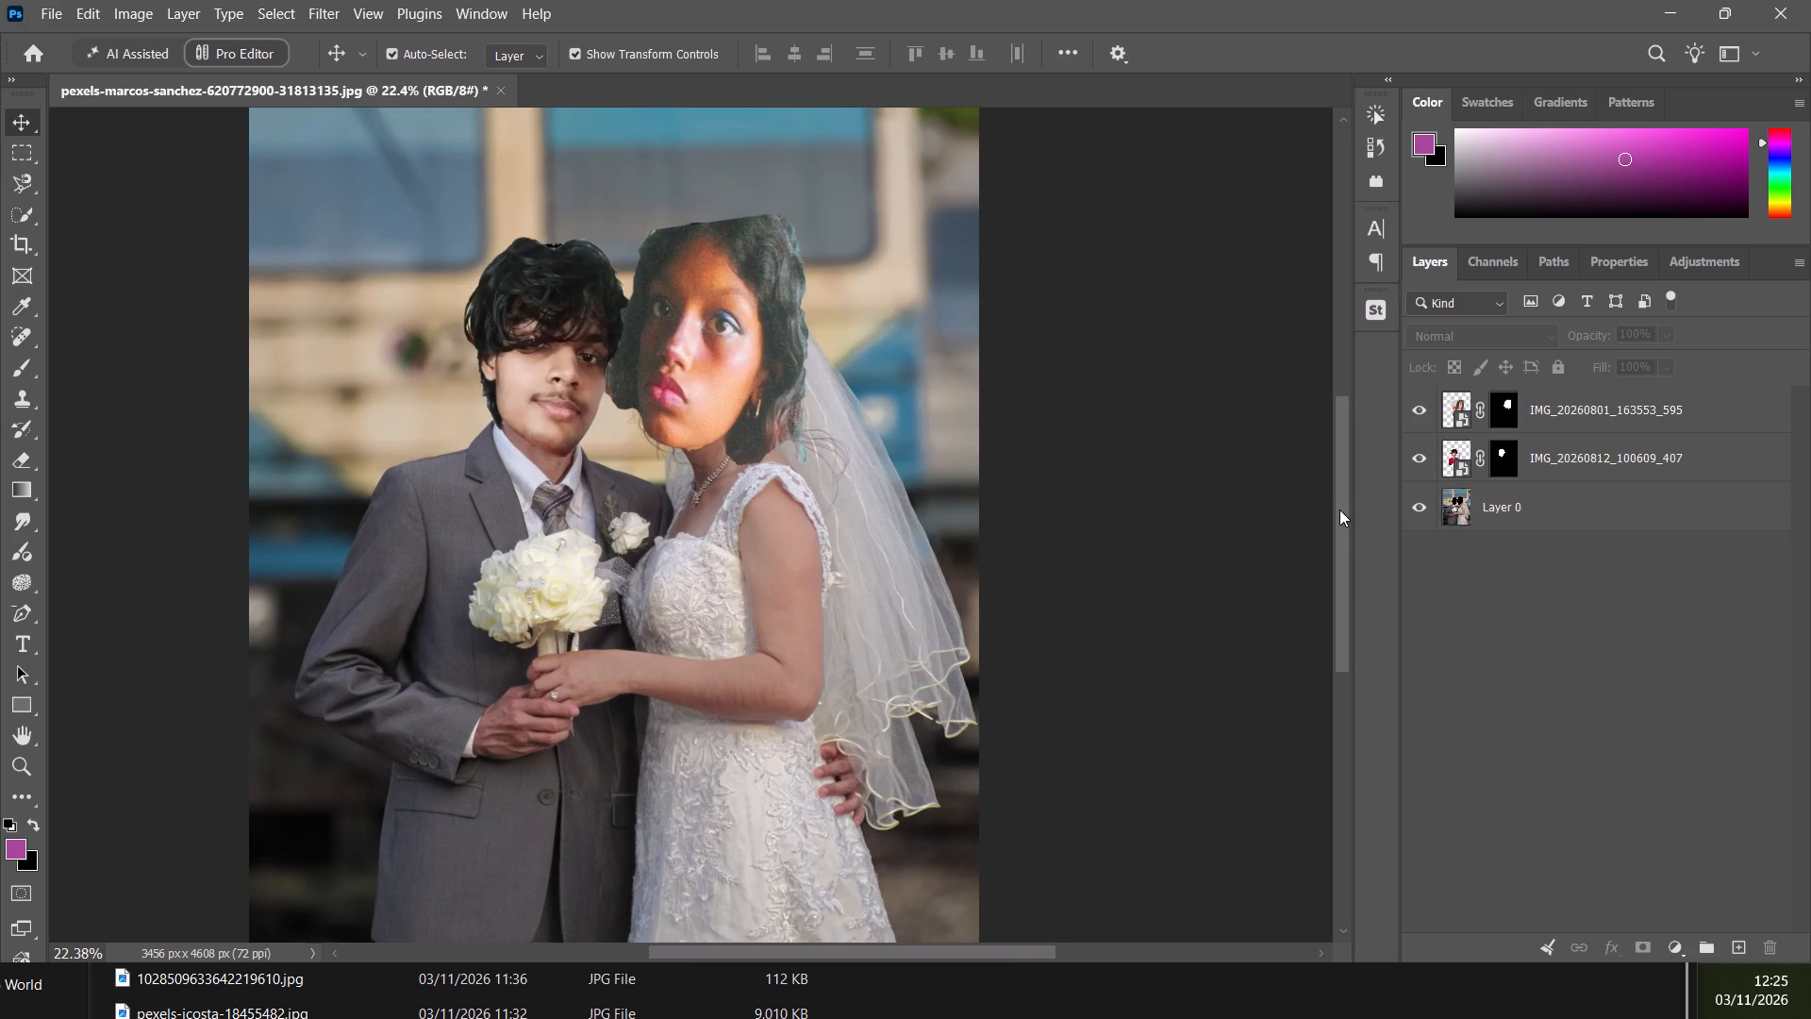
drag(1339, 509, 1331, 459)
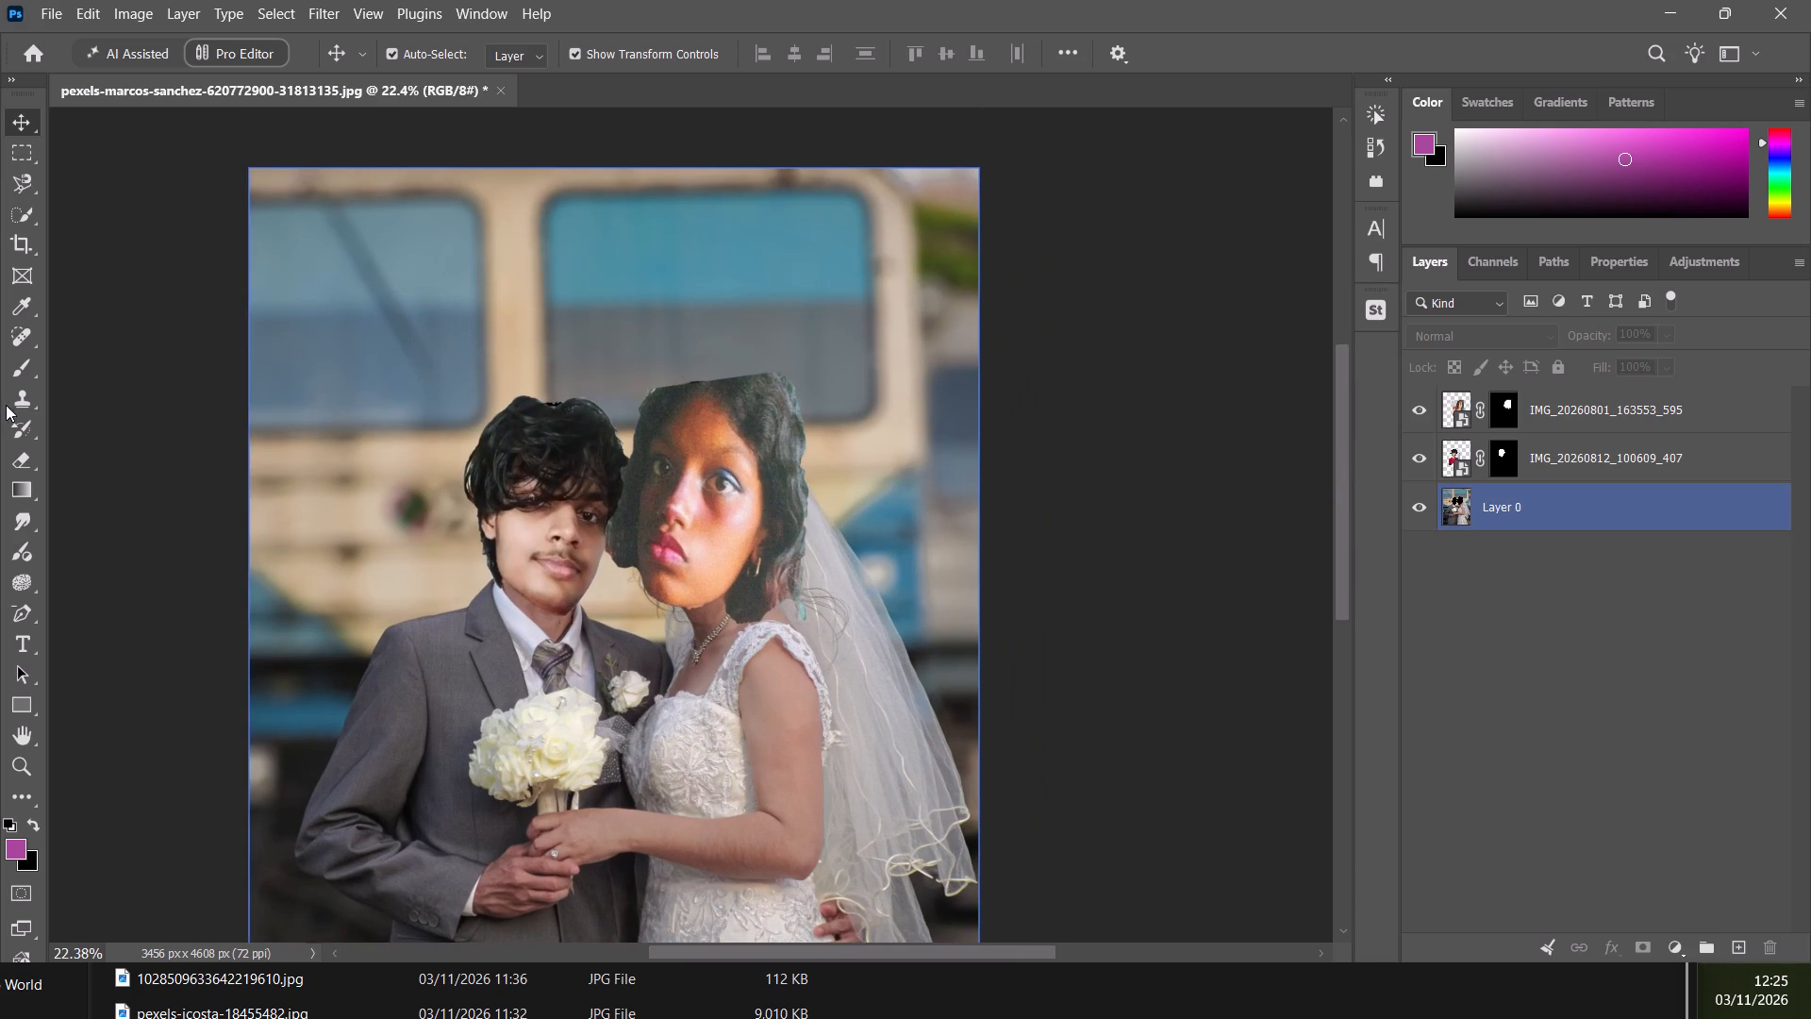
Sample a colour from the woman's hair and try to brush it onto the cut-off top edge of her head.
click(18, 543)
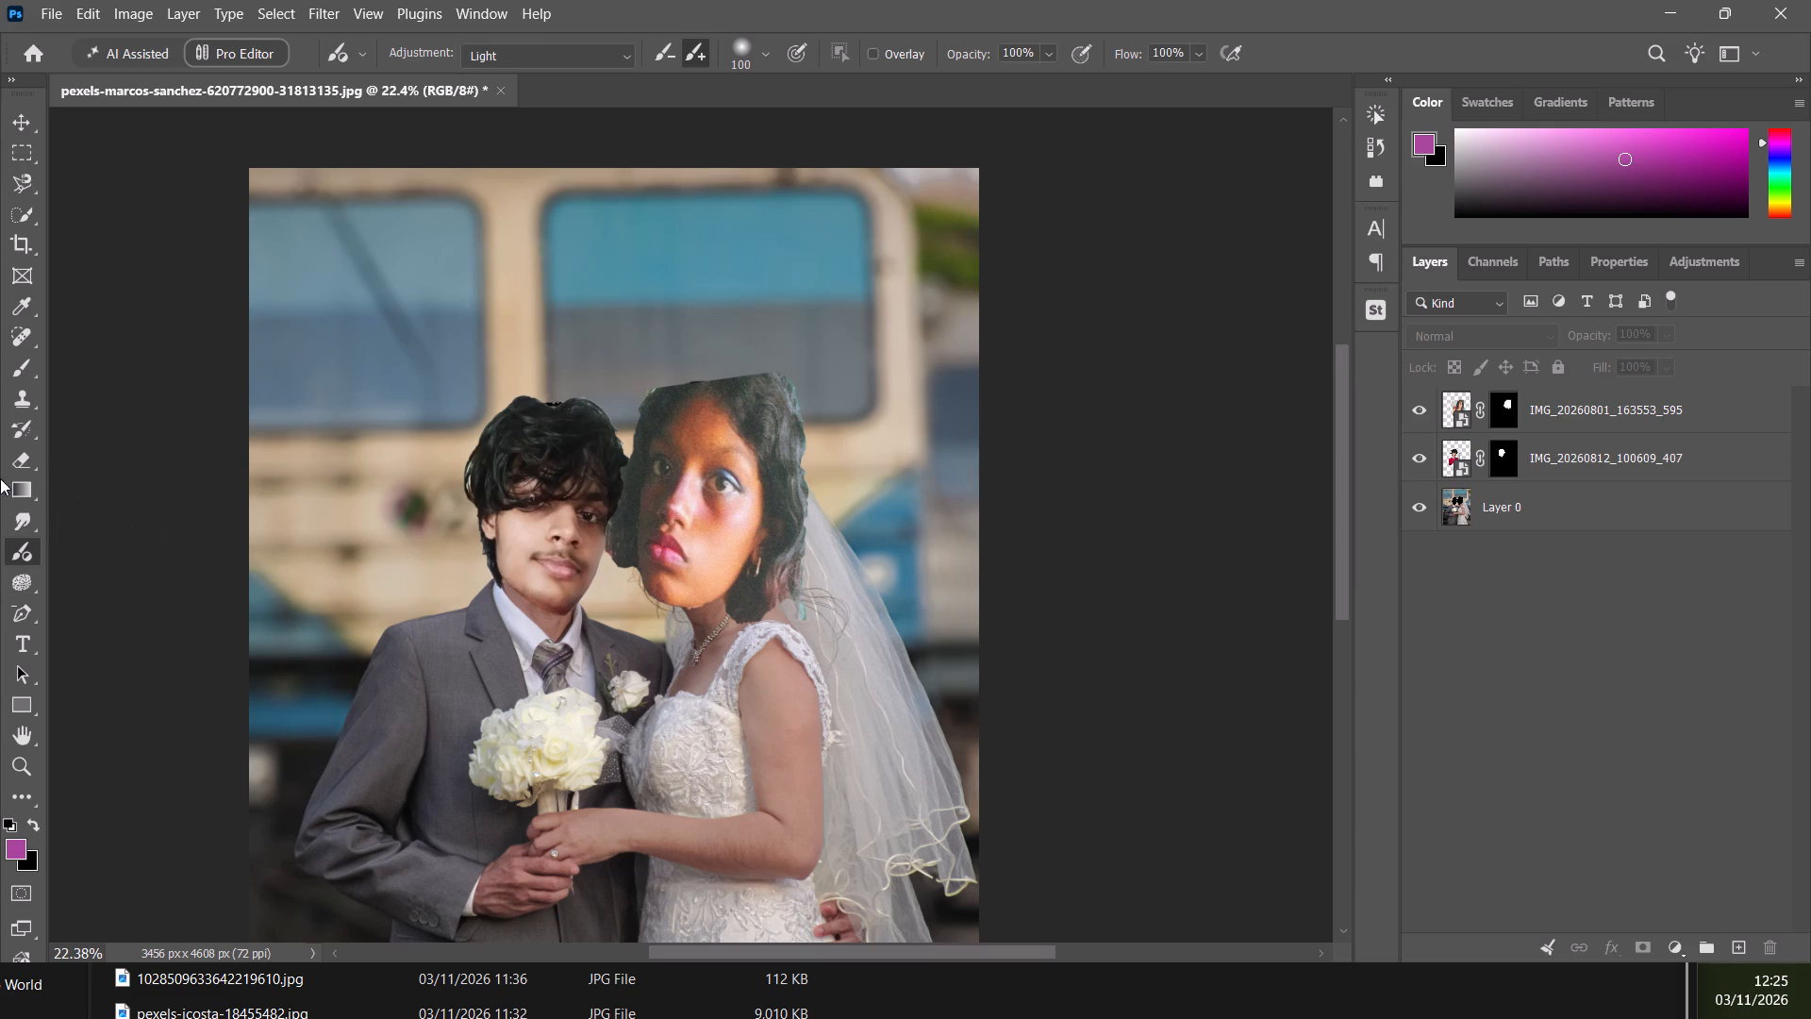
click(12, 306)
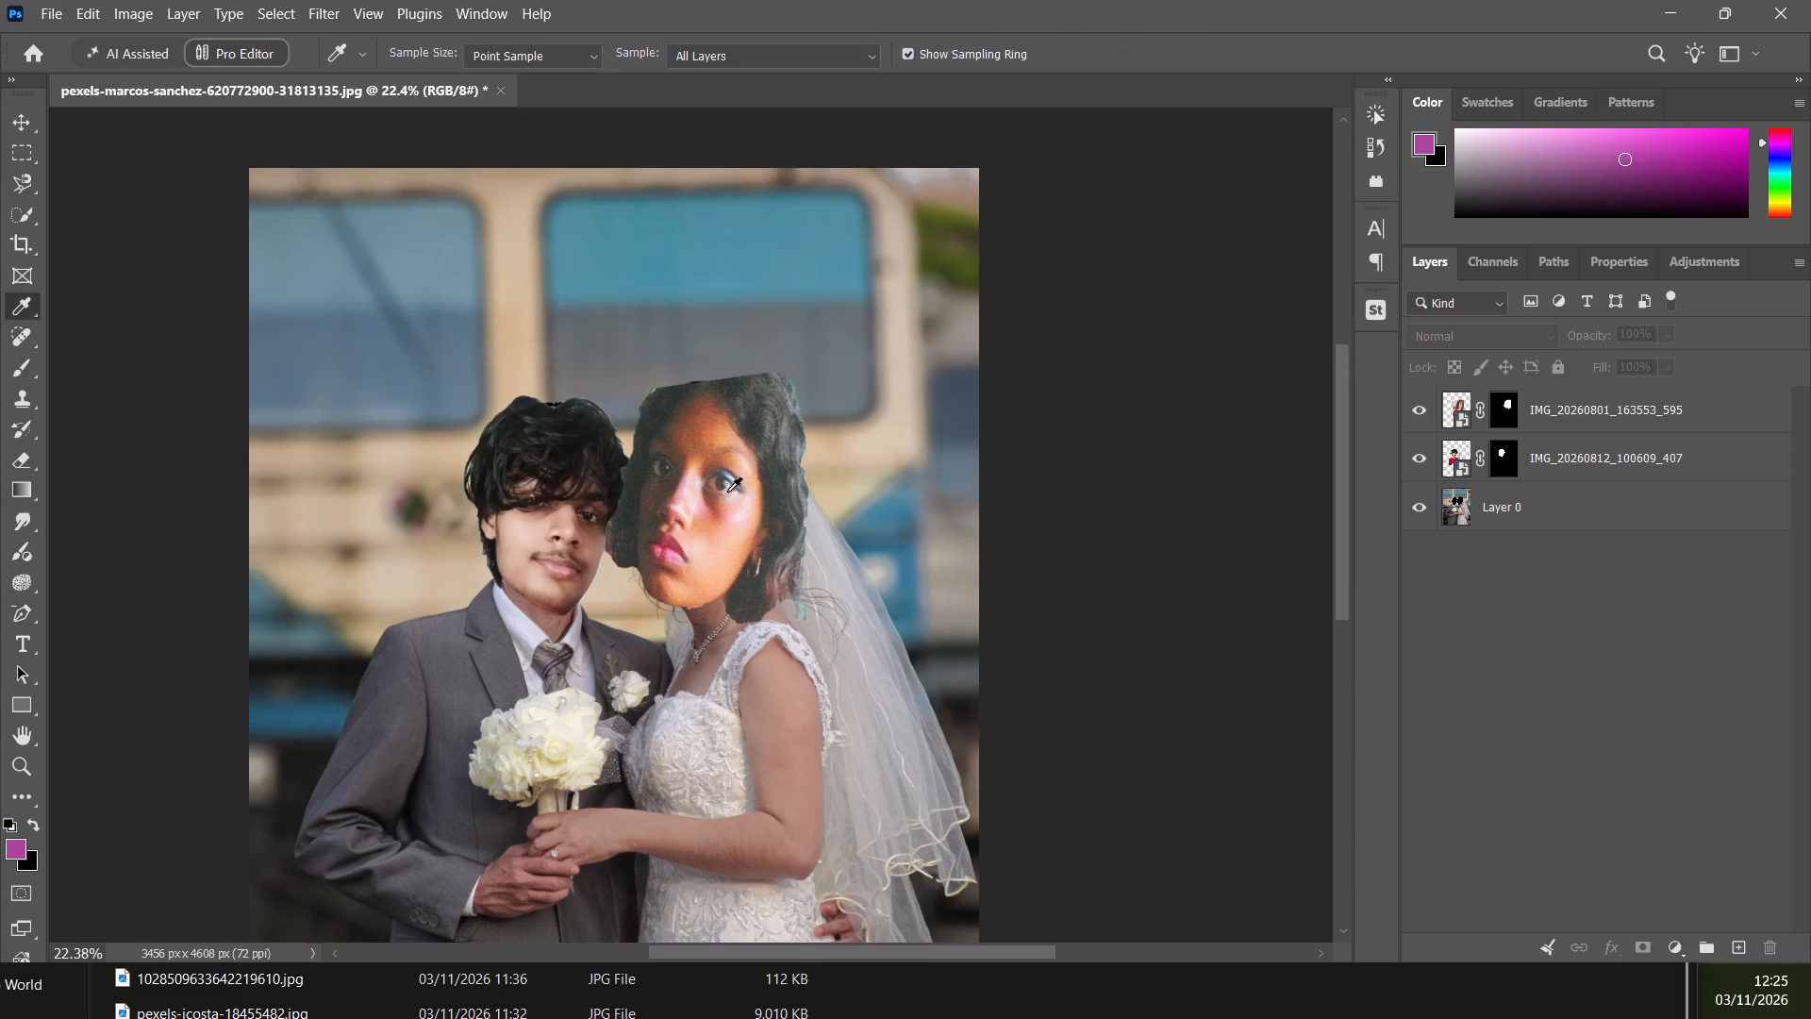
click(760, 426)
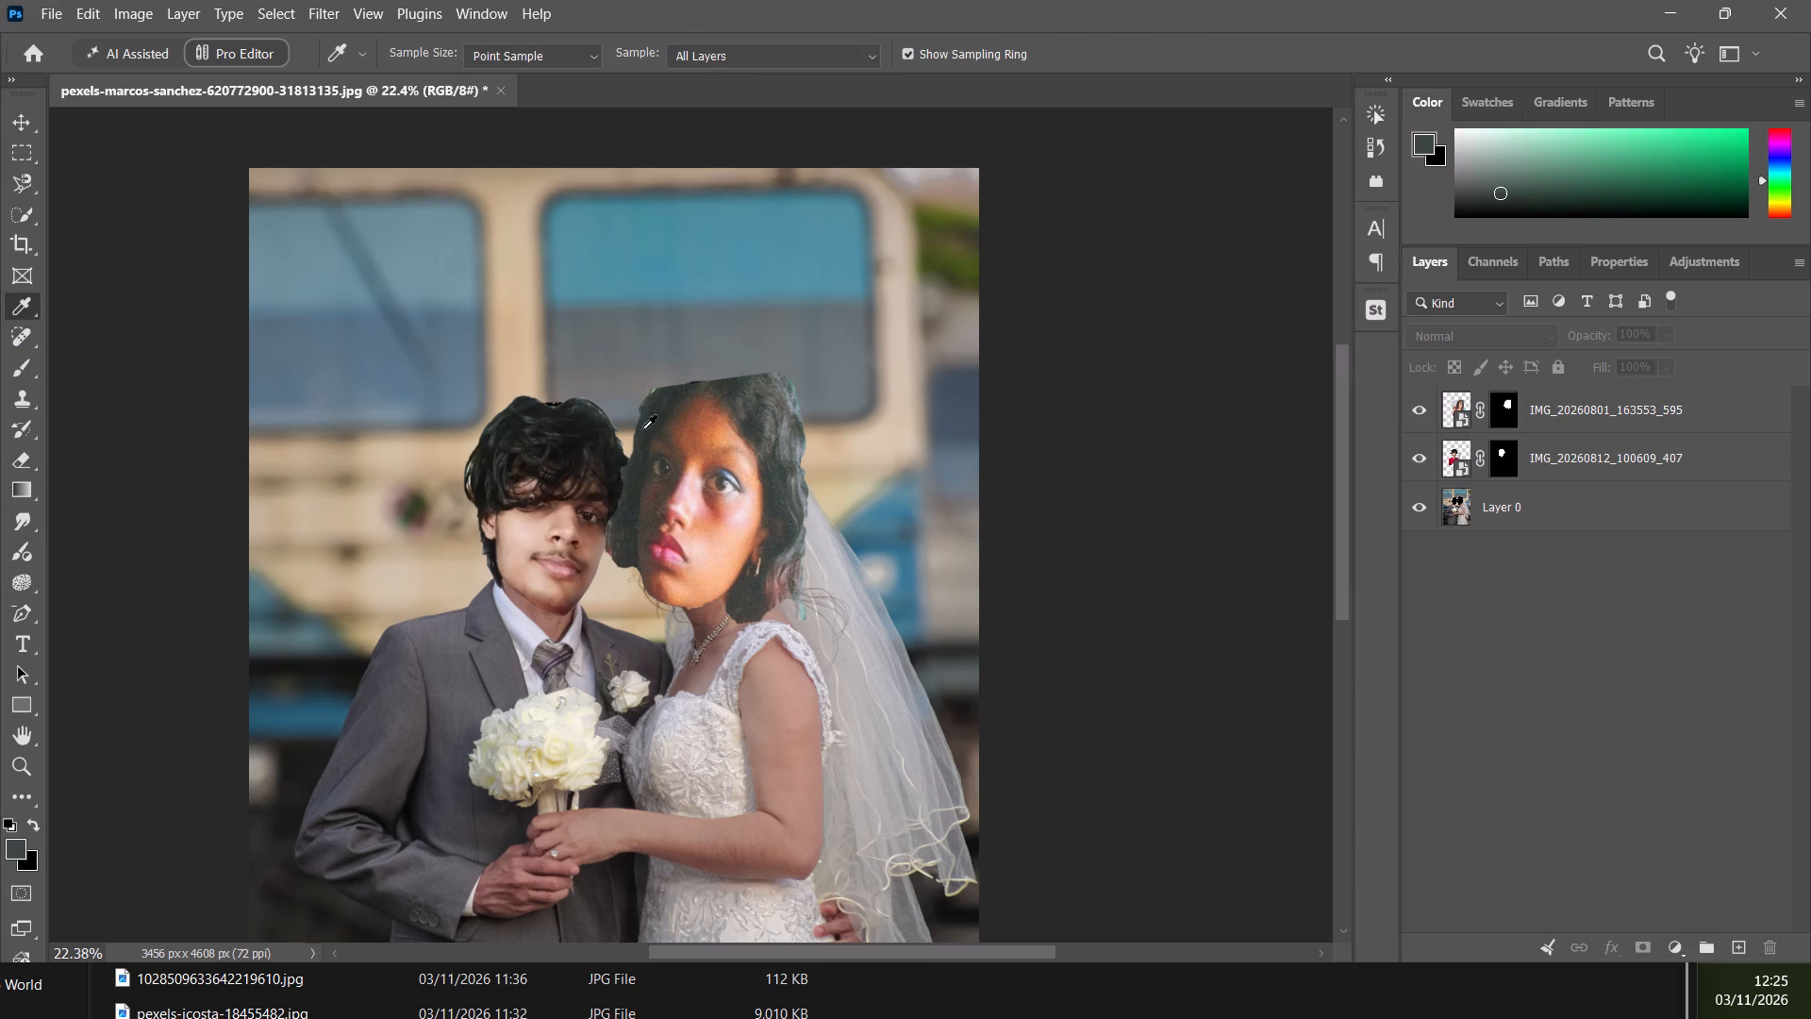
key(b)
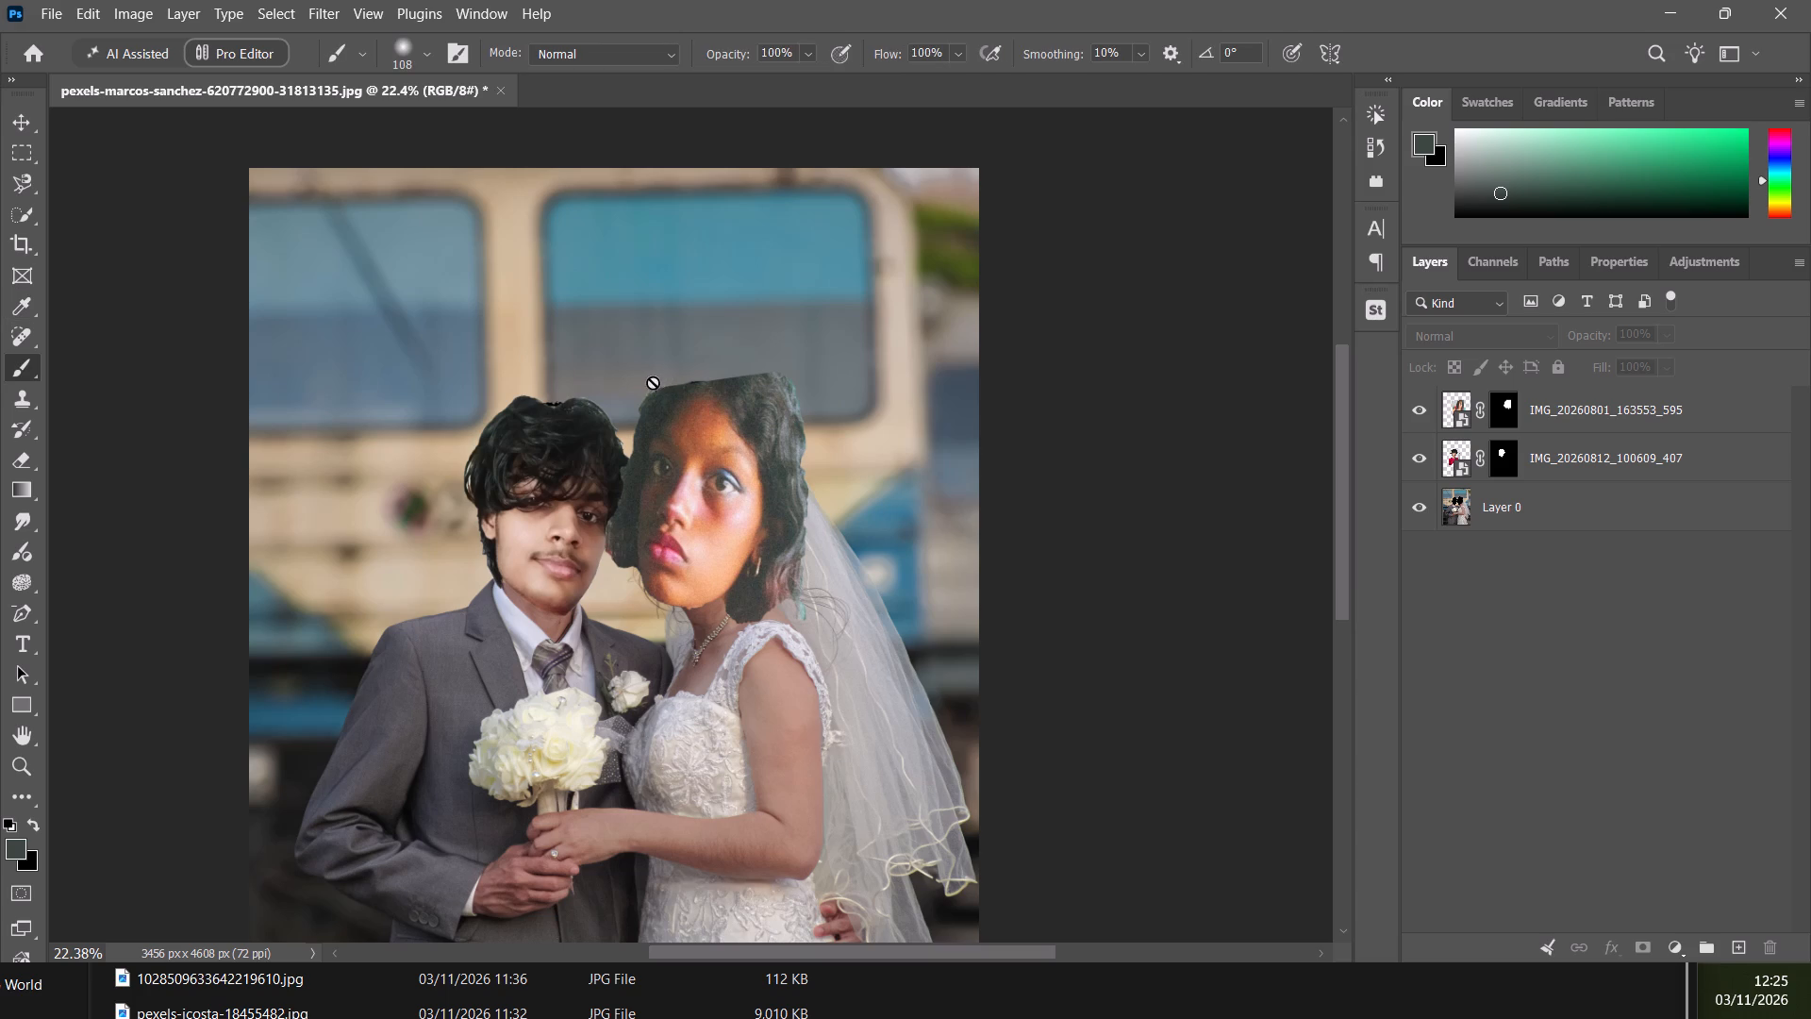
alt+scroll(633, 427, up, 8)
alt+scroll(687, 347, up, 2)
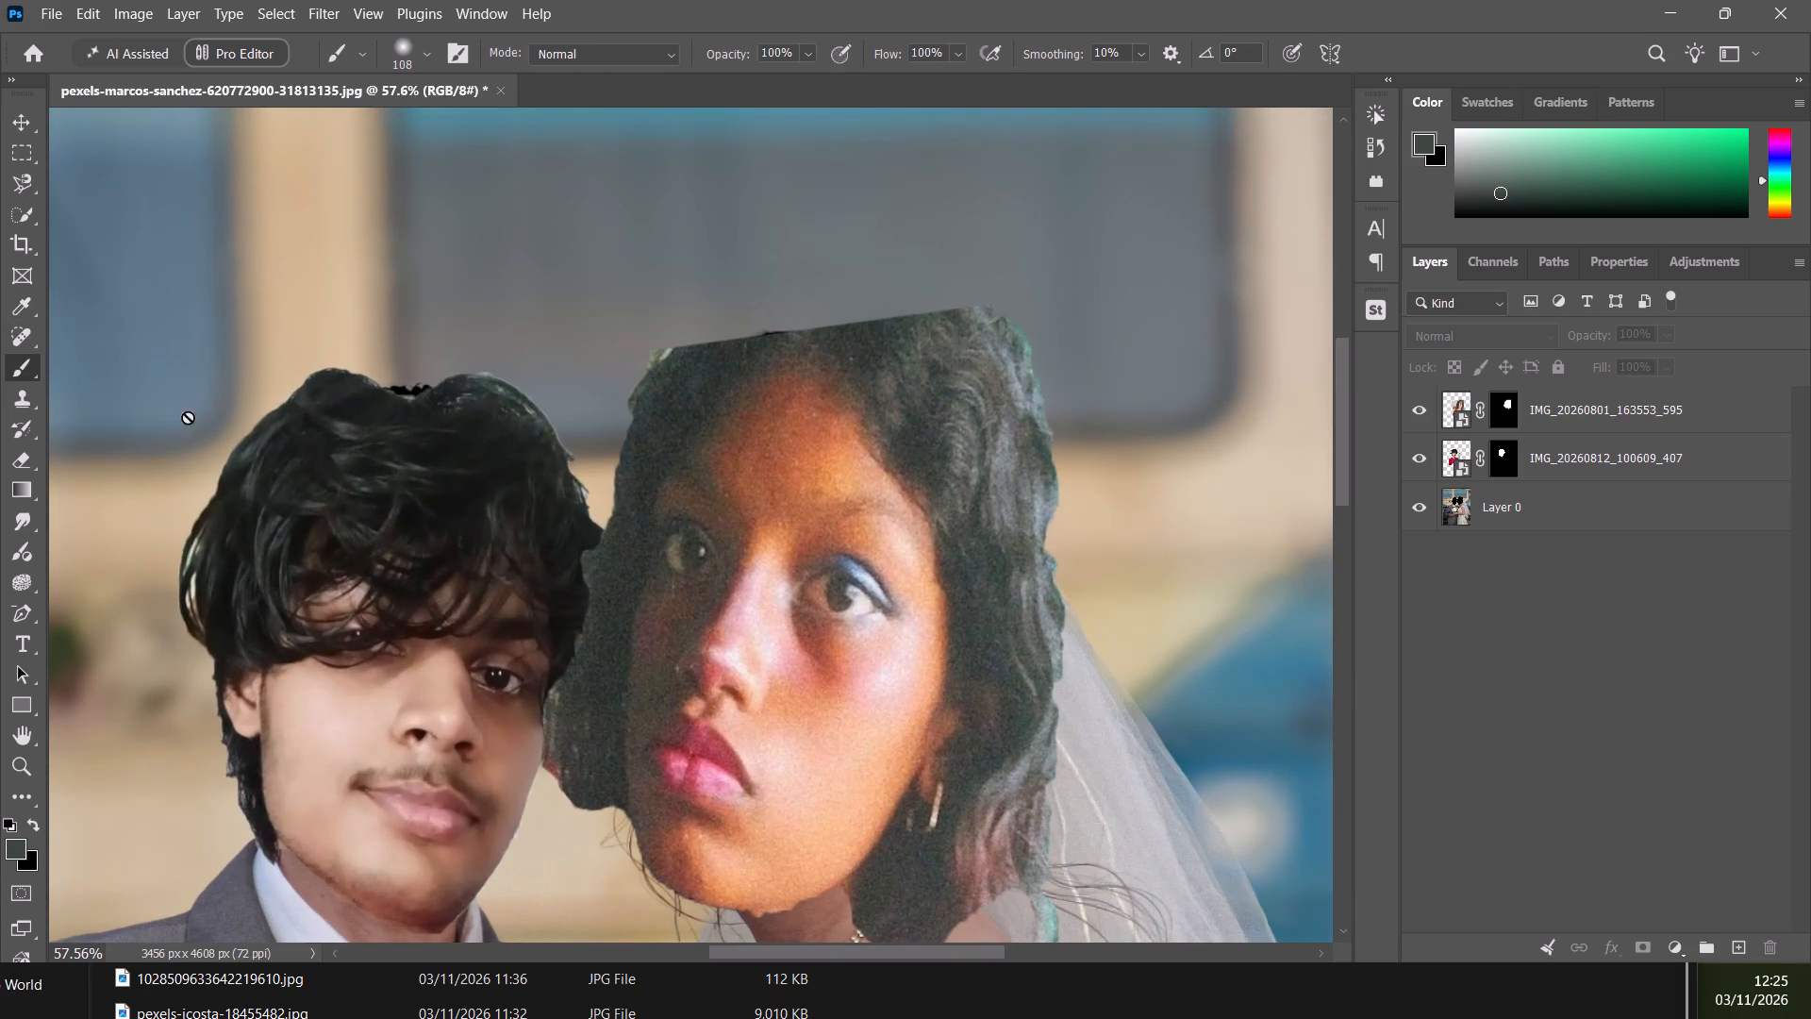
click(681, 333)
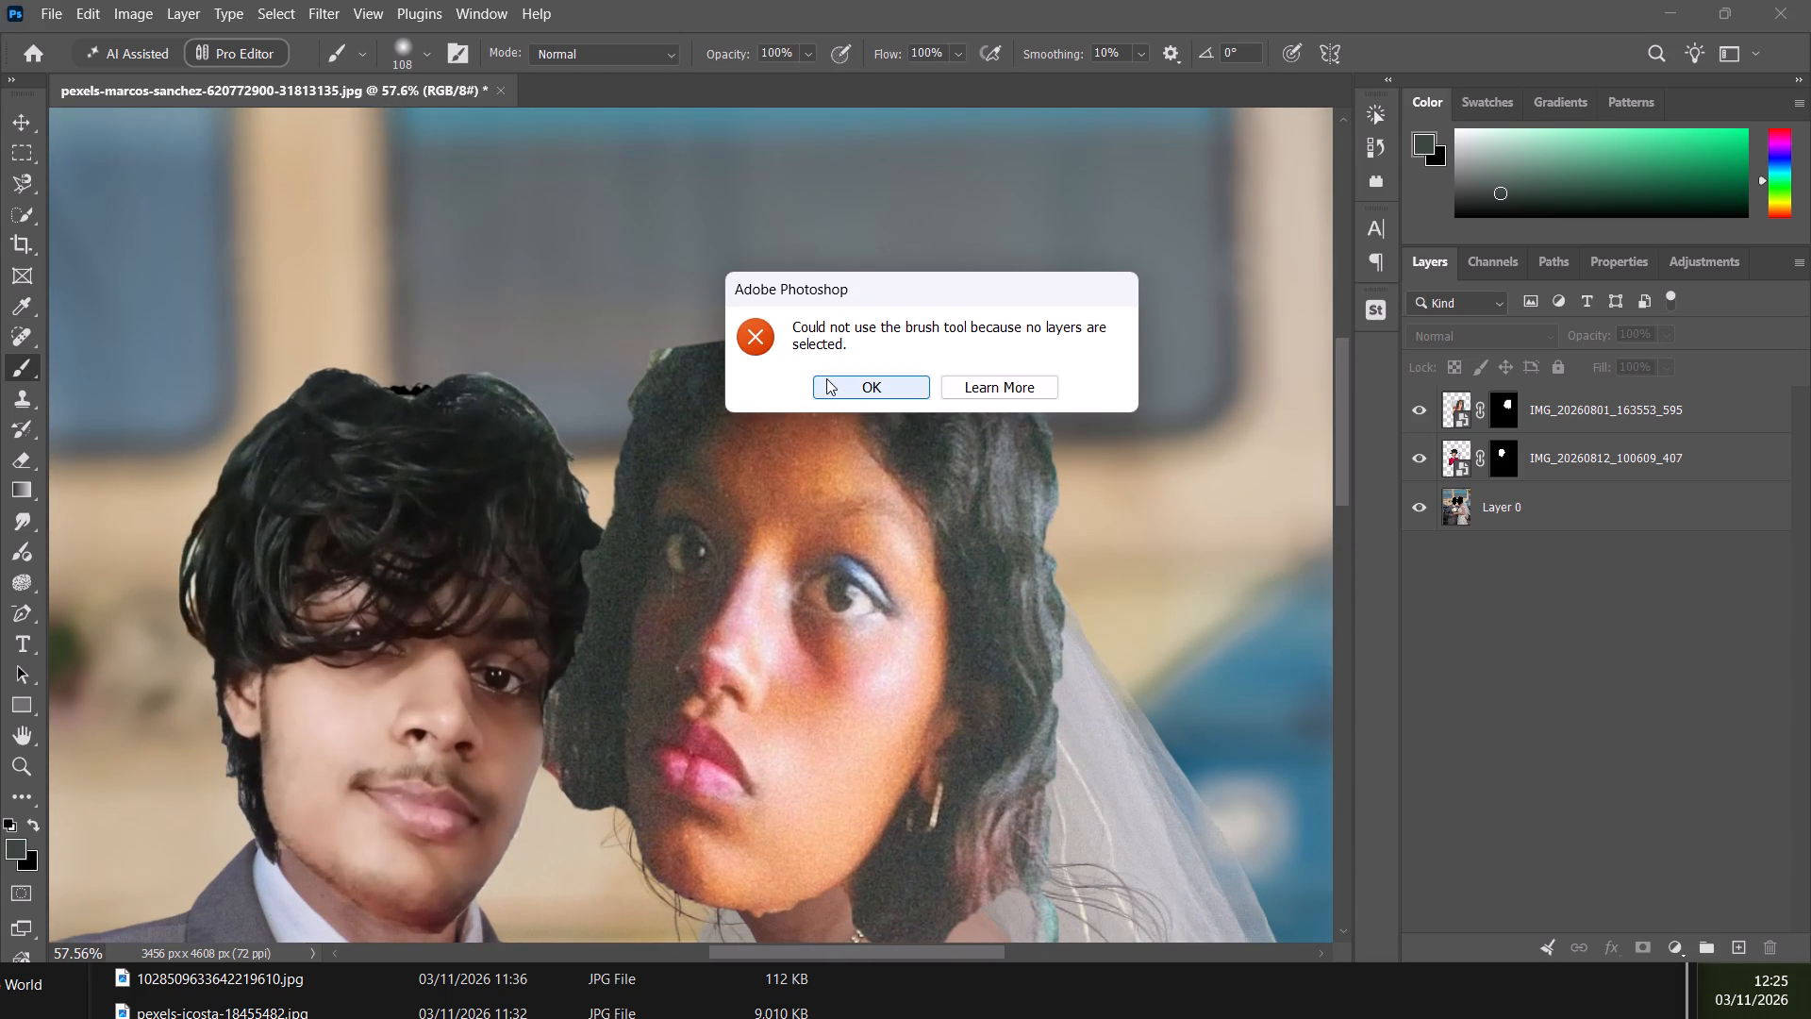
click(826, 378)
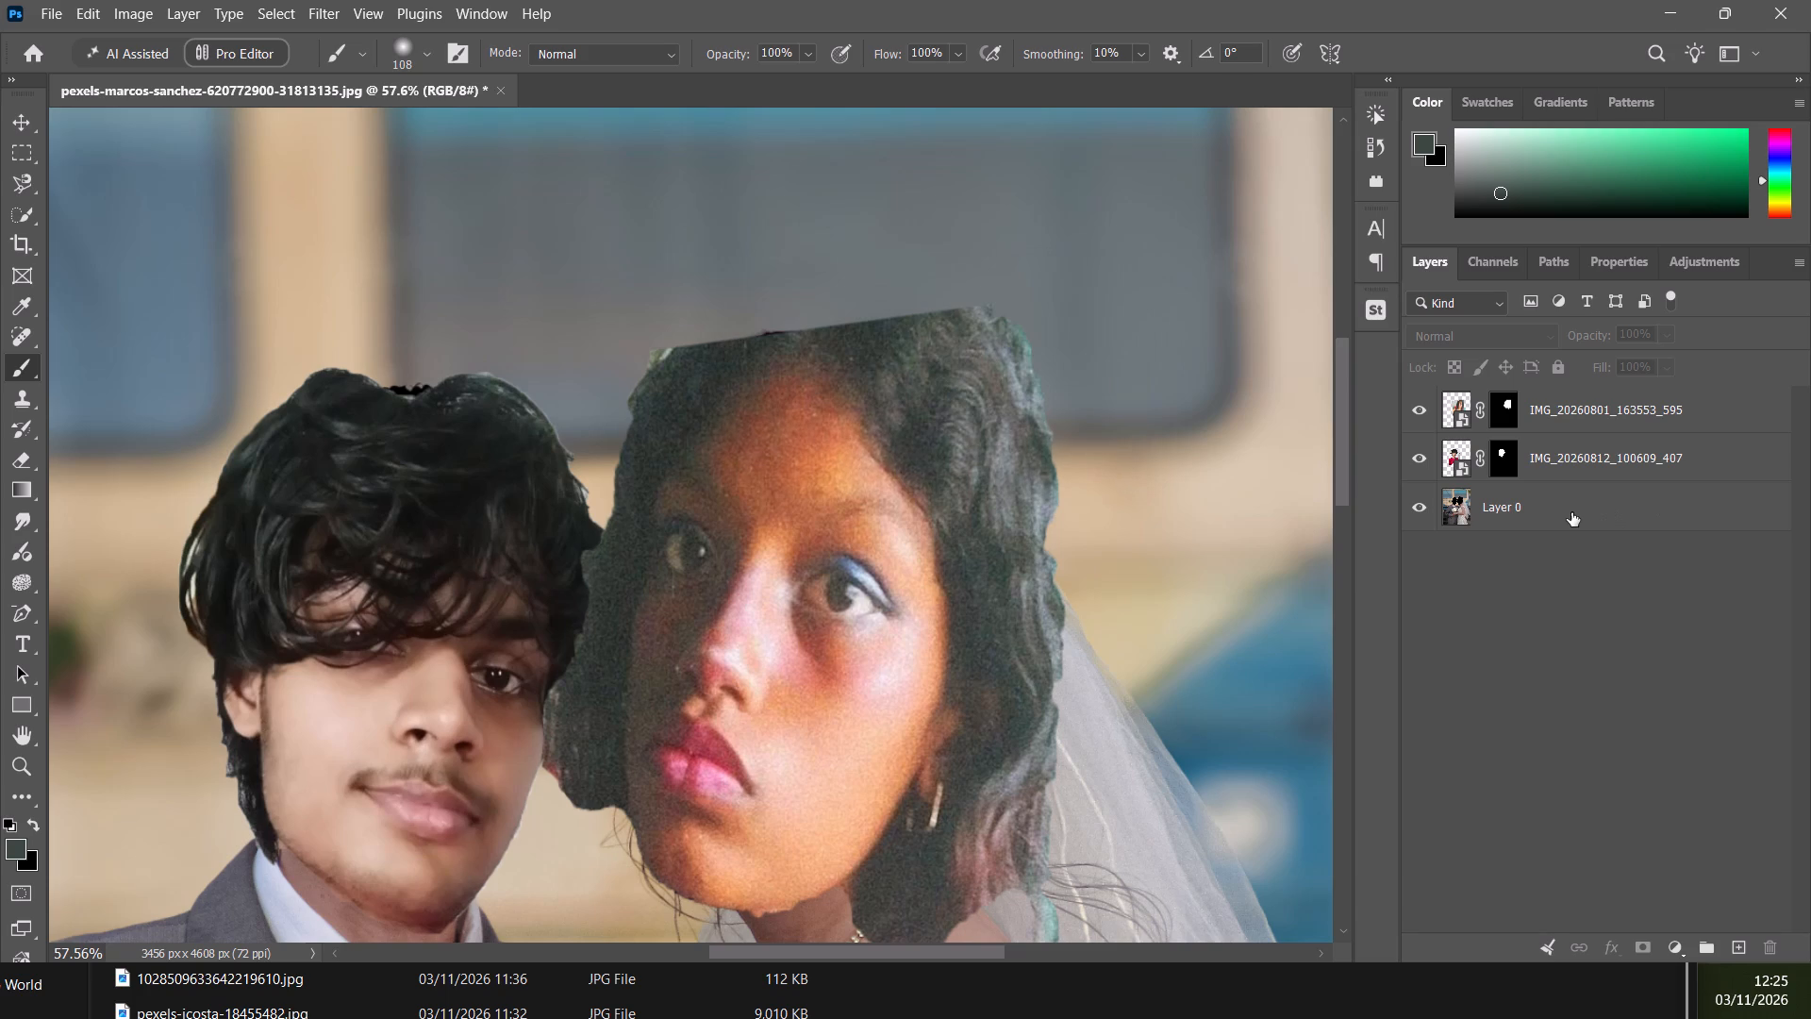
Rasterize the man's portrait layer IMG_20260812_100609_407 and try brushing the sampled hair colour along the top edge of the woman's head.
click(1571, 512)
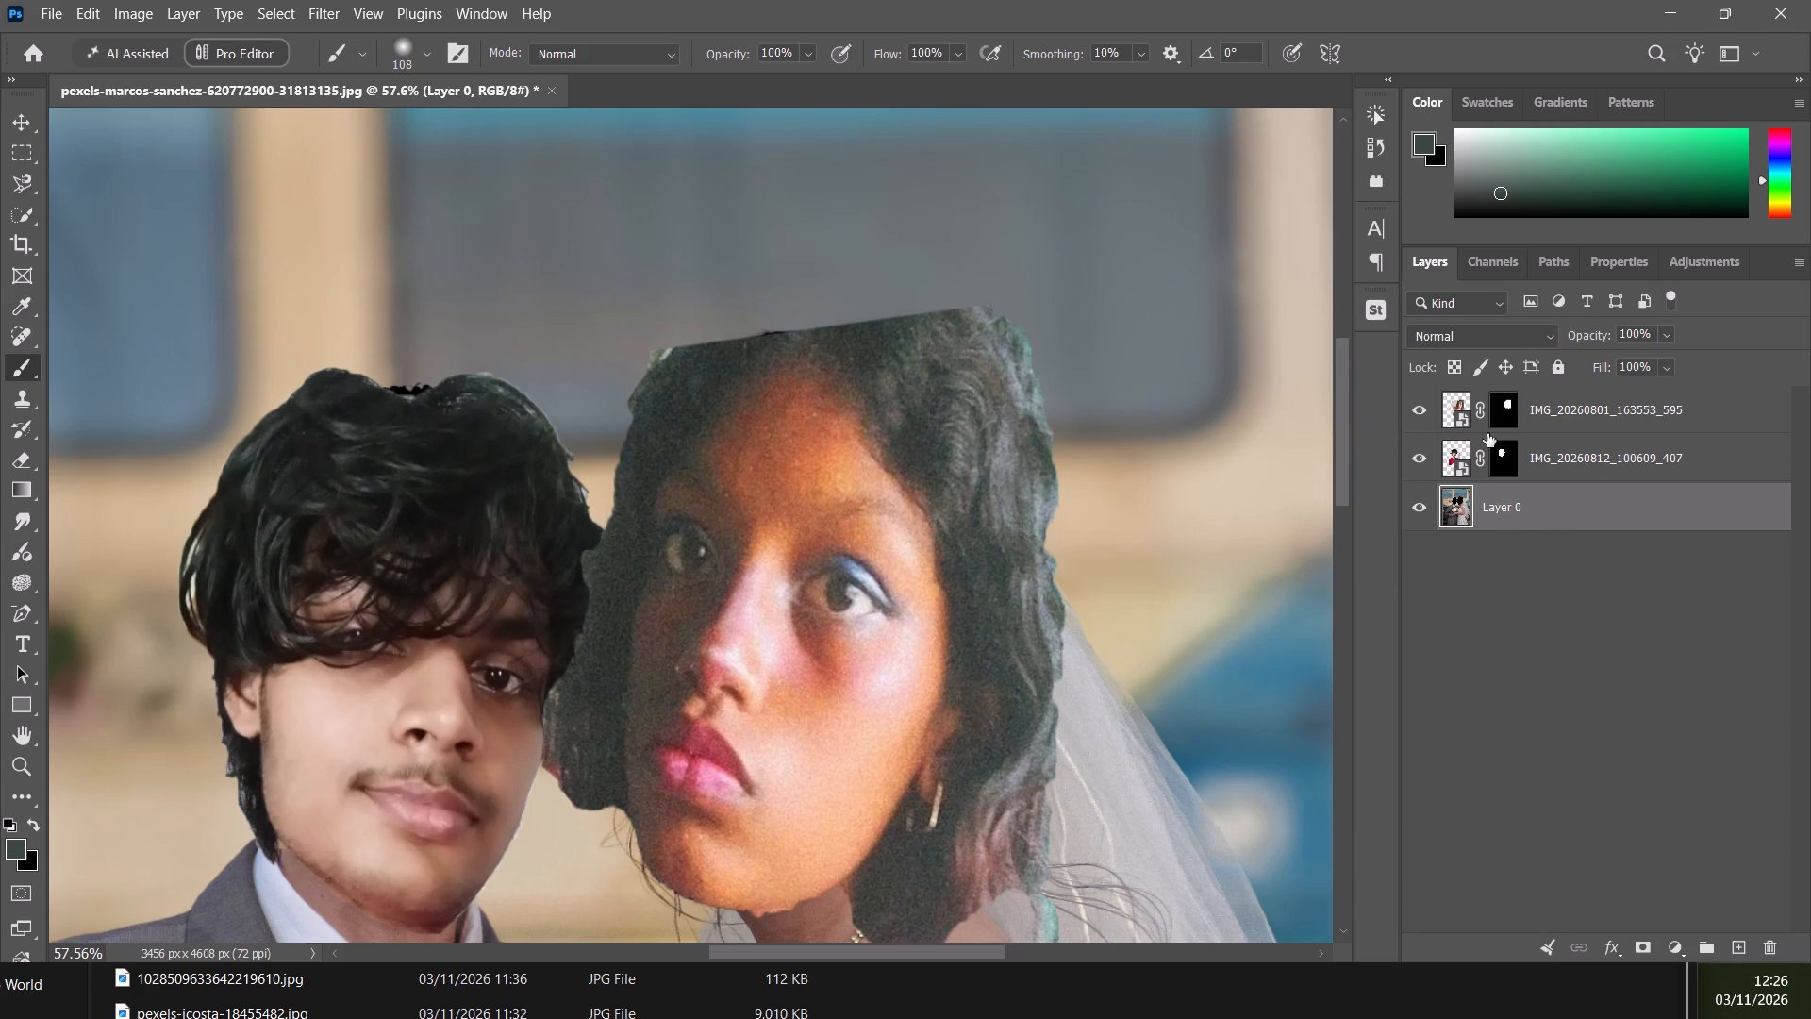
click(1624, 457)
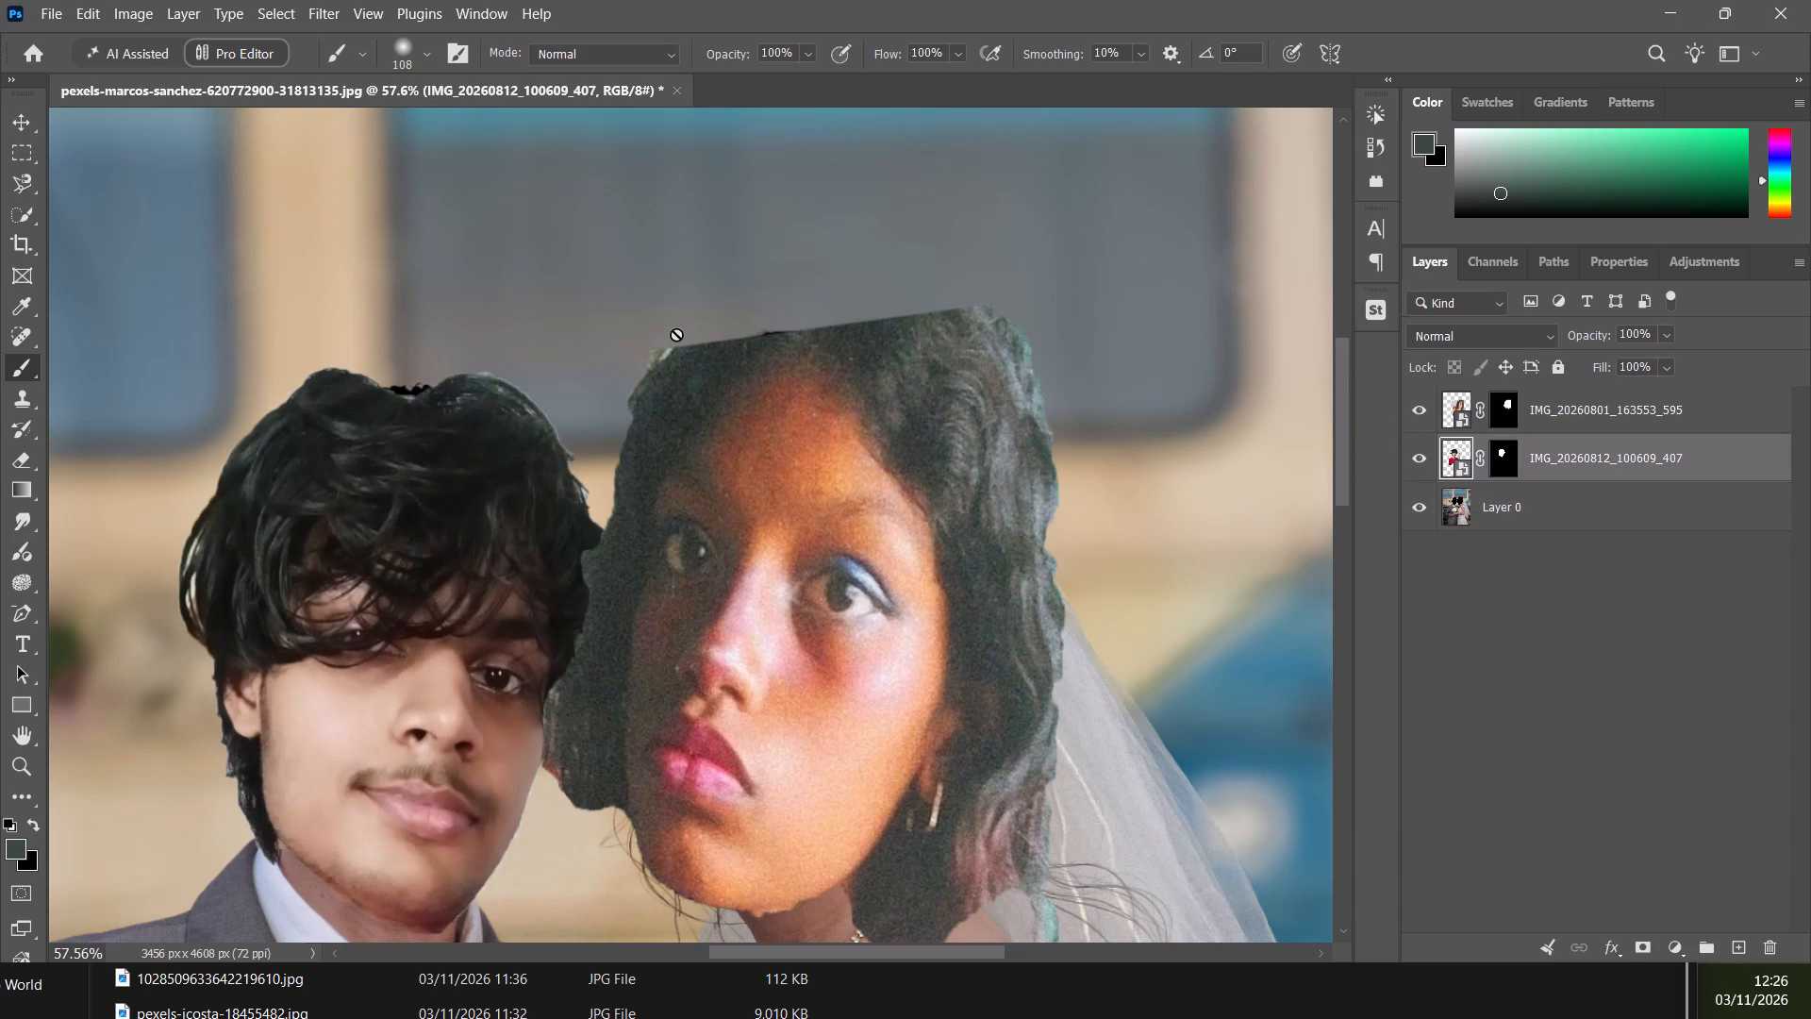
drag(676, 334, 686, 334)
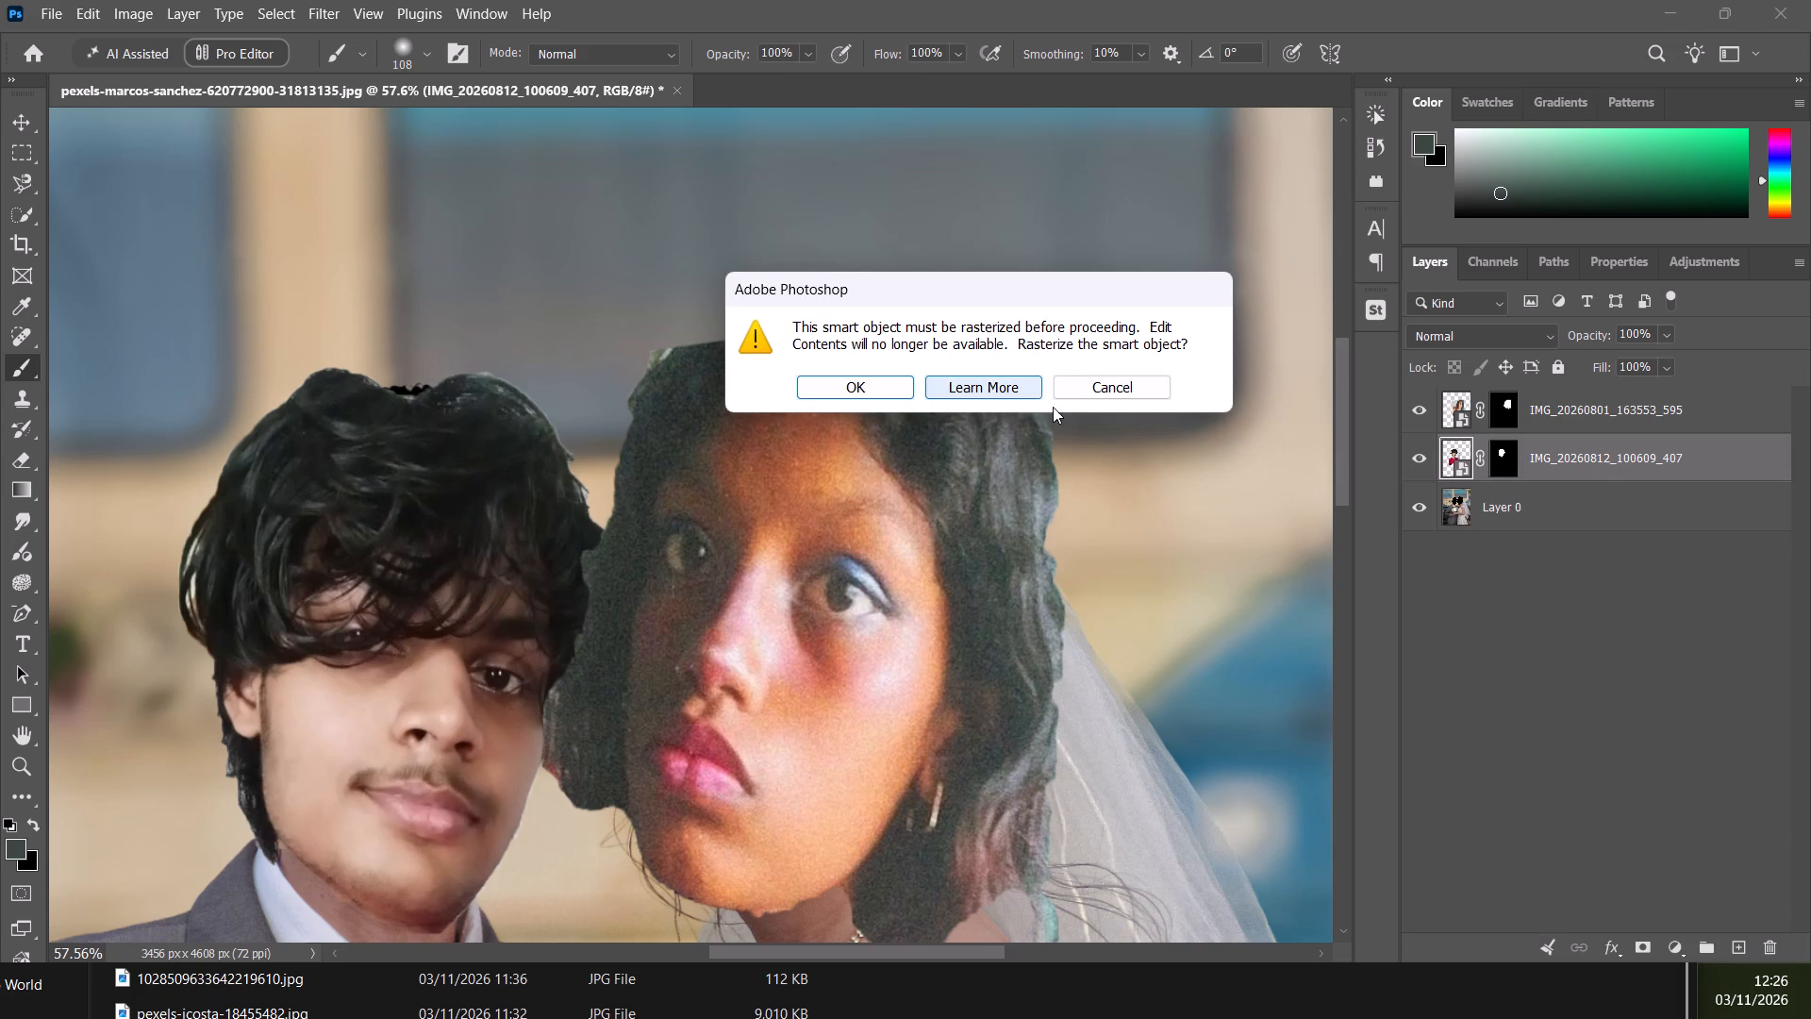
click(901, 387)
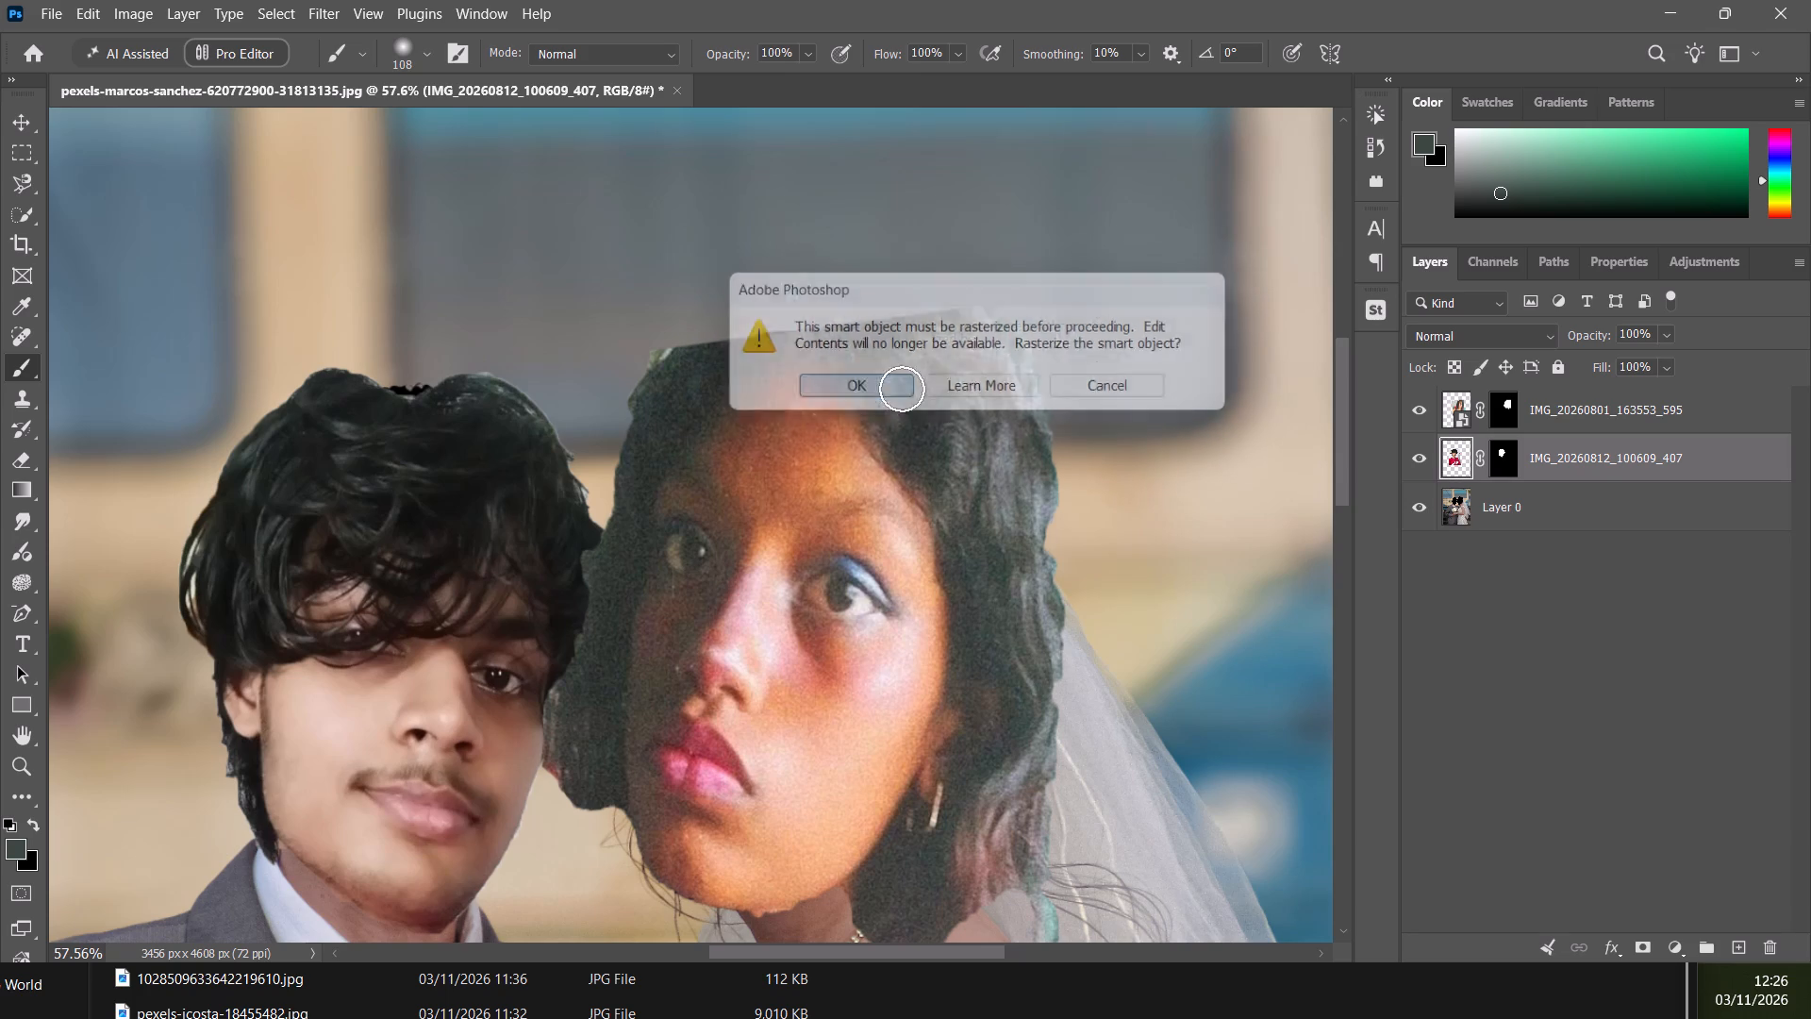
drag(669, 342, 701, 336)
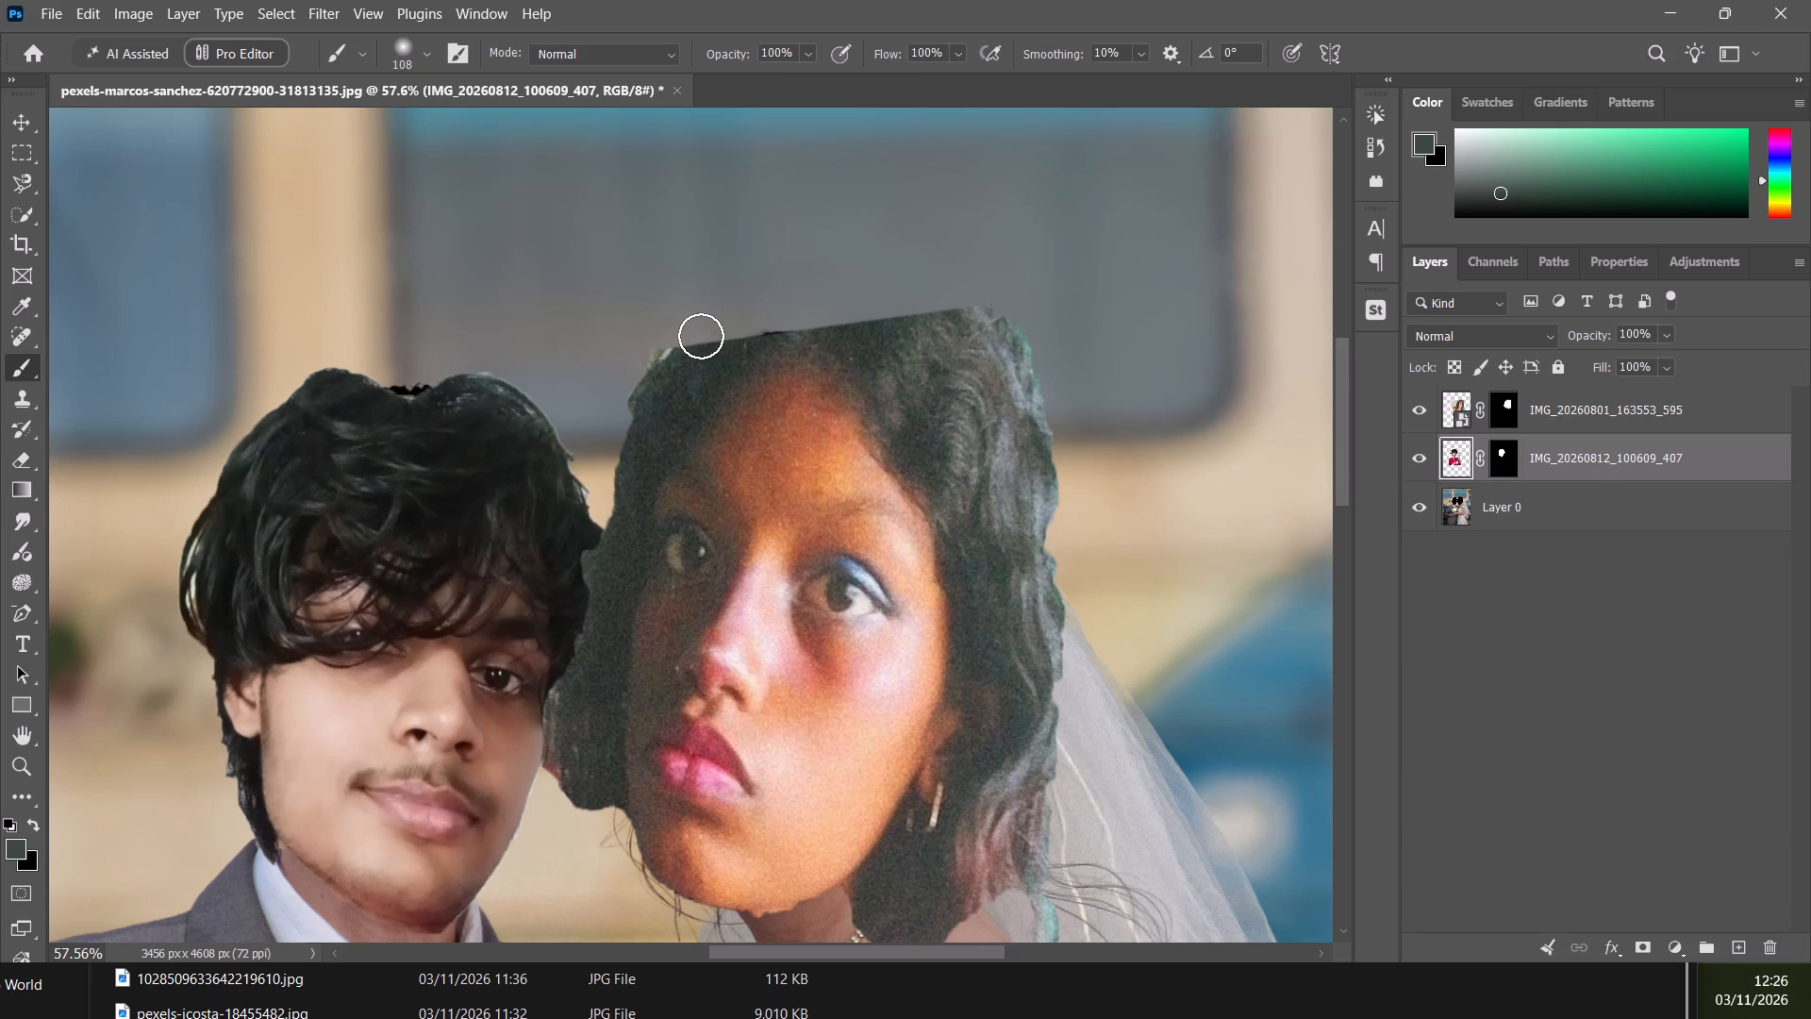
drag(701, 336, 714, 332)
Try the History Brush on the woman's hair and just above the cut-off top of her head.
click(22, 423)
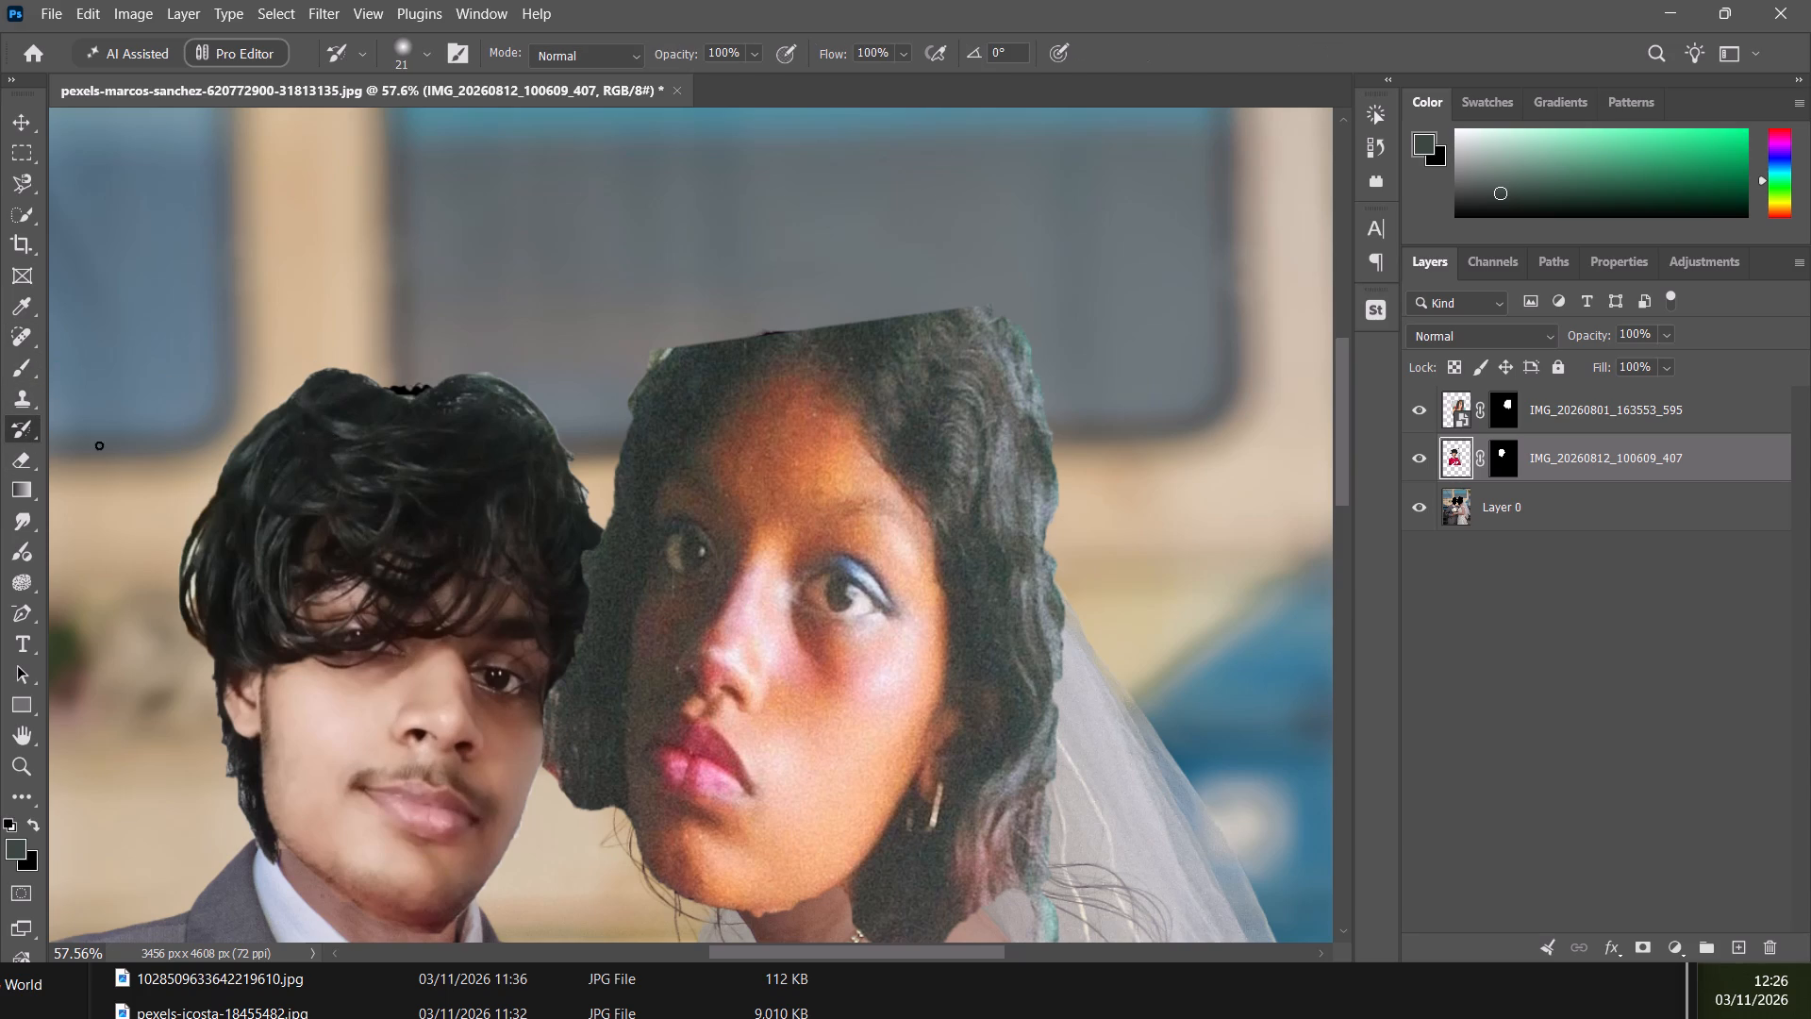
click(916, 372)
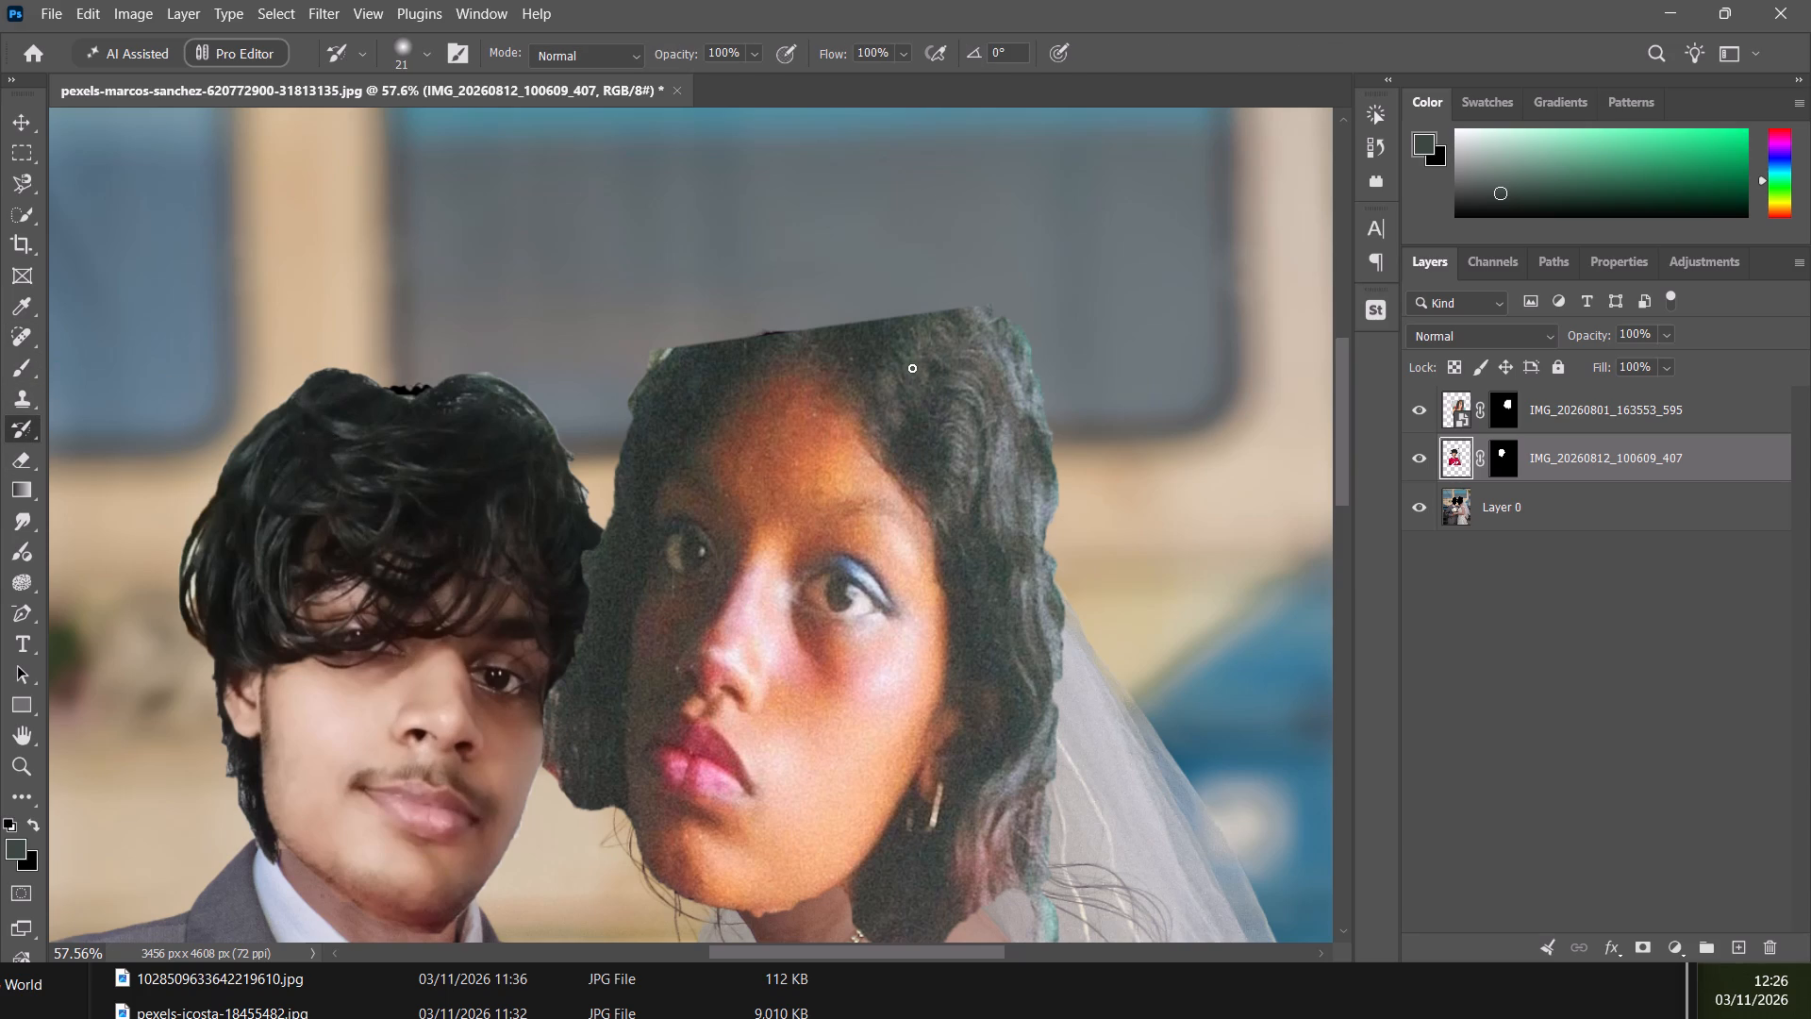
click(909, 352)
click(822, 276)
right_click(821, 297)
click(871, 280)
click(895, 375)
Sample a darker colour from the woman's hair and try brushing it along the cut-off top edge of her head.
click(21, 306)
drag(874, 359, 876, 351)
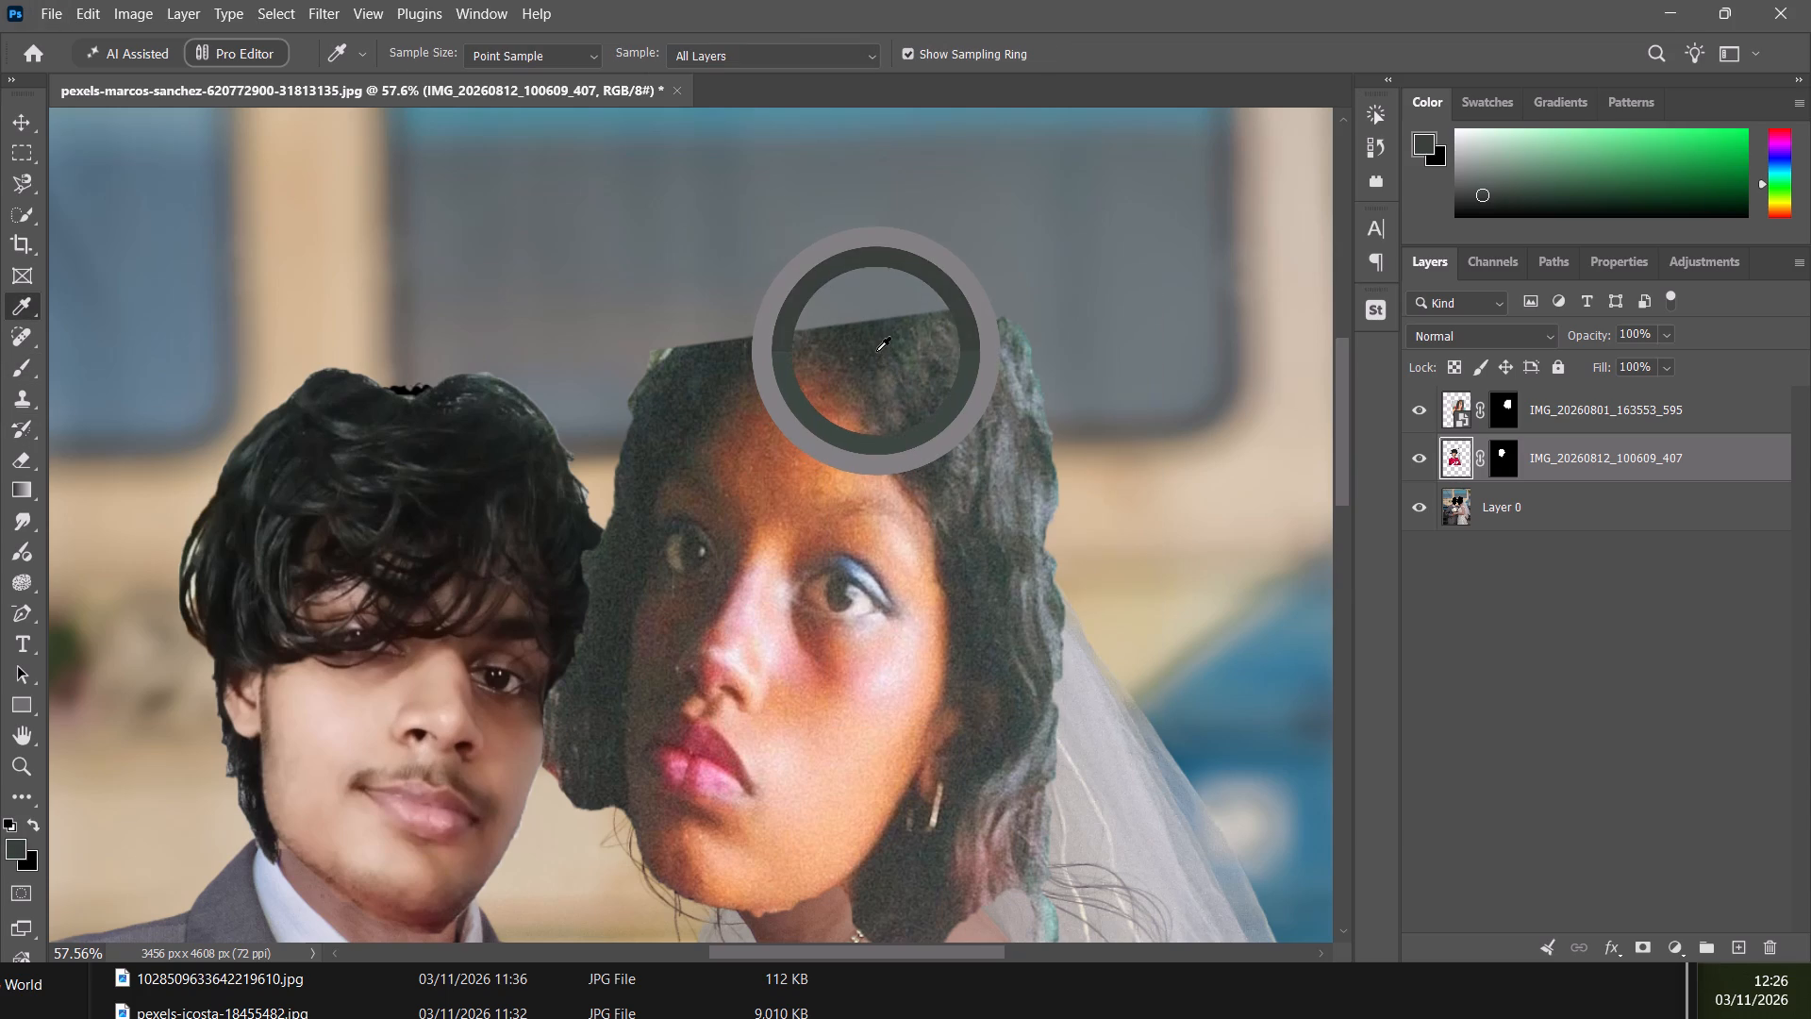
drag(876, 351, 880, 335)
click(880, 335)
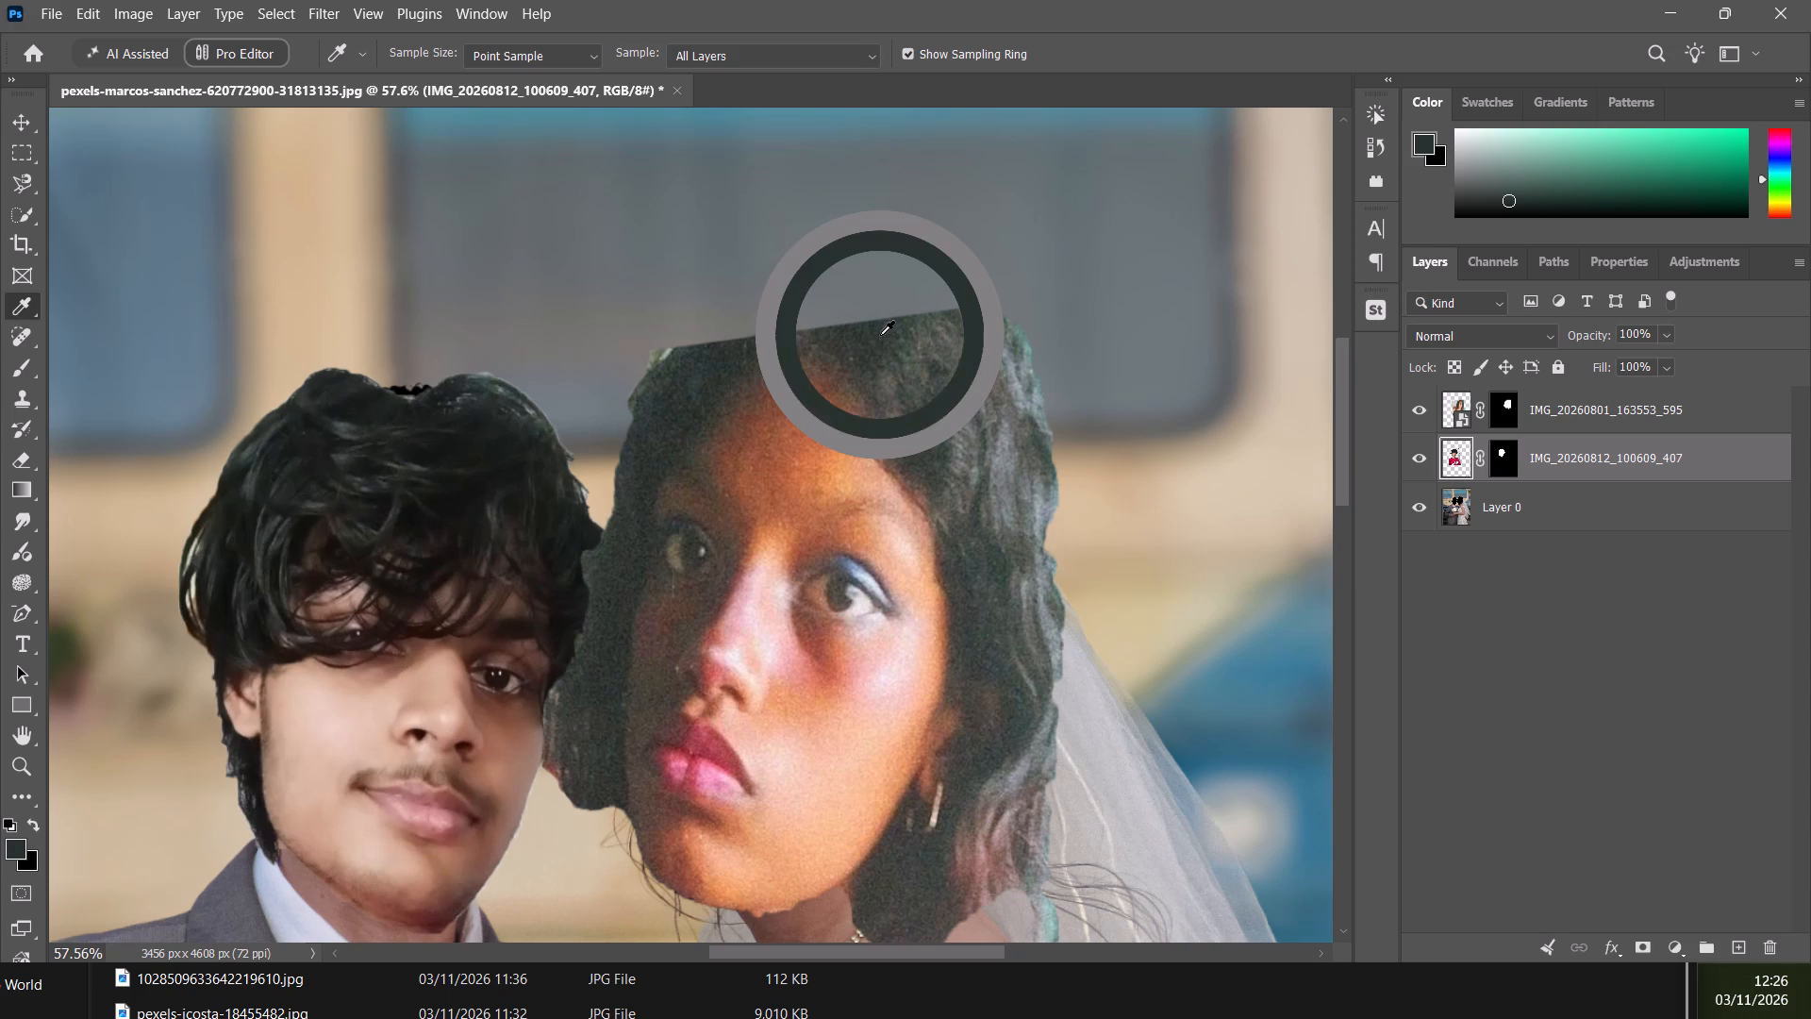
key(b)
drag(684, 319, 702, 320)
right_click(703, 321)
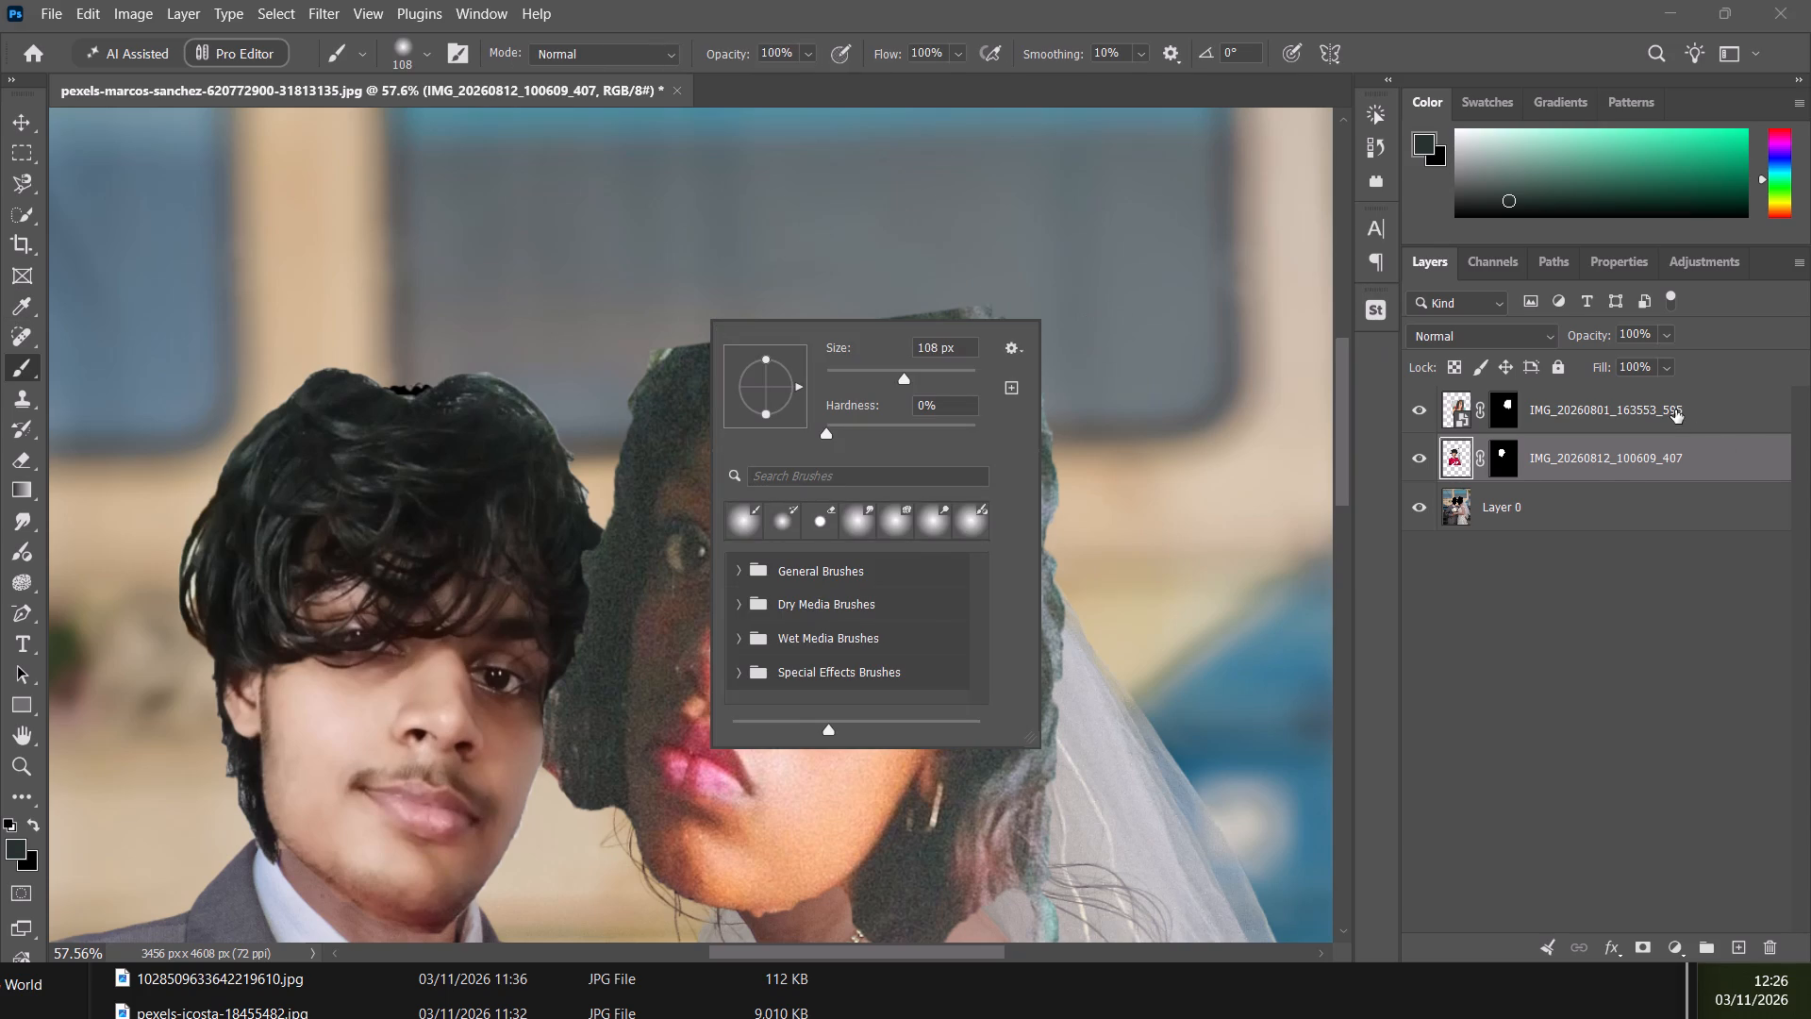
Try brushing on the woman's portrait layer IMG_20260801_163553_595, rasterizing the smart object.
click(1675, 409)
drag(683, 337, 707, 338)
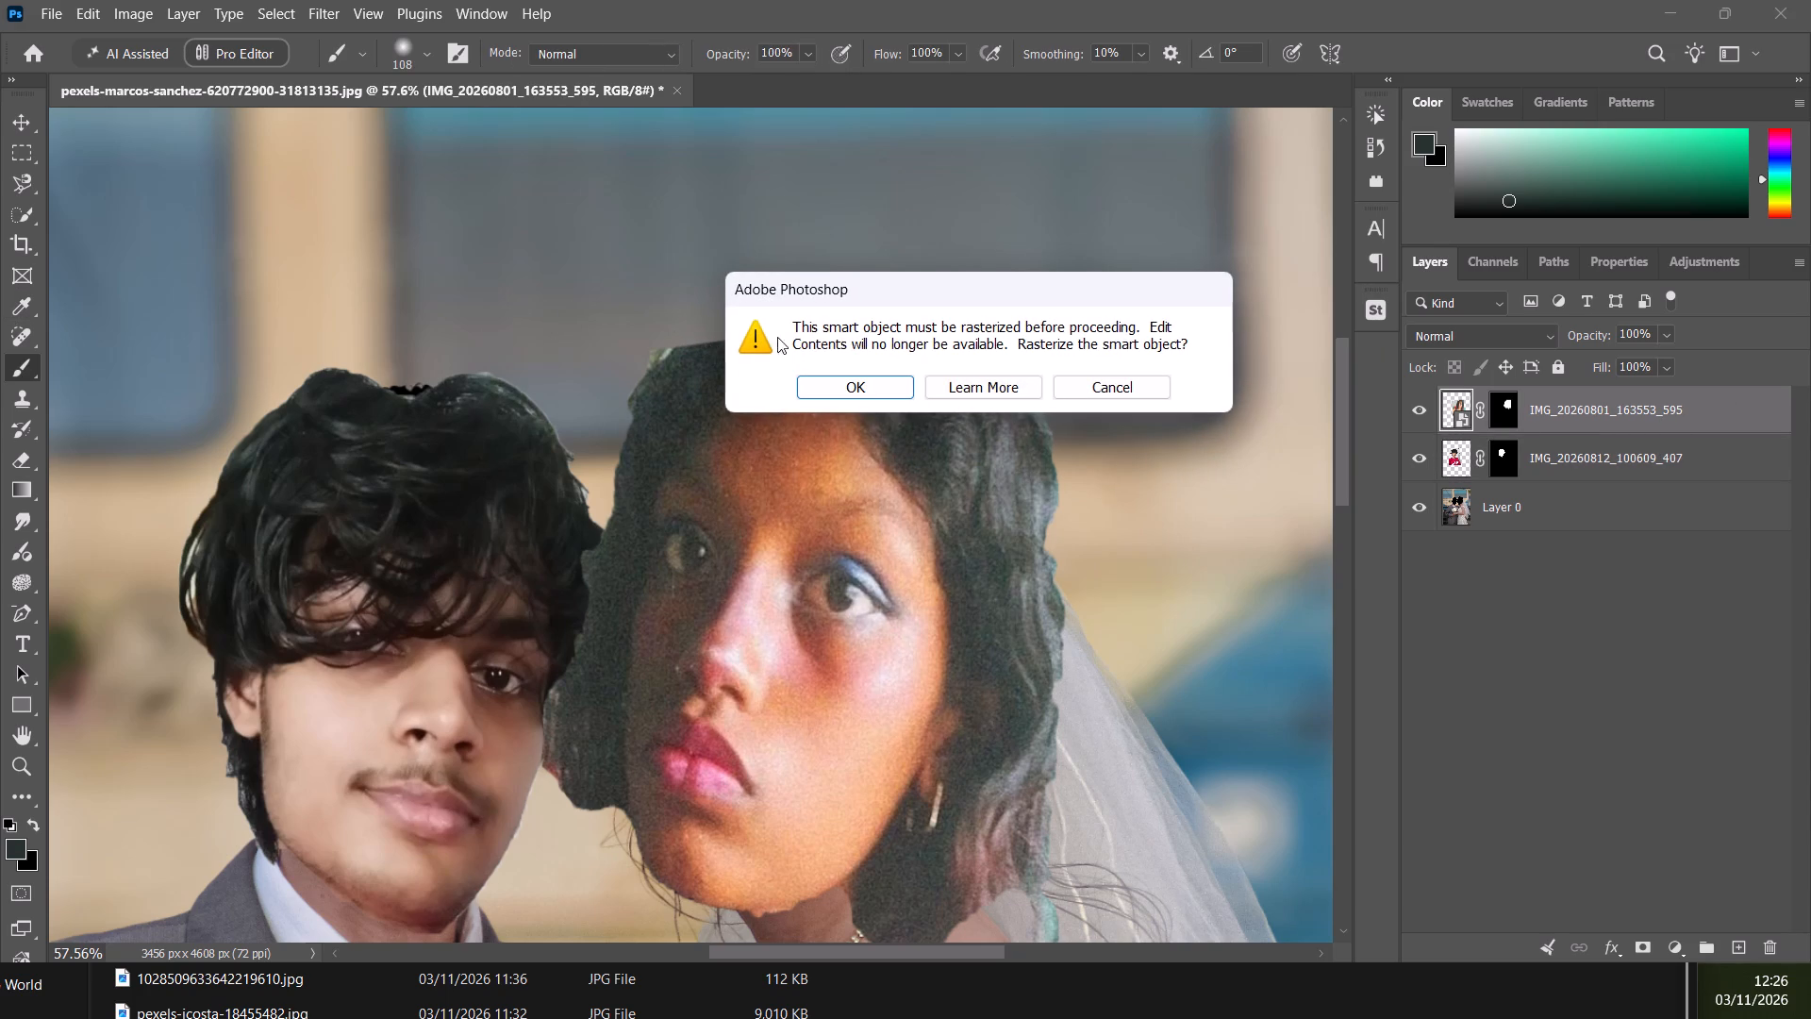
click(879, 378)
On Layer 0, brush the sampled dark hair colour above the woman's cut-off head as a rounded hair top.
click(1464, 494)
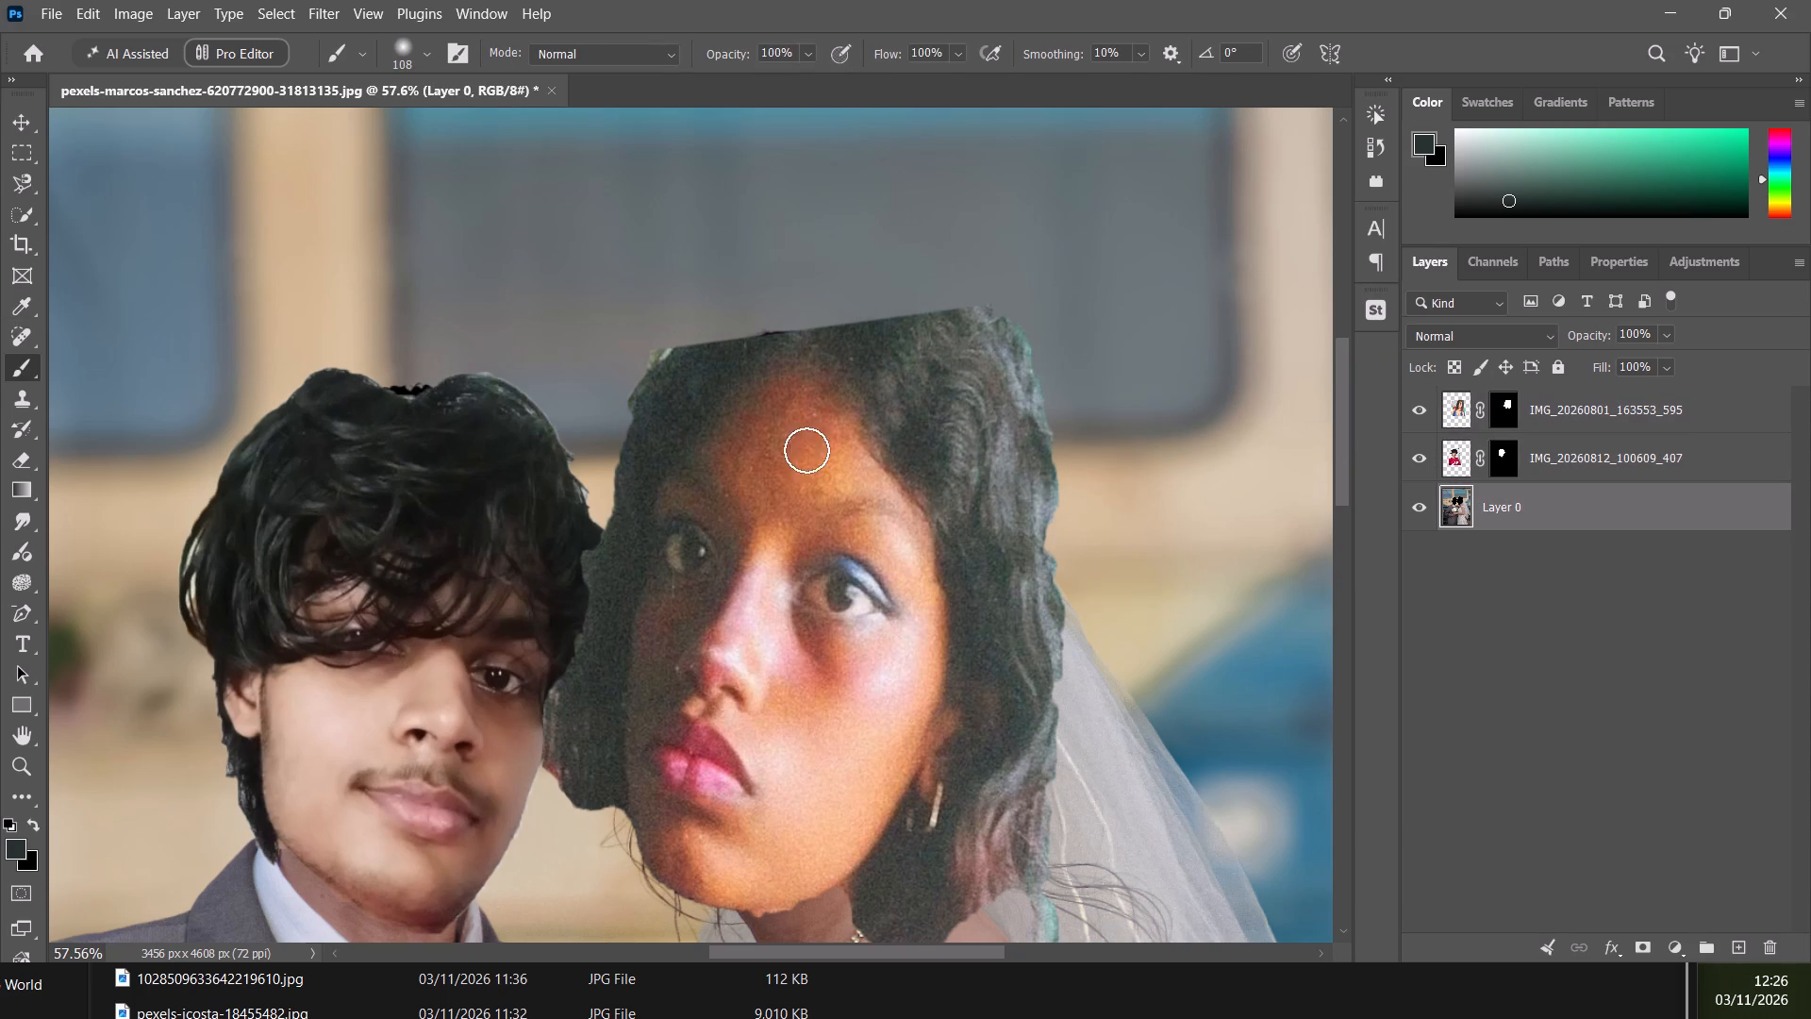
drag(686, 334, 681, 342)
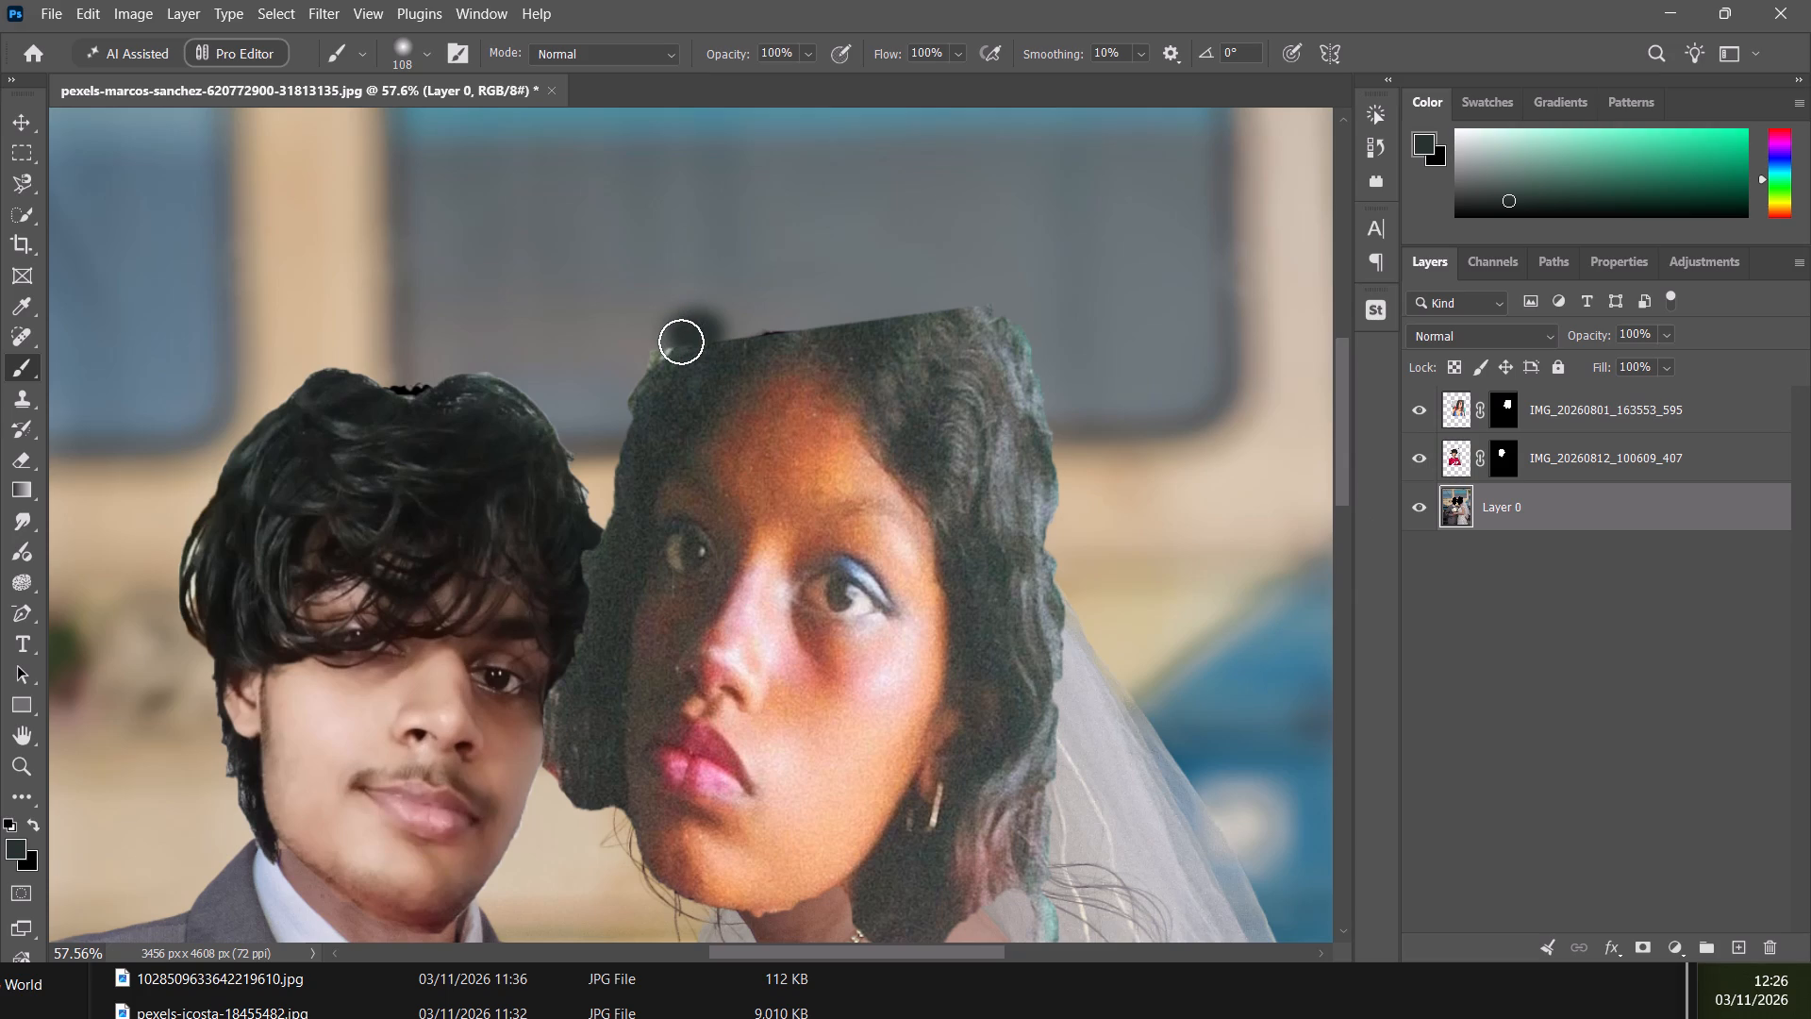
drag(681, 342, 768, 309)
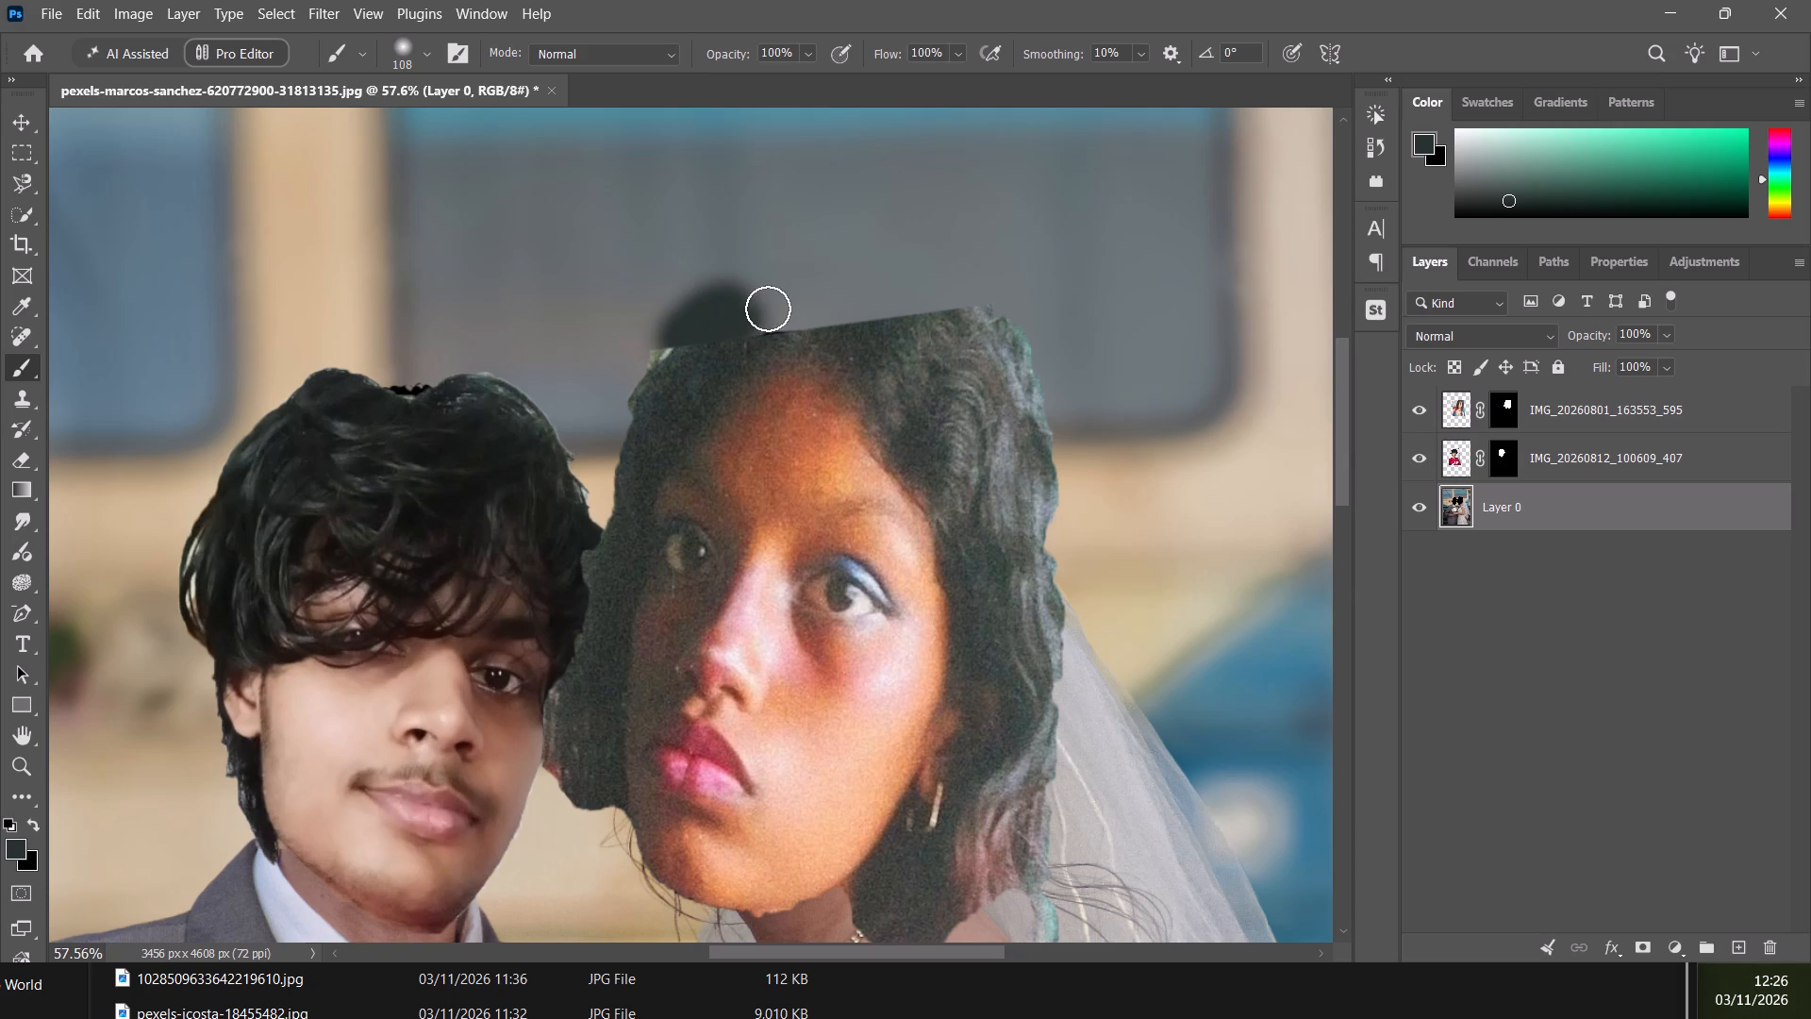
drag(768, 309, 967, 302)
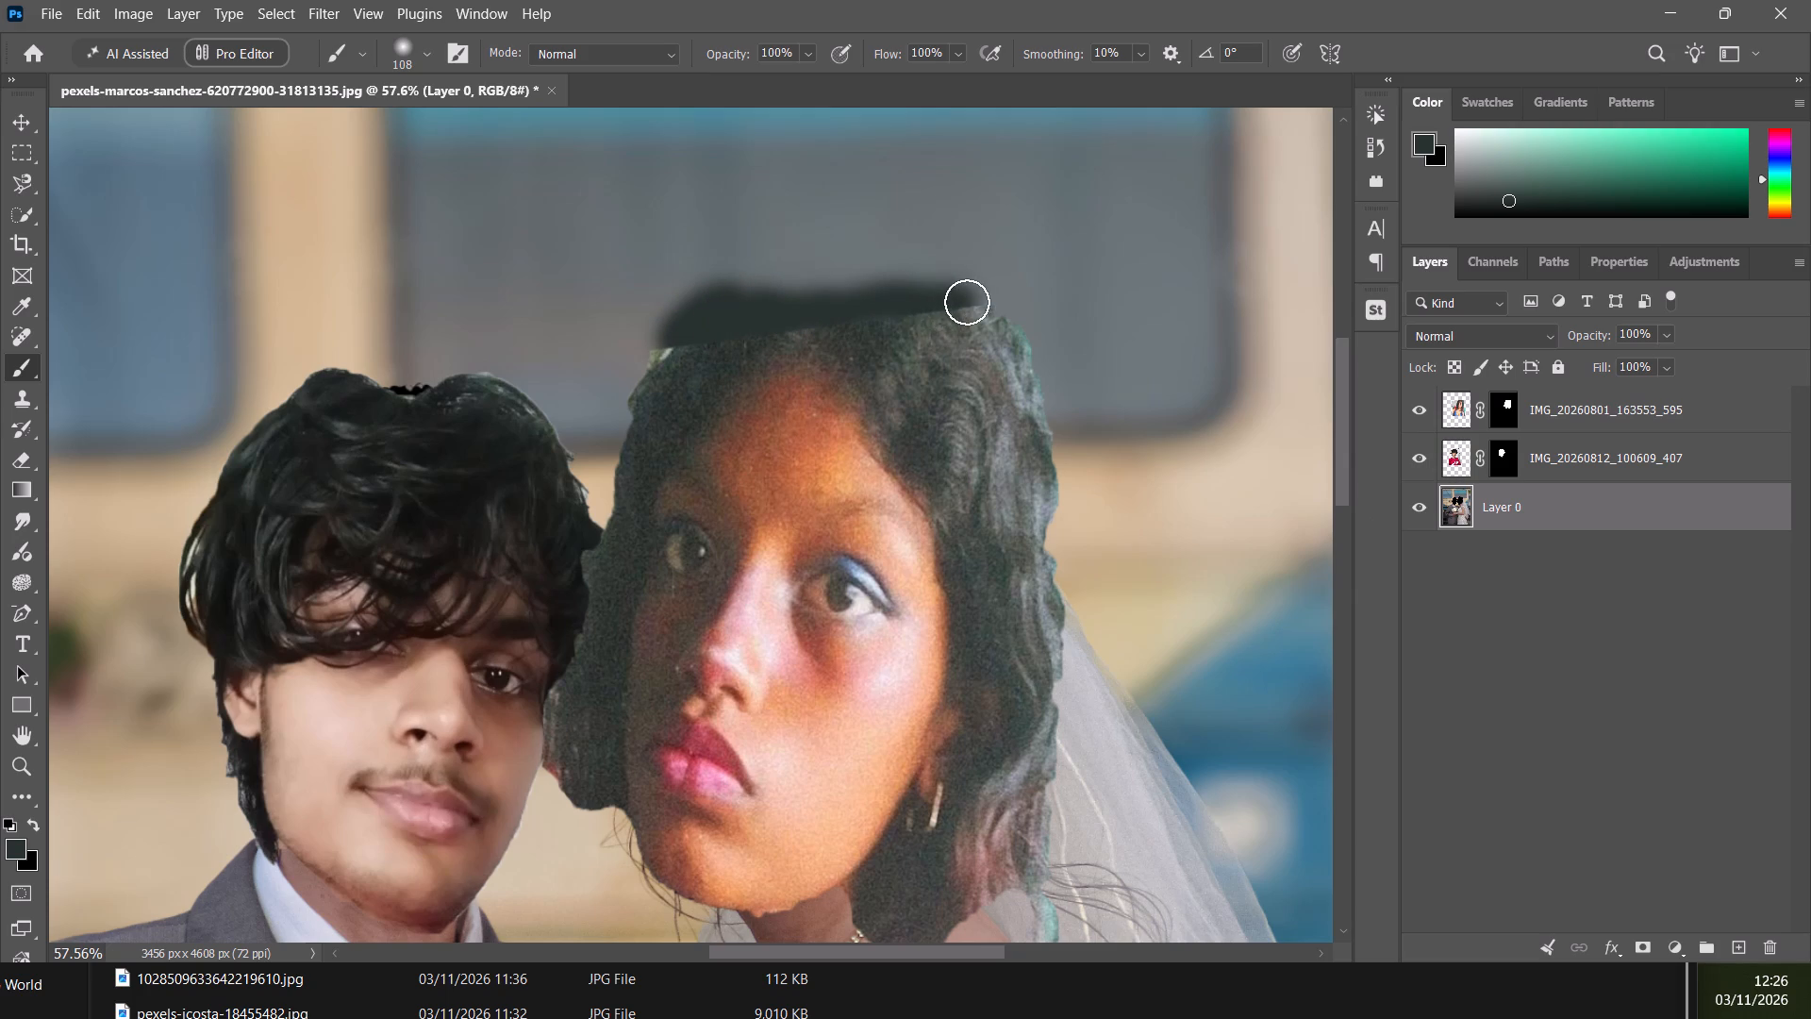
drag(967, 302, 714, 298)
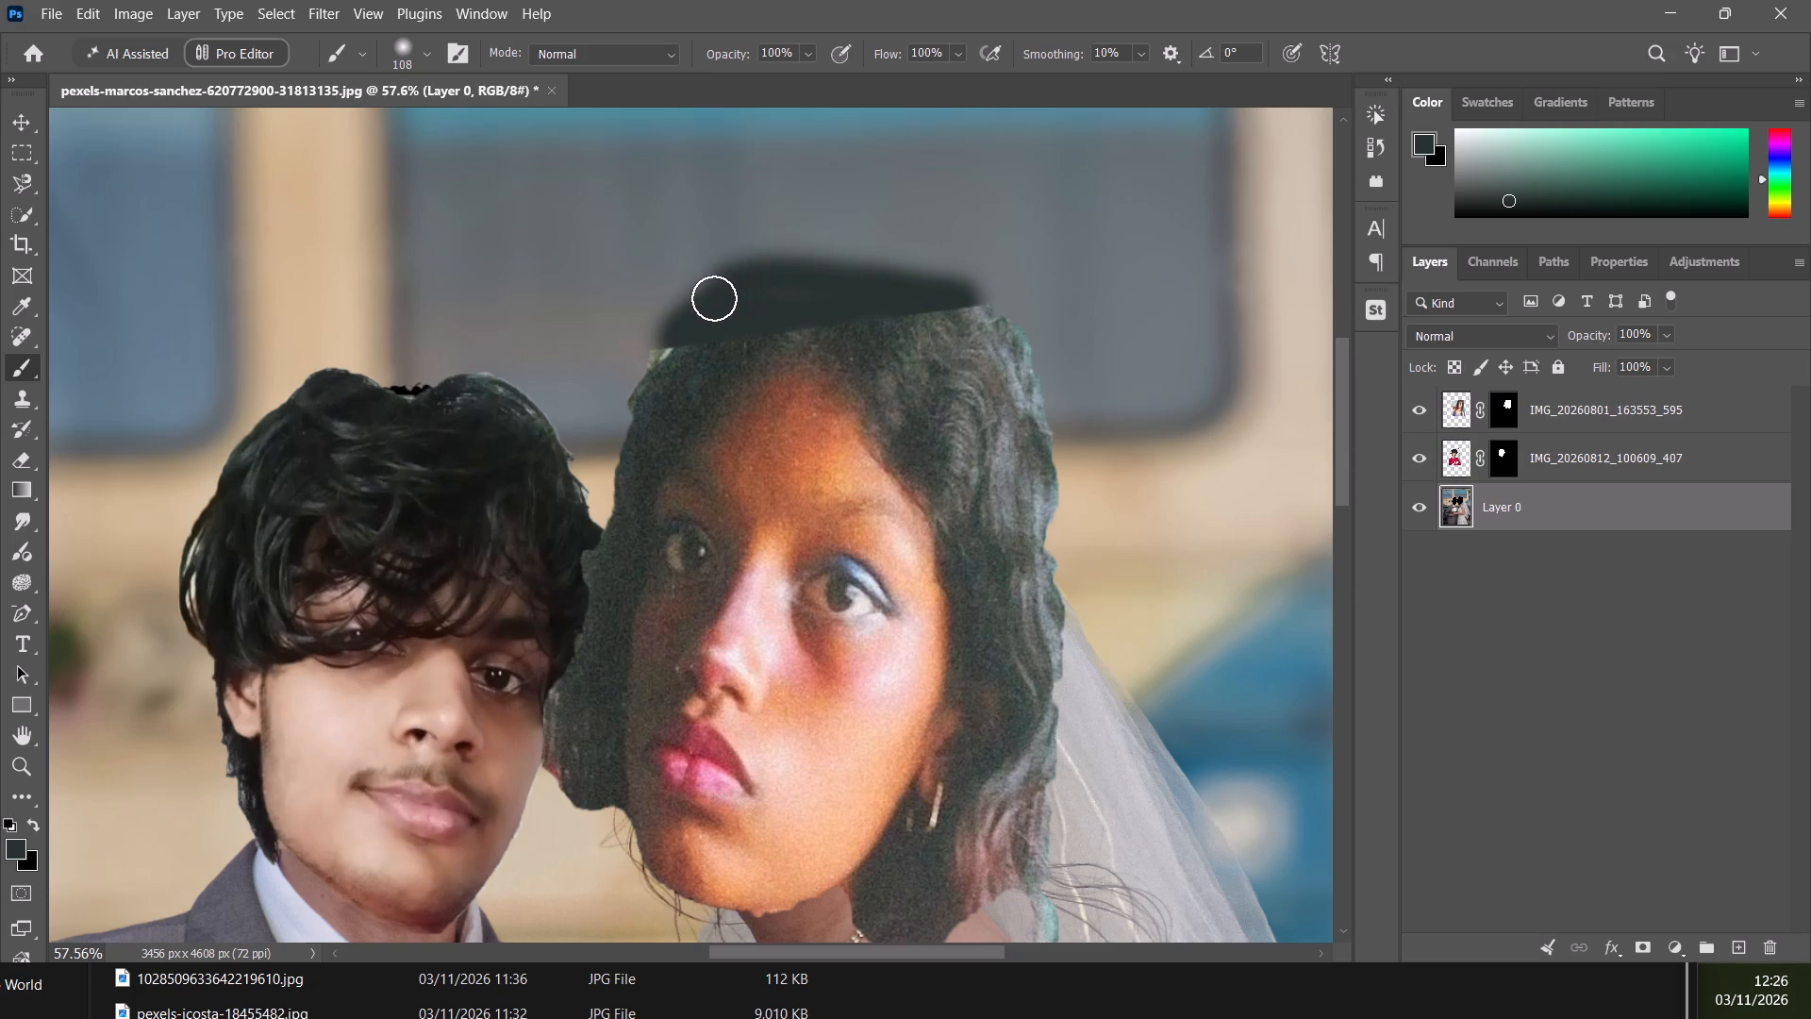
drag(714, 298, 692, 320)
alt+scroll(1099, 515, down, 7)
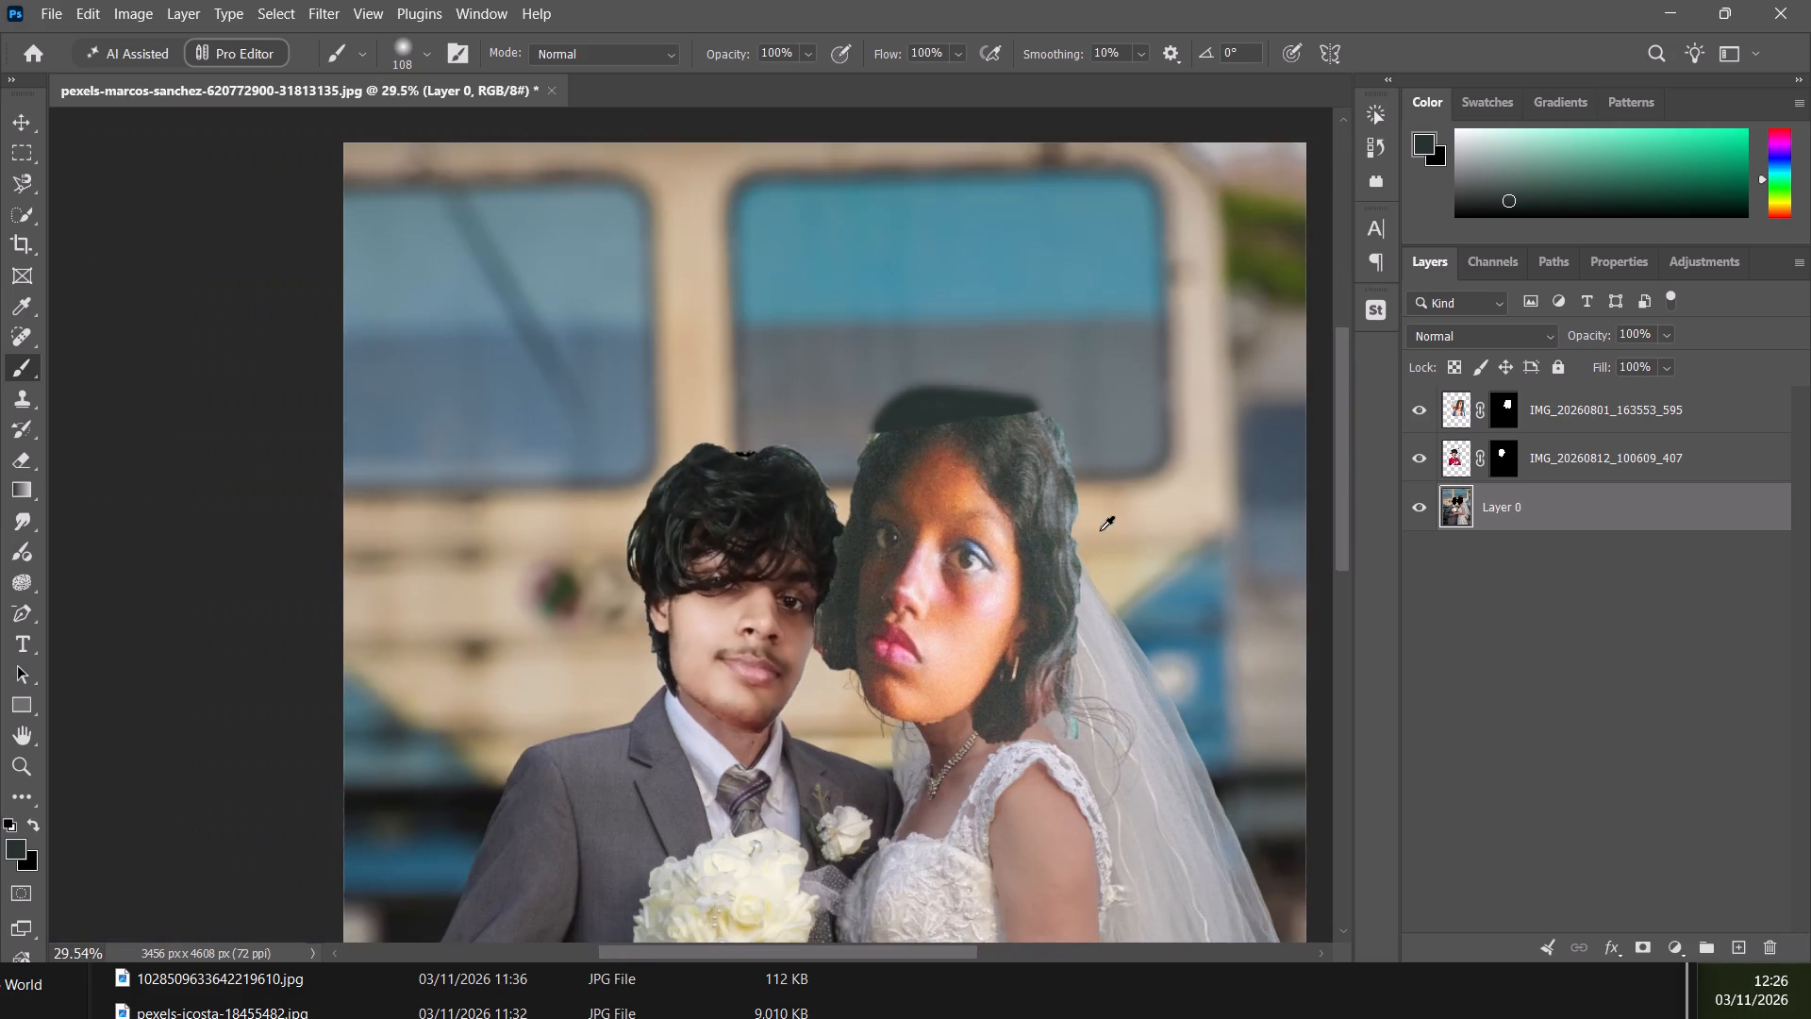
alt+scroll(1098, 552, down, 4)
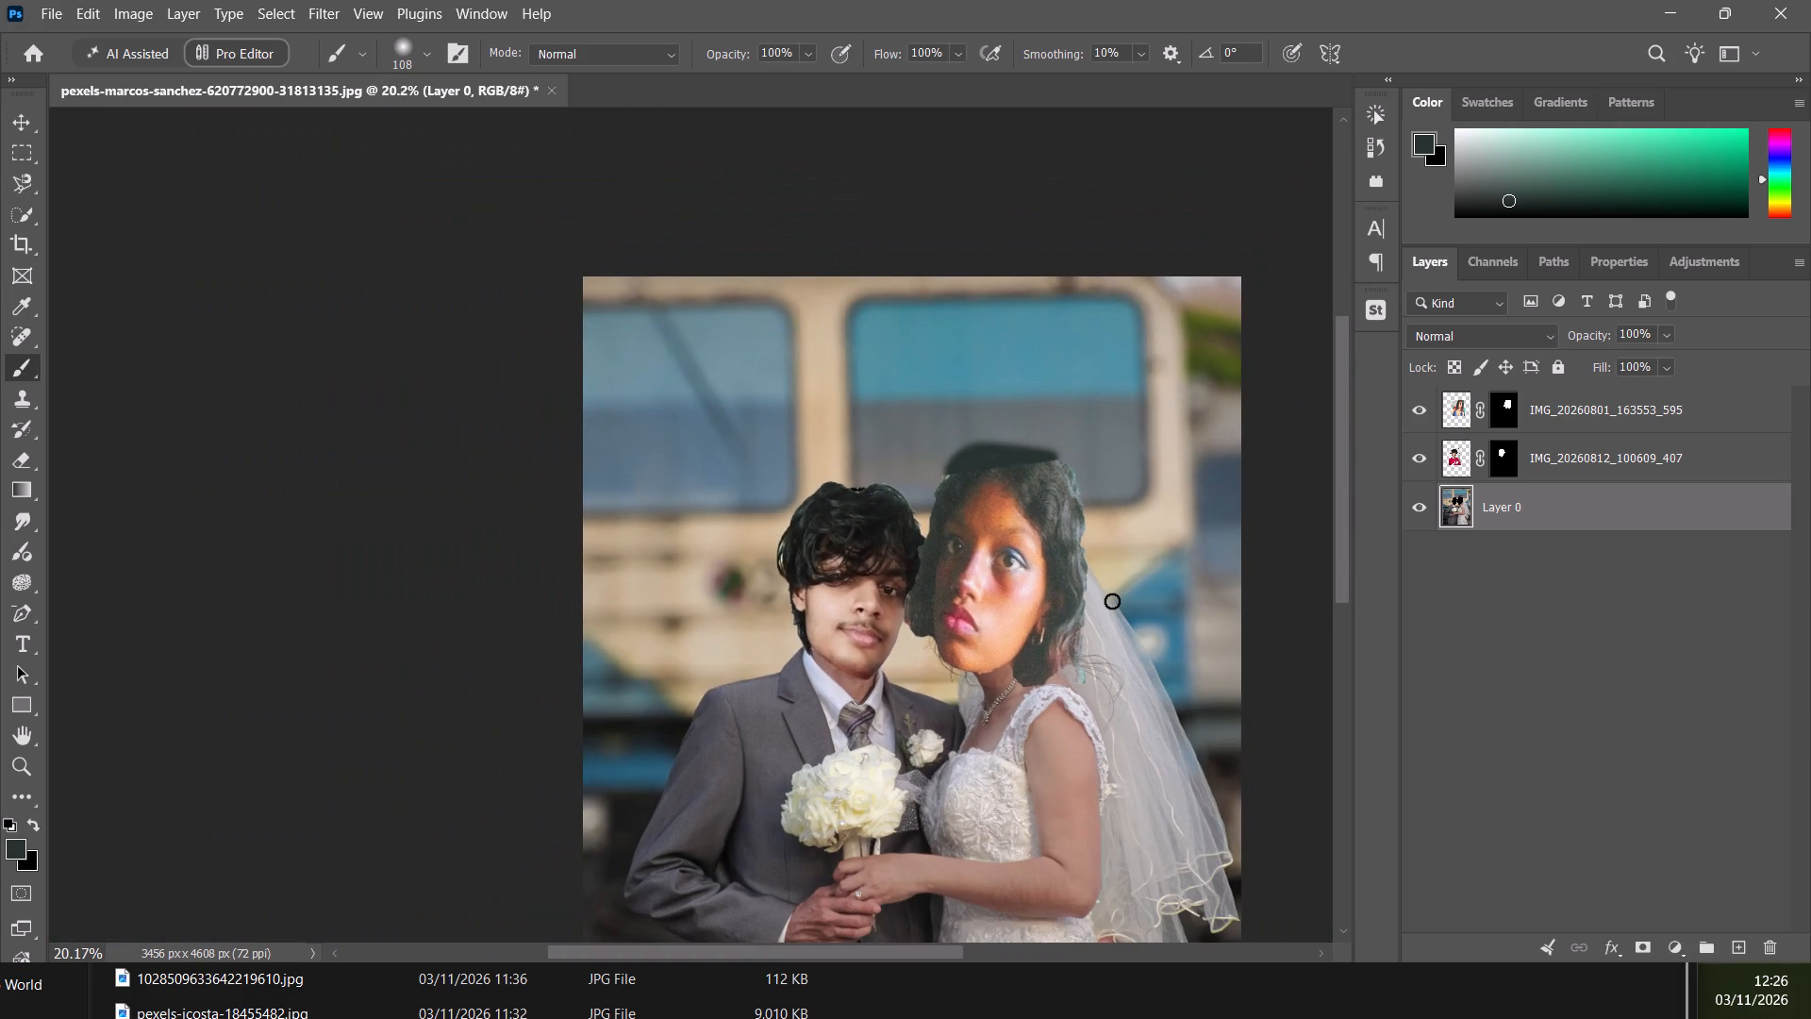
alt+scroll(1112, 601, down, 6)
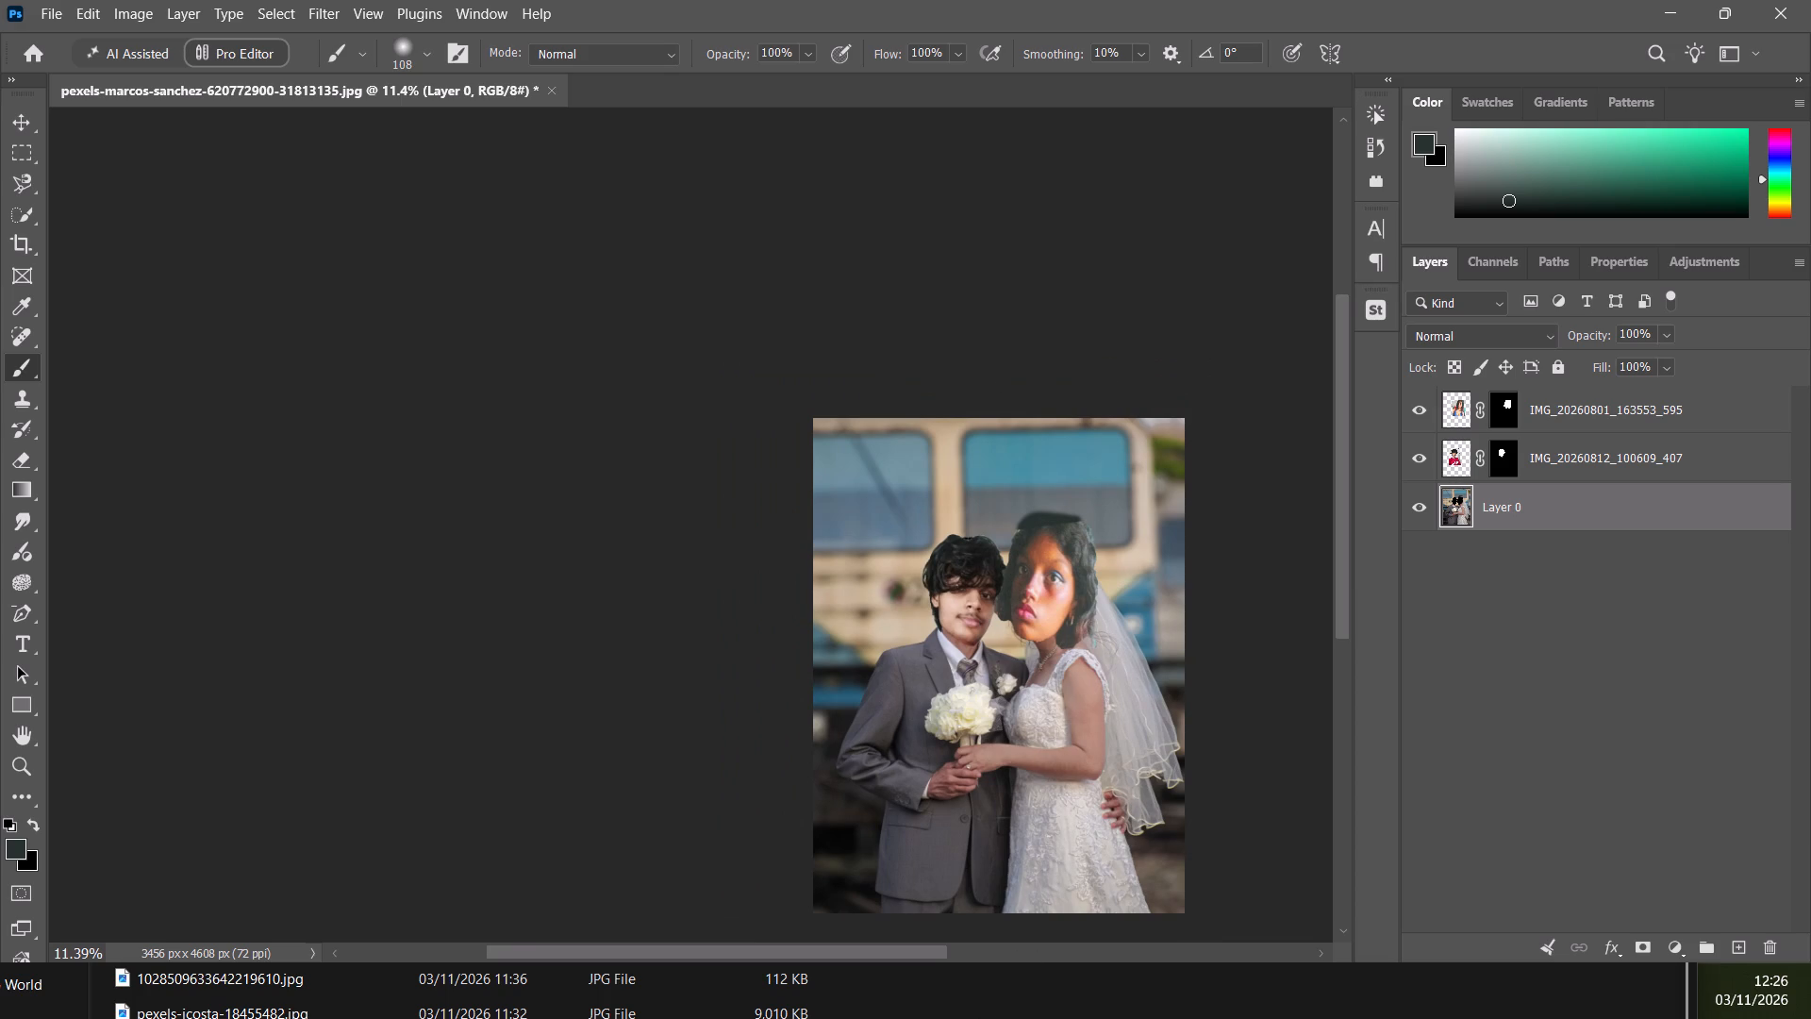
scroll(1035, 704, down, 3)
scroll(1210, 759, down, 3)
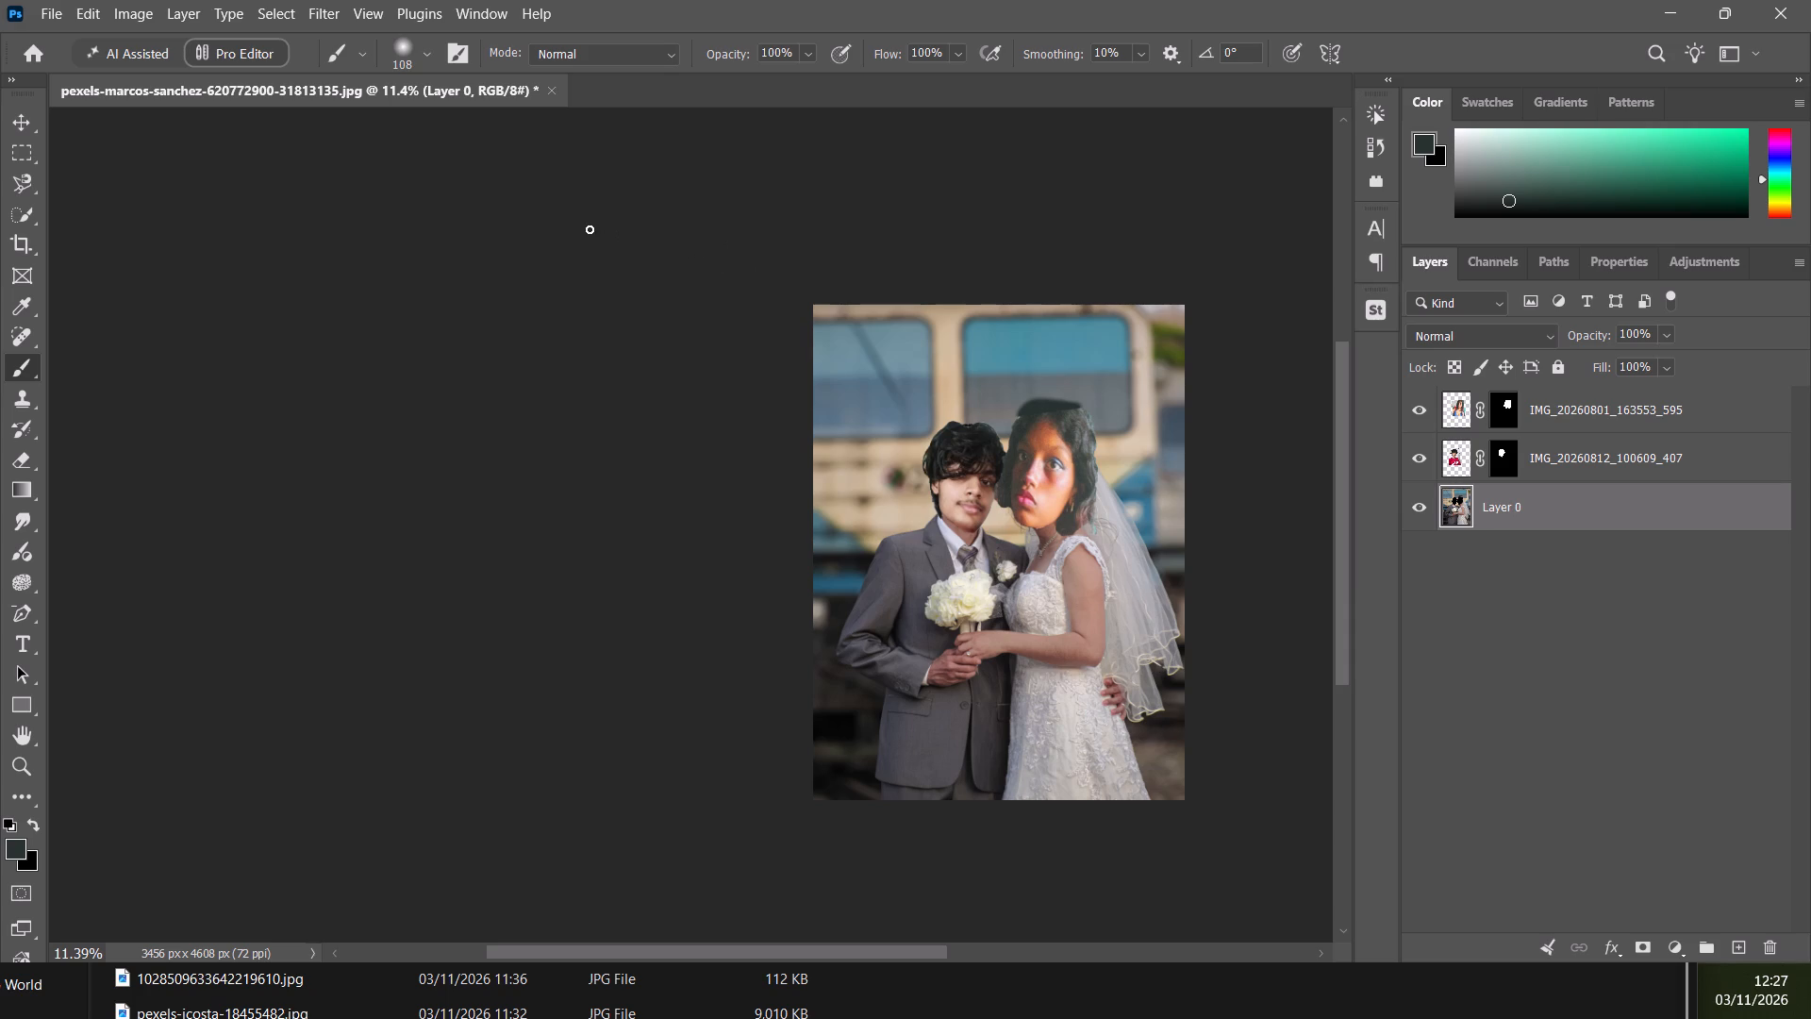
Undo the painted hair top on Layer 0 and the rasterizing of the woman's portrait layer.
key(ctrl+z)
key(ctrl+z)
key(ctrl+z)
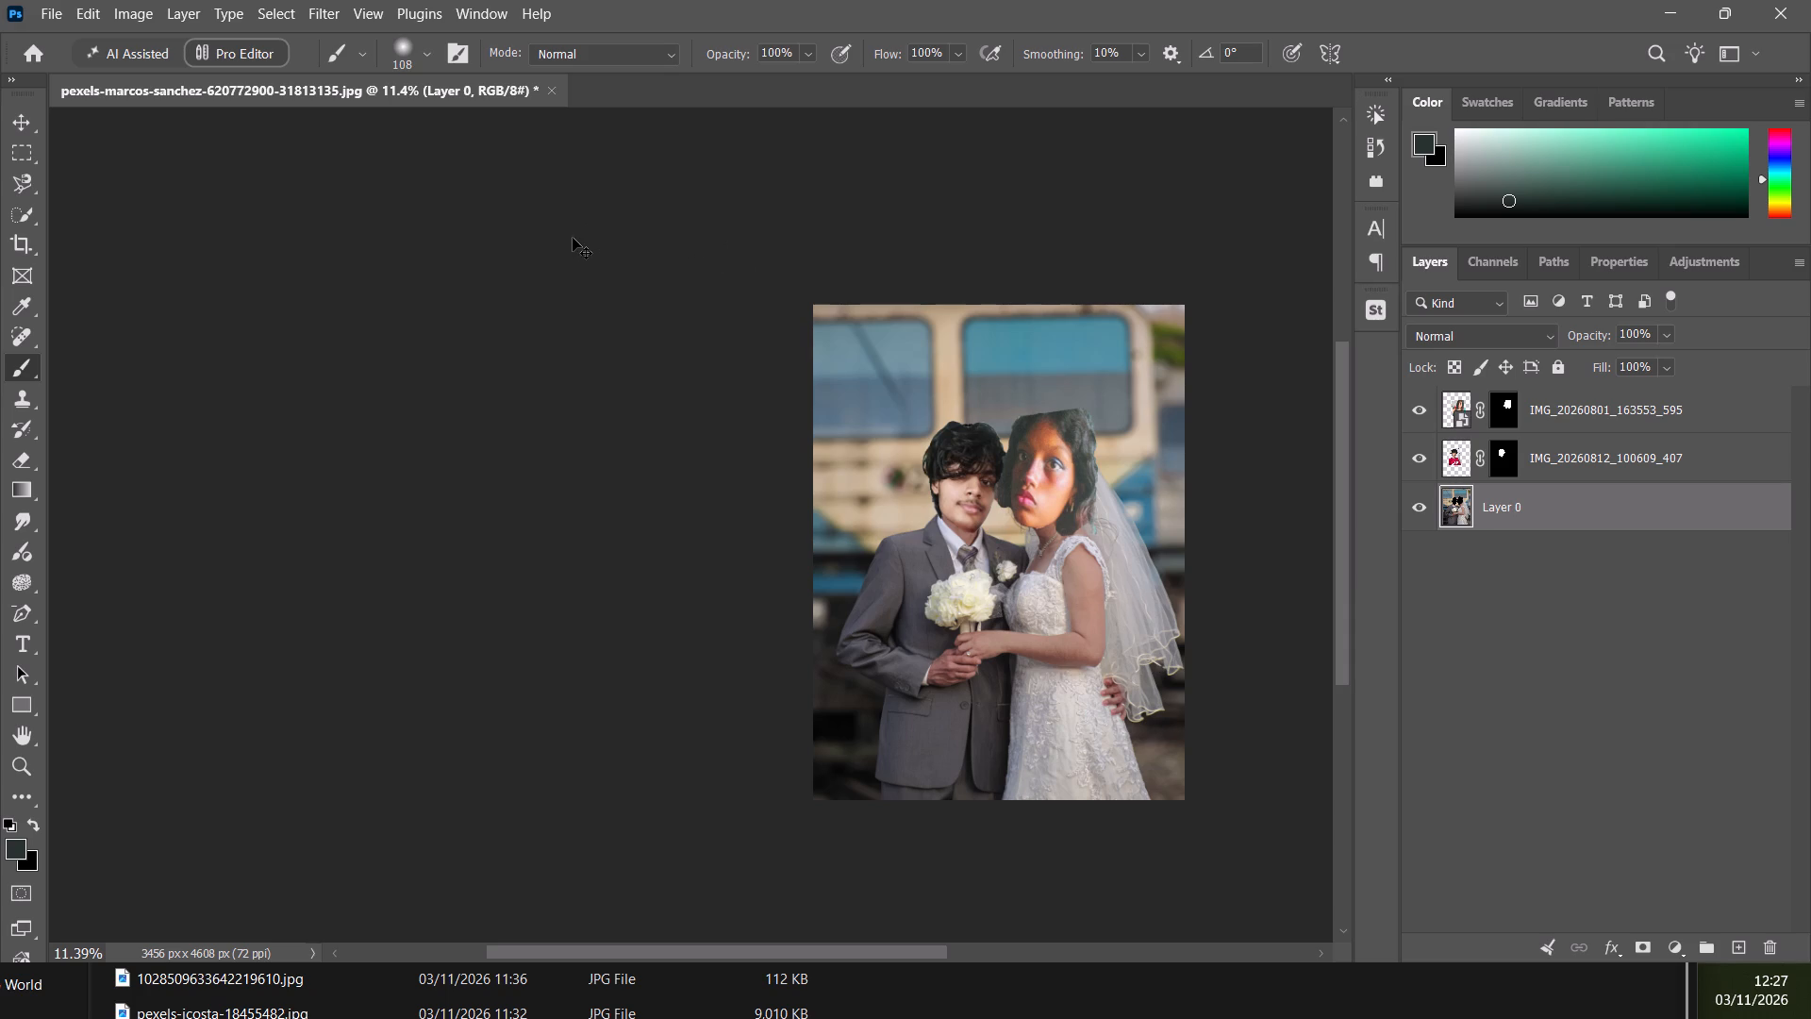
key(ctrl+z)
Delete the woman's portrait layer IMG_20260801_163553_595 from the wedding composite.
click(1537, 407)
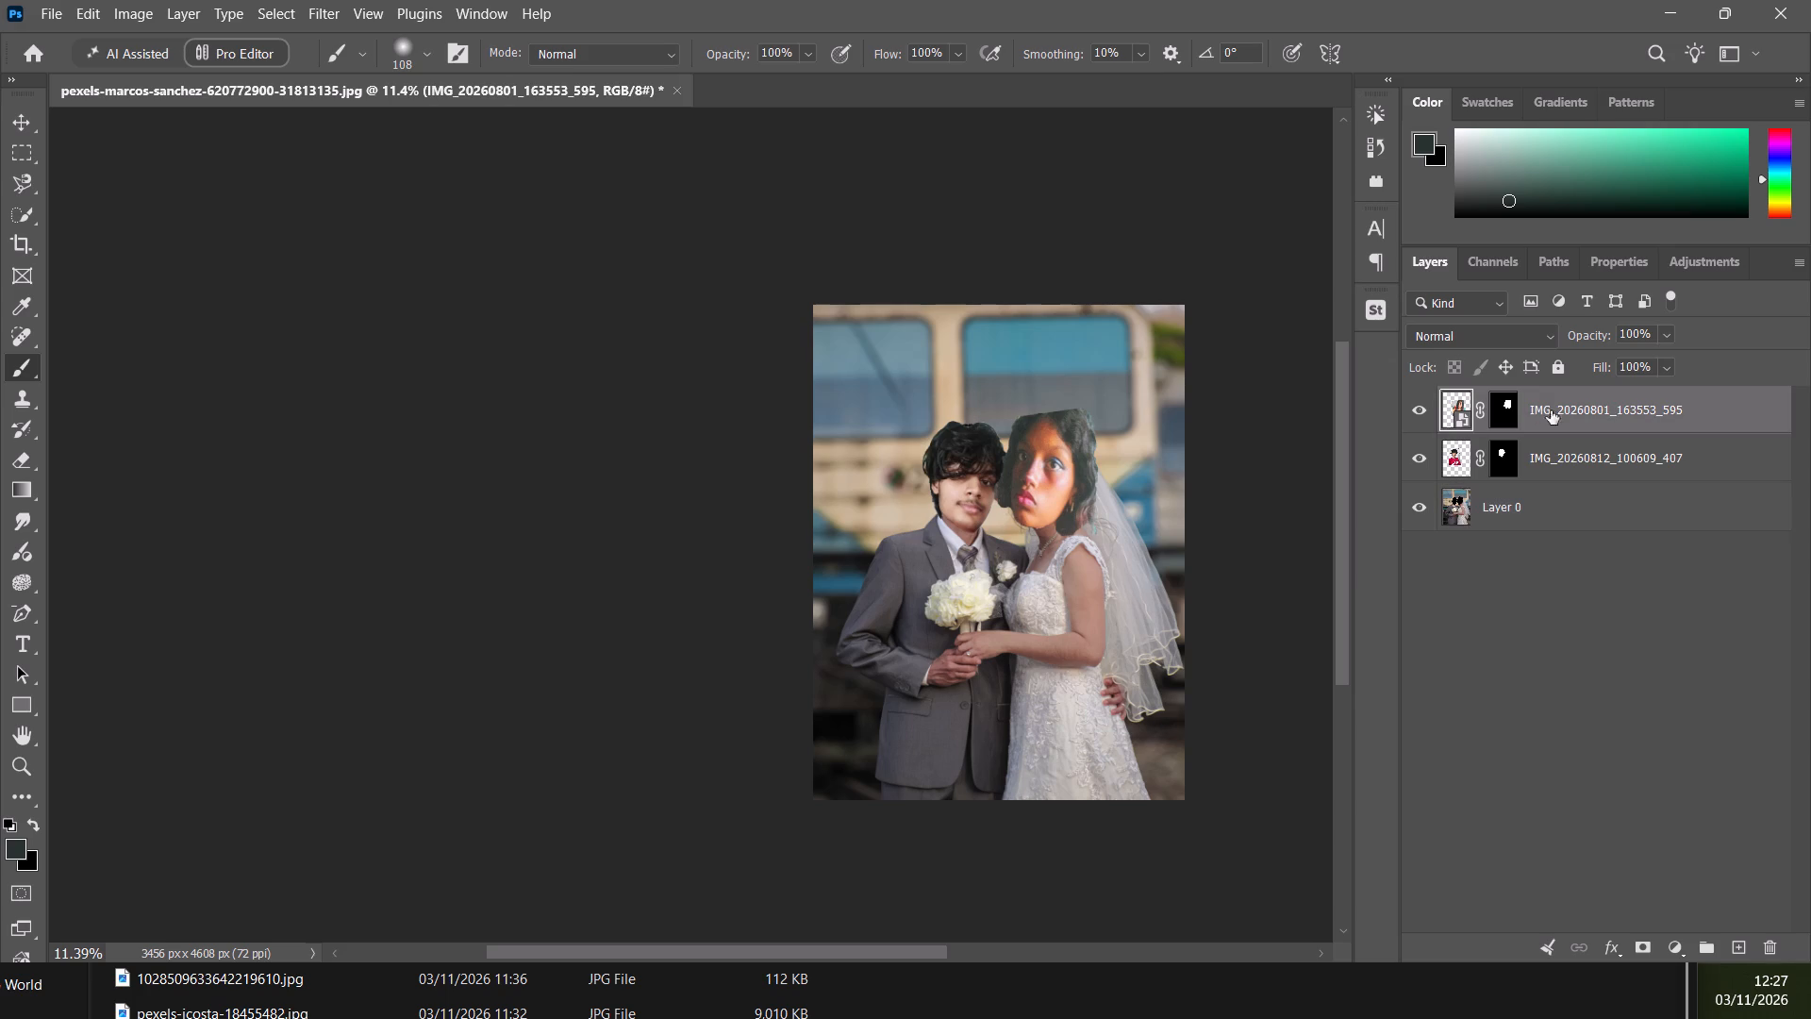
drag(1465, 406, 1795, 917)
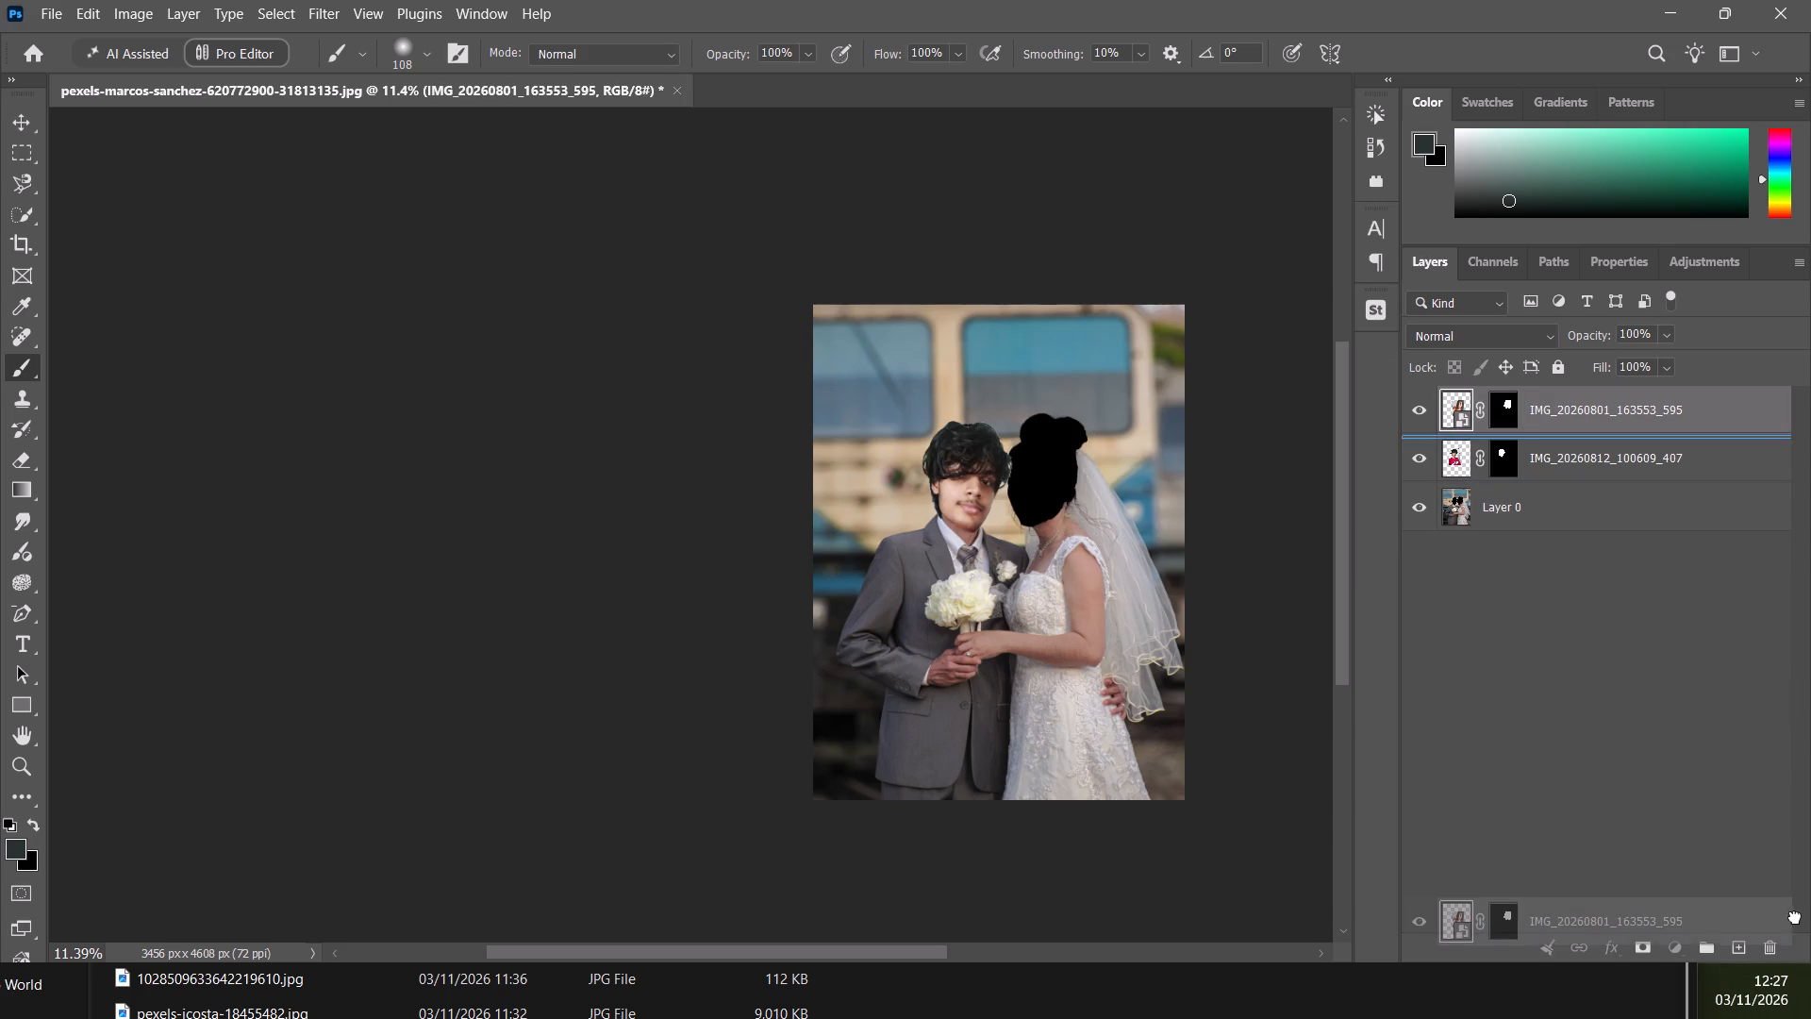
drag(1795, 917, 1774, 953)
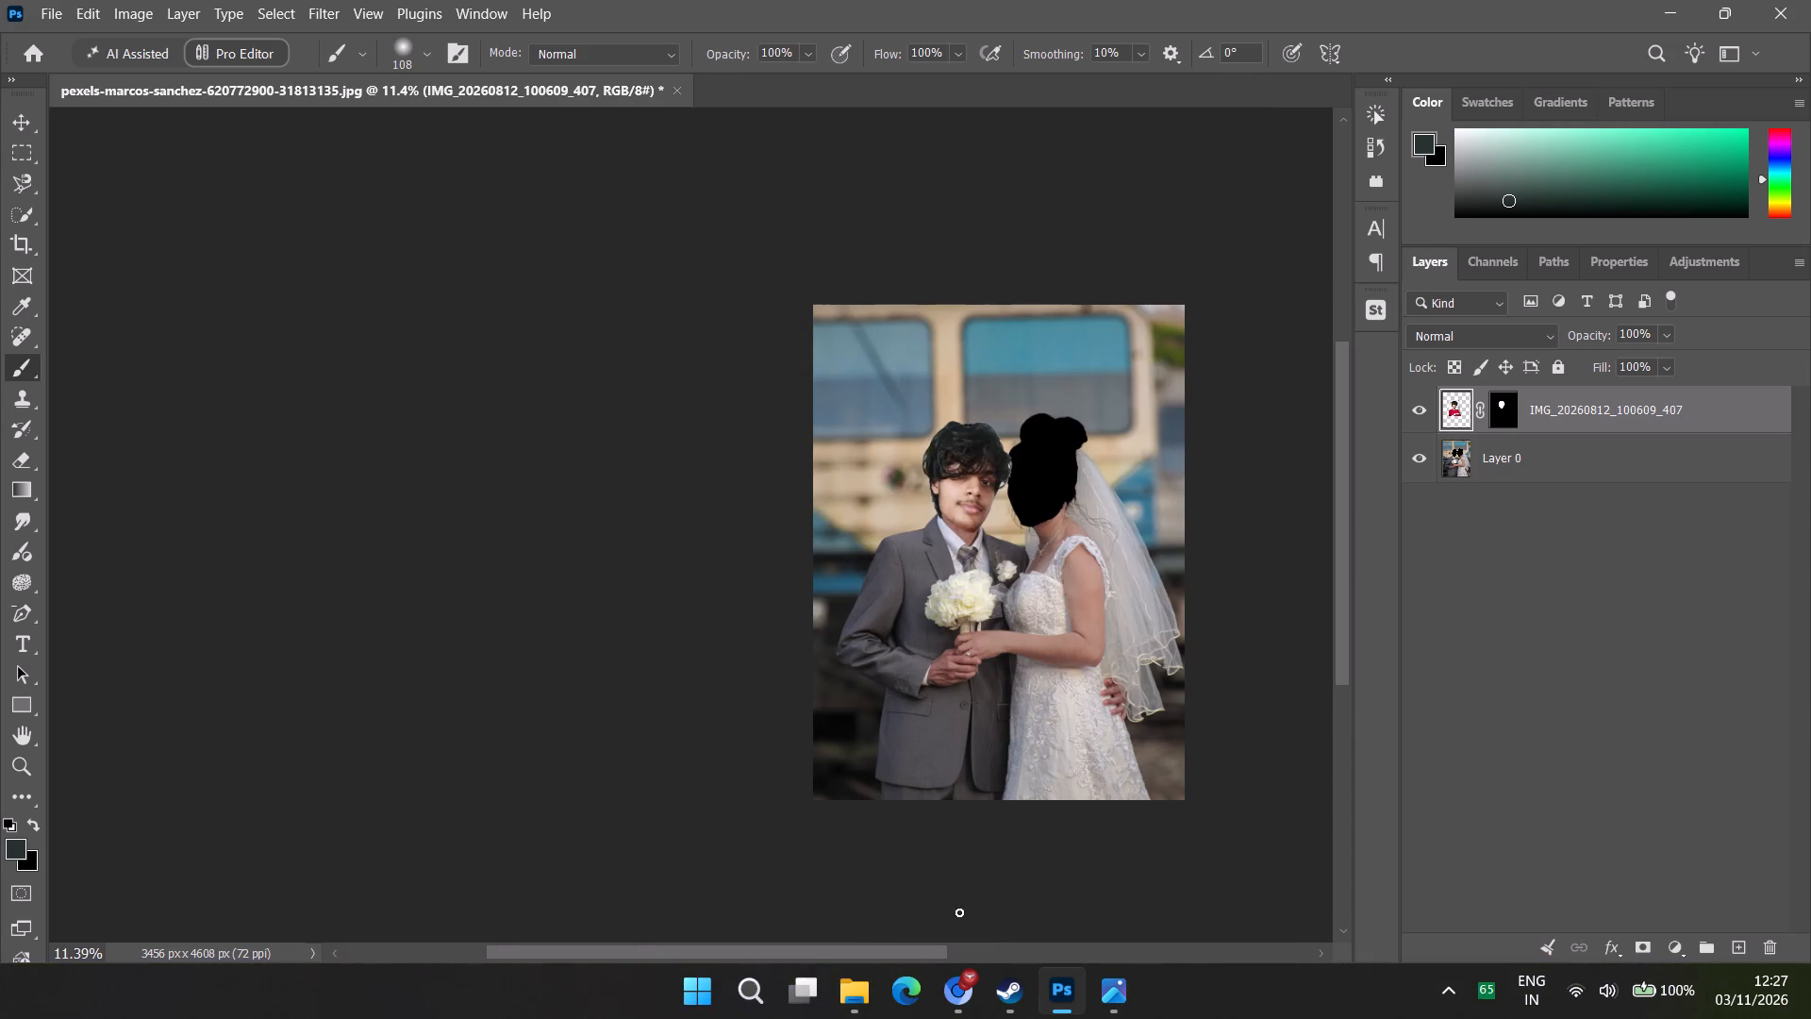
Switch to the Dropbox files page in the Thorium browser and show the hidden system tray icons.
click(962, 987)
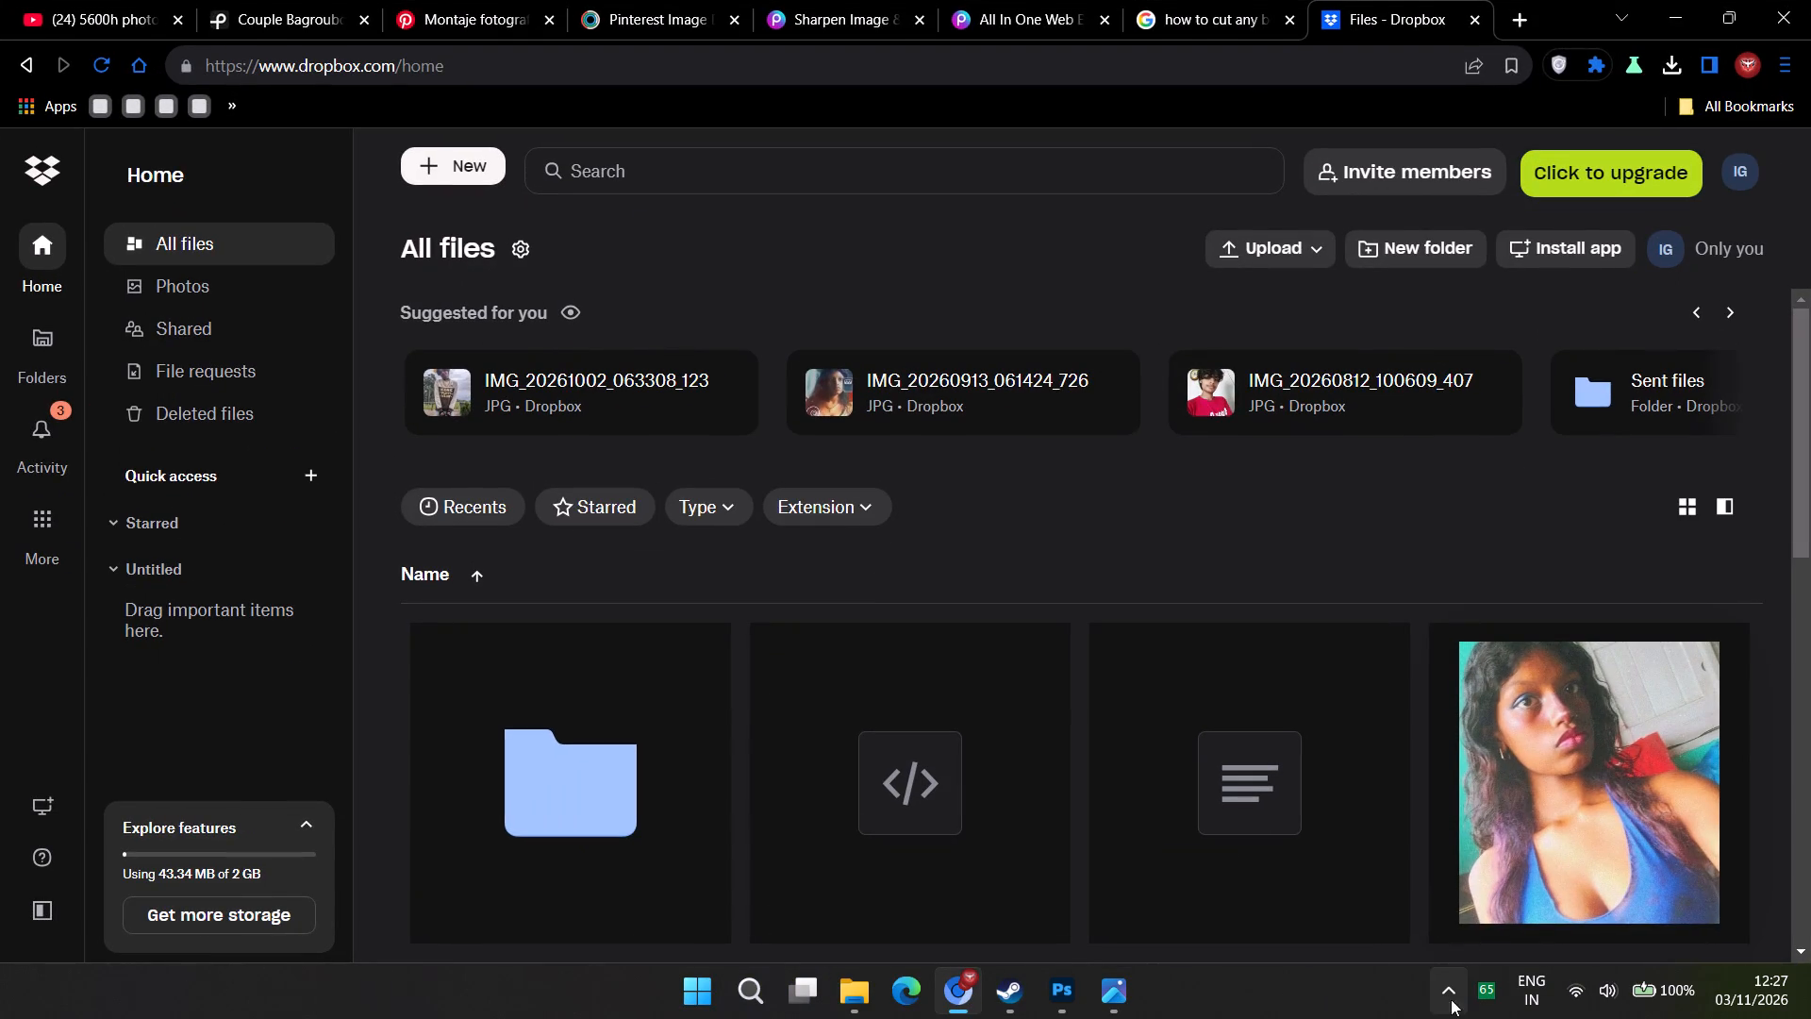
click(1446, 999)
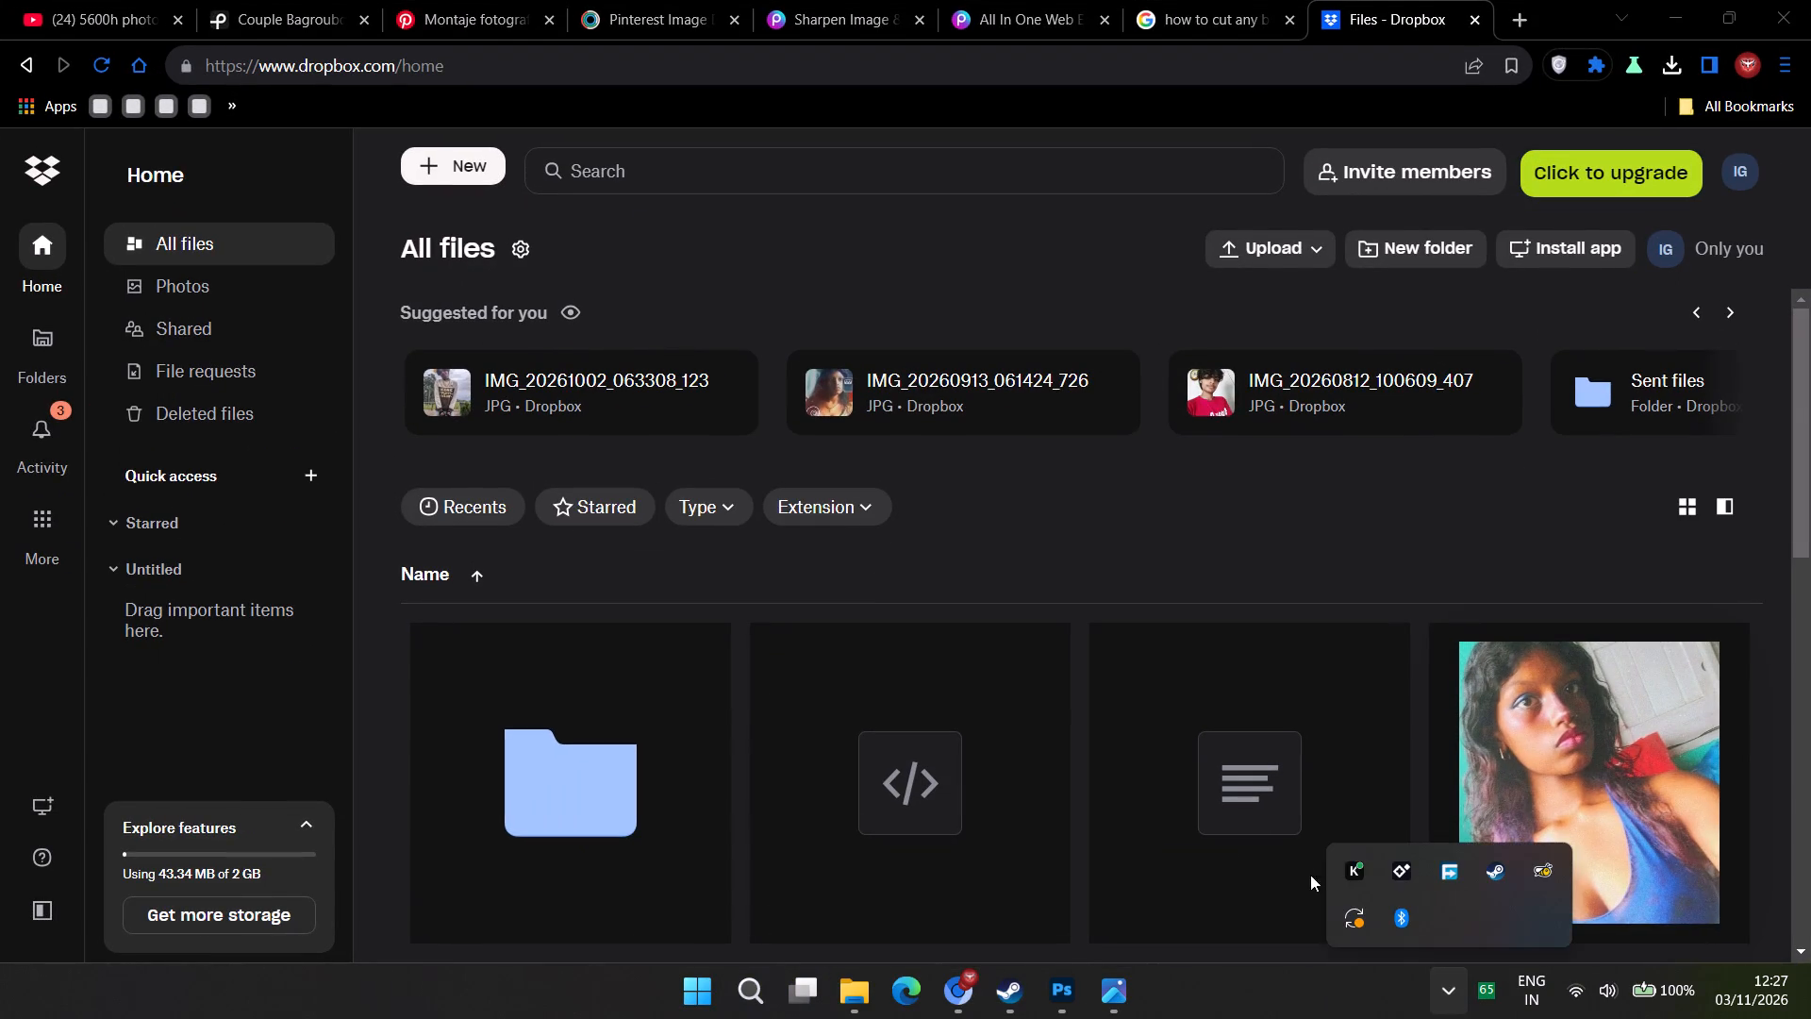
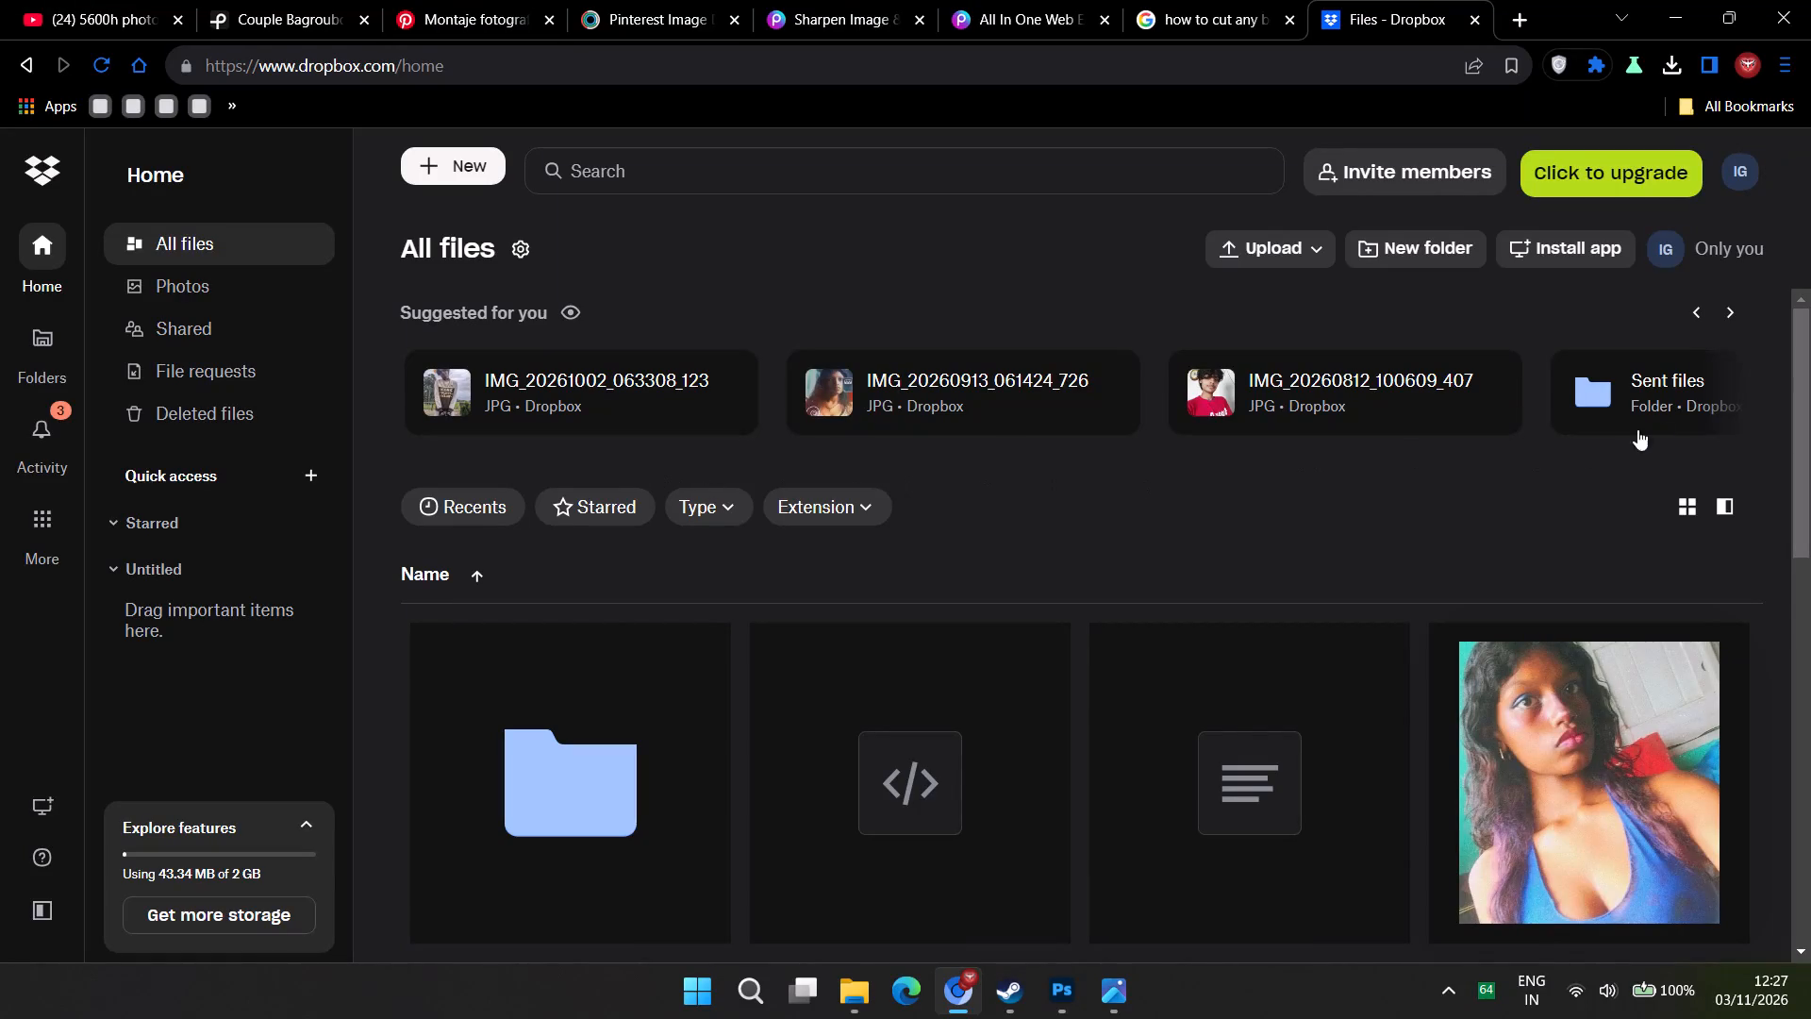
Look through the suggested items and the image thumbnails in the Dropbox files for another portrait of the woman.
click(1737, 312)
click(1737, 312)
click(1737, 312)
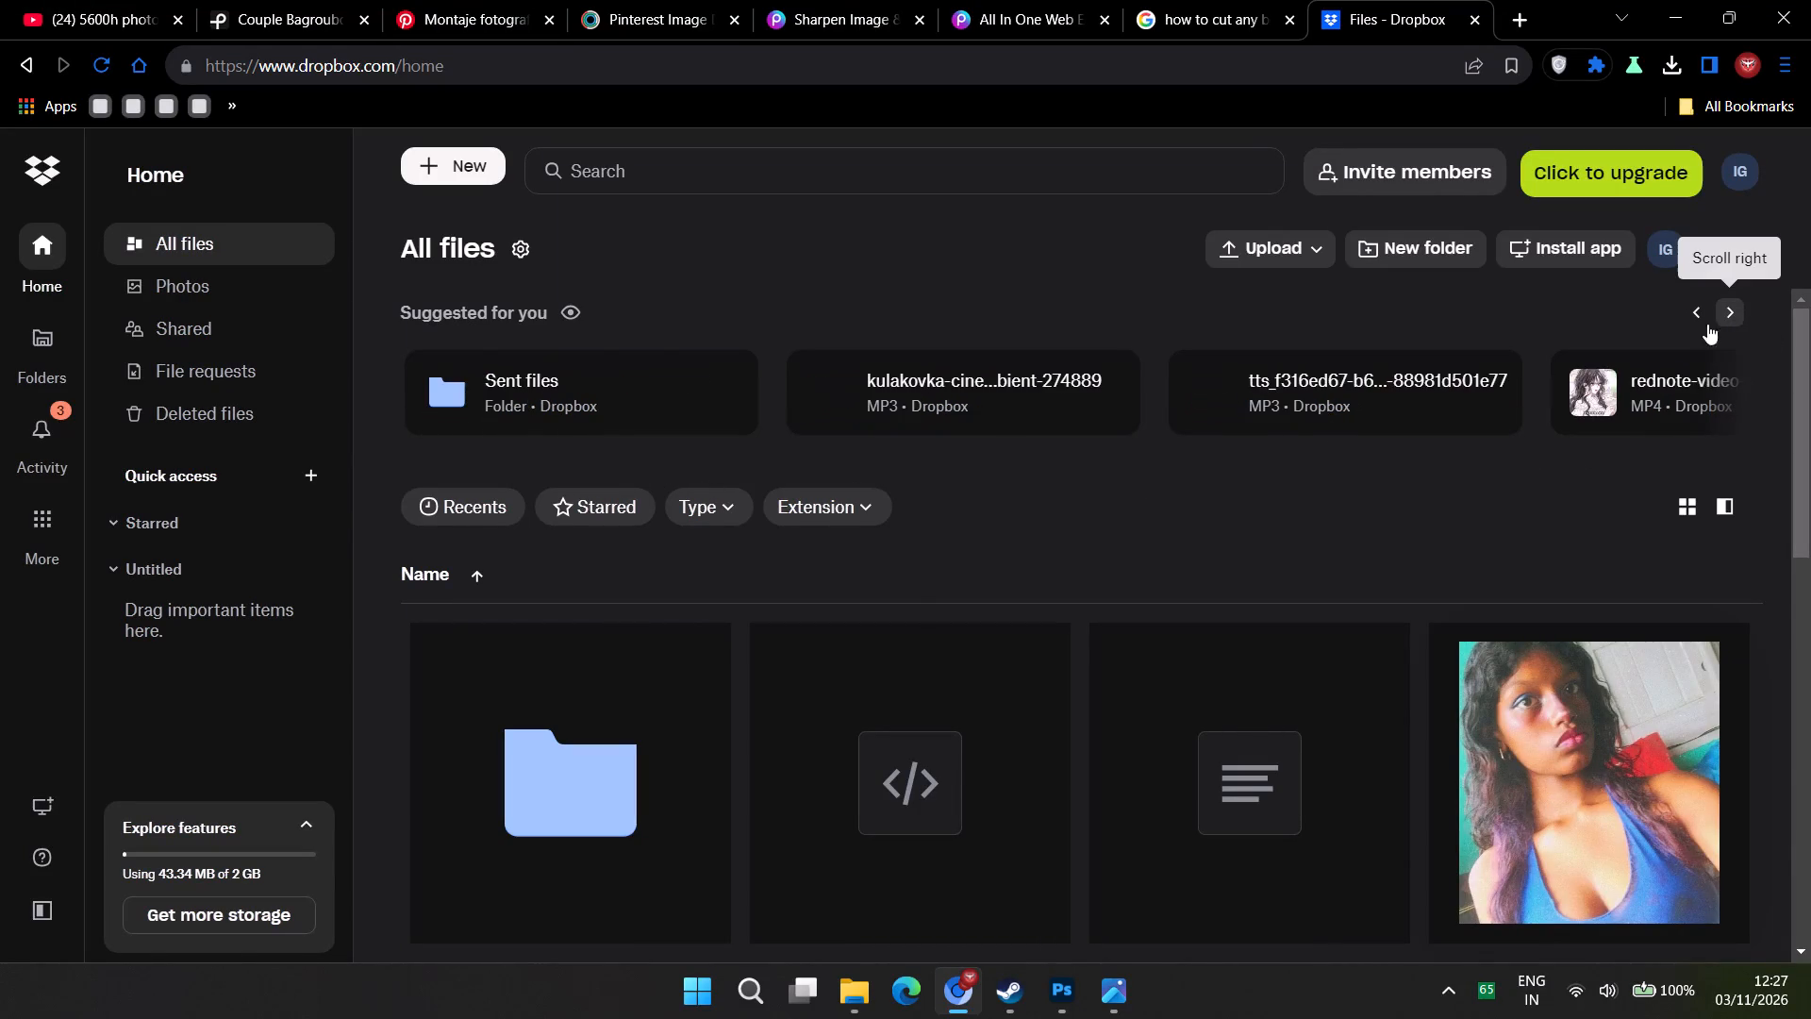
scroll(1275, 624, down, 5)
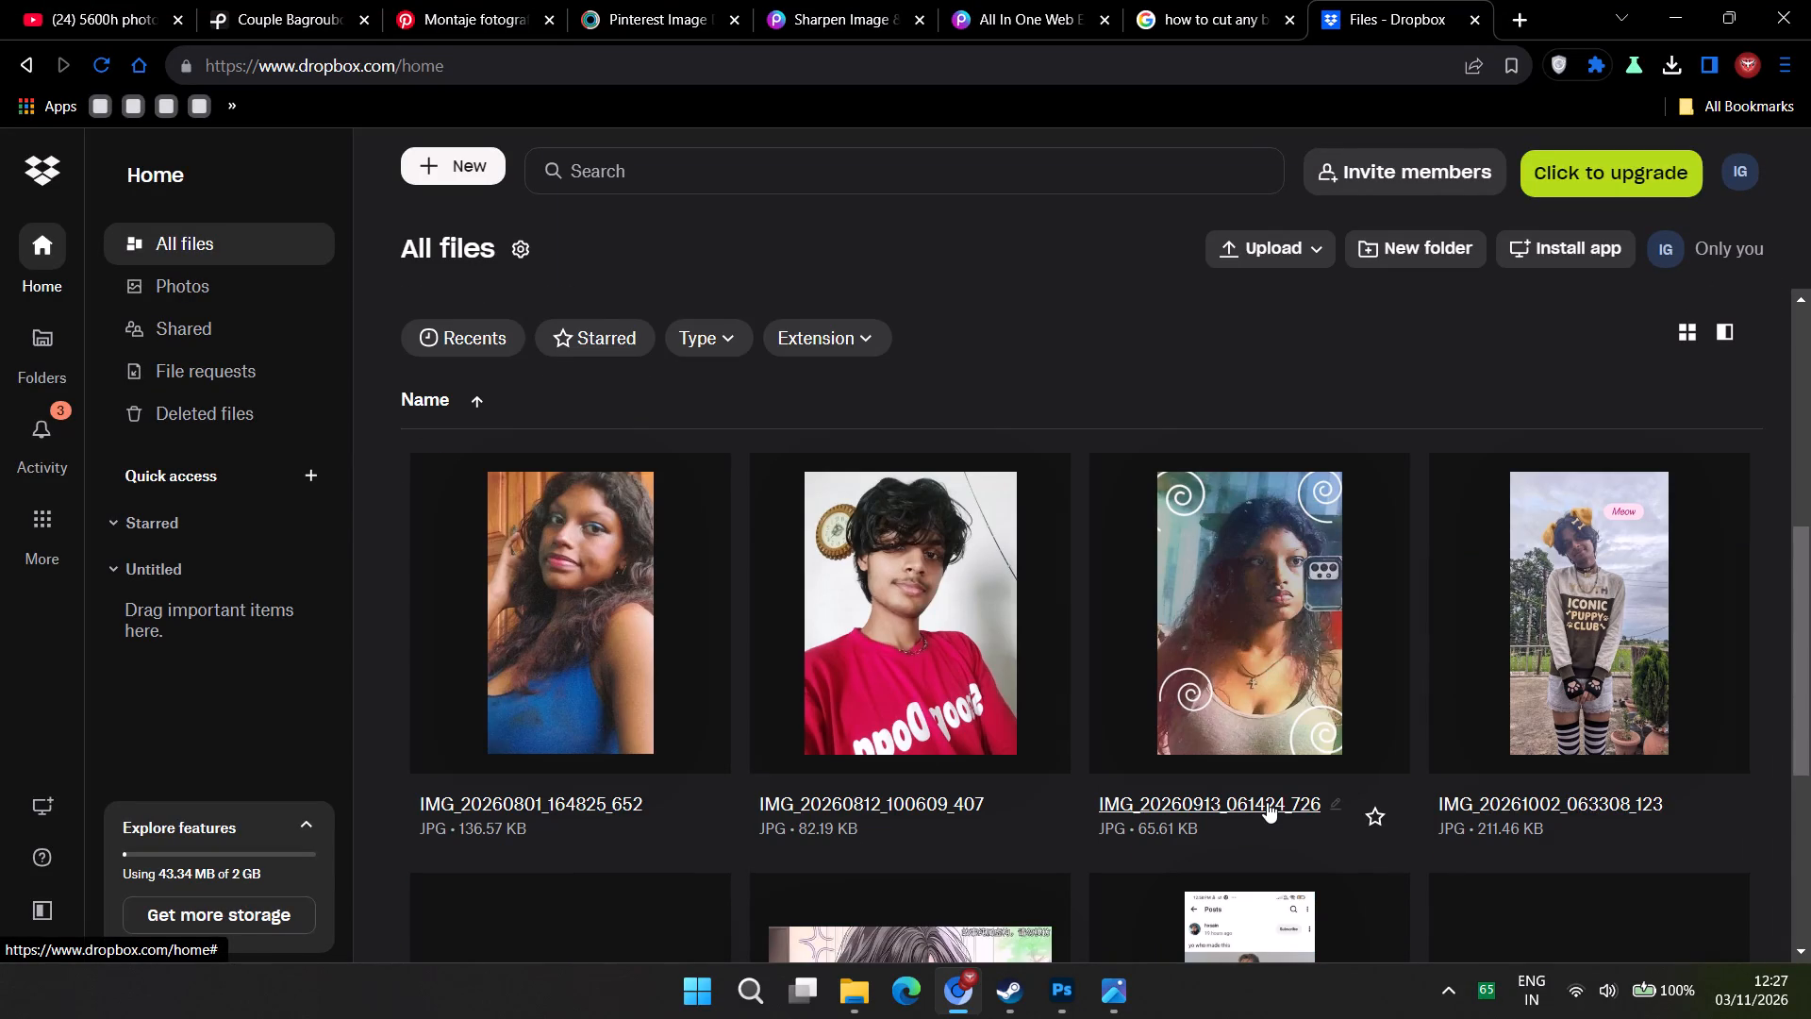
scroll(1138, 753, down, 2)
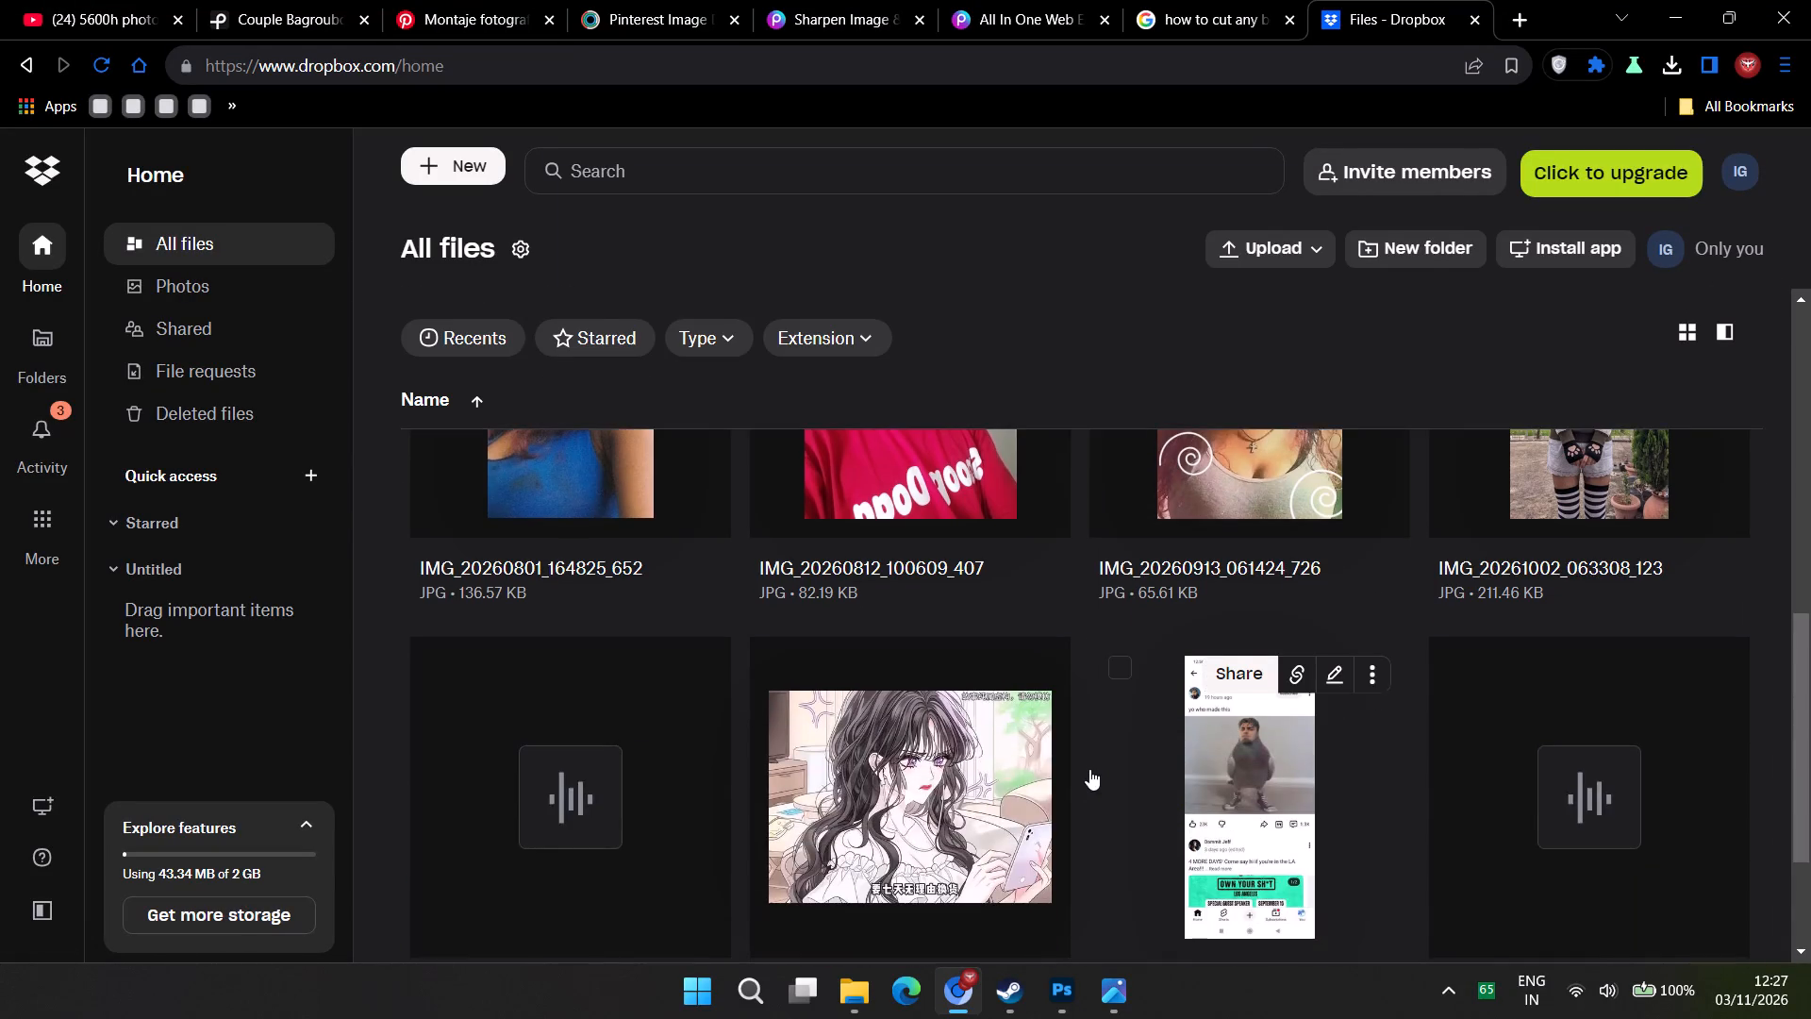
scroll(1089, 769, down, 2)
scroll(1087, 772, up, 3)
scroll(1087, 772, down, 2)
scroll(1085, 777, up, 3)
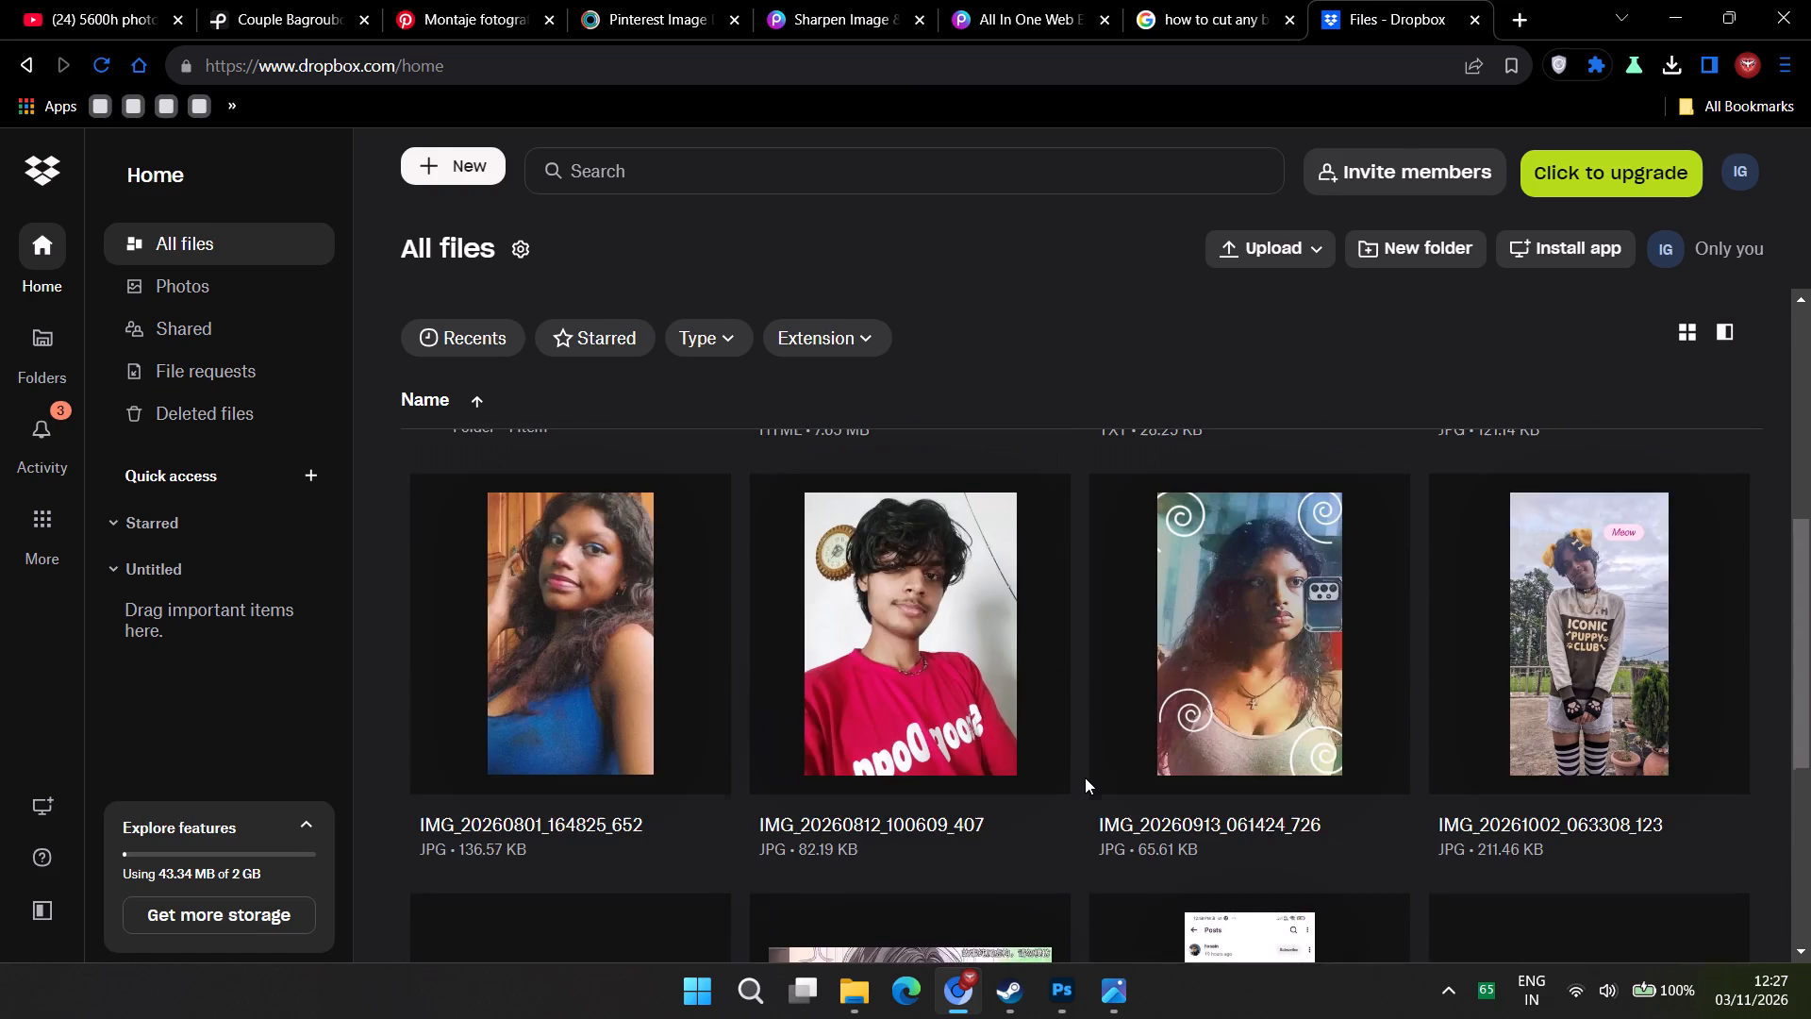
scroll(1085, 777, down, 8)
scroll(1111, 842, up, 4)
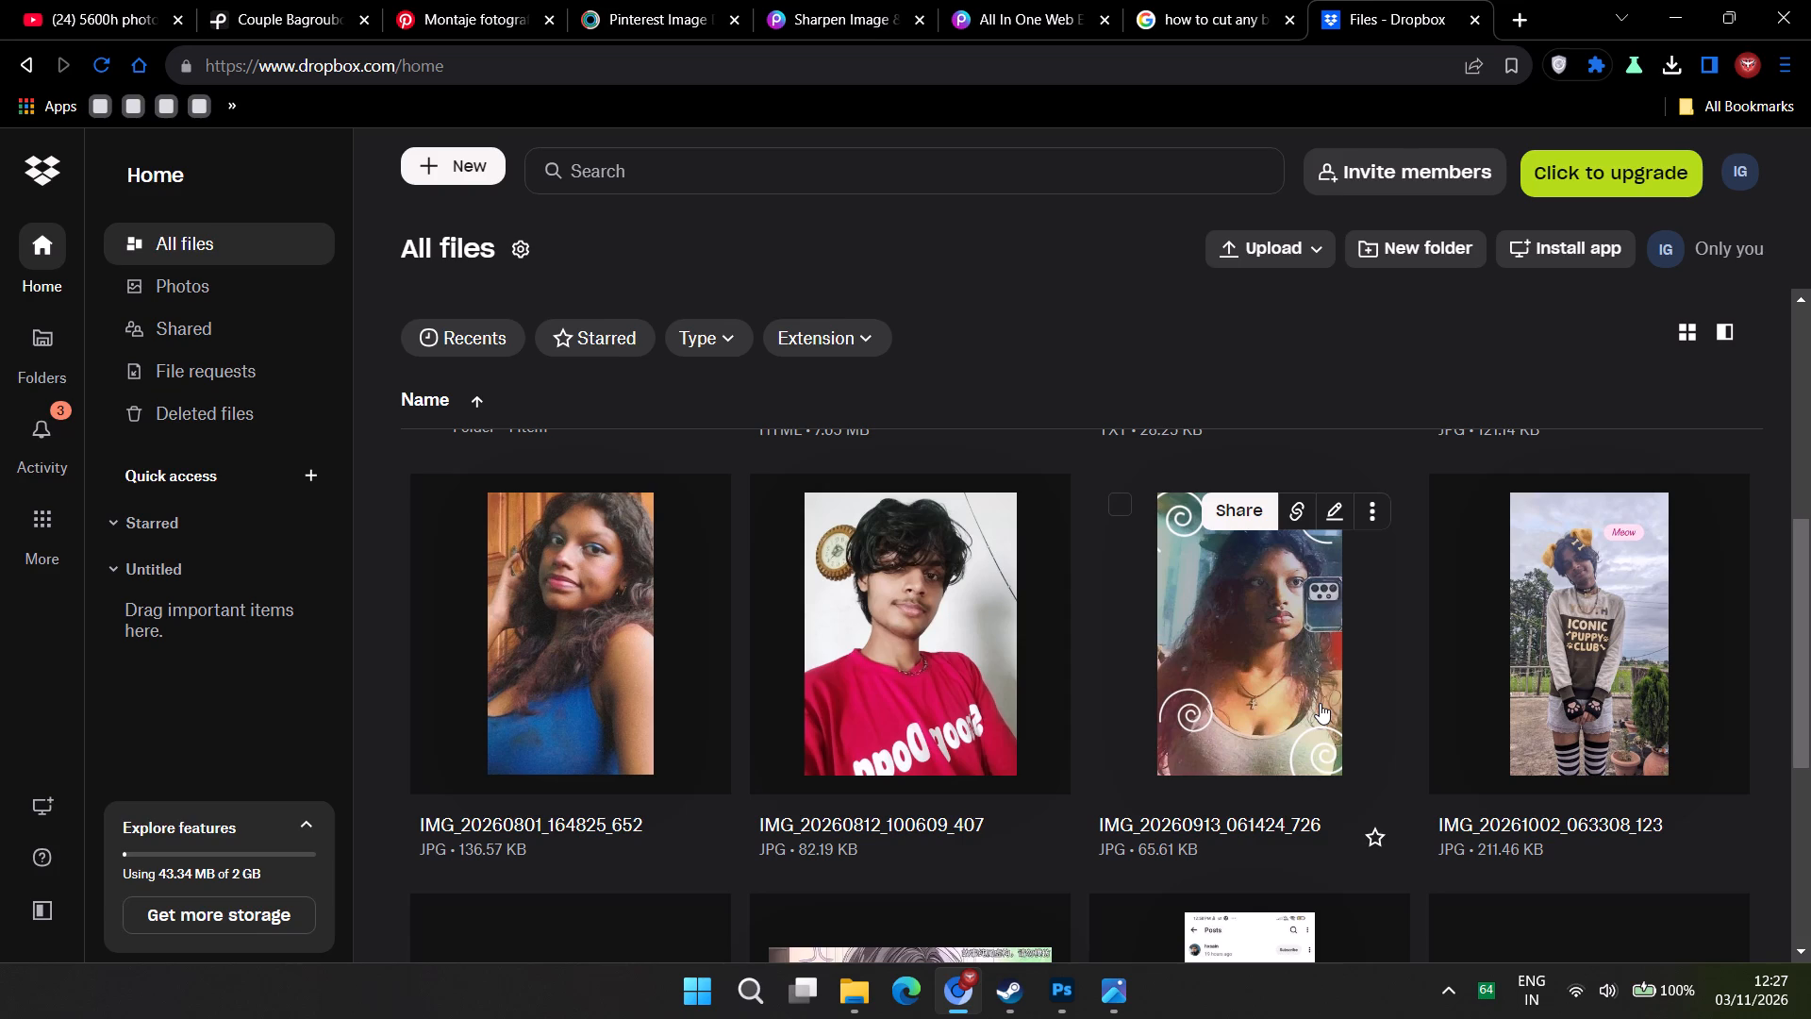
Switch to the Google search page on how to cut any body part in Photoshop.
click(1209, 11)
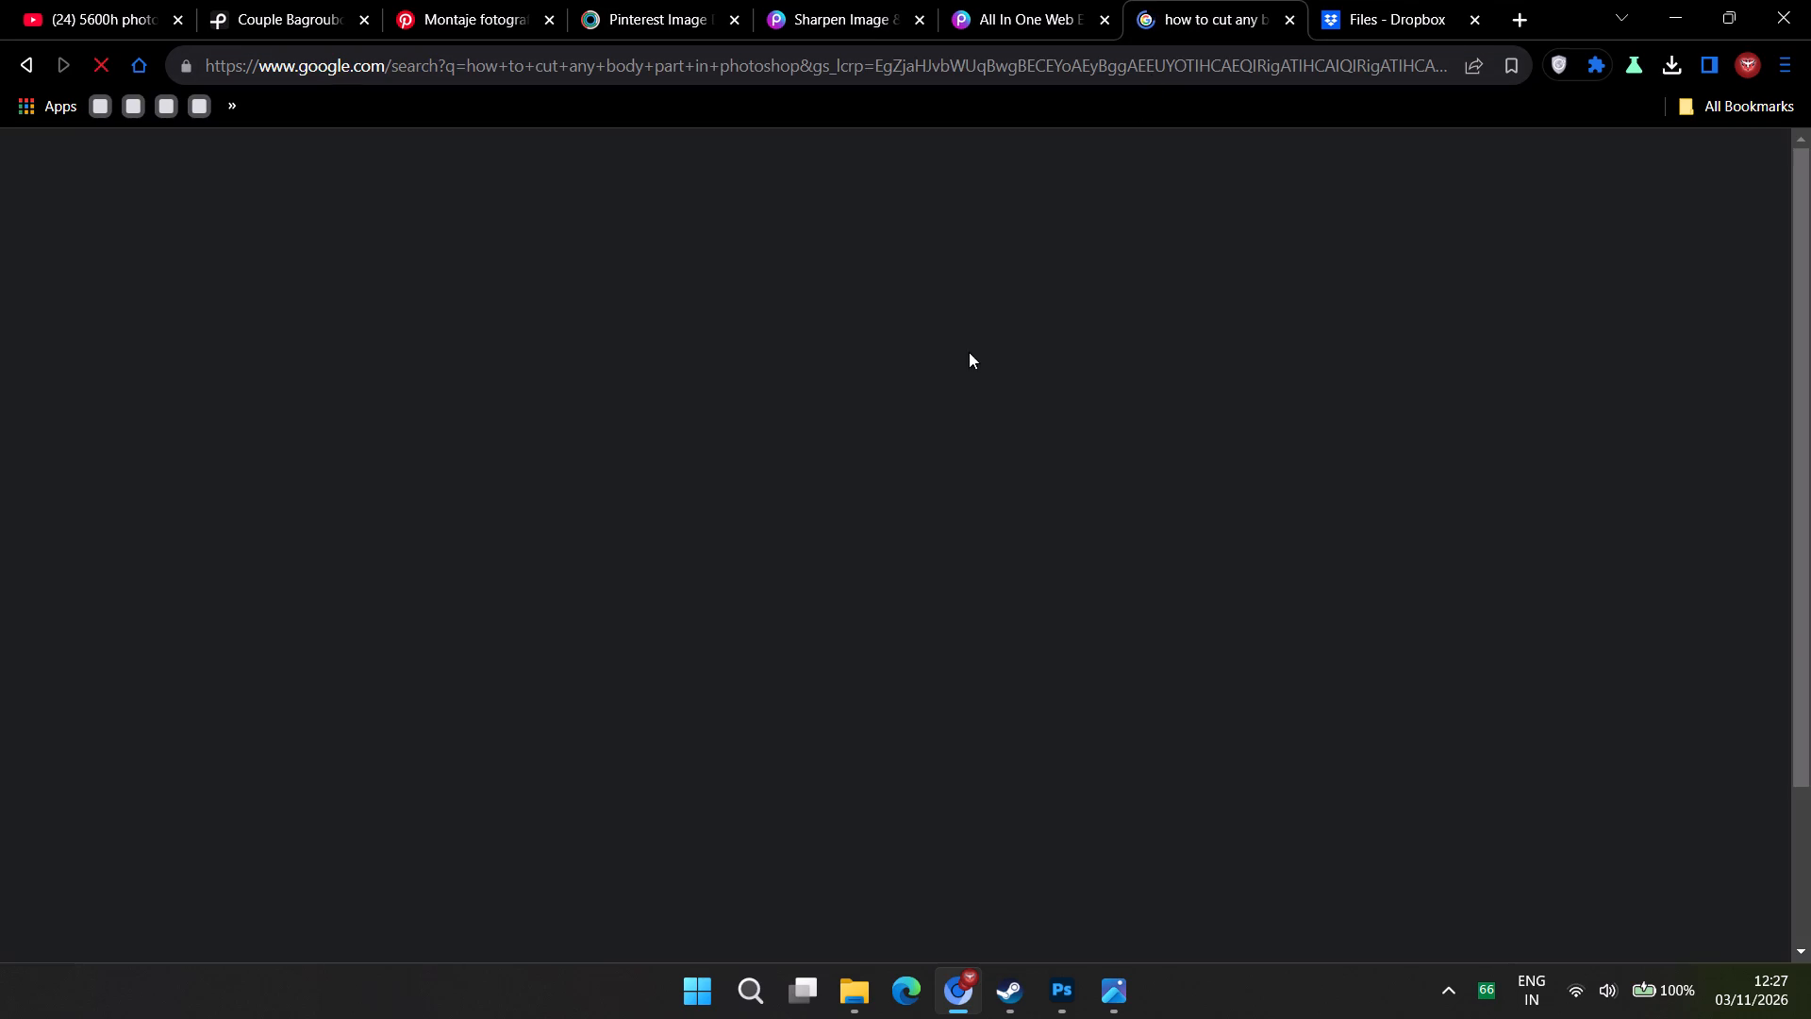
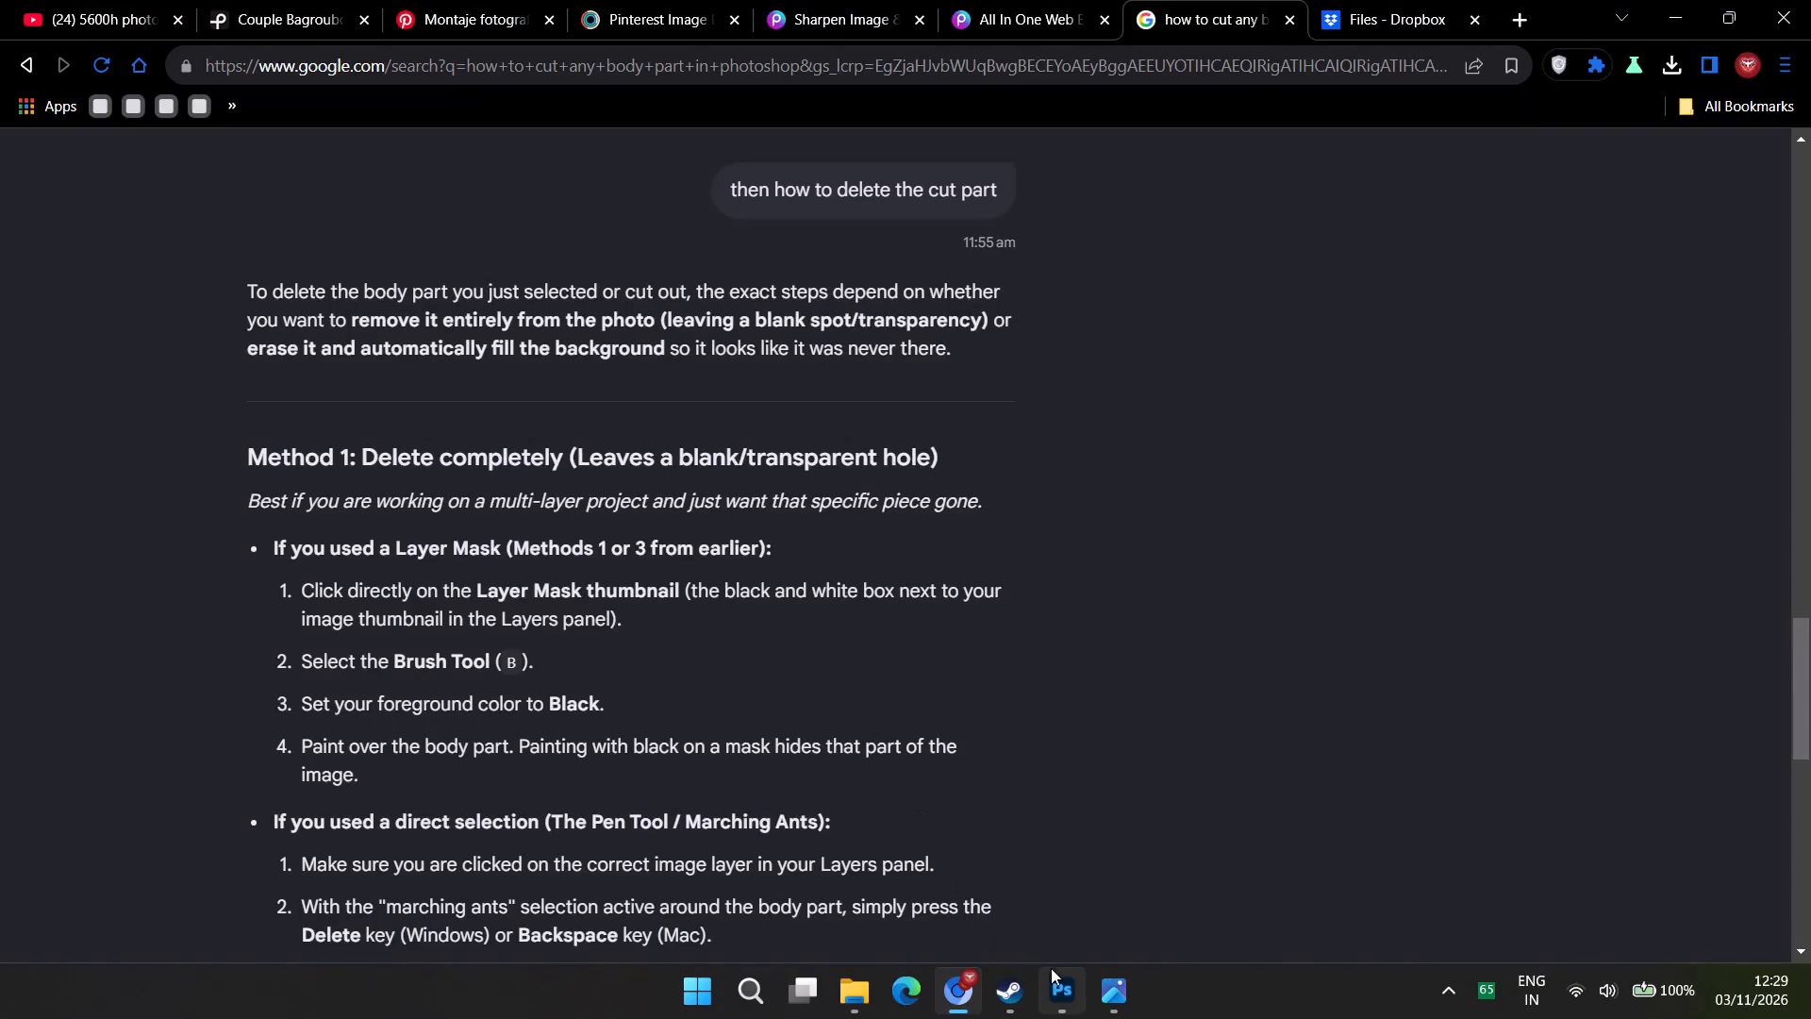
Bring up the photo viewer showing the headless wedding couple and close it.
click(1094, 975)
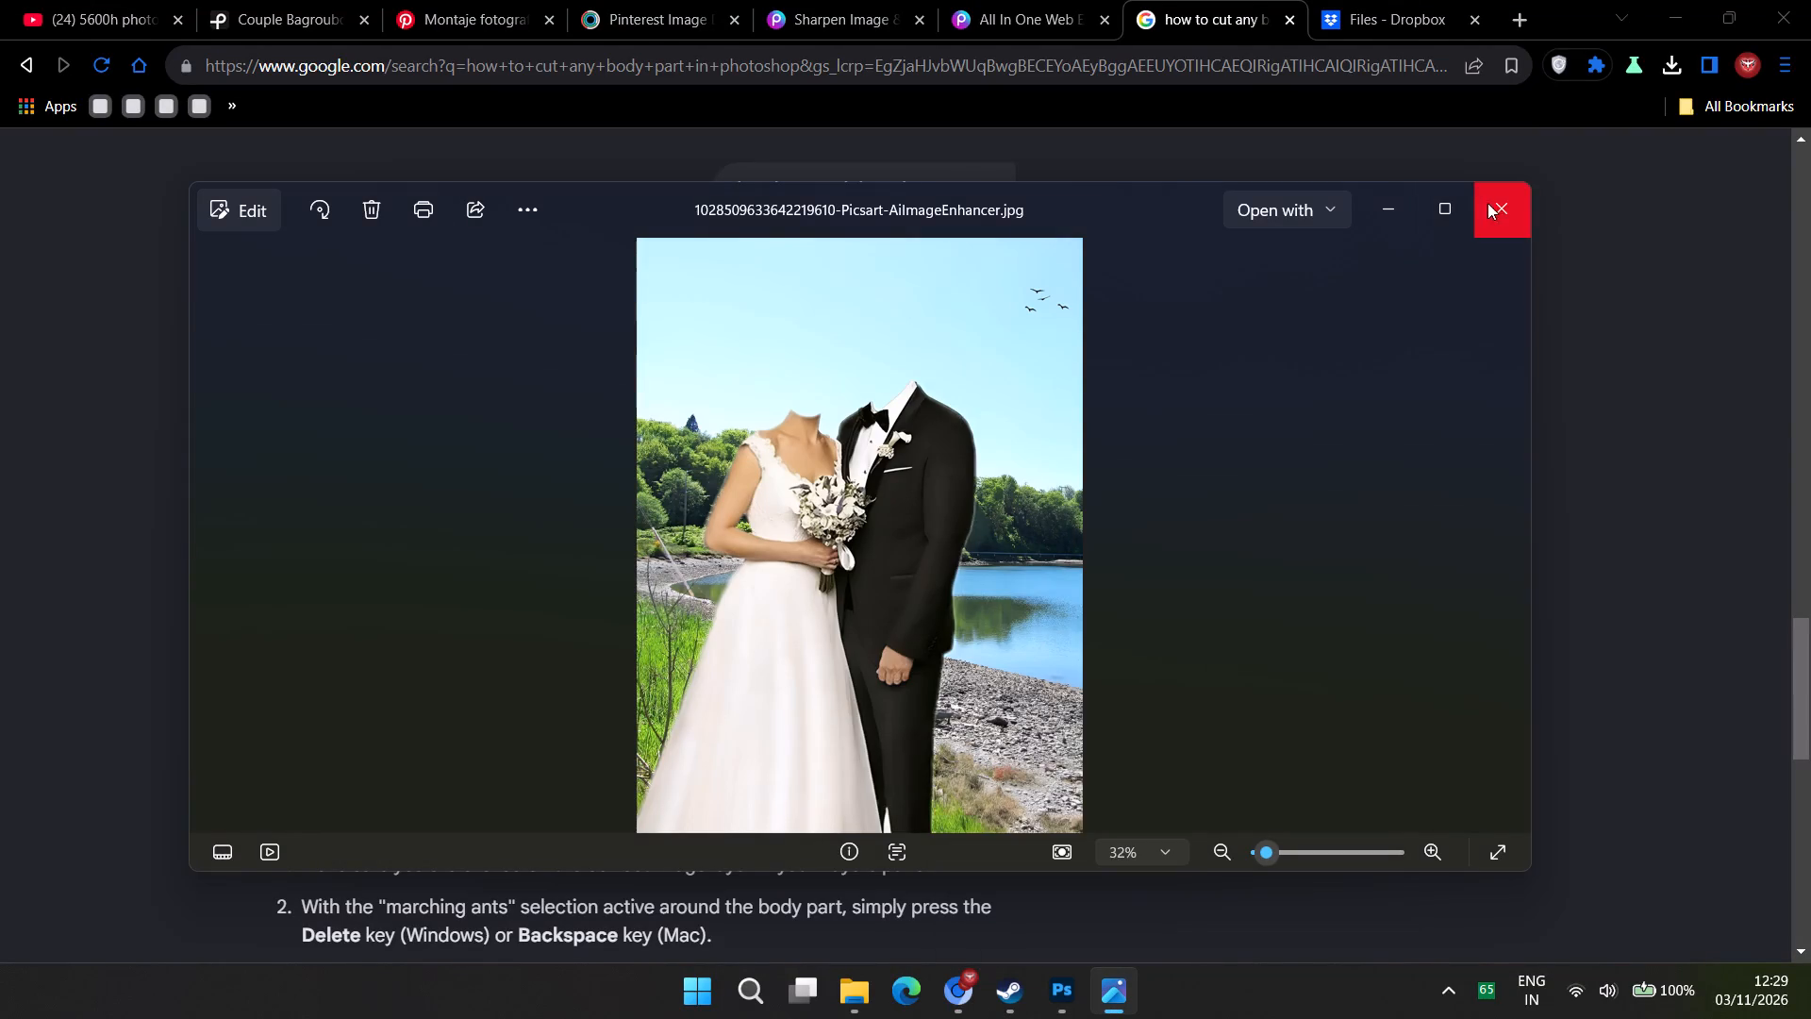
click(1487, 203)
Place the woman's portrait IMG_20260801_164825_652.jpg from the Downloads folder into the Photoshop wedding photo.
click(885, 994)
click(1072, 992)
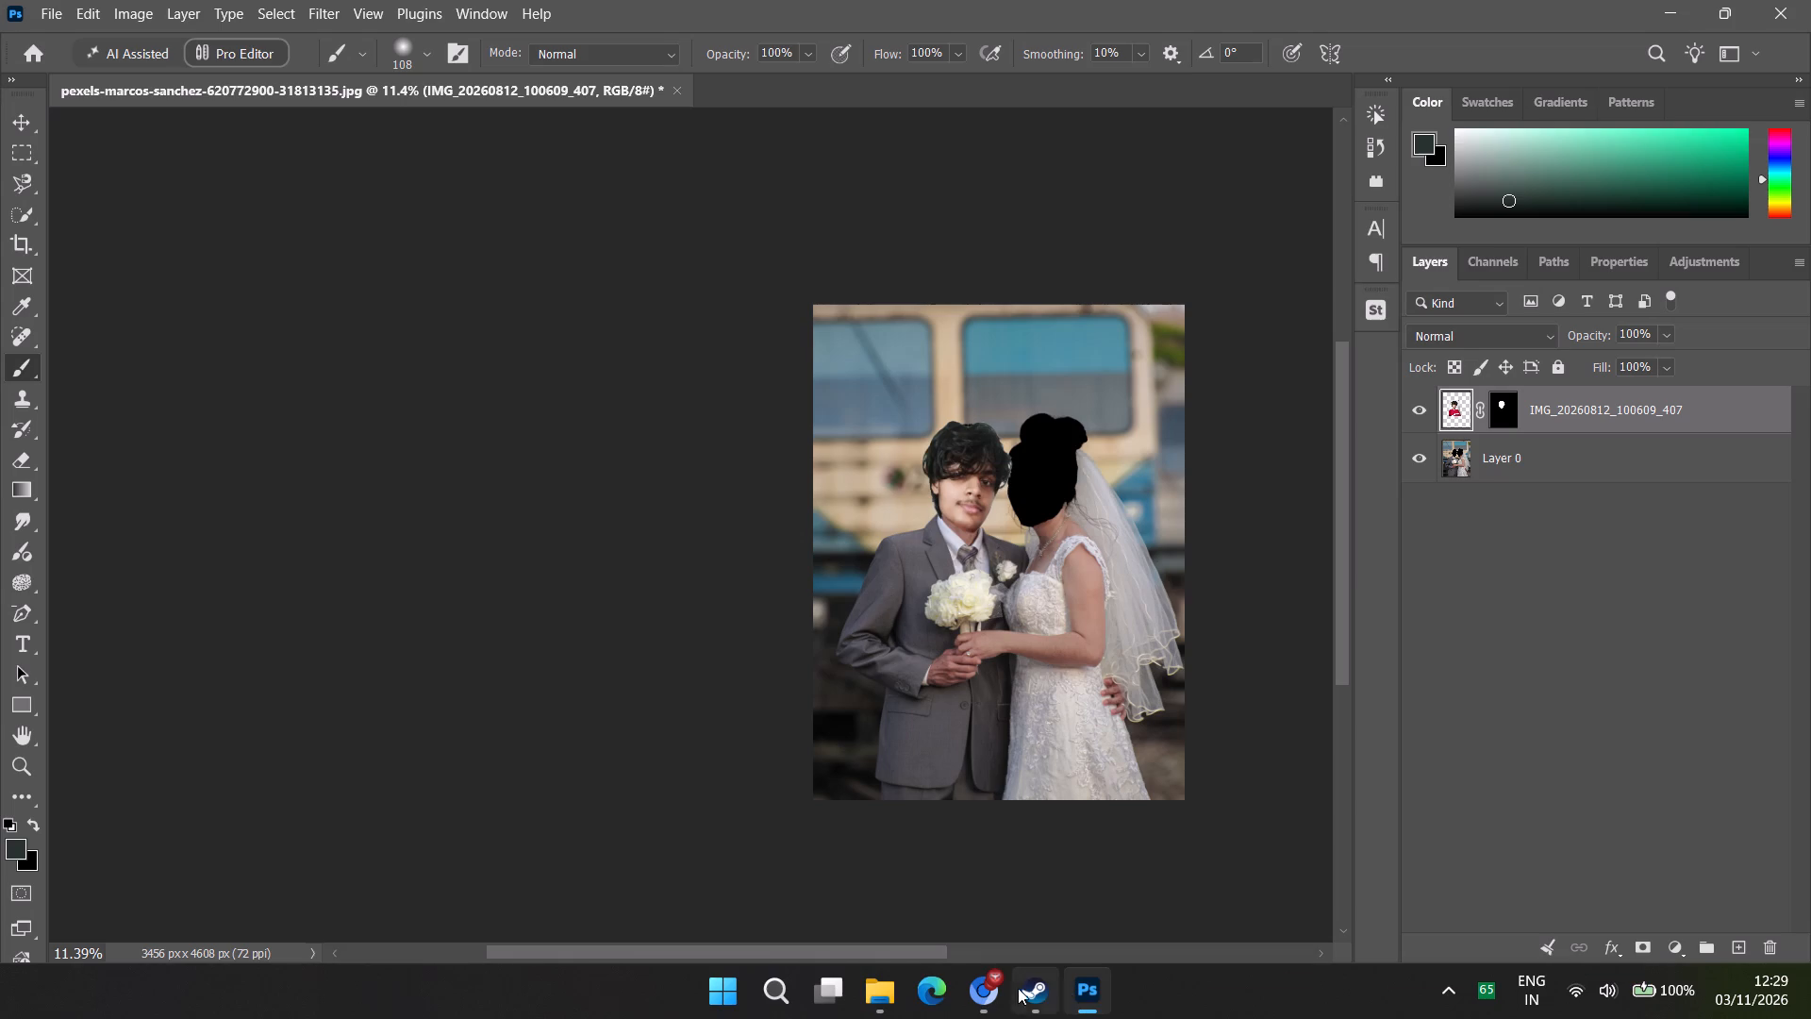
click(866, 988)
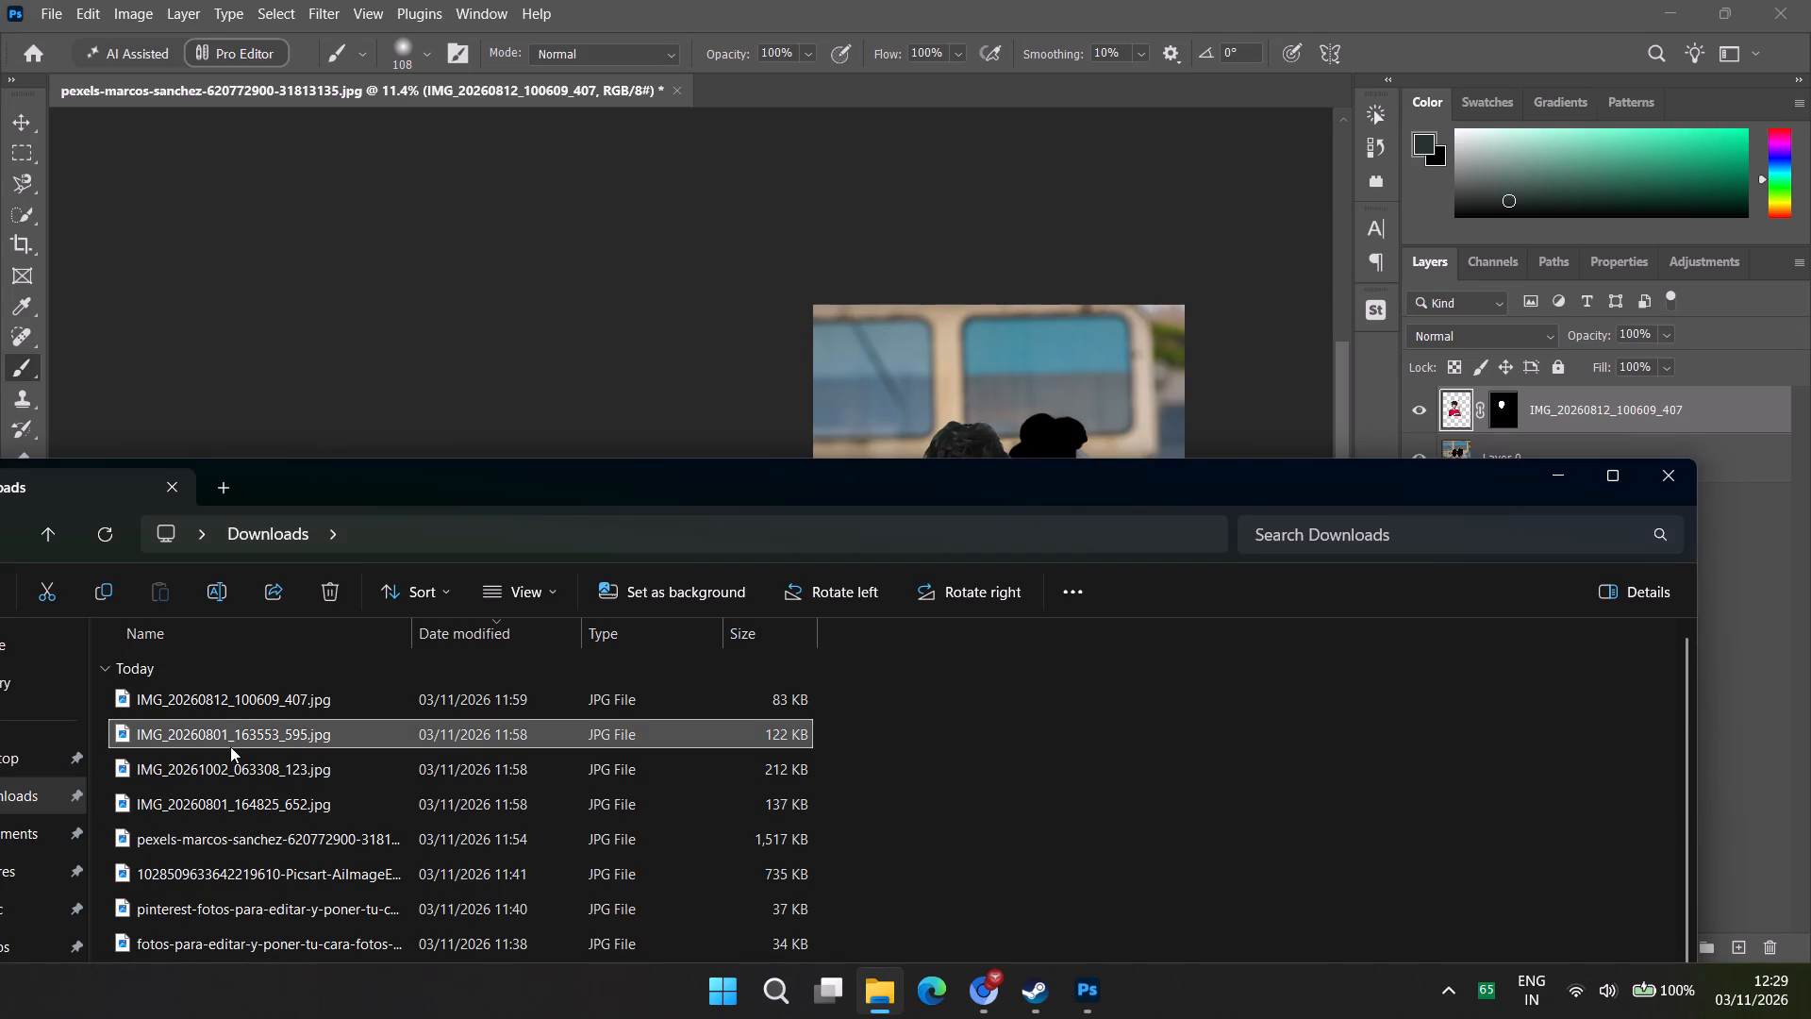
click(233, 755)
drag(238, 761, 268, 748)
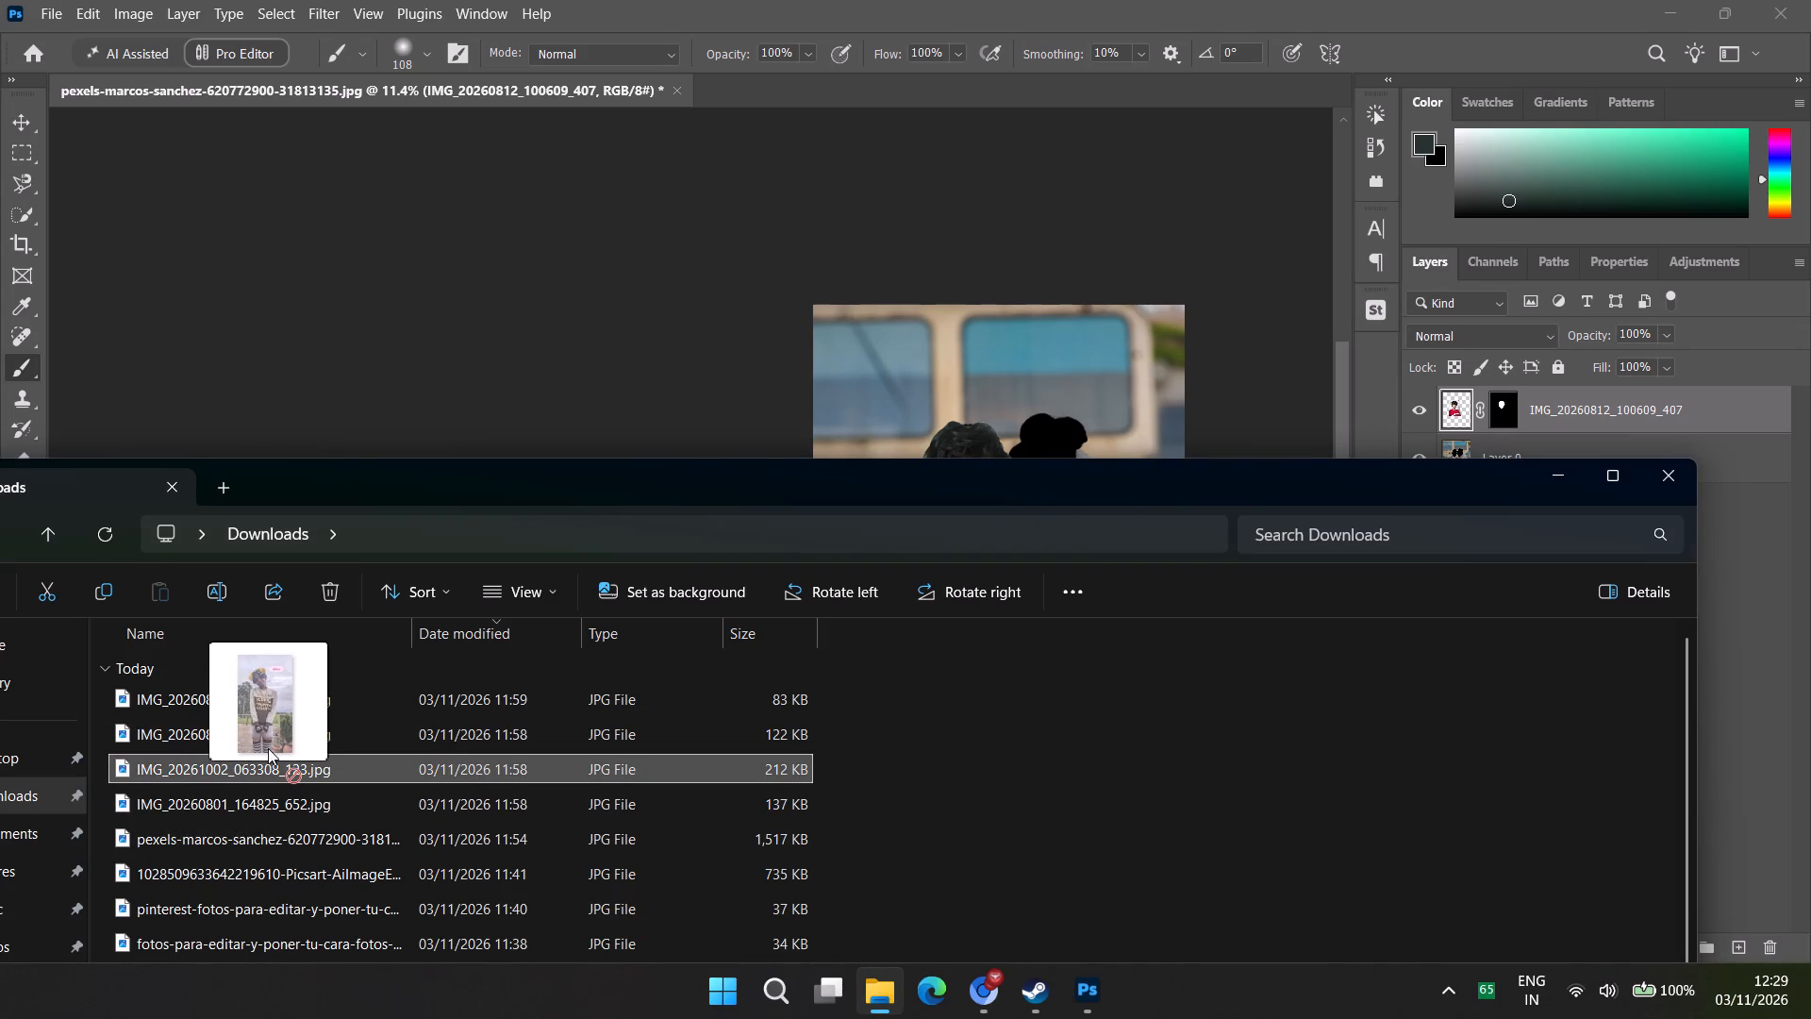
drag(268, 748, 260, 752)
drag(233, 688, 258, 693)
drag(252, 726, 253, 726)
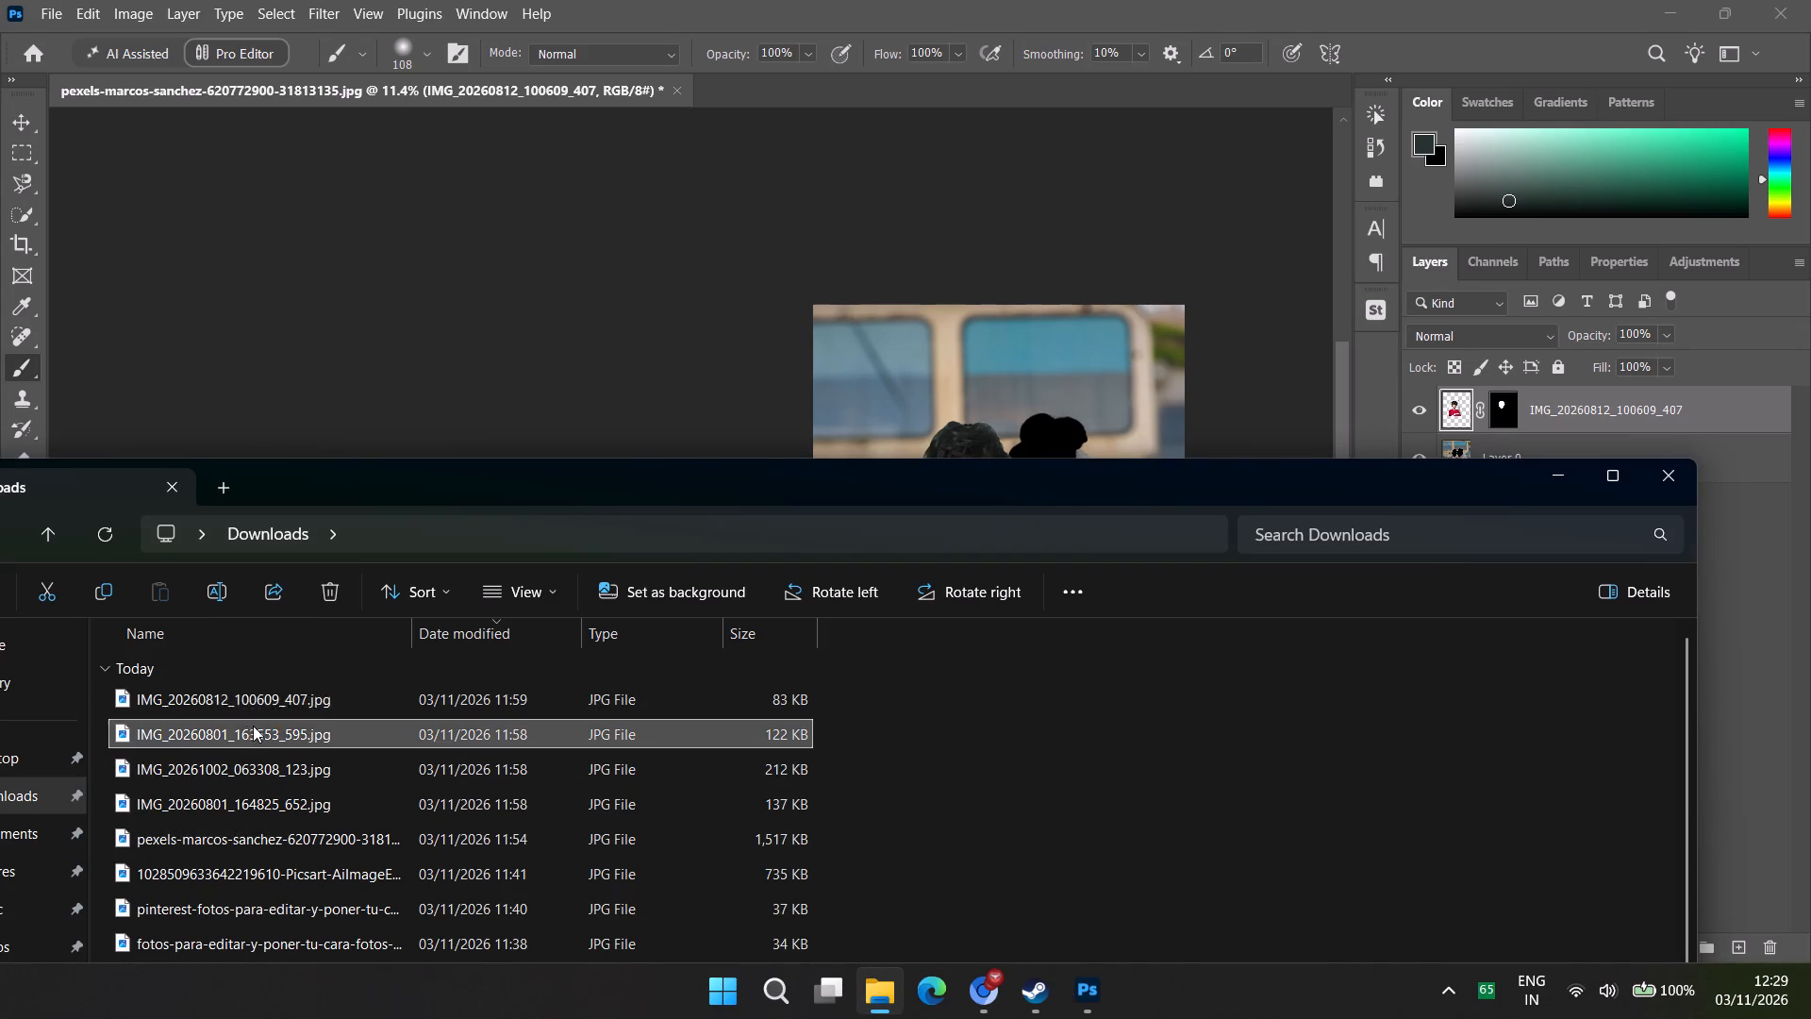
drag(253, 726, 281, 724)
drag(267, 761, 296, 759)
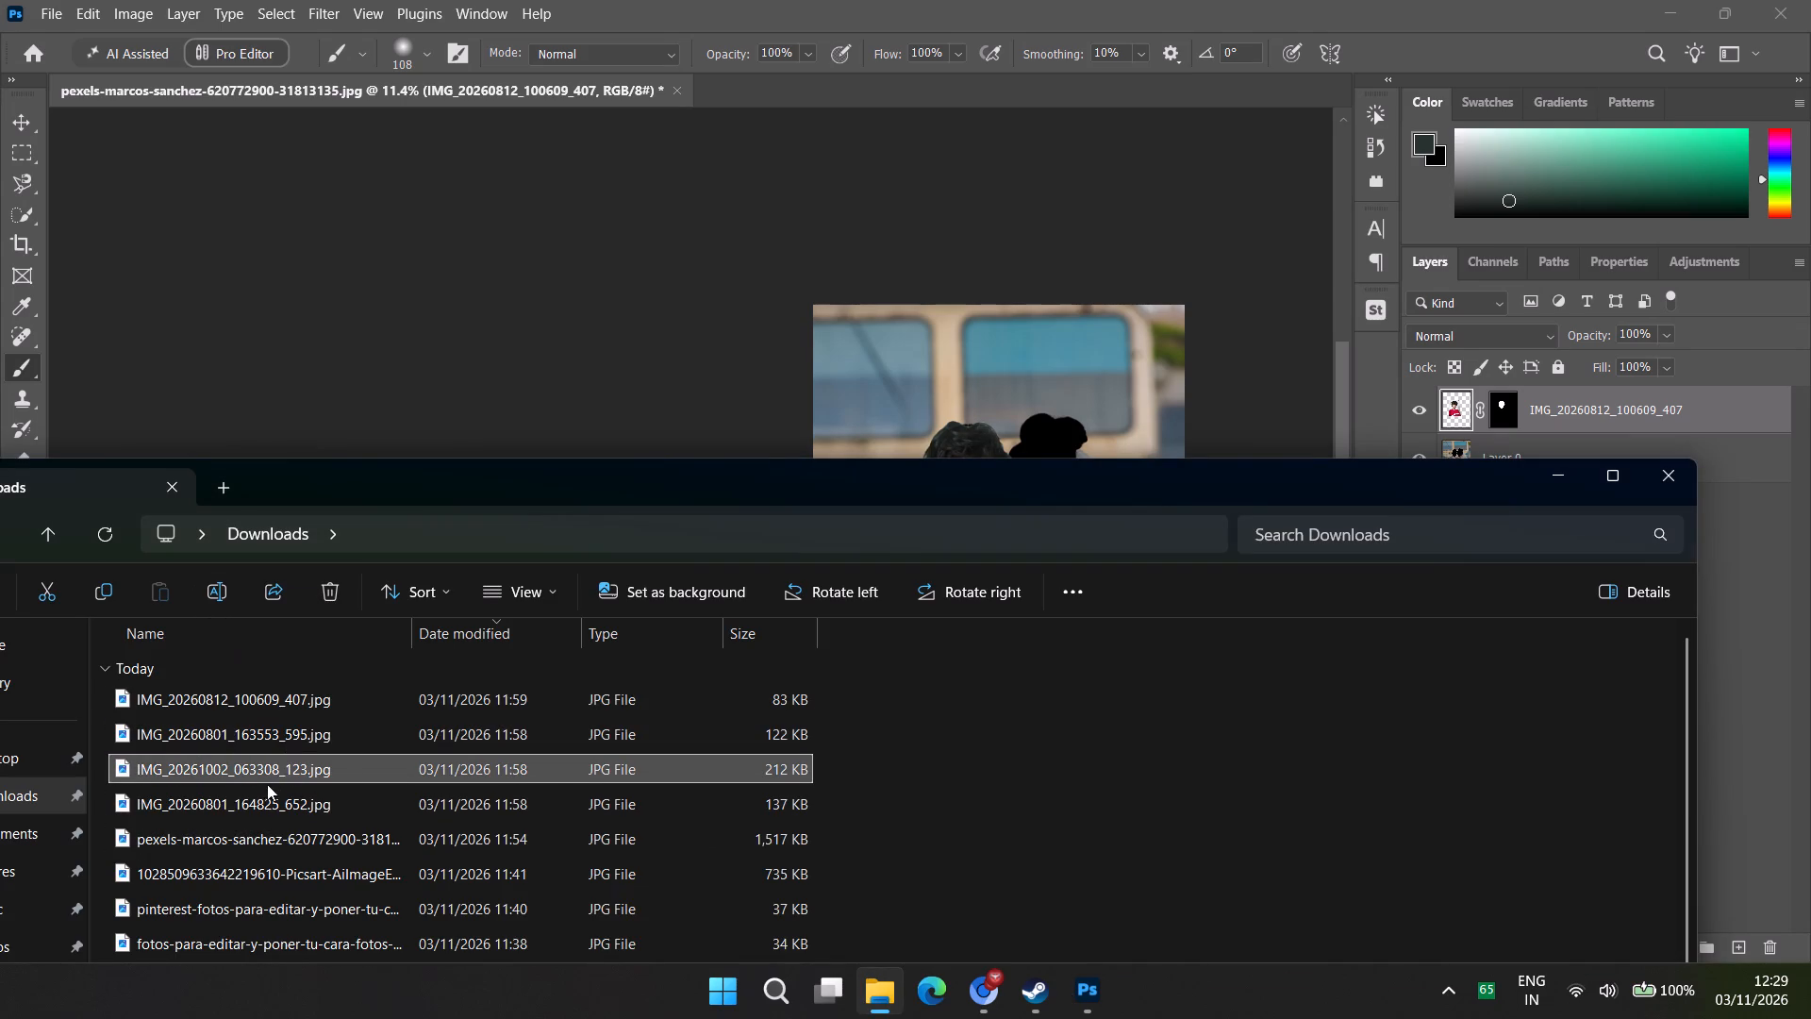
drag(265, 791, 277, 791)
drag(265, 792, 756, 529)
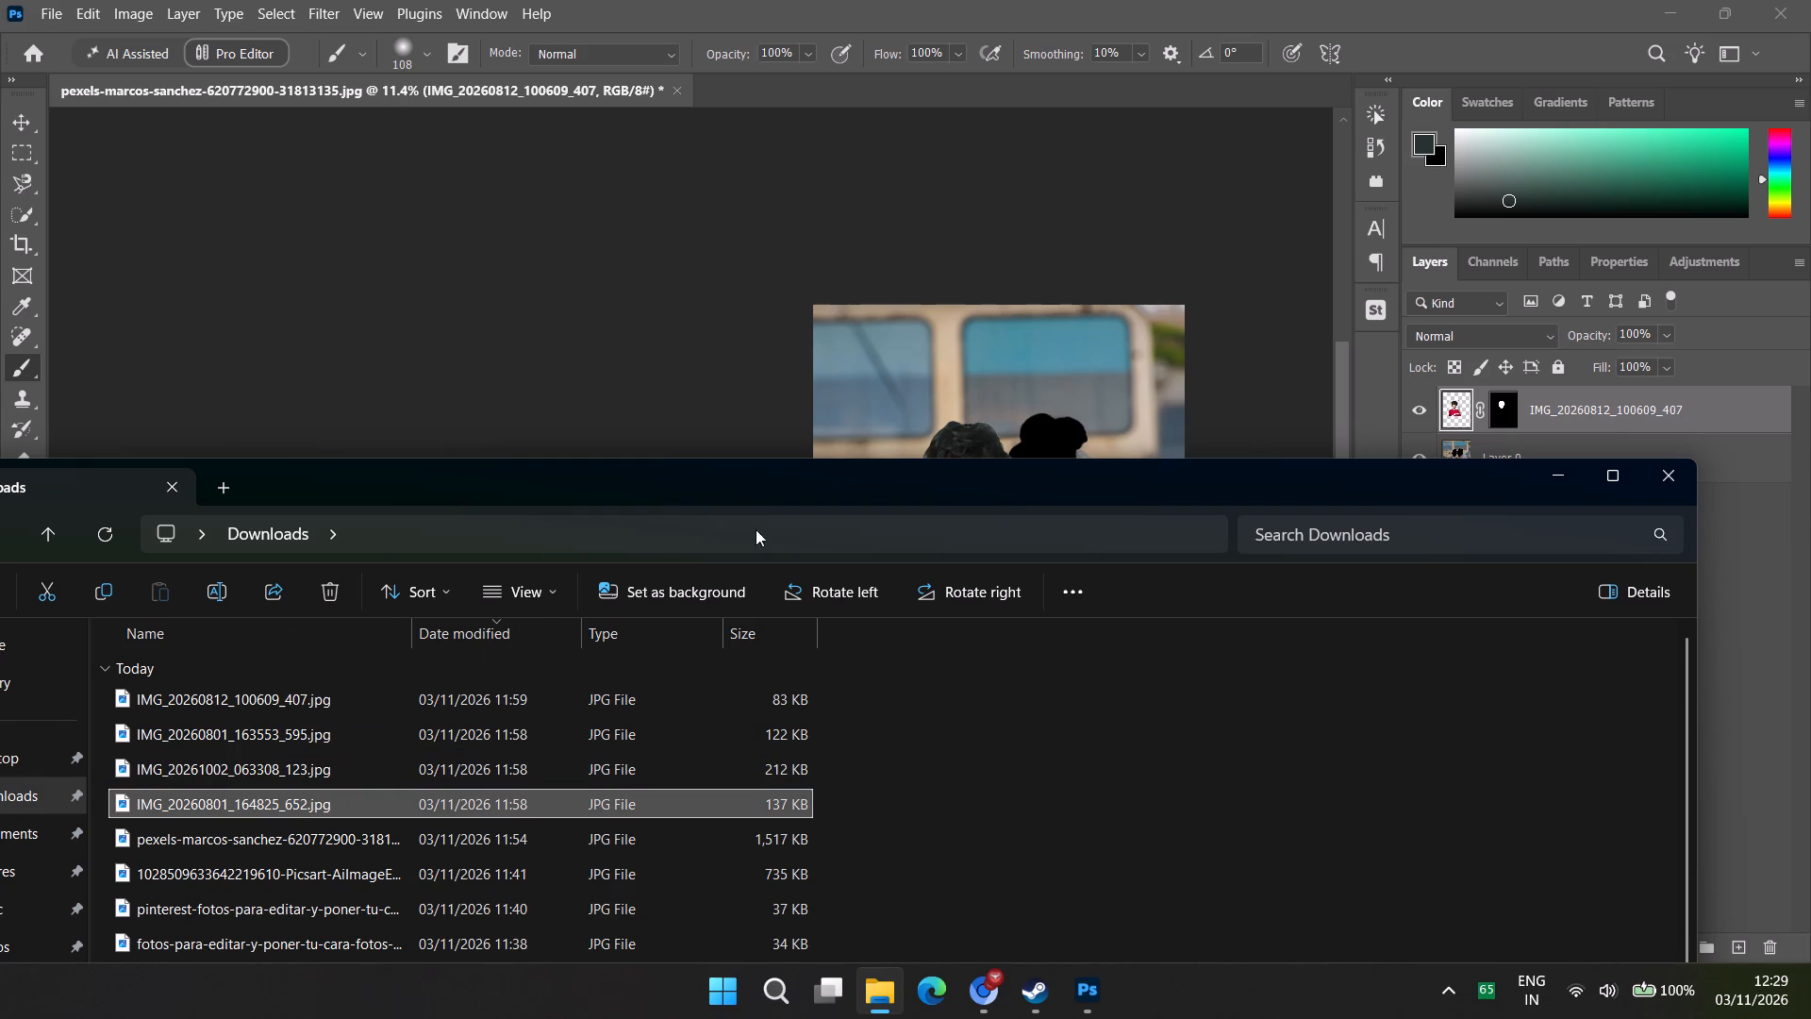
drag(756, 529, 1086, 408)
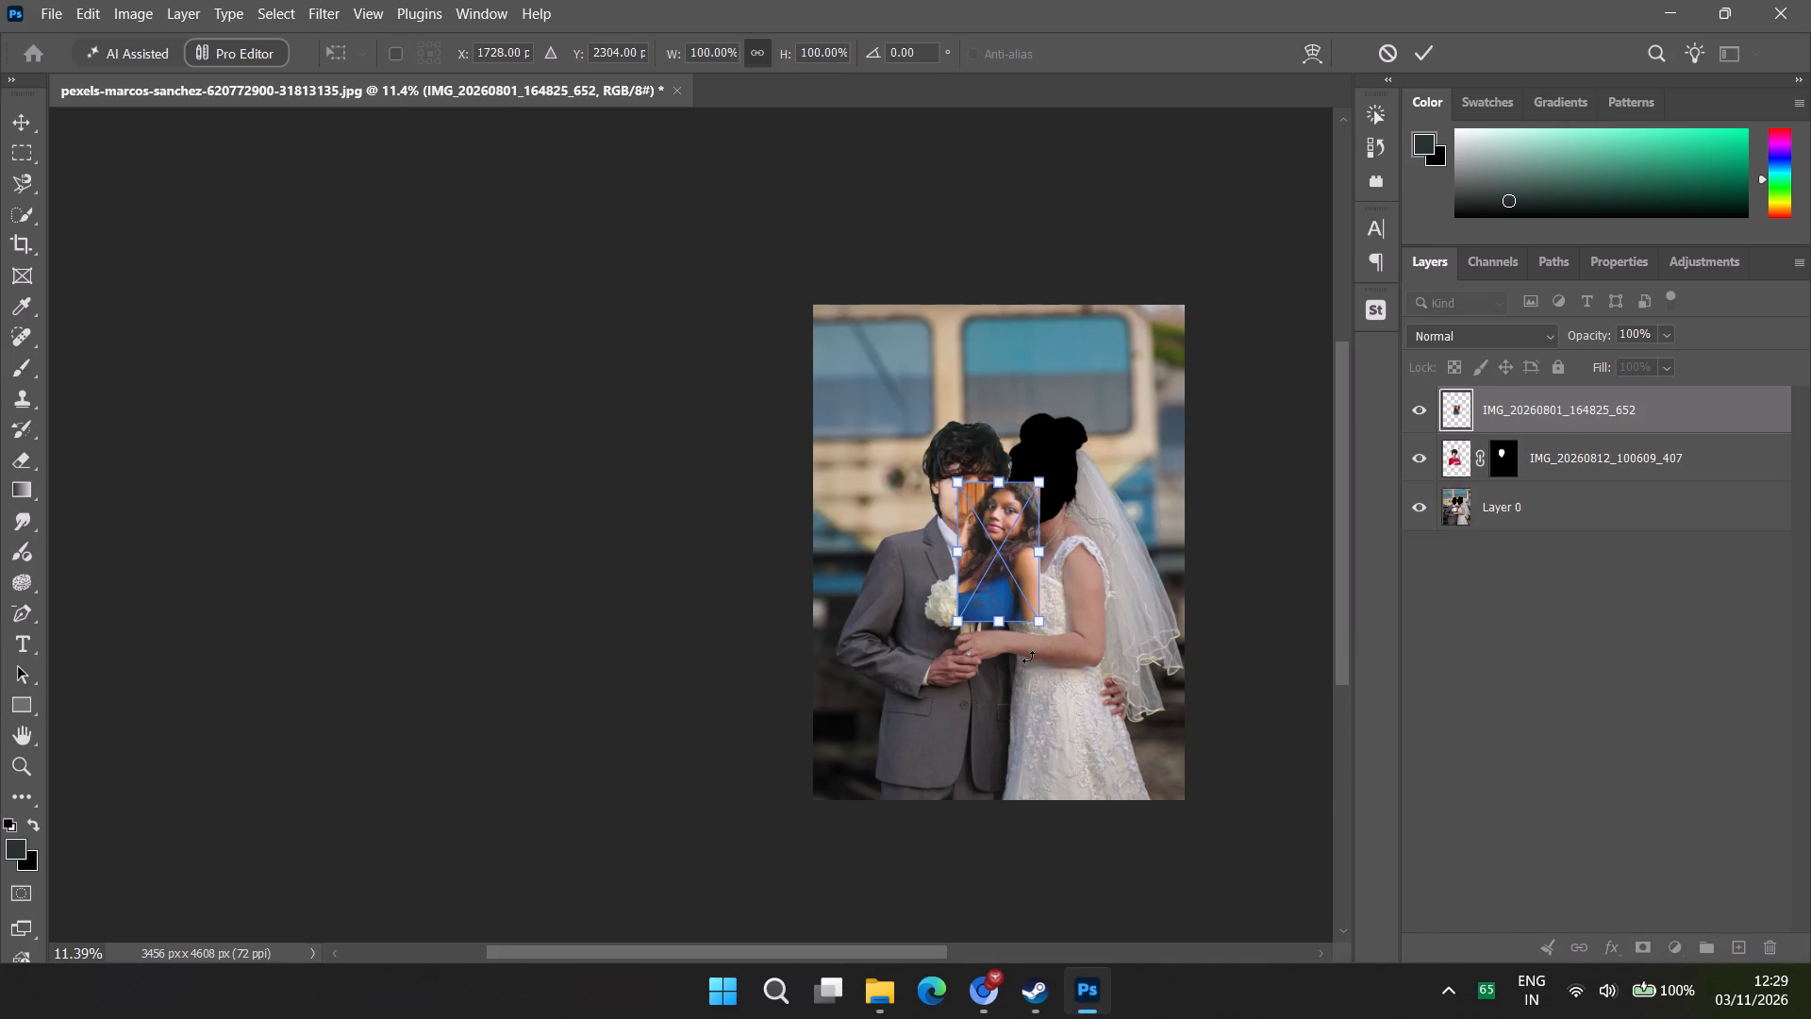
Commit the placed portrait and brush a Quick Selection over the woman's hair, face and body.
alt+scroll(1028, 657, up, 9)
click(17, 180)
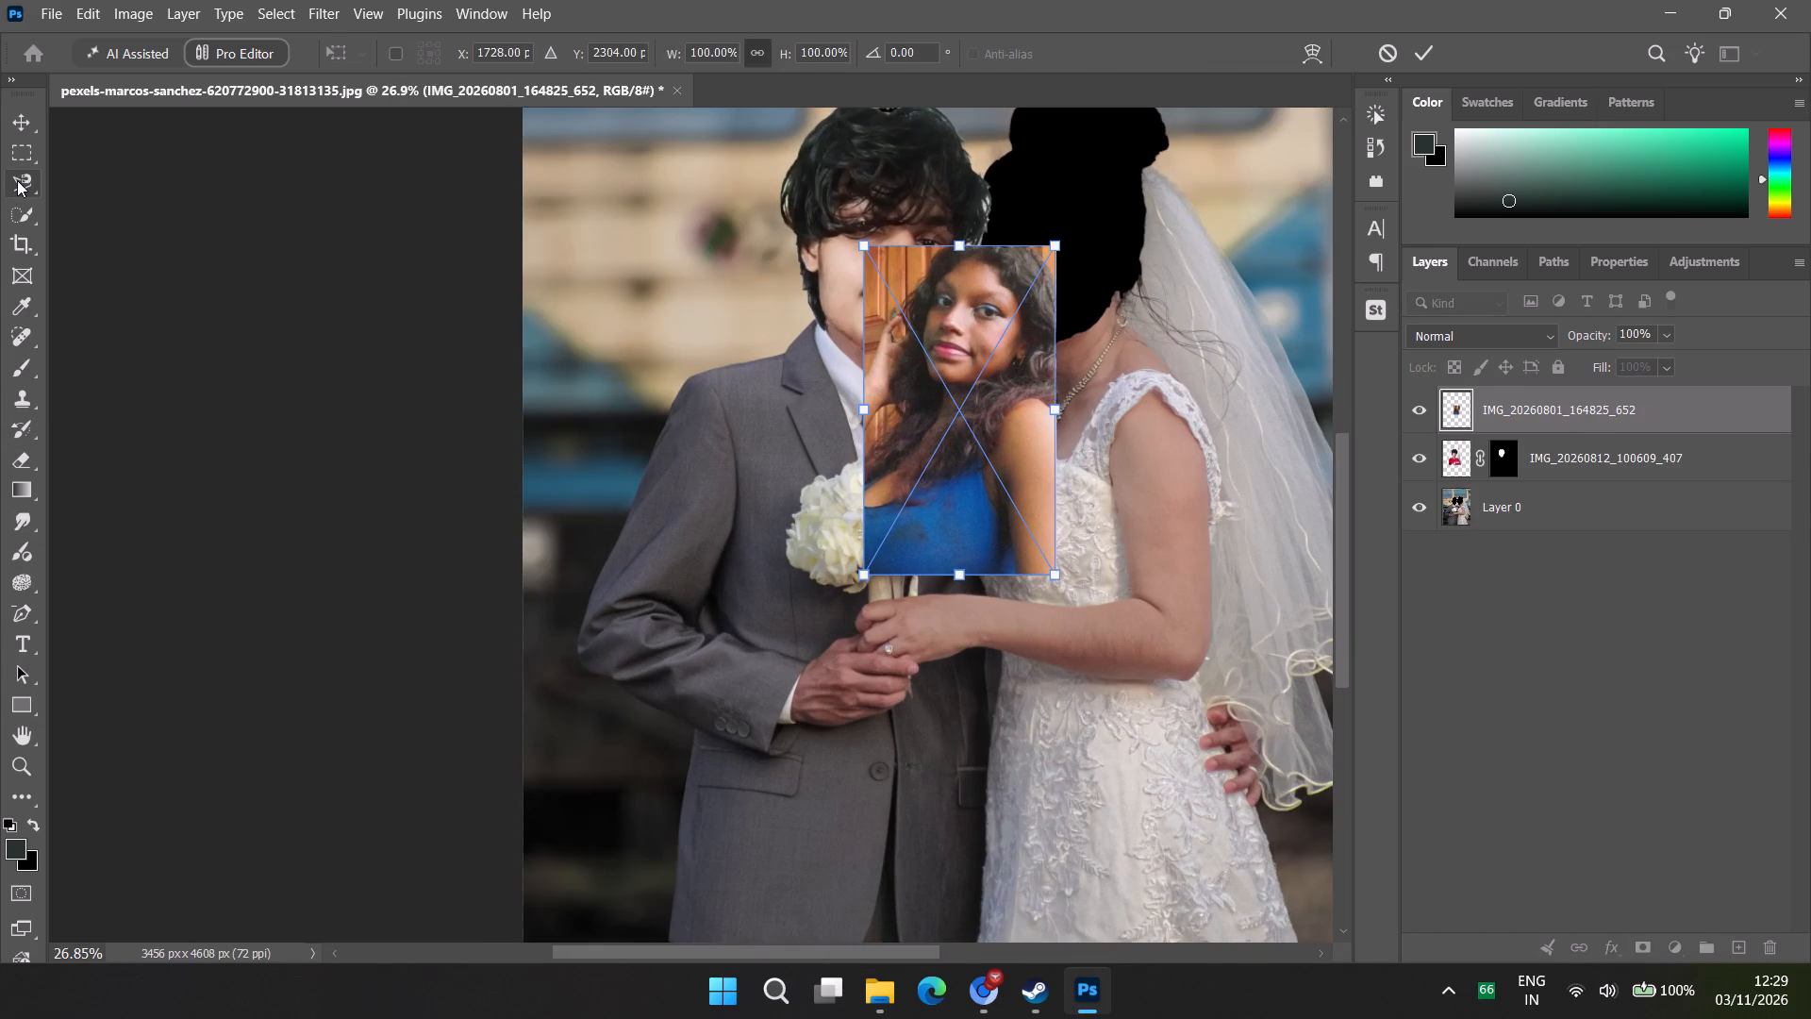
click(22, 202)
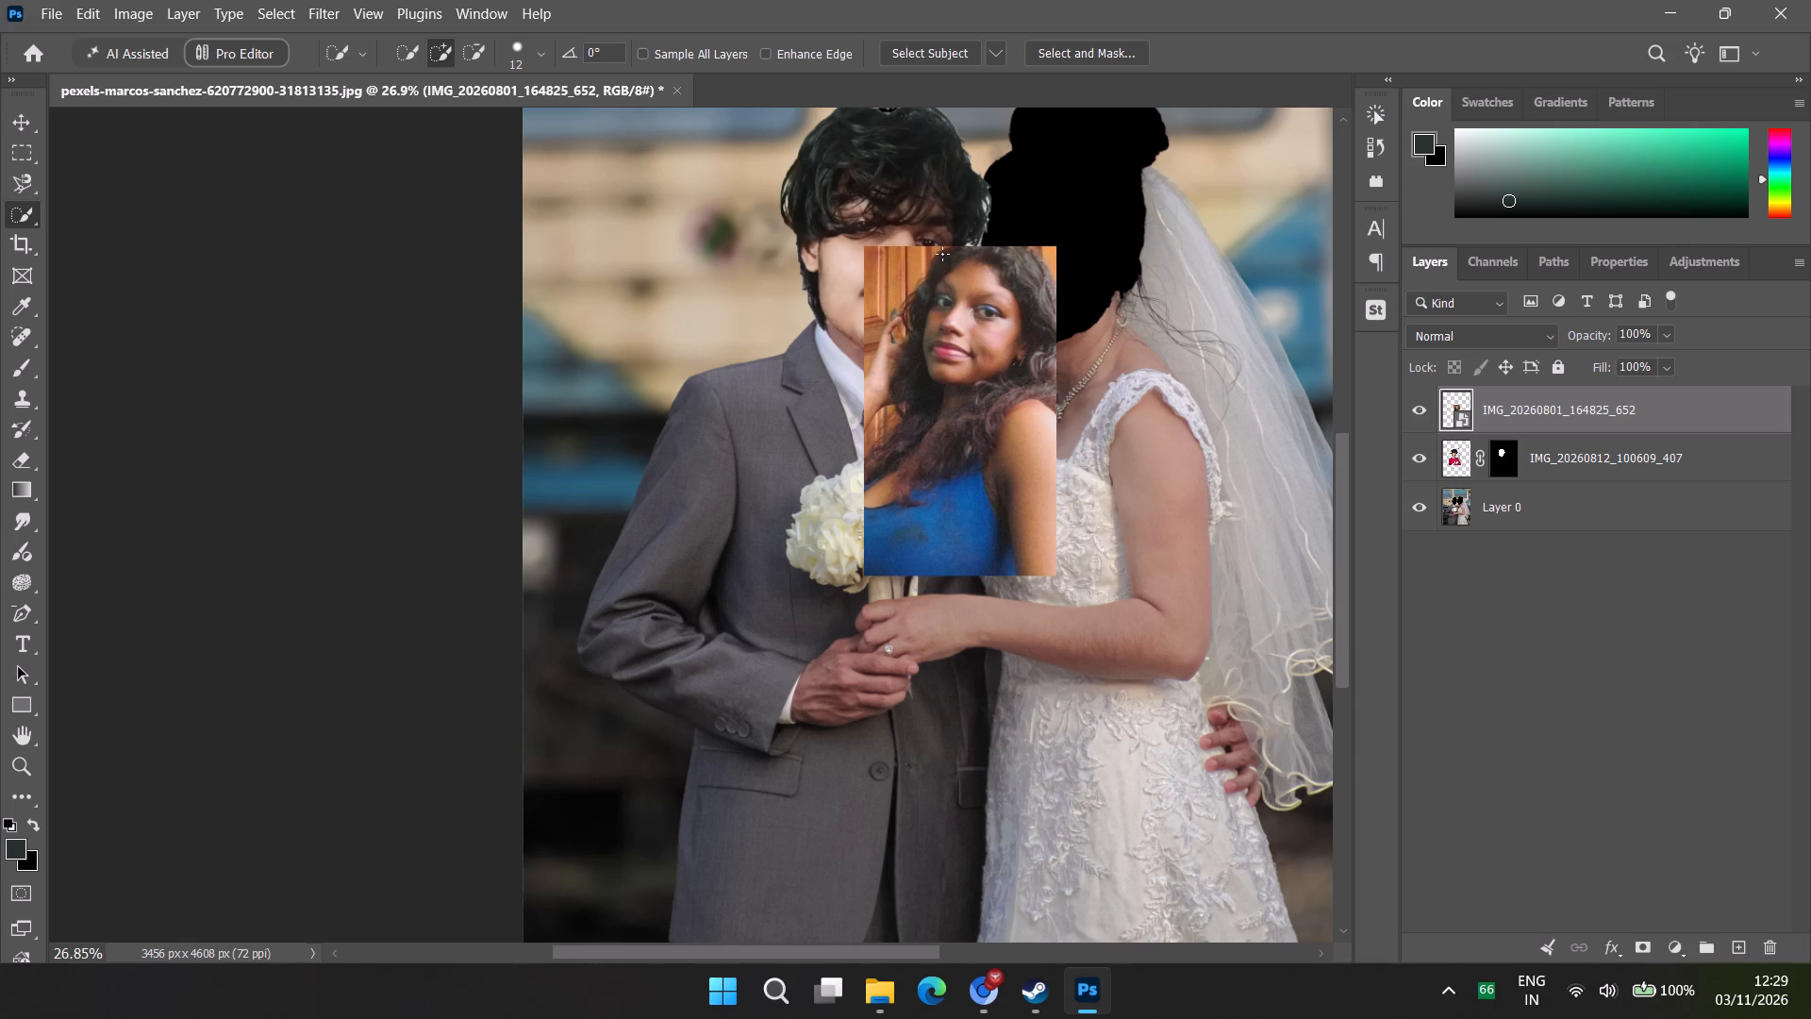
drag(937, 253, 944, 255)
drag(944, 255, 1013, 309)
drag(1013, 309, 920, 367)
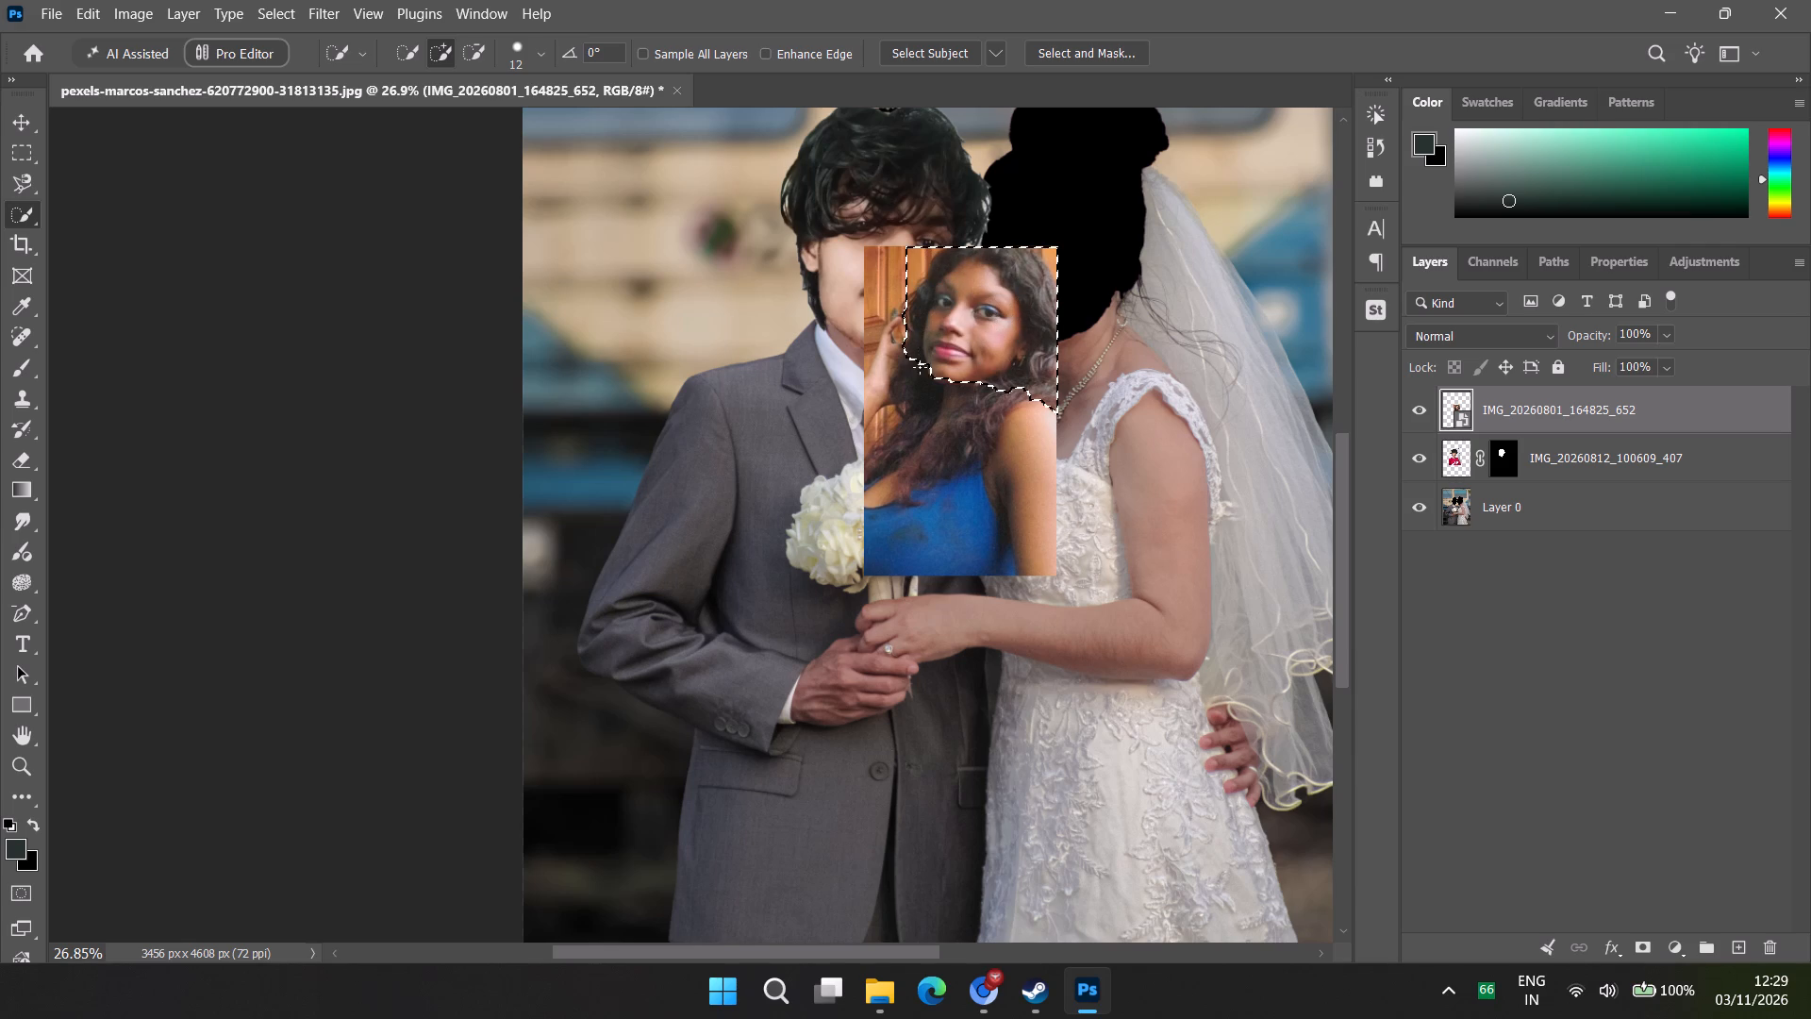
drag(920, 367, 962, 361)
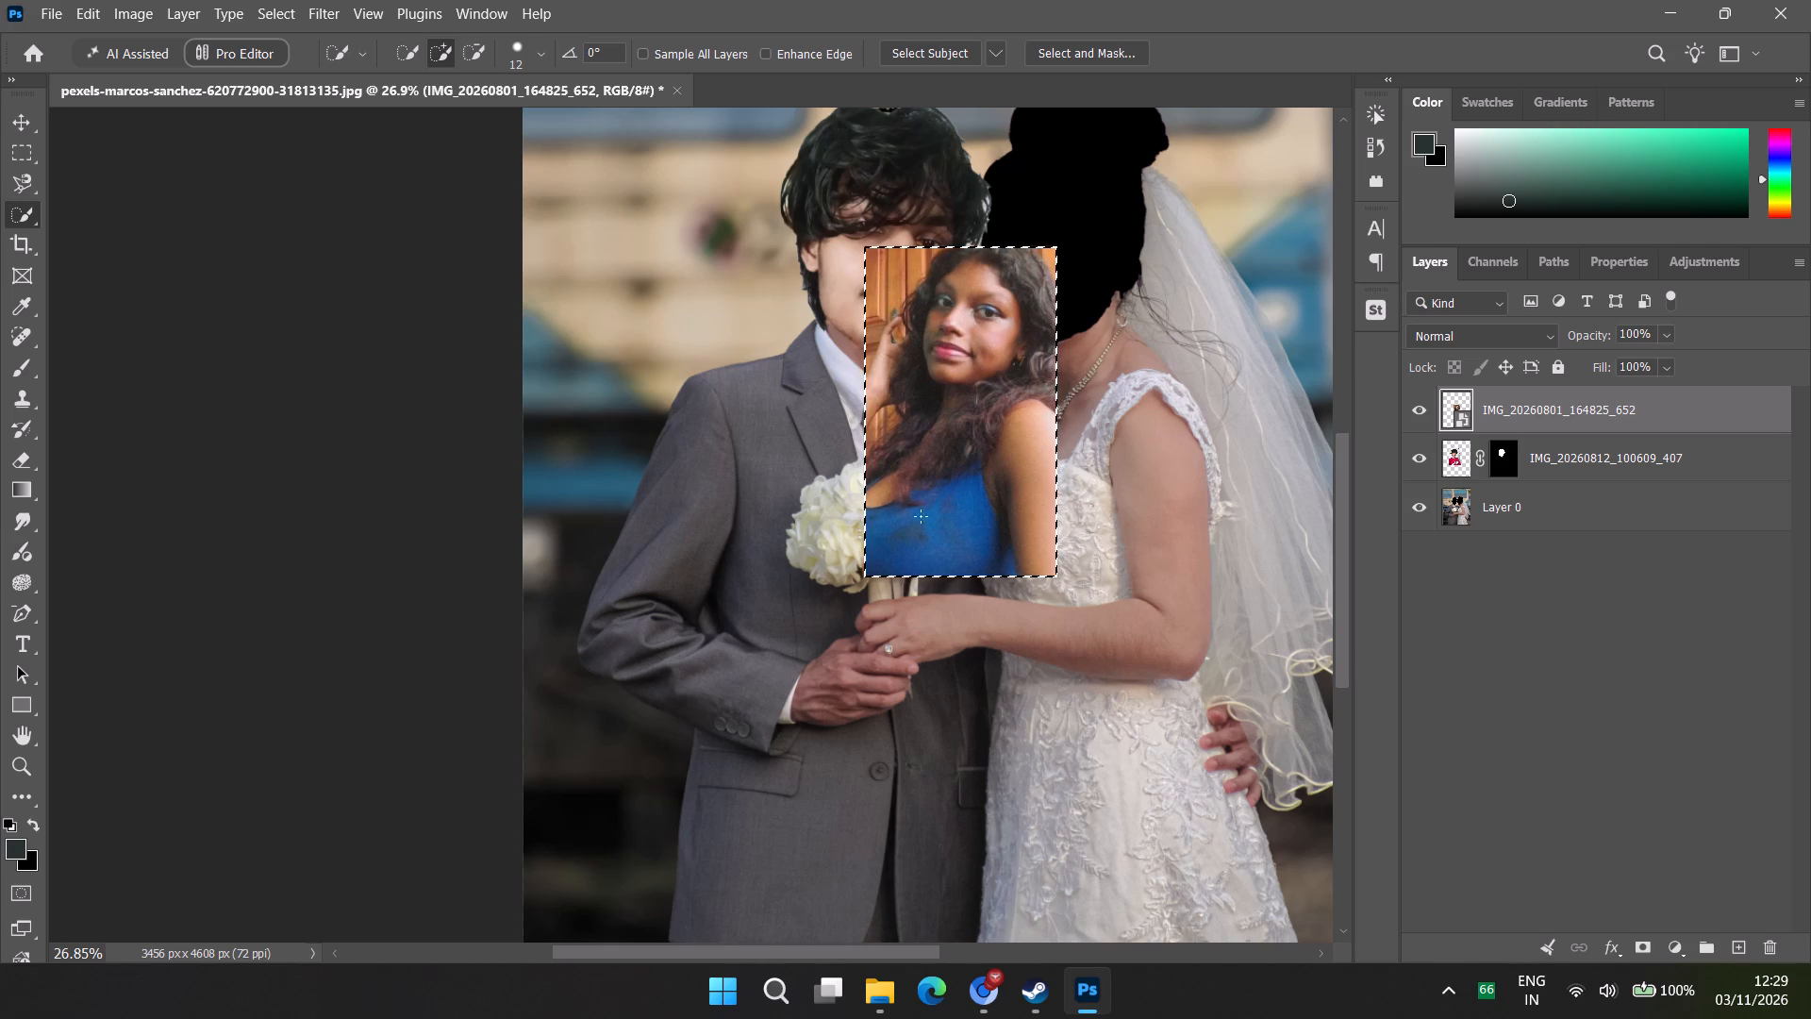
drag(887, 562, 915, 540)
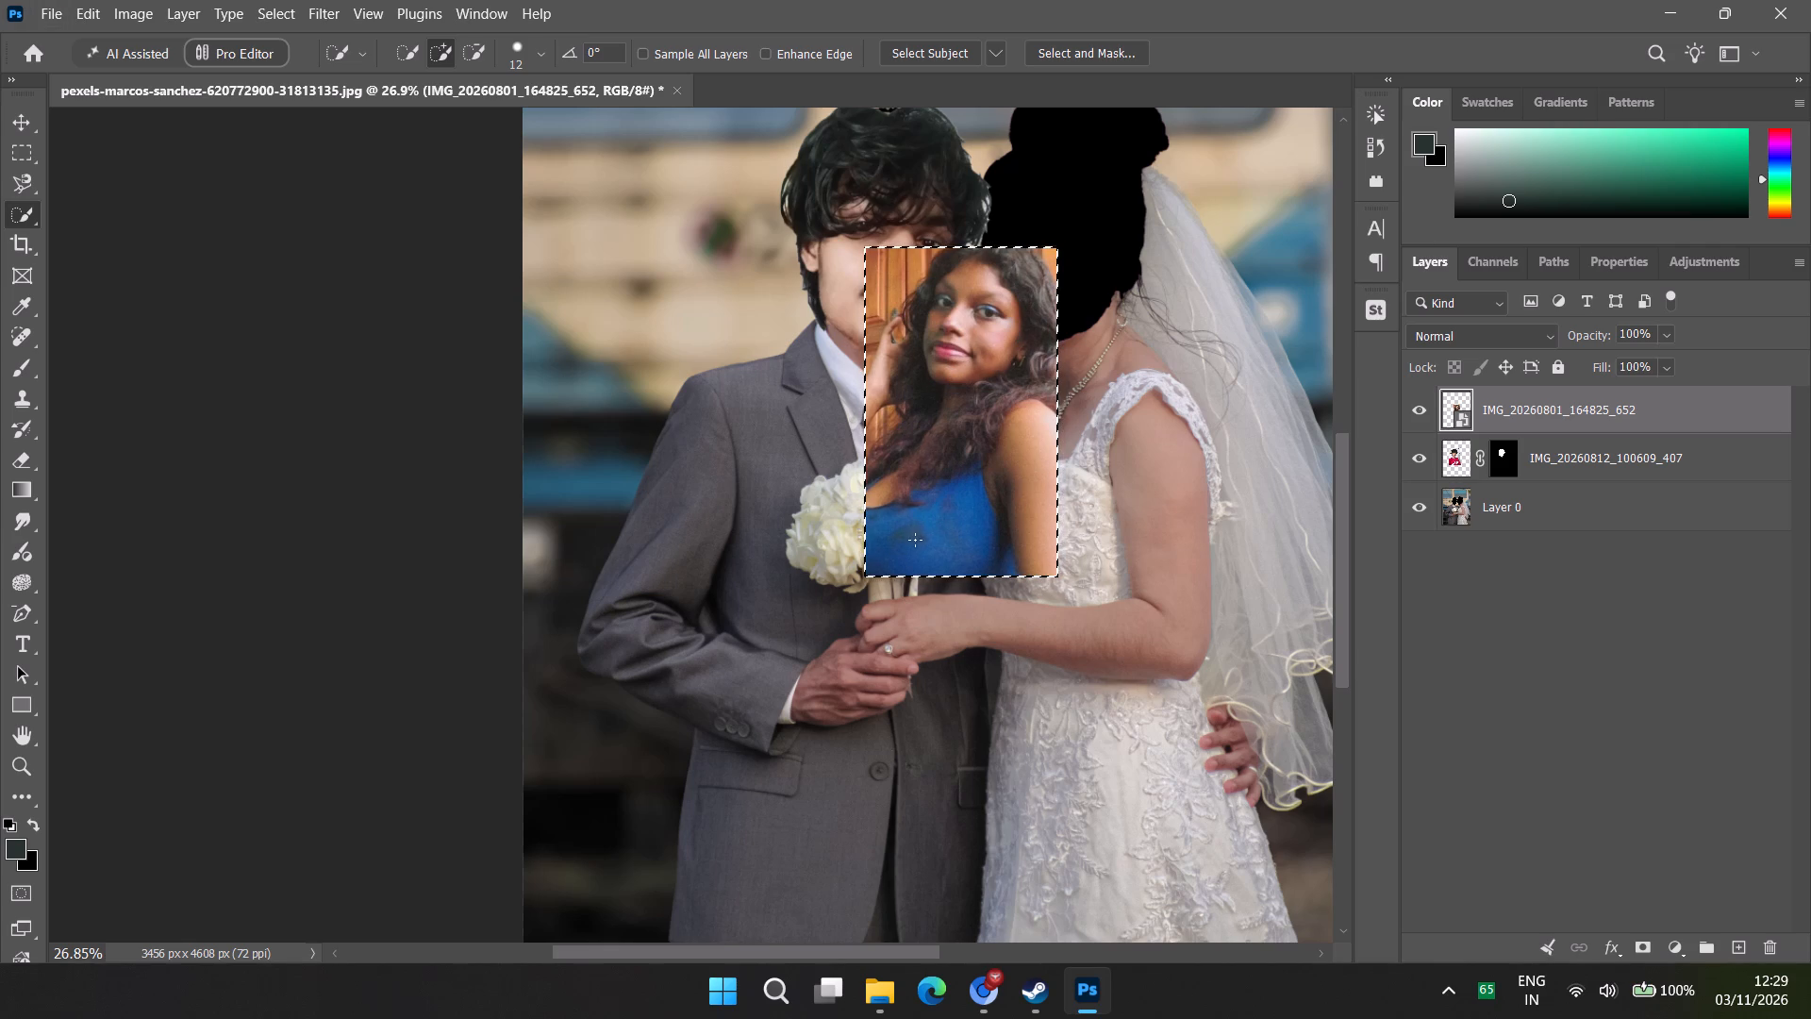
drag(915, 540, 917, 540)
Subtract the wooden wall, the raised arm and the adjoining strip of blue top from the portrait selection.
alt+drag(870, 575, 876, 531)
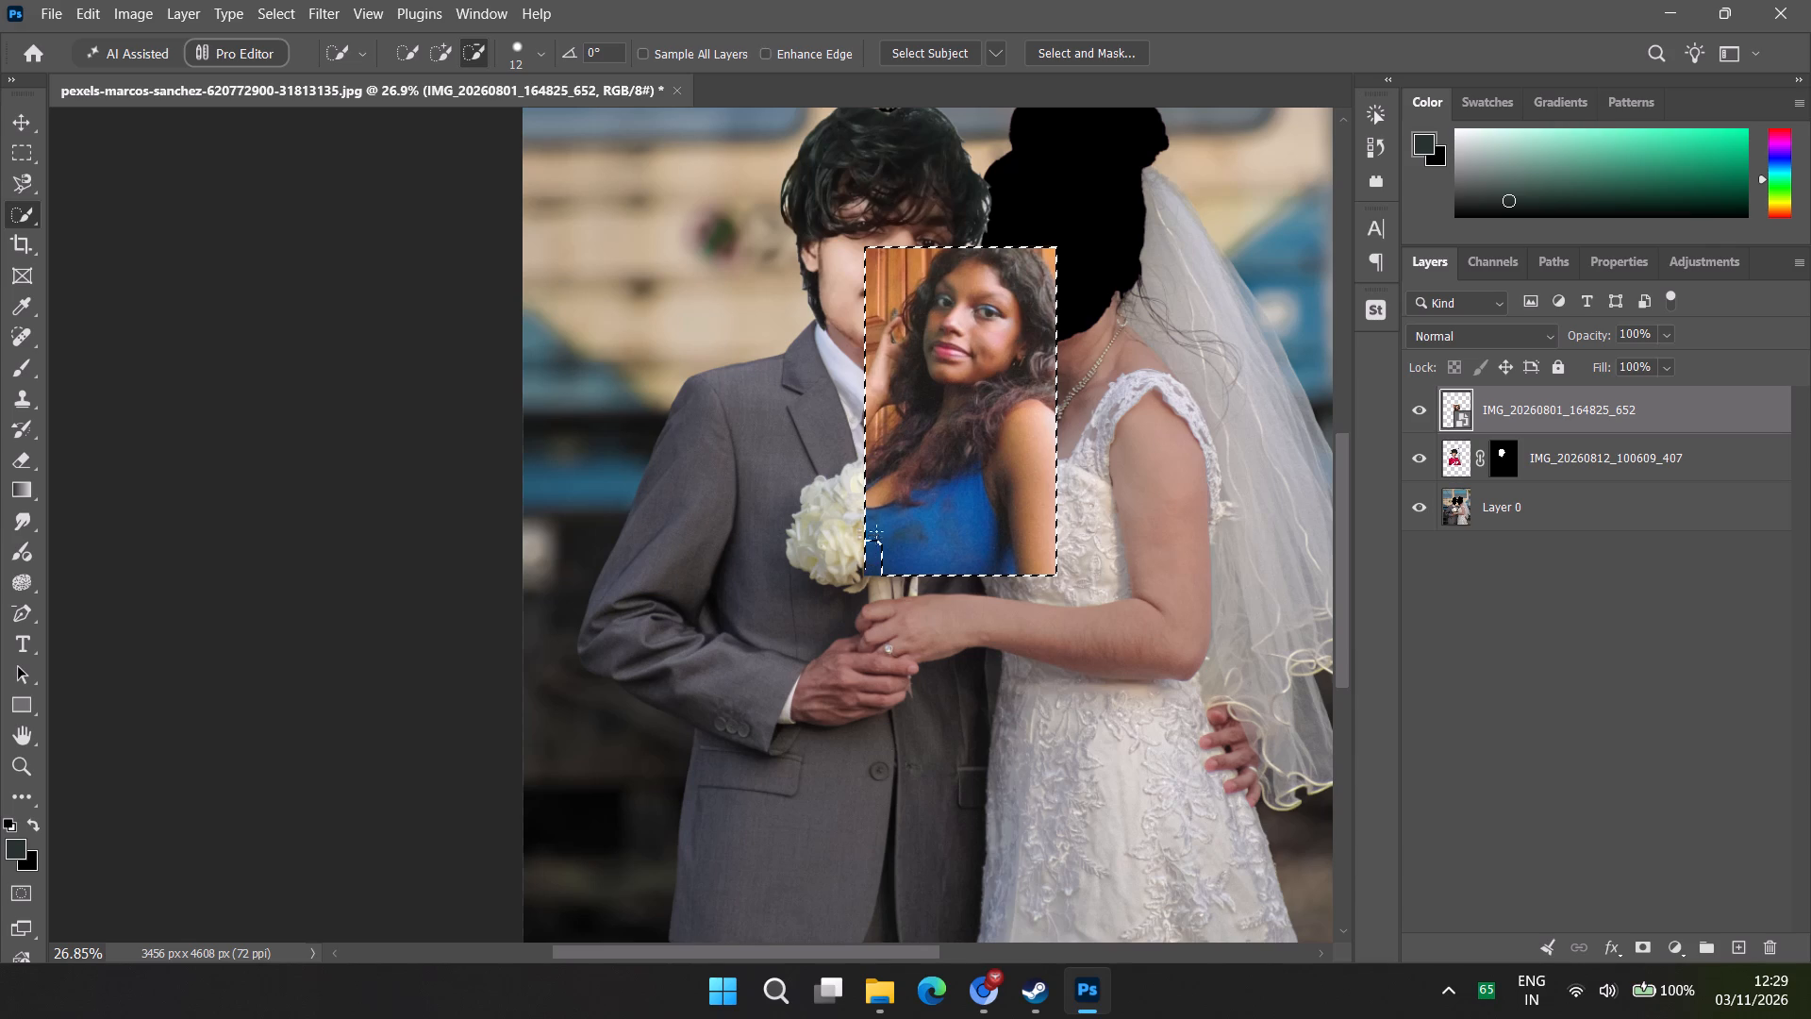
alt+drag(876, 531, 858, 523)
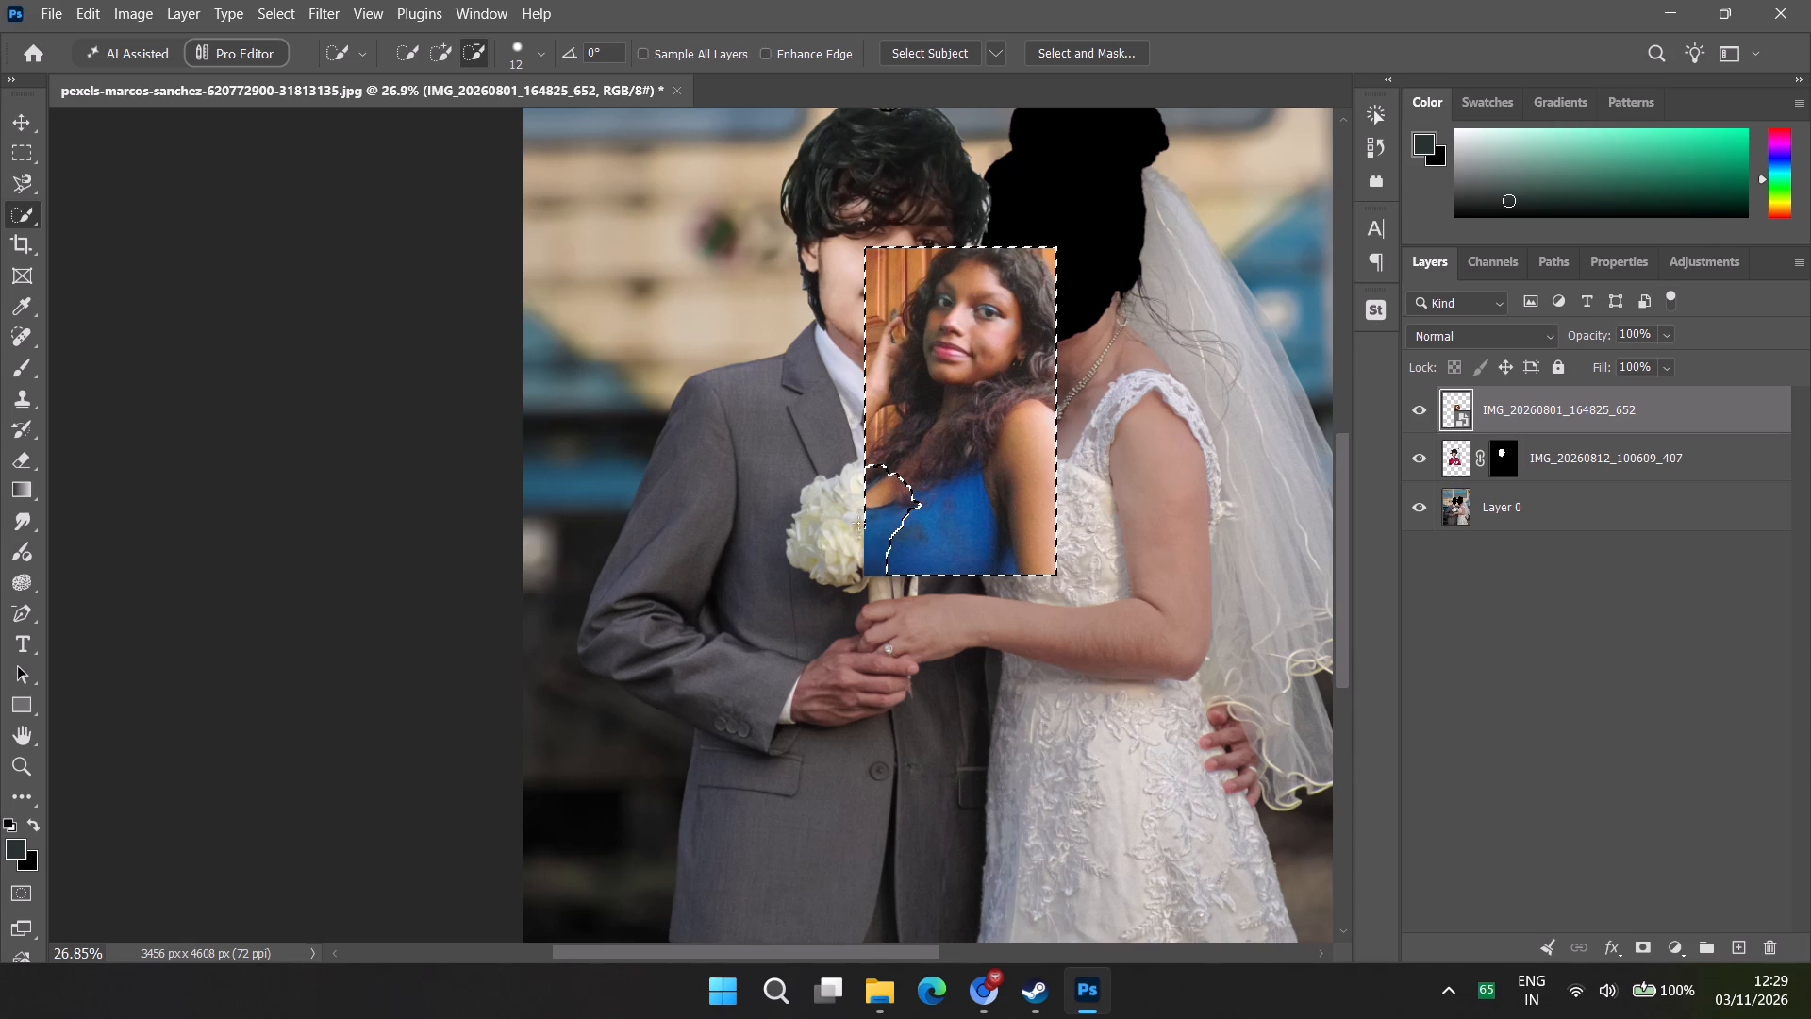
alt+drag(858, 523, 865, 378)
alt+drag(865, 378, 866, 260)
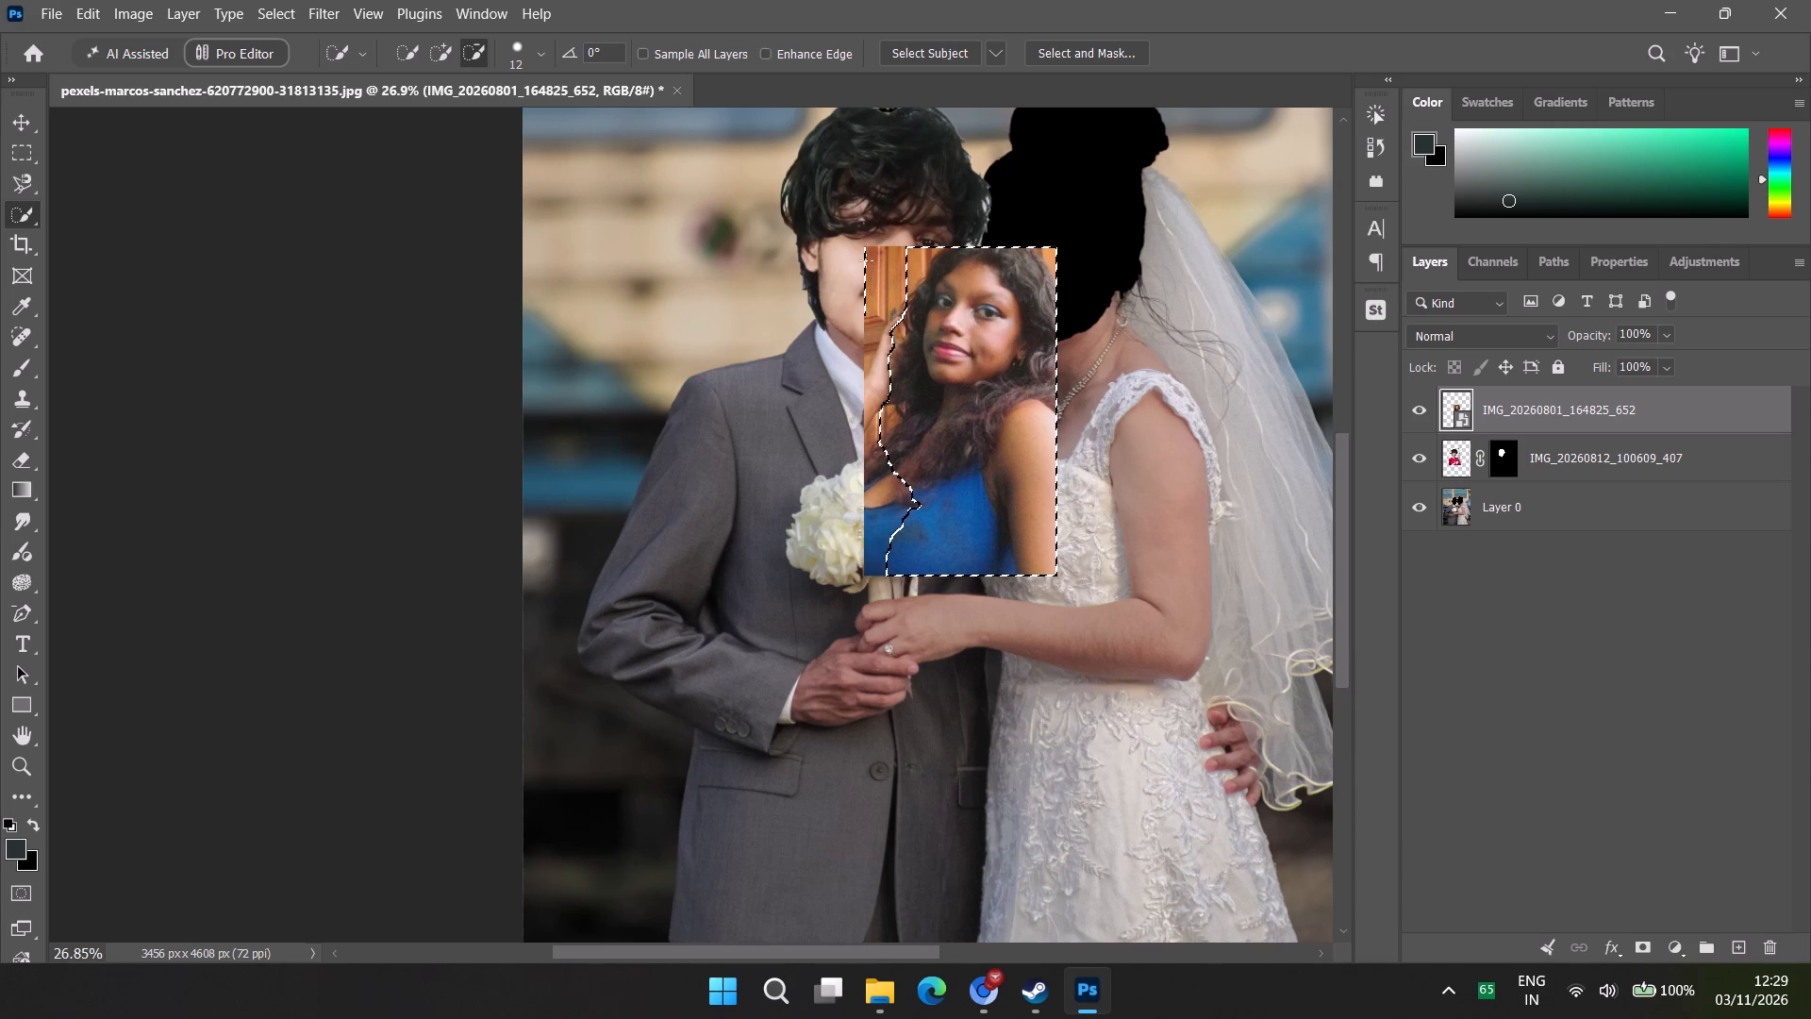
alt+drag(866, 260, 861, 252)
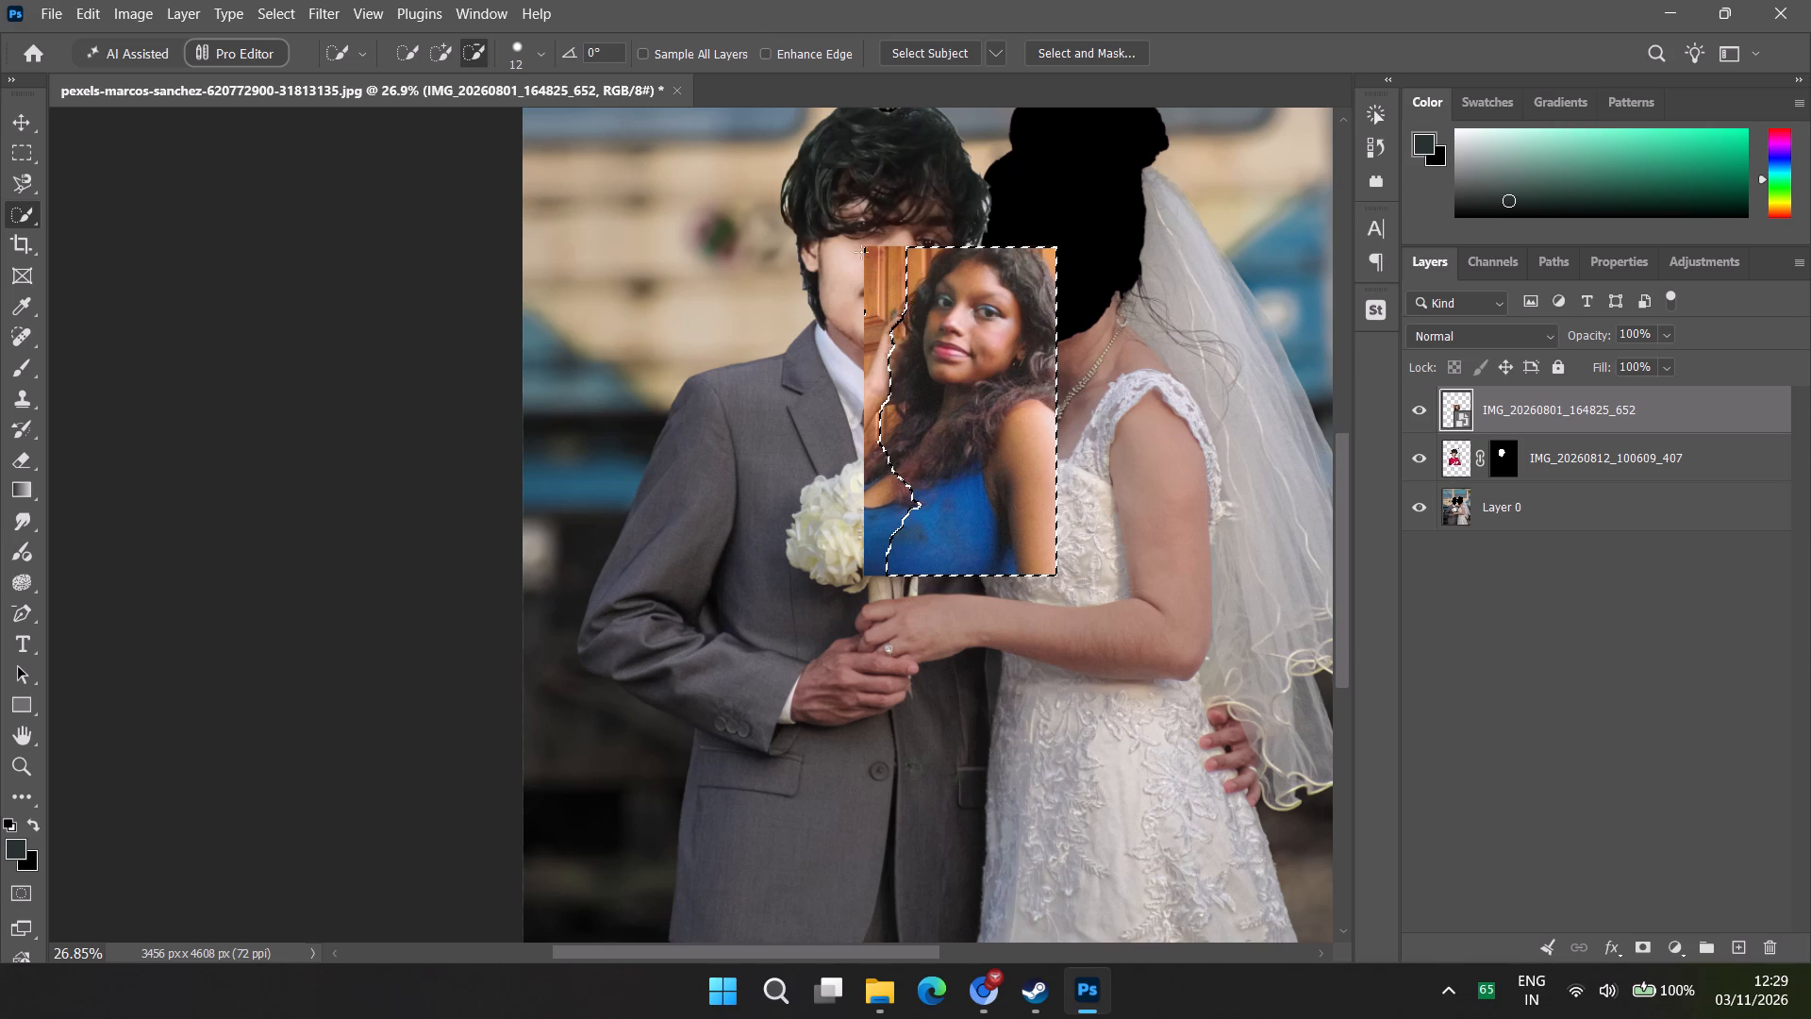
alt+drag(861, 252, 867, 266)
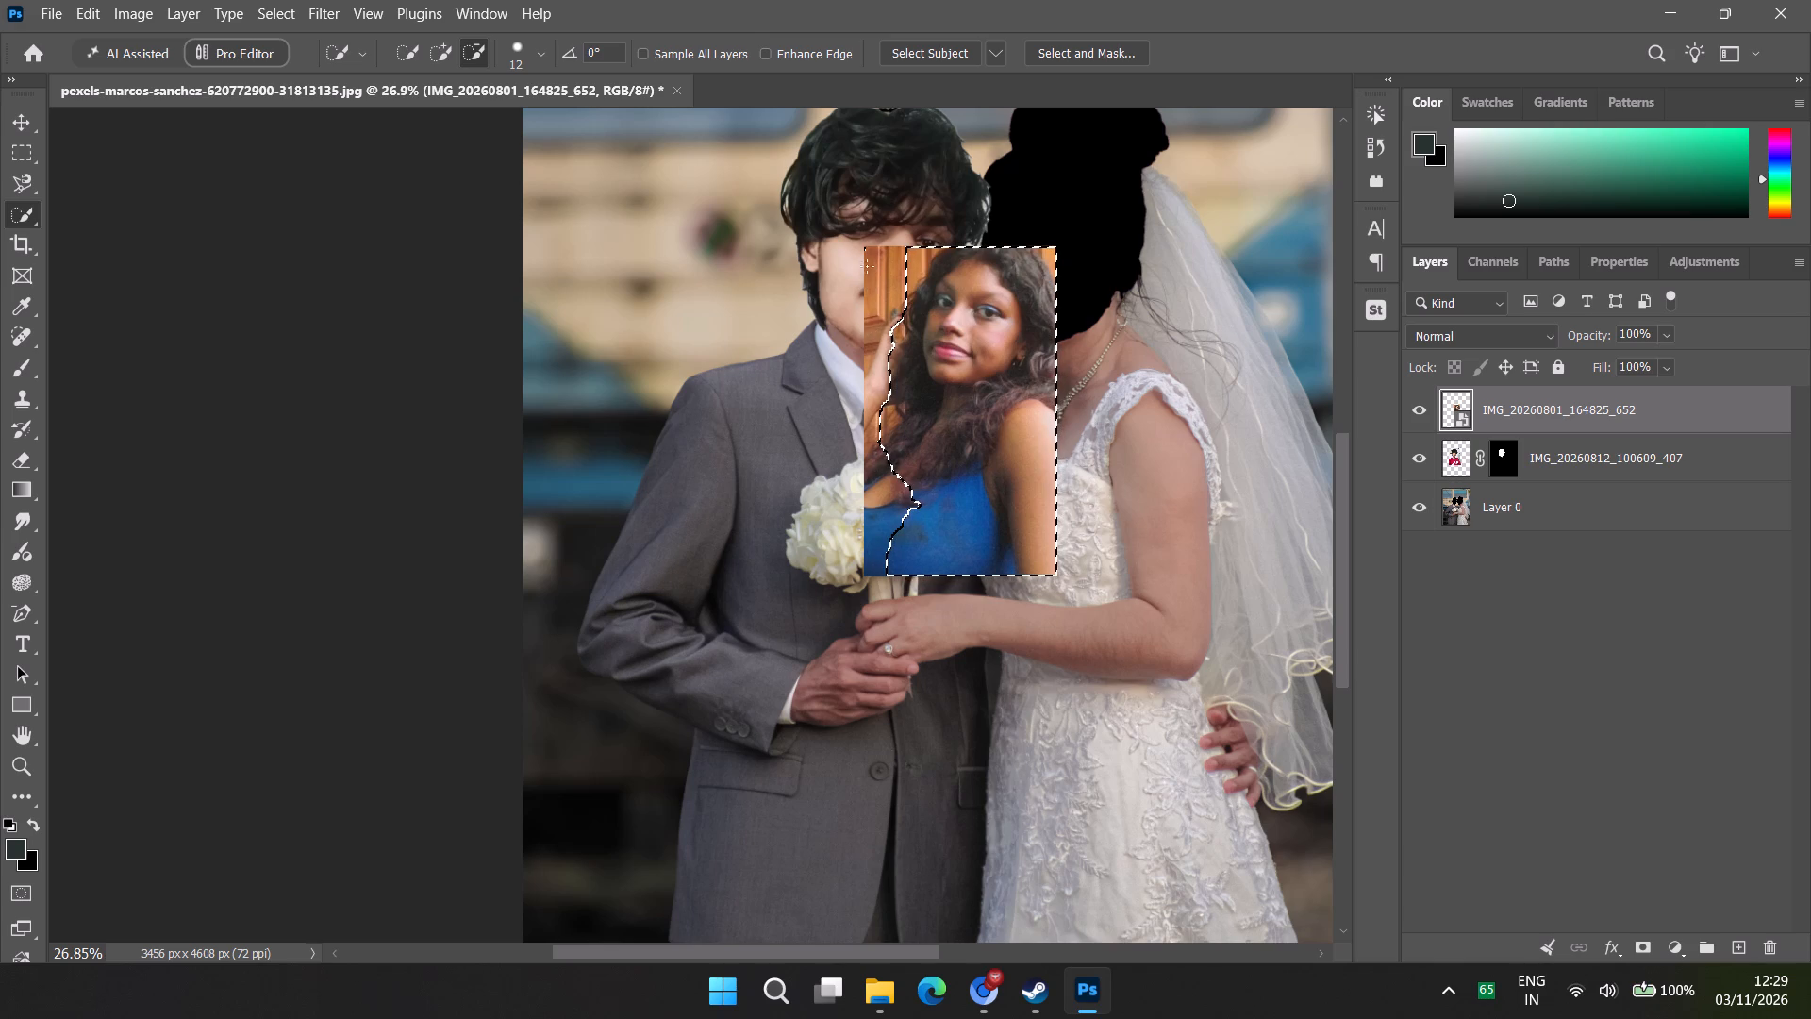
alt+drag(867, 266, 881, 502)
alt+drag(881, 502, 882, 432)
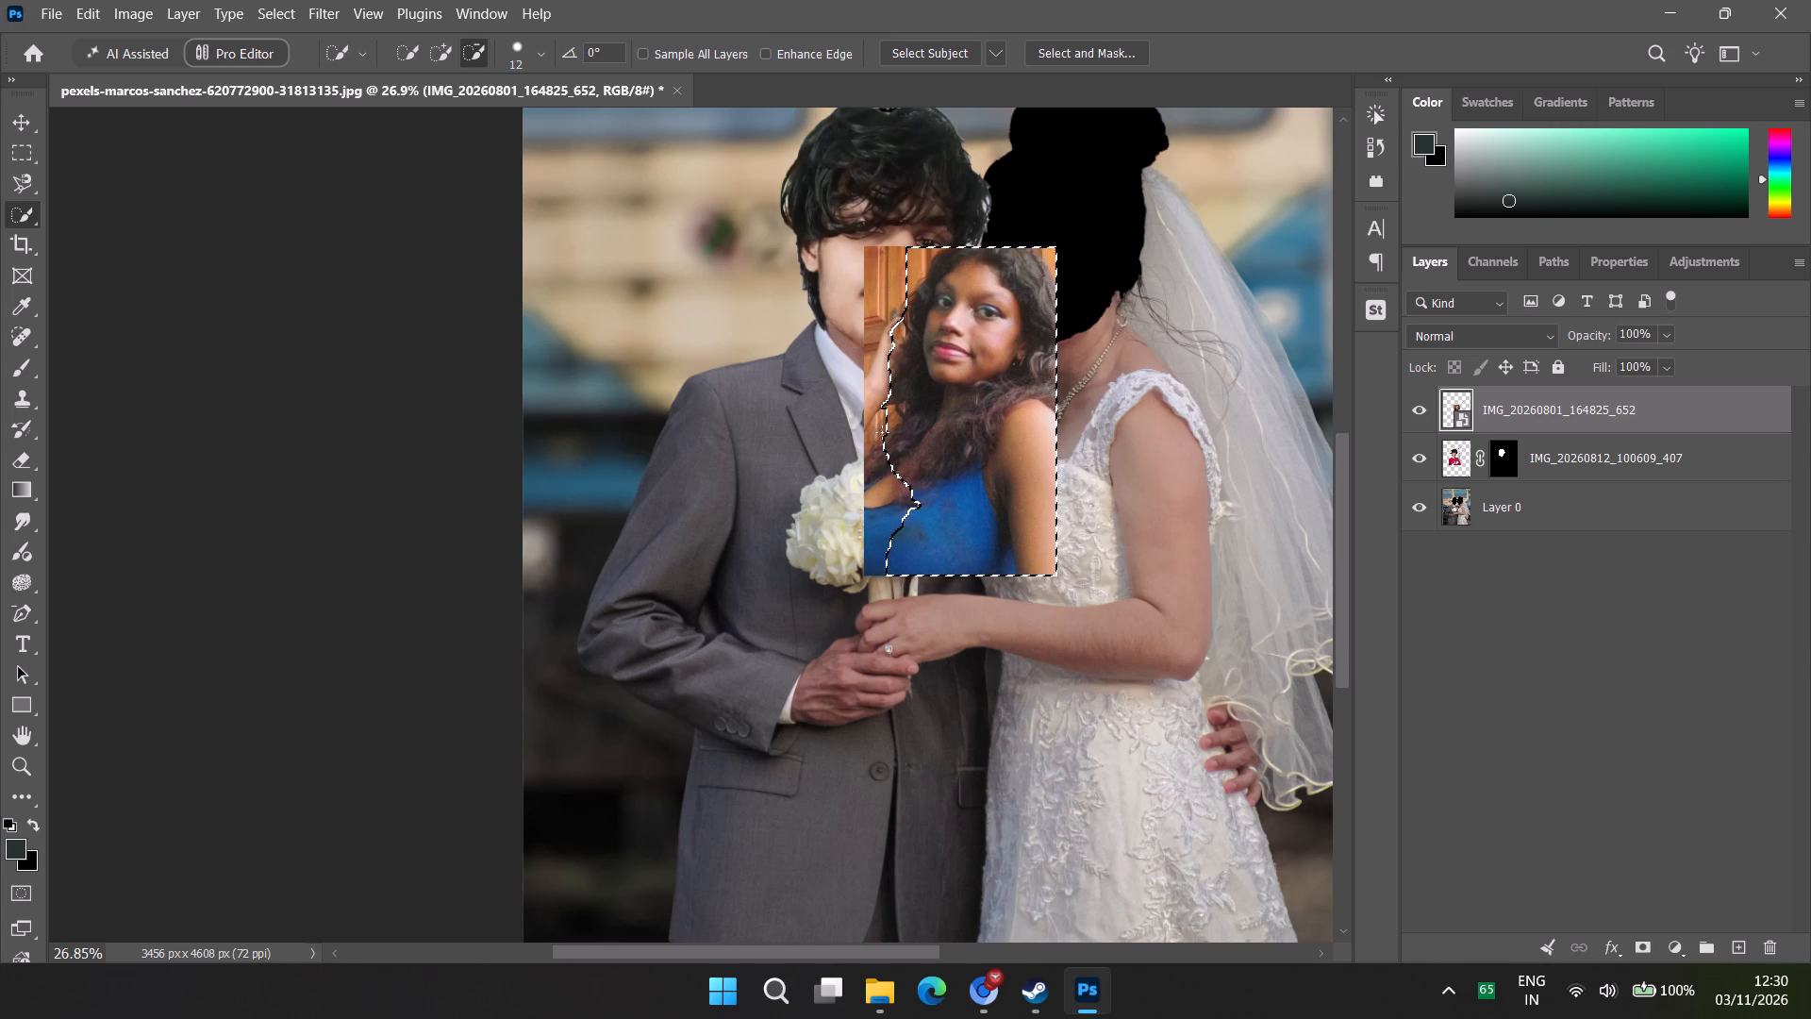
Subtract the woman's shoulder, chest and remaining blue top from the selection, keeping her head and upper hair.
alt+drag(882, 432, 1026, 432)
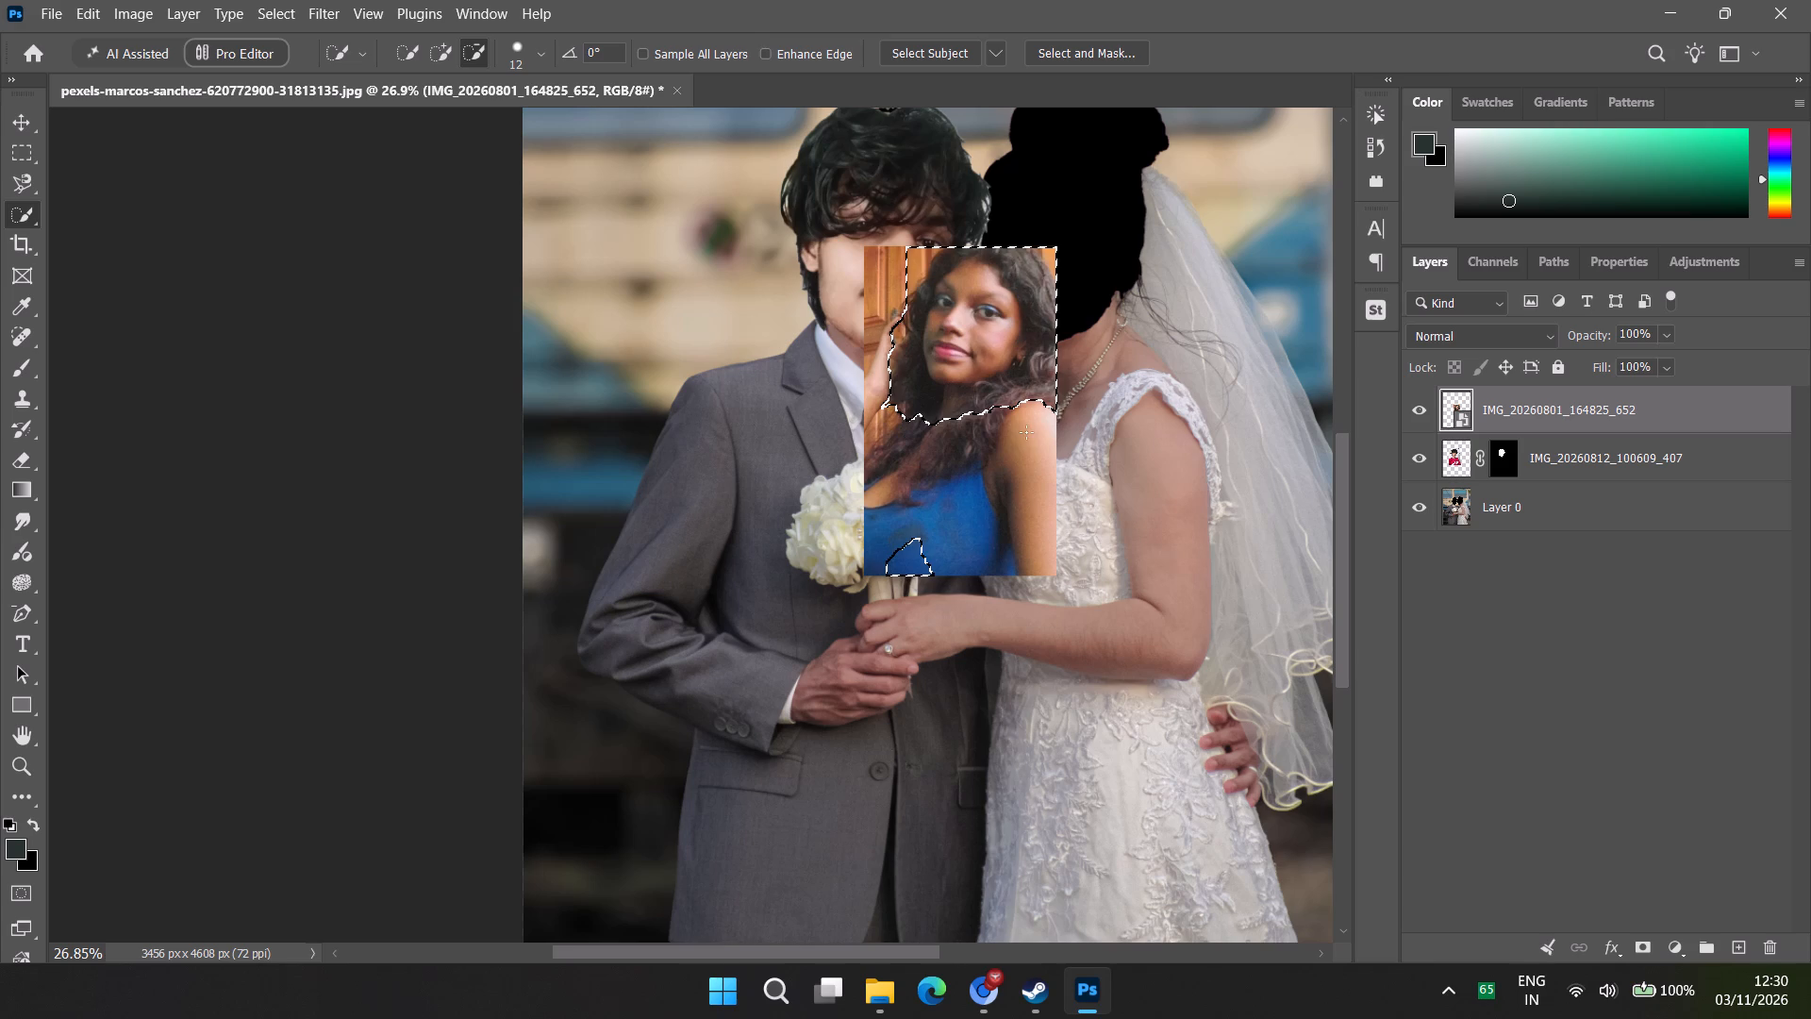
alt+drag(1026, 432, 934, 546)
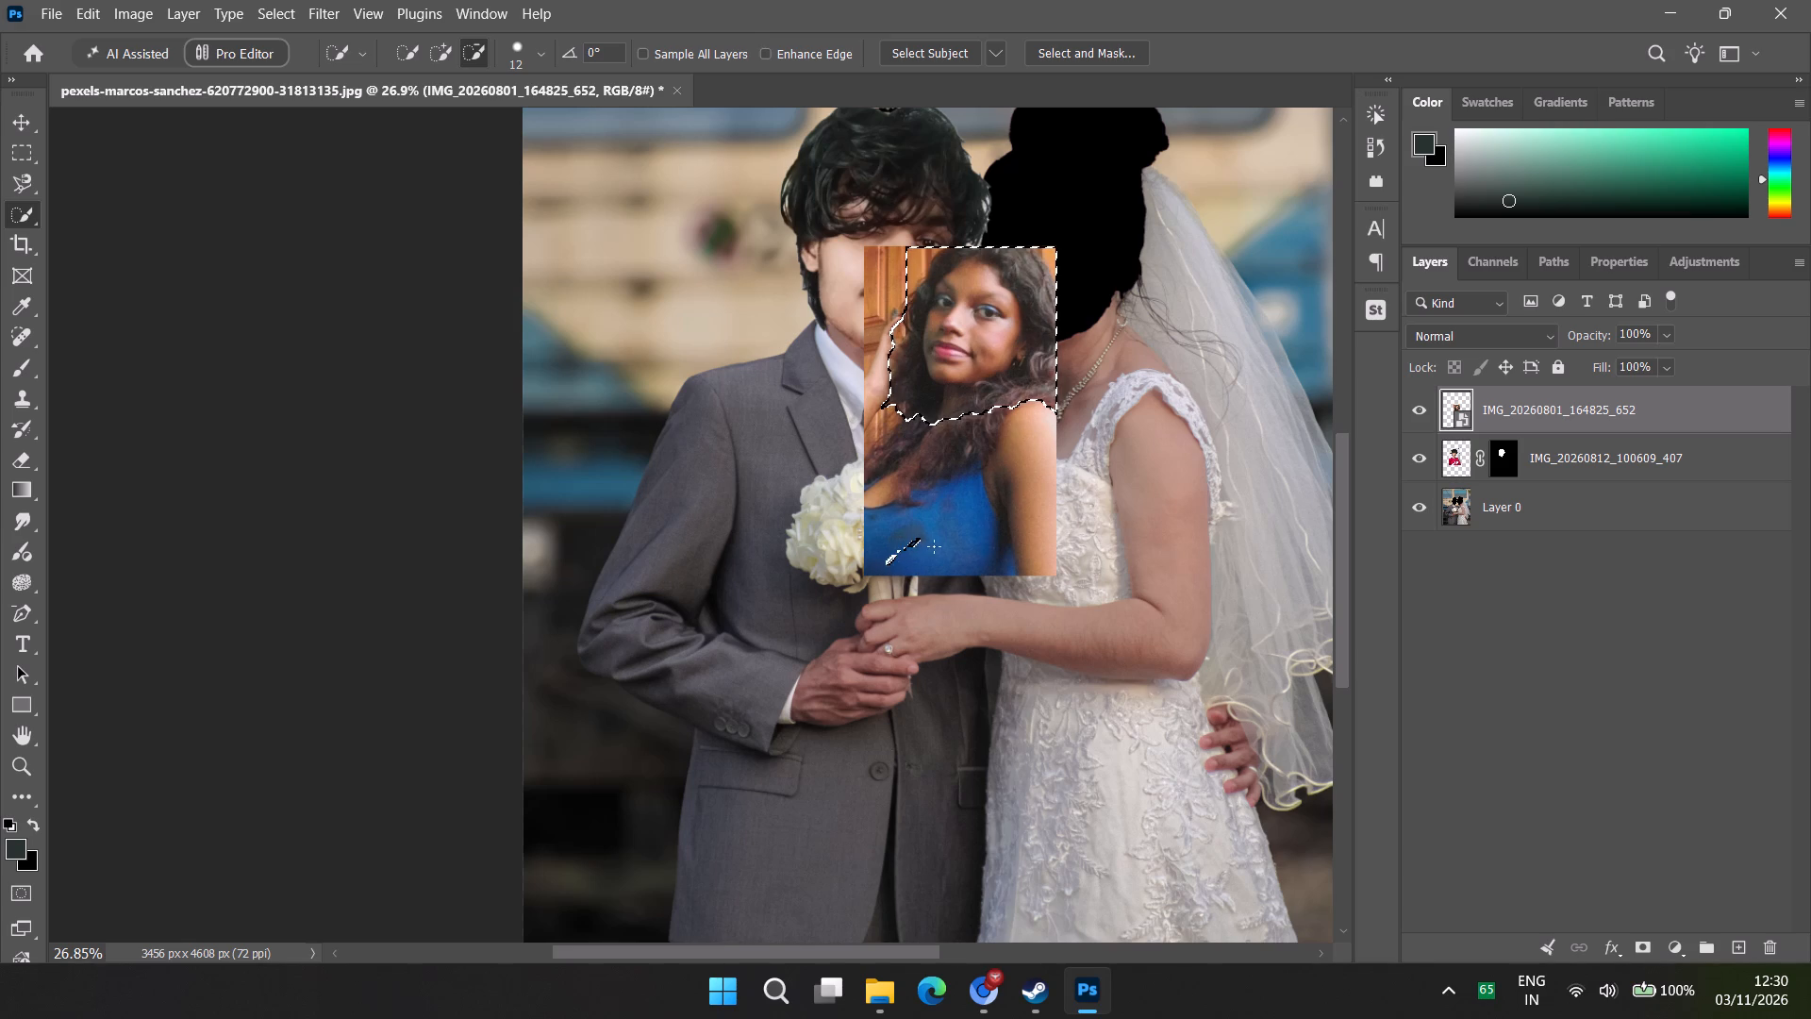
alt+drag(934, 546, 963, 469)
alt+drag(963, 469, 1039, 432)
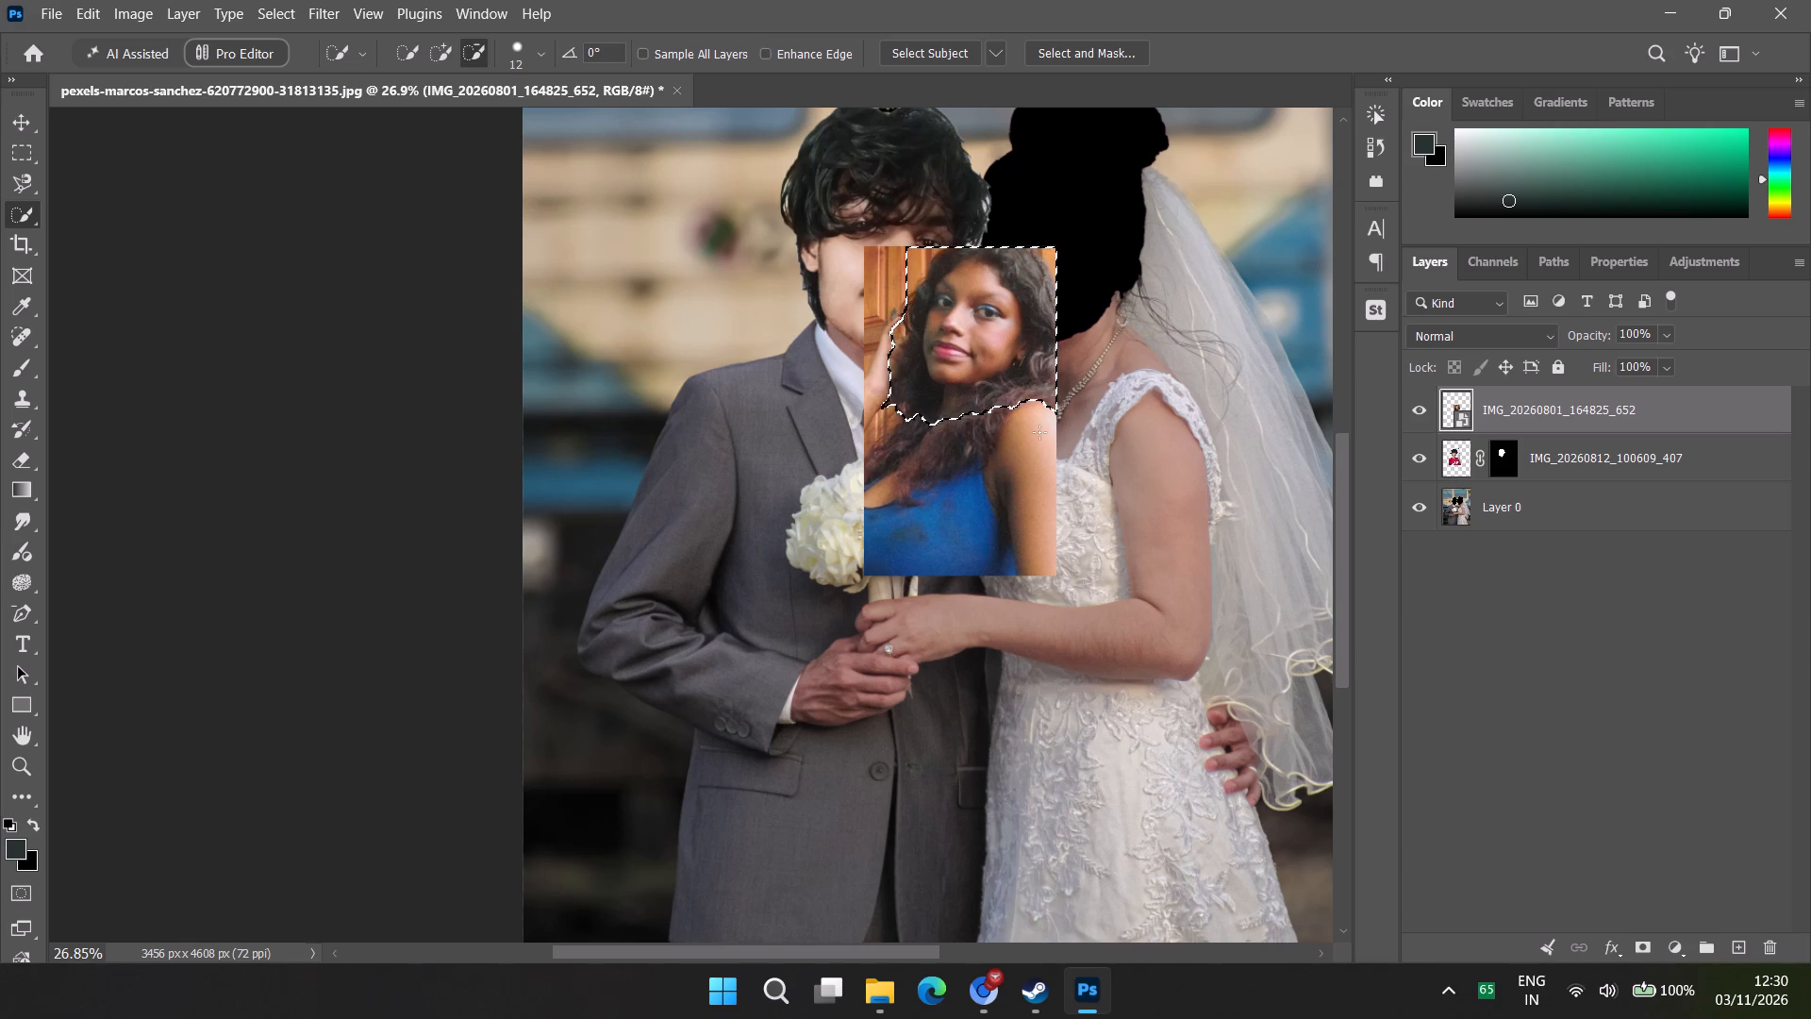
Trim the head selection around the woman's hair, subtracting the wooden wall near the crown and tidying the edge beside her raised fingers.
alt+drag(1039, 432, 919, 257)
alt+drag(919, 257, 931, 251)
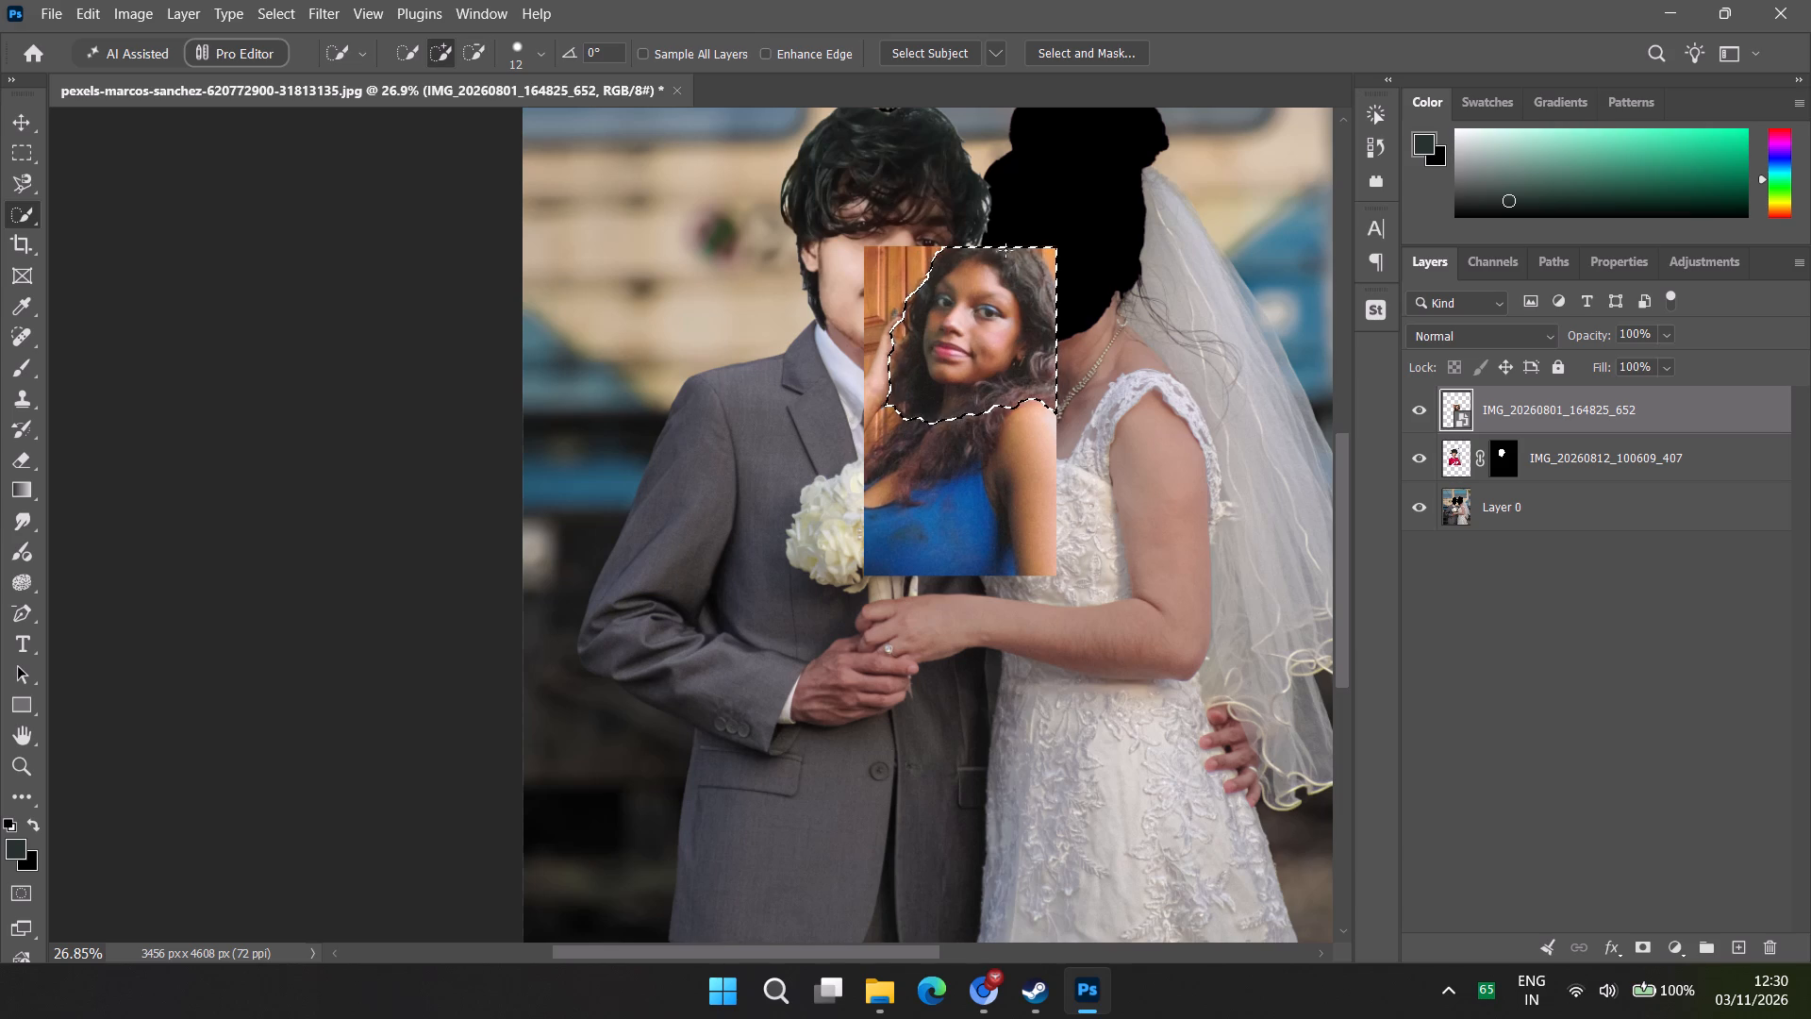
alt+drag(1046, 252, 1036, 249)
alt+drag(882, 332, 903, 323)
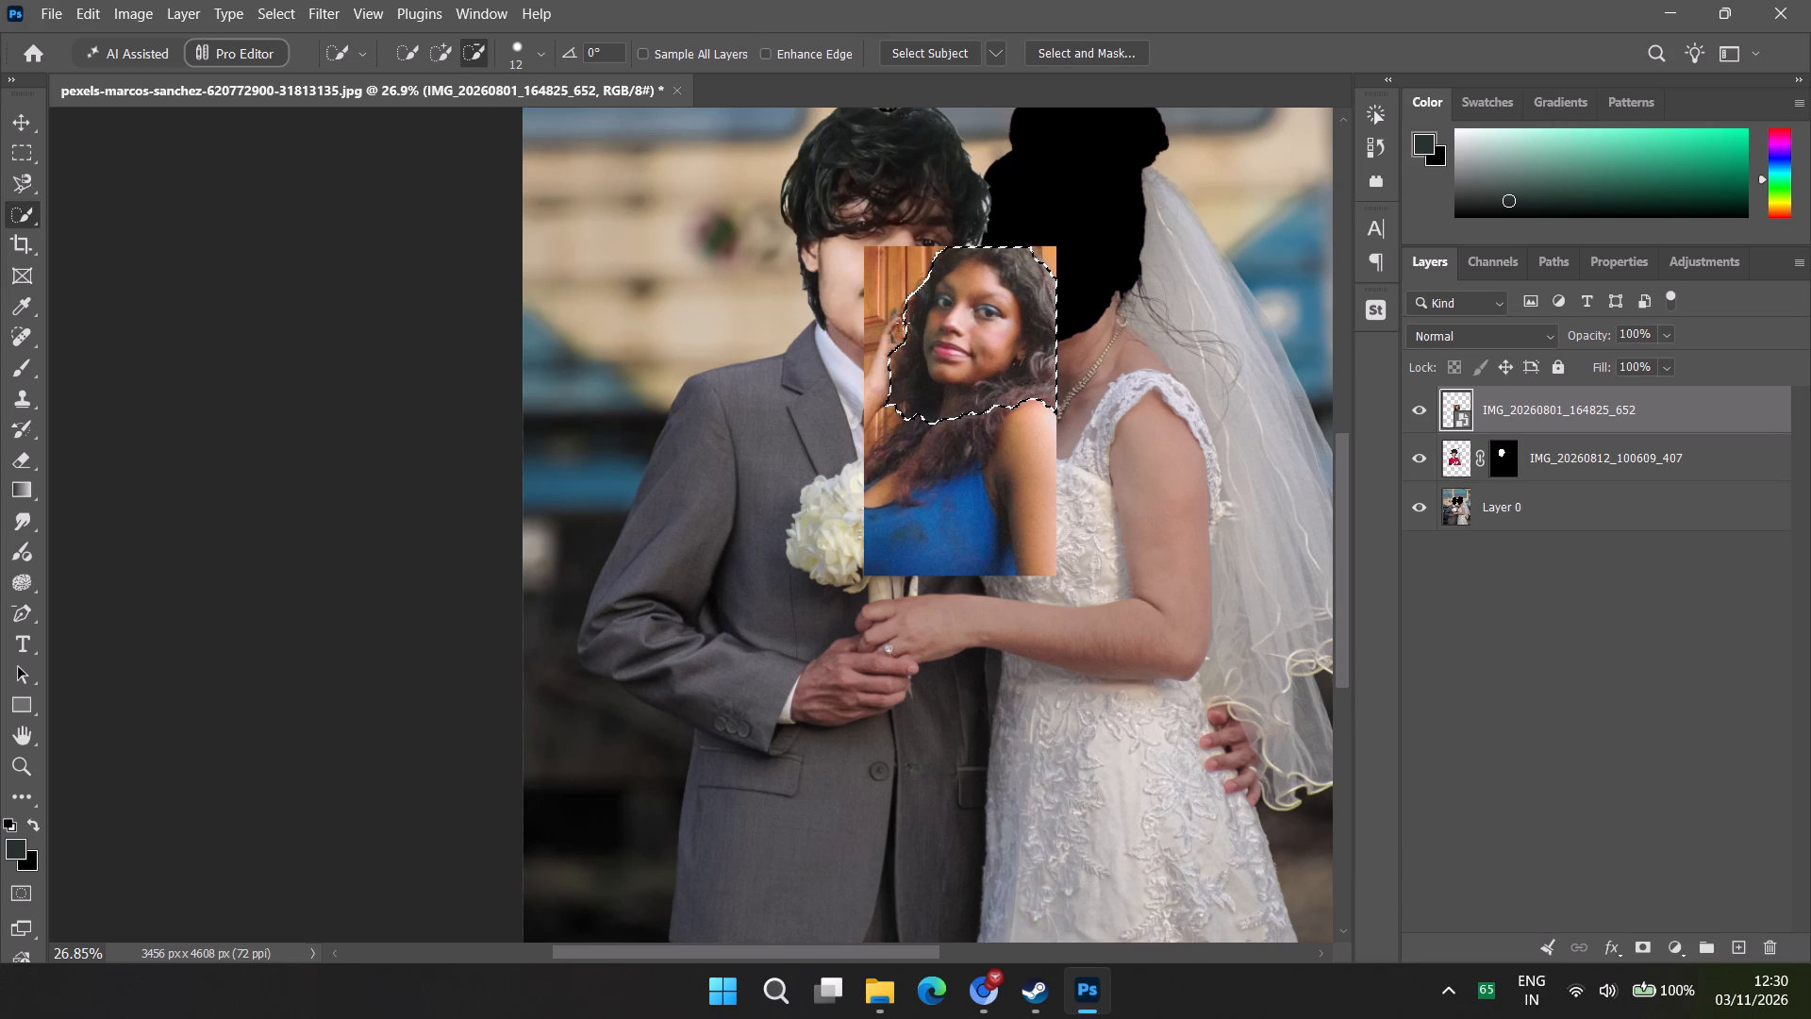
alt+drag(903, 323, 910, 303)
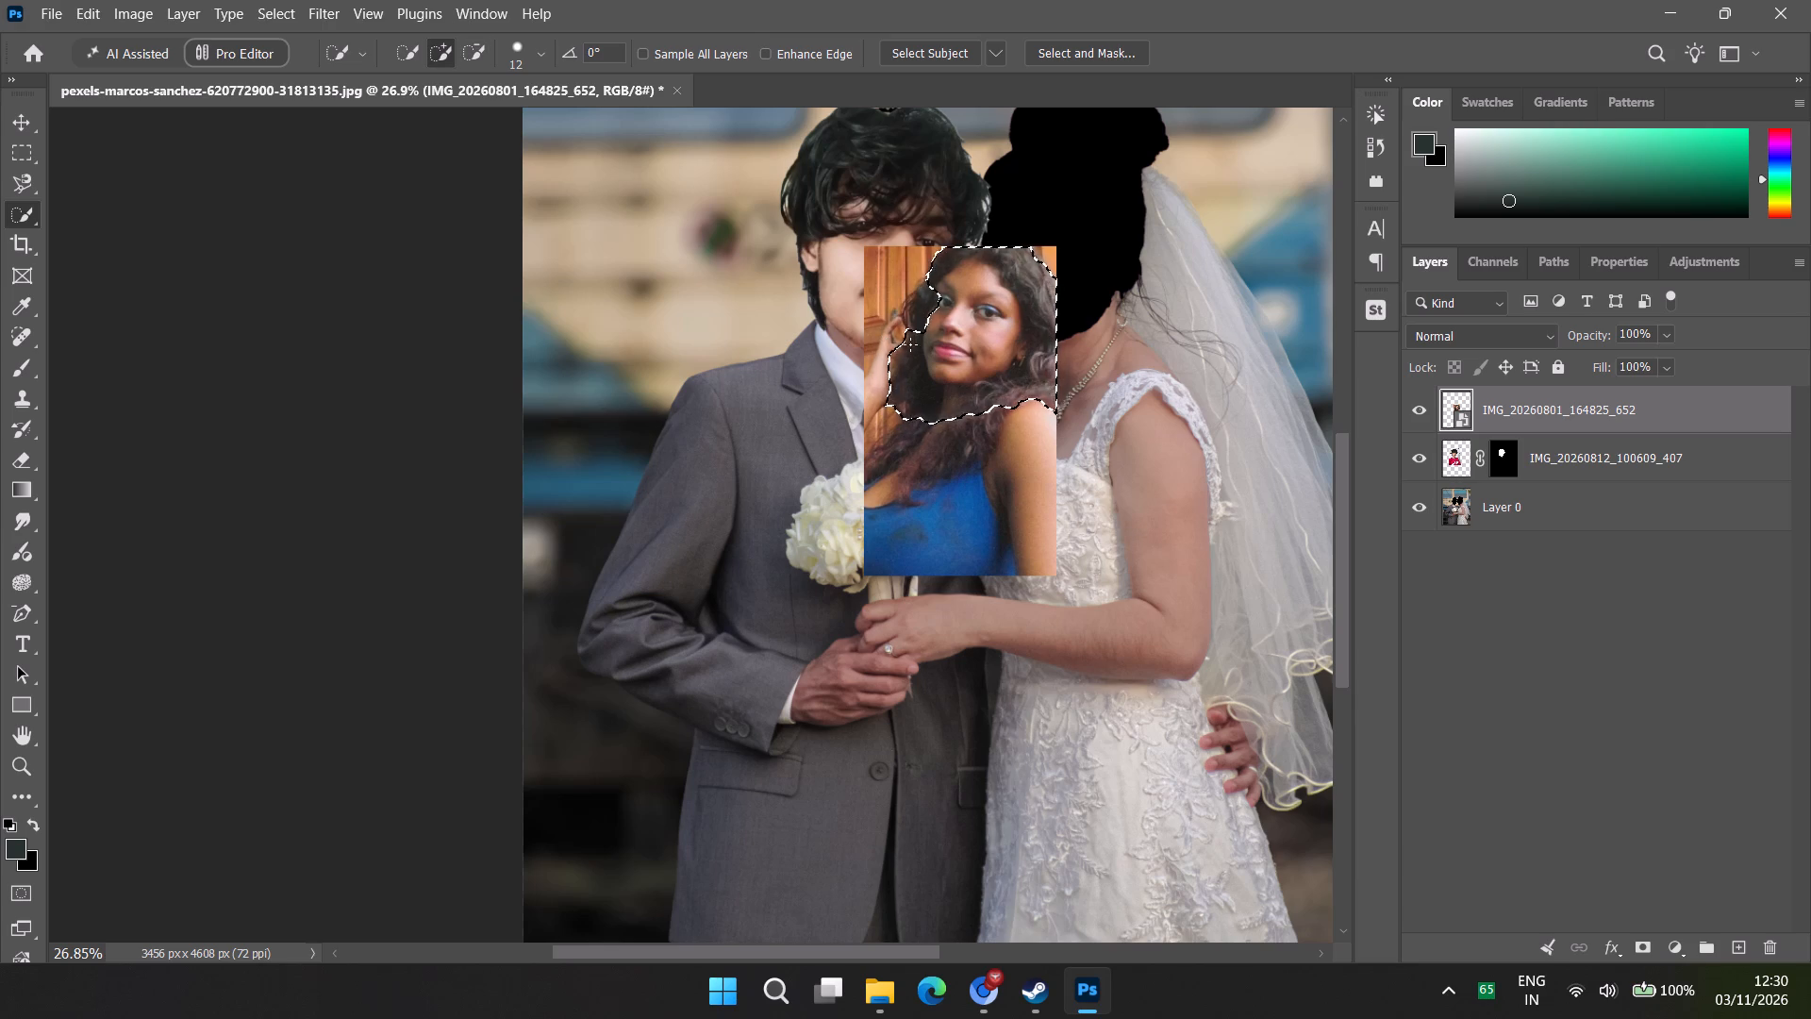
key(ctrl+z)
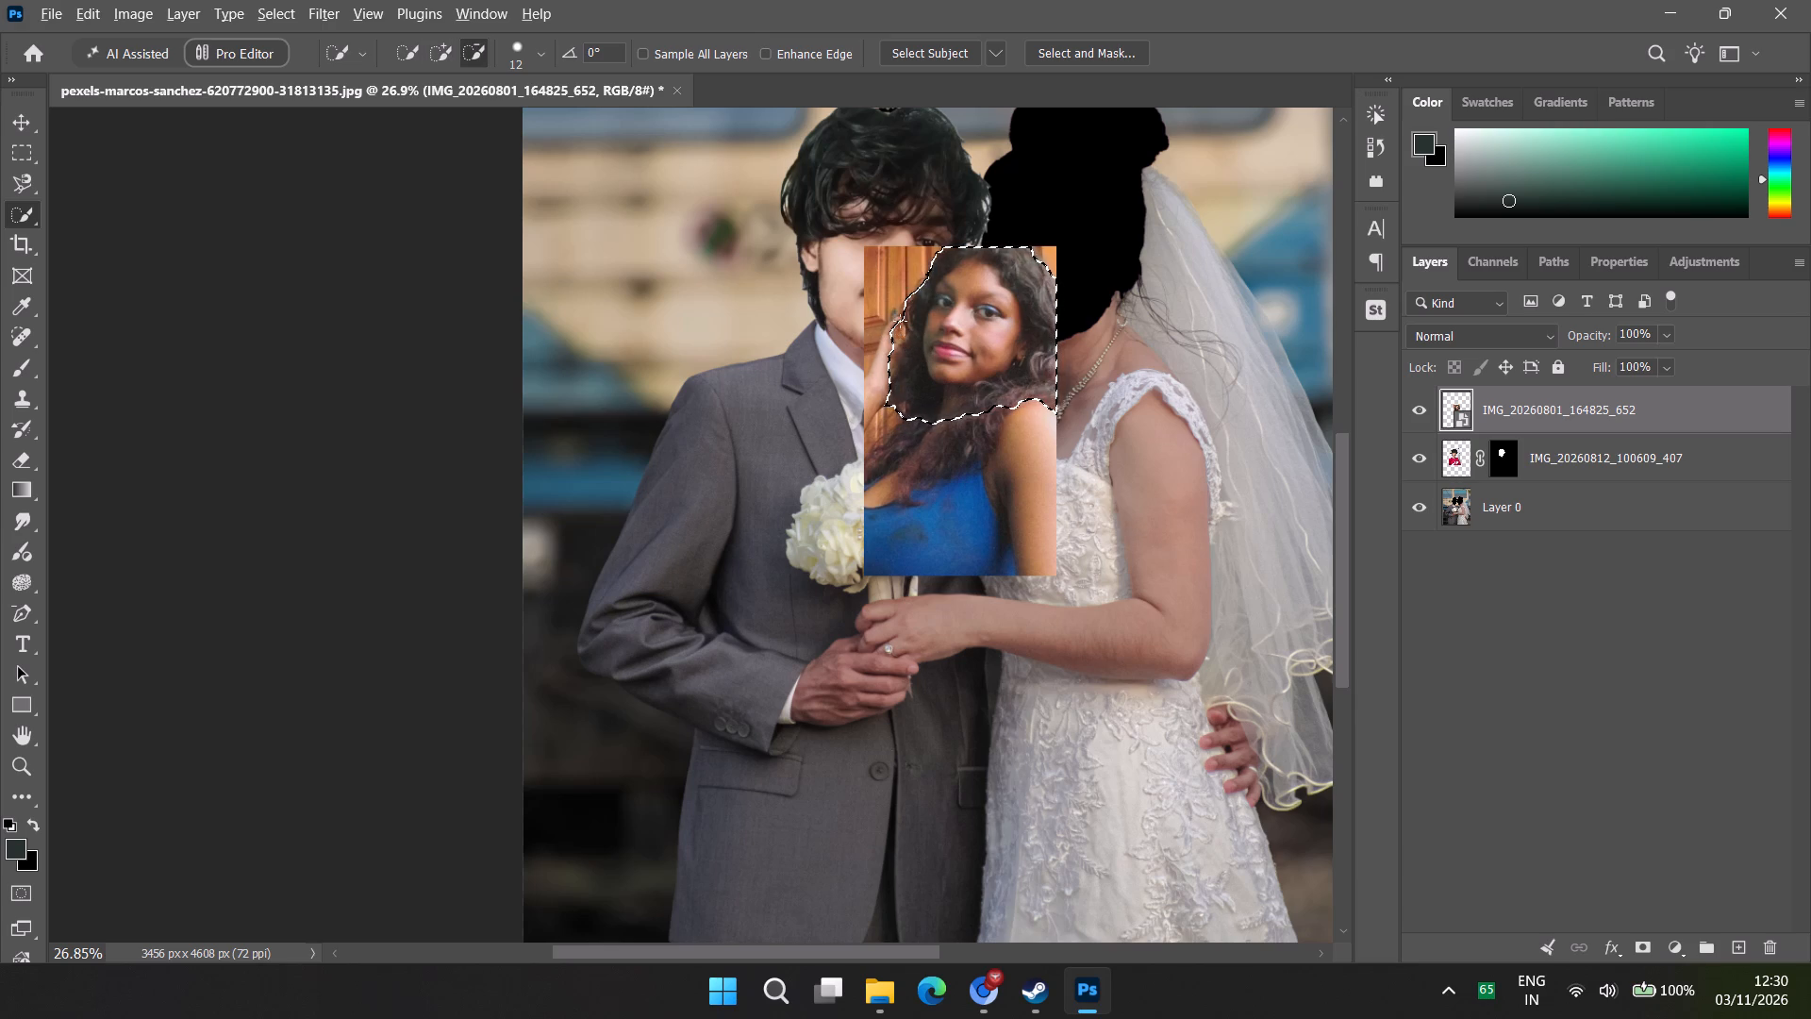
alt+drag(906, 302, 895, 324)
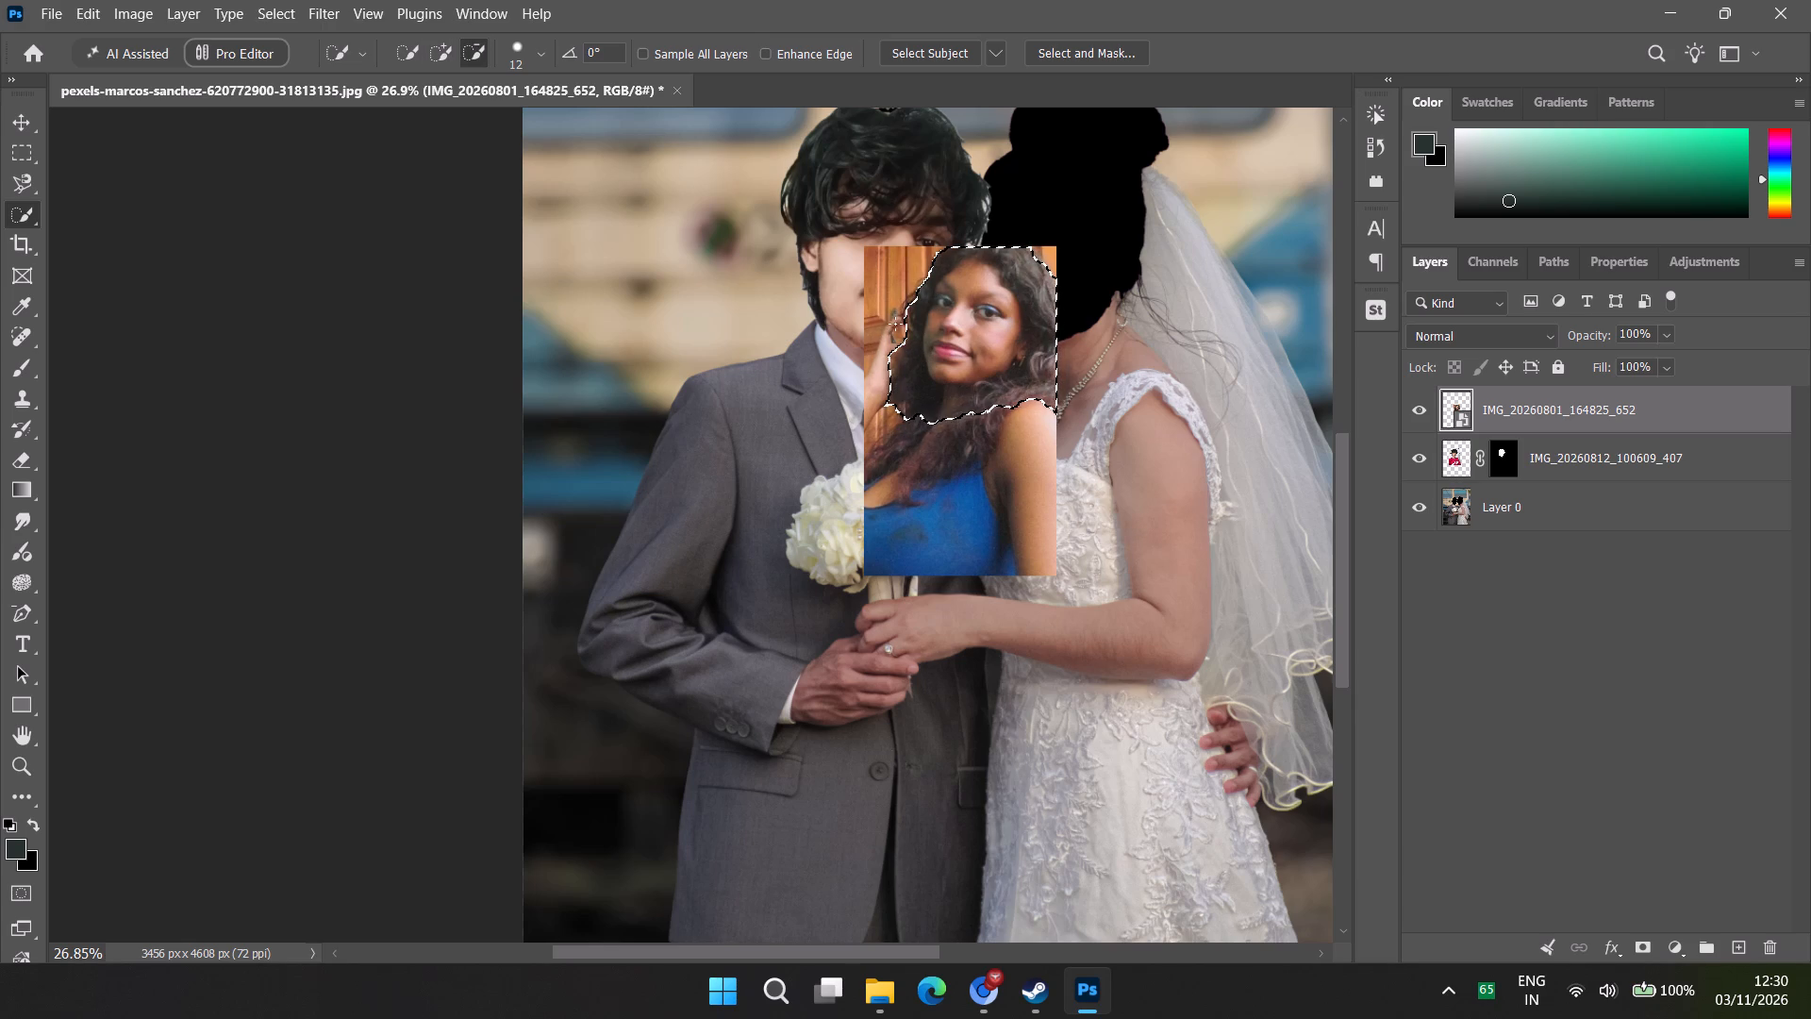
alt+drag(895, 324, 890, 389)
key(ctrl+z)
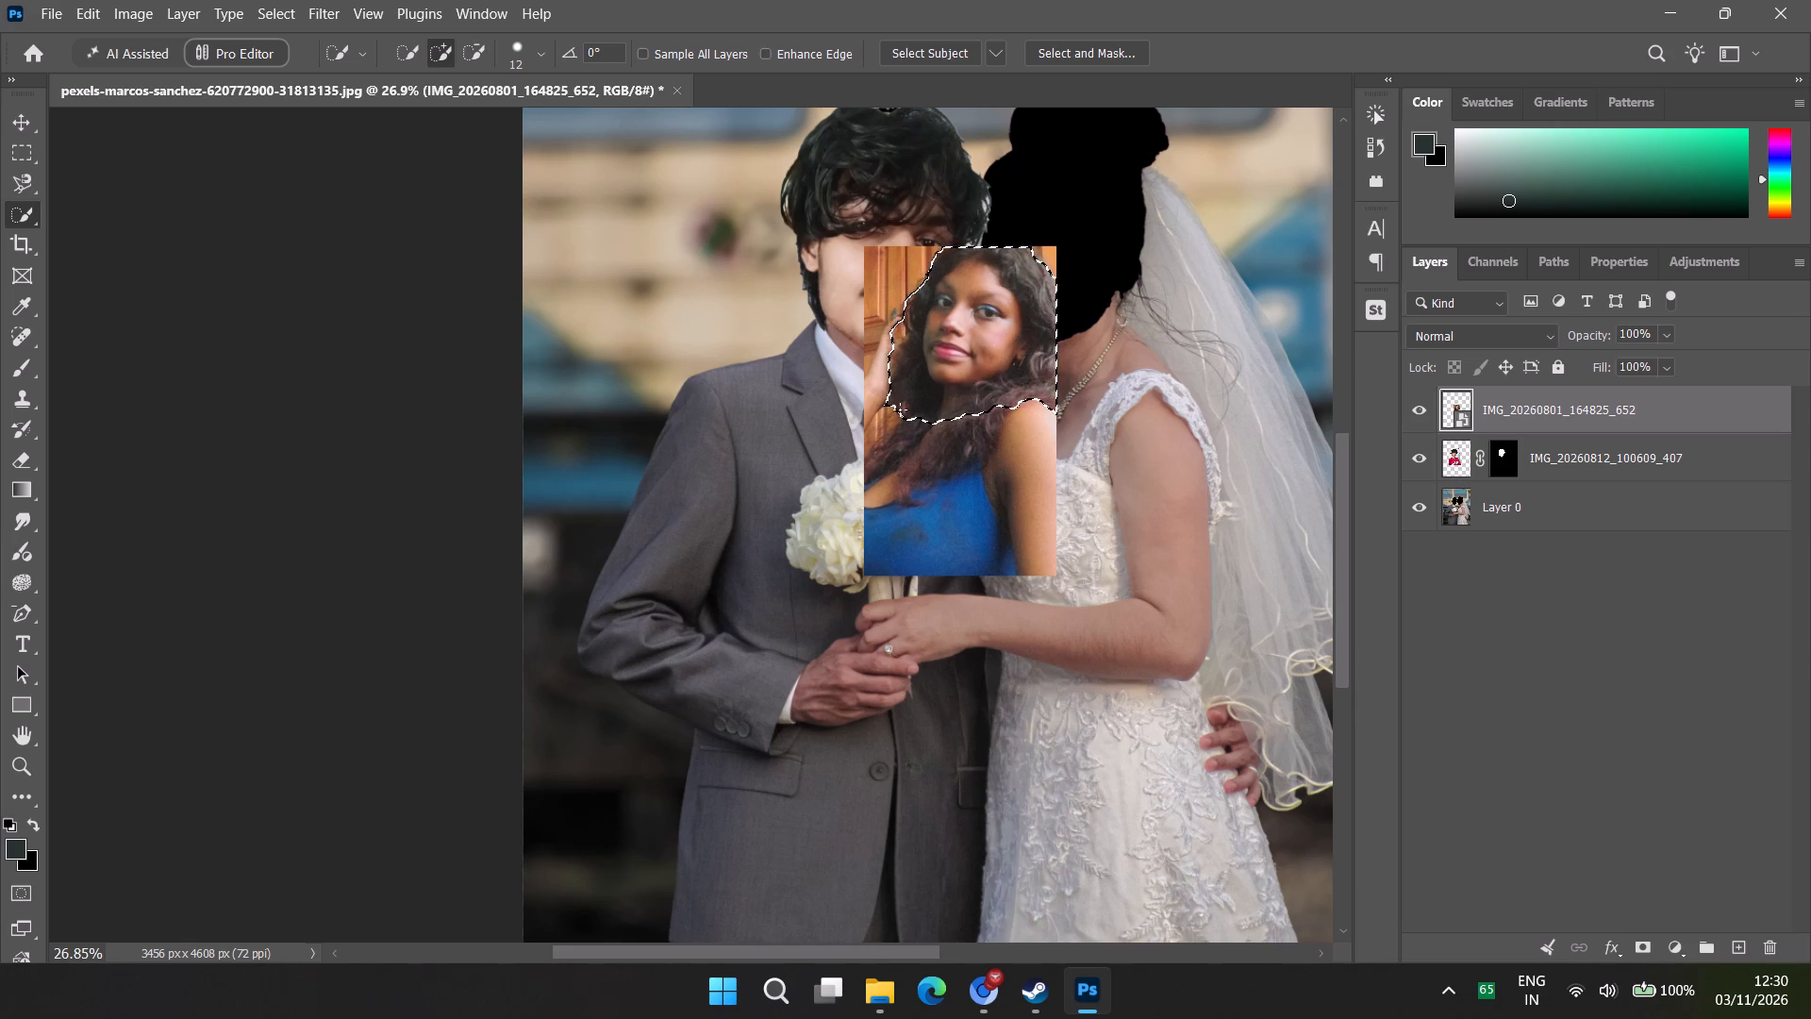
alt+click(900, 409)
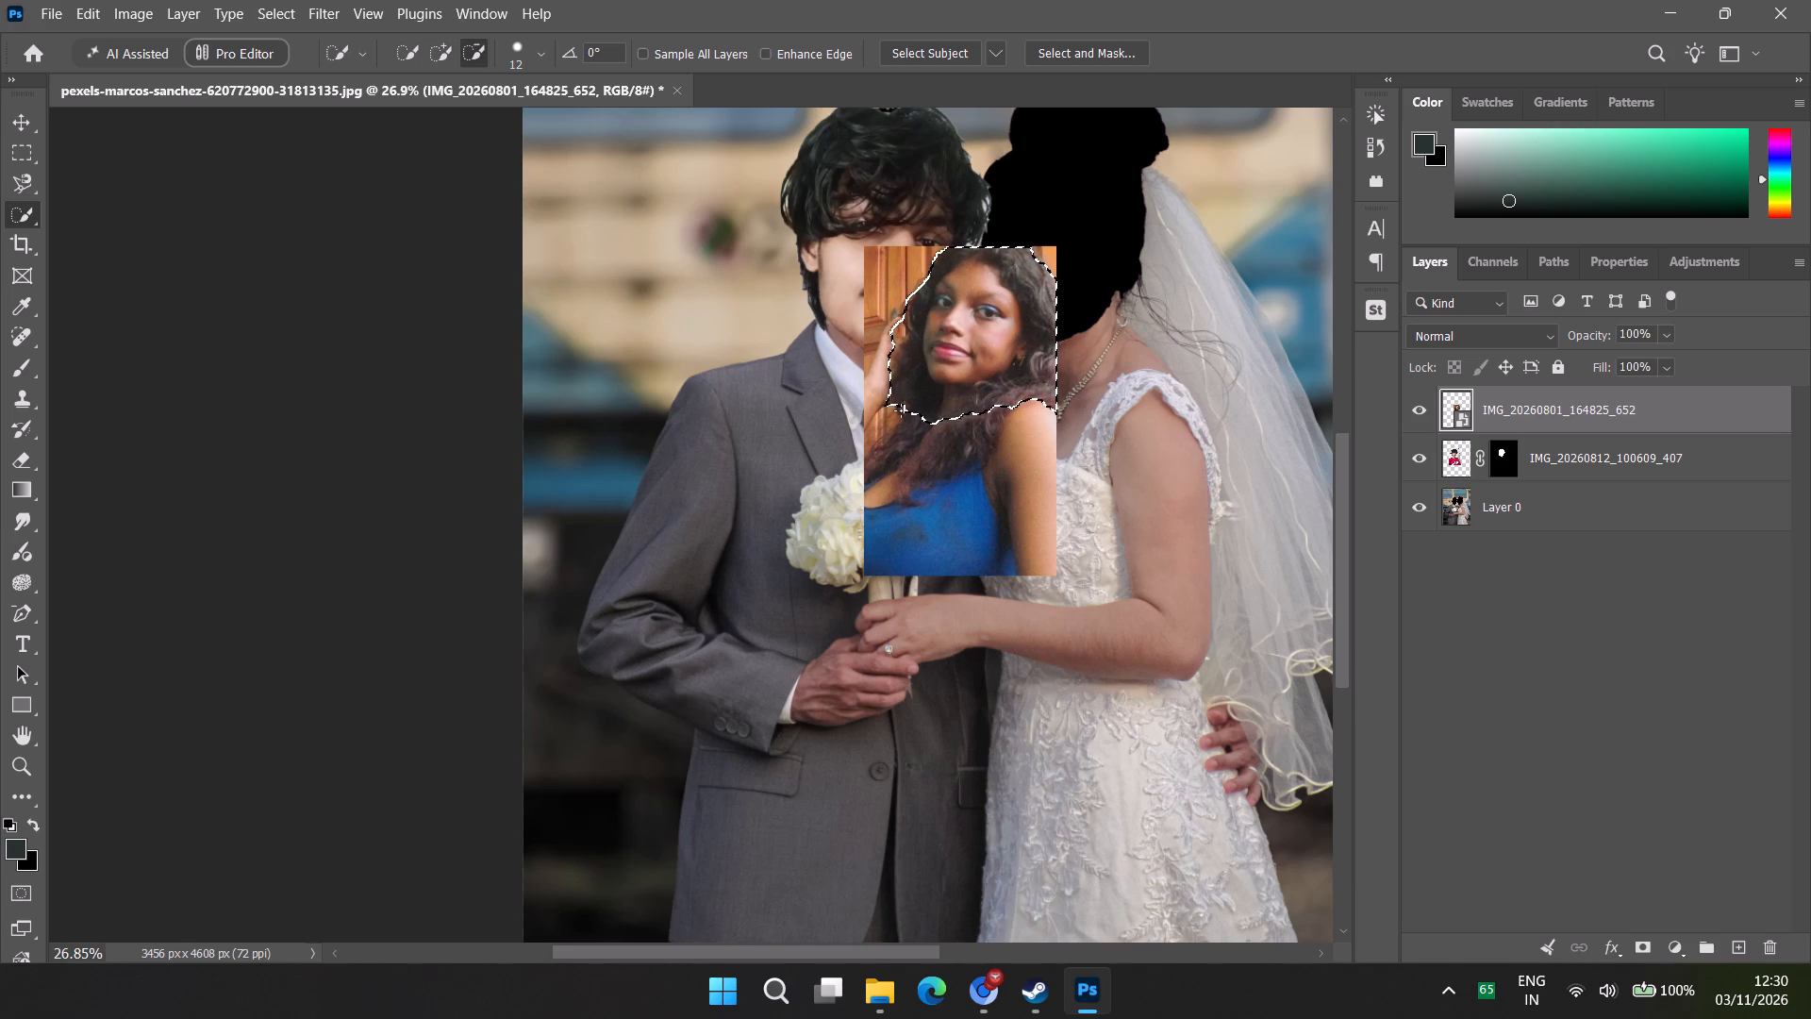
alt+click(884, 406)
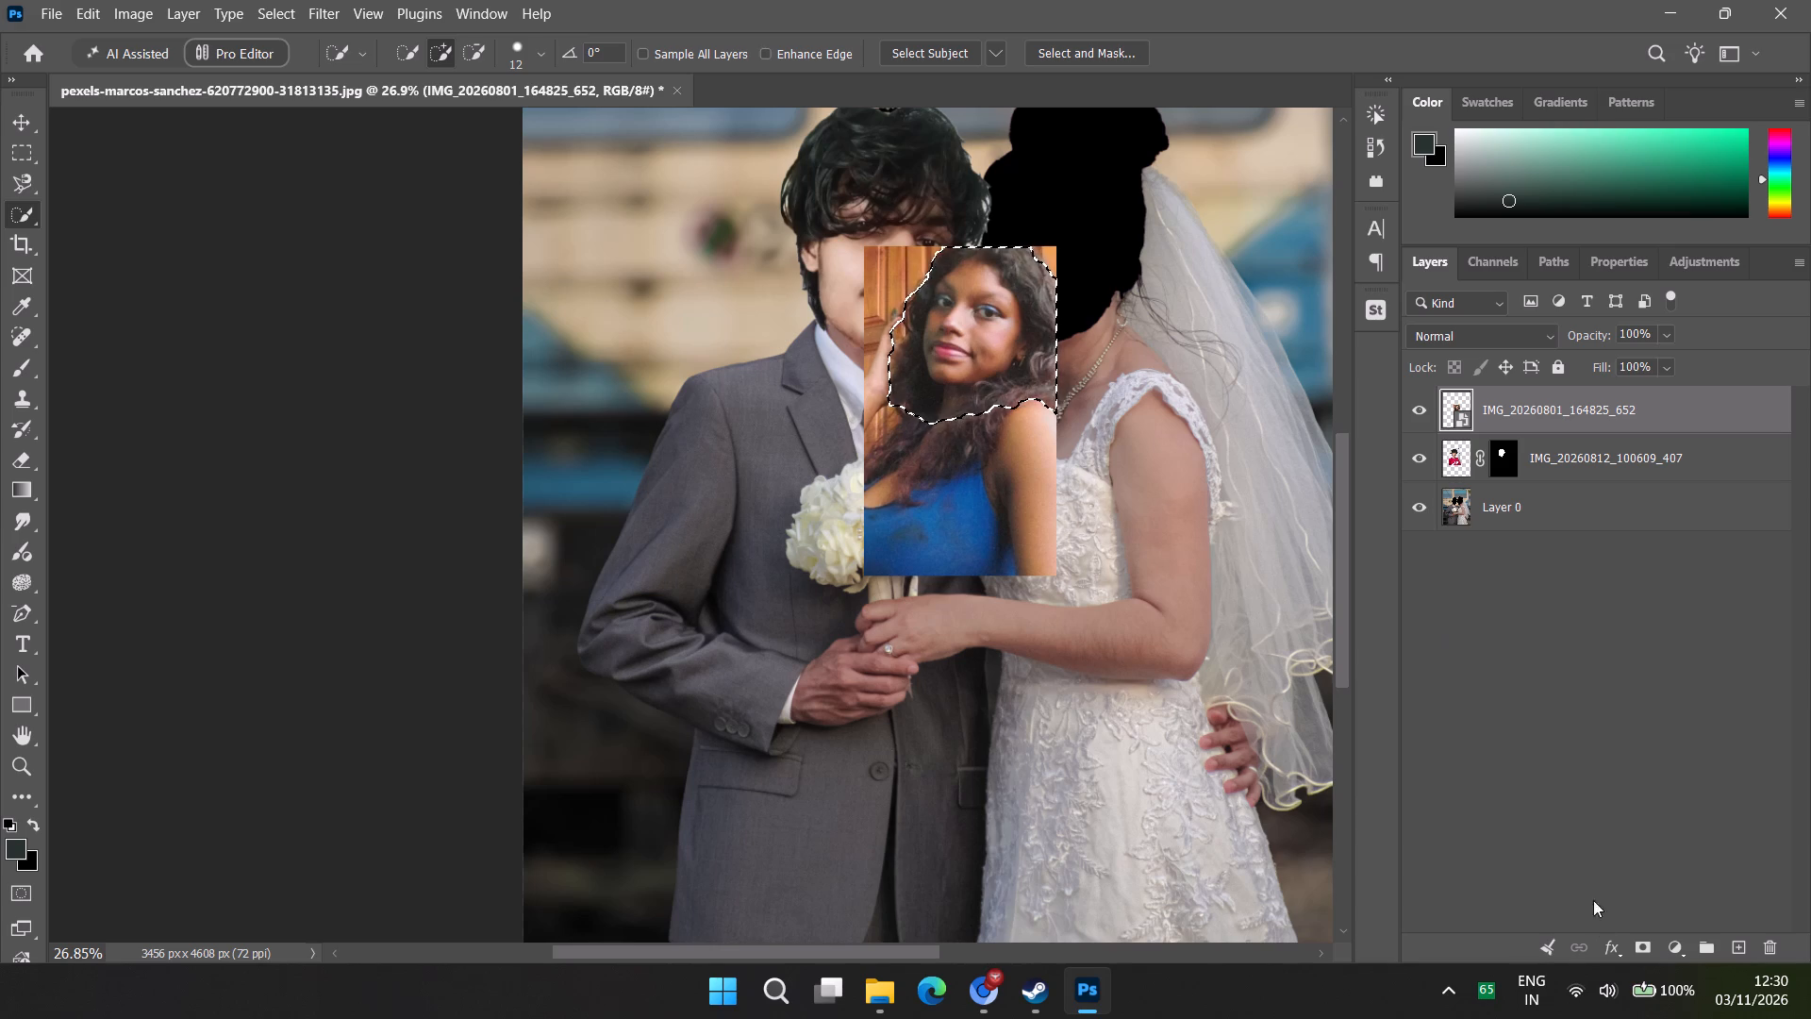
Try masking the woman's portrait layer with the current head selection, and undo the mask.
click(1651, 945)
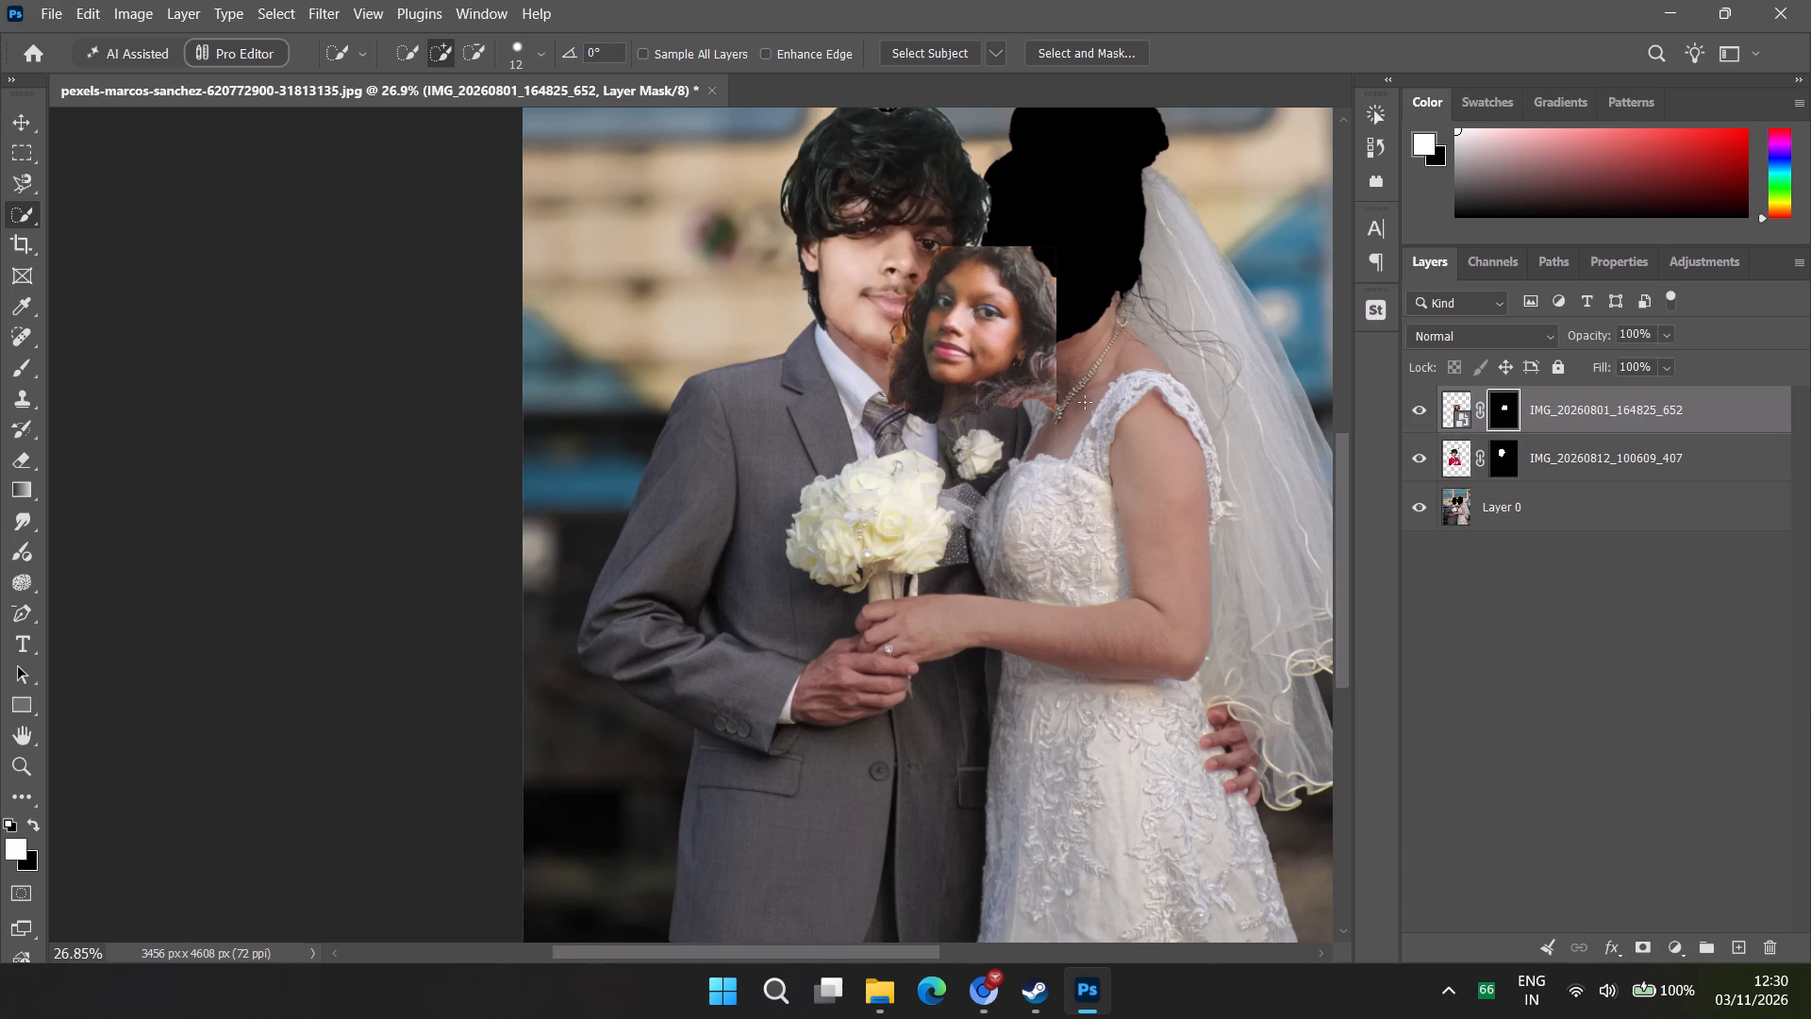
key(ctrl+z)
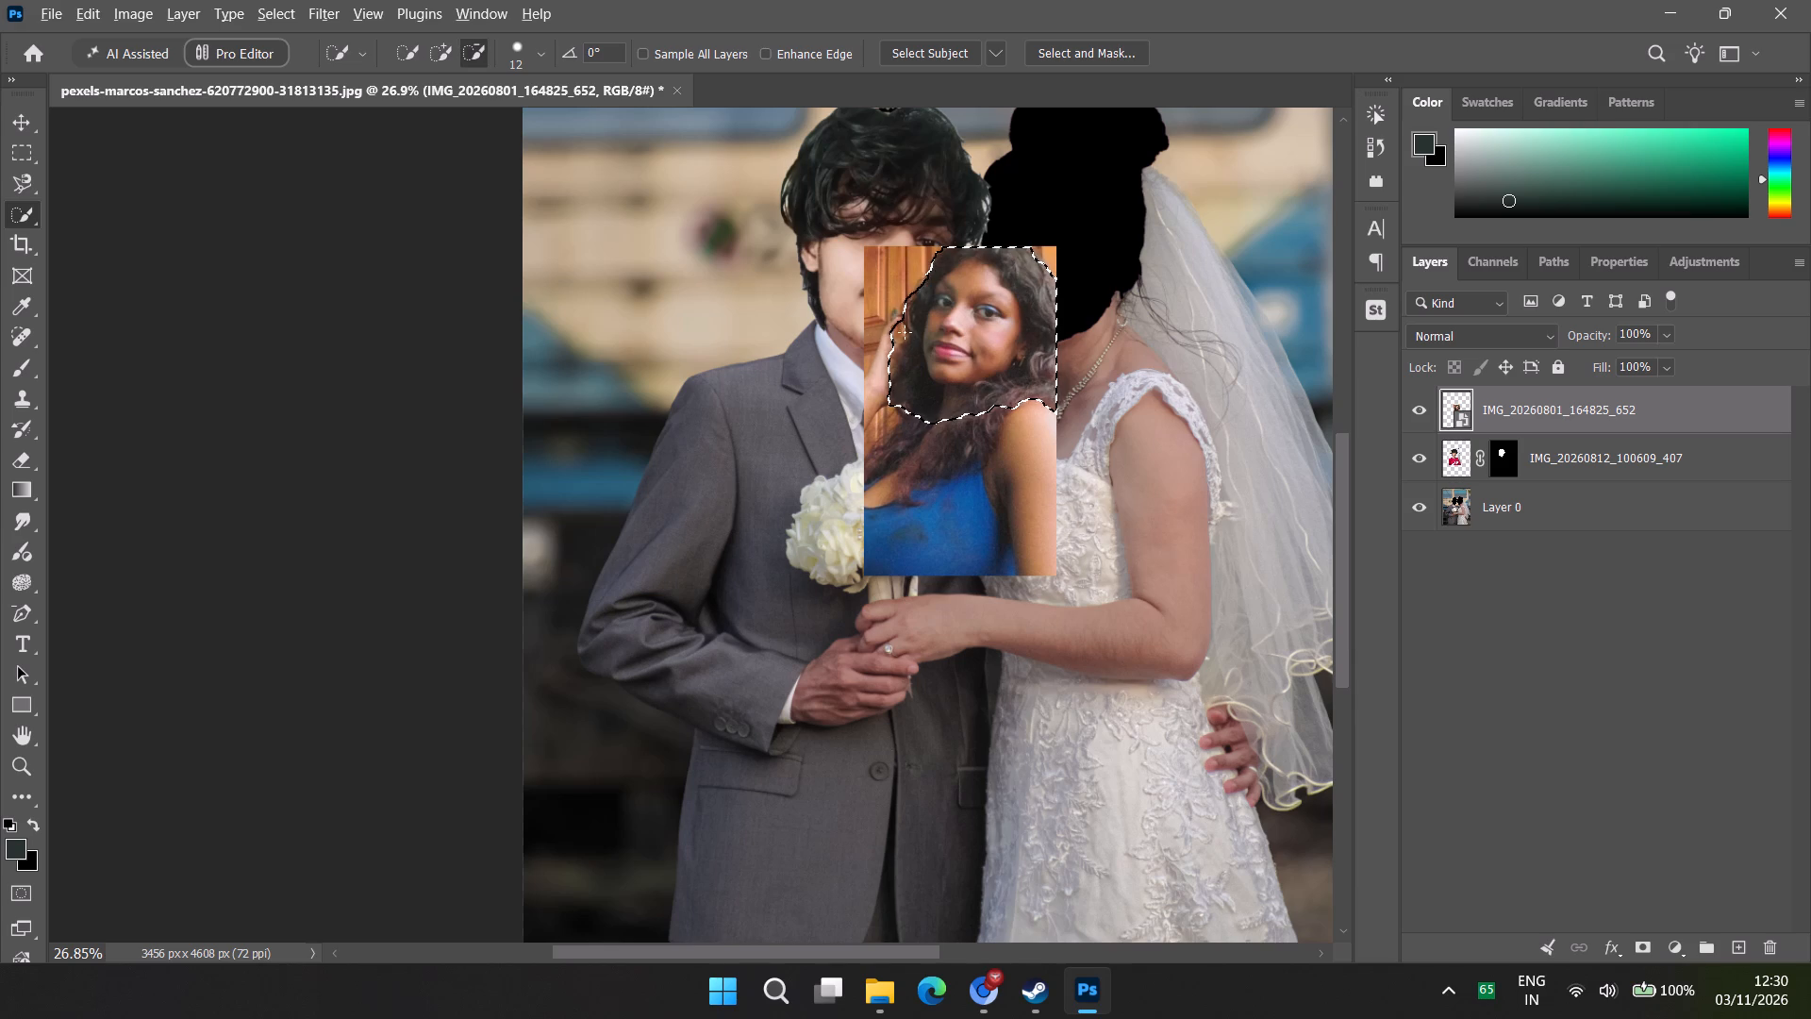
Subtract the fingers beside the woman's hair, the hair ends over her shoulder and the lower hair edge from the selection.
alt+click(905, 336)
alt+click(906, 326)
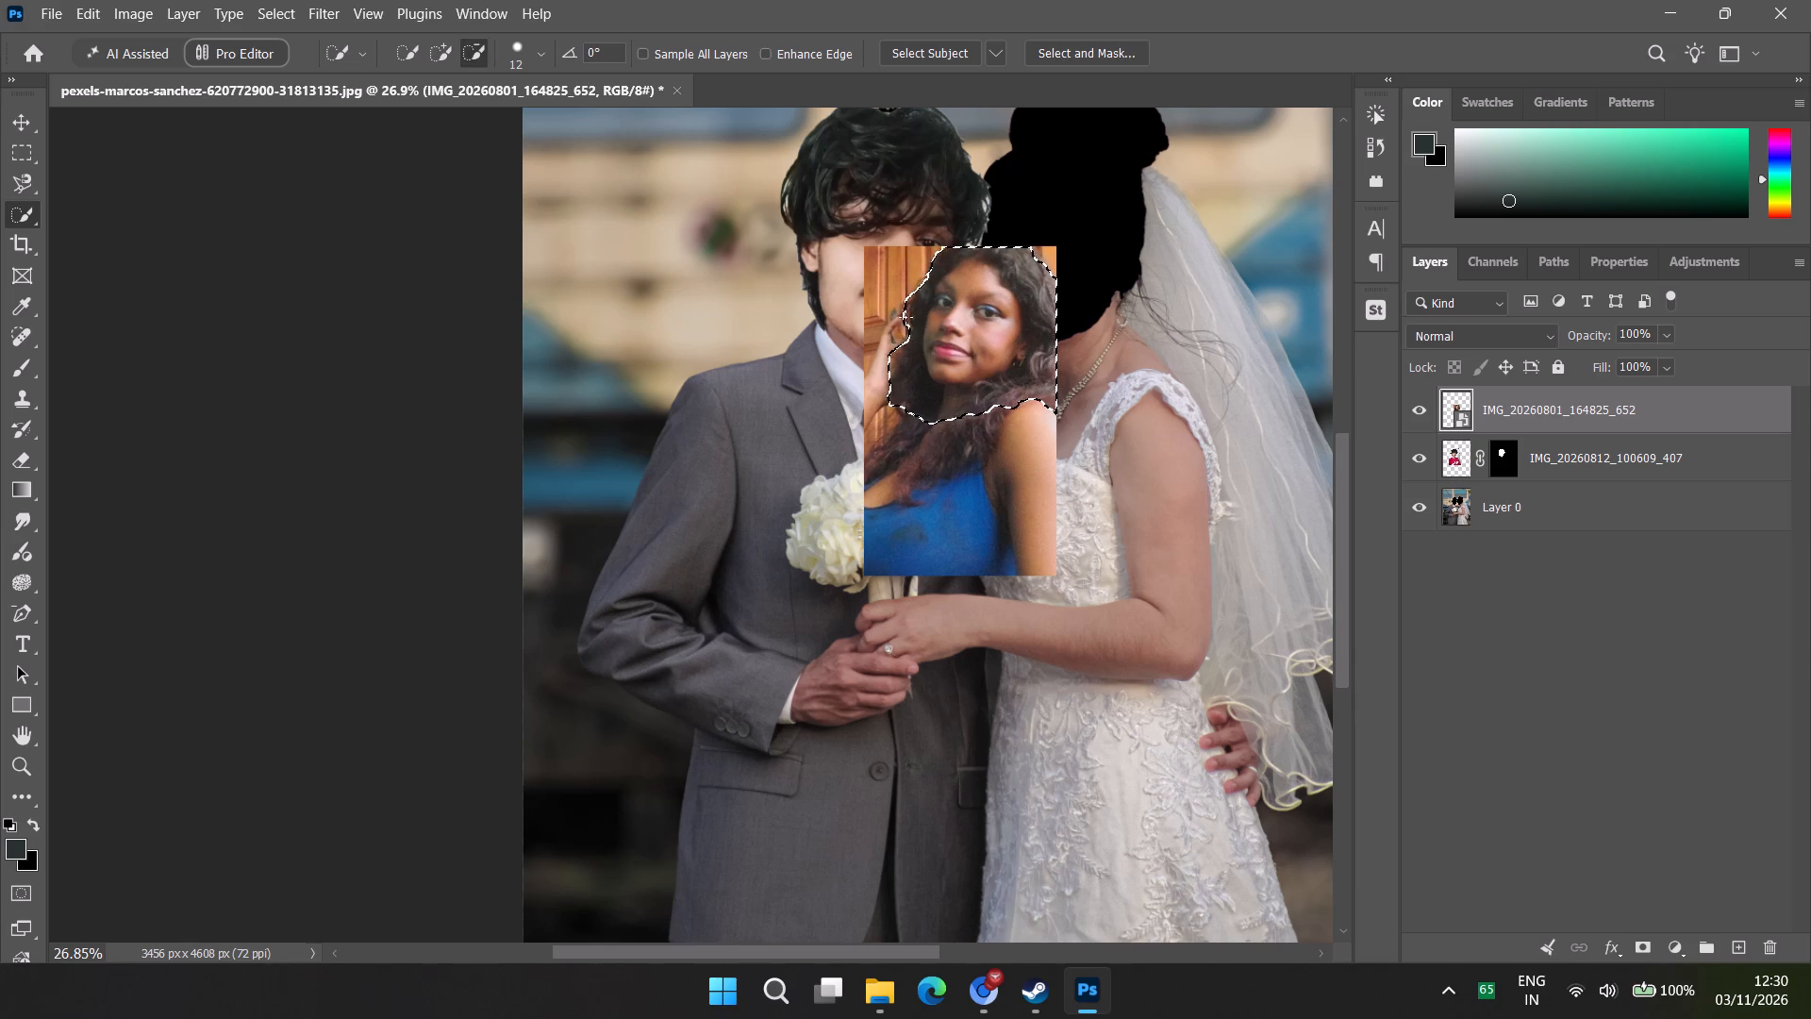
alt+click(905, 312)
alt+click(907, 301)
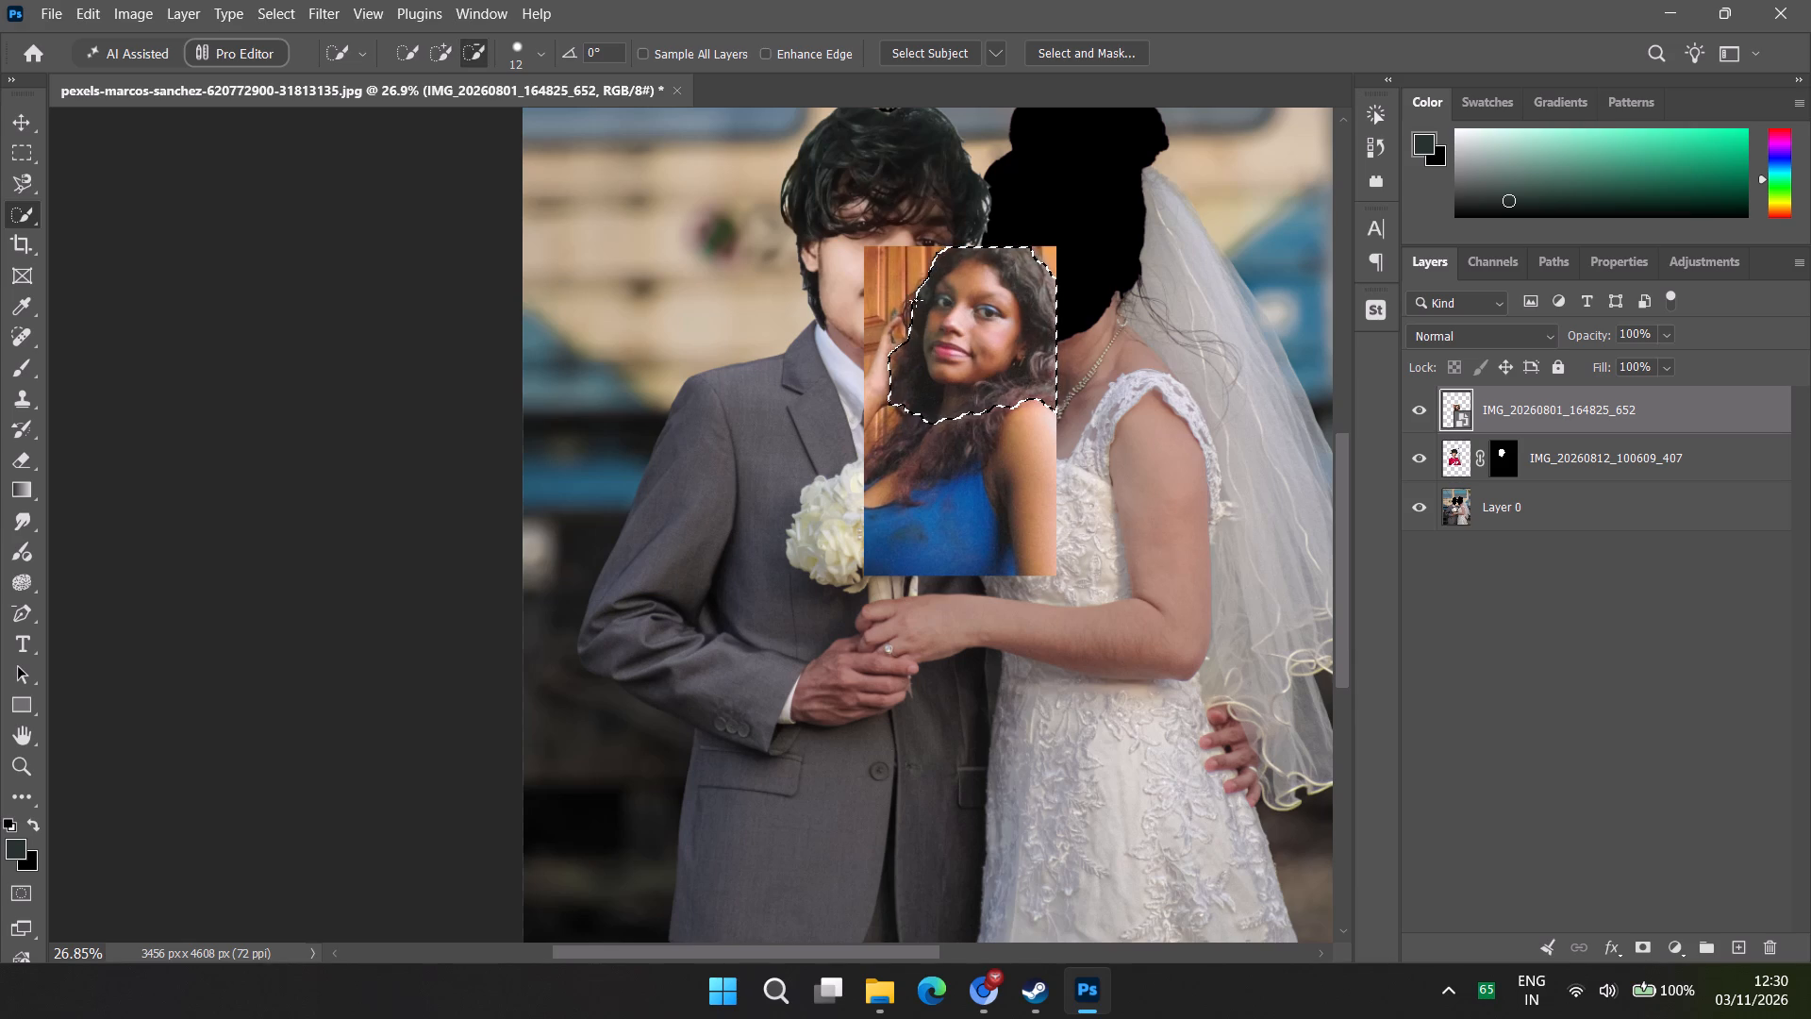
alt+click(937, 259)
alt+click(1046, 396)
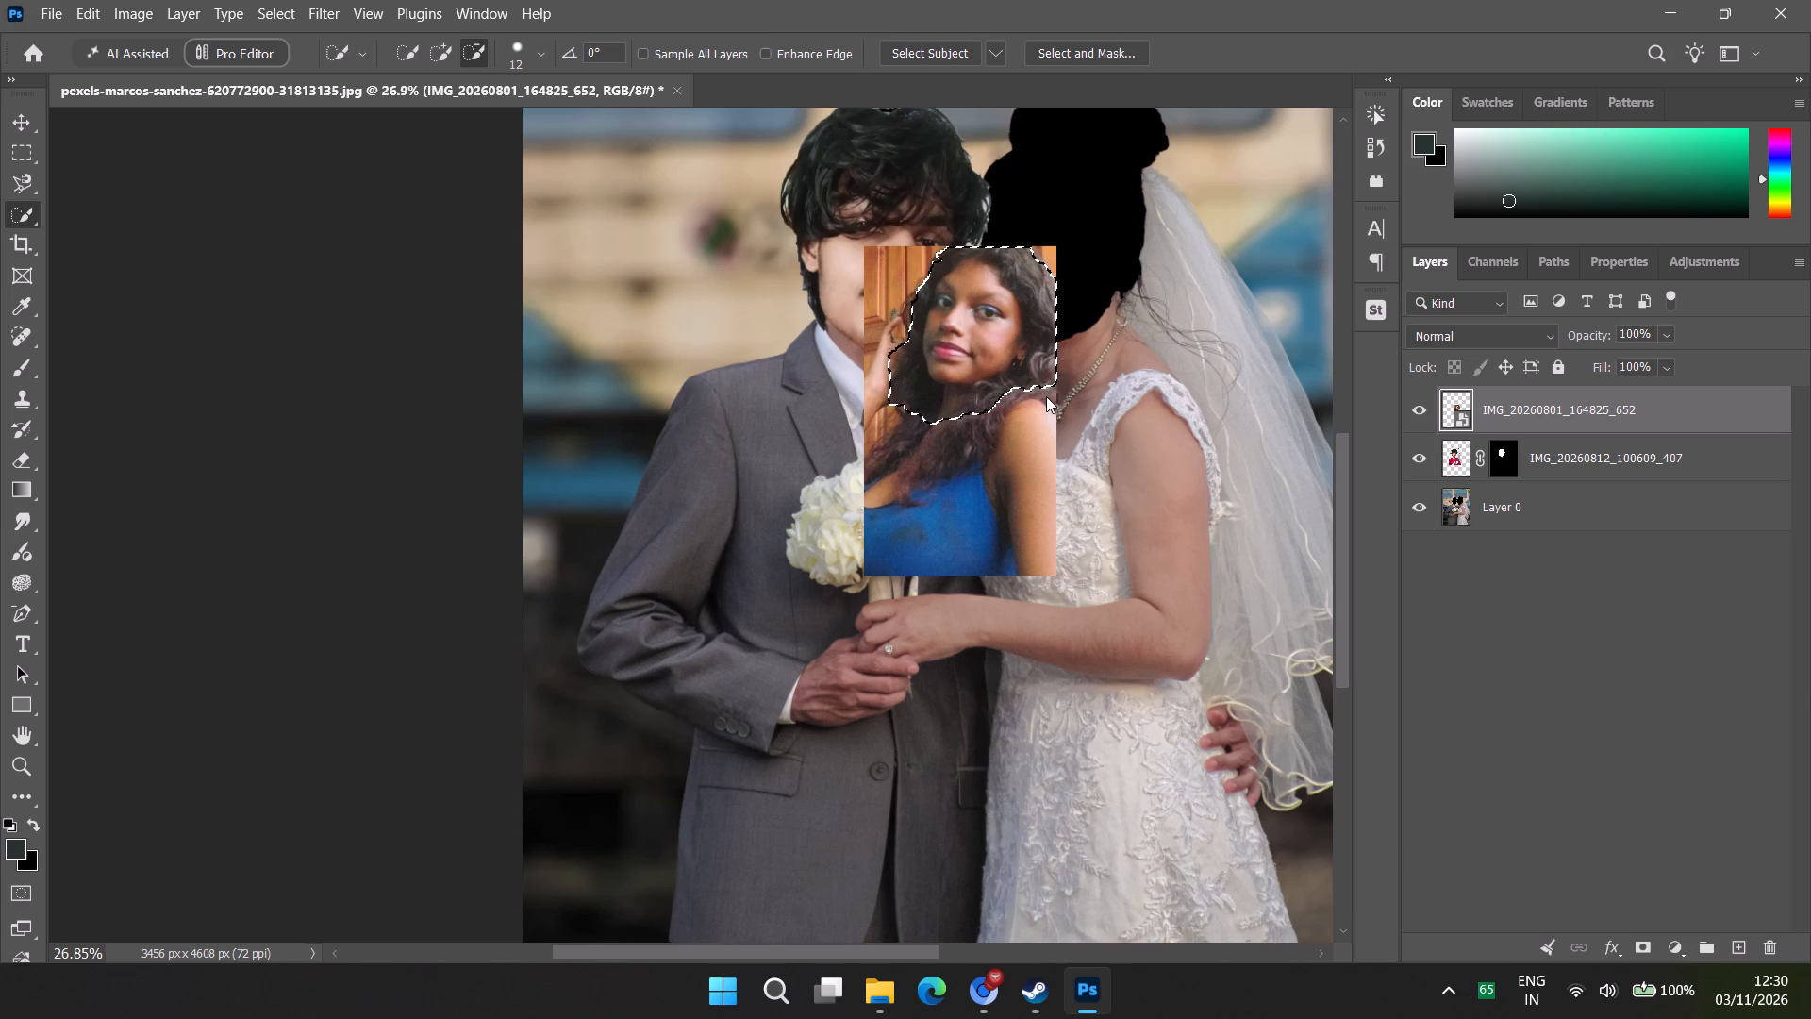
alt+click(1051, 372)
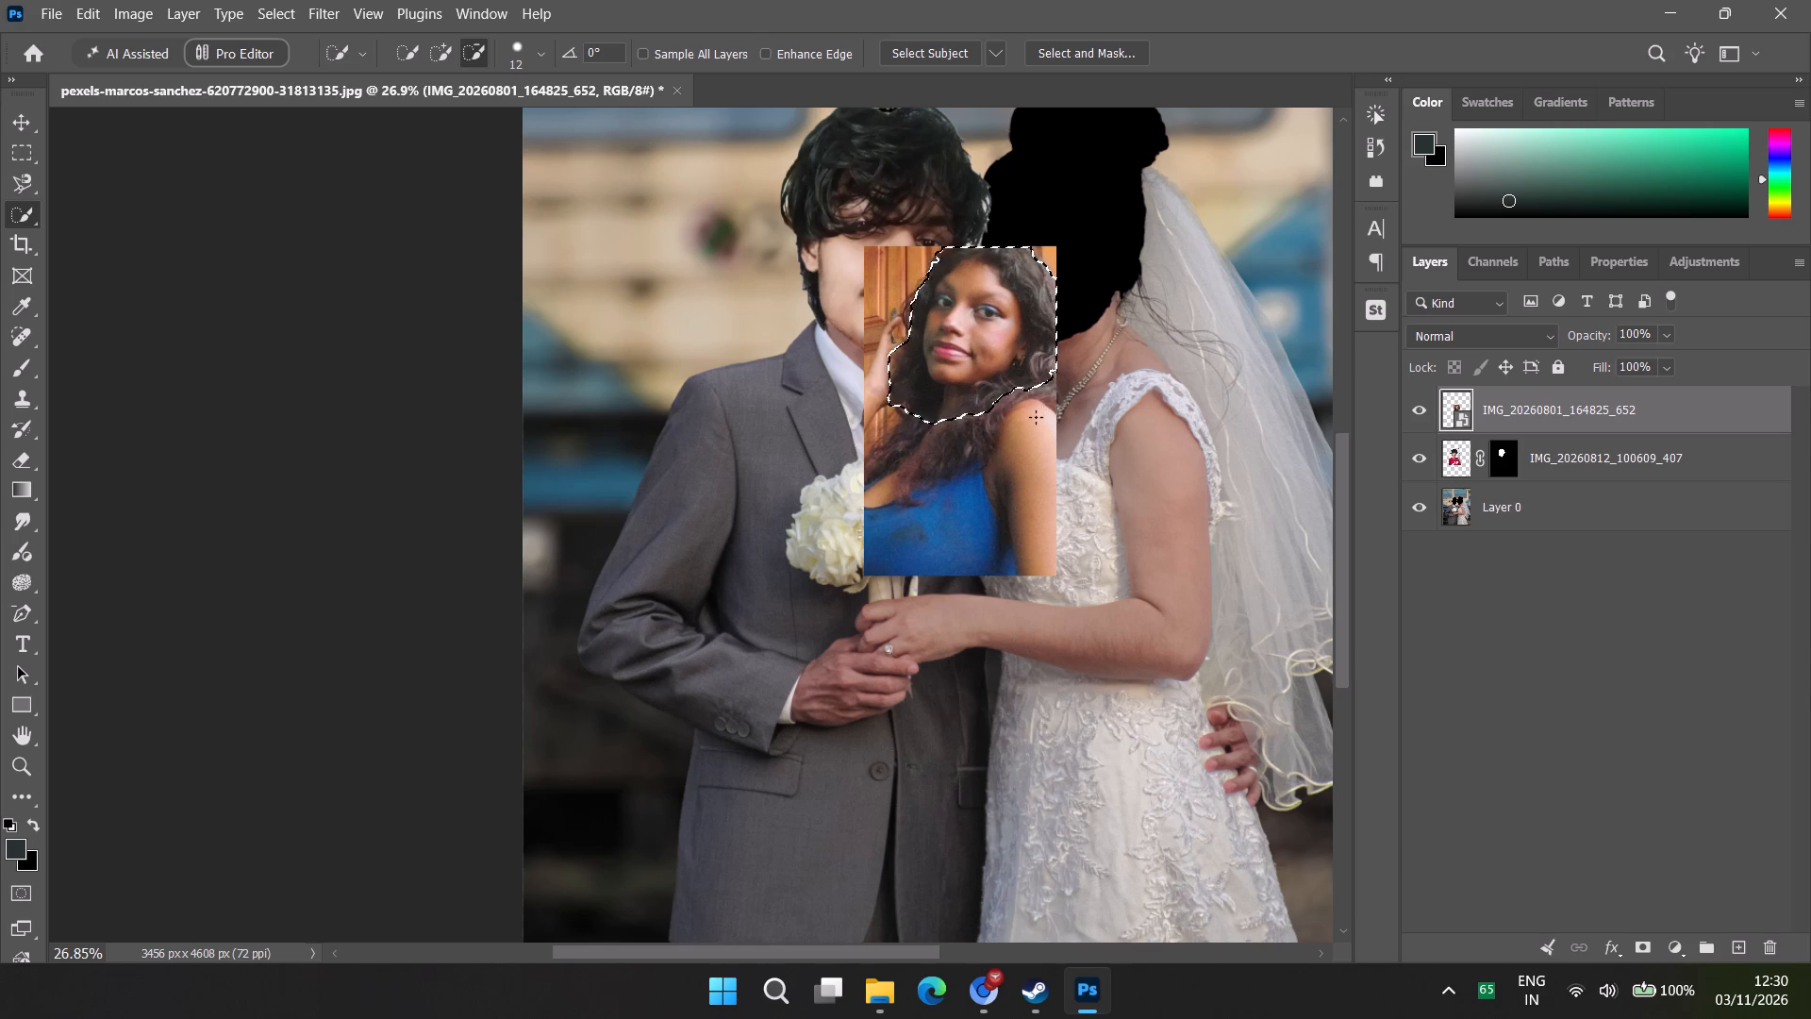
alt+click(907, 406)
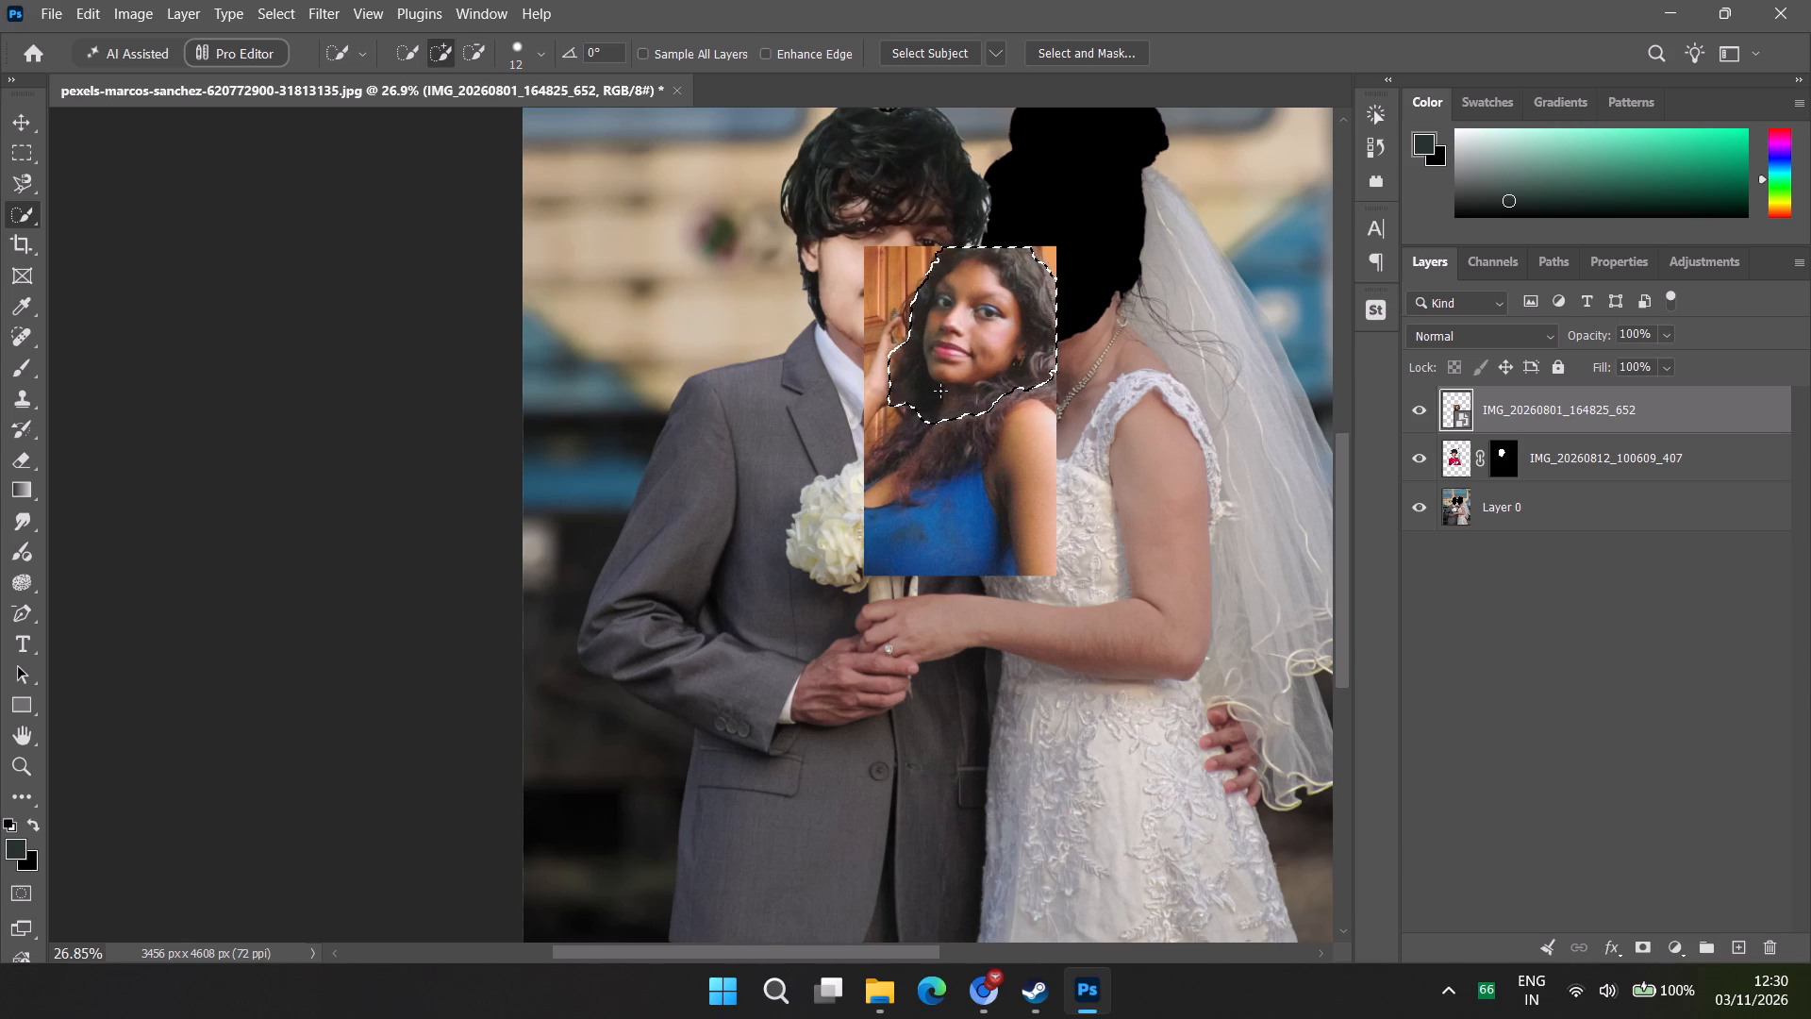
click(903, 372)
click(900, 371)
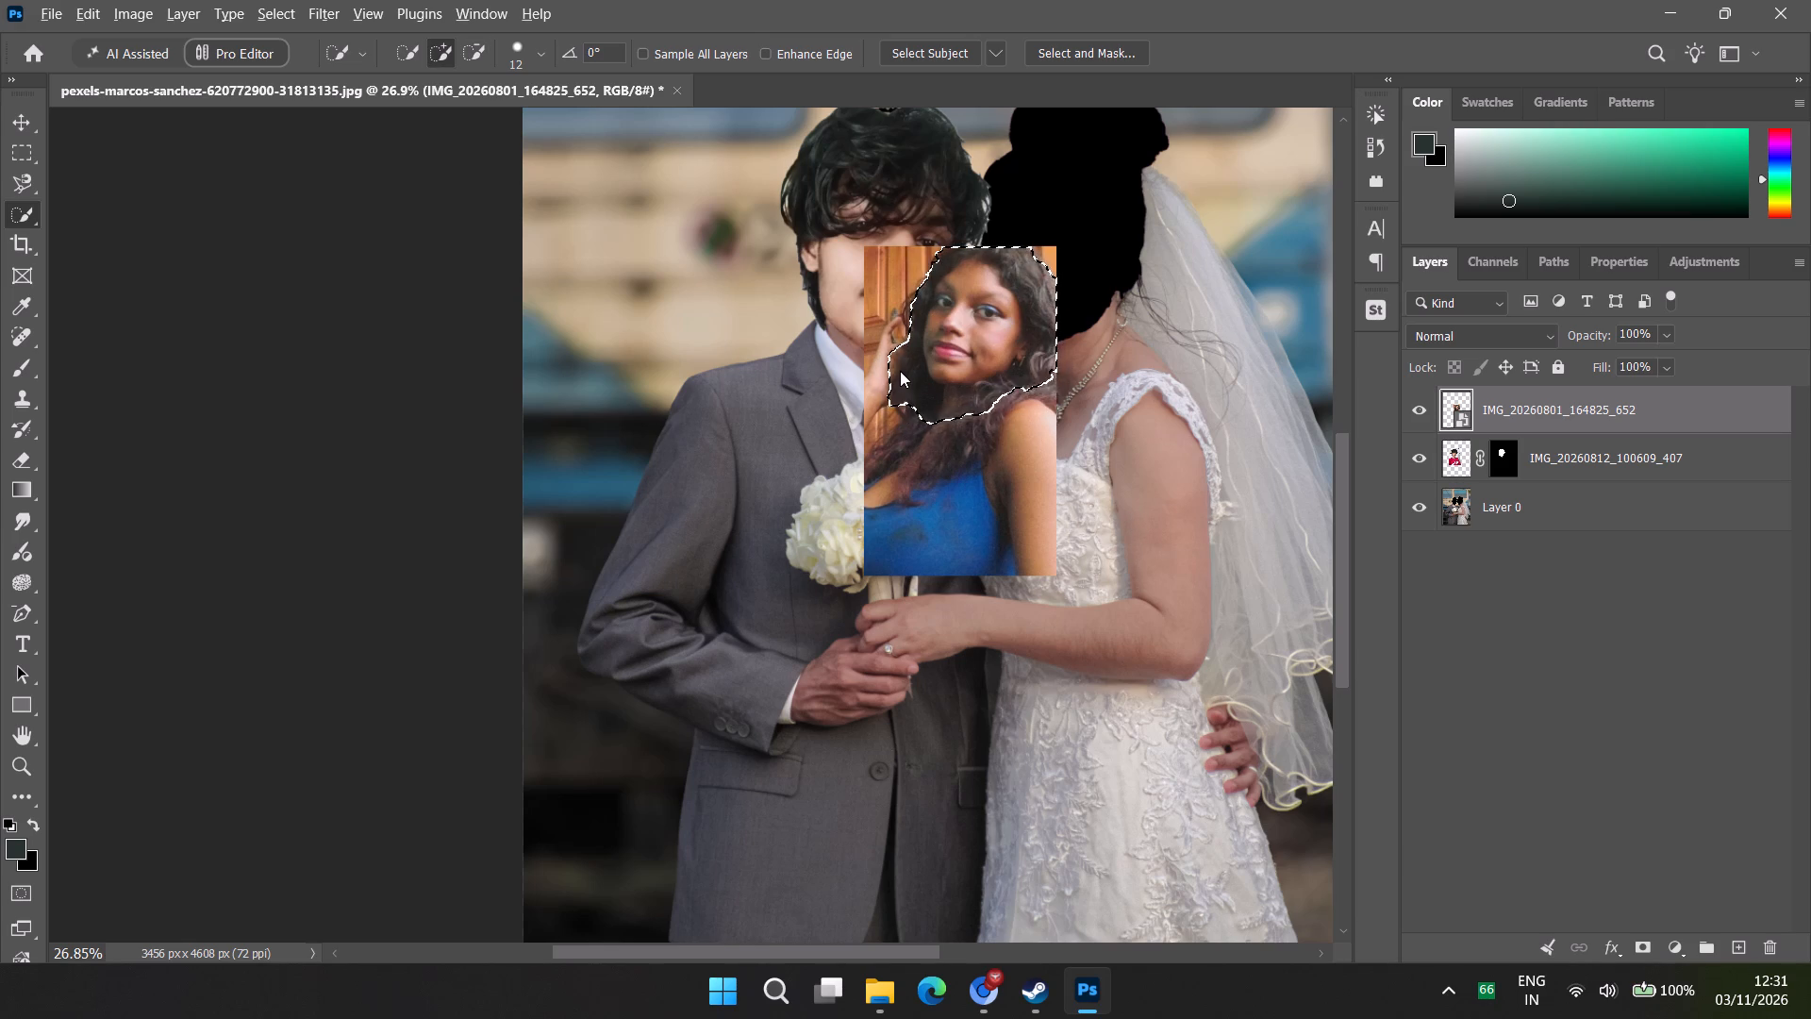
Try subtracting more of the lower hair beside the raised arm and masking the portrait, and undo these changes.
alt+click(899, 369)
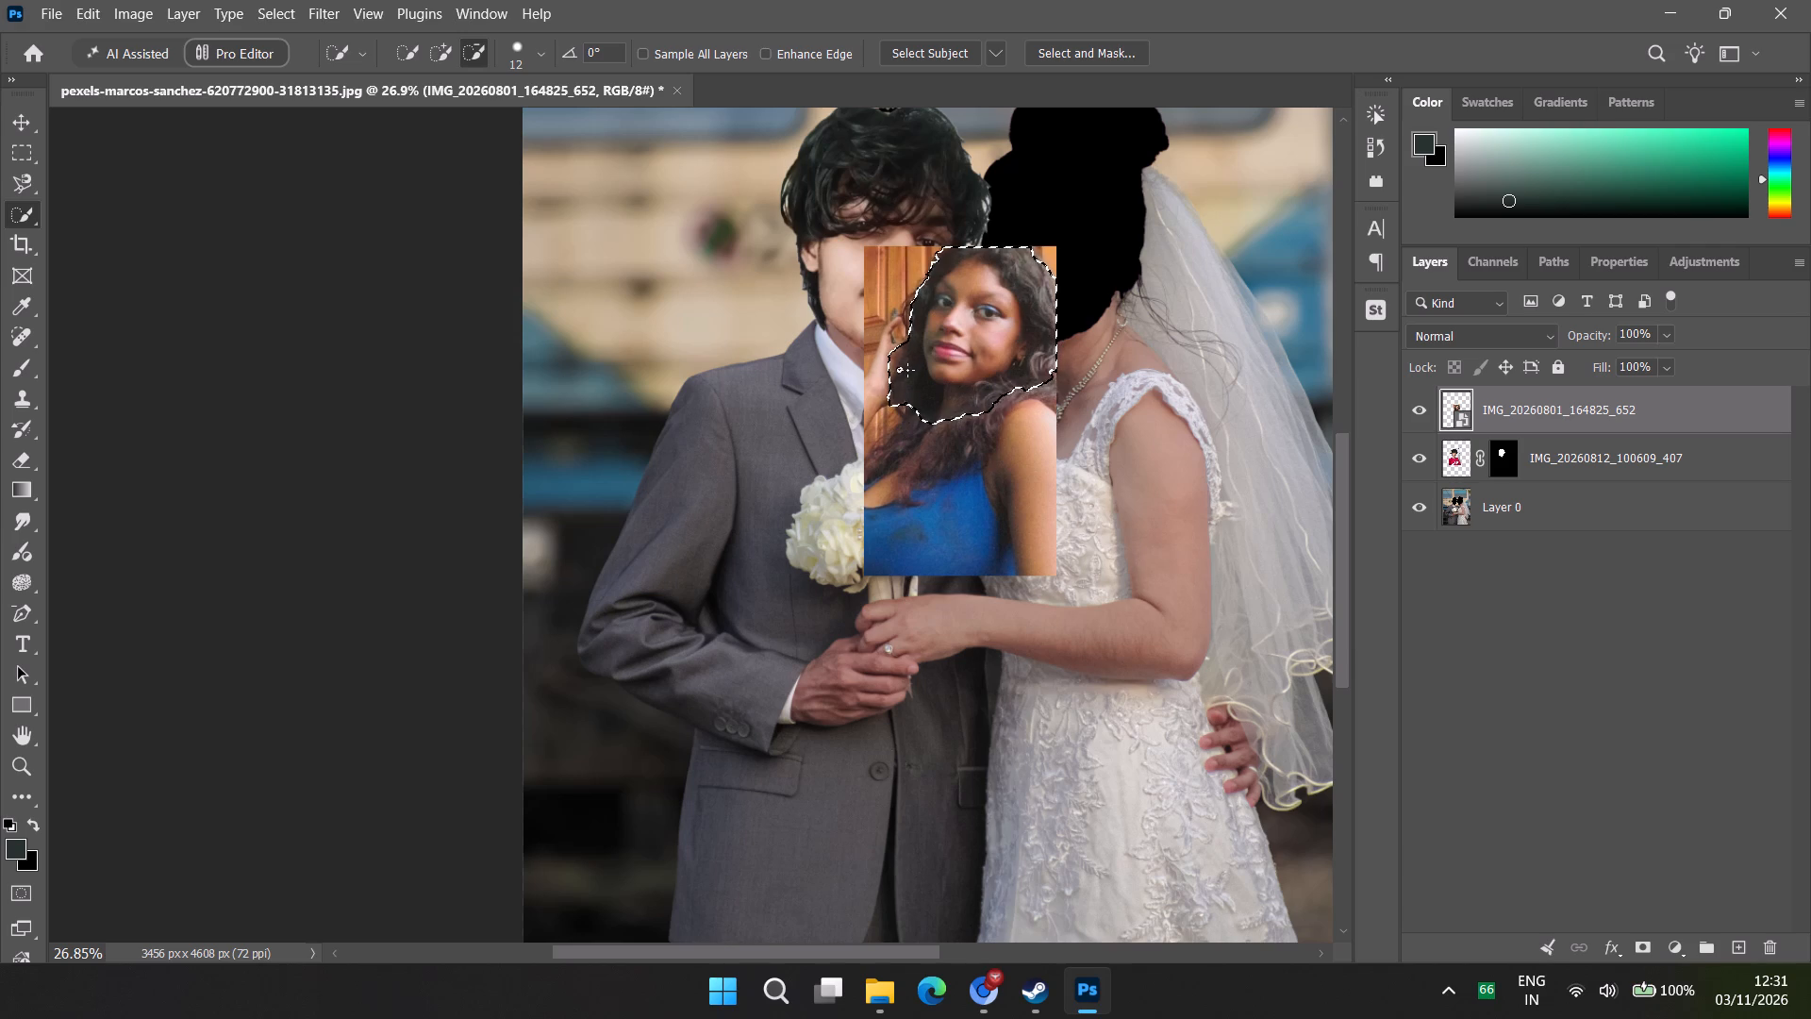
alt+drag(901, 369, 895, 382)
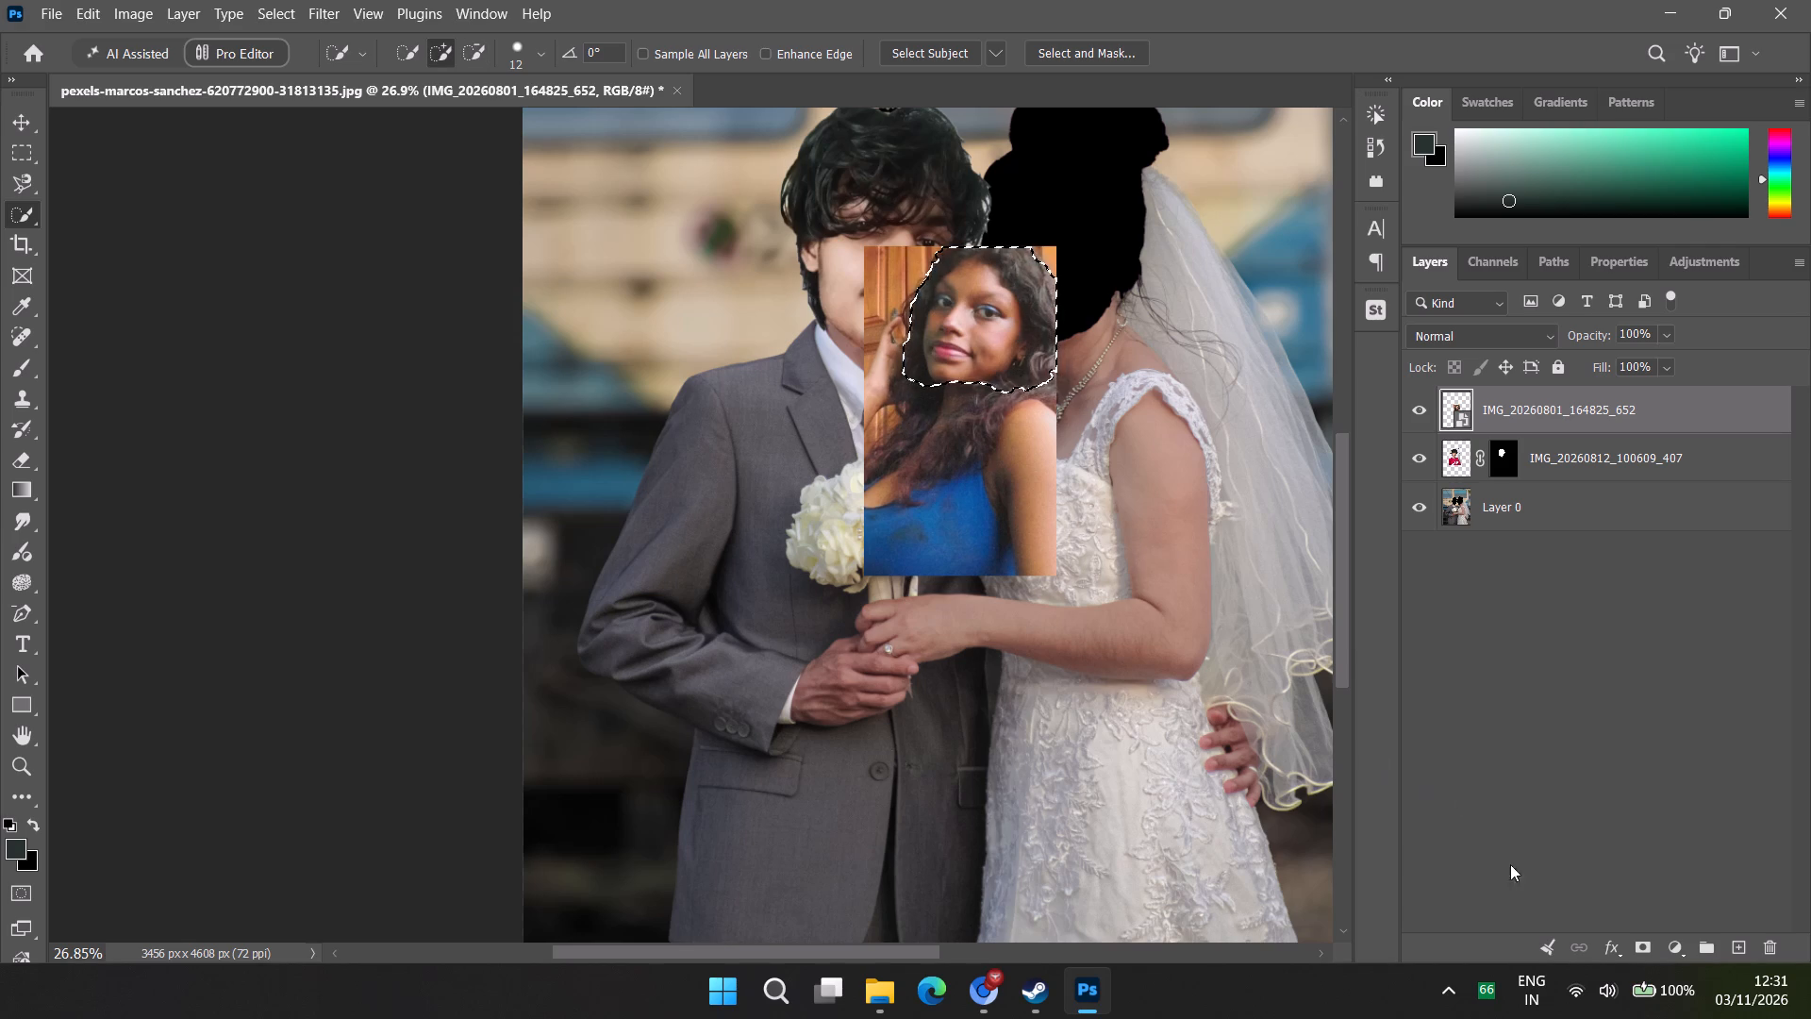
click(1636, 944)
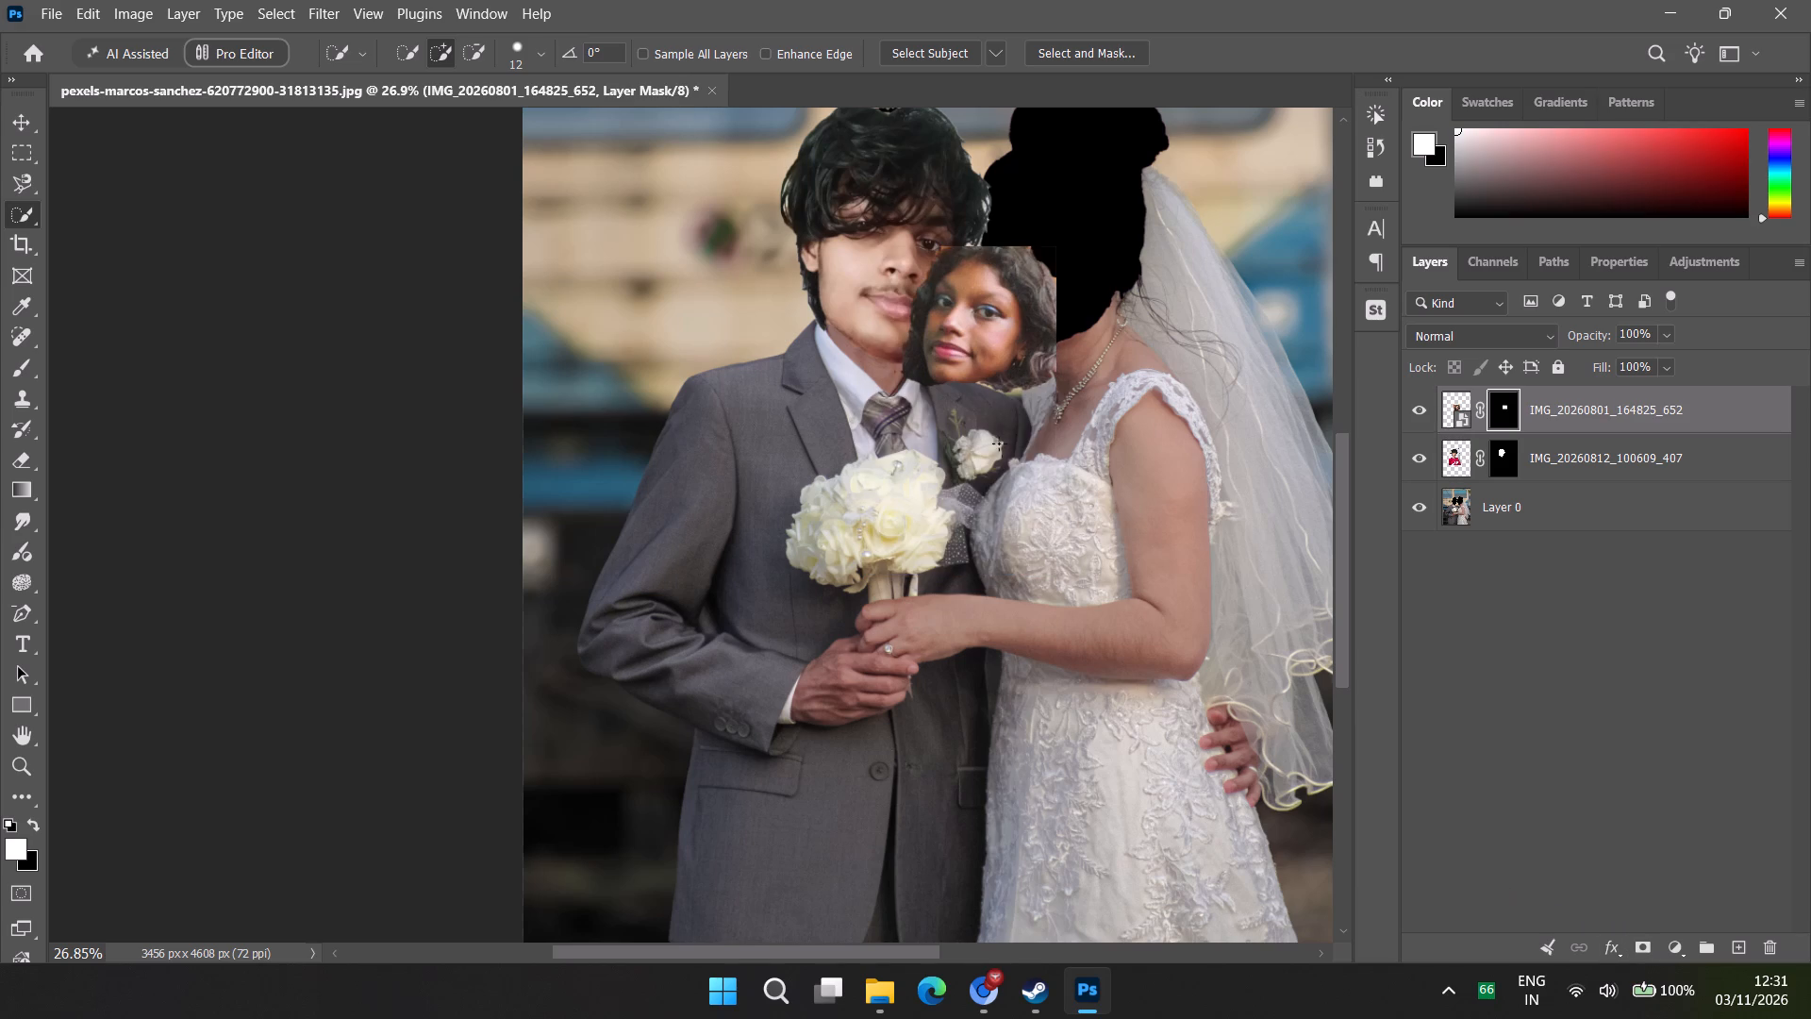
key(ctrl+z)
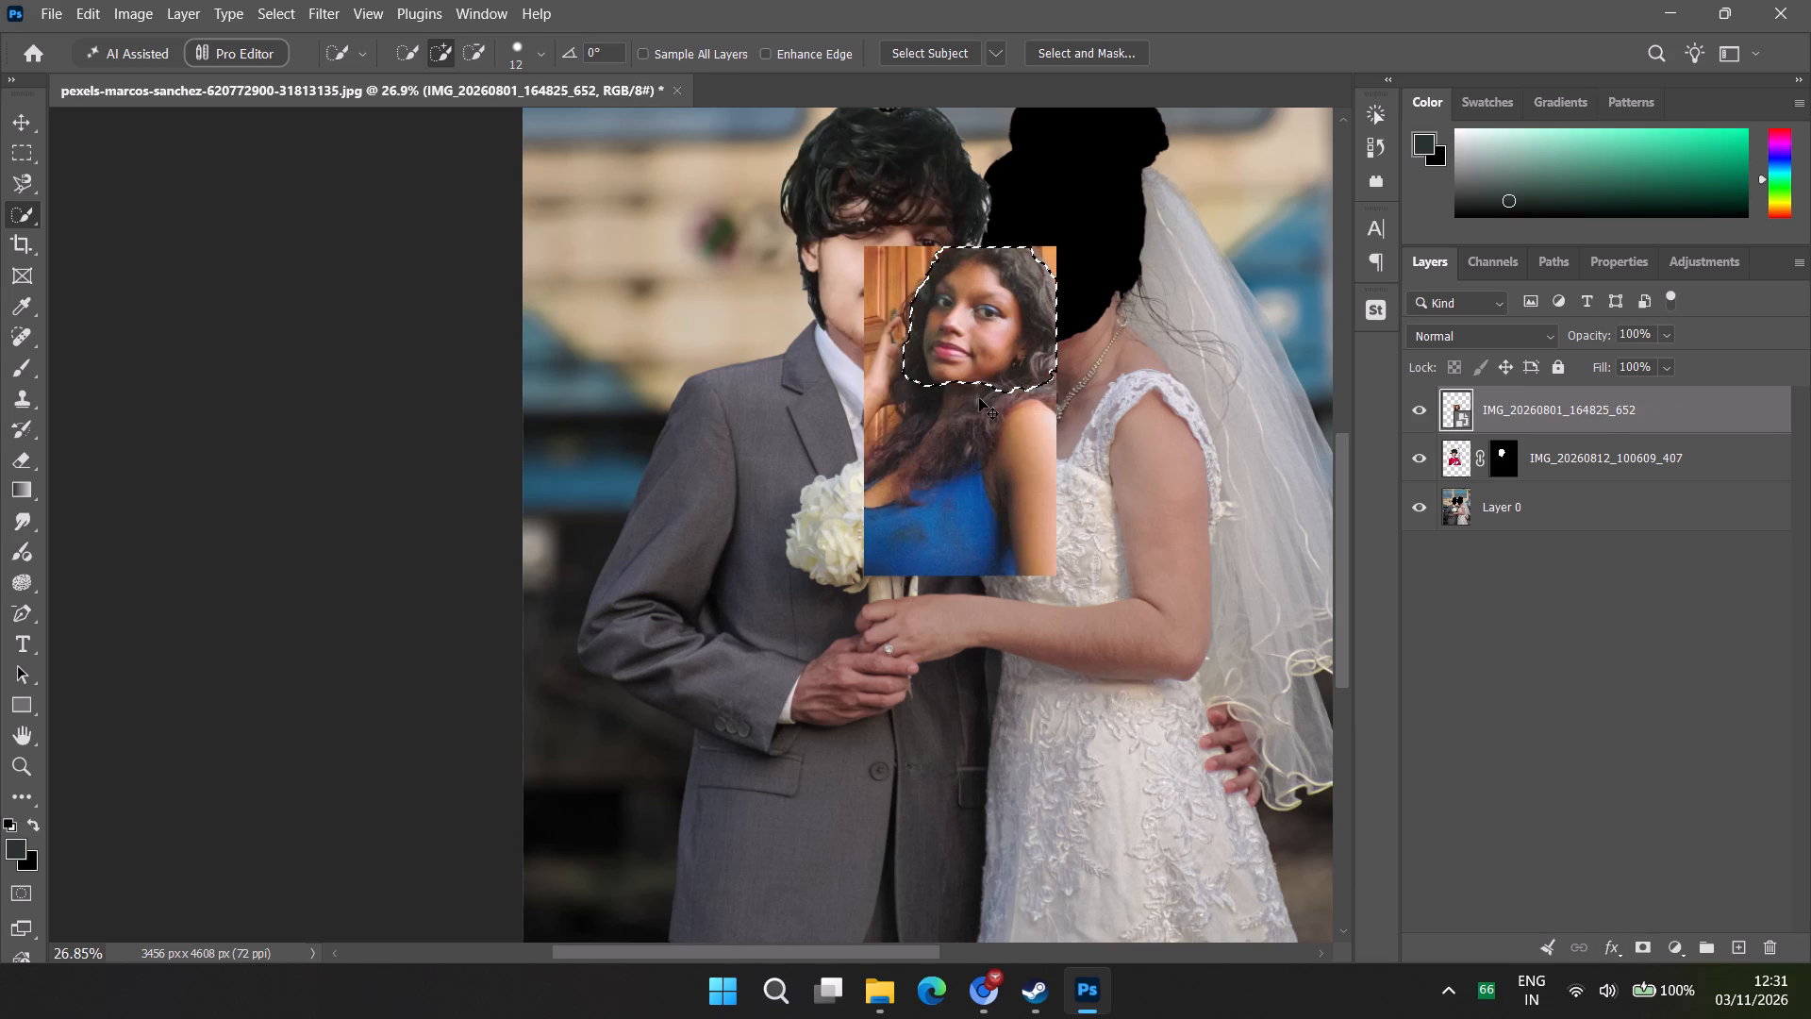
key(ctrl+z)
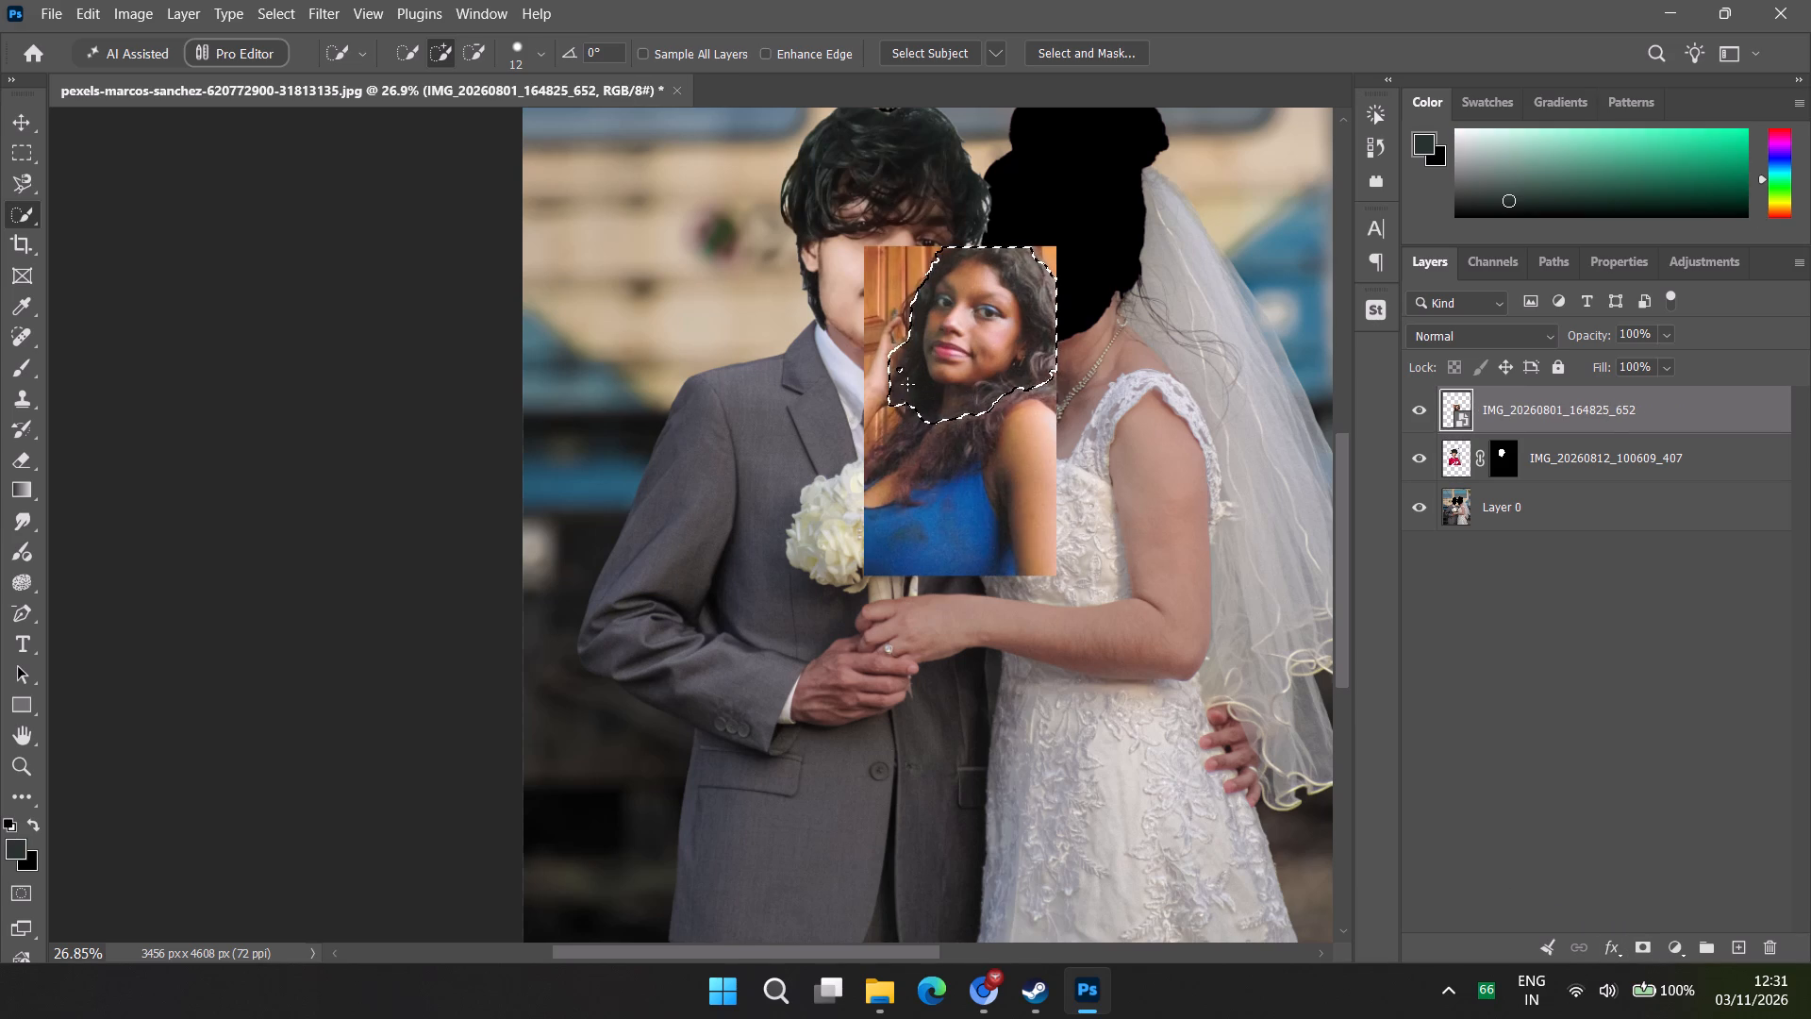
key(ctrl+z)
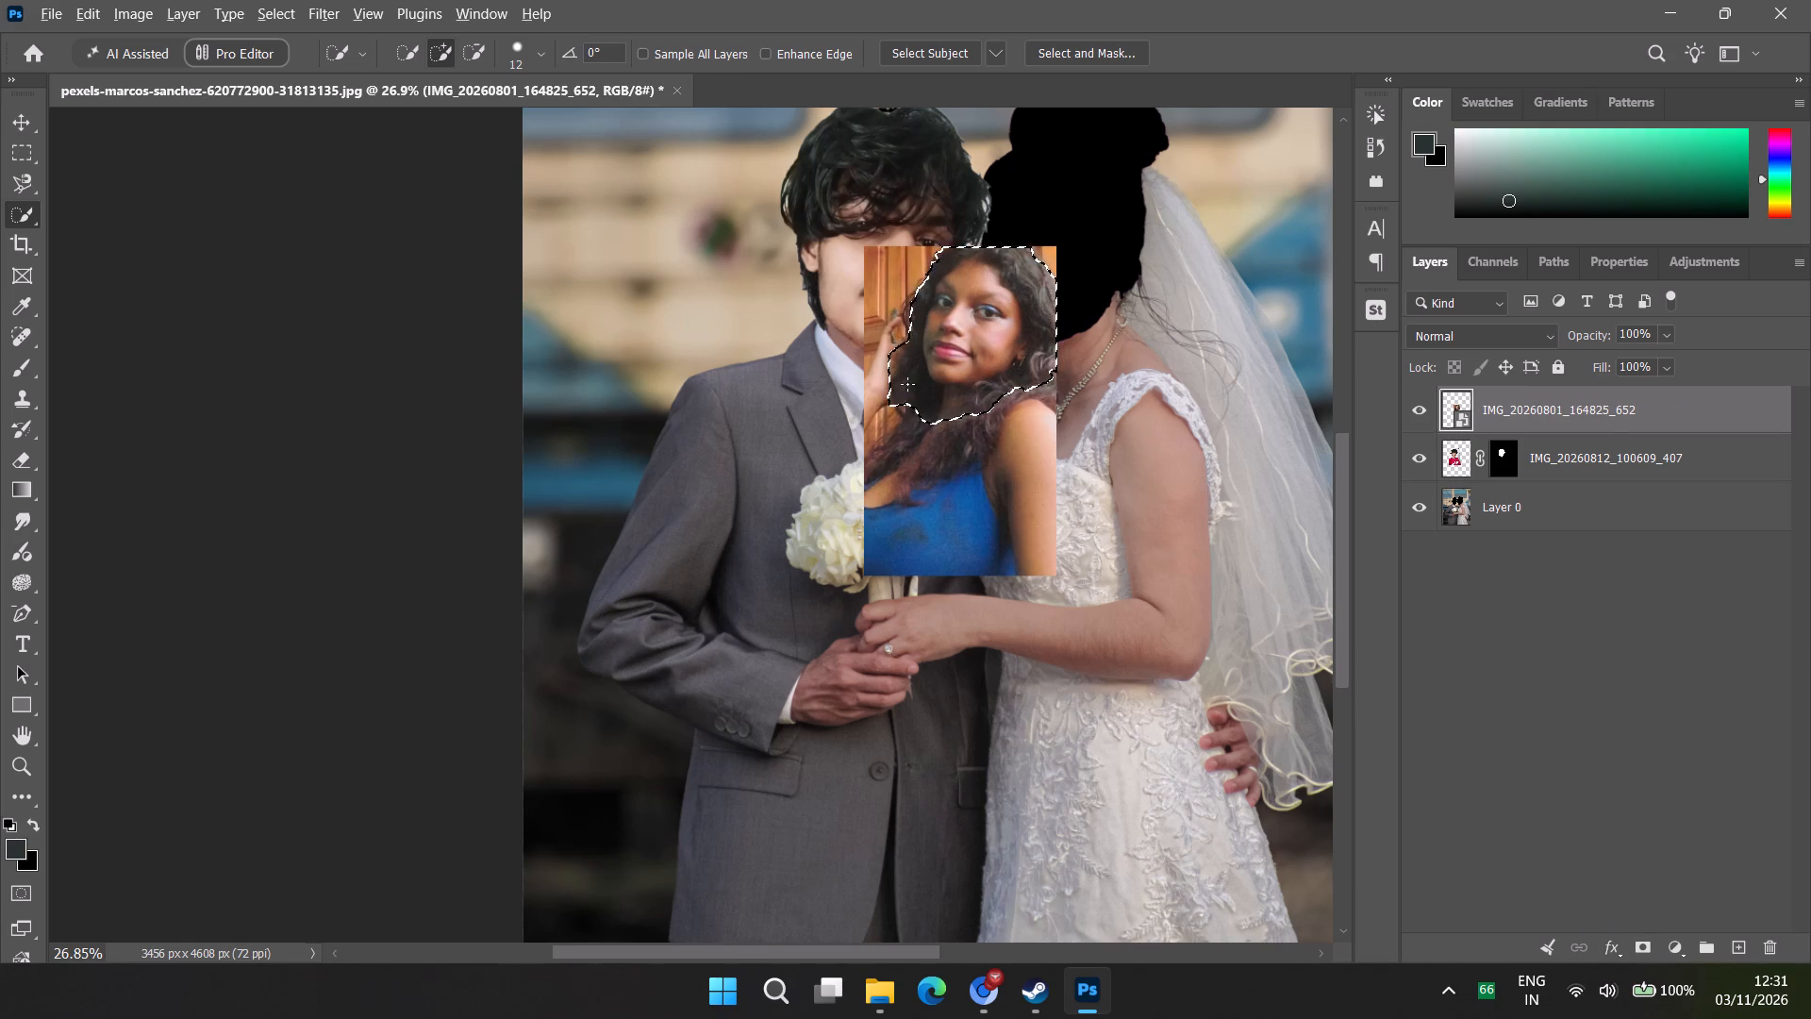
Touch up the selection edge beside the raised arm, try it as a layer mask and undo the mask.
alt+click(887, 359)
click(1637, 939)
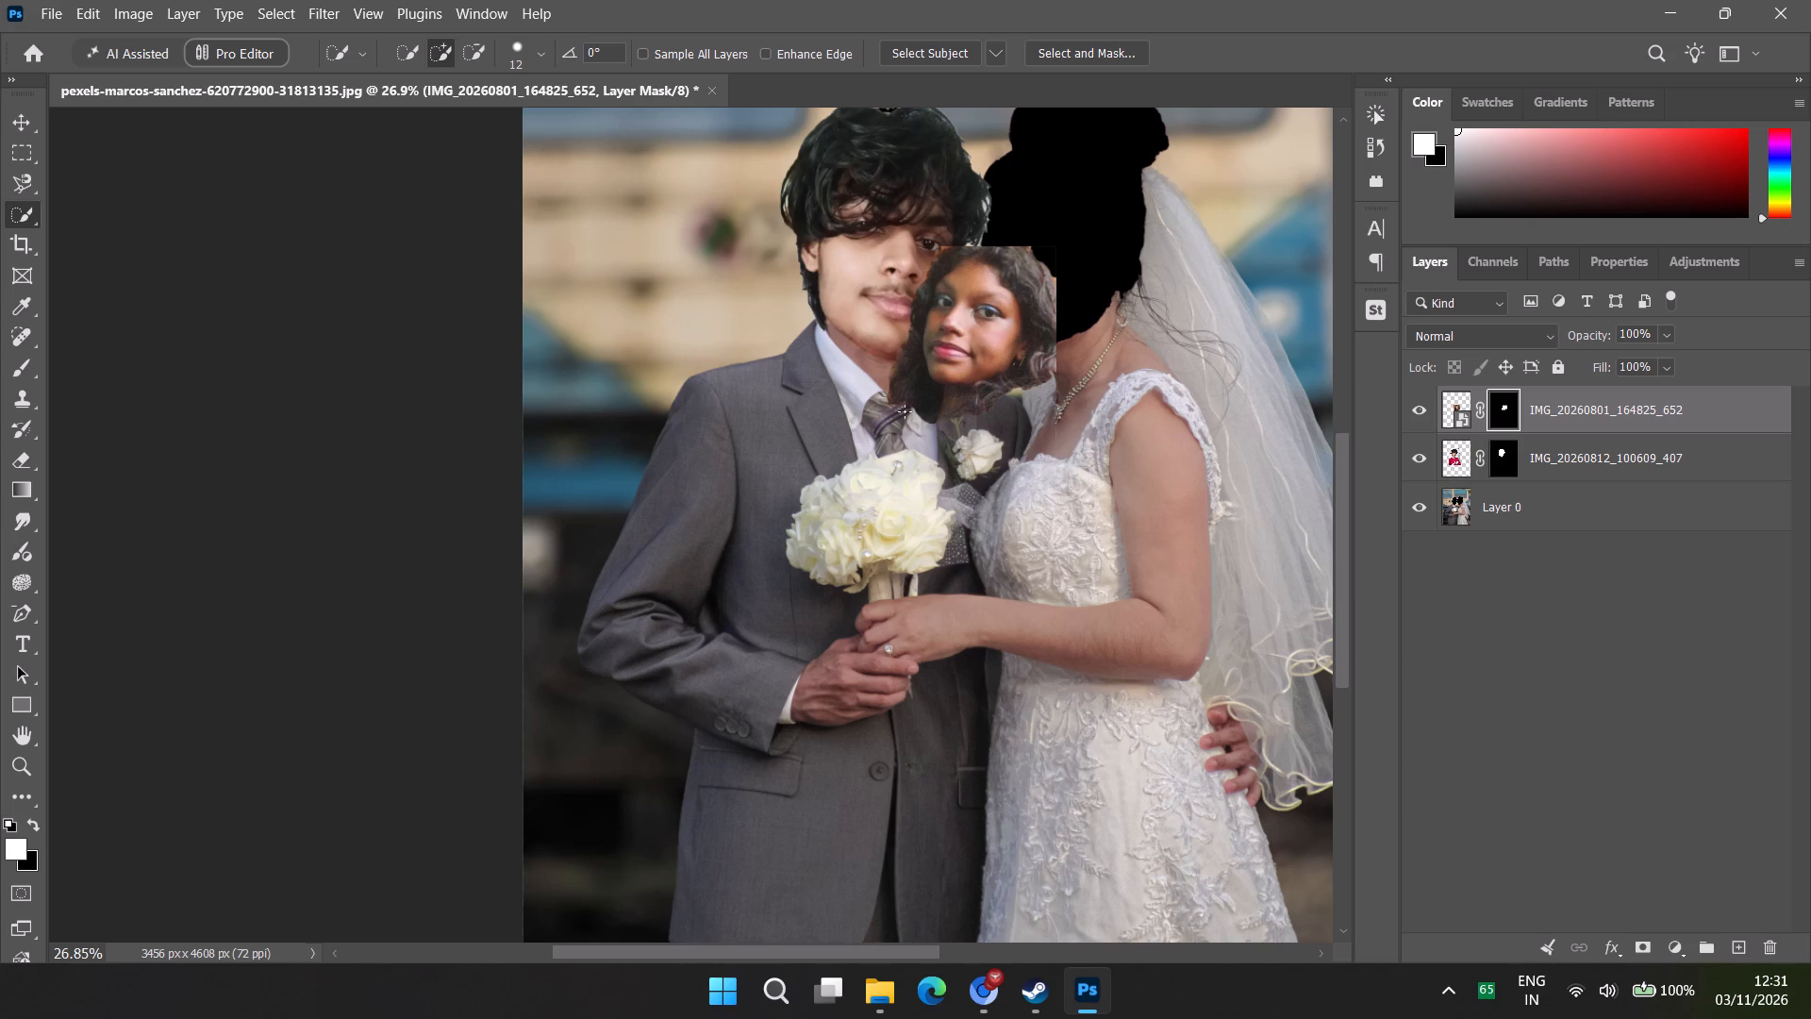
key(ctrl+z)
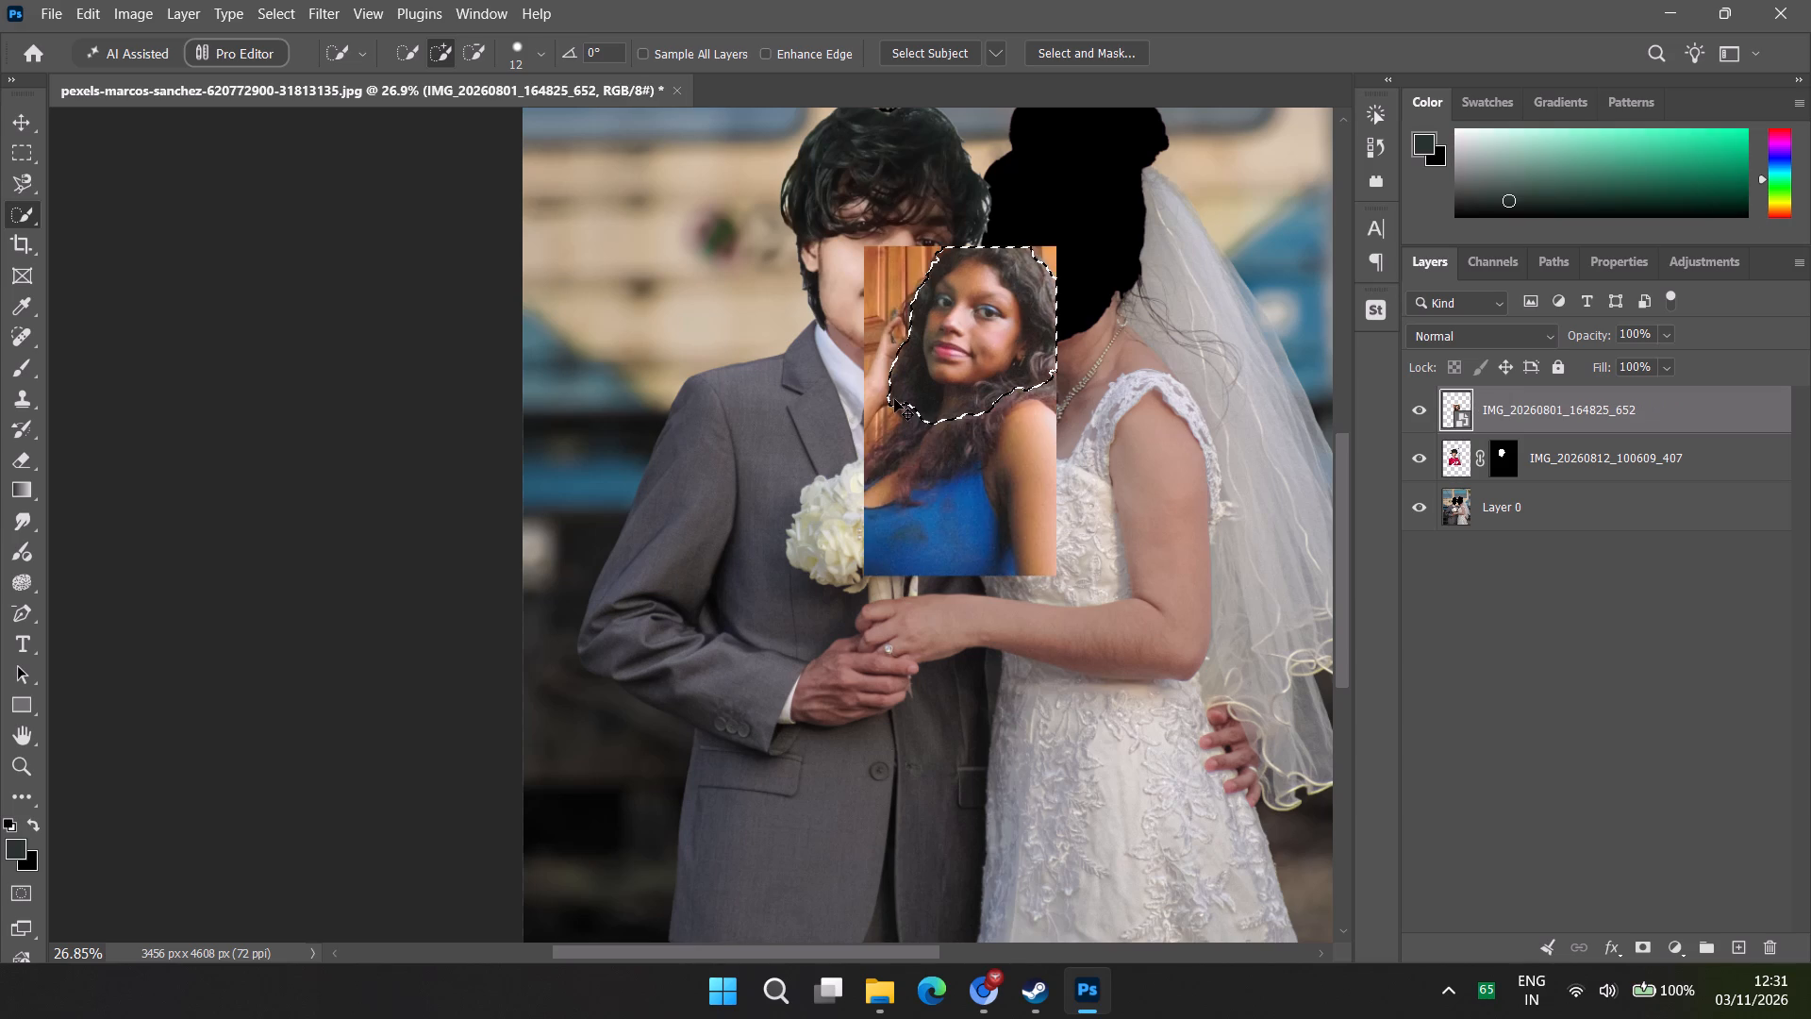
Trim the selection edge at the lower hair beside the raised arm, undoing strokes that cut away too much hair.
click(889, 398)
alt+drag(889, 409, 887, 403)
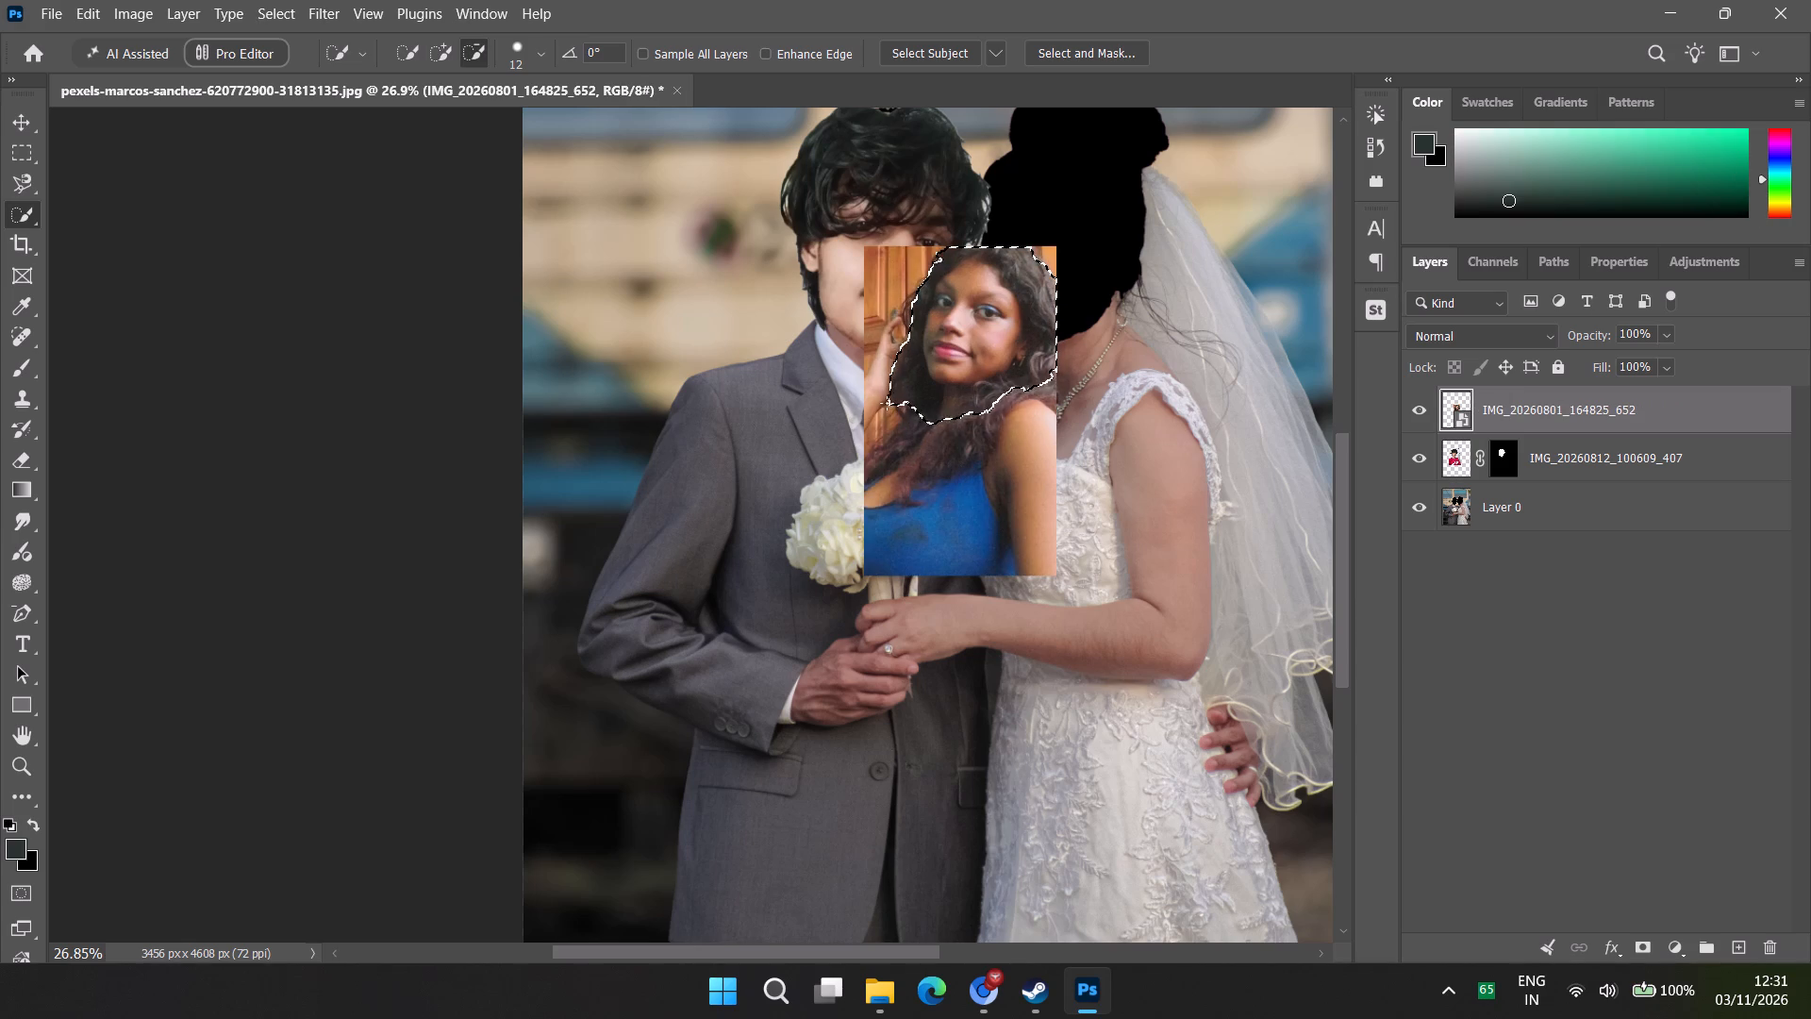
alt+drag(887, 403, 884, 399)
key(ctrl+z)
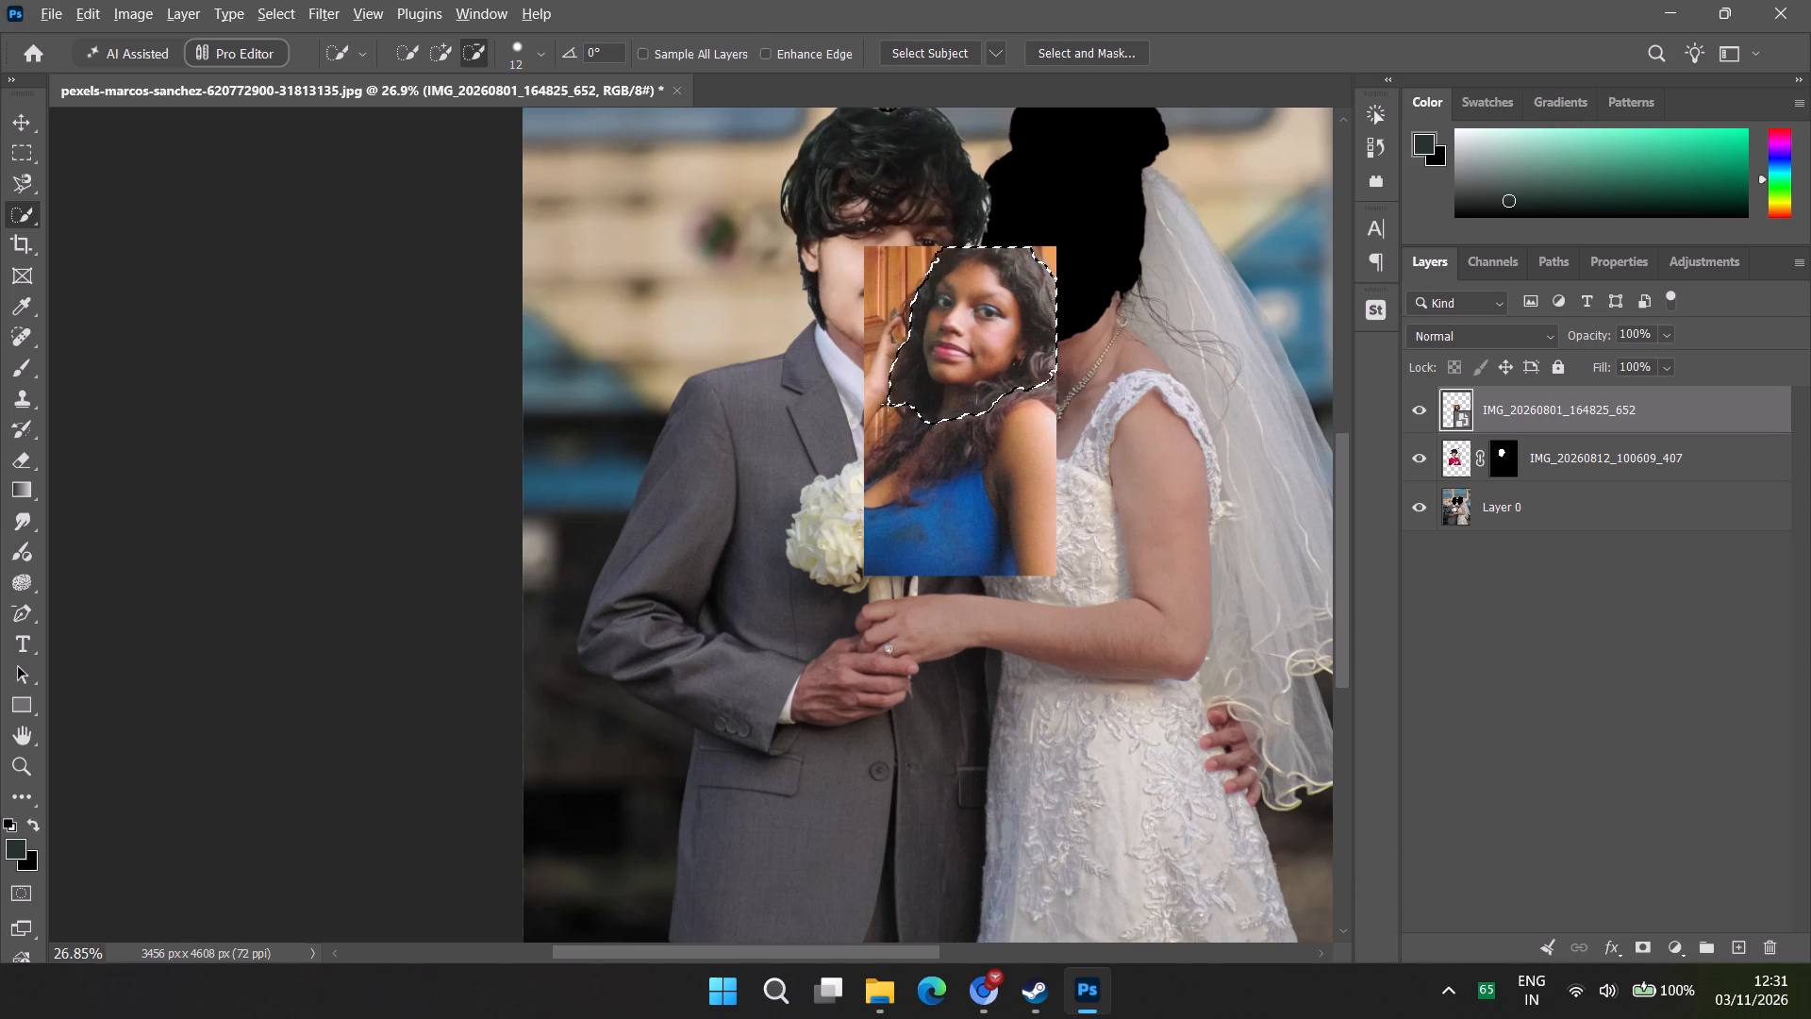
alt+click(889, 403)
key(ctrl+z)
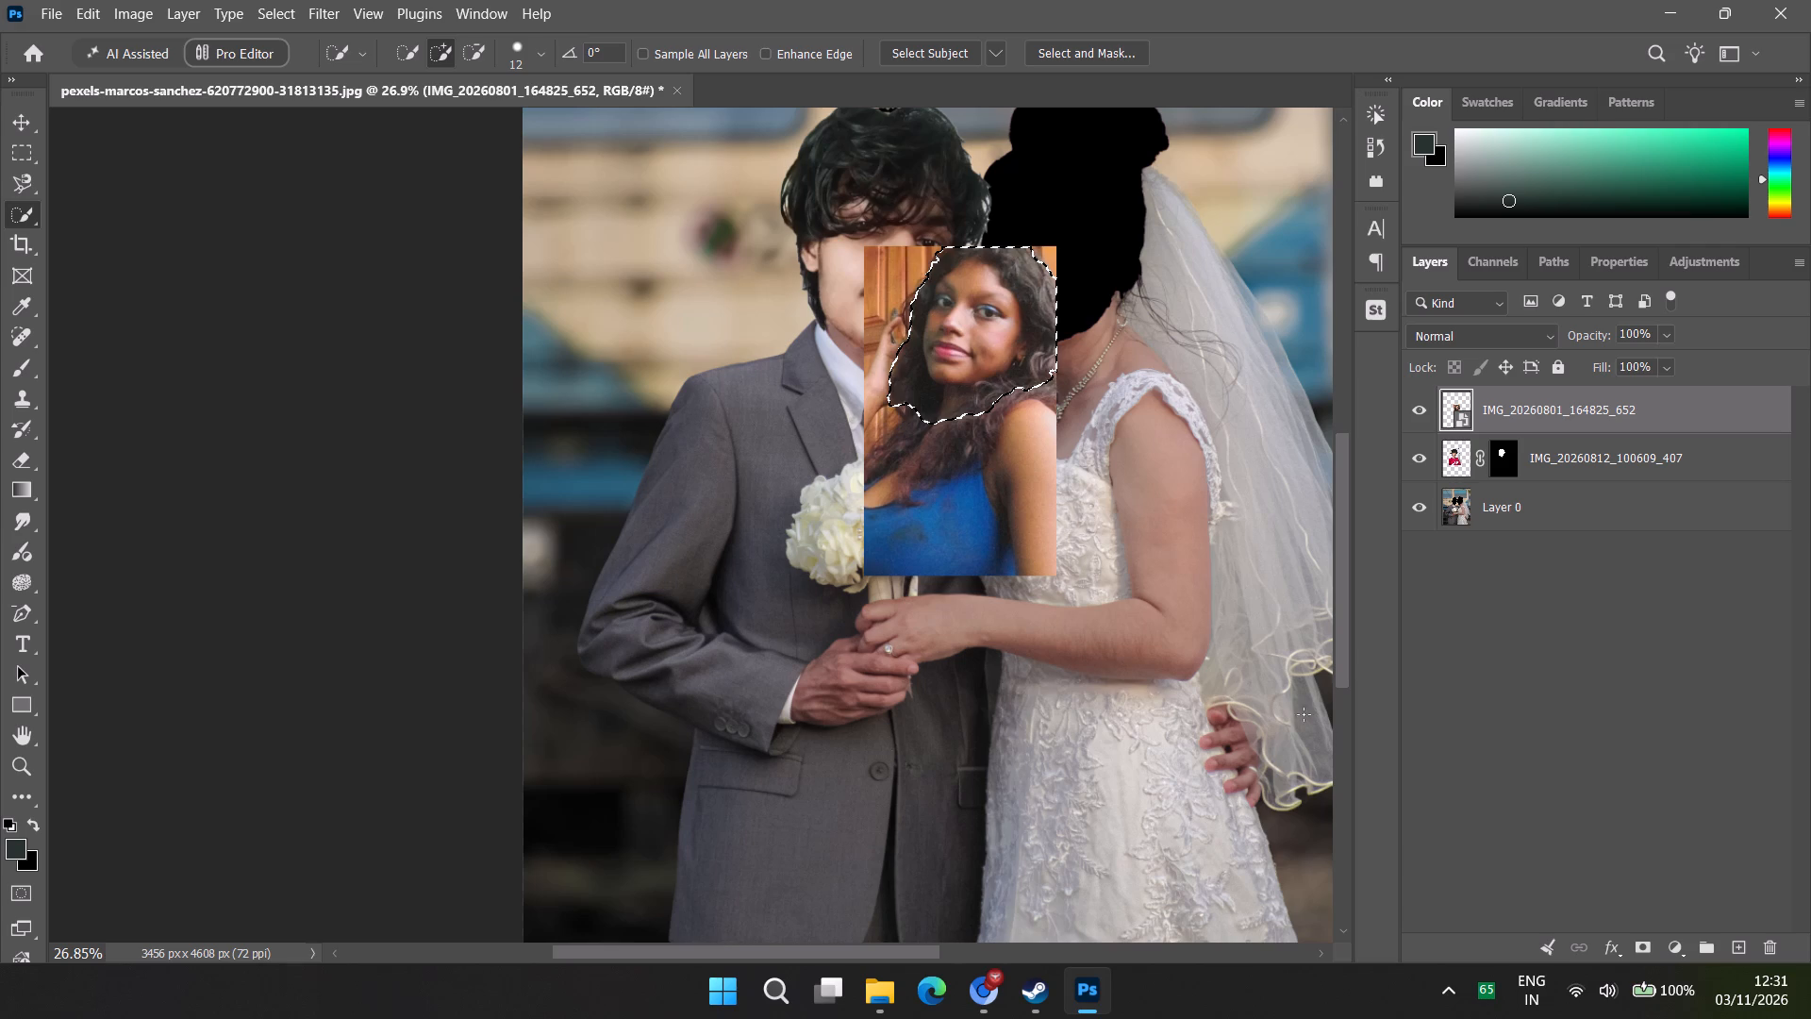
Add a layer mask to the woman's portrait layer from the refined head selection.
click(1637, 941)
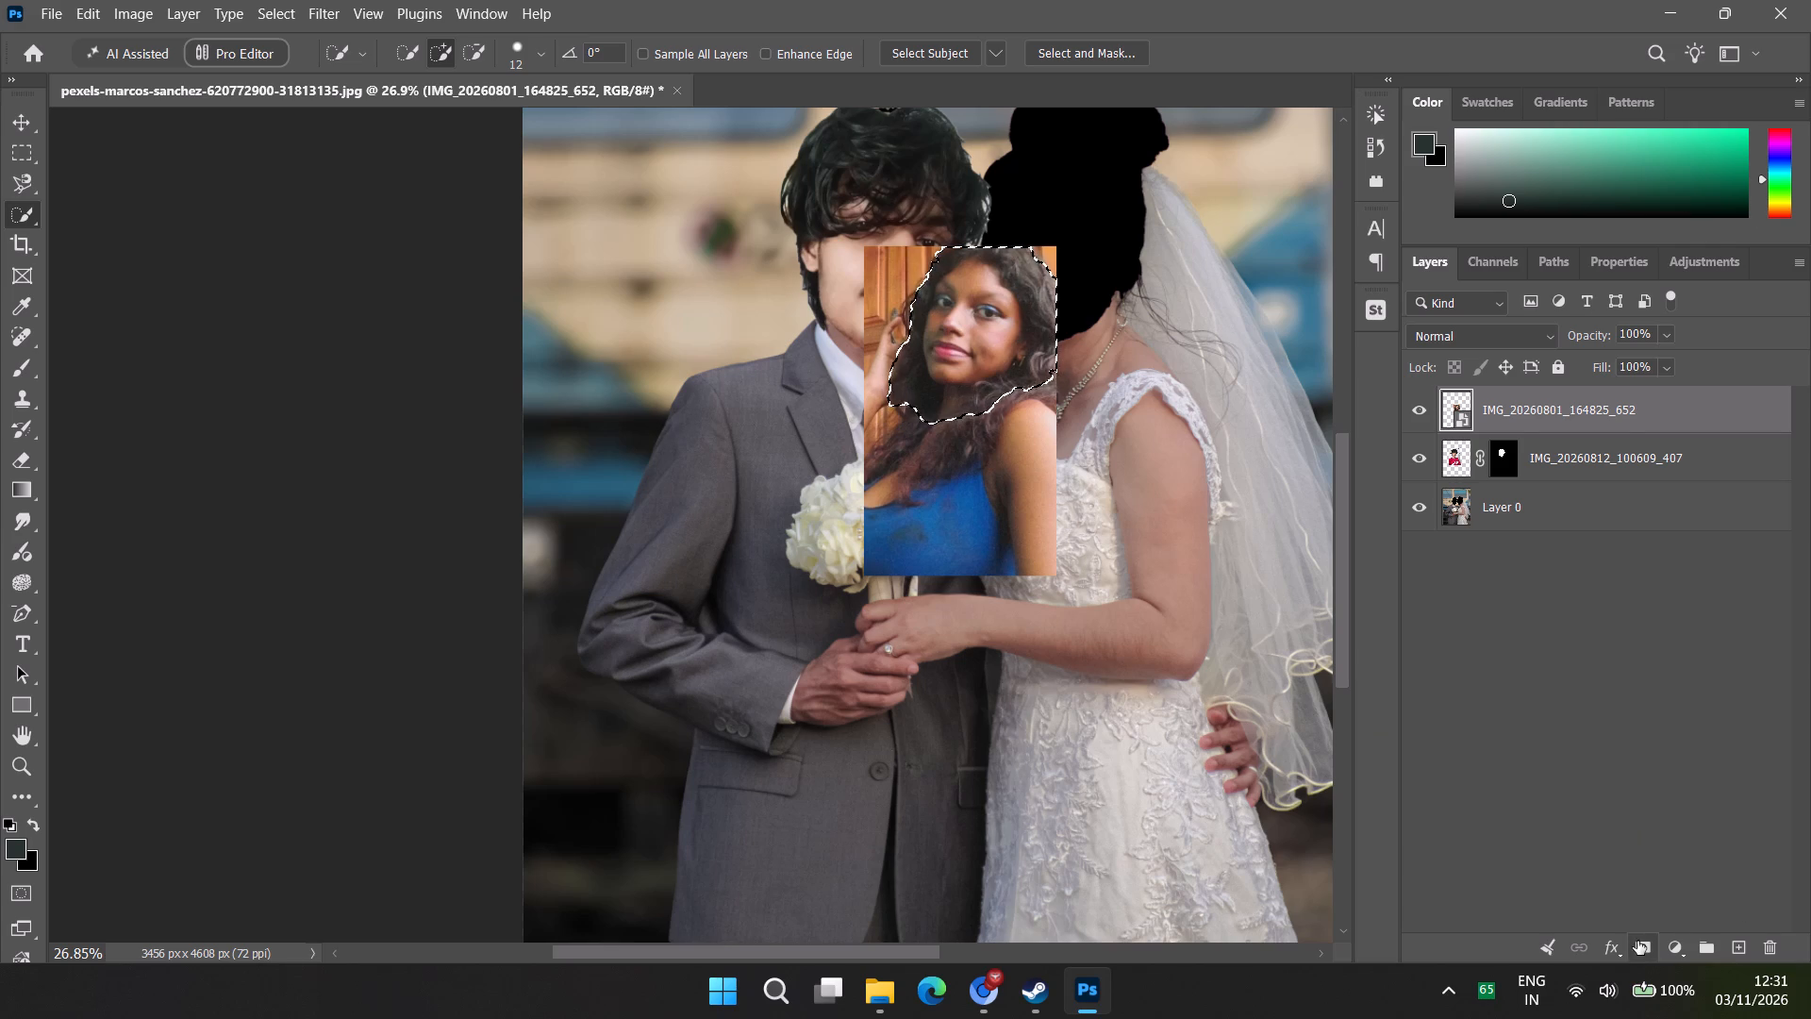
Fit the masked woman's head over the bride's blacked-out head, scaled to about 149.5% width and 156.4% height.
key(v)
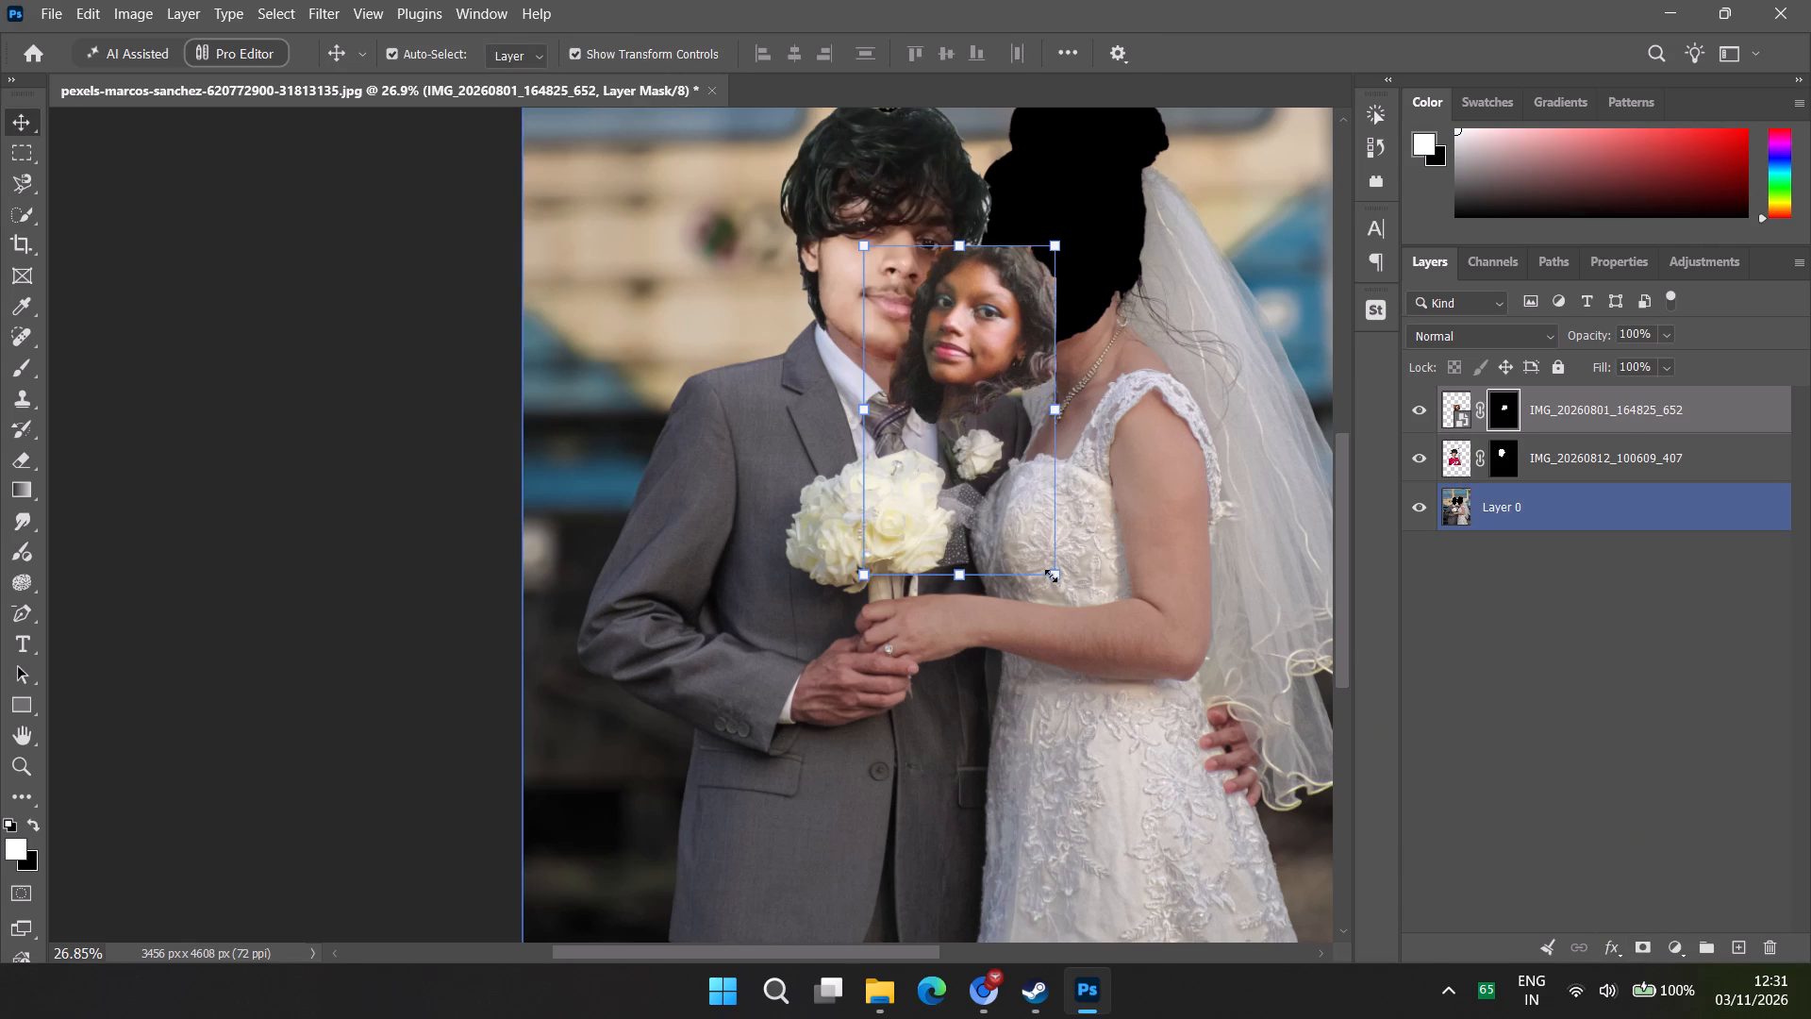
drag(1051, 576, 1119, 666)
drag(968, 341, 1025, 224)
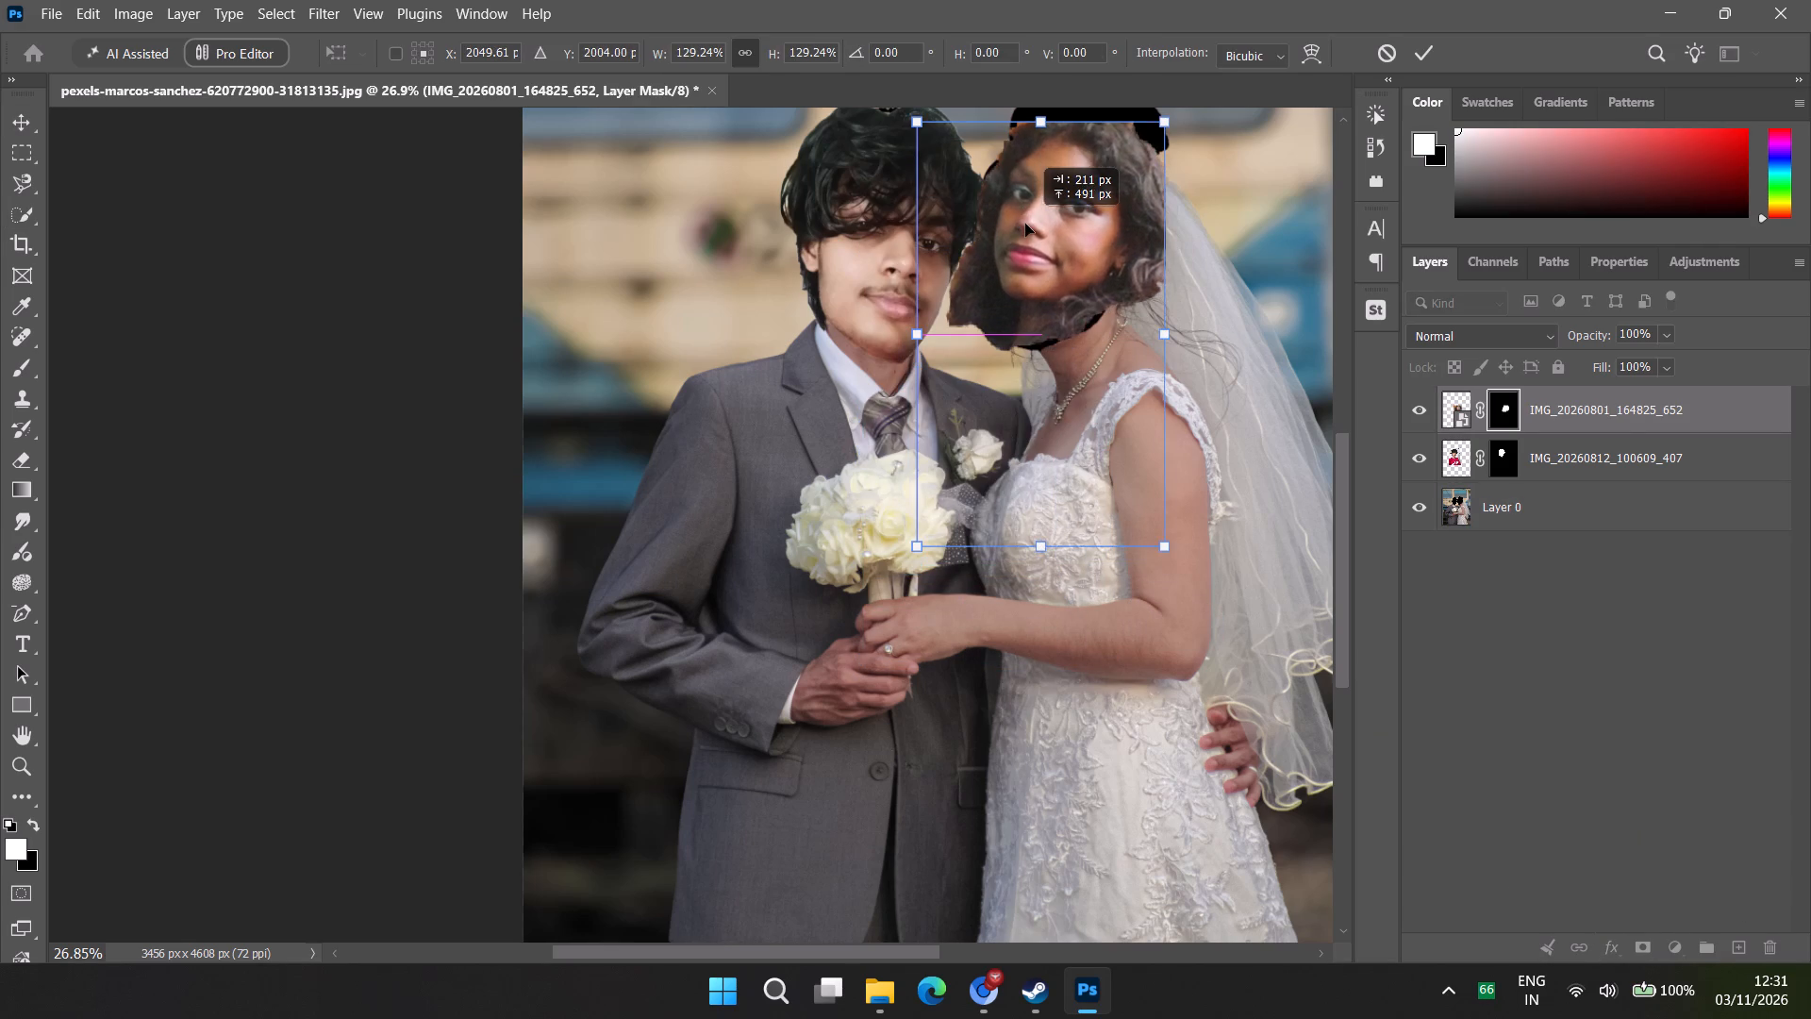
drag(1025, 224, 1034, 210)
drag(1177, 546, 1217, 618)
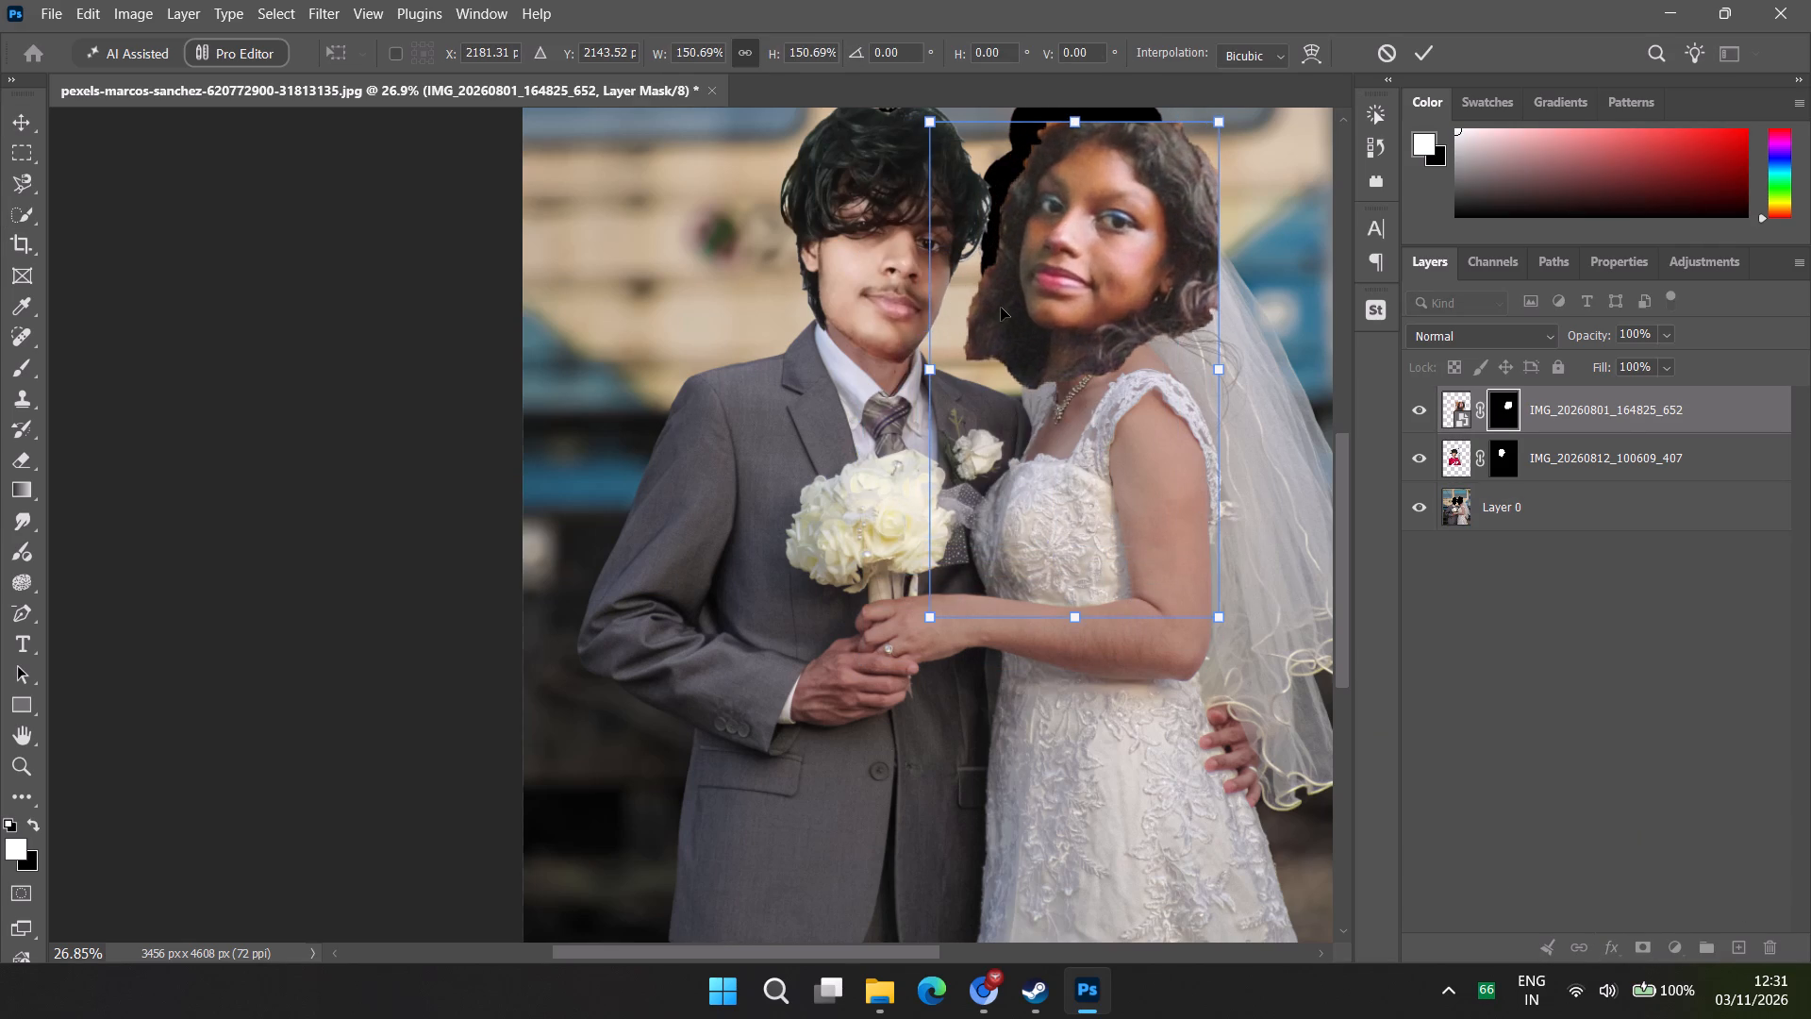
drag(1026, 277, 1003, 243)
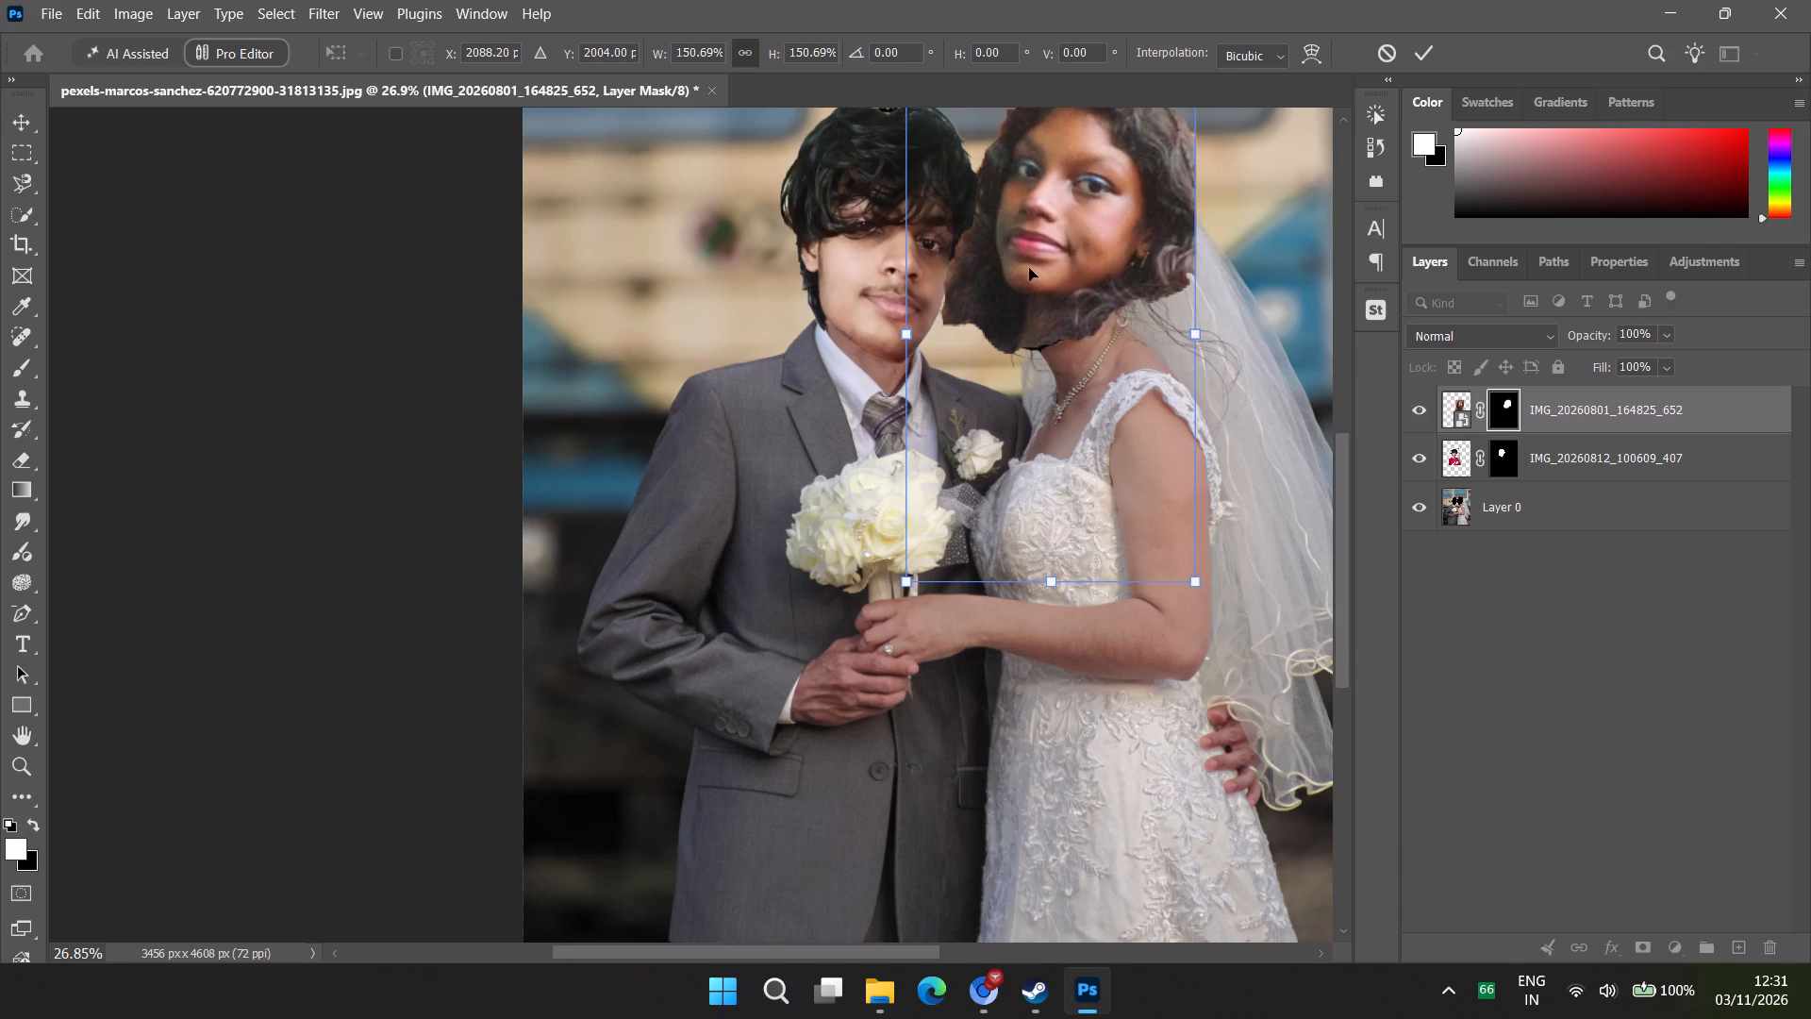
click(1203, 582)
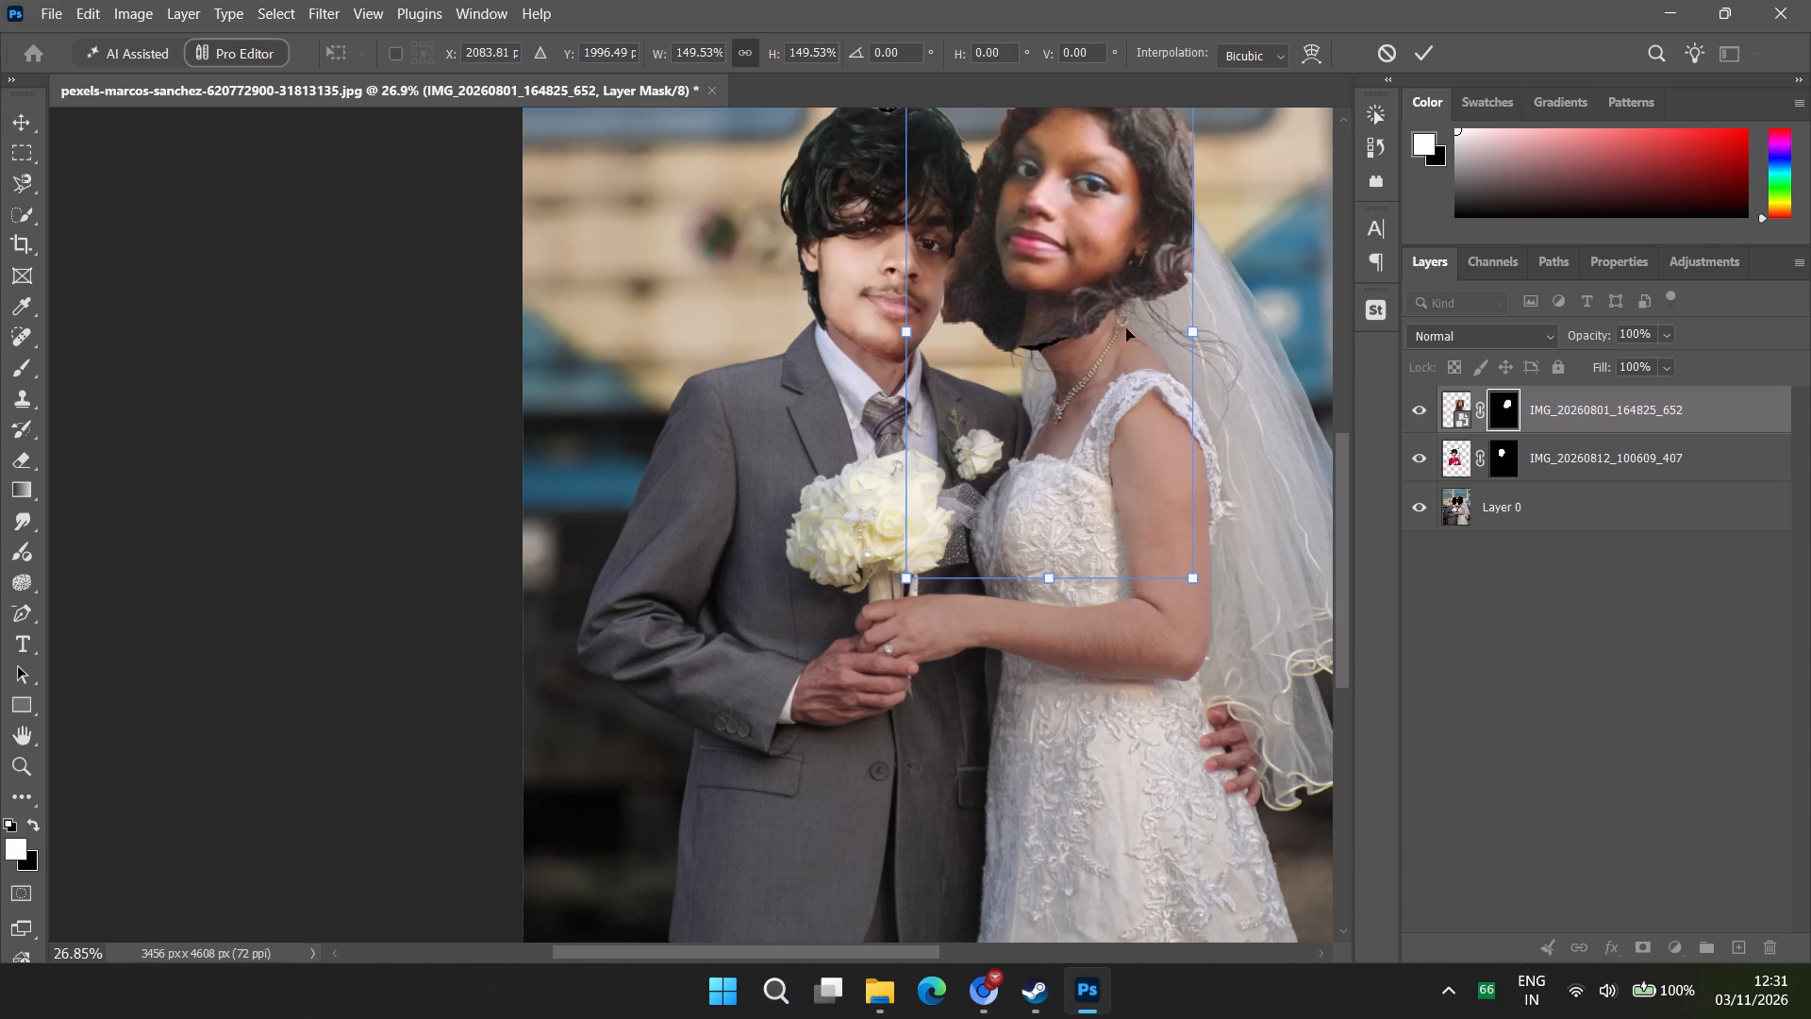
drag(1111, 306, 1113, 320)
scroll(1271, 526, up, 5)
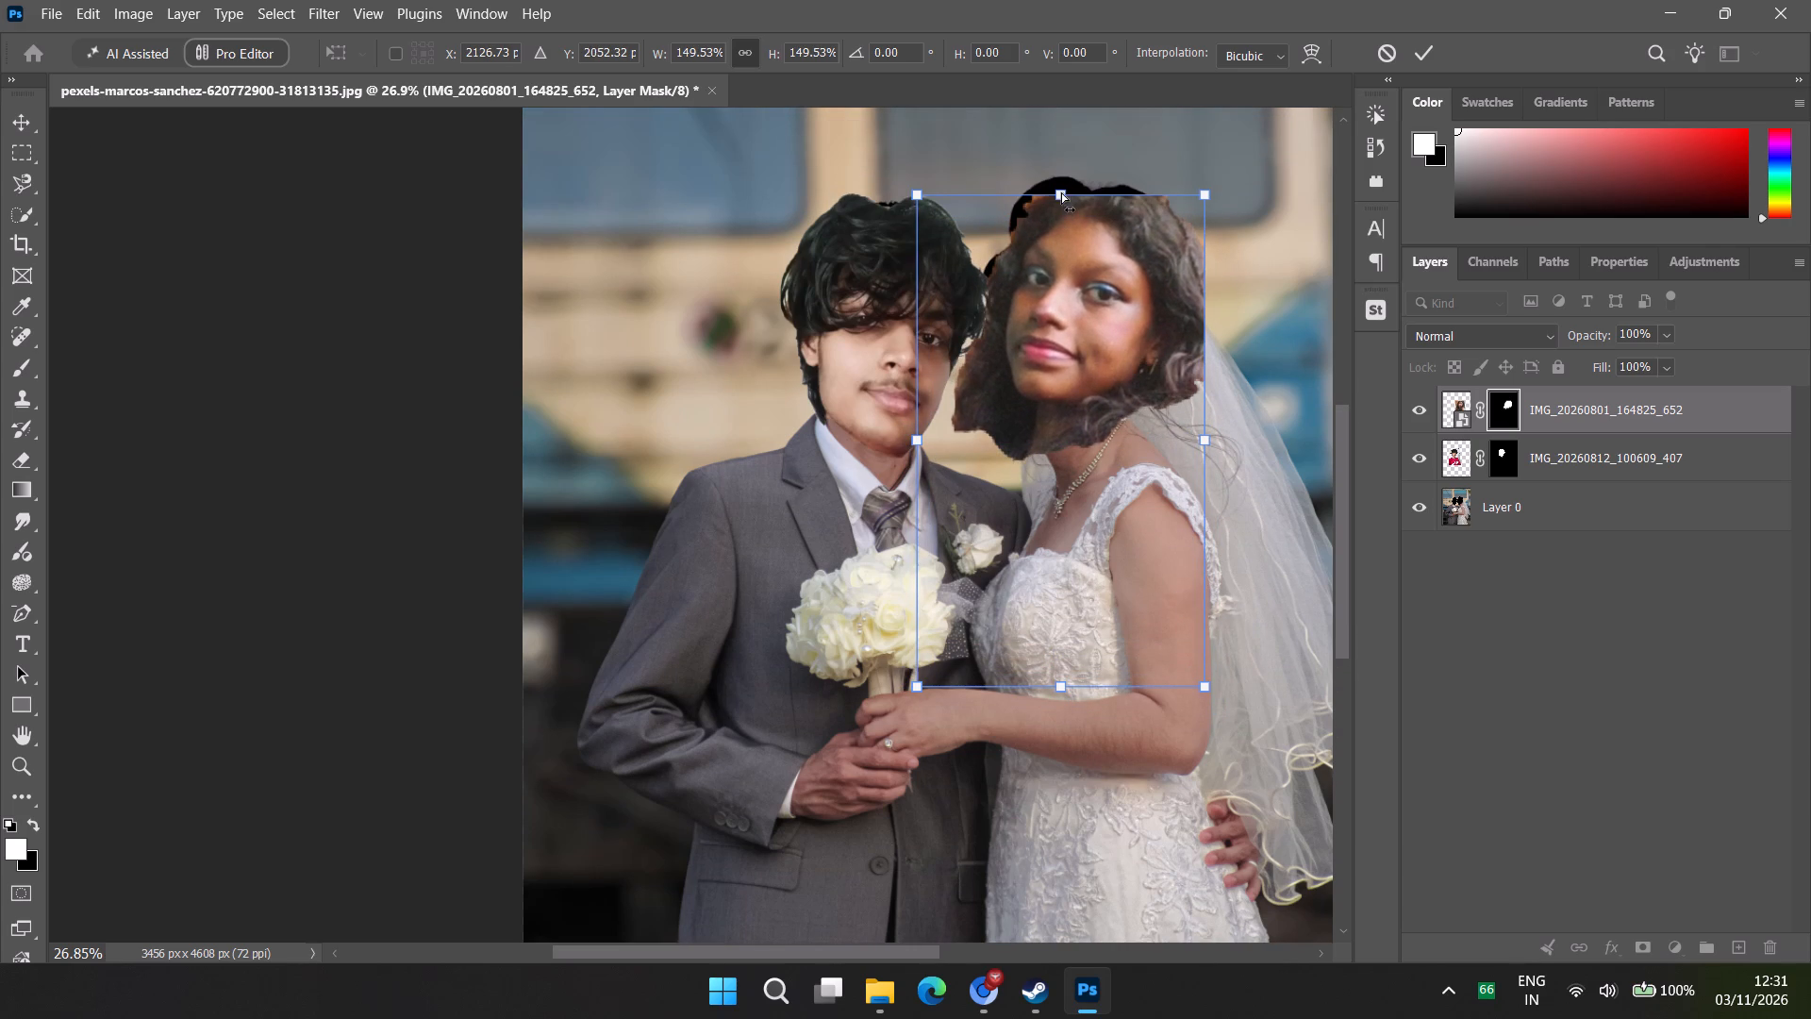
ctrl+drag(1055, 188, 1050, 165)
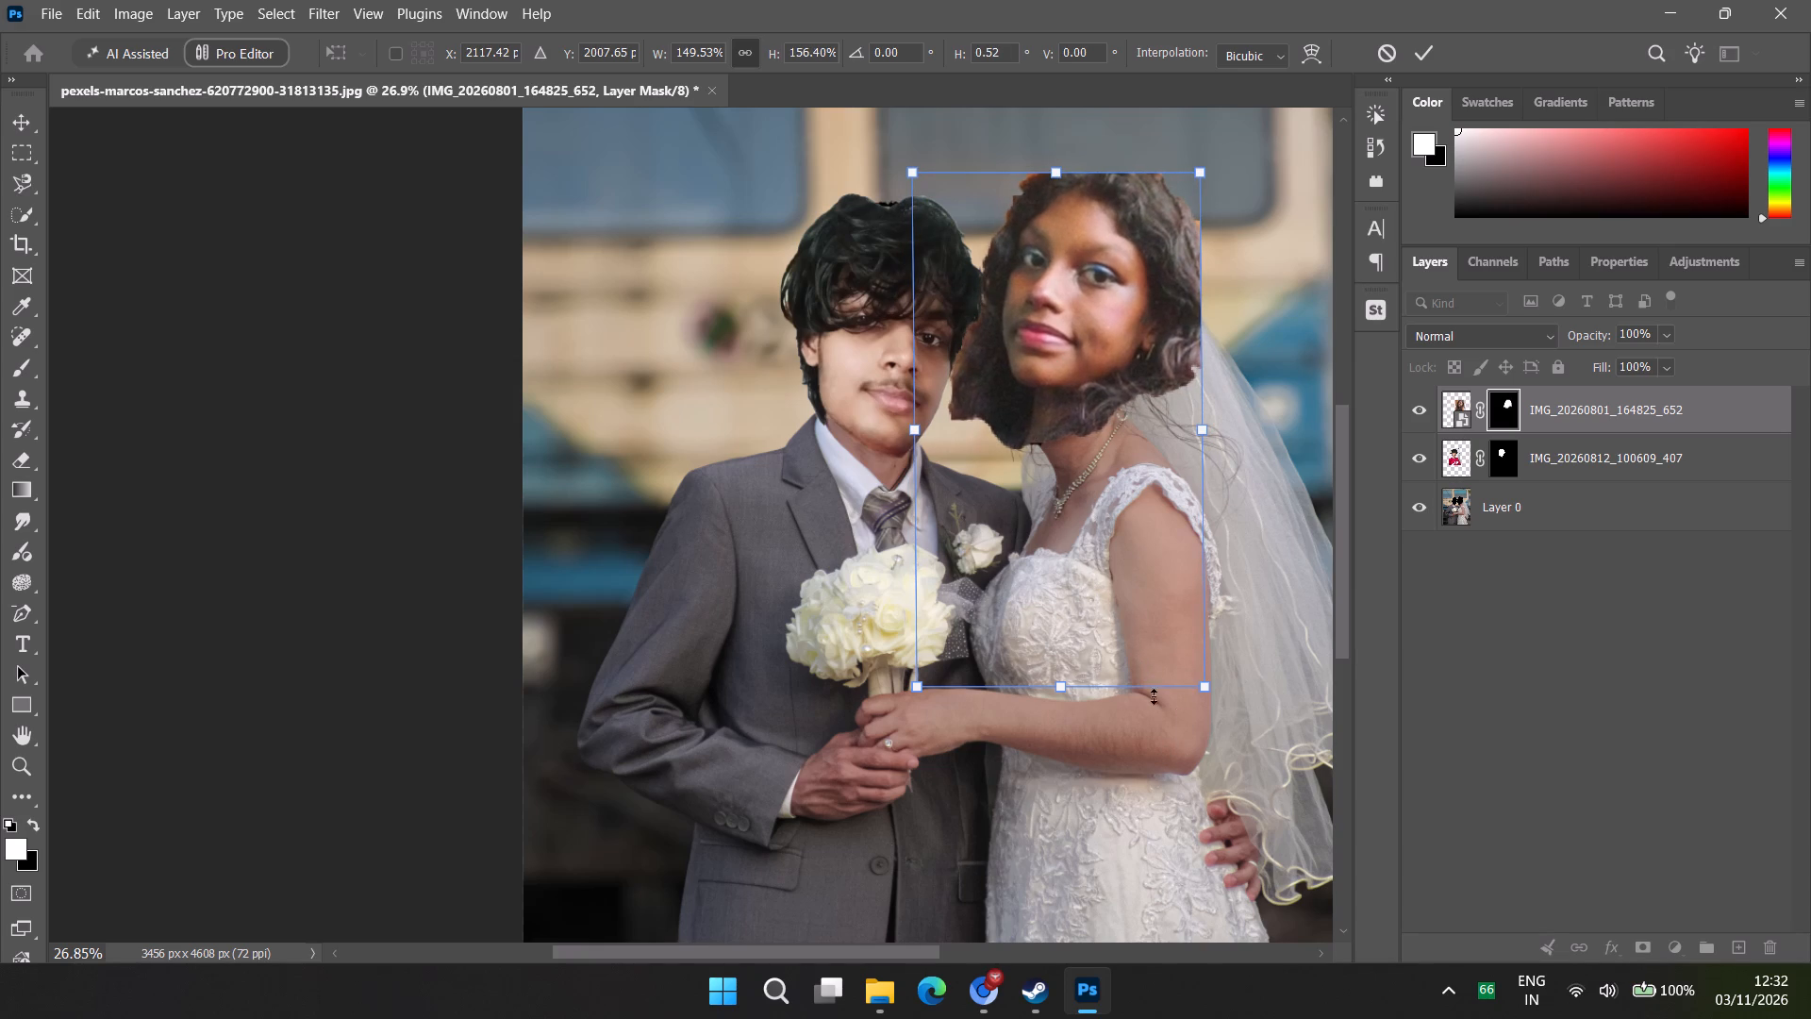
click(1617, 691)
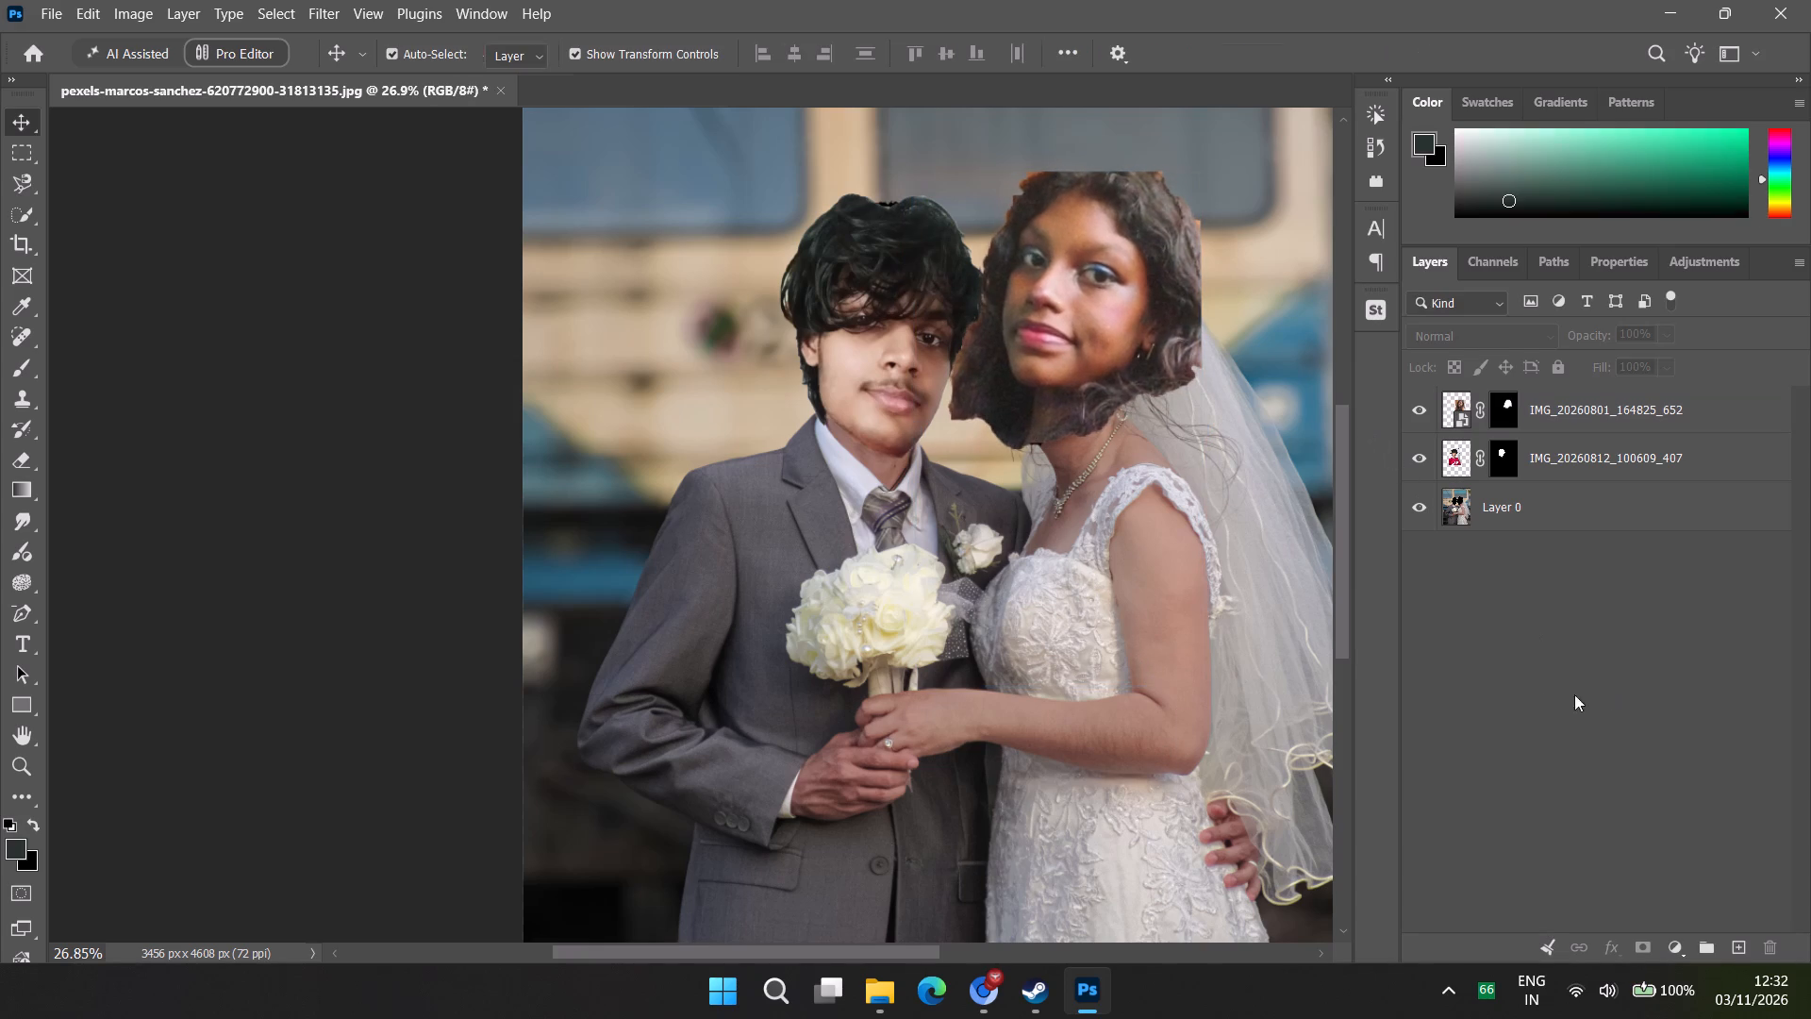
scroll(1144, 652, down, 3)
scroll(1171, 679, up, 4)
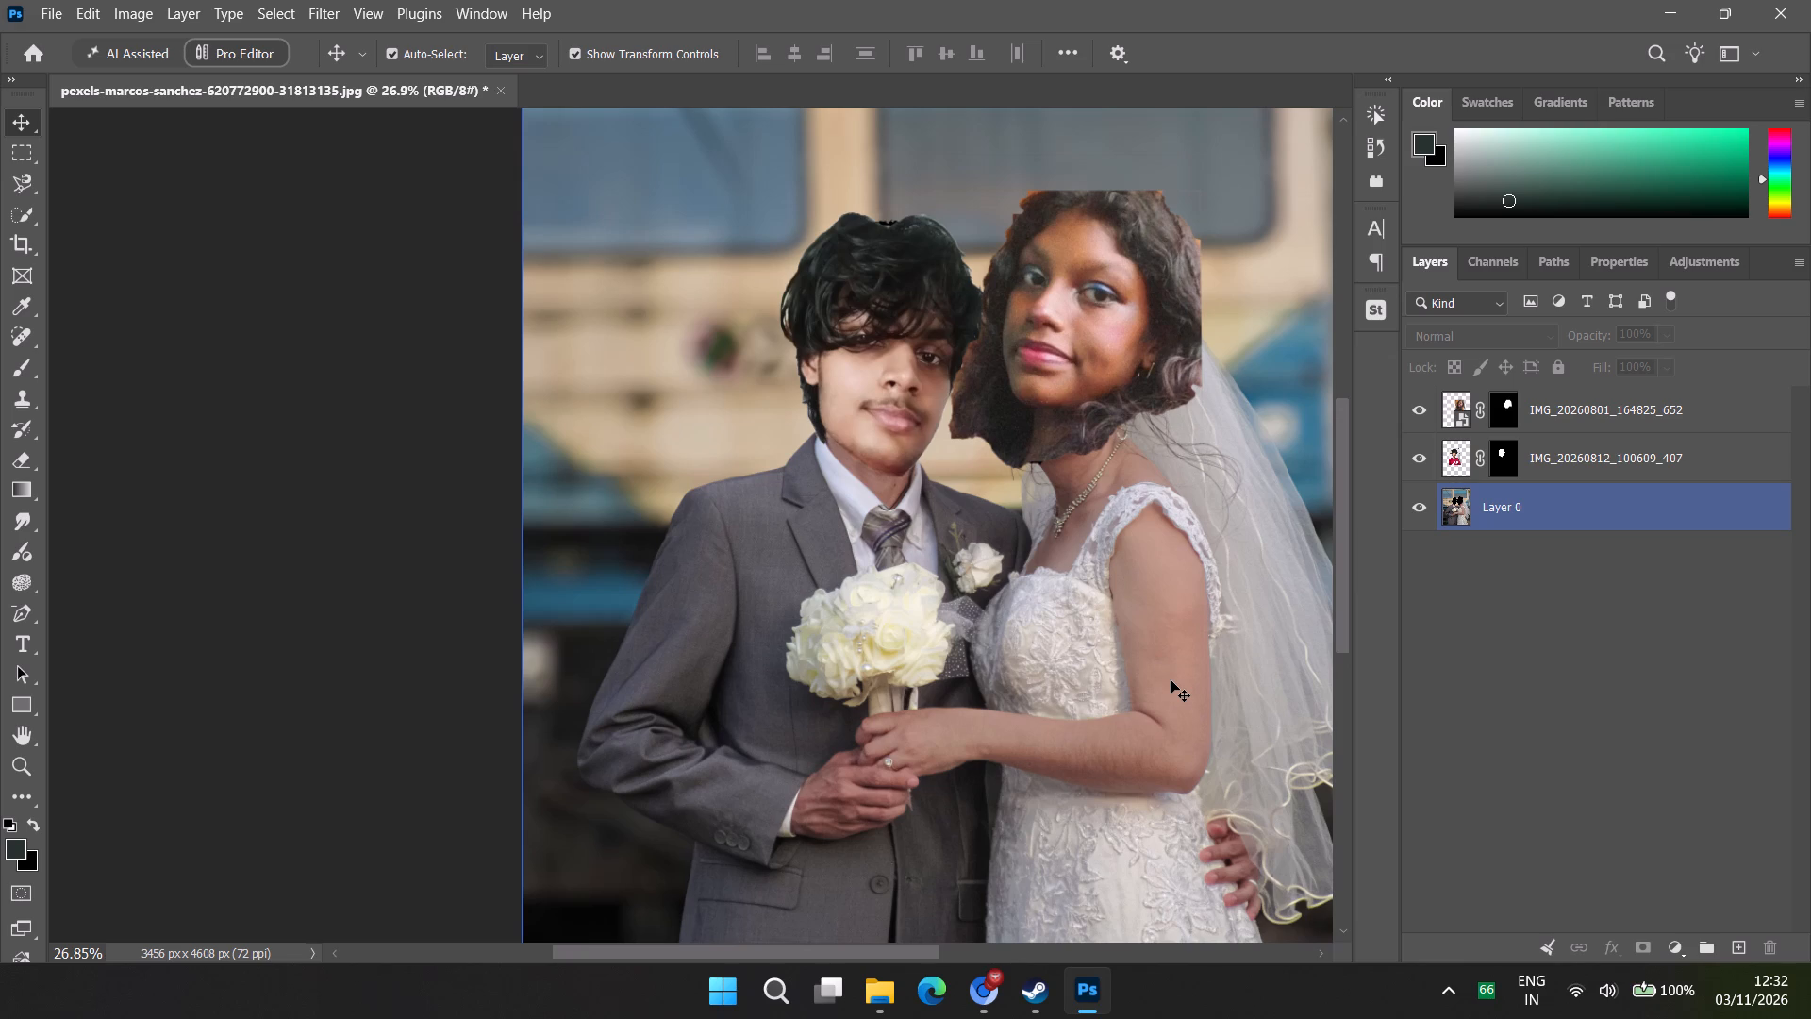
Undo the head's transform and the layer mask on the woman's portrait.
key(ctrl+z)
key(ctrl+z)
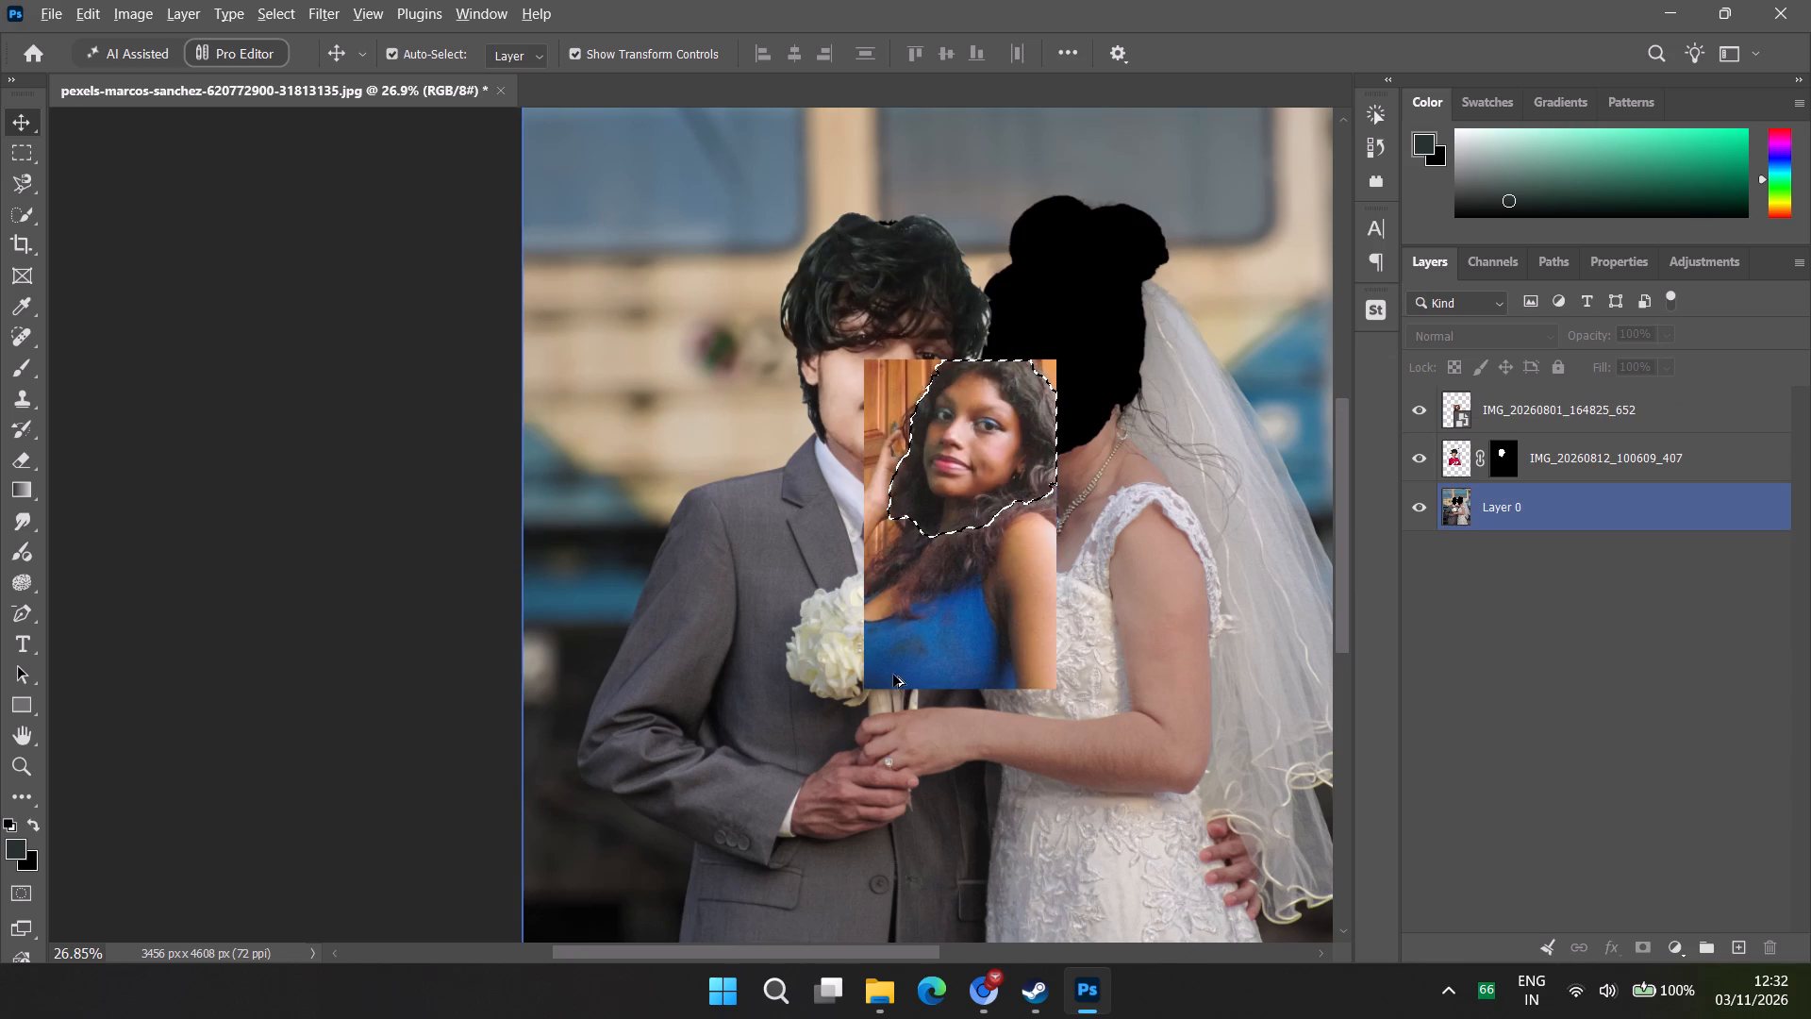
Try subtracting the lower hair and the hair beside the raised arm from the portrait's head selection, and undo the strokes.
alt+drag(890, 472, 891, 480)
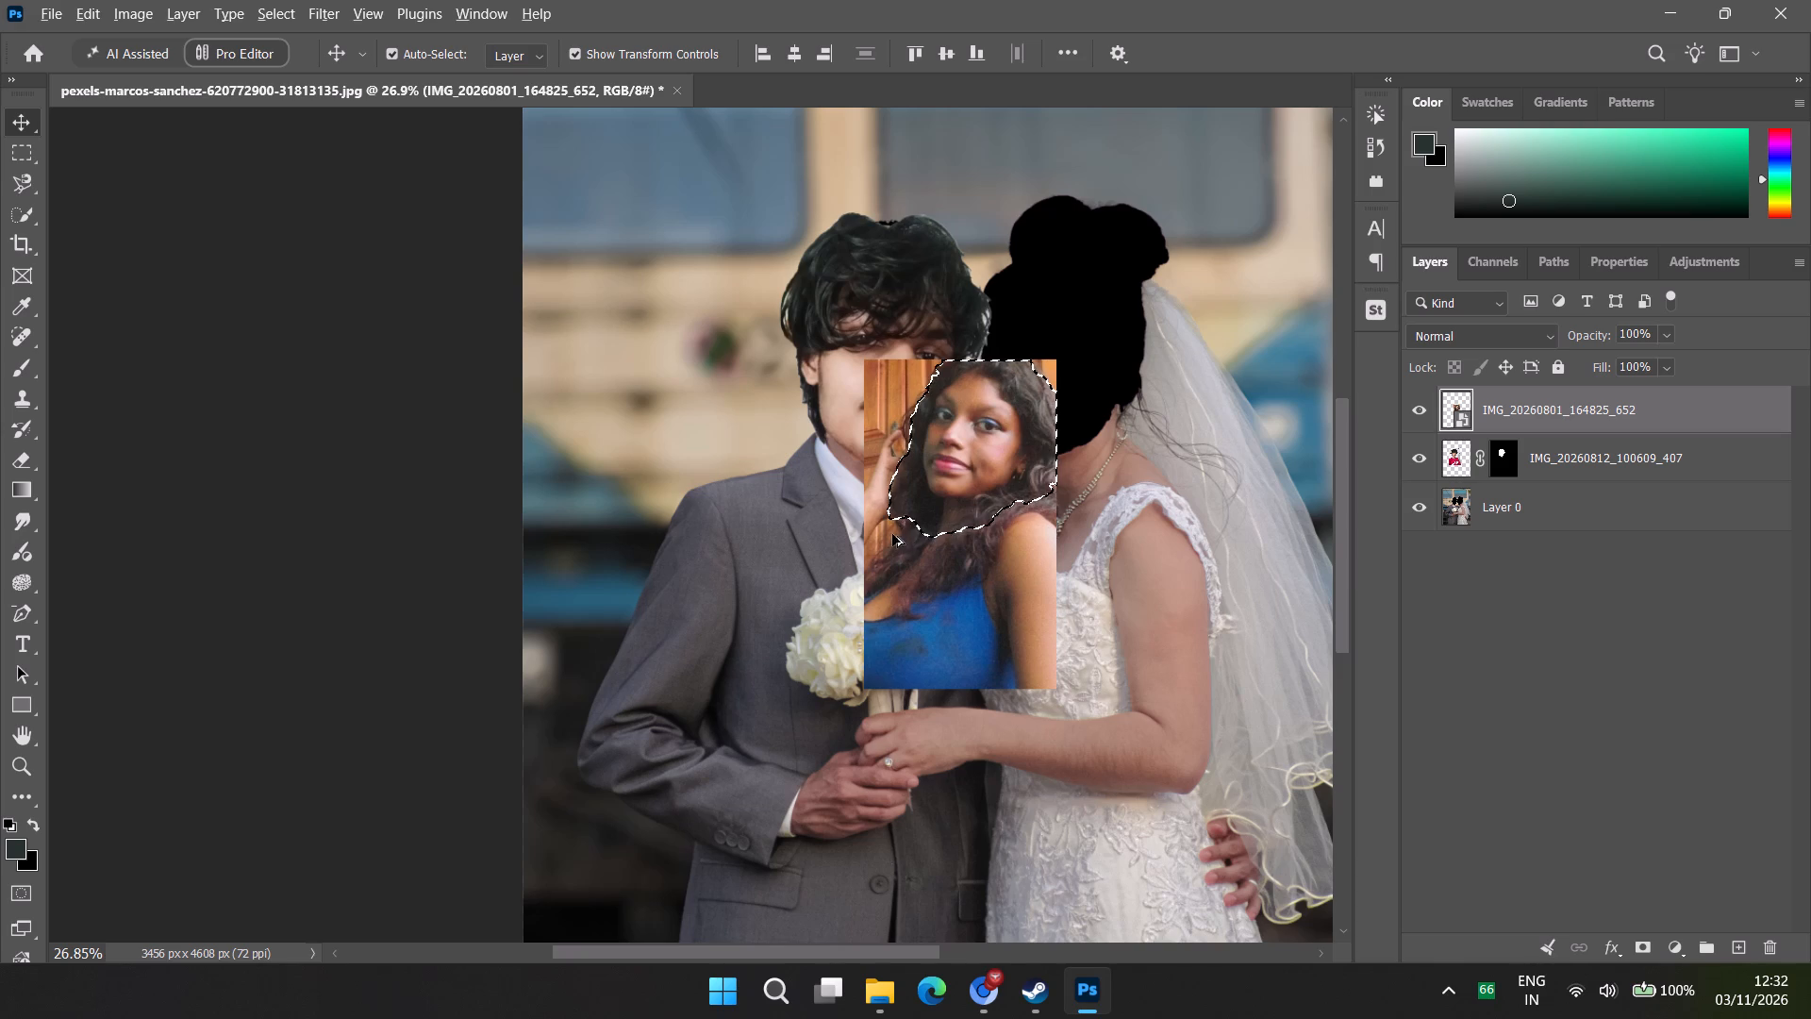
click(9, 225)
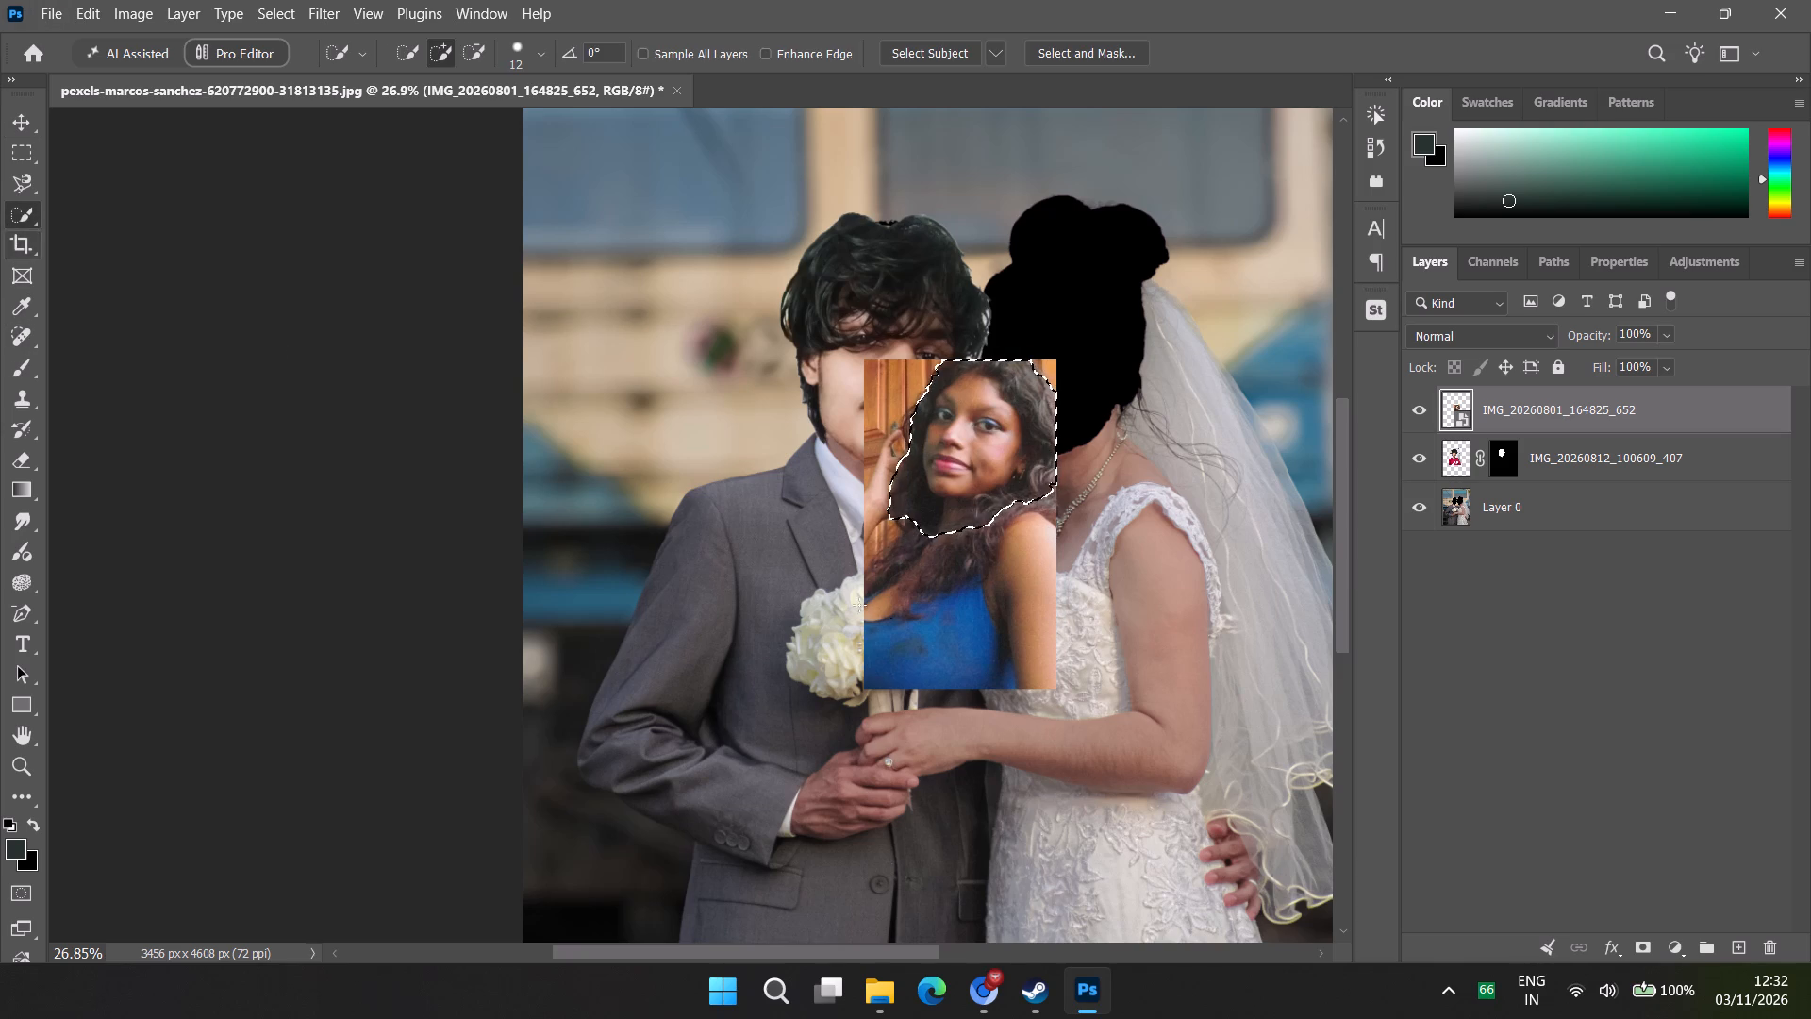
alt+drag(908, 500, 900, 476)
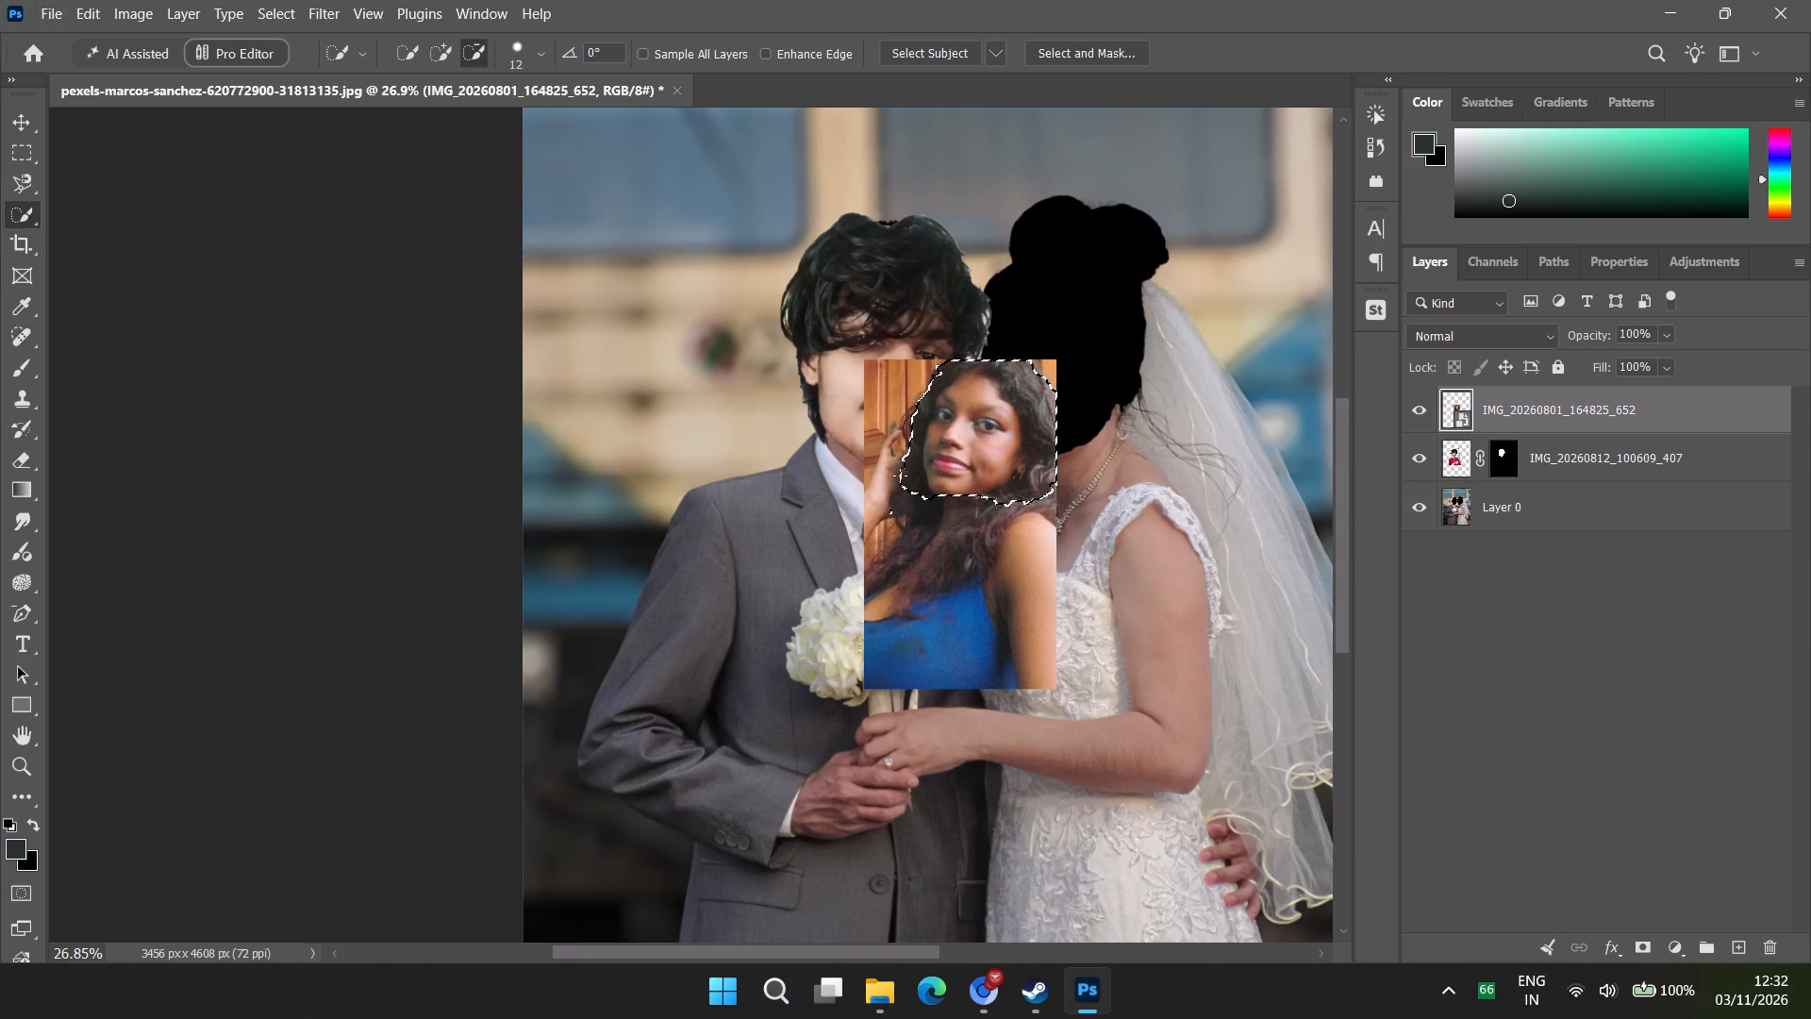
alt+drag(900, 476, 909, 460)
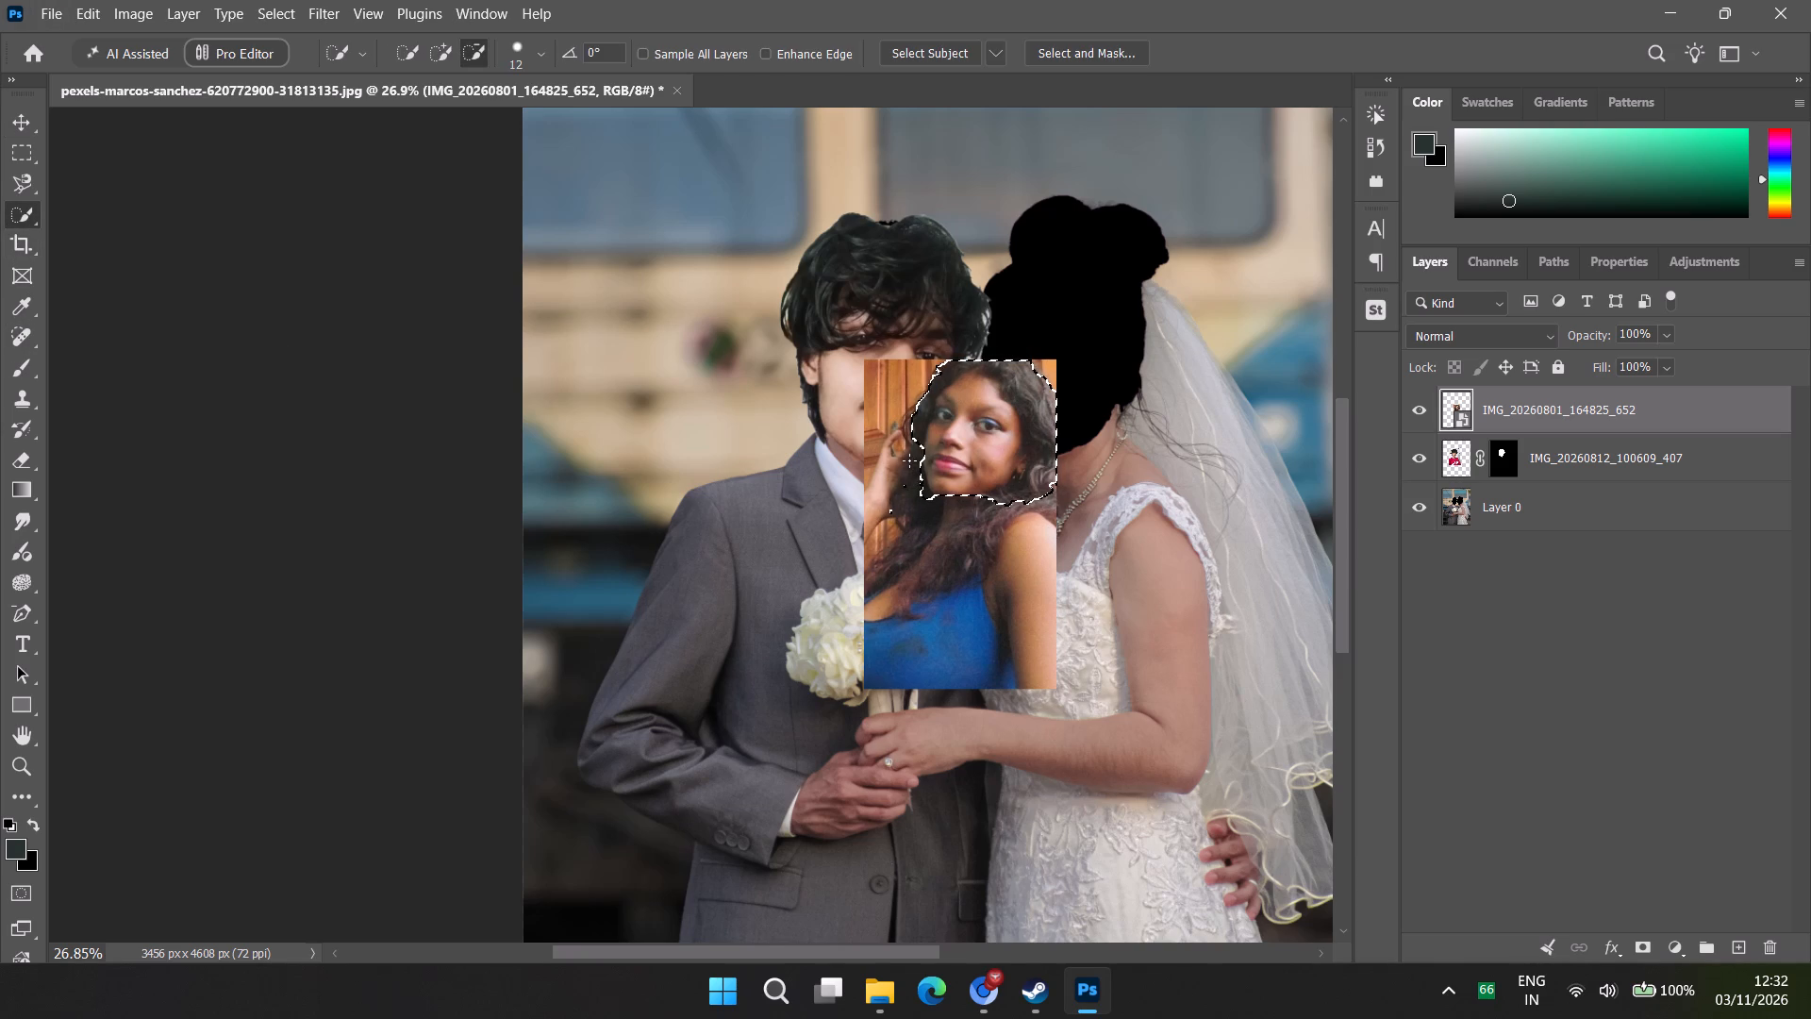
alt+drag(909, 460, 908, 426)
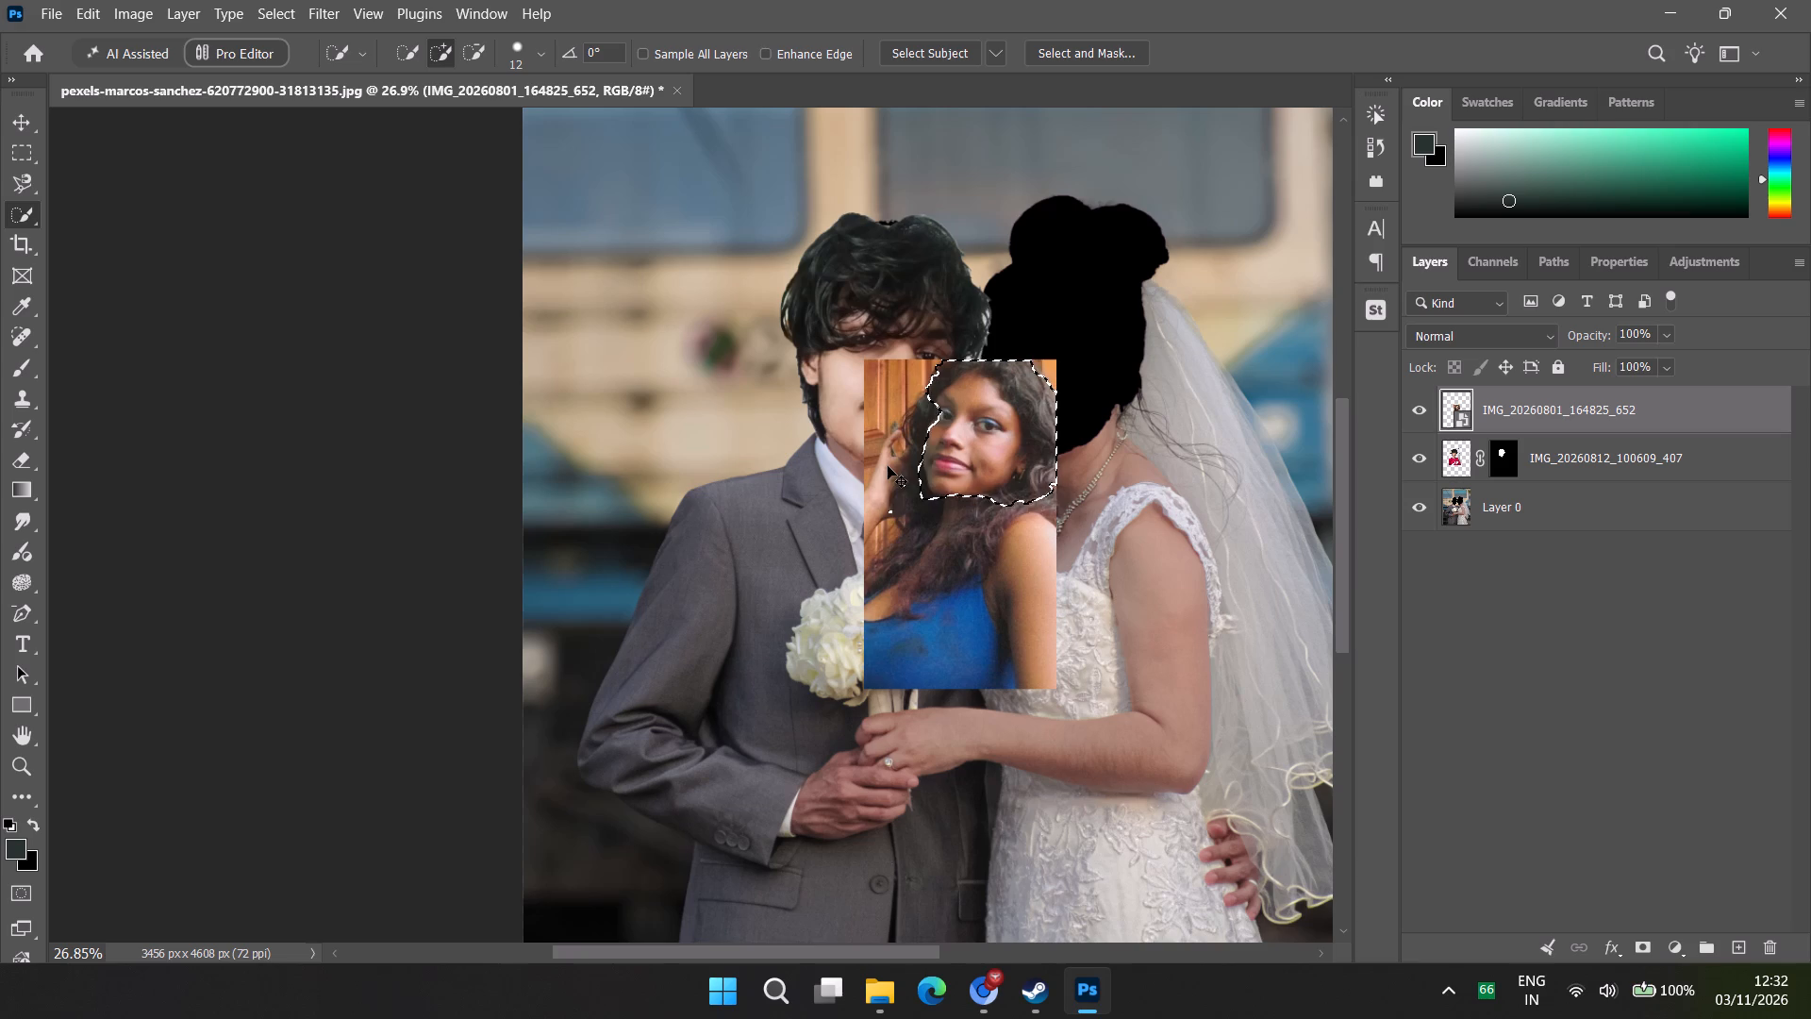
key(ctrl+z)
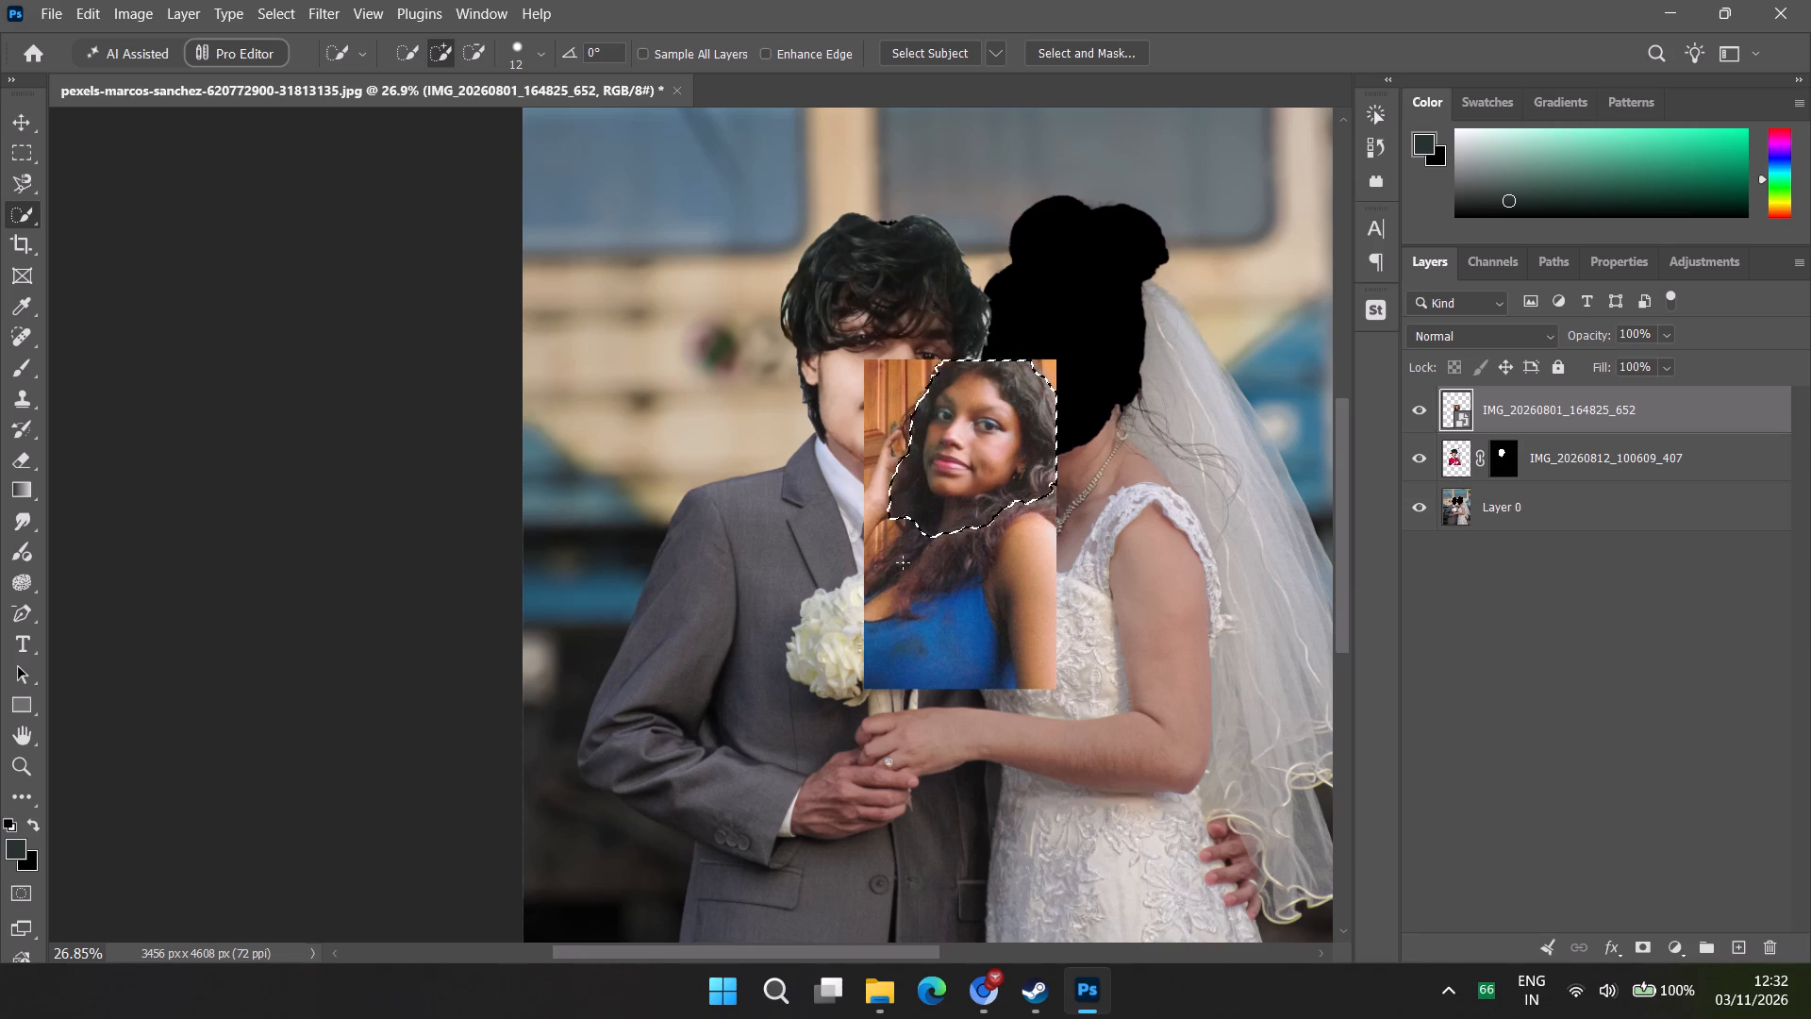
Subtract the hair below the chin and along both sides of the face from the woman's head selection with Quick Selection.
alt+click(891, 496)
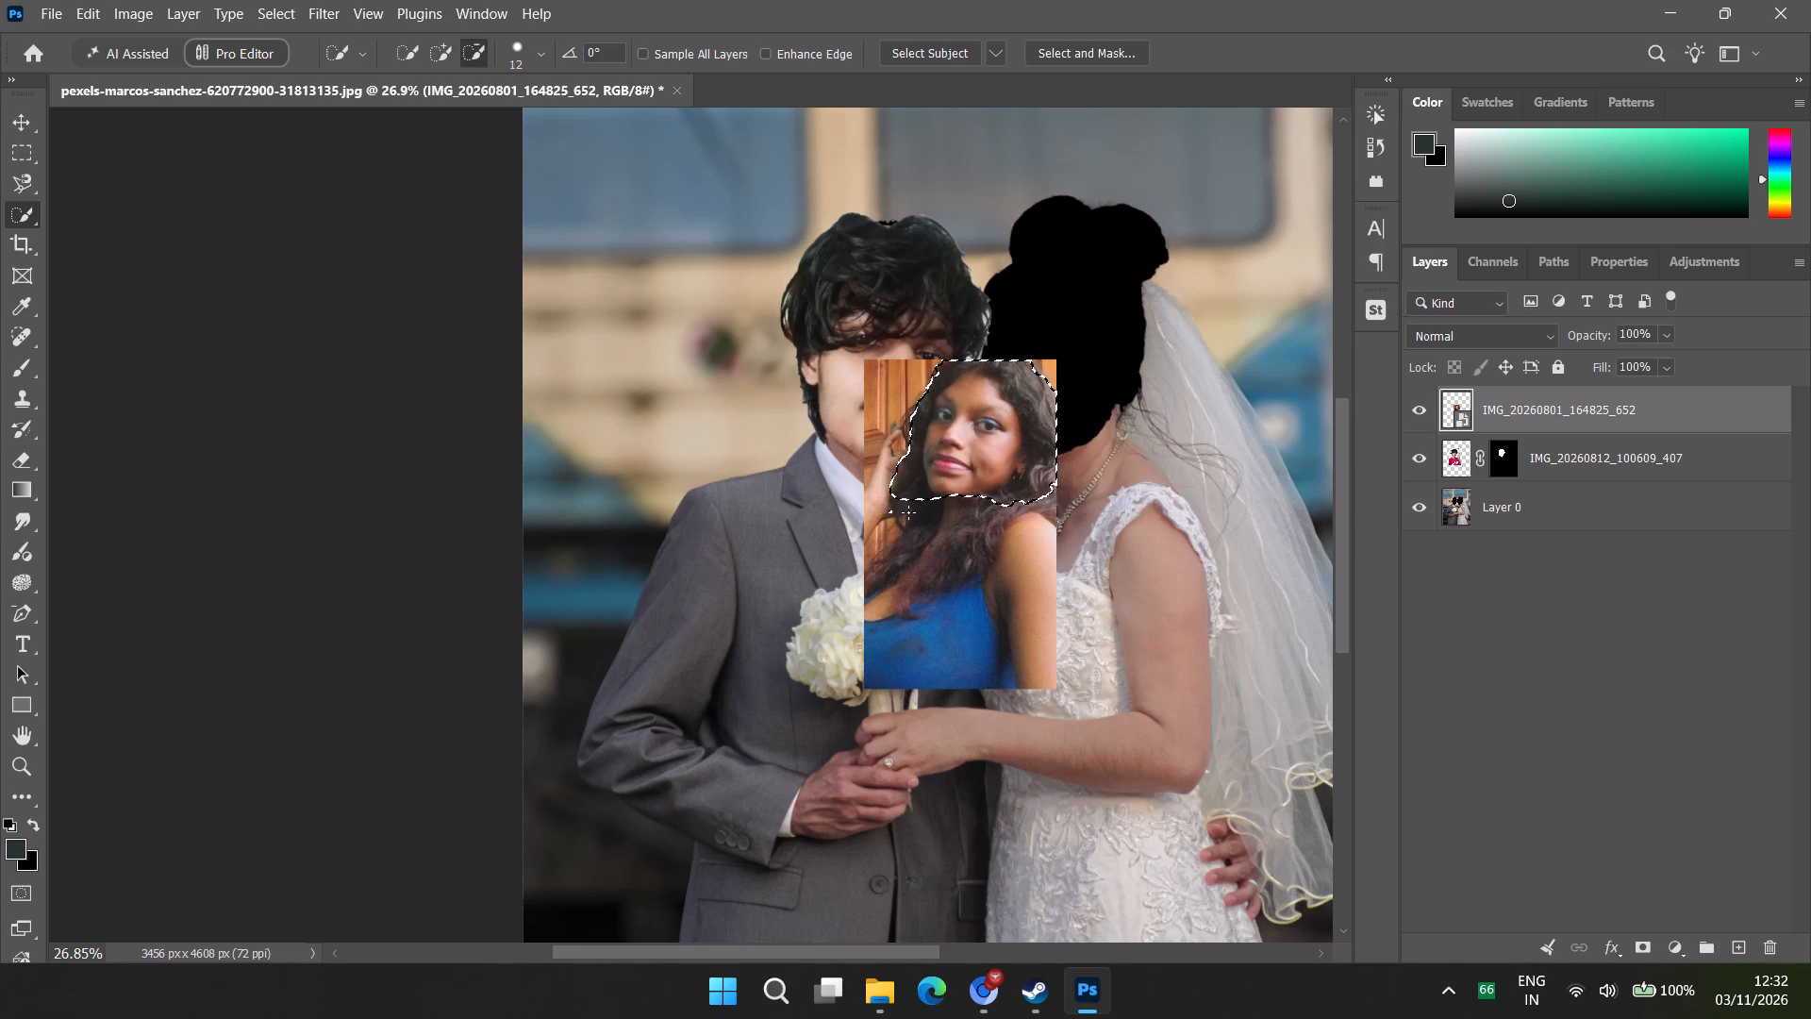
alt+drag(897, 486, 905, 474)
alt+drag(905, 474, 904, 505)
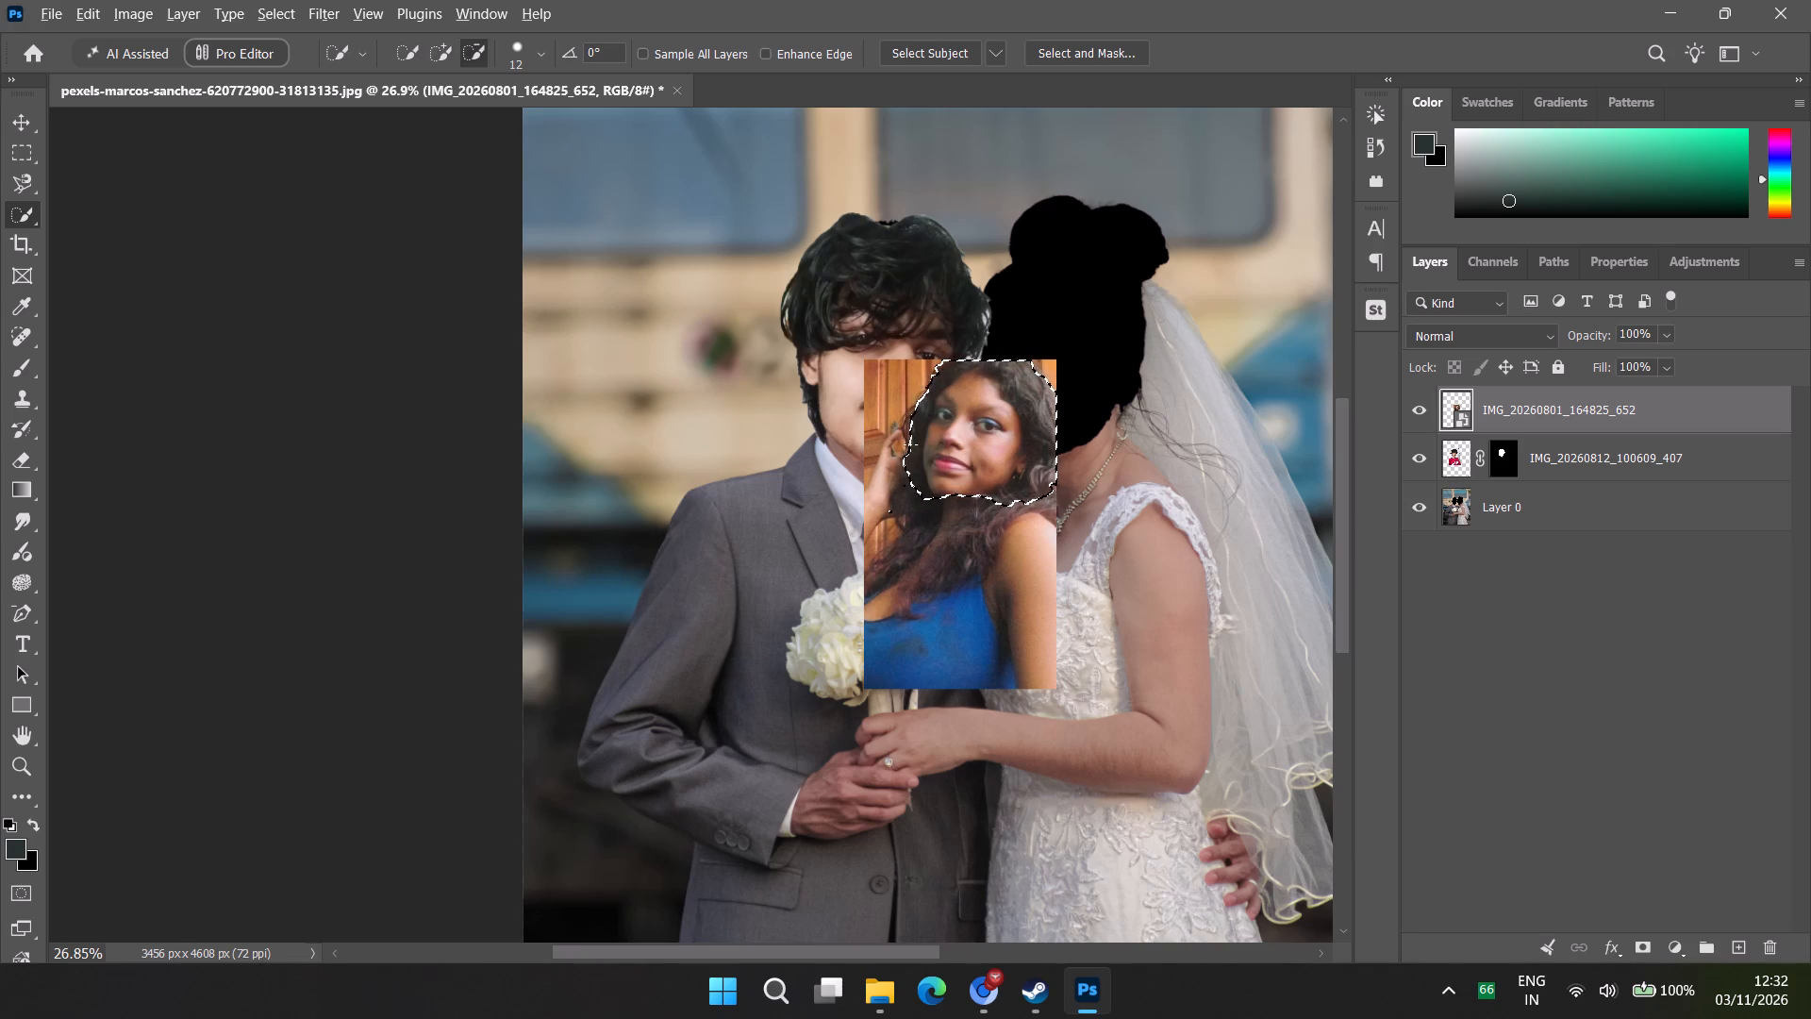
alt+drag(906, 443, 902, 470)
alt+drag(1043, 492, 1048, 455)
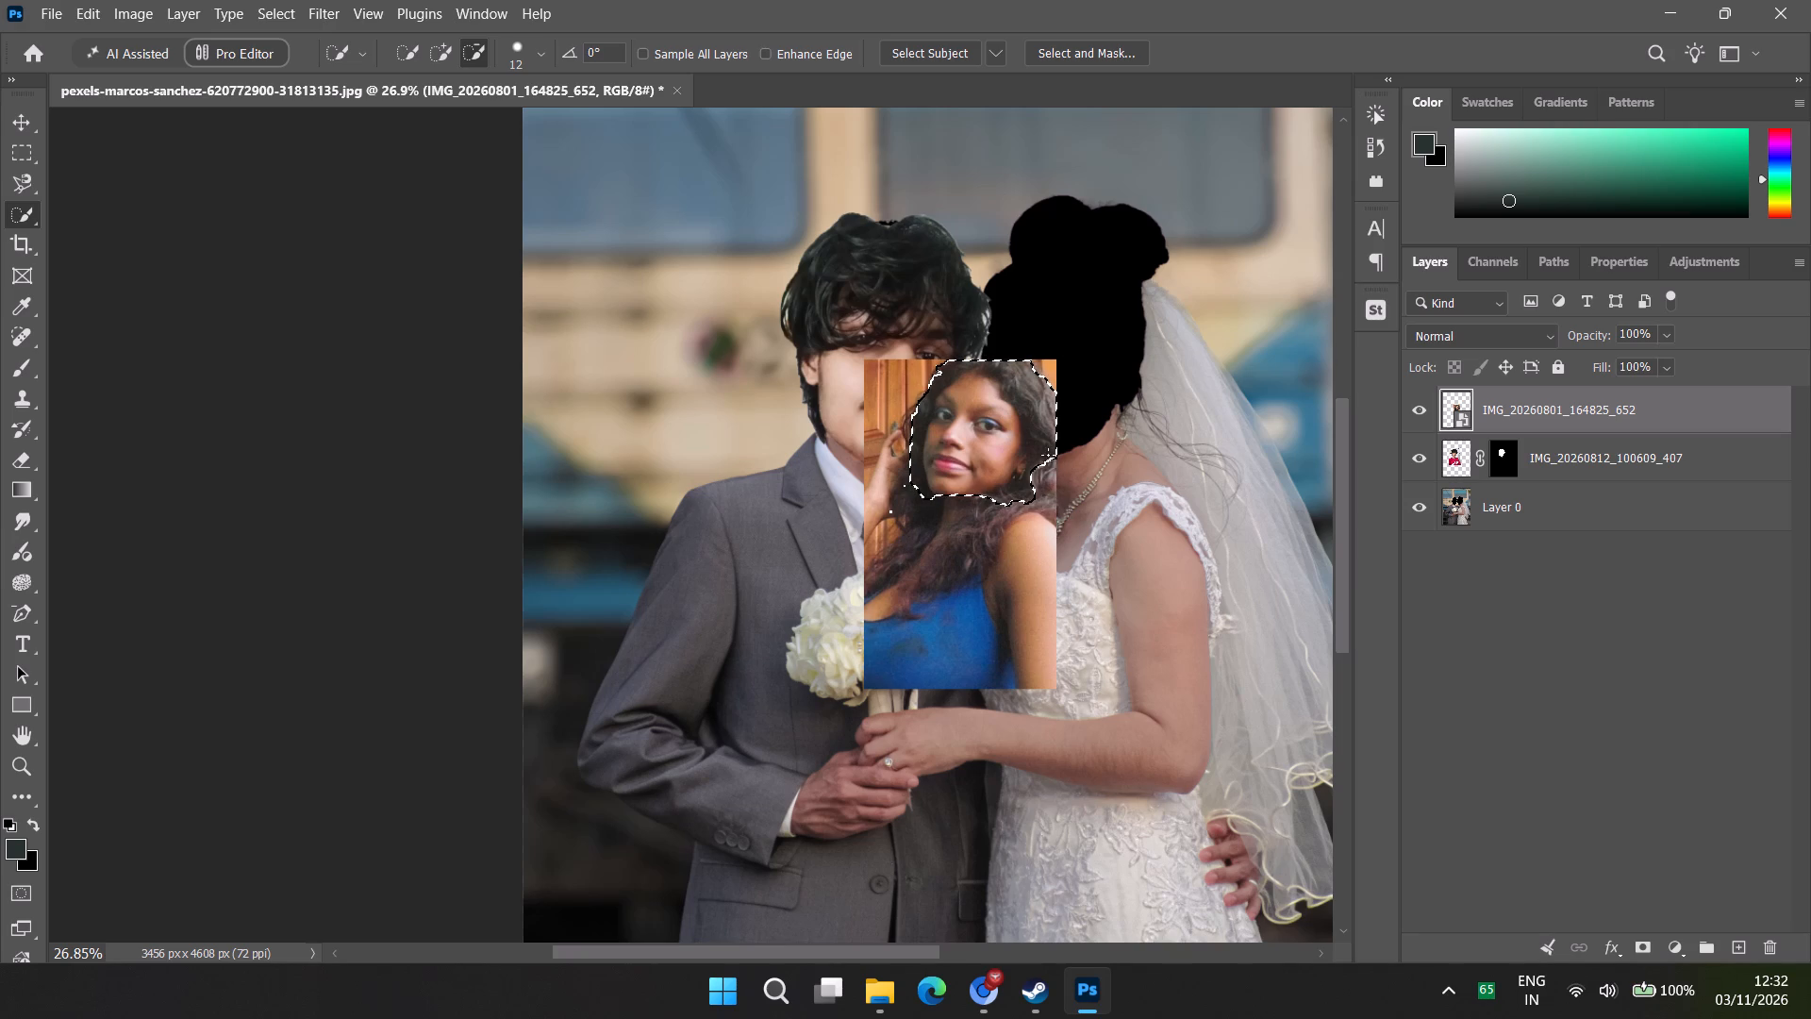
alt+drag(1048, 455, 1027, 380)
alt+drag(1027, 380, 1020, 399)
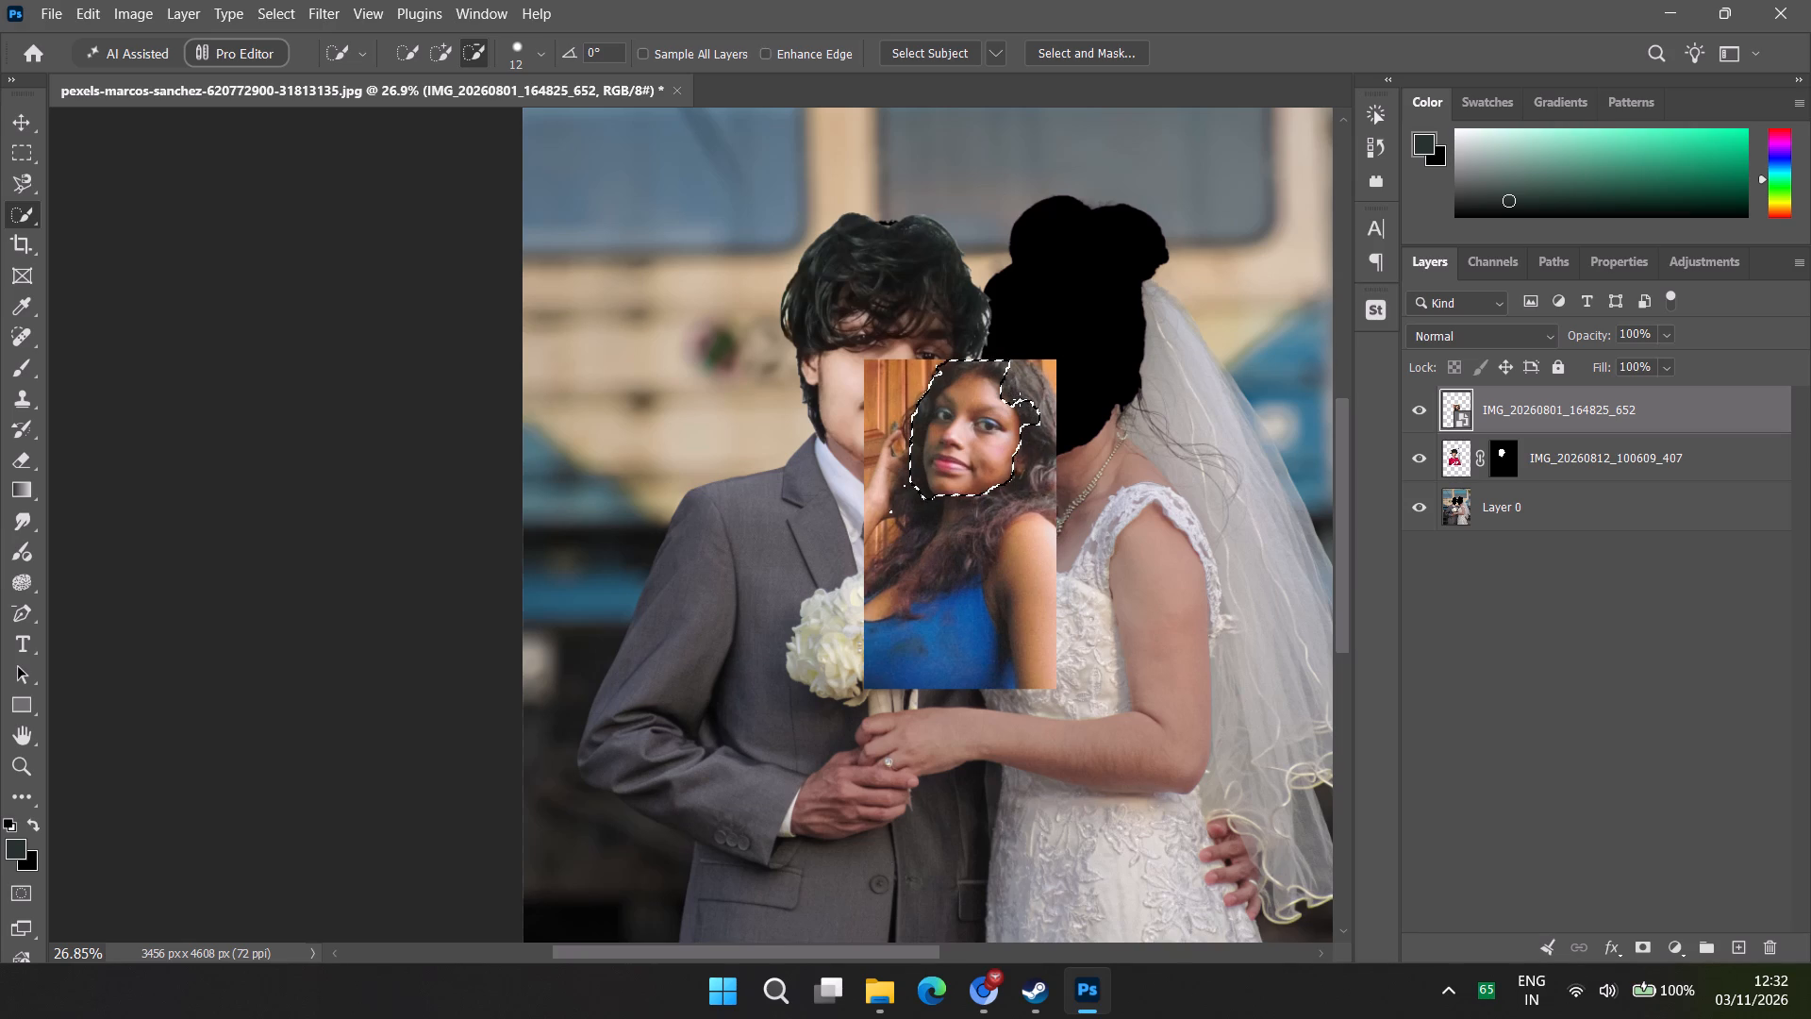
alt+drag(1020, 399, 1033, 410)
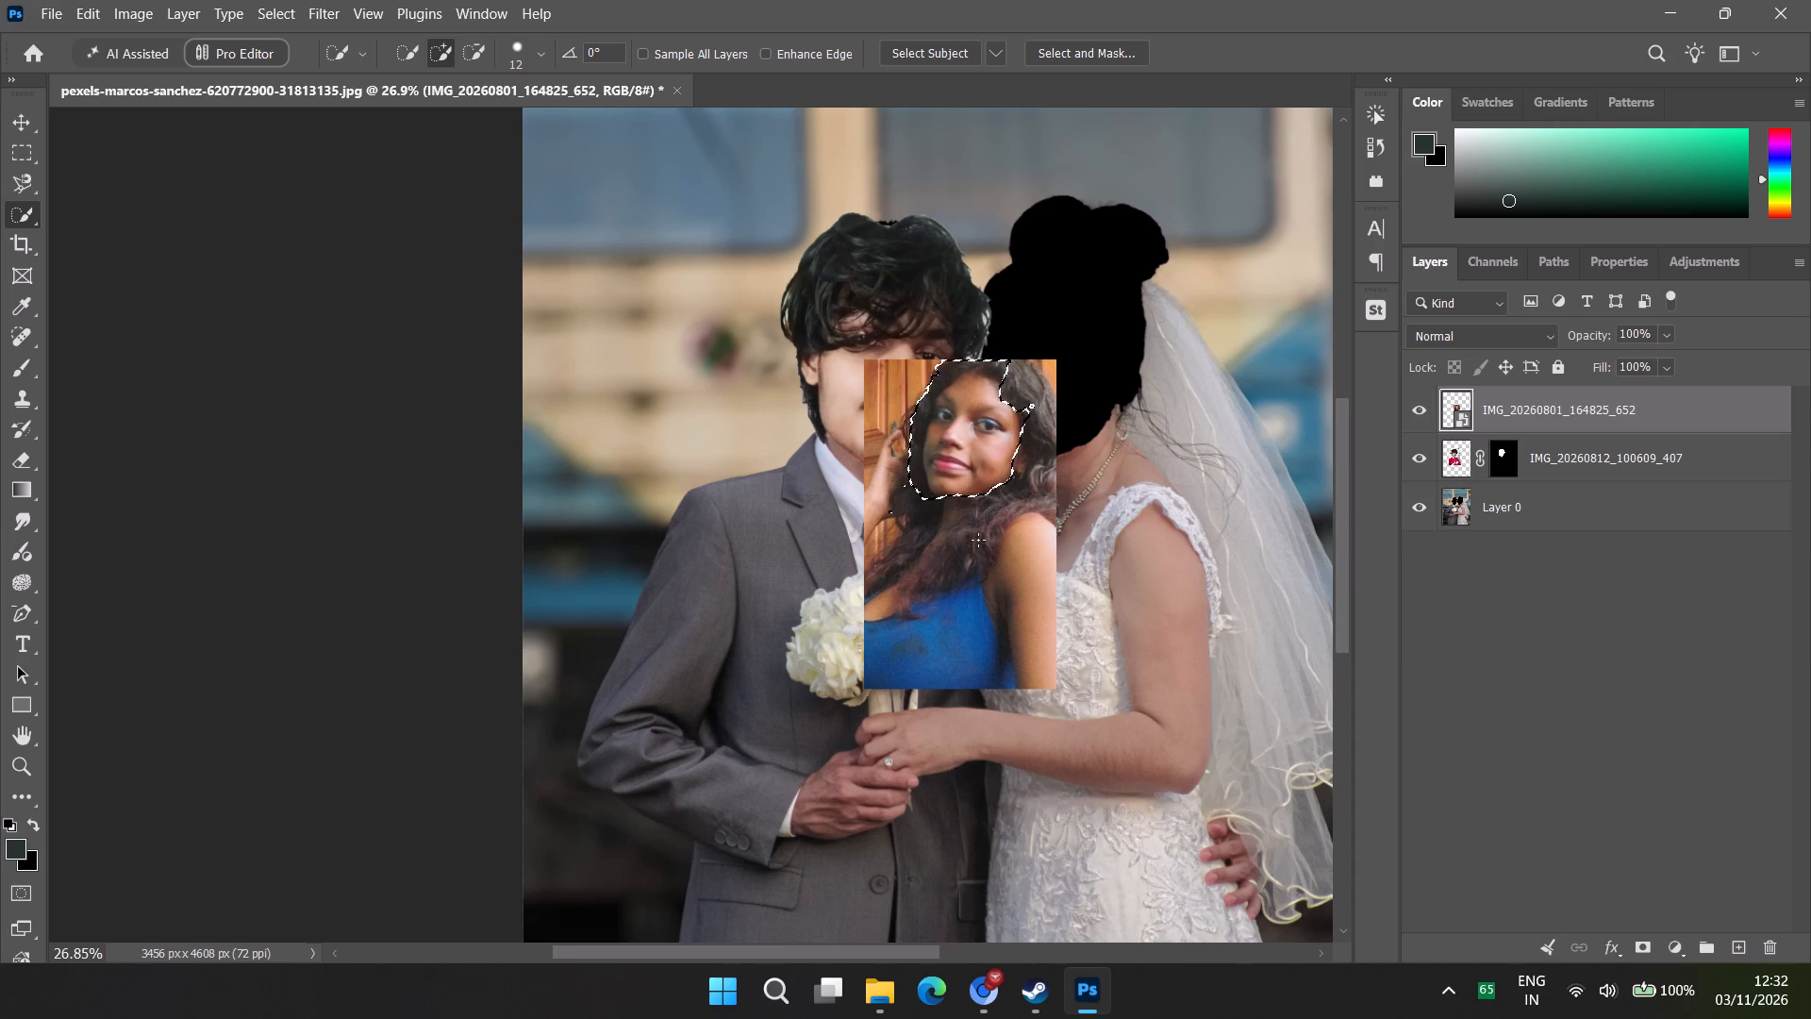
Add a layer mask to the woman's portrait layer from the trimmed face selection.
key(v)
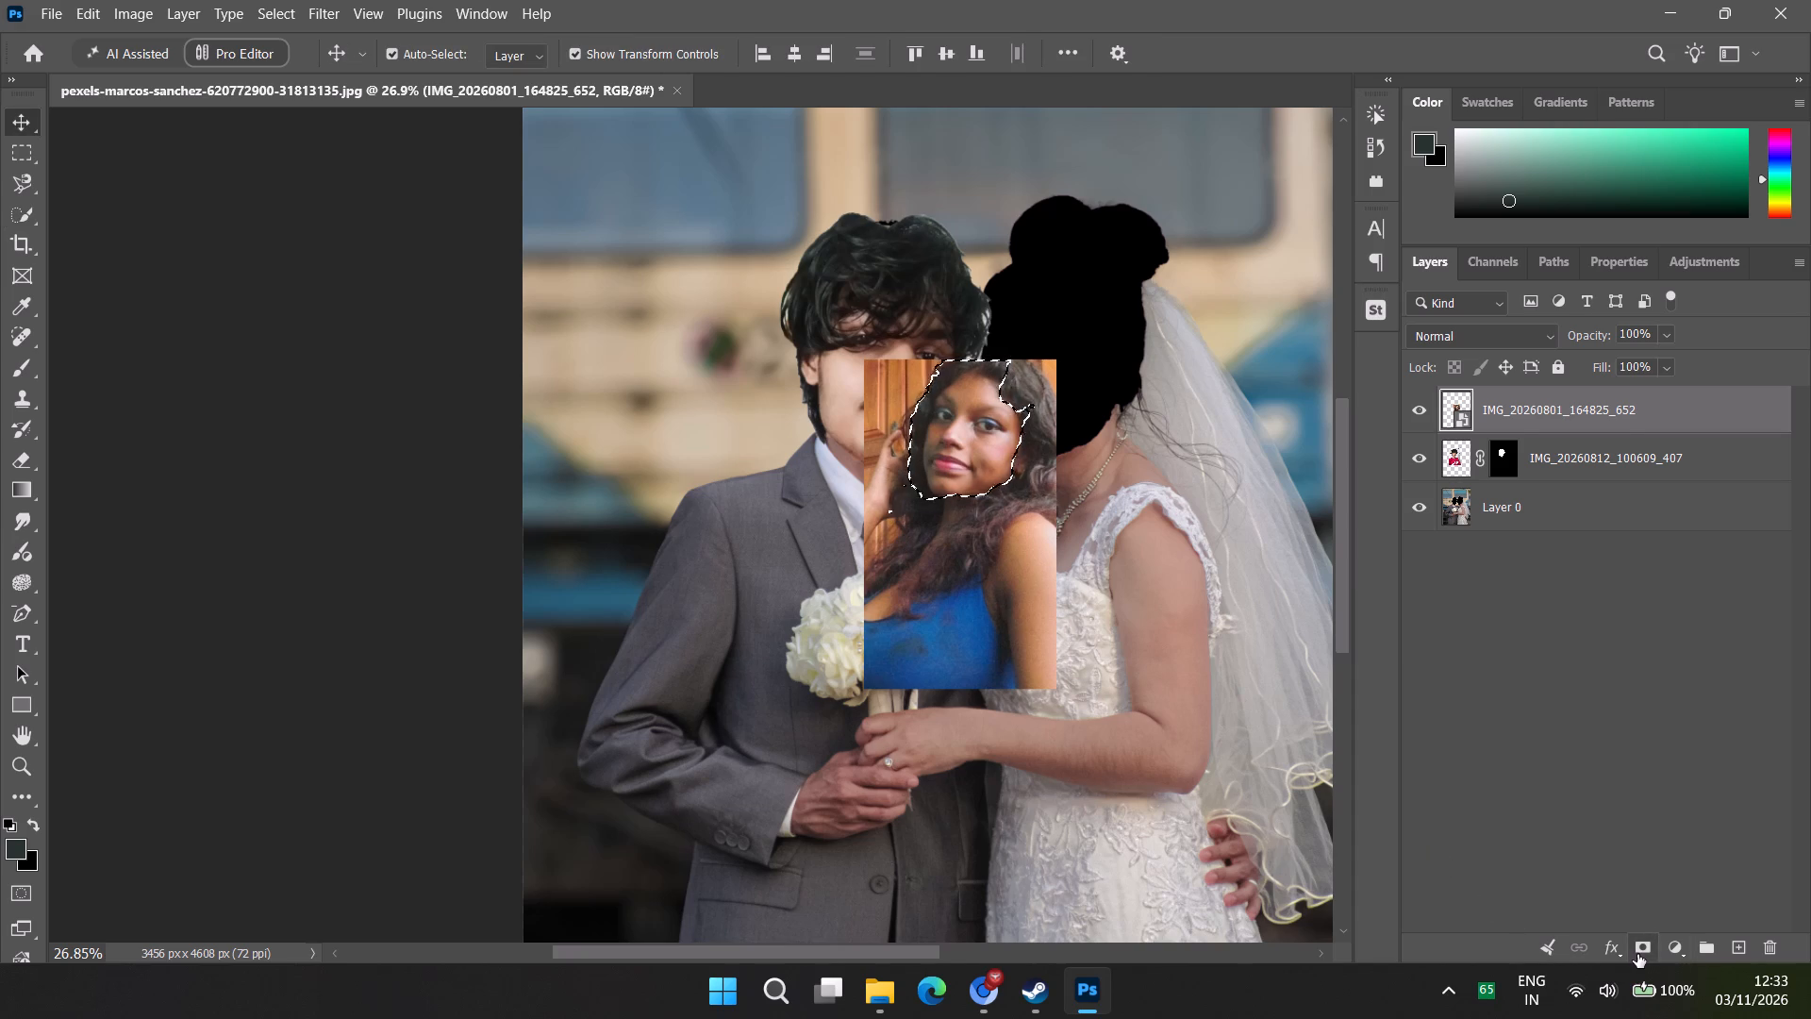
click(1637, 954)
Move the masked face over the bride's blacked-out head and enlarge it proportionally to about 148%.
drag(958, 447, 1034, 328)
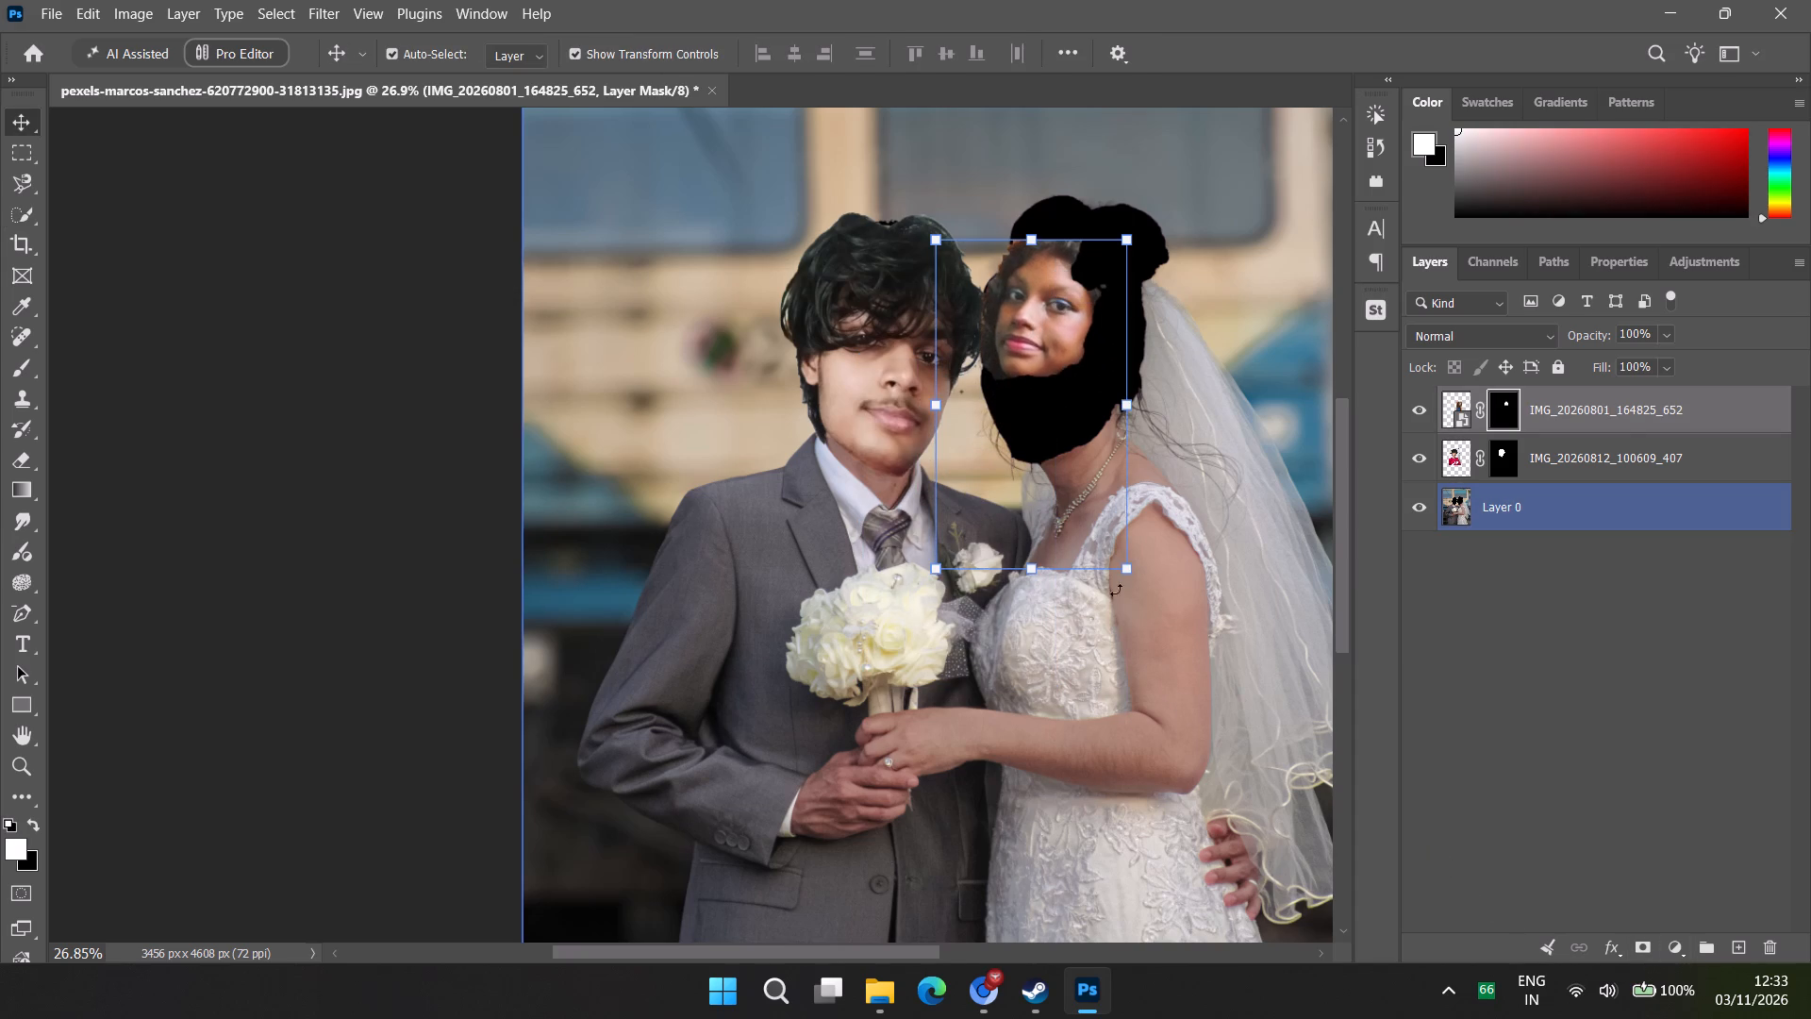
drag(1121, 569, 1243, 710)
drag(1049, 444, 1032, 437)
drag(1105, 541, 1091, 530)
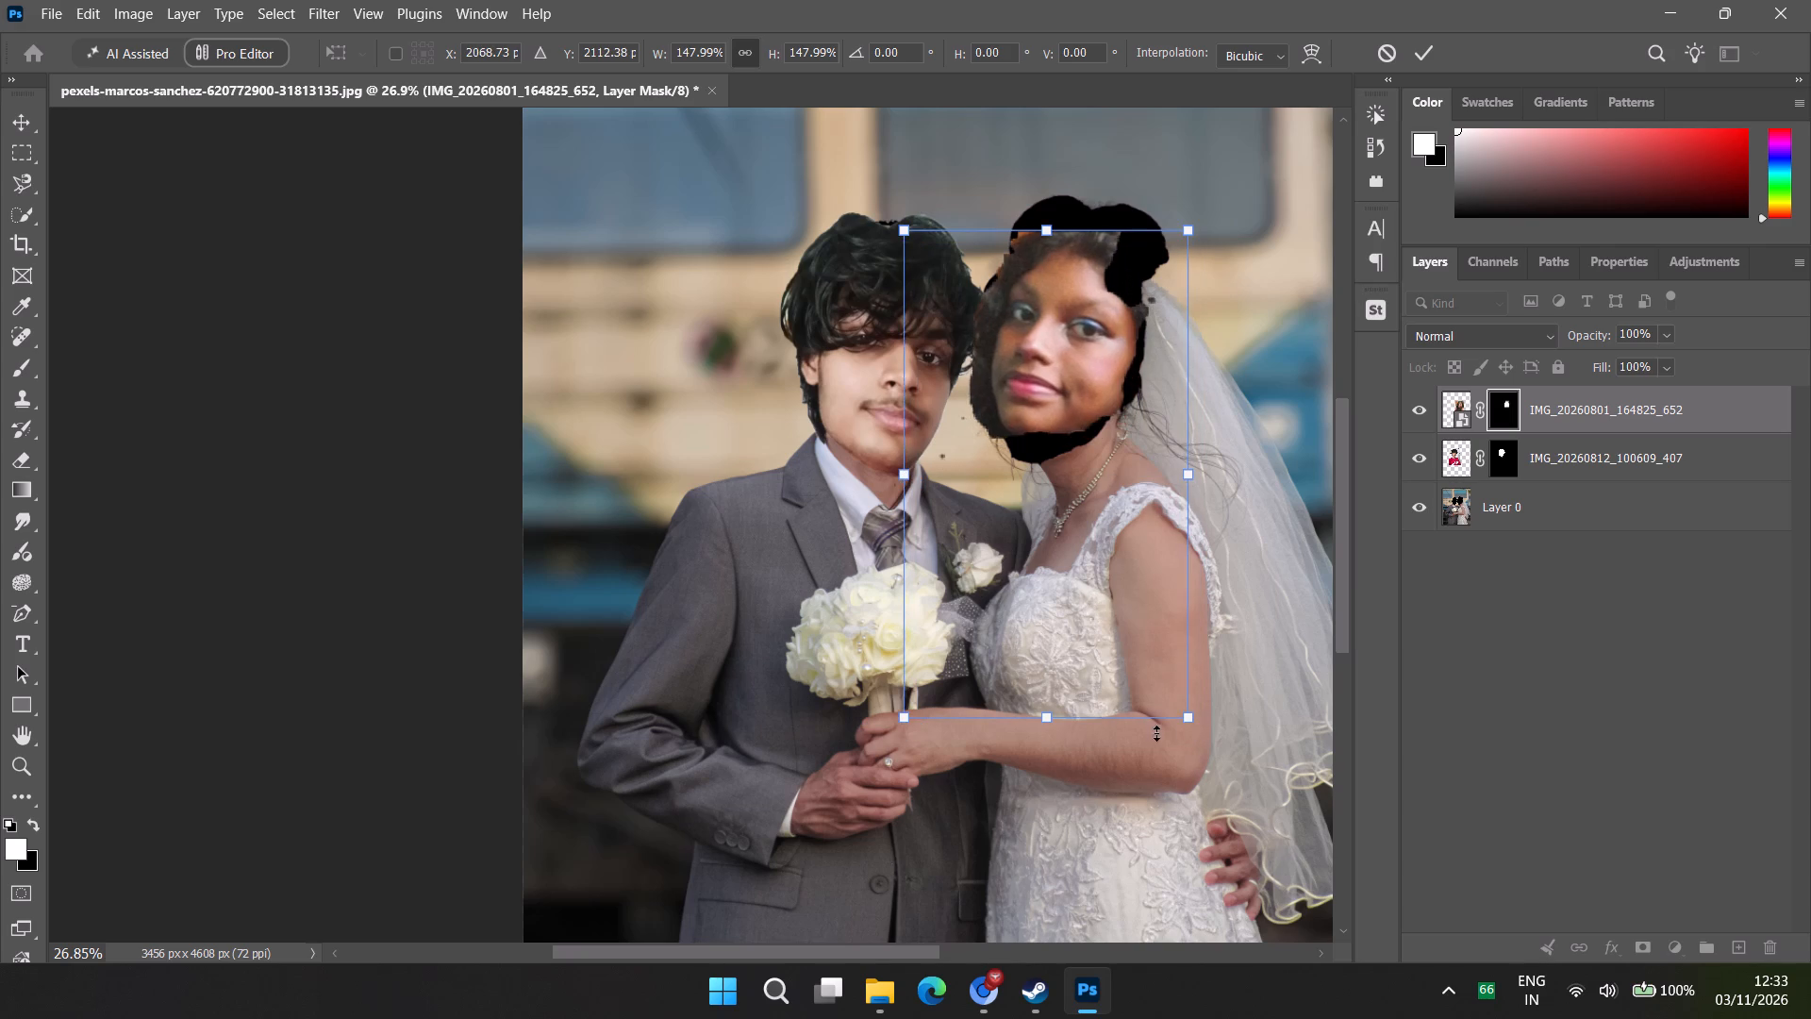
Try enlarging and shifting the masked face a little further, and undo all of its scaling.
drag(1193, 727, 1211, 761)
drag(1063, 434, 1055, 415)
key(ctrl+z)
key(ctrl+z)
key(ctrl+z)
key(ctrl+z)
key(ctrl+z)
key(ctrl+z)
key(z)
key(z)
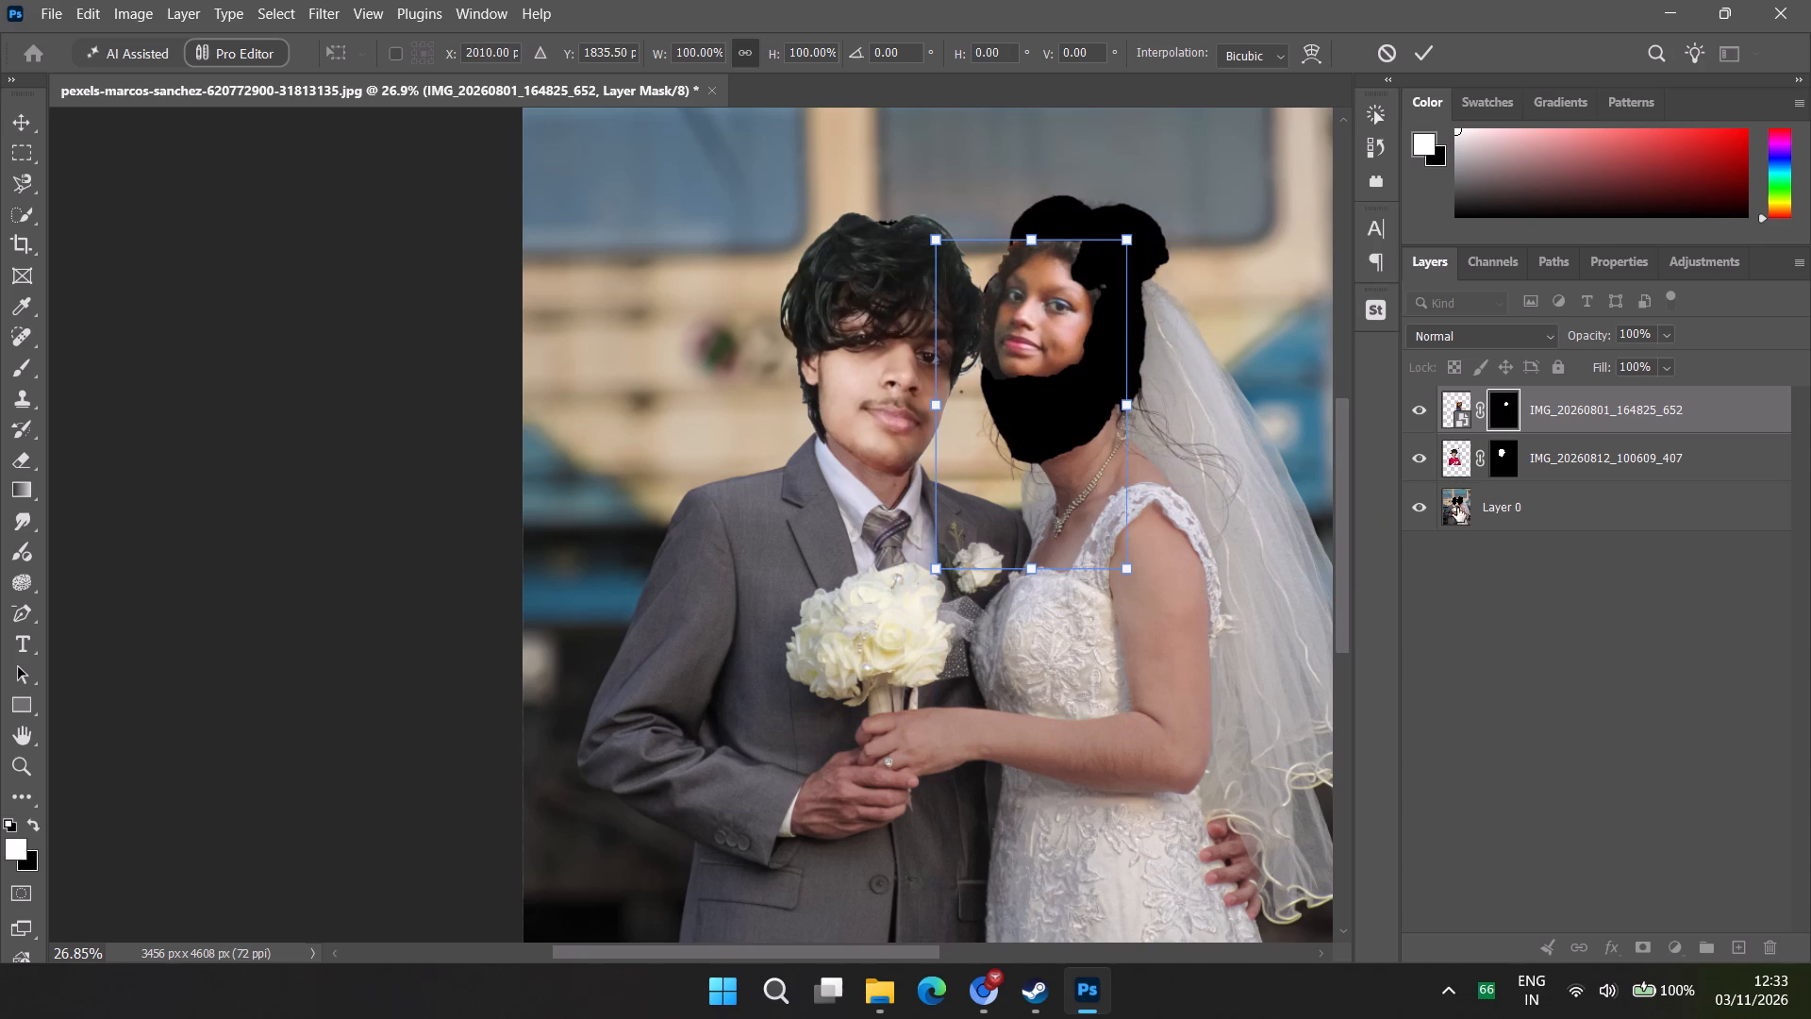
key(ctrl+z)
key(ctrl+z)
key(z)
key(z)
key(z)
Delete the masked woman's portrait layer IMG_20260801_164825_652.
drag(1458, 407, 1779, 954)
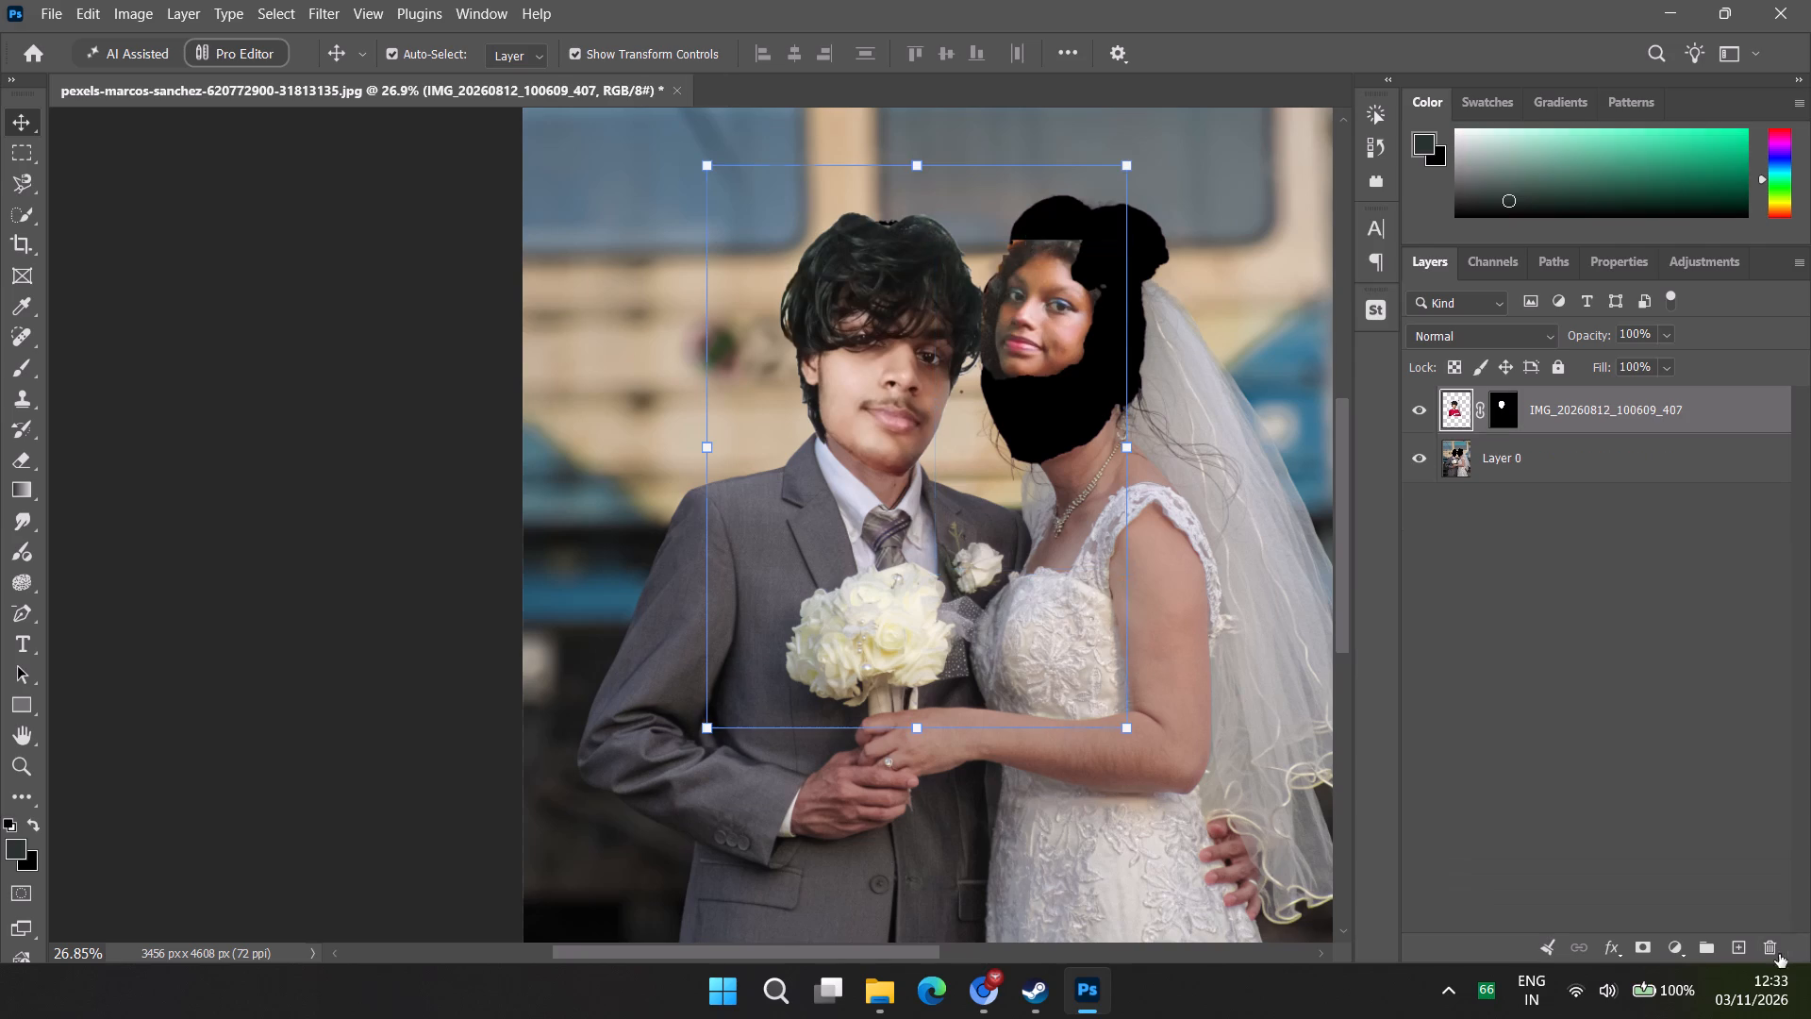
Place a fresh copy of IMG_20260801_164825_652.jpg from the Downloads folder into the wedding photo.
click(889, 991)
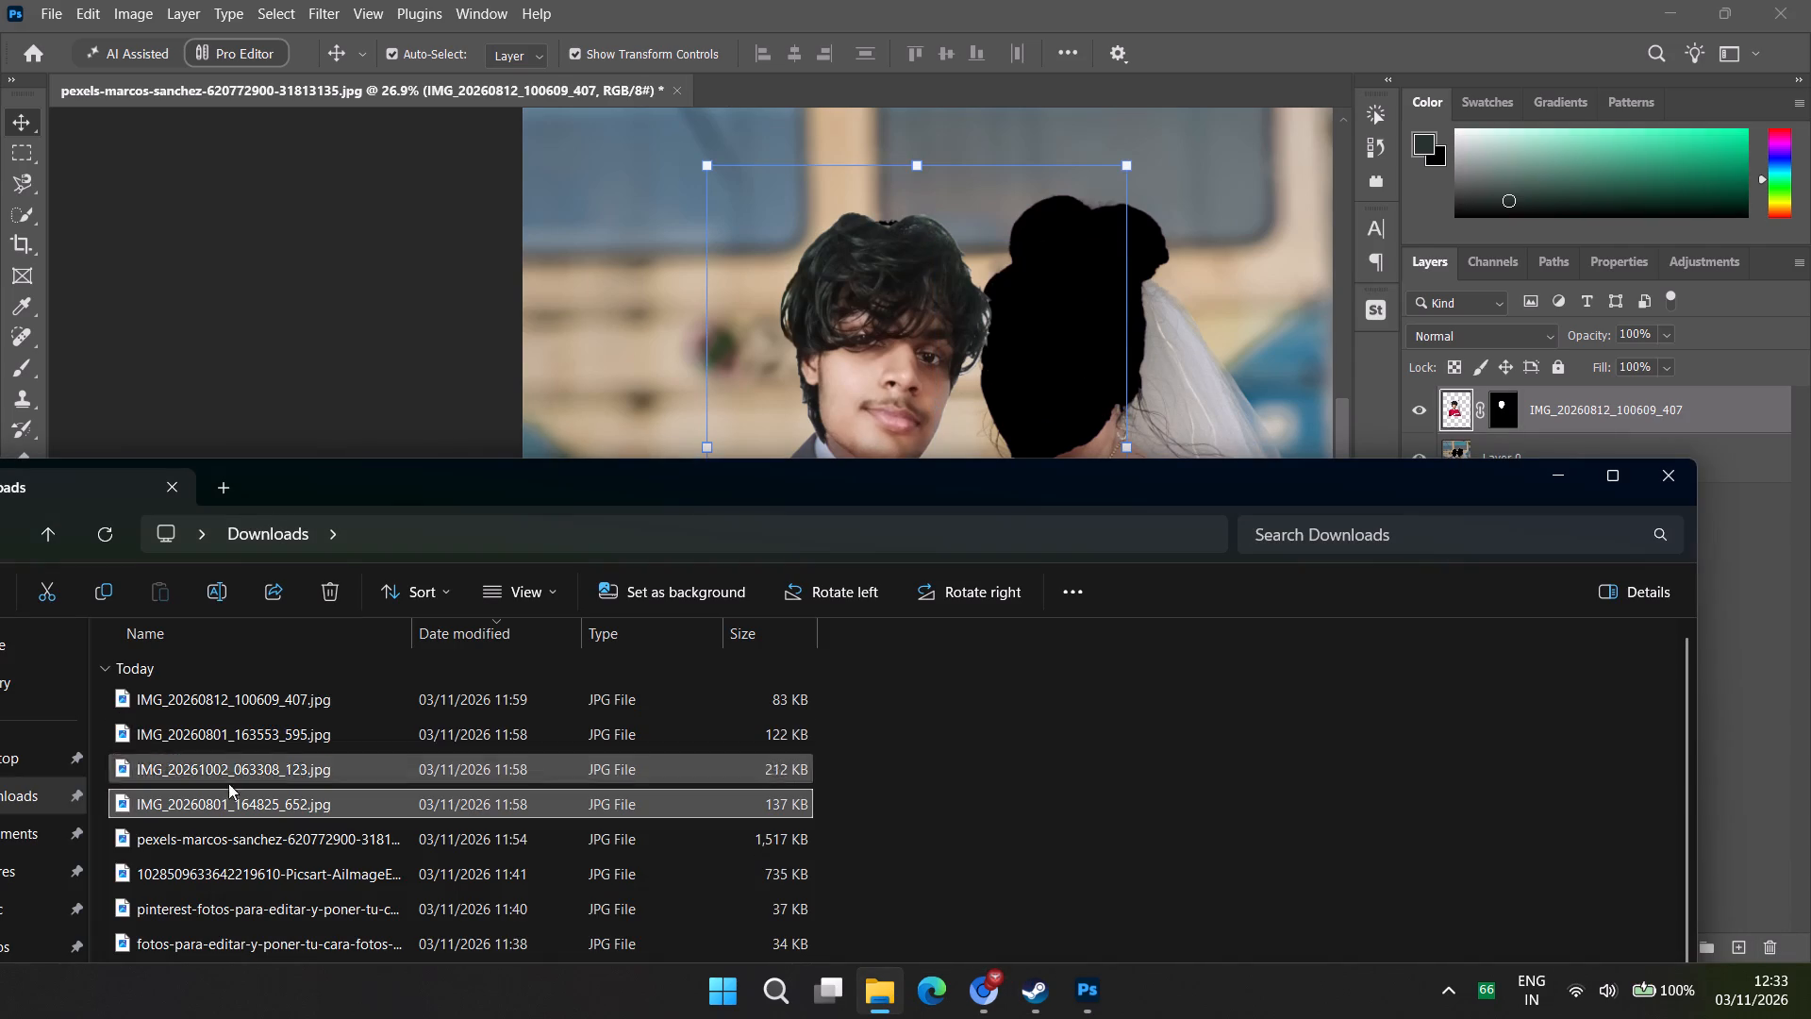
drag(221, 801, 929, 352)
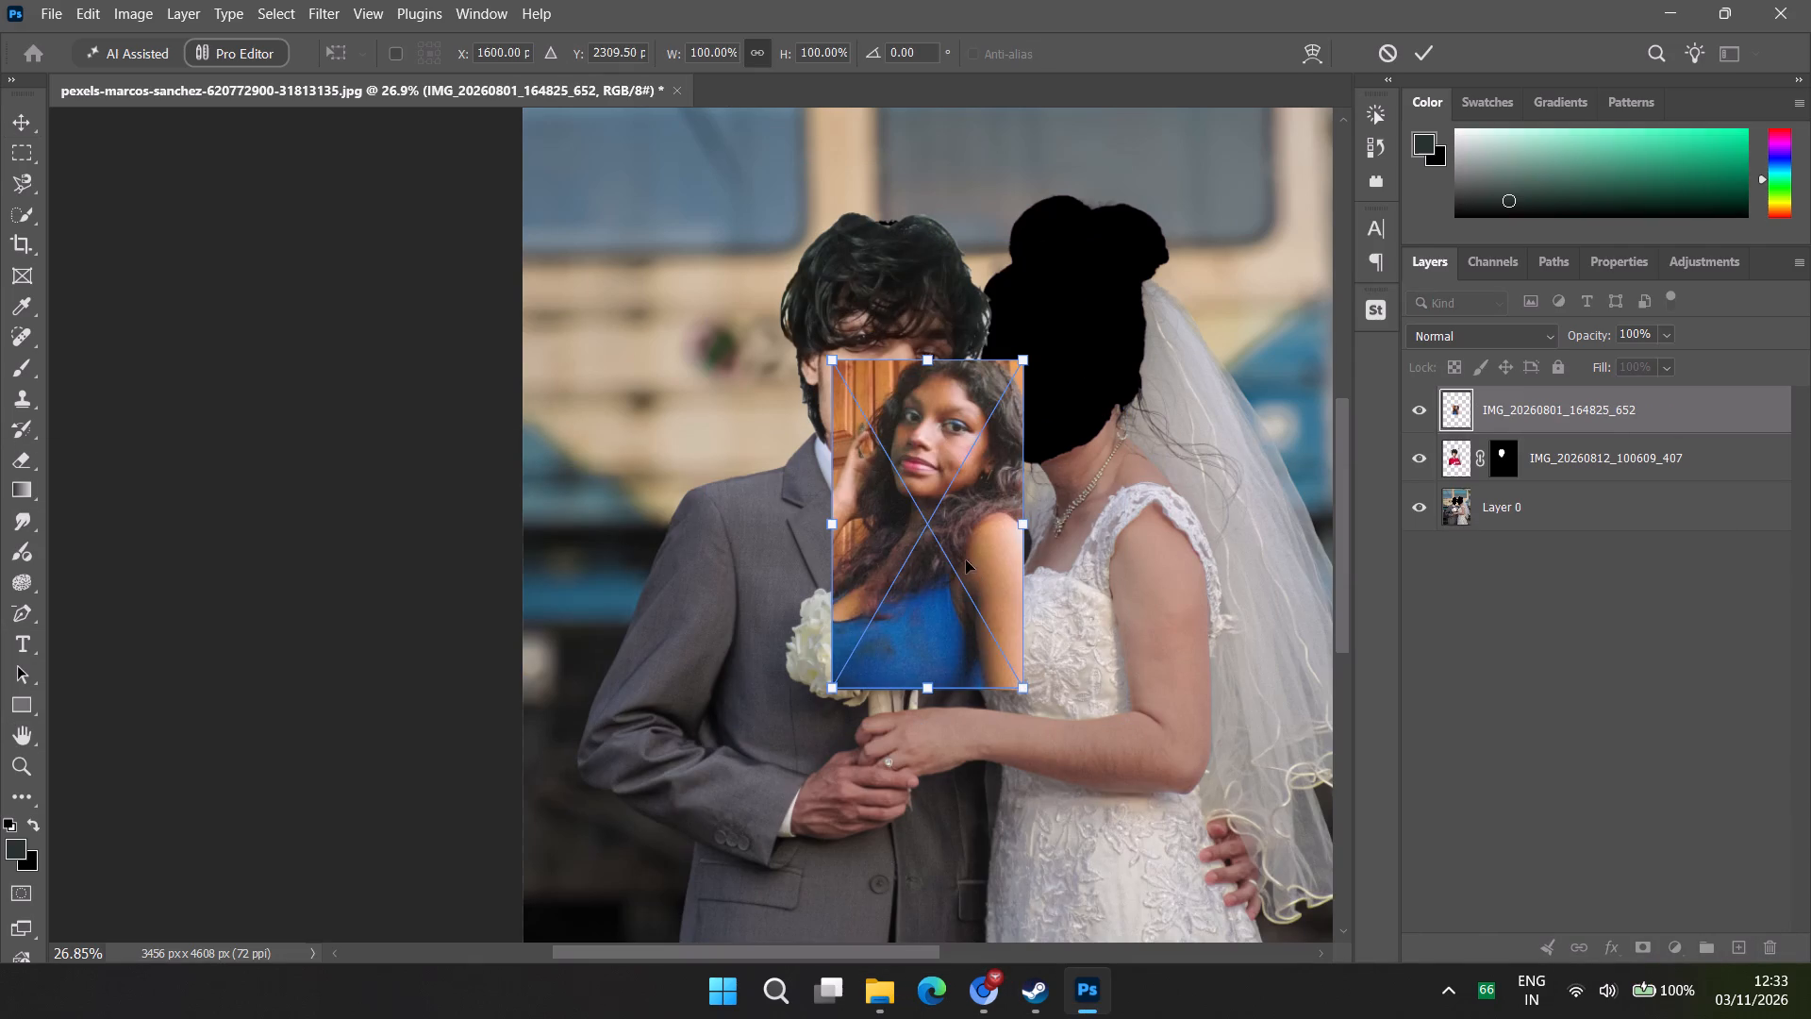
Roughly select the woman's face and hair in the fresh portrait with the Quick Selection tool.
click(16, 204)
drag(934, 408, 932, 431)
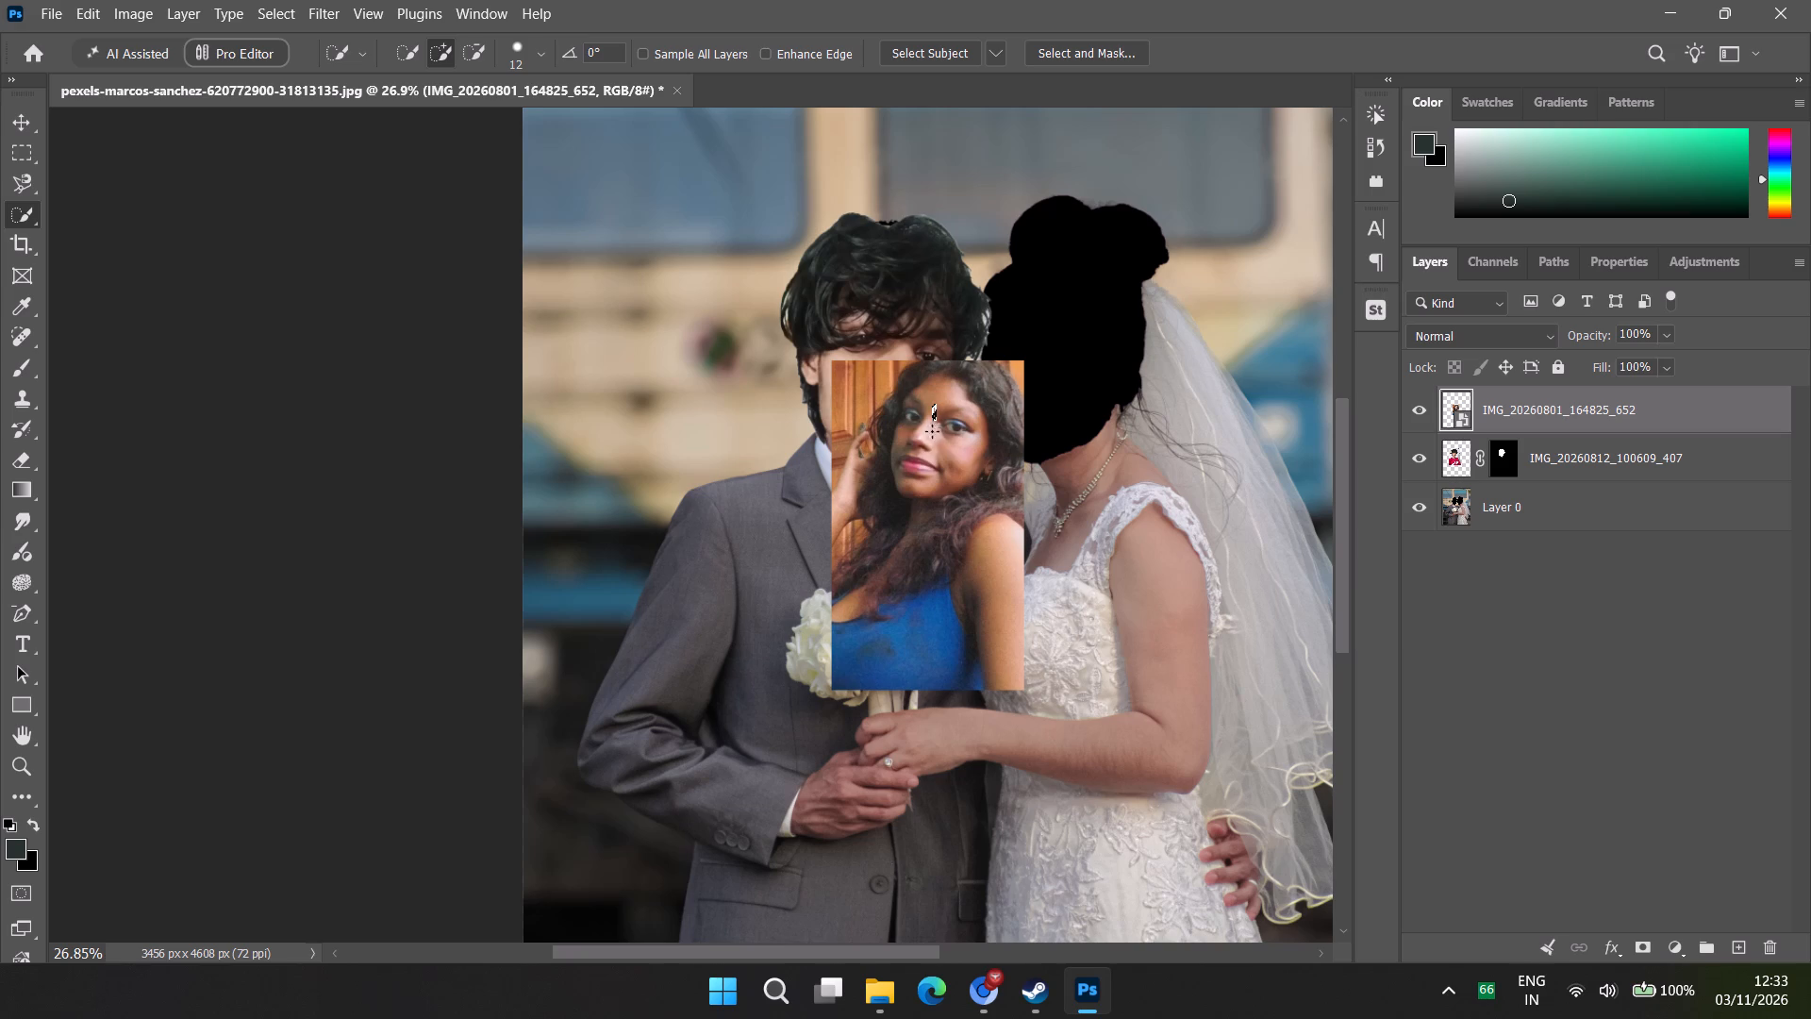
drag(932, 431, 967, 461)
drag(967, 461, 901, 439)
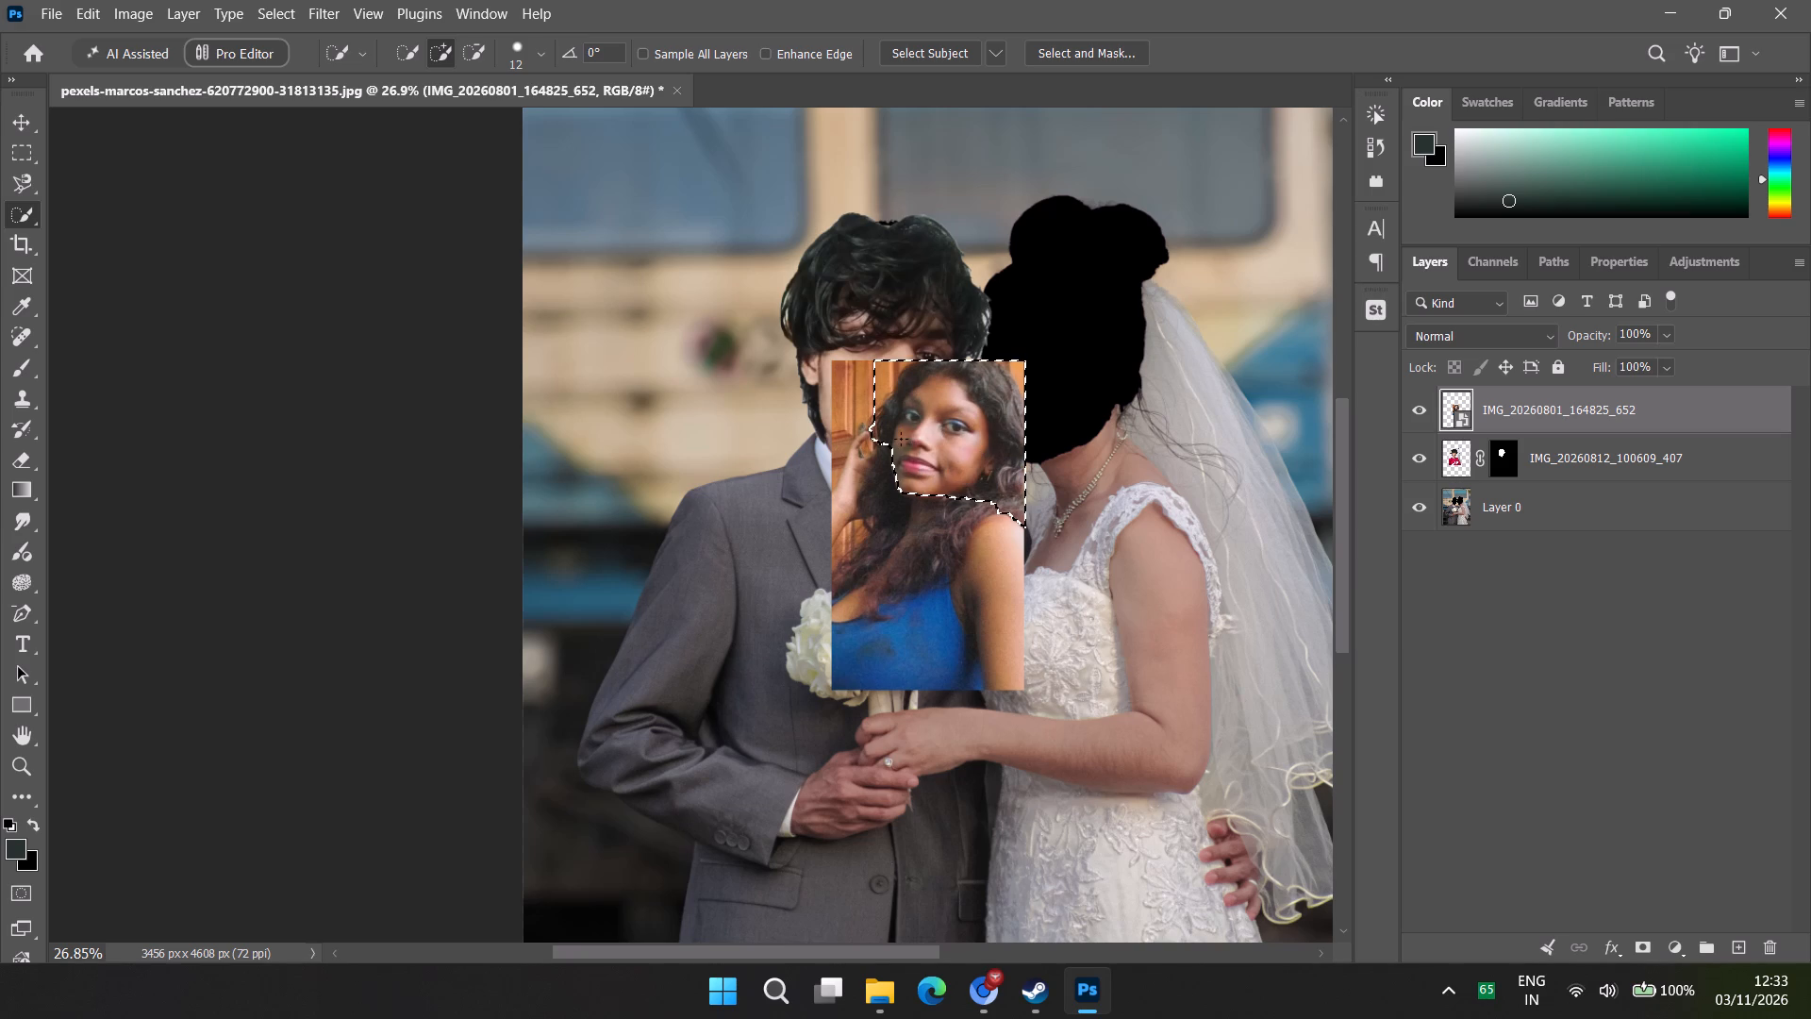
drag(901, 439, 905, 460)
Subtract the background around the hair, the photo's edge strip and the area beside the hand from the head selection.
alt+drag(873, 383, 897, 374)
alt+click(1016, 376)
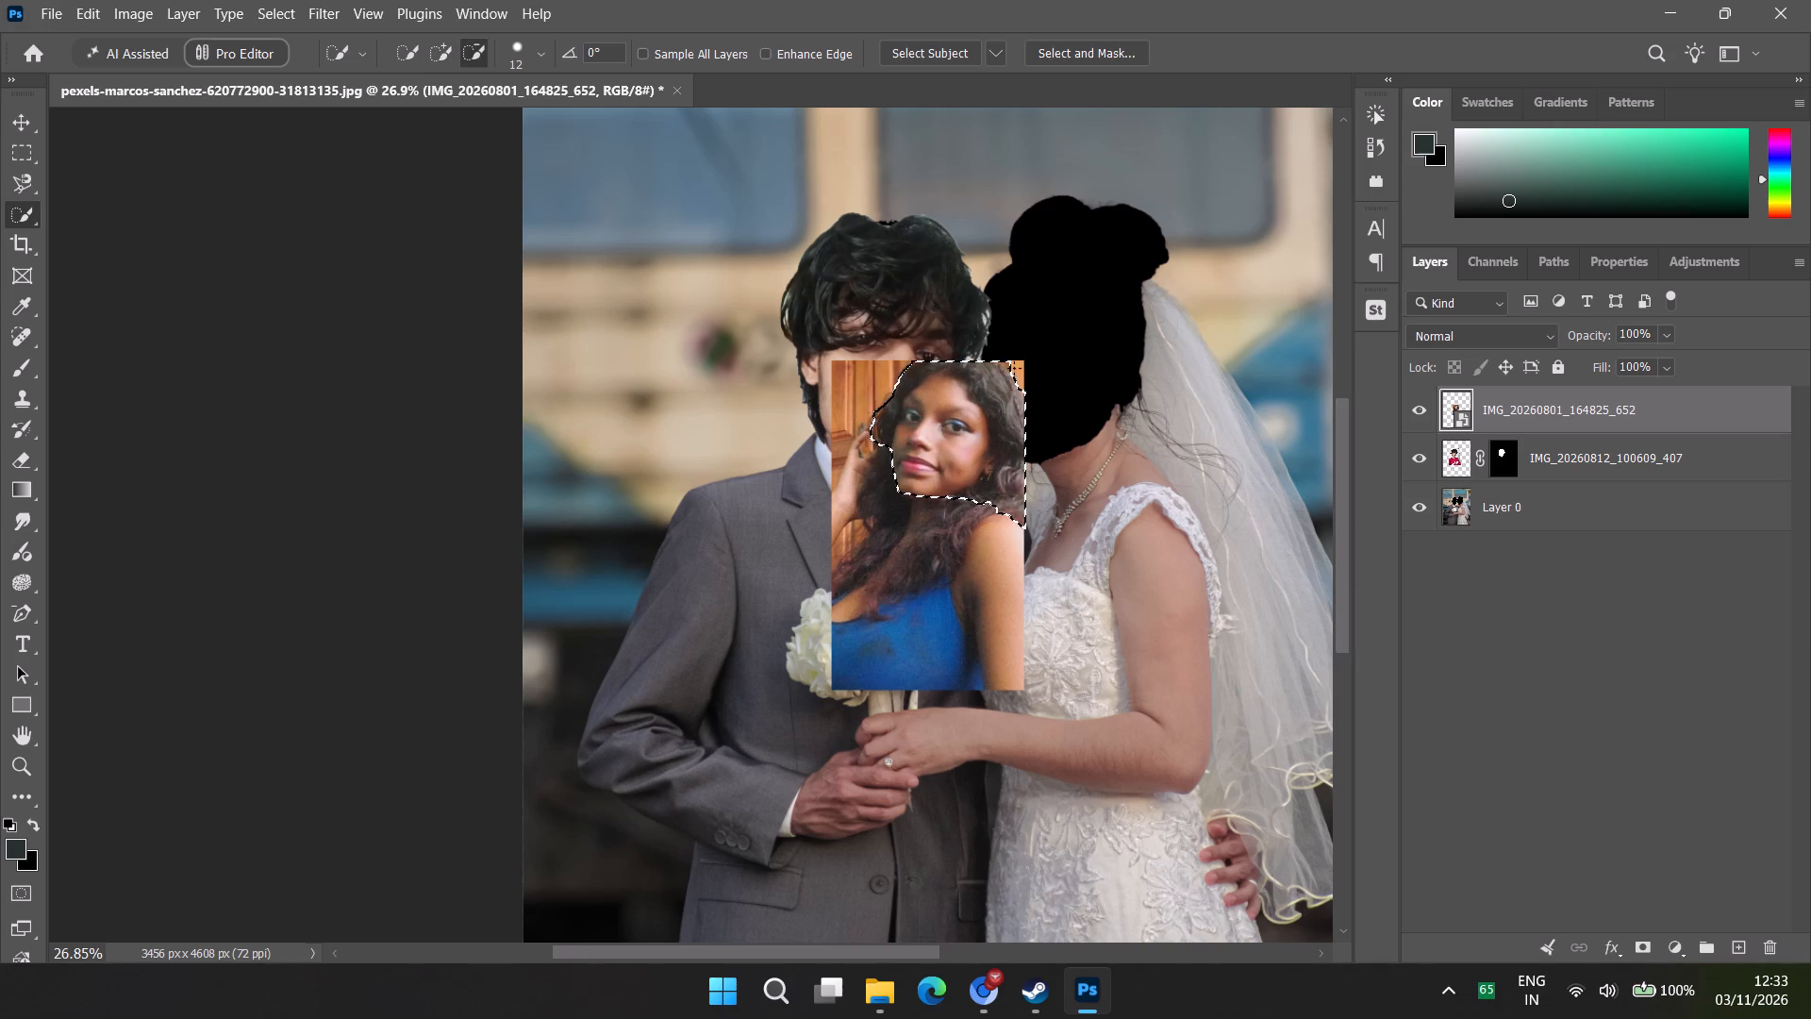
alt+click(1005, 366)
alt+drag(1015, 503, 1021, 527)
alt+drag(1021, 527, 1024, 452)
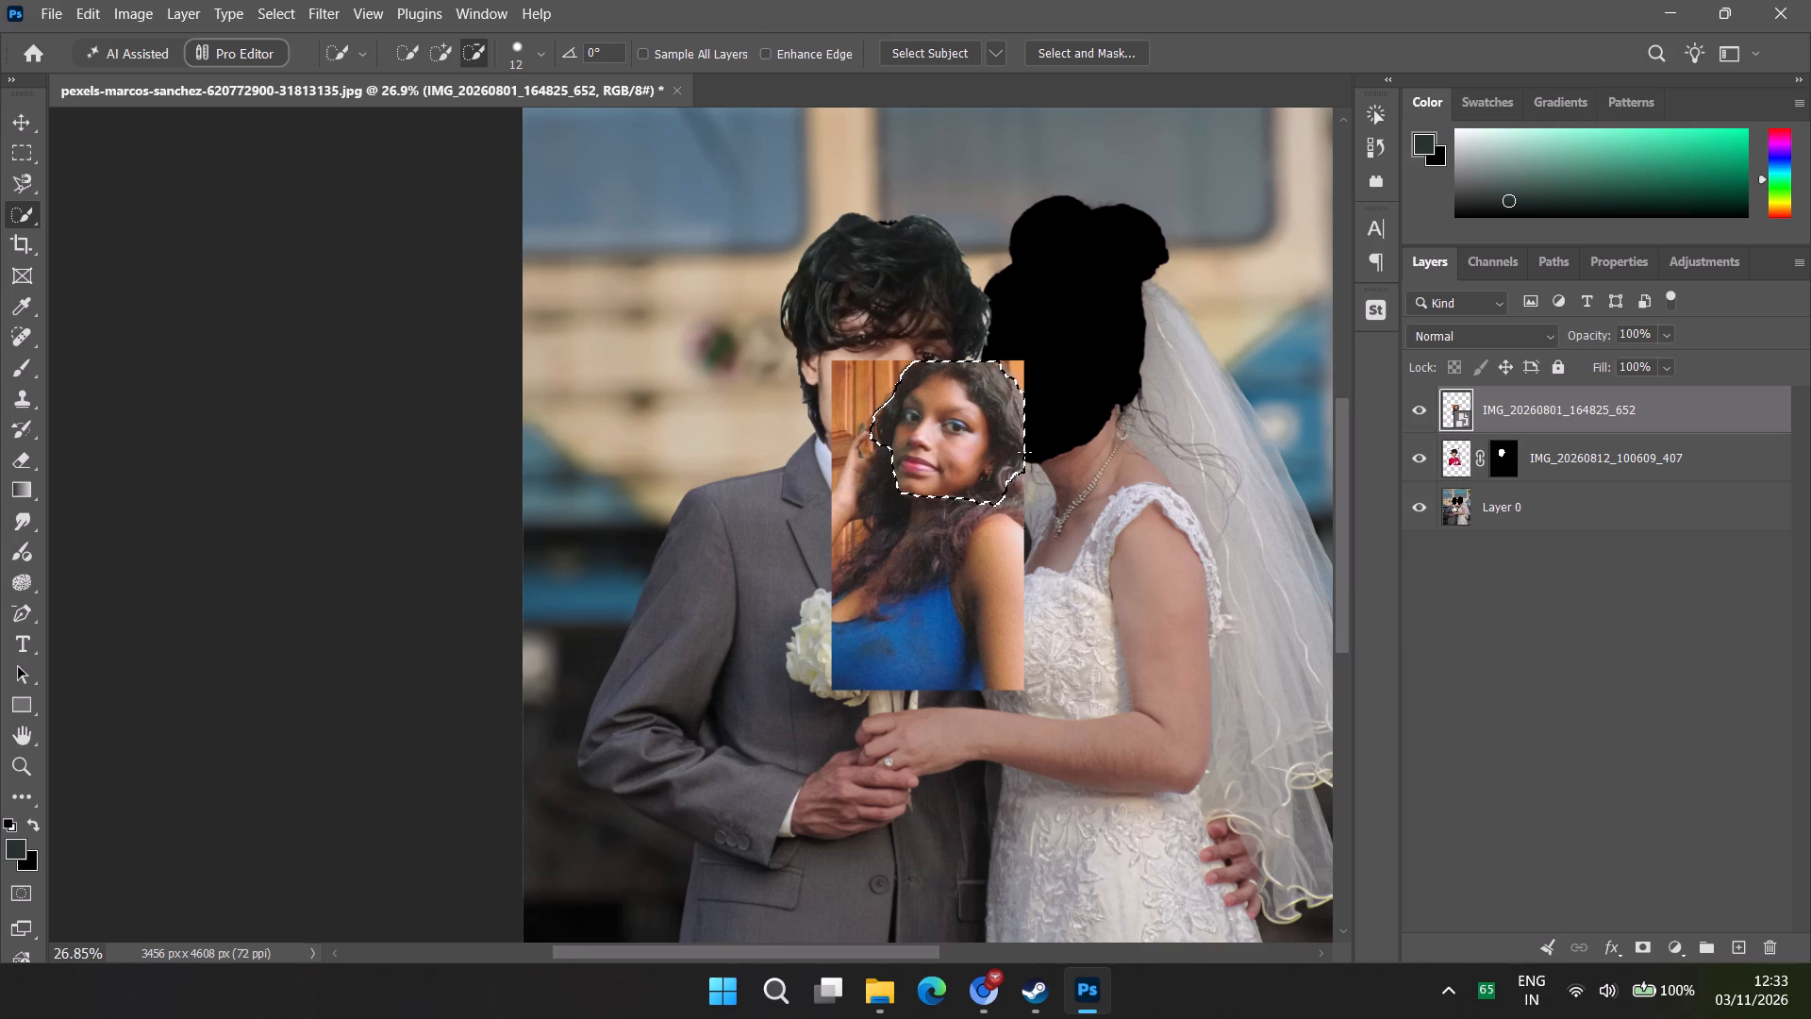
alt+drag(1024, 452, 1022, 396)
alt+drag(1022, 396, 1011, 381)
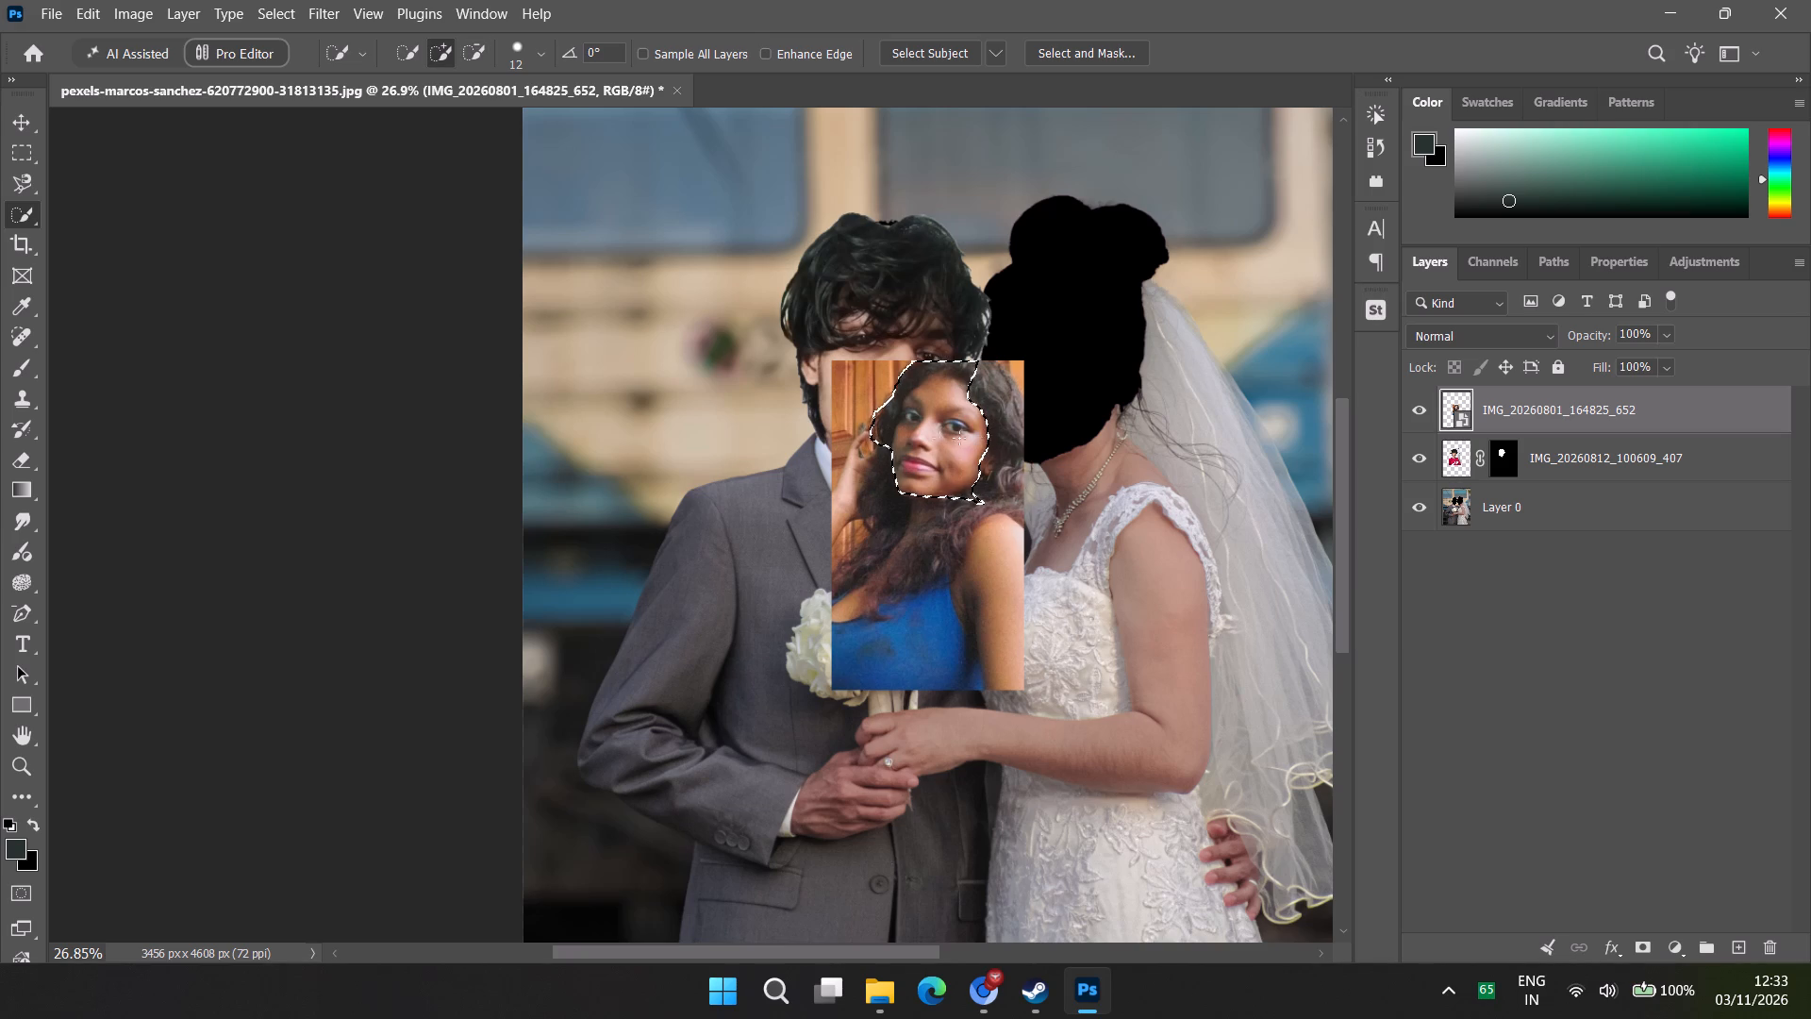
alt+click(870, 440)
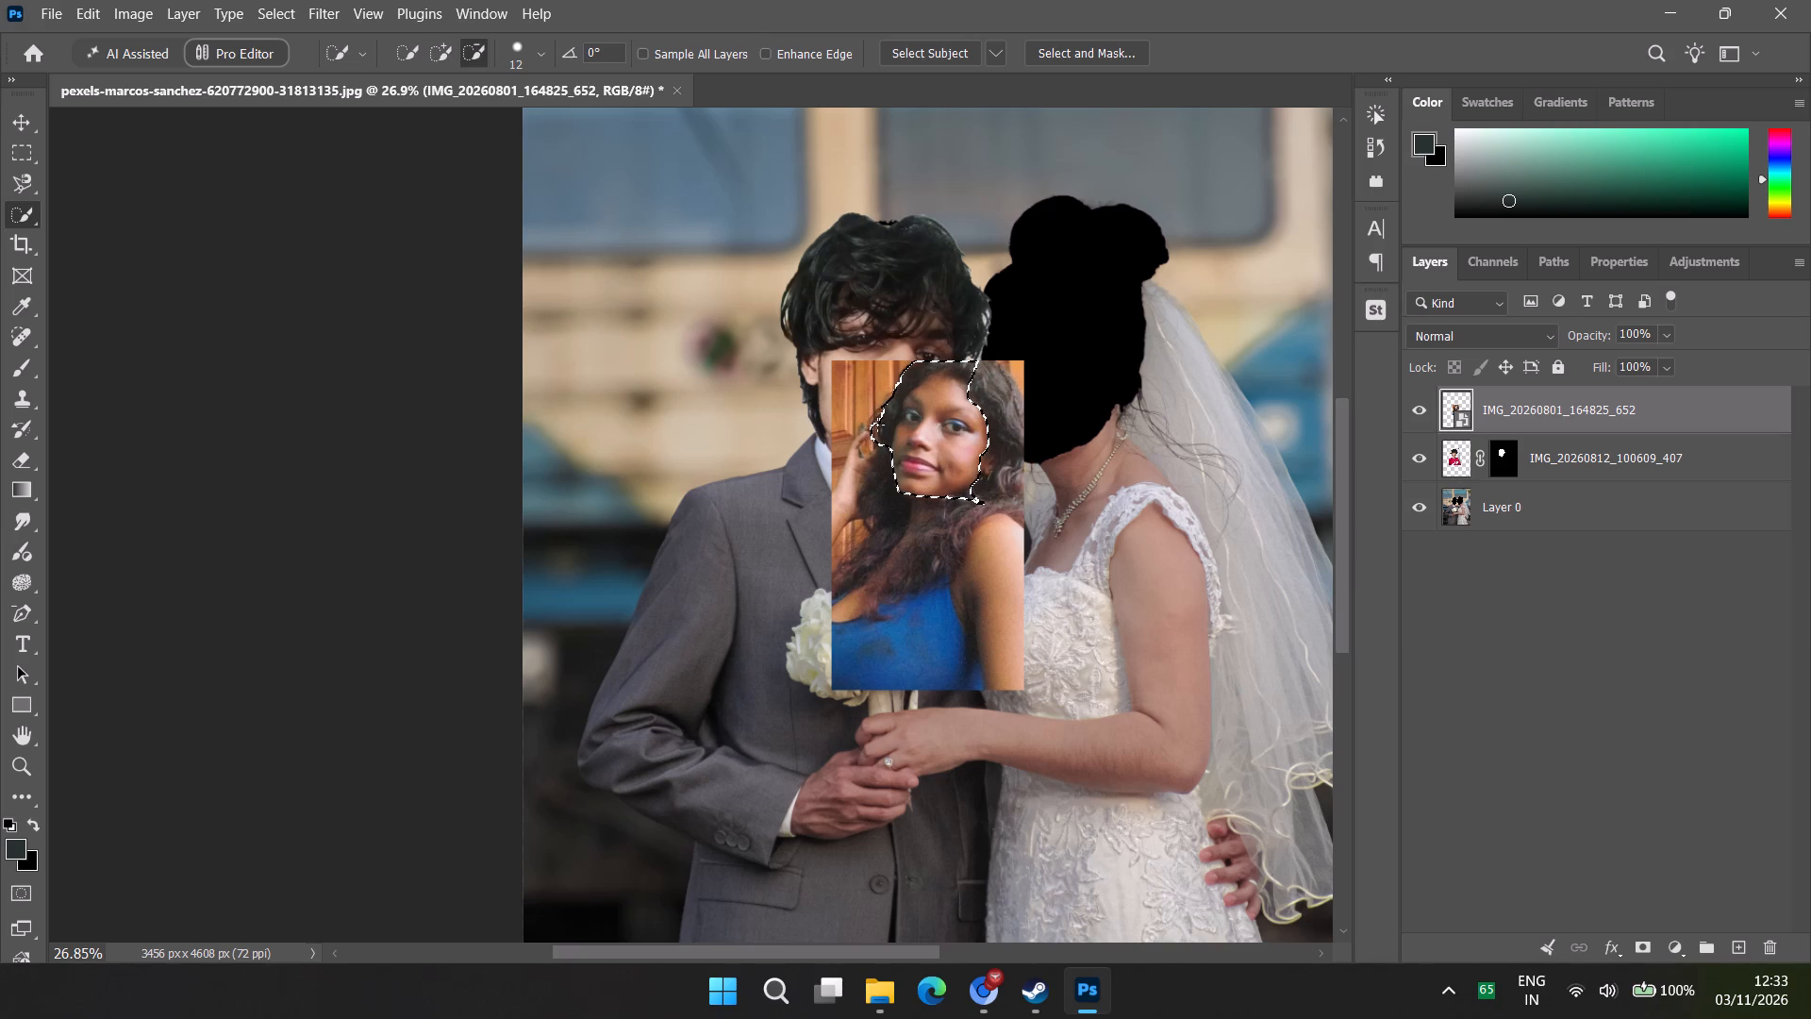
Add the hair beside the cheek, temple and crown back into the head selection, refining its outline.
drag(981, 400, 990, 410)
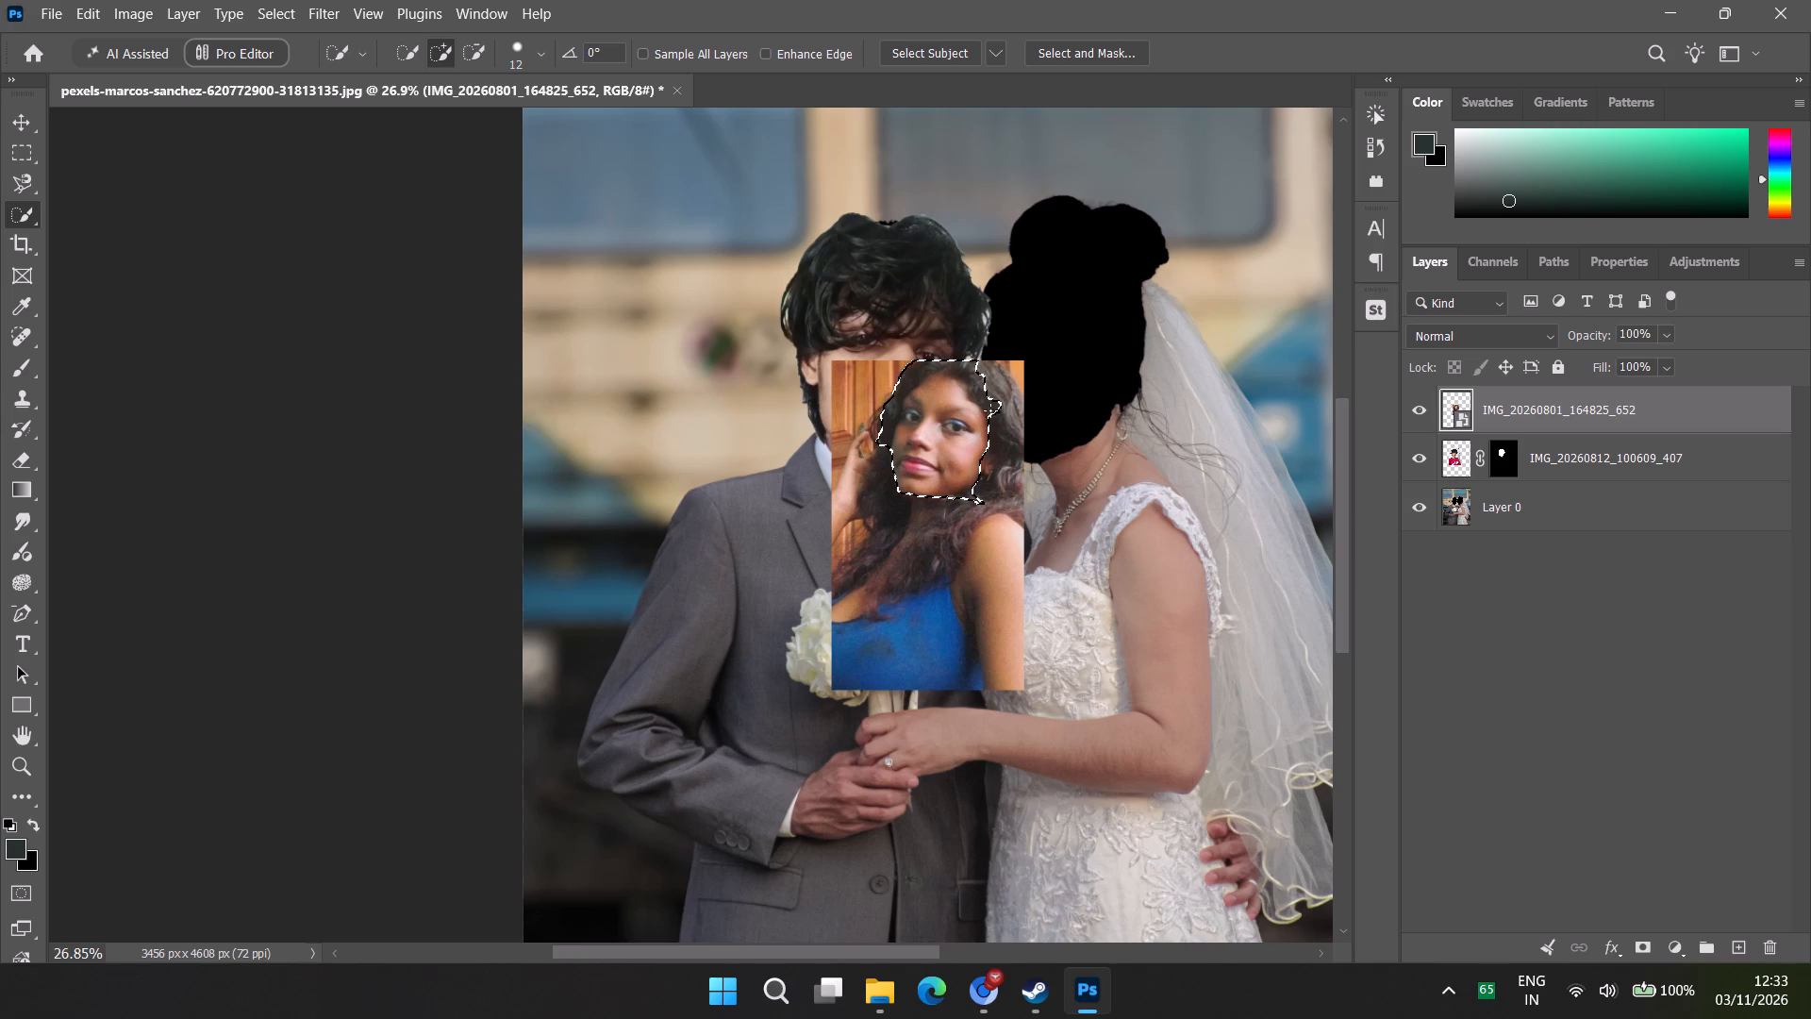
drag(990, 410, 997, 461)
drag(997, 479, 999, 491)
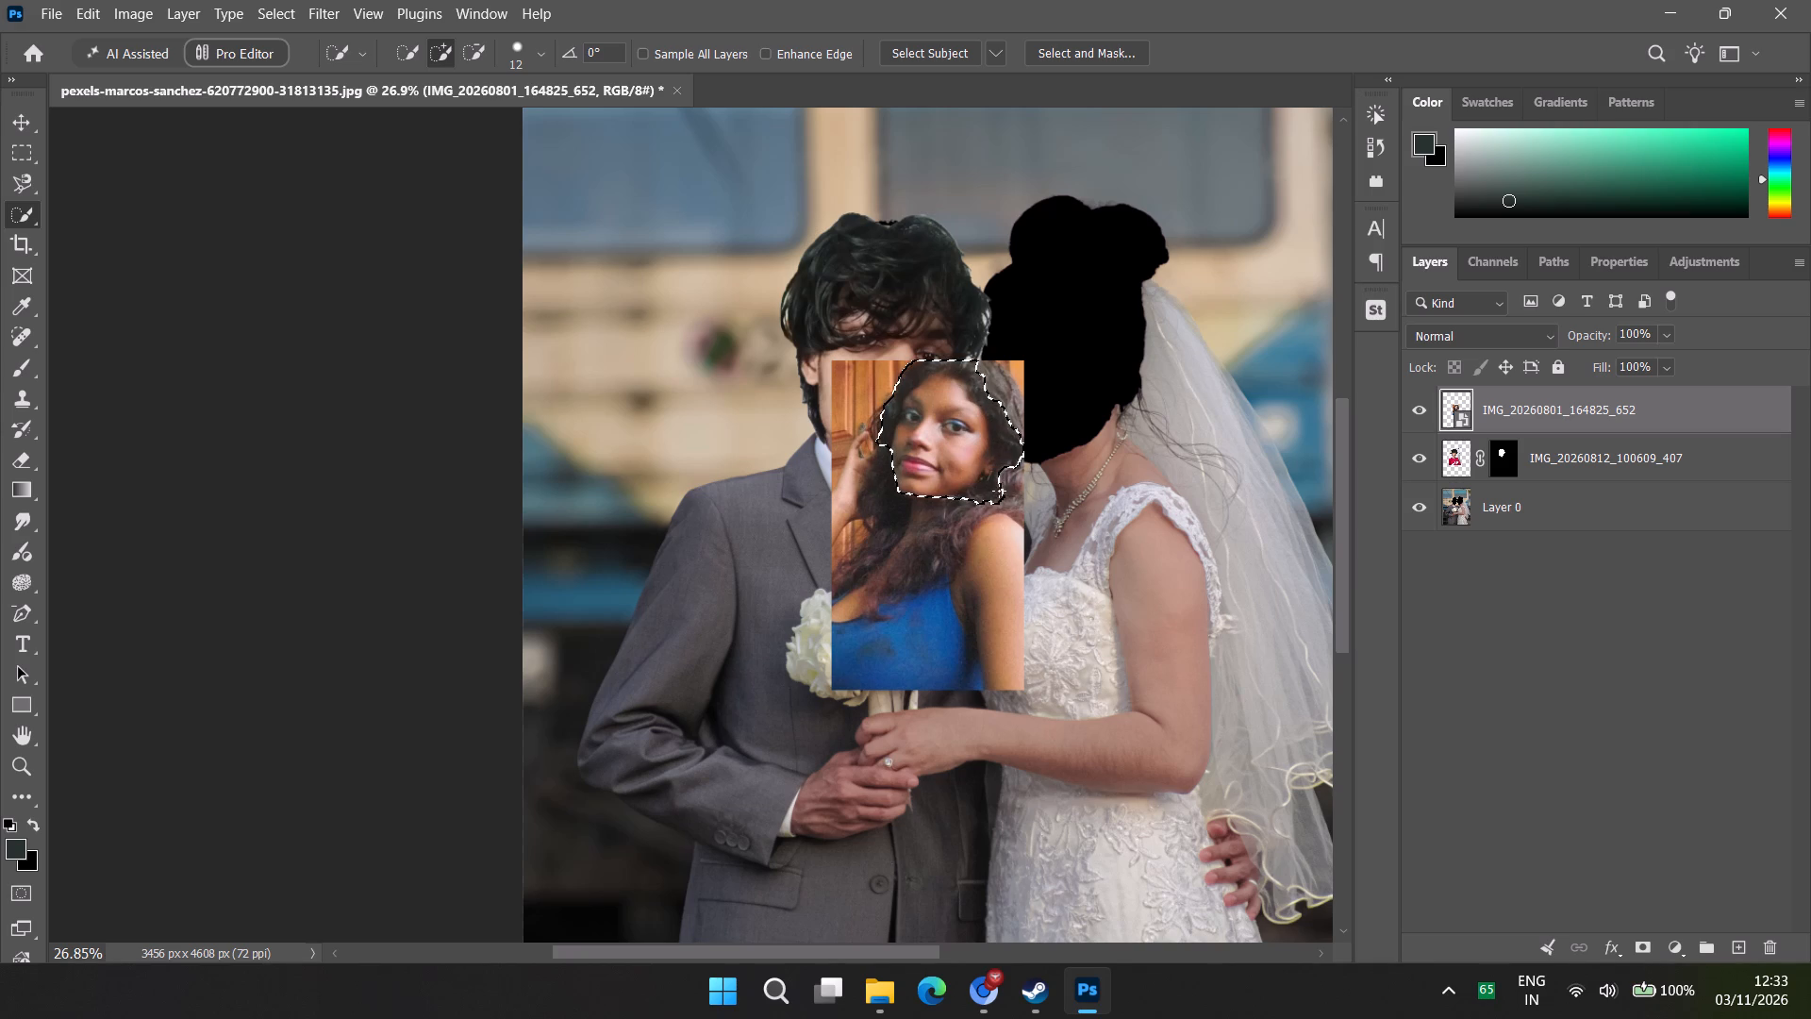
drag(999, 491, 1013, 464)
drag(1013, 464, 1013, 484)
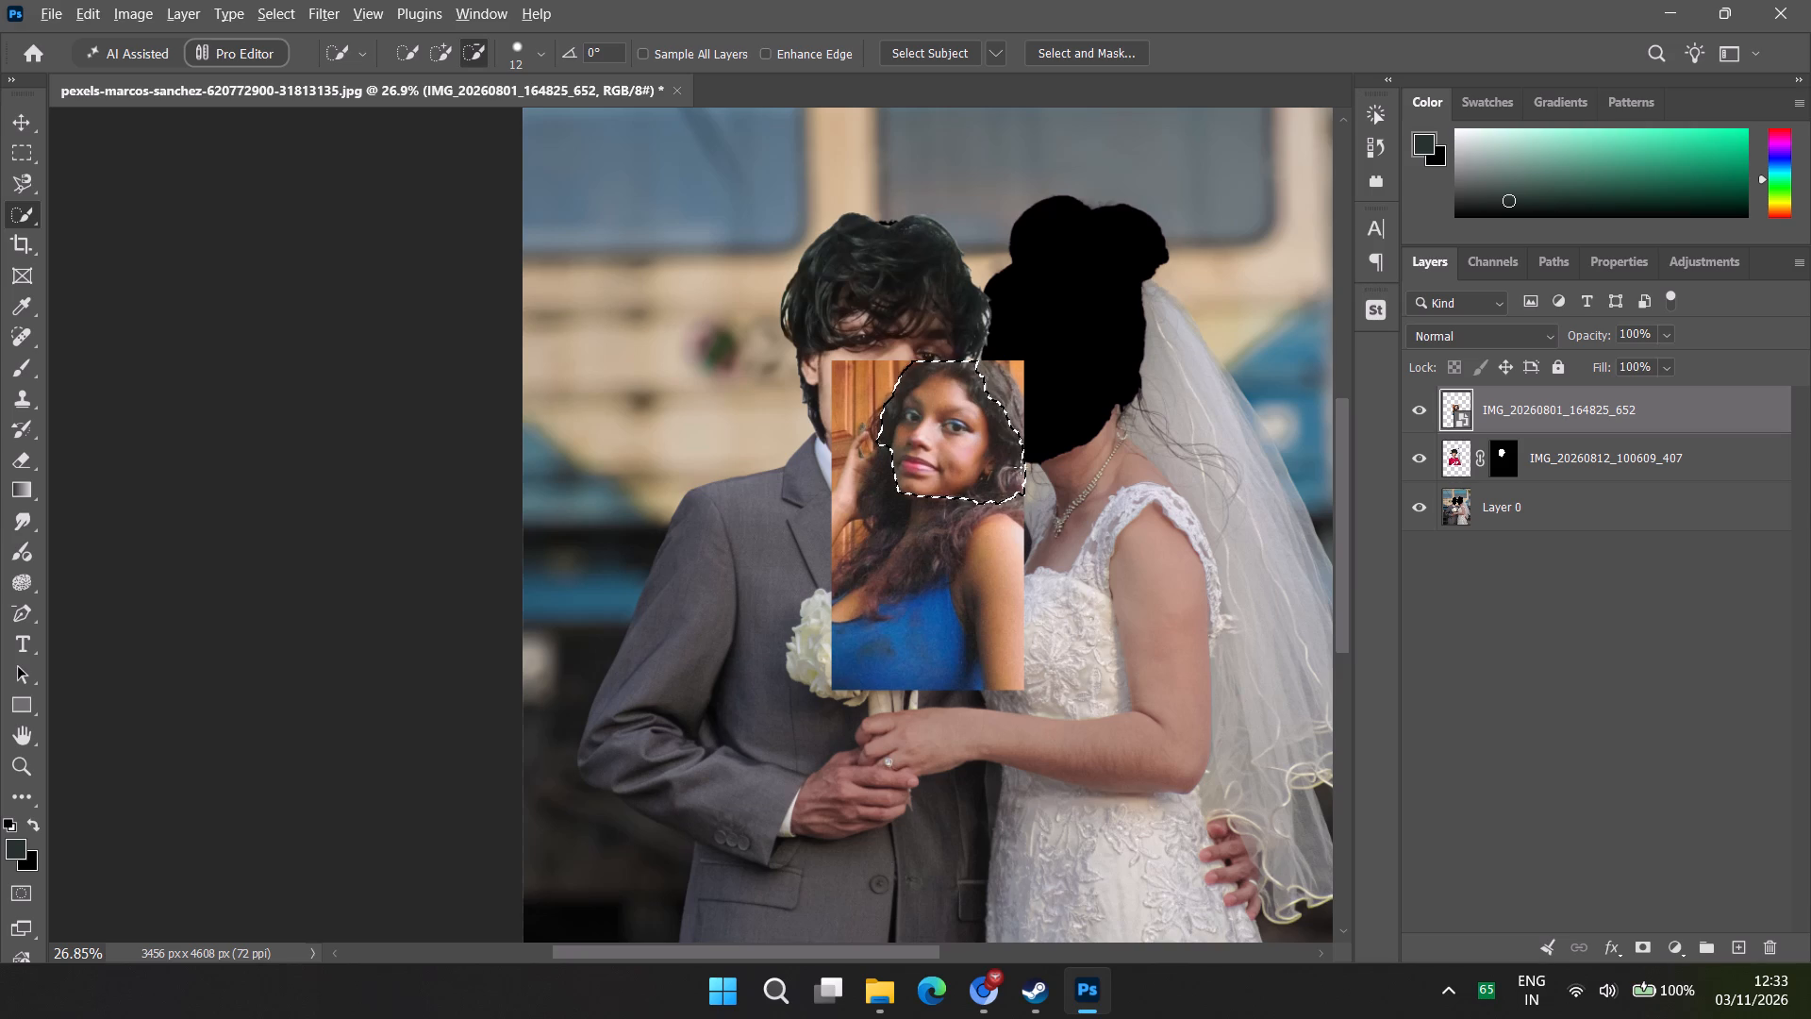
alt+drag(1022, 467, 1023, 493)
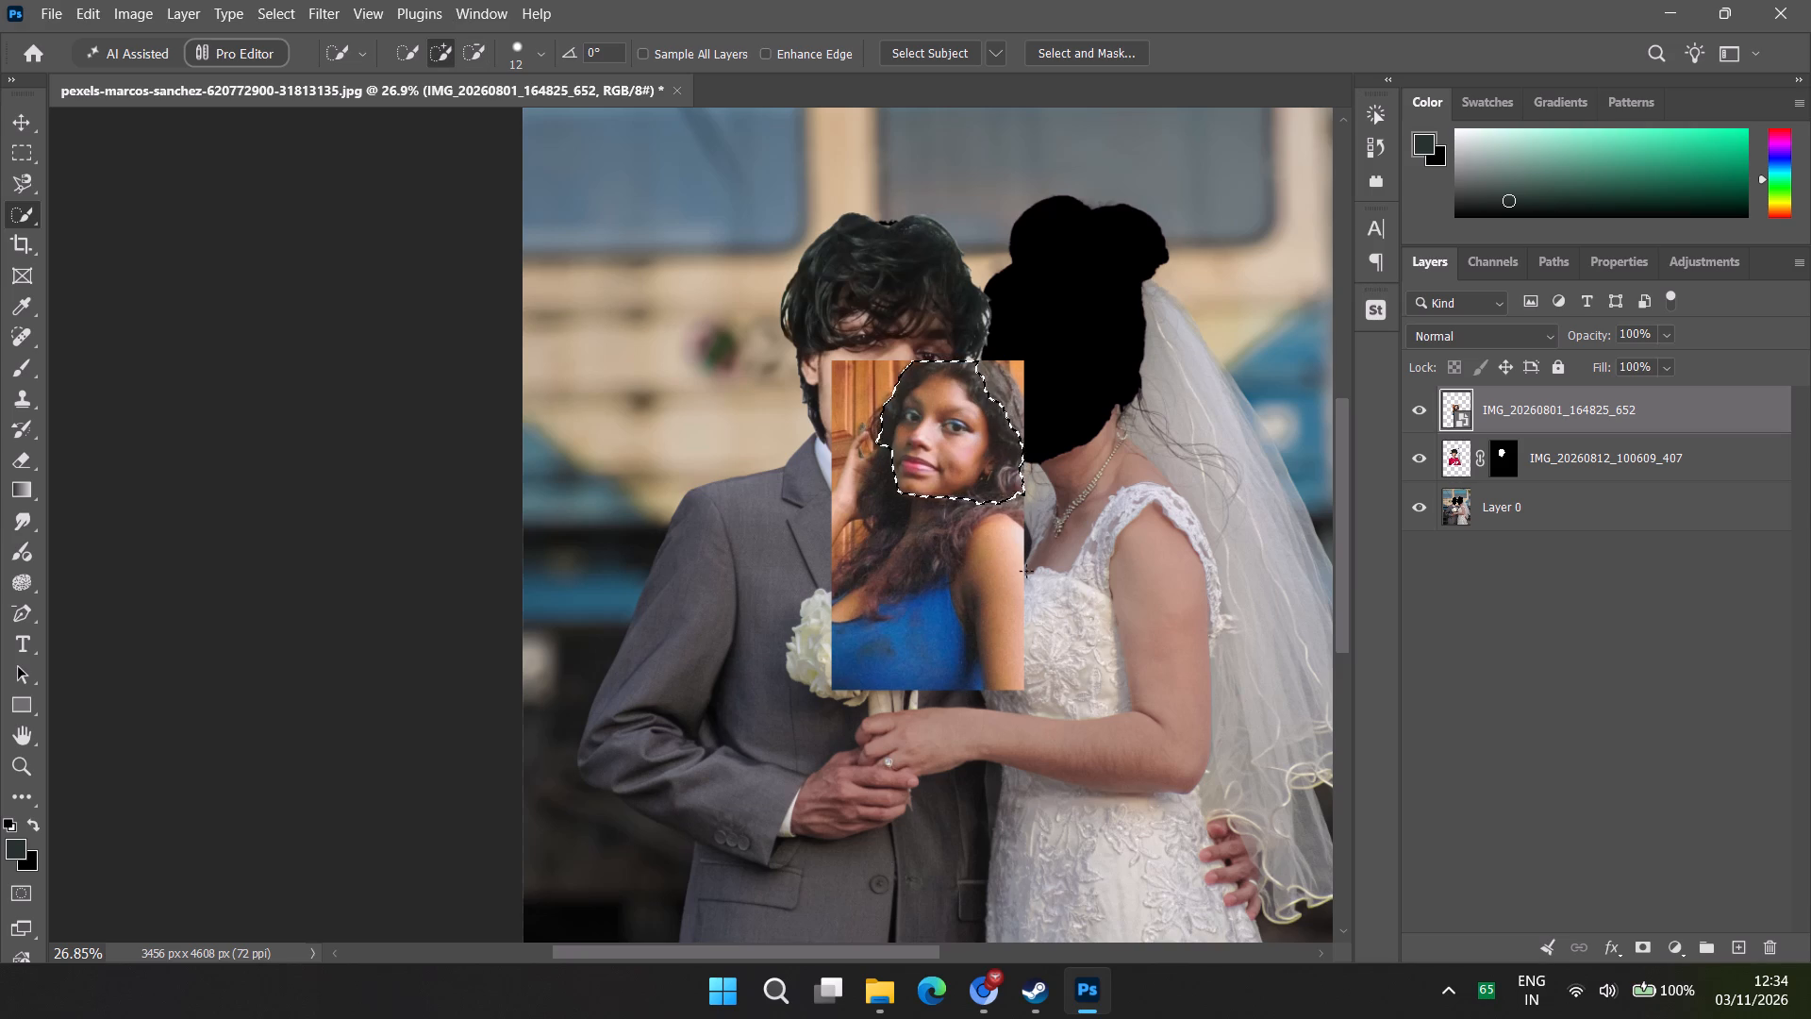
alt+drag(983, 375, 992, 376)
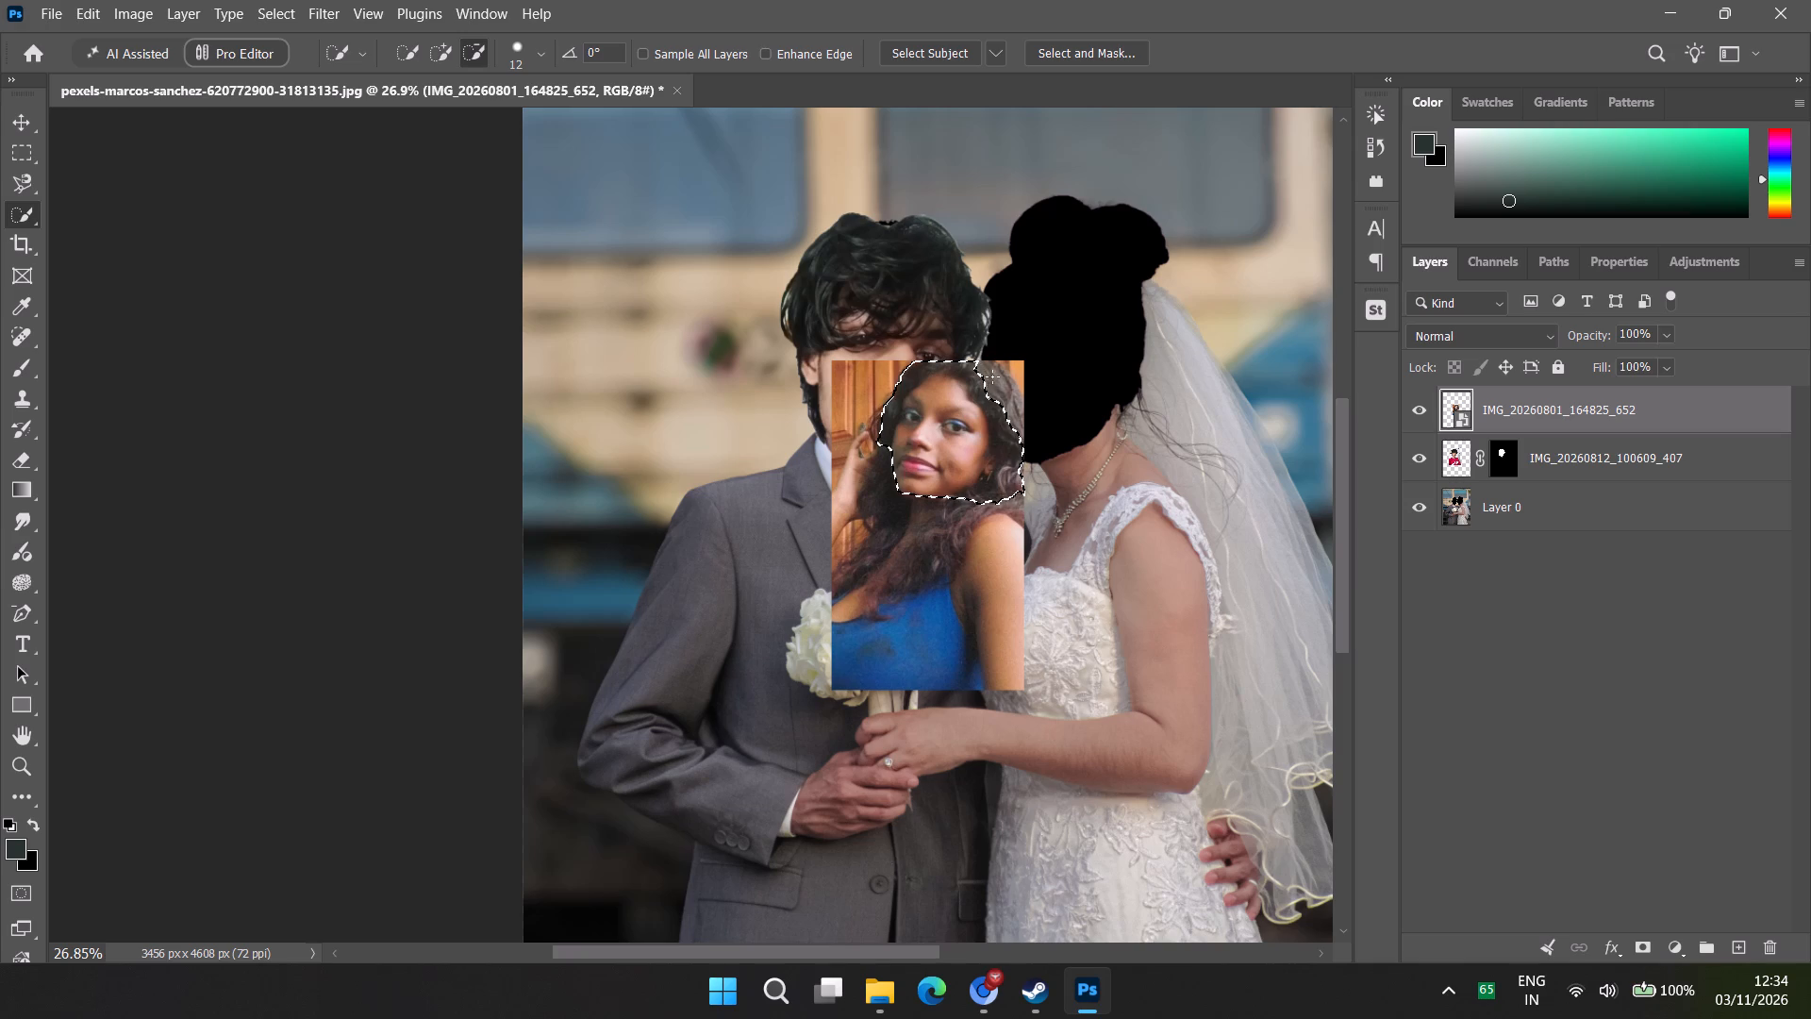
alt+drag(992, 376, 995, 387)
drag(984, 370, 986, 373)
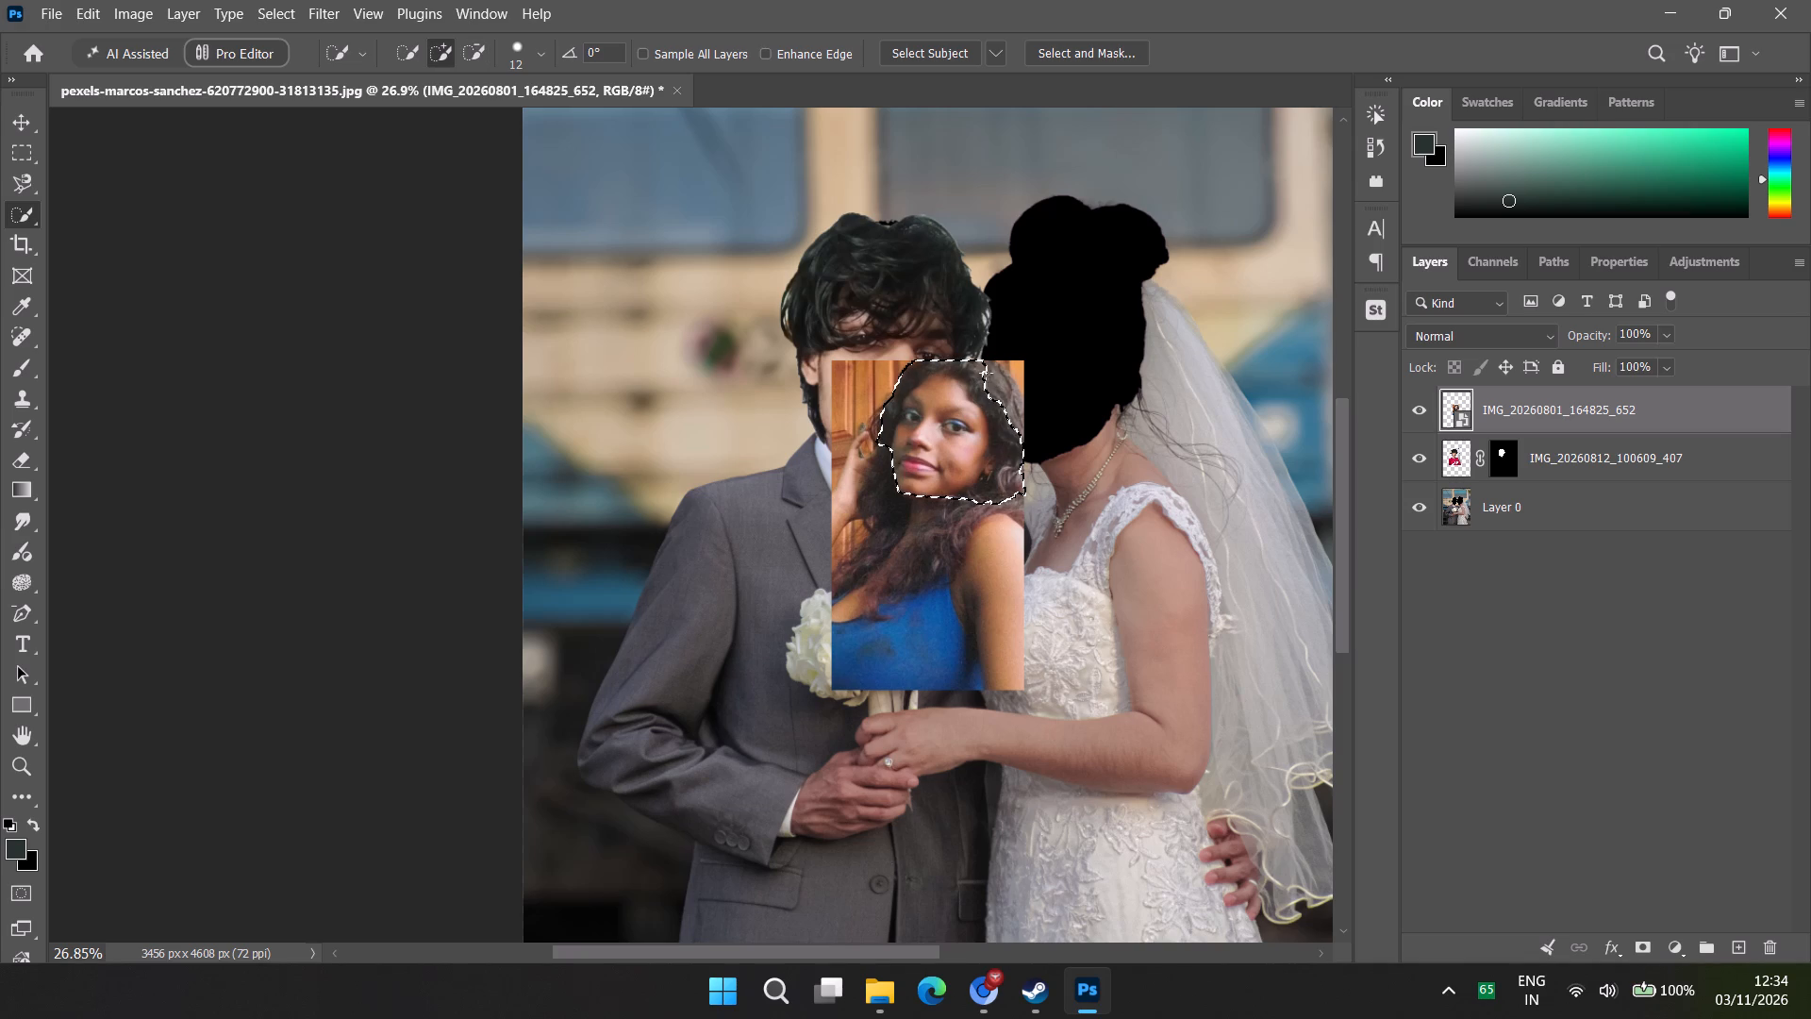
drag(986, 373, 999, 378)
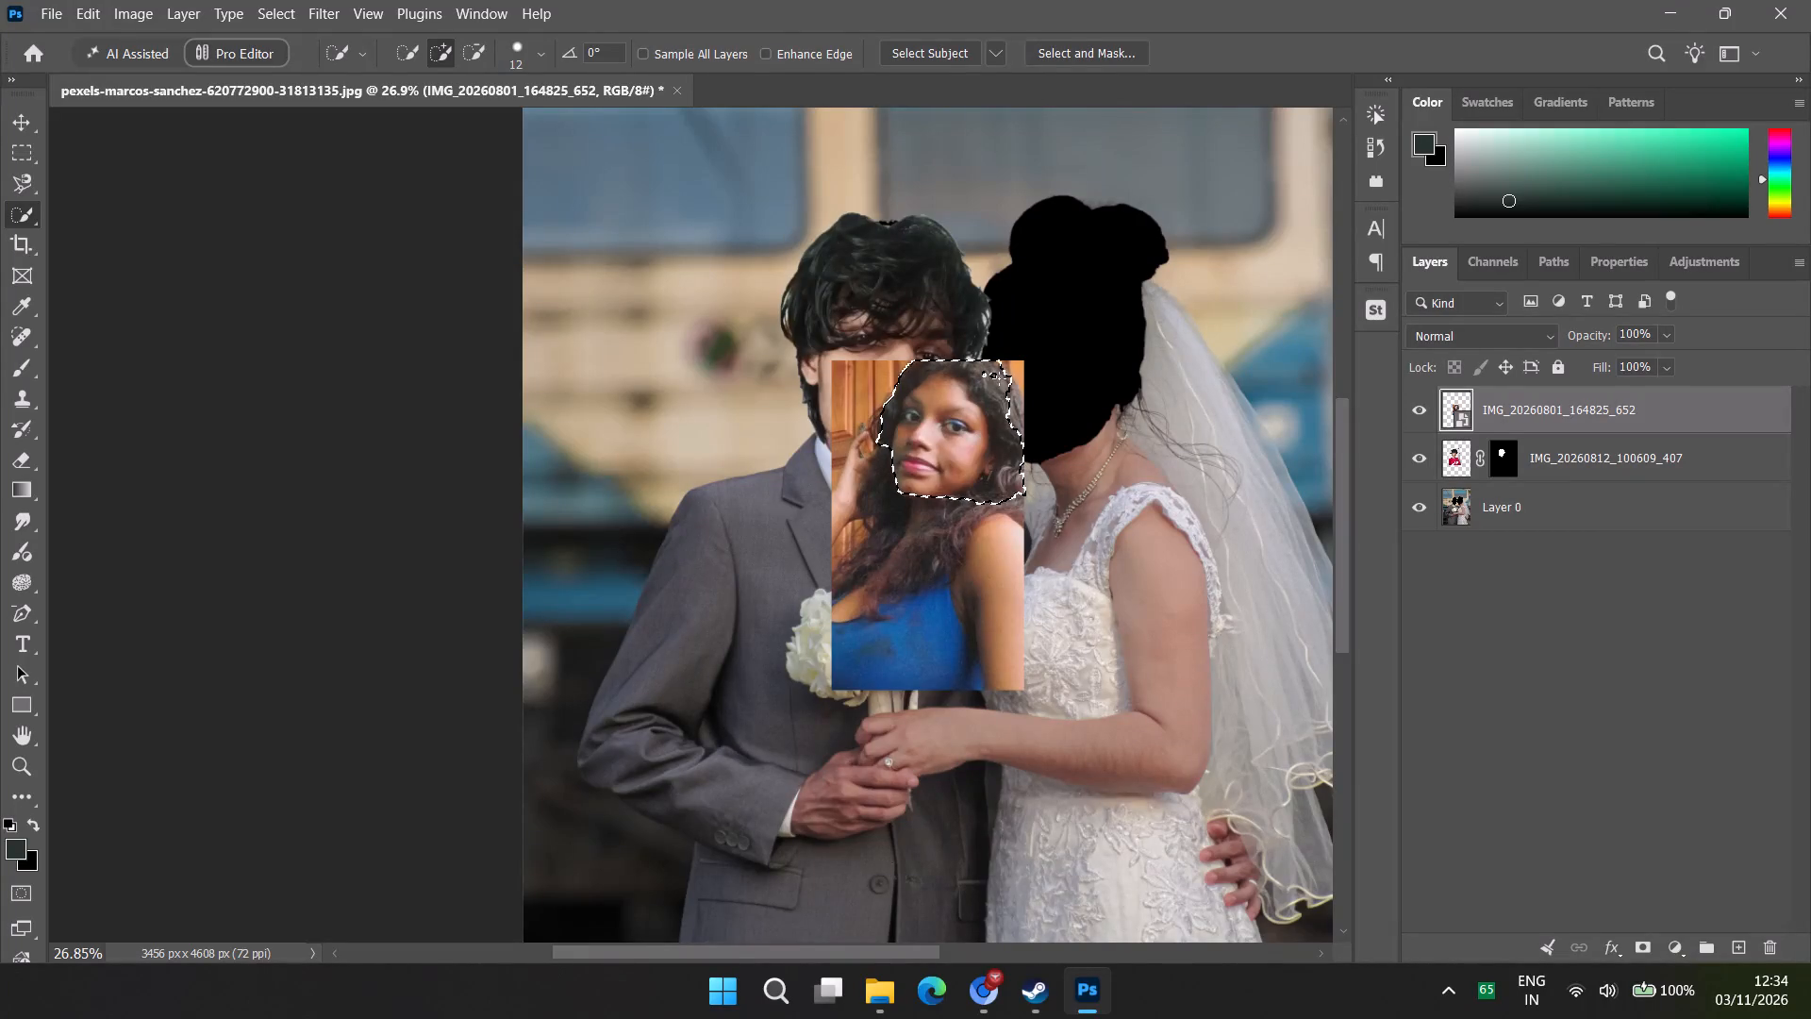
drag(999, 378, 999, 381)
Mask the layer IMG_20260801_164825_652 to the selected head.
click(1637, 944)
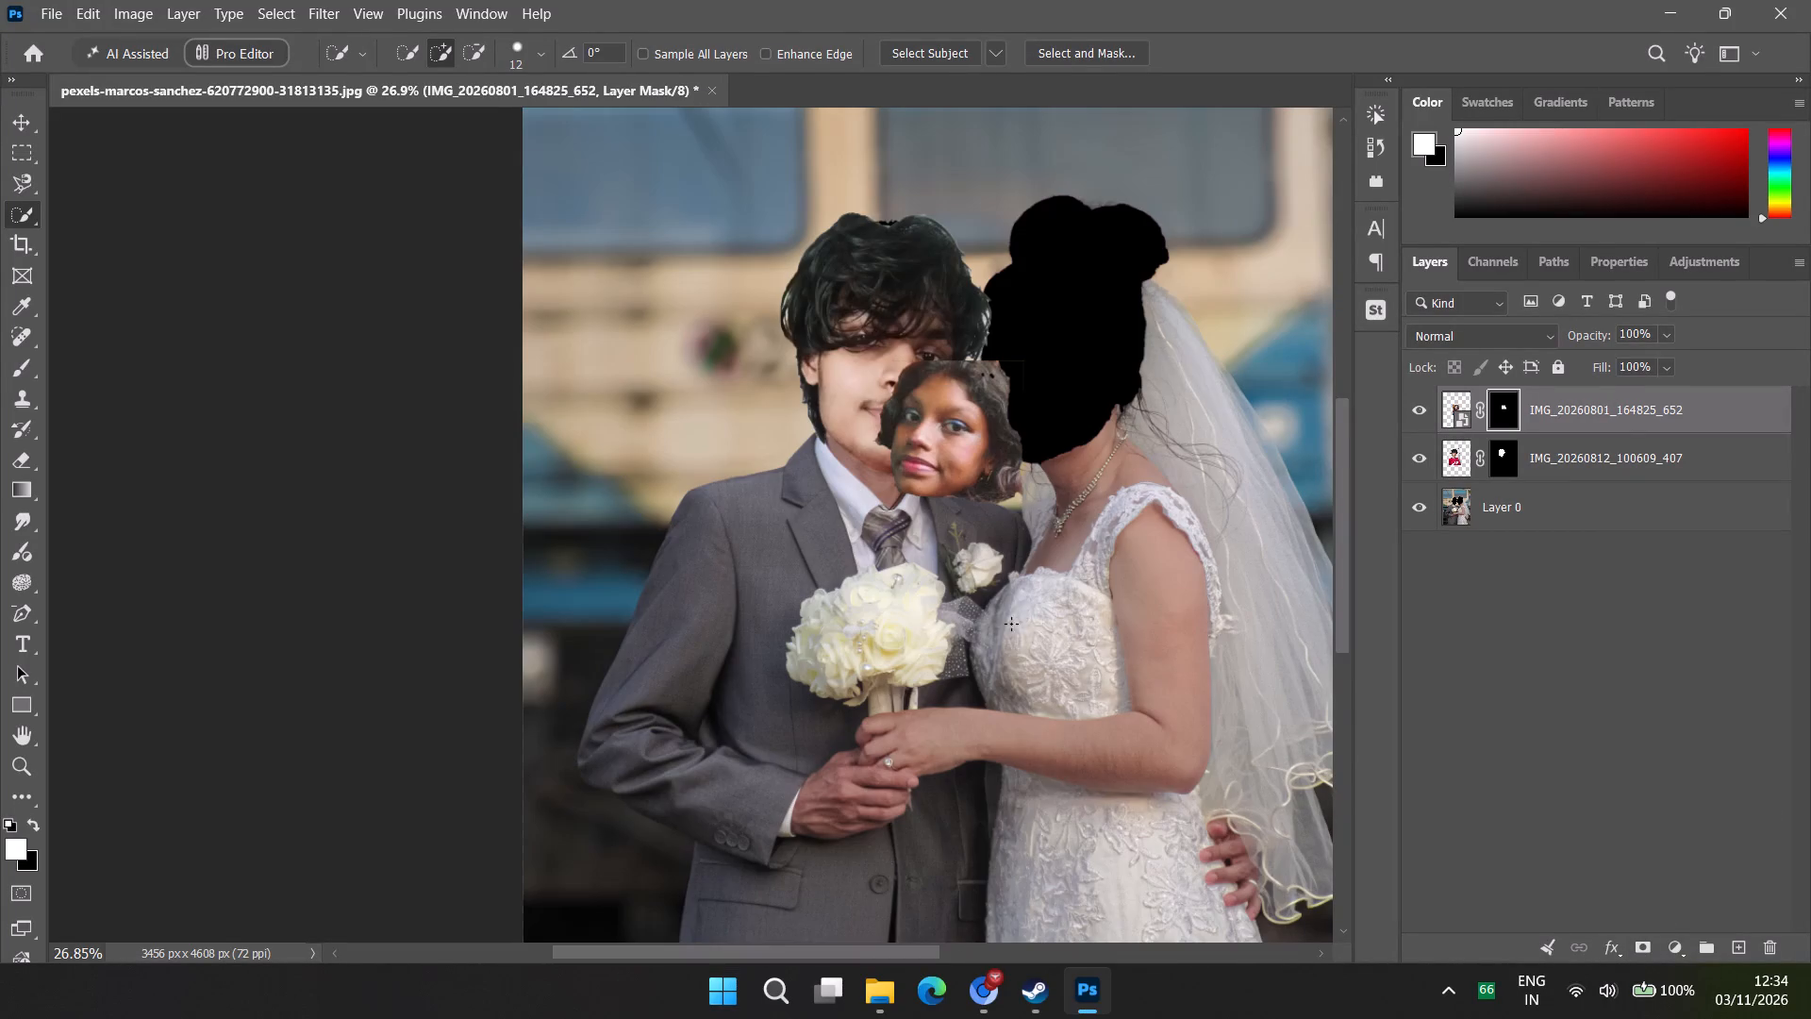
Move the masked head over the bride's blacked-out head and enlarge it proportionally to about 152%.
key(v)
drag(976, 466, 1022, 433)
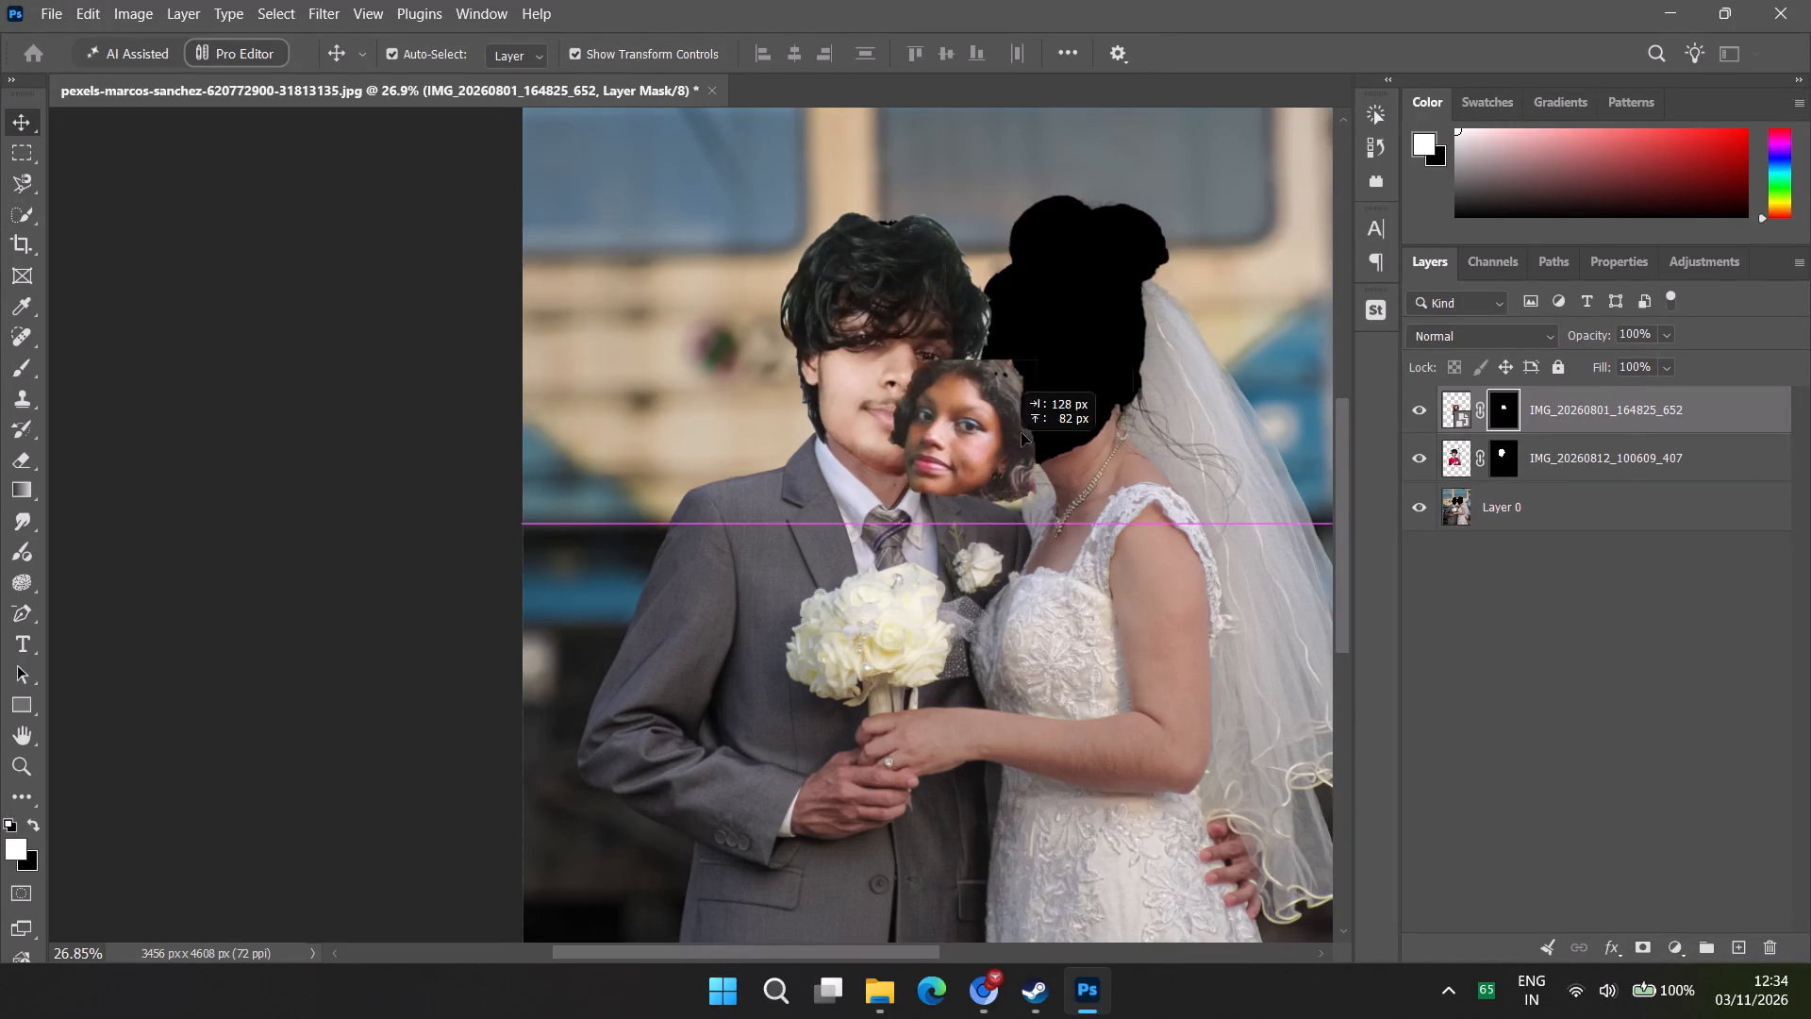
drag(1022, 433, 1091, 300)
drag(1138, 513, 1238, 677)
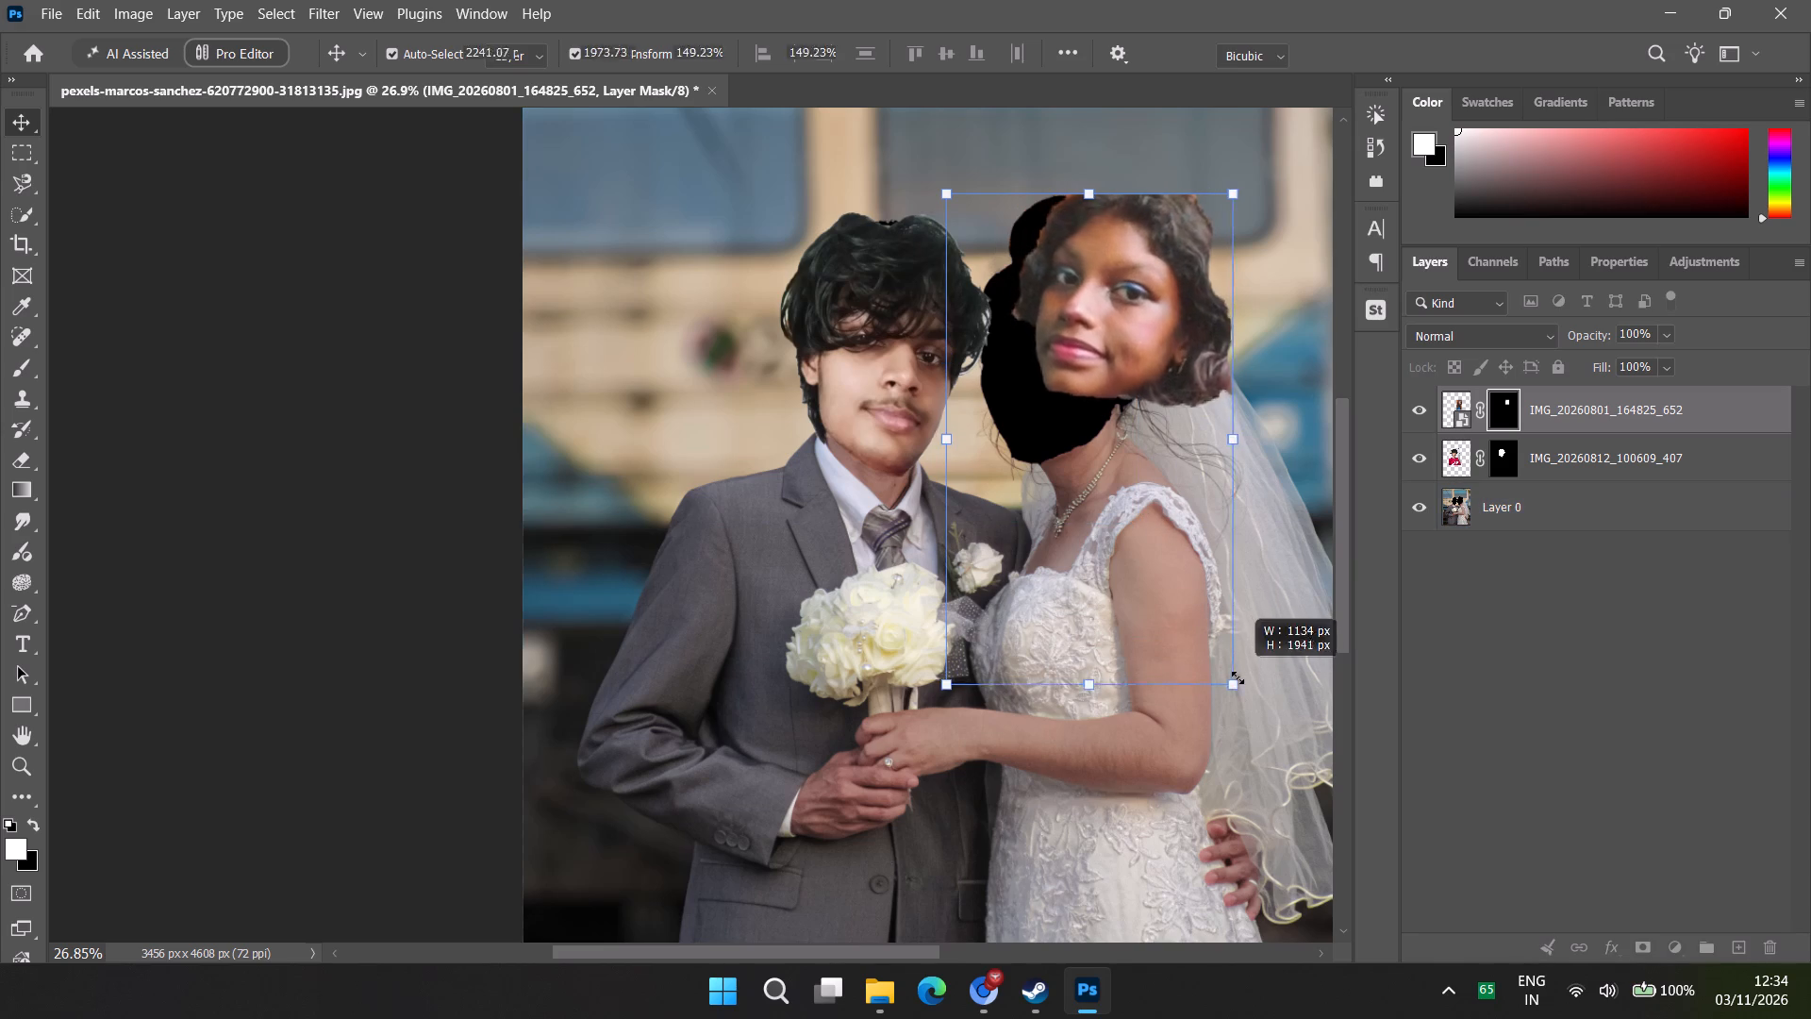
drag(1238, 677, 1241, 683)
drag(1092, 440, 1037, 464)
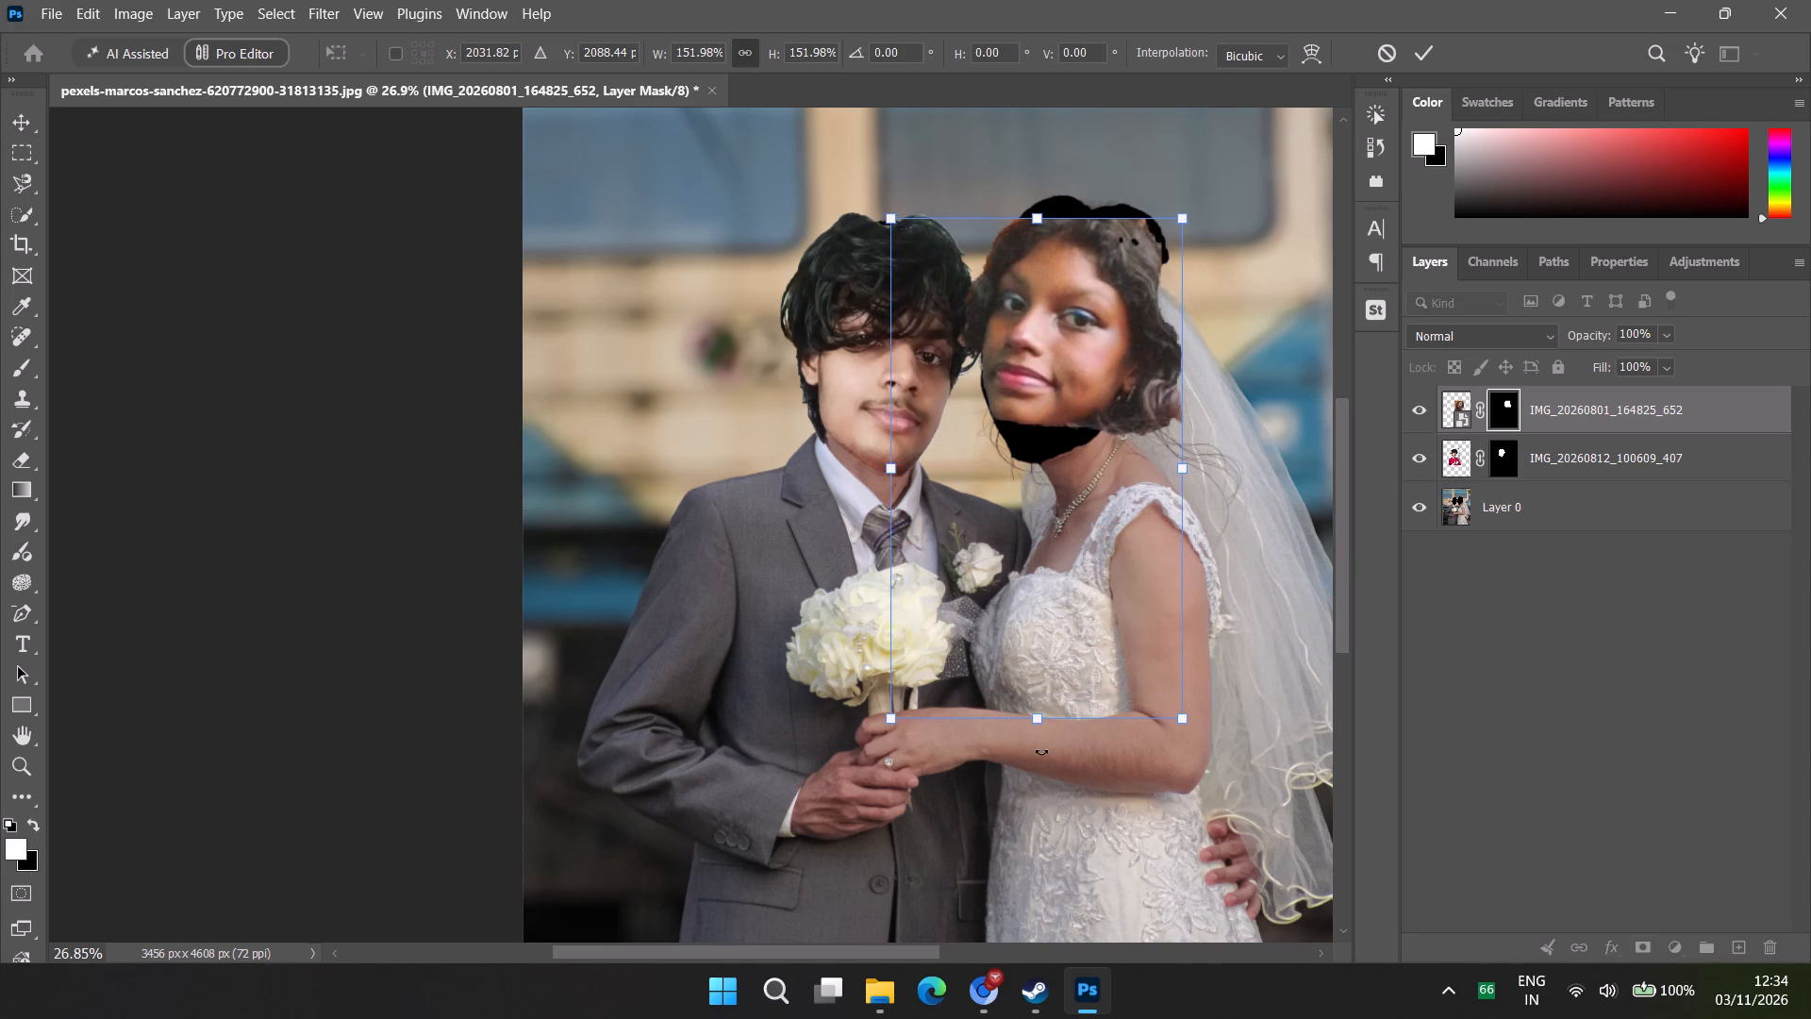
Stretch the bride's new head downward toward the neck to a height of about 163%.
ctrl+drag(1032, 714, 1029, 719)
ctrl+drag(1029, 719, 1030, 758)
ctrl+drag(1038, 724, 1036, 758)
drag(1034, 717, 1039, 761)
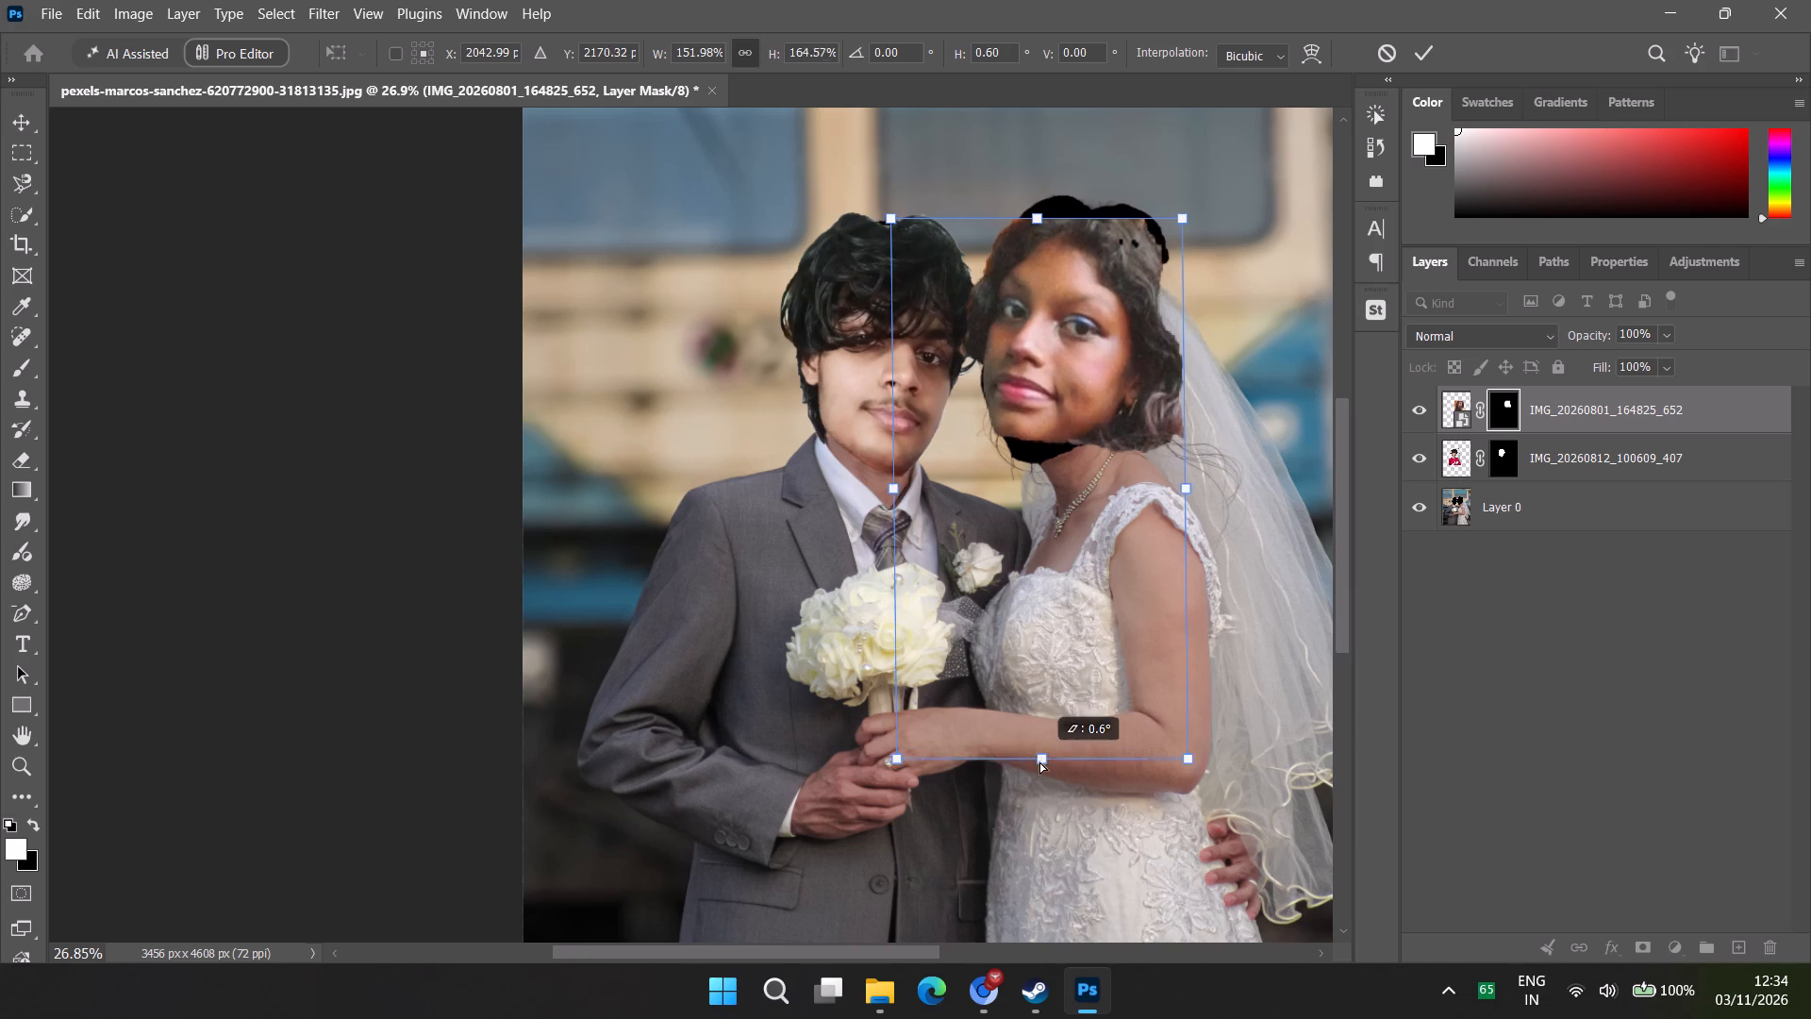
drag(1039, 761, 1033, 752)
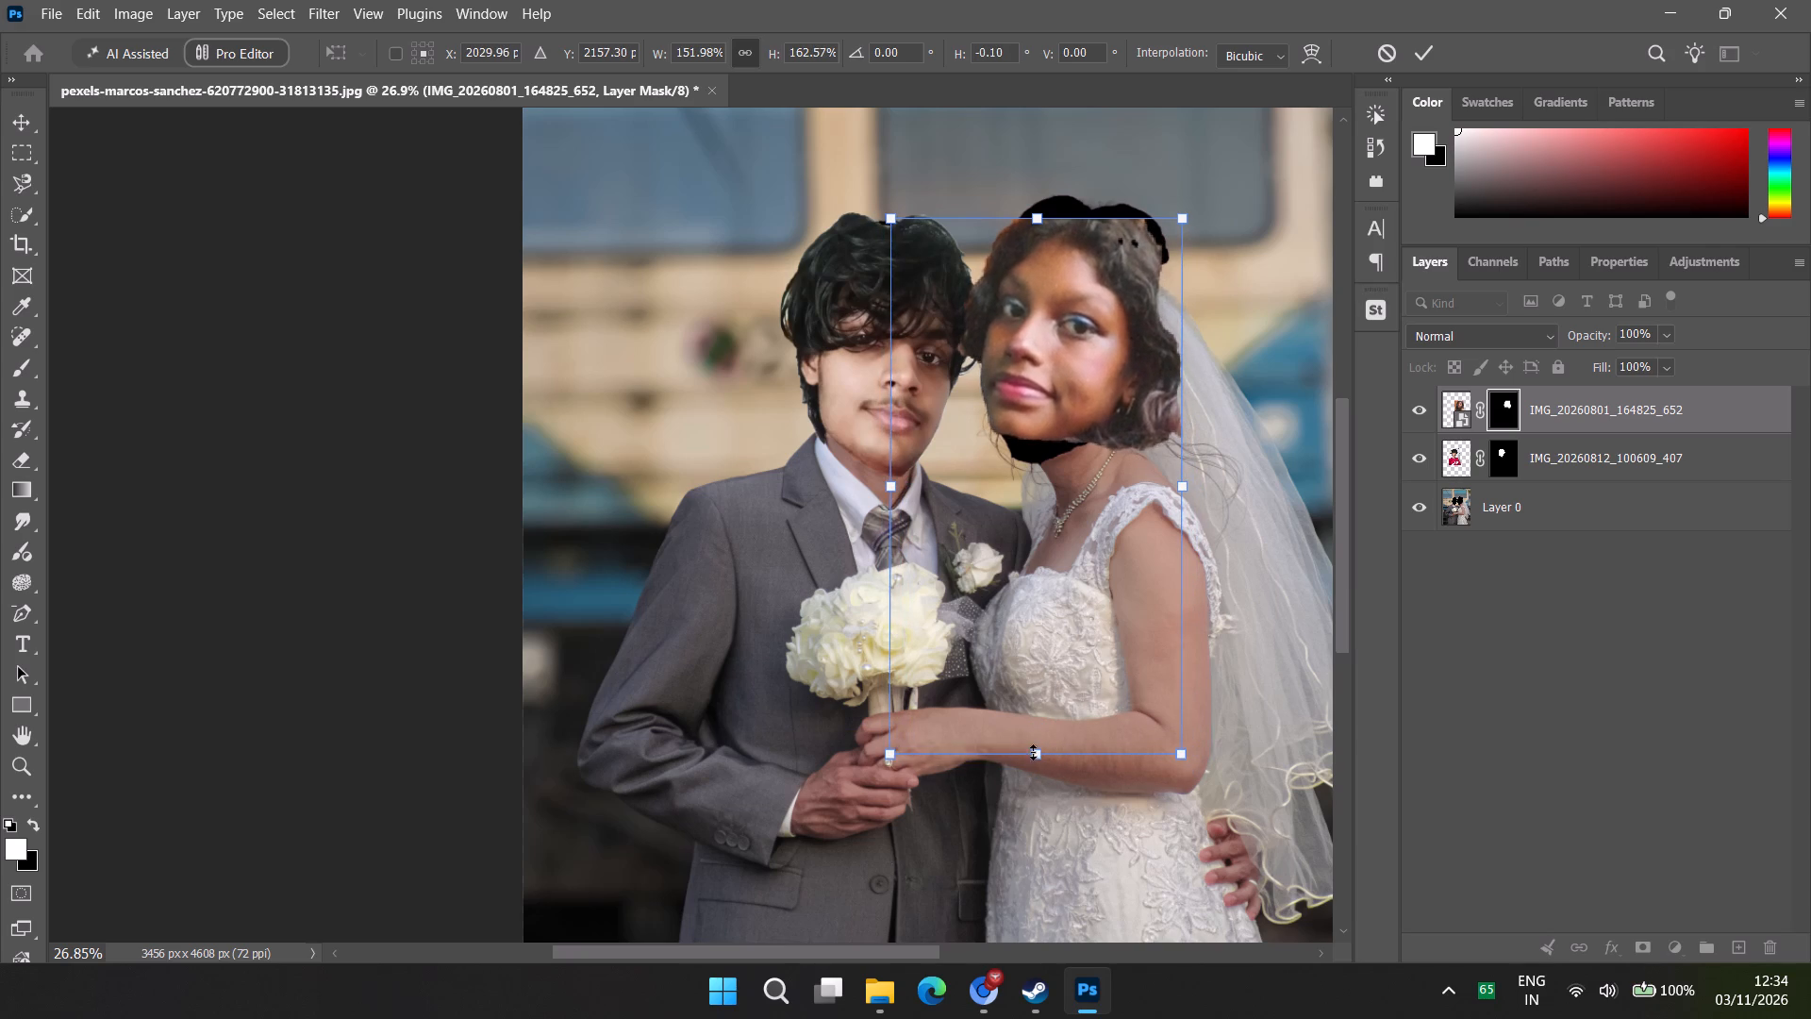
Distort the bride's head from its lower-left corner and shift it down over the chin gap, reaching about 174% height.
ctrl+drag(893, 760, 865, 816)
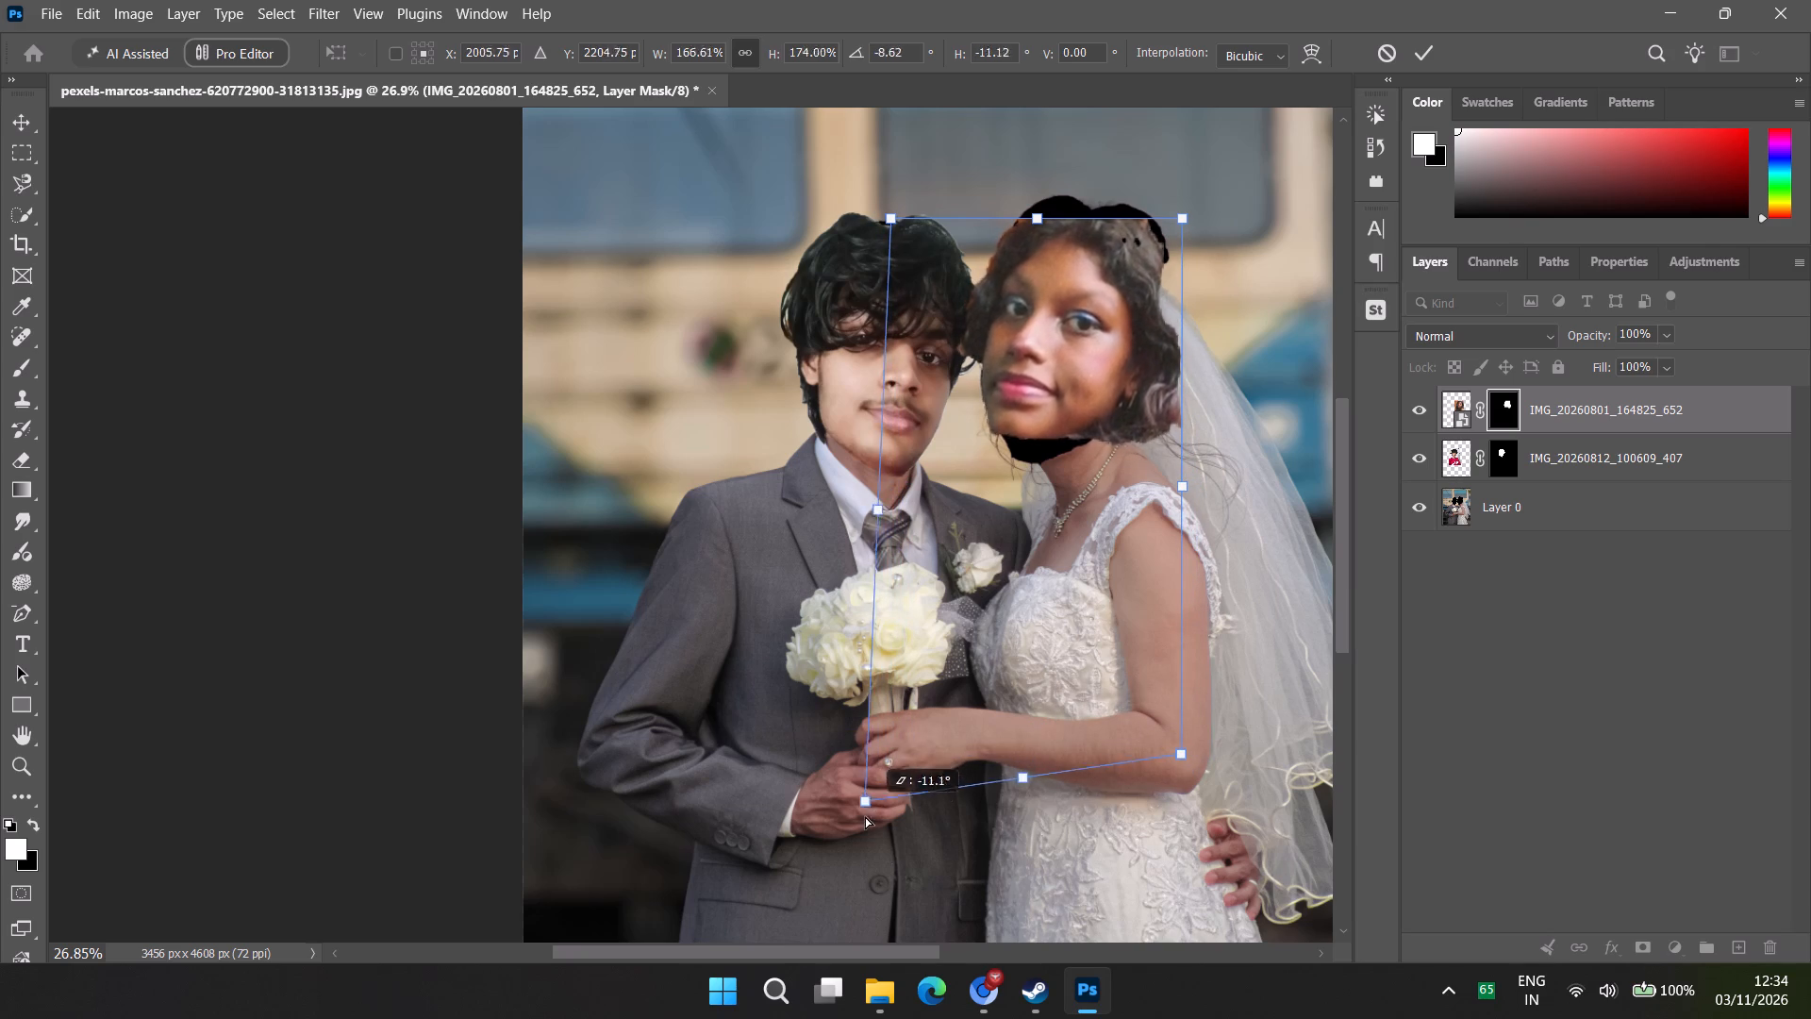
ctrl+drag(865, 816, 856, 830)
drag(1099, 415, 1106, 470)
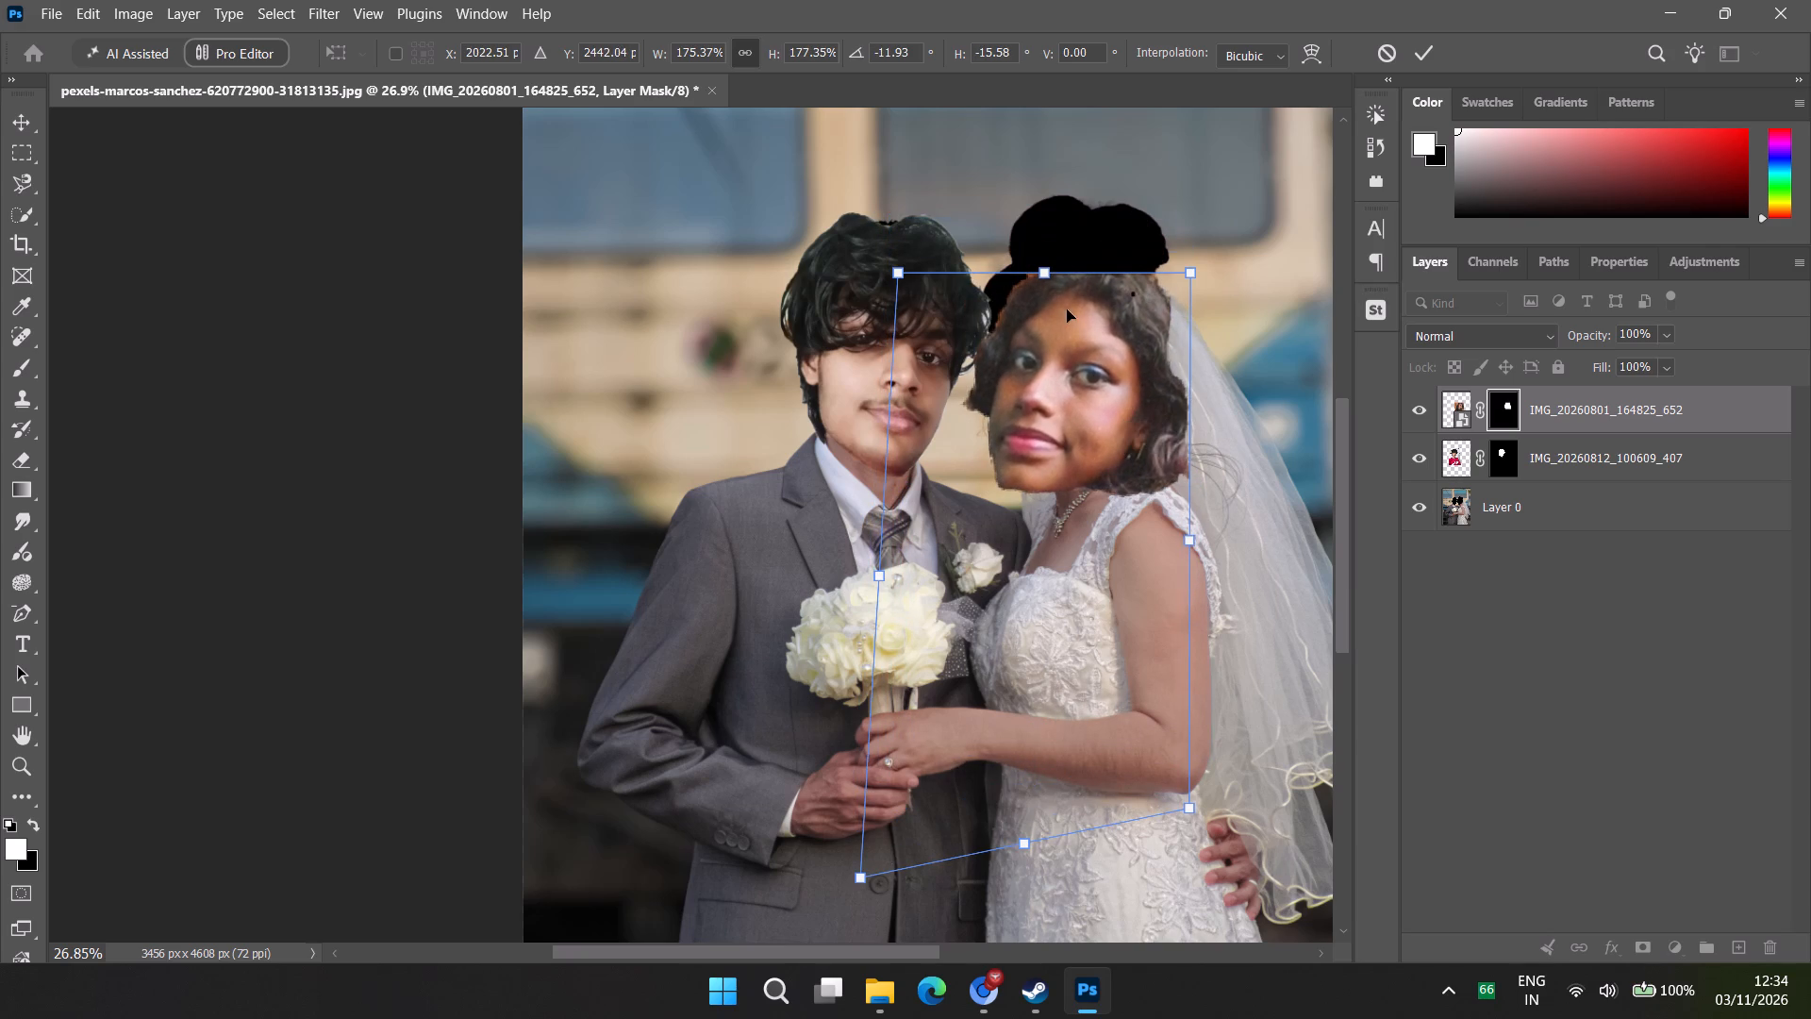
drag(1097, 364, 1088, 343)
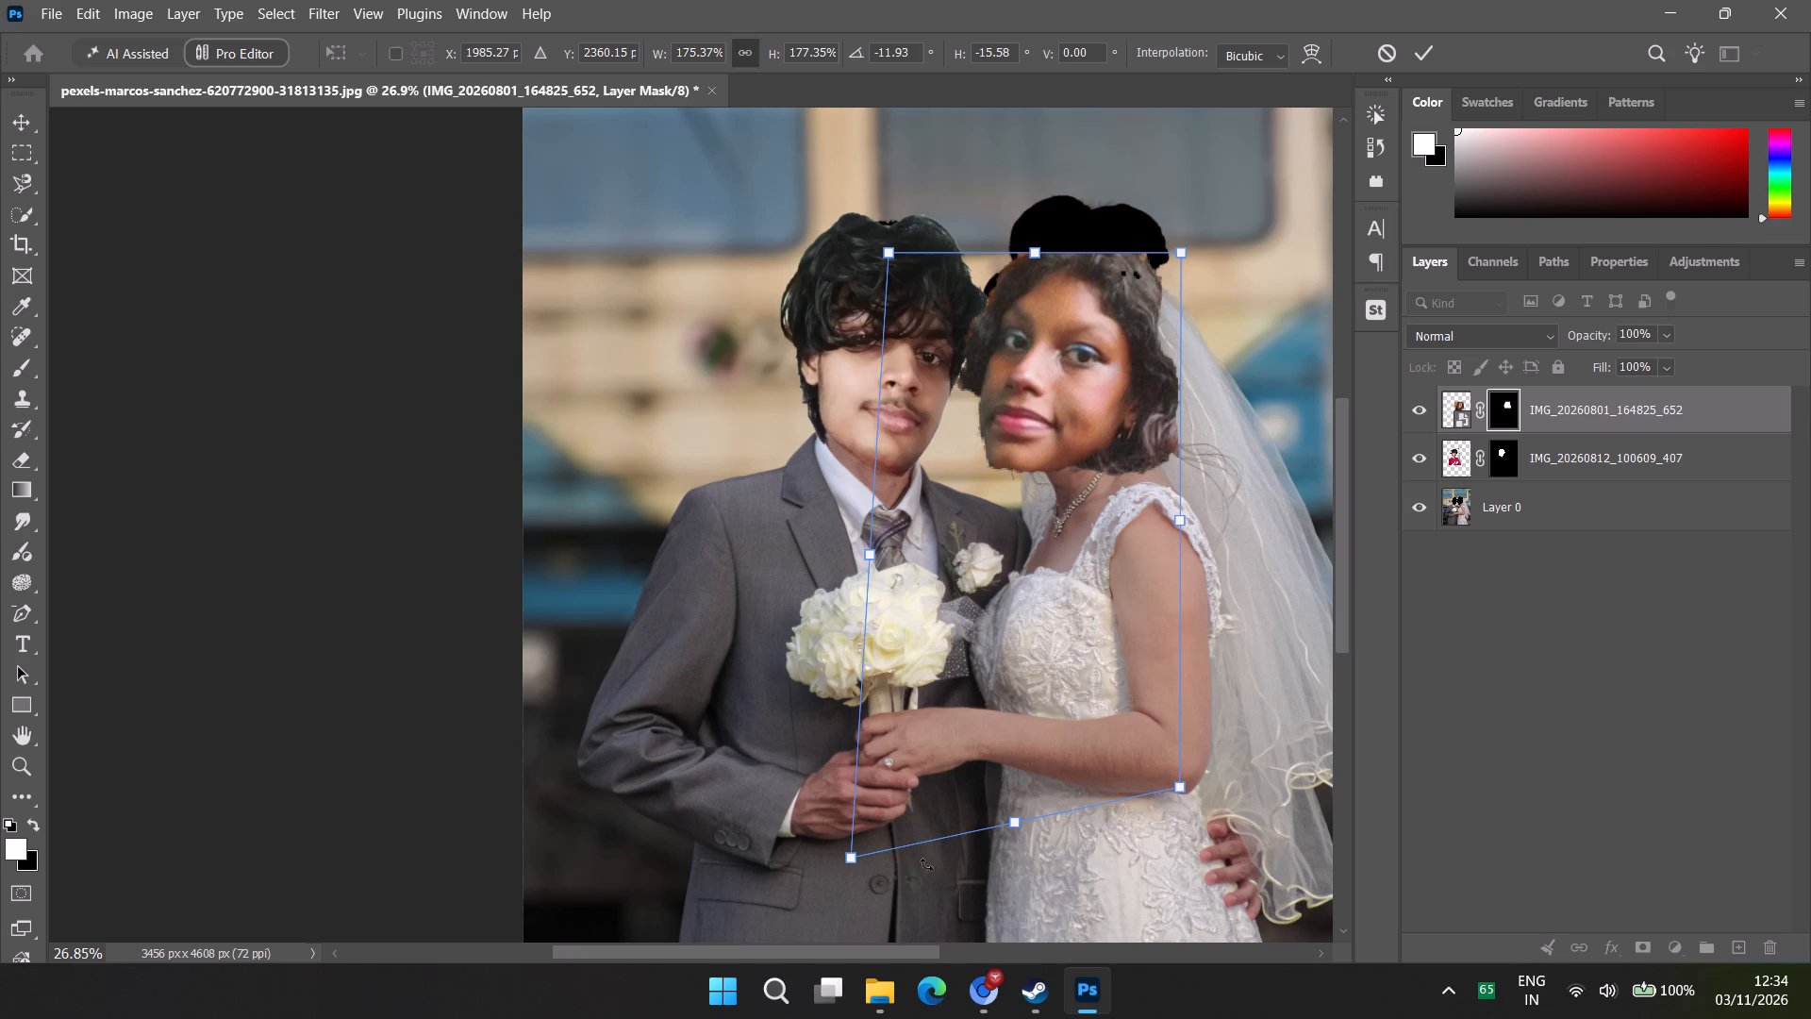
ctrl+drag(855, 866, 923, 830)
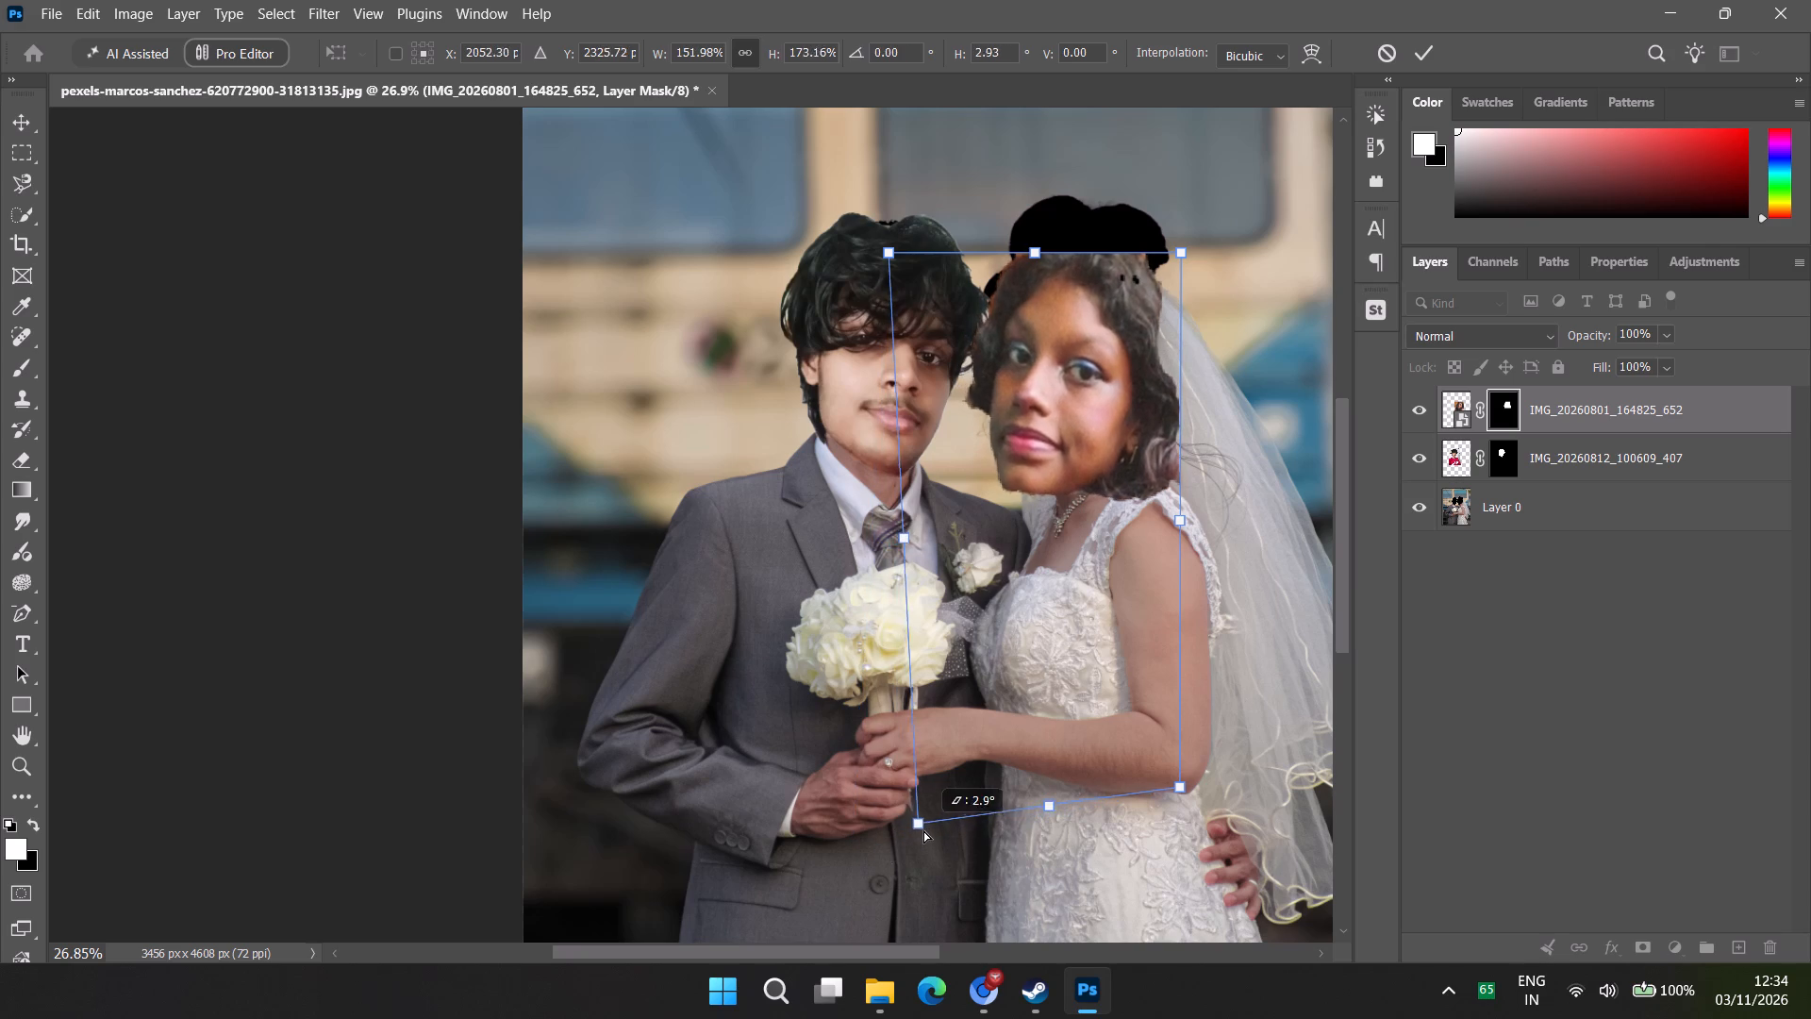
ctrl+drag(923, 830, 903, 833)
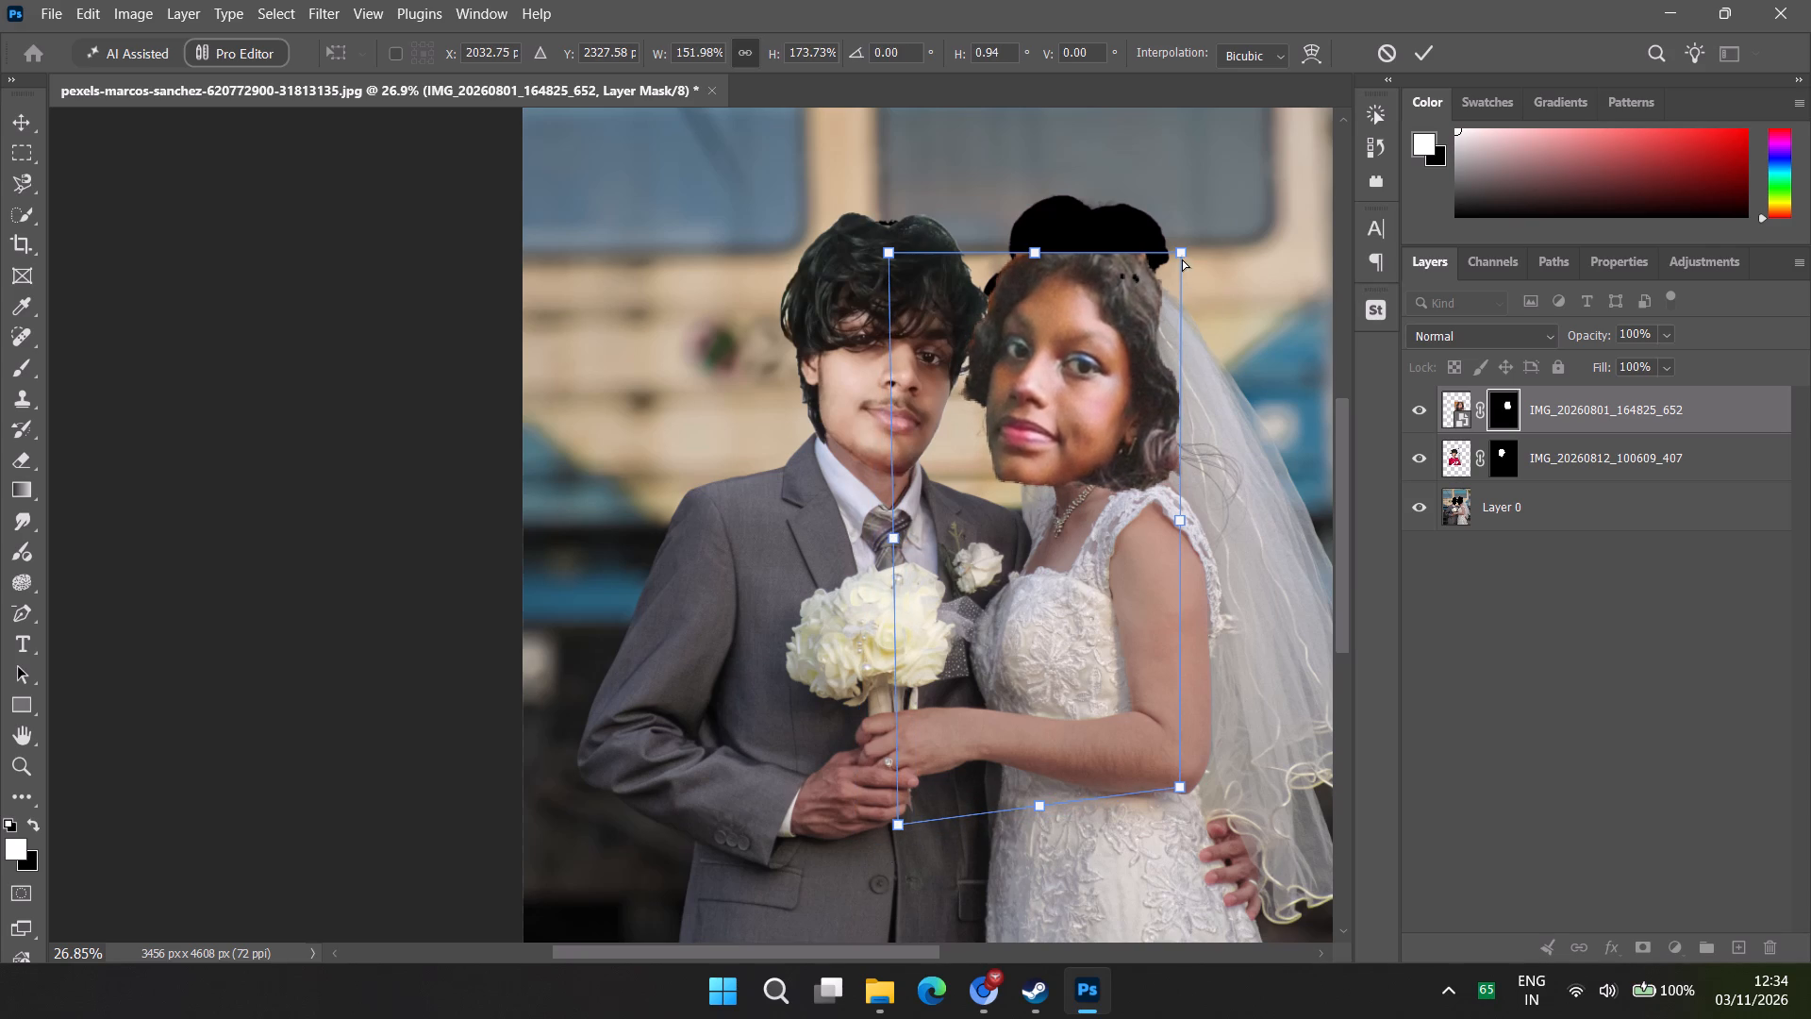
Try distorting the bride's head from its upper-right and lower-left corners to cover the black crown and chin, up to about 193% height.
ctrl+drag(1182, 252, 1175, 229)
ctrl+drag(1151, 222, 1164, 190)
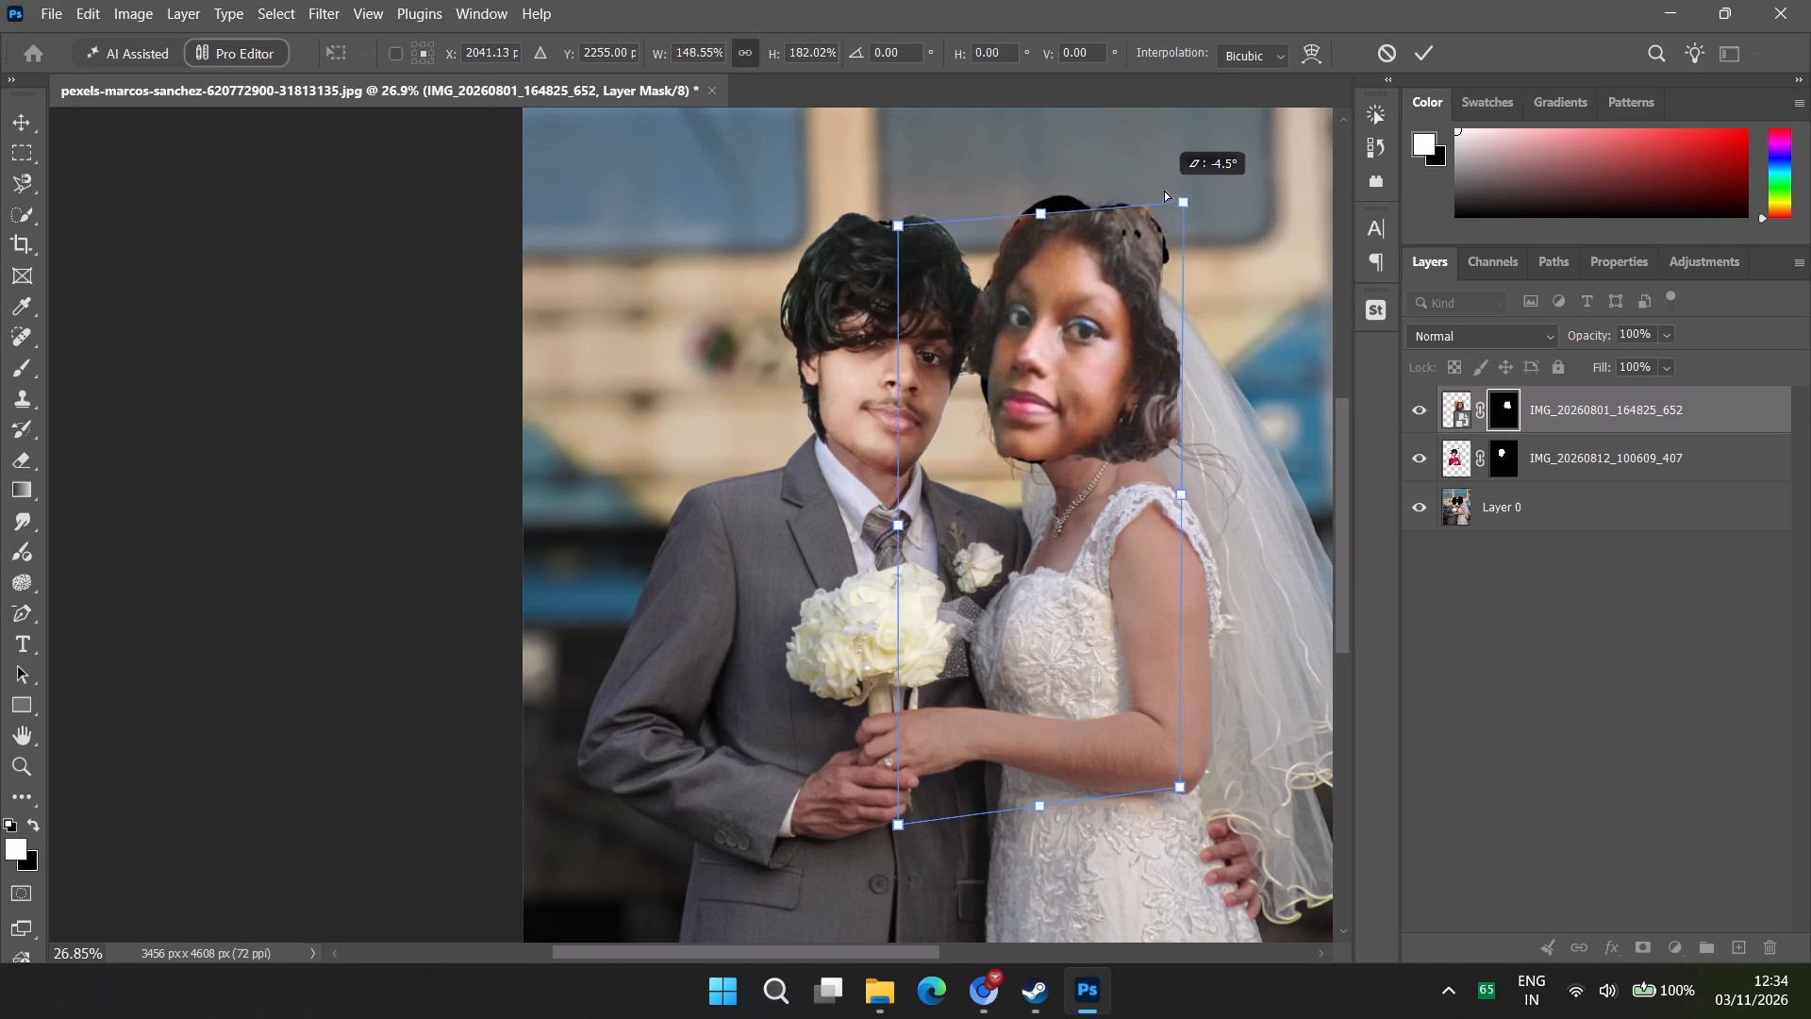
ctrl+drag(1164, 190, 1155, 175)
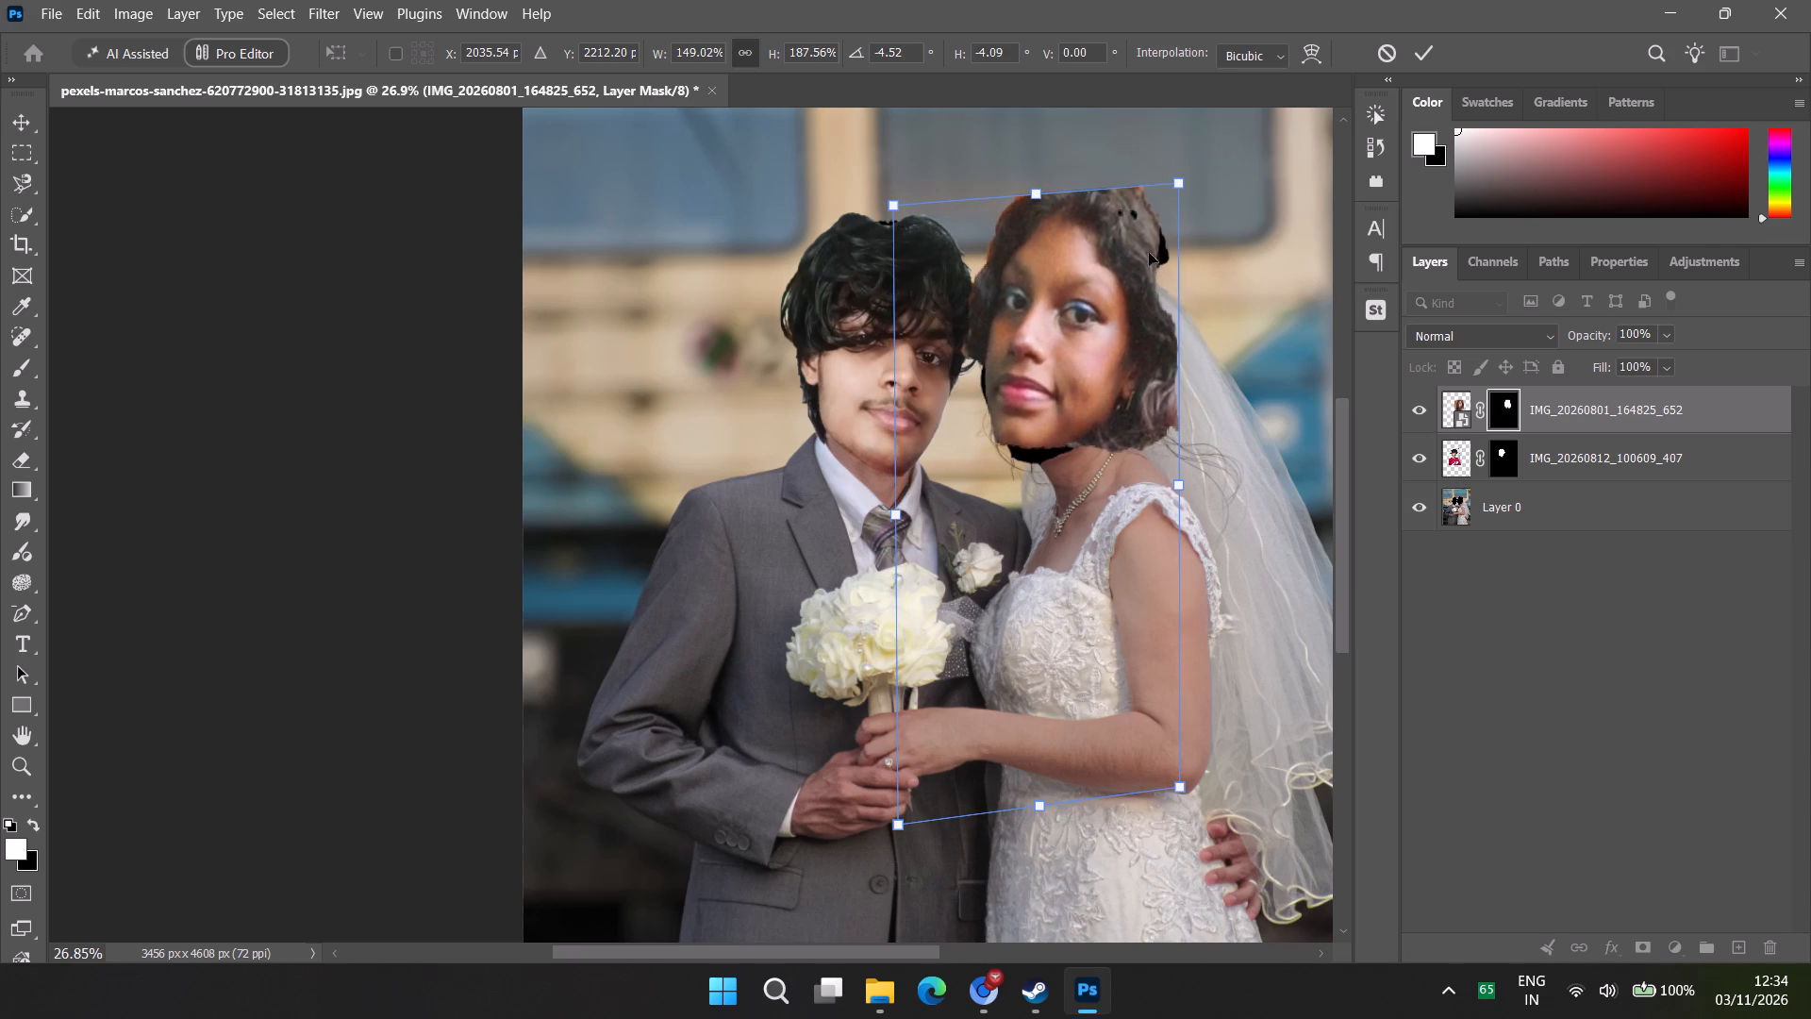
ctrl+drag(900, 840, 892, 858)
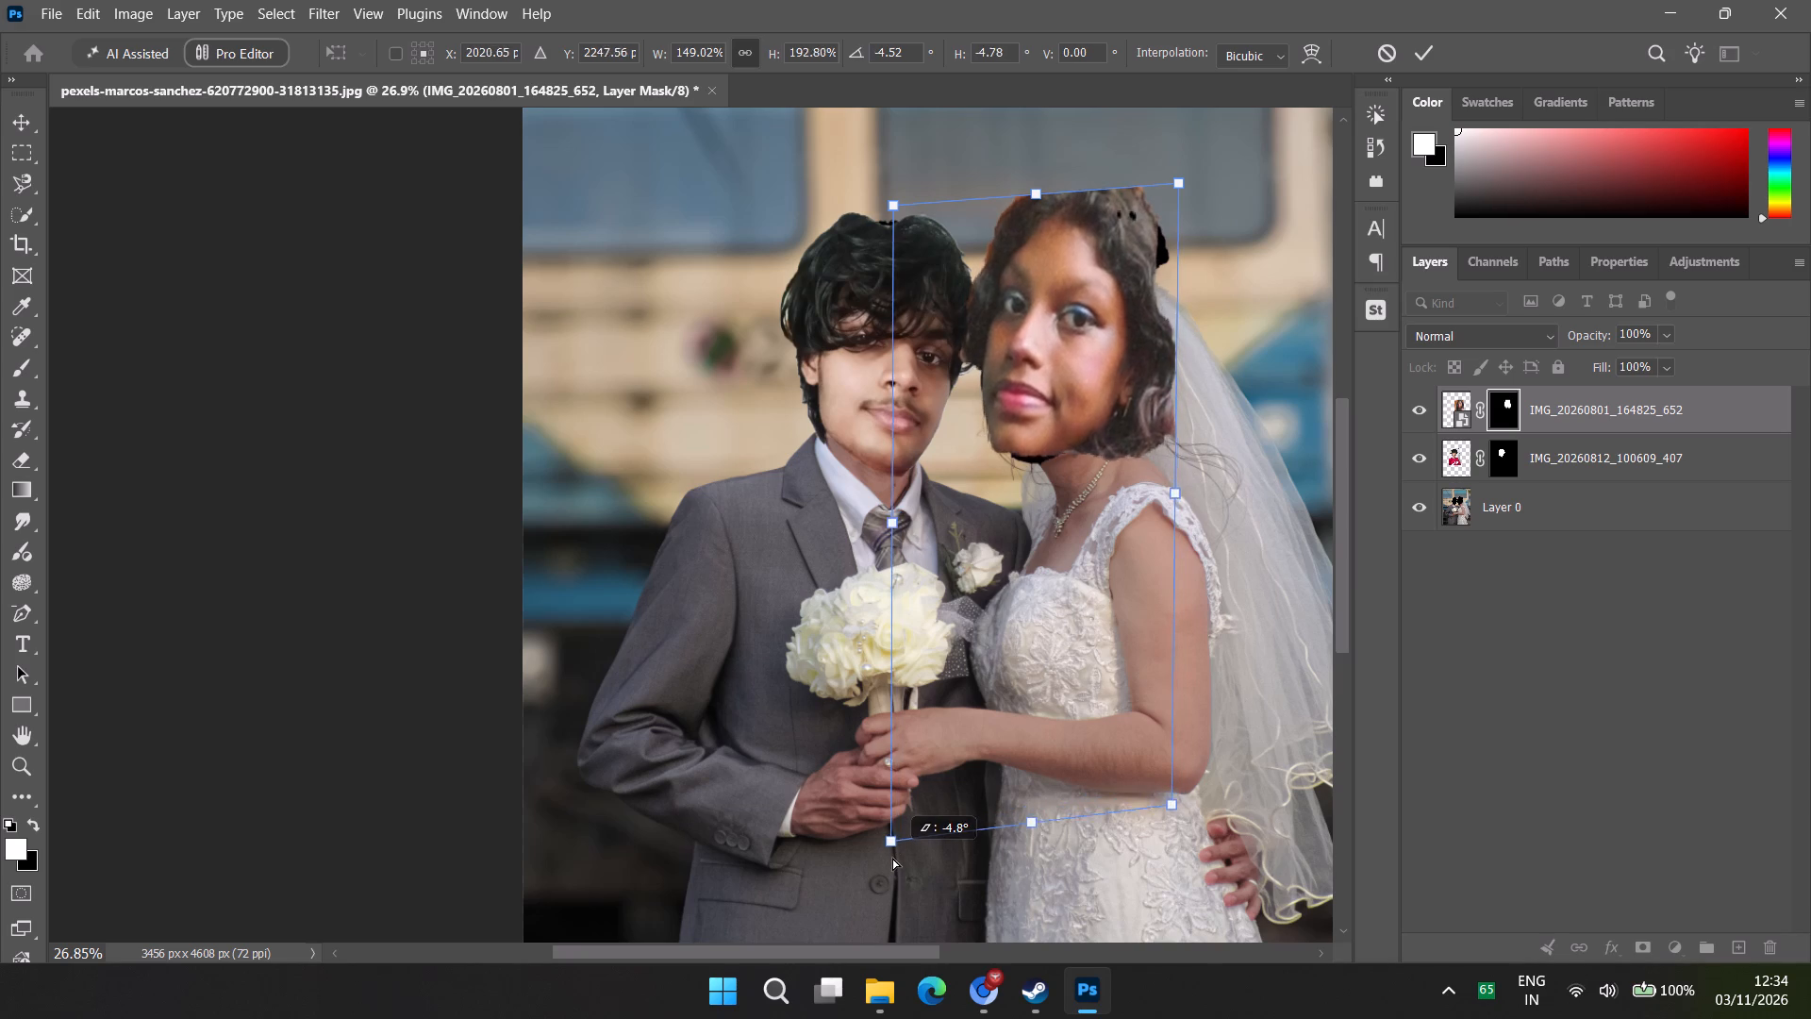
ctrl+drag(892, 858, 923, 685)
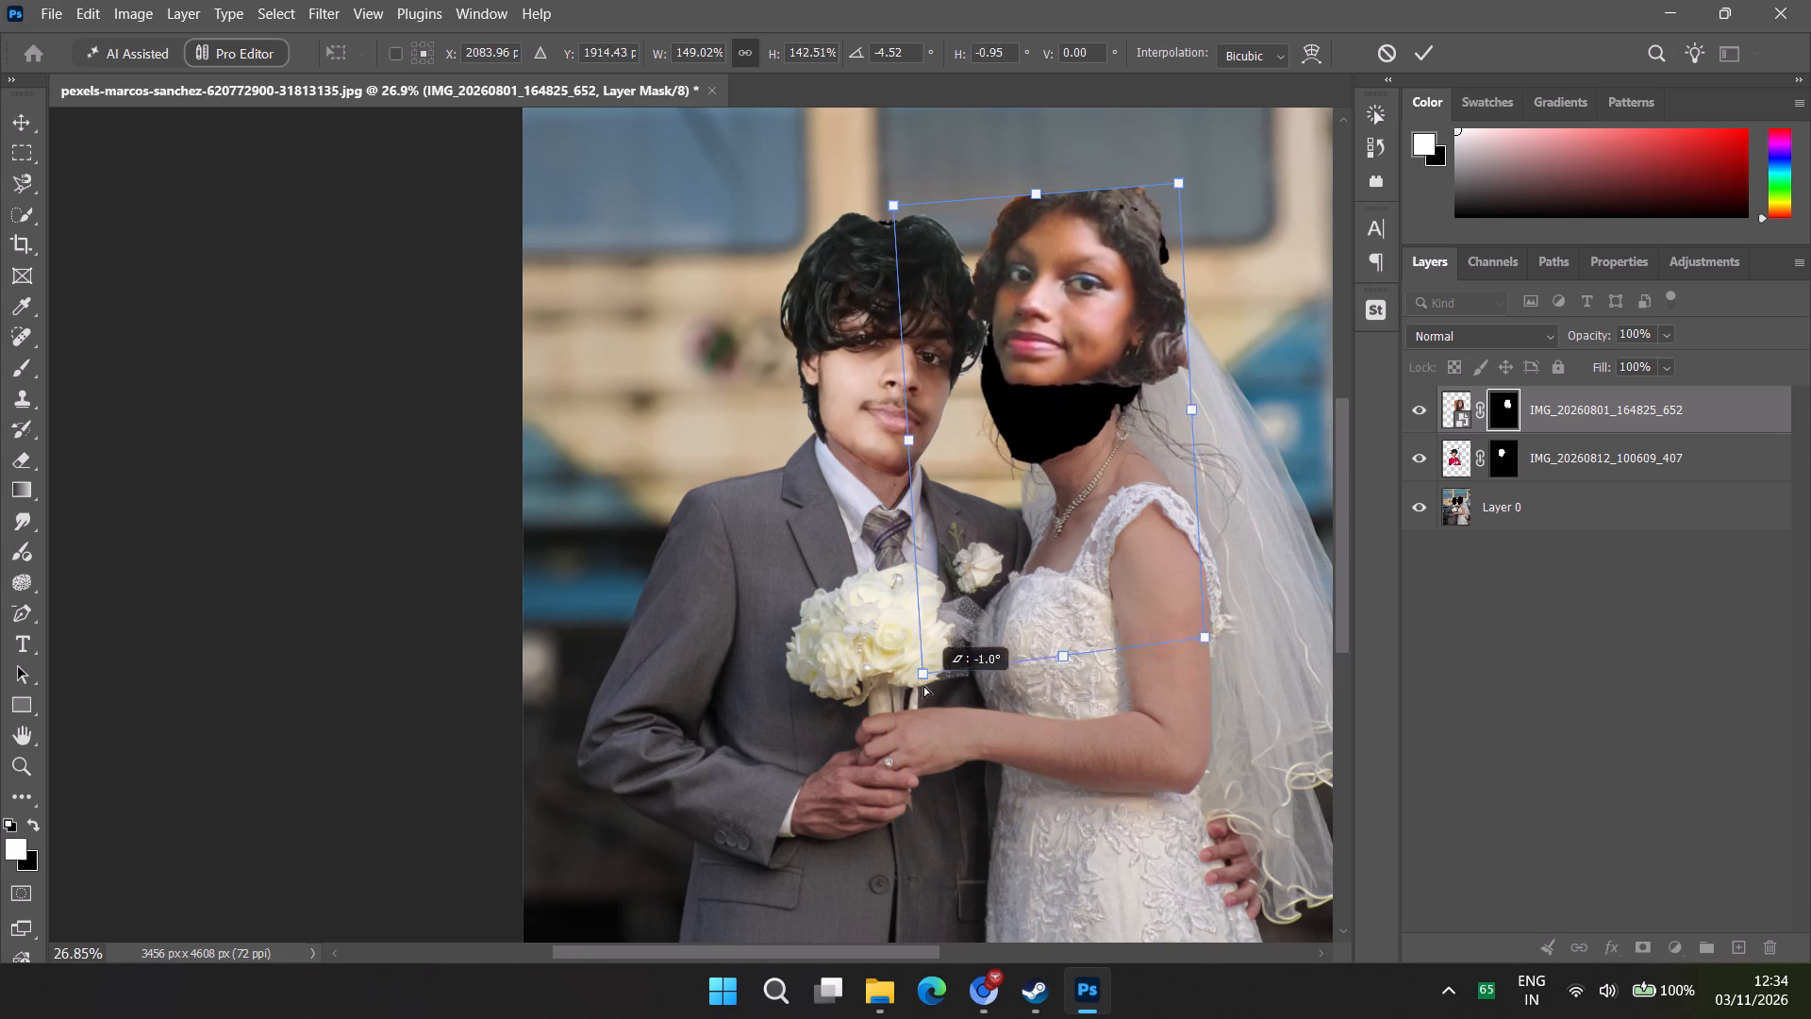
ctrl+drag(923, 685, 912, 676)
Undo the corner distortions and vertical stretches of the bride's head, back to its proportional enlargement.
key(ctrl+z)
key(ctrl+z)
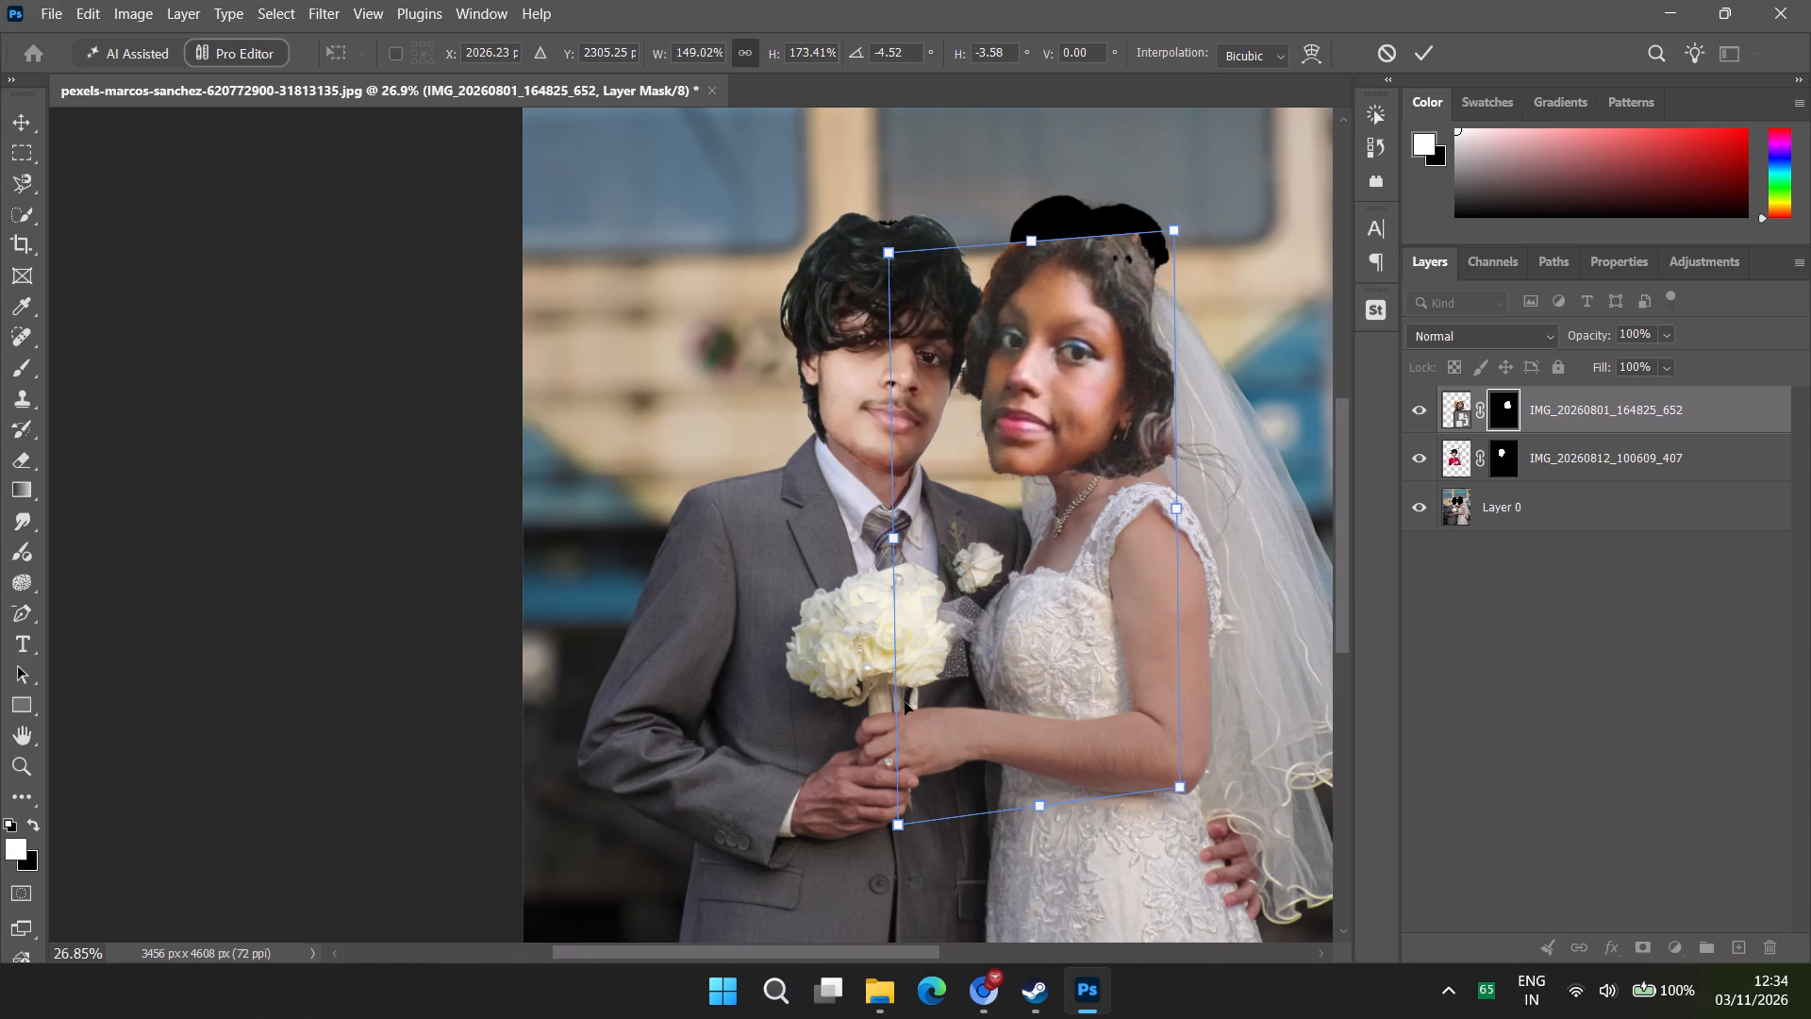
key(ctrl+z)
key(ctrl+z)
key(ctrl+z)
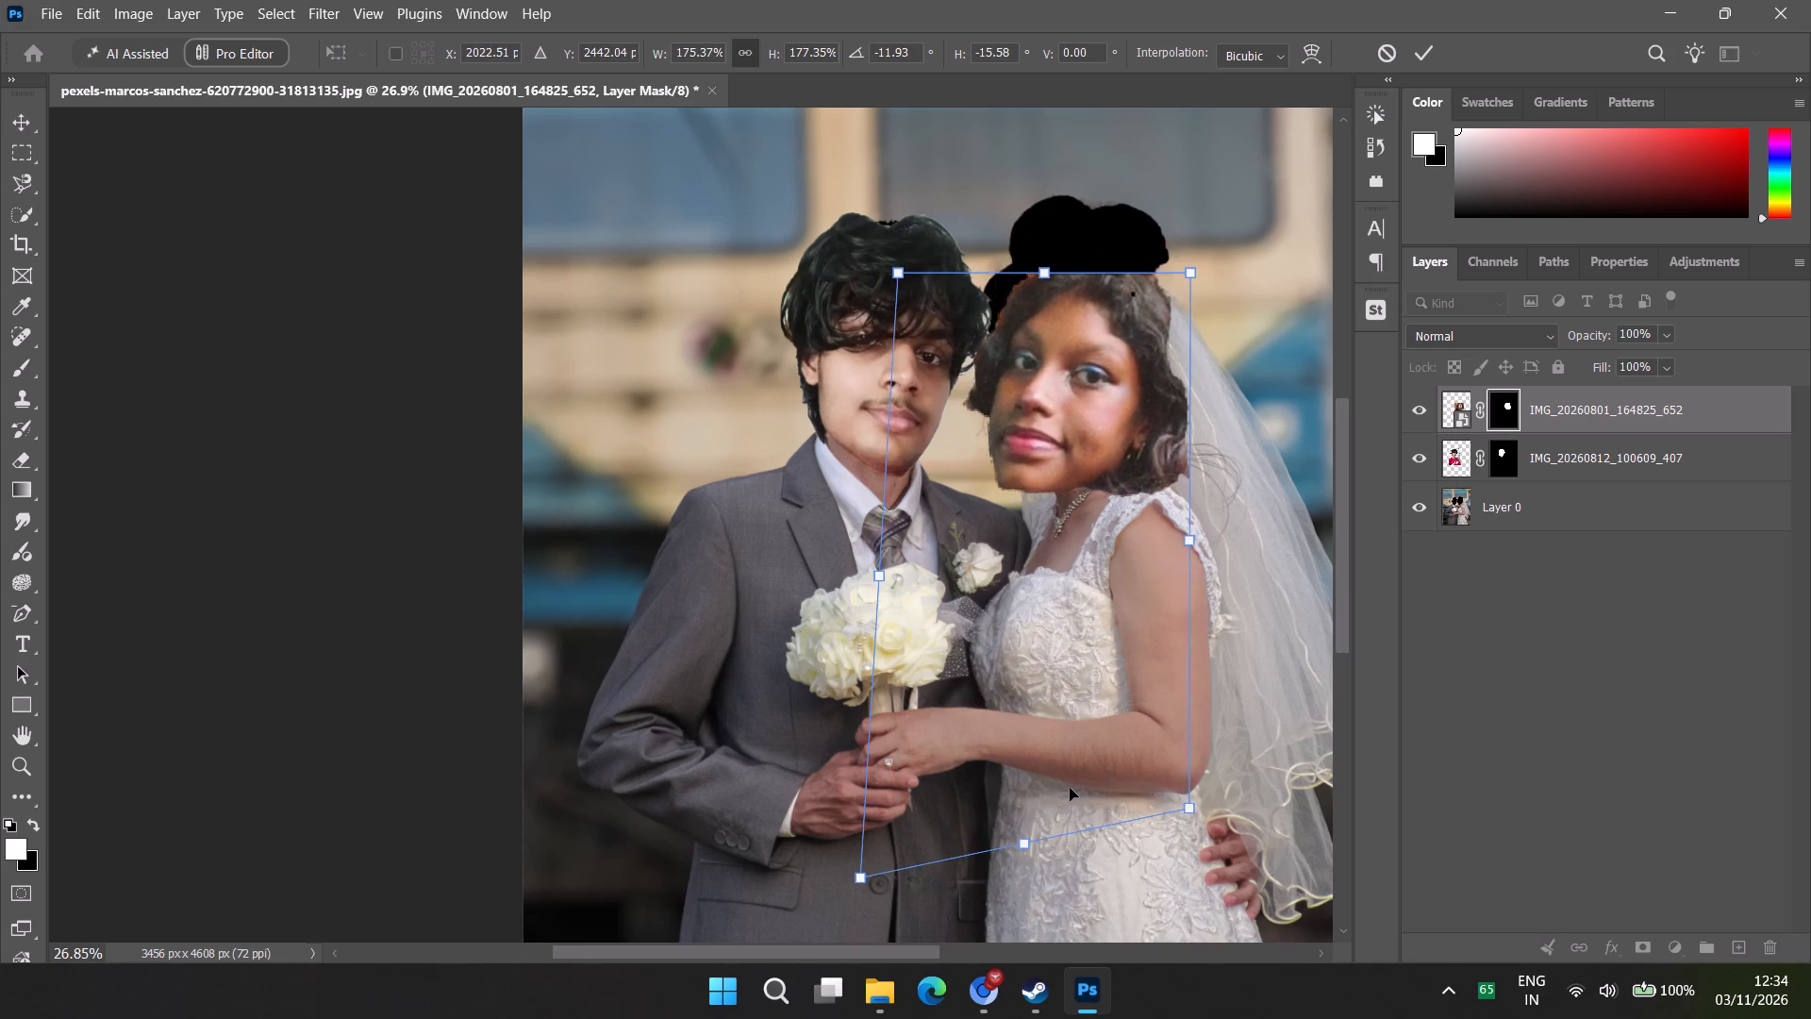
key(ctrl+z)
key(ctrl+z)
key(ctrl+z)
key(ctrl+z)
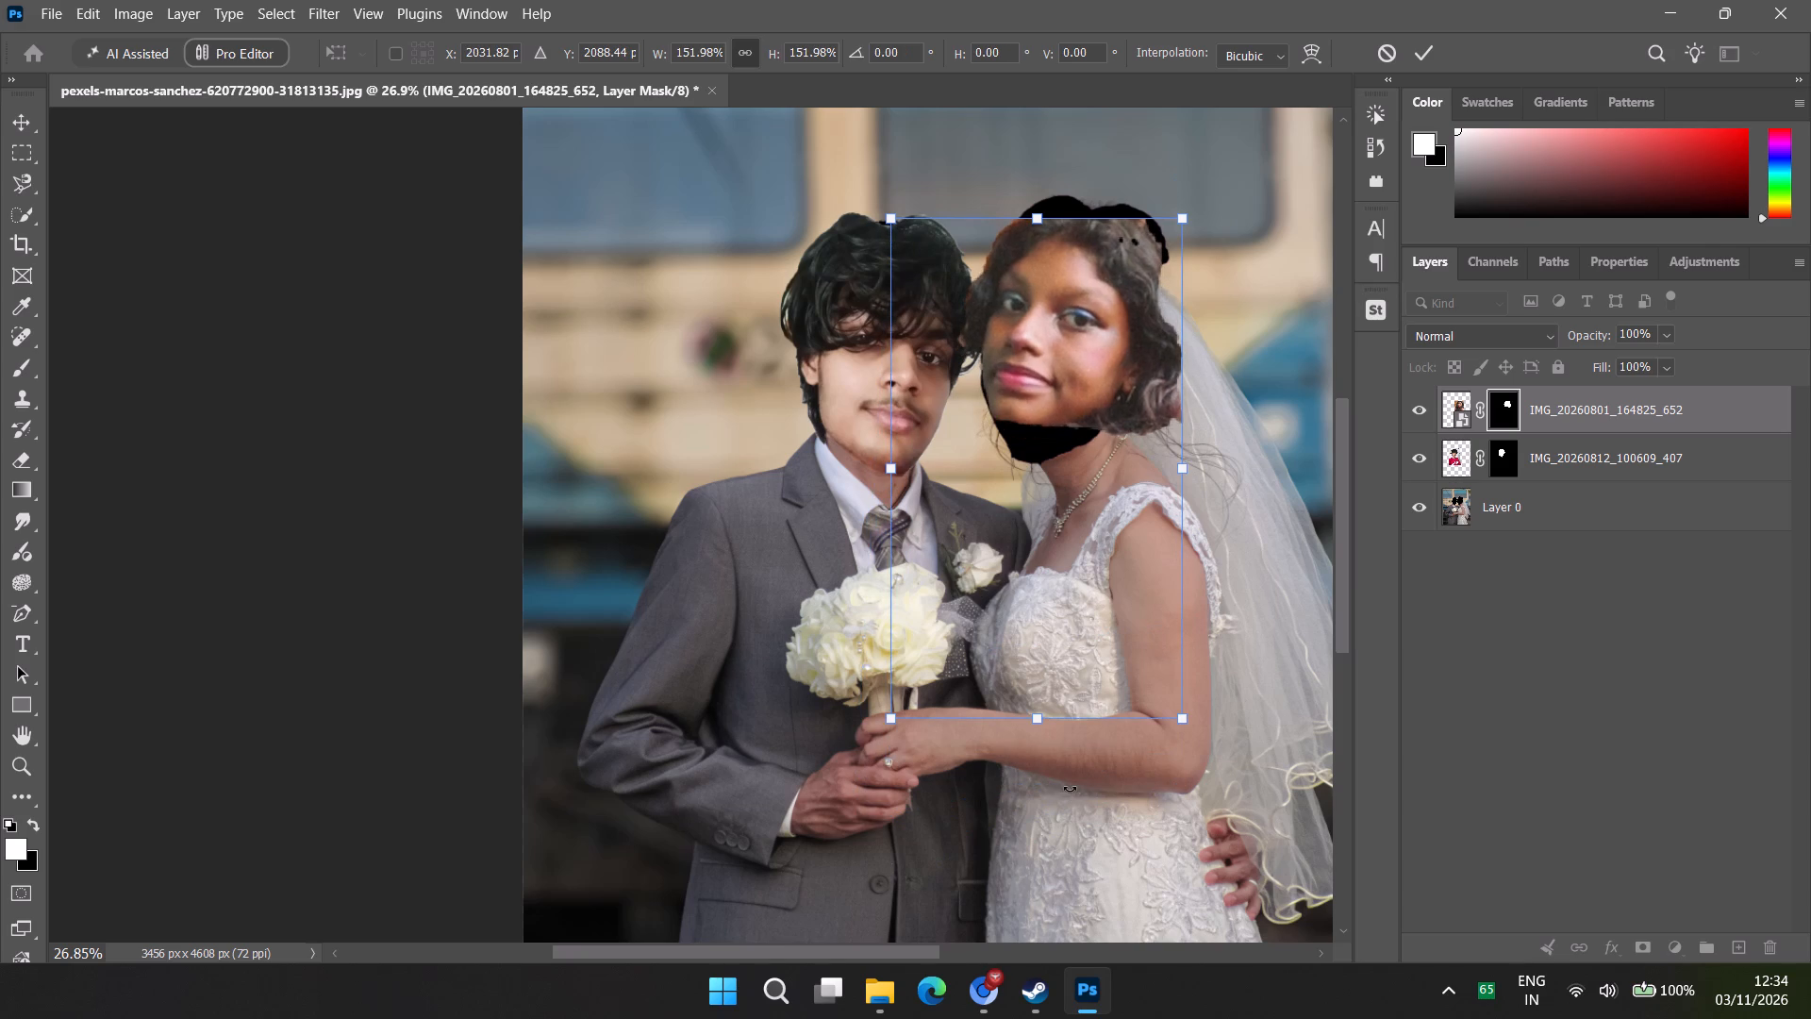
Enlarge the bride's head proportionally to about 176% and reposition it over the blacked-out head.
drag(1184, 724, 1234, 811)
drag(1096, 620, 1082, 617)
drag(1215, 805, 1241, 824)
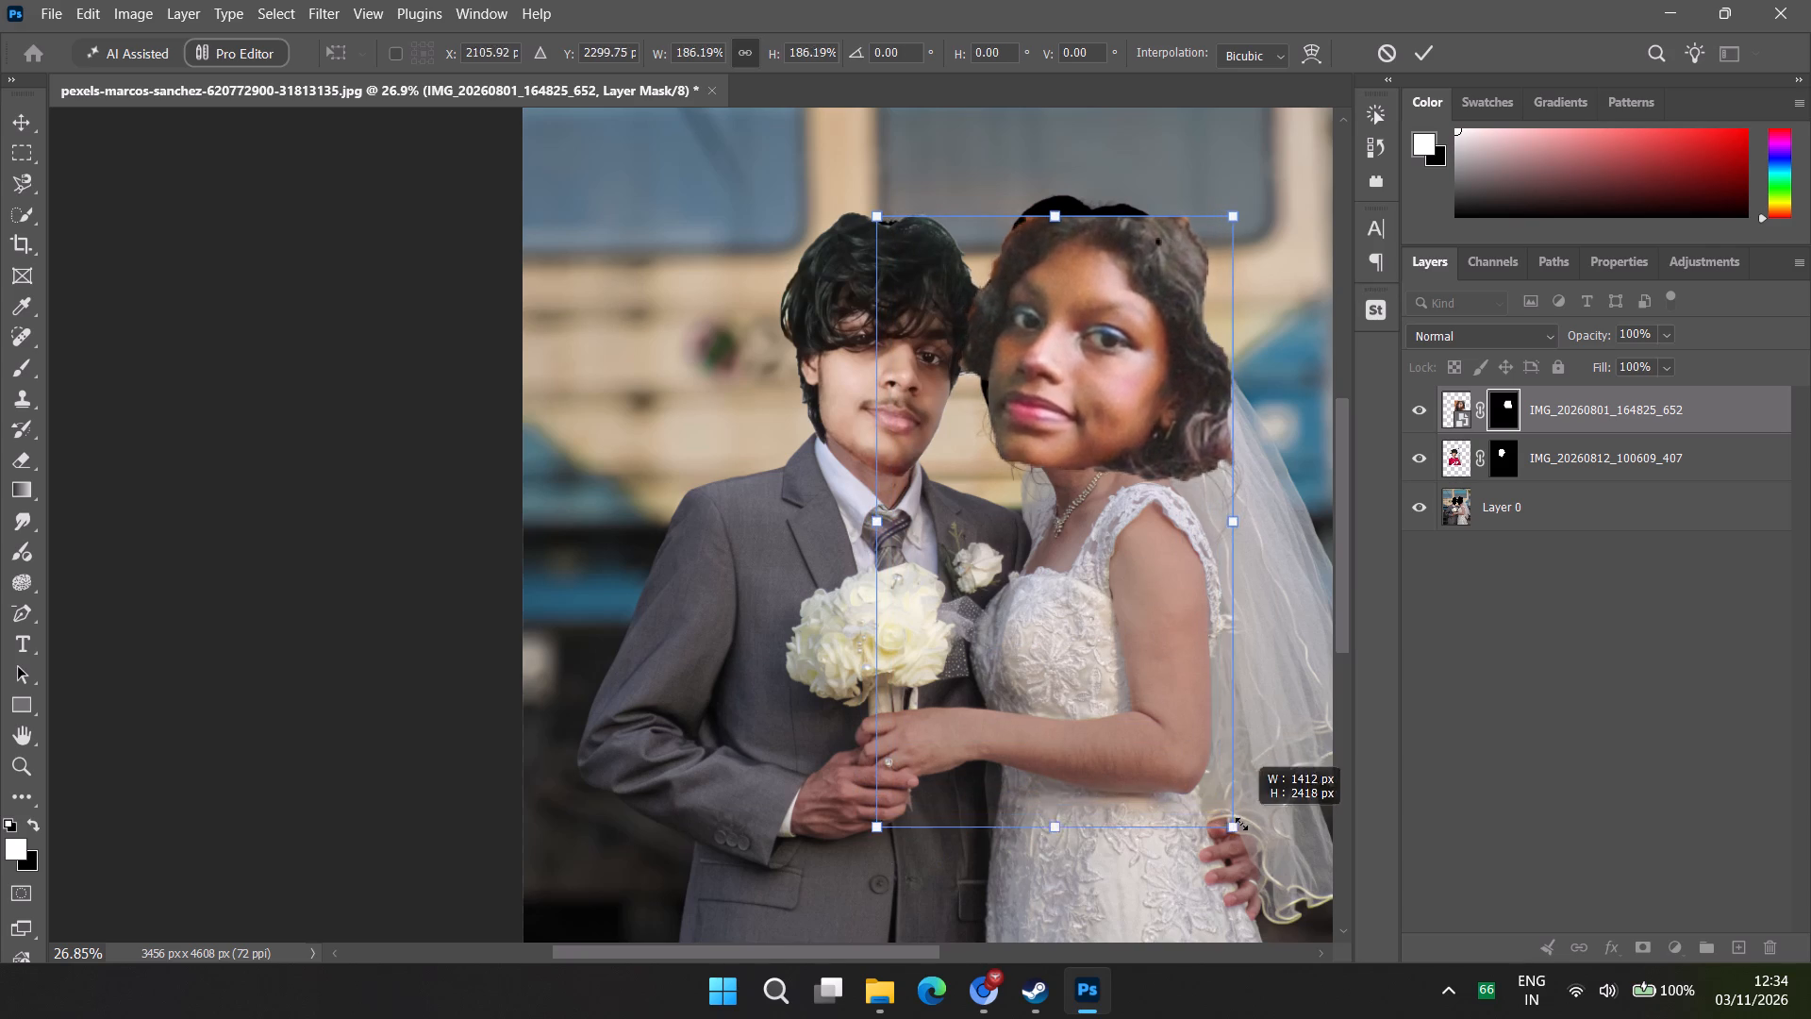
drag(1241, 824, 1245, 828)
drag(1151, 648, 1129, 636)
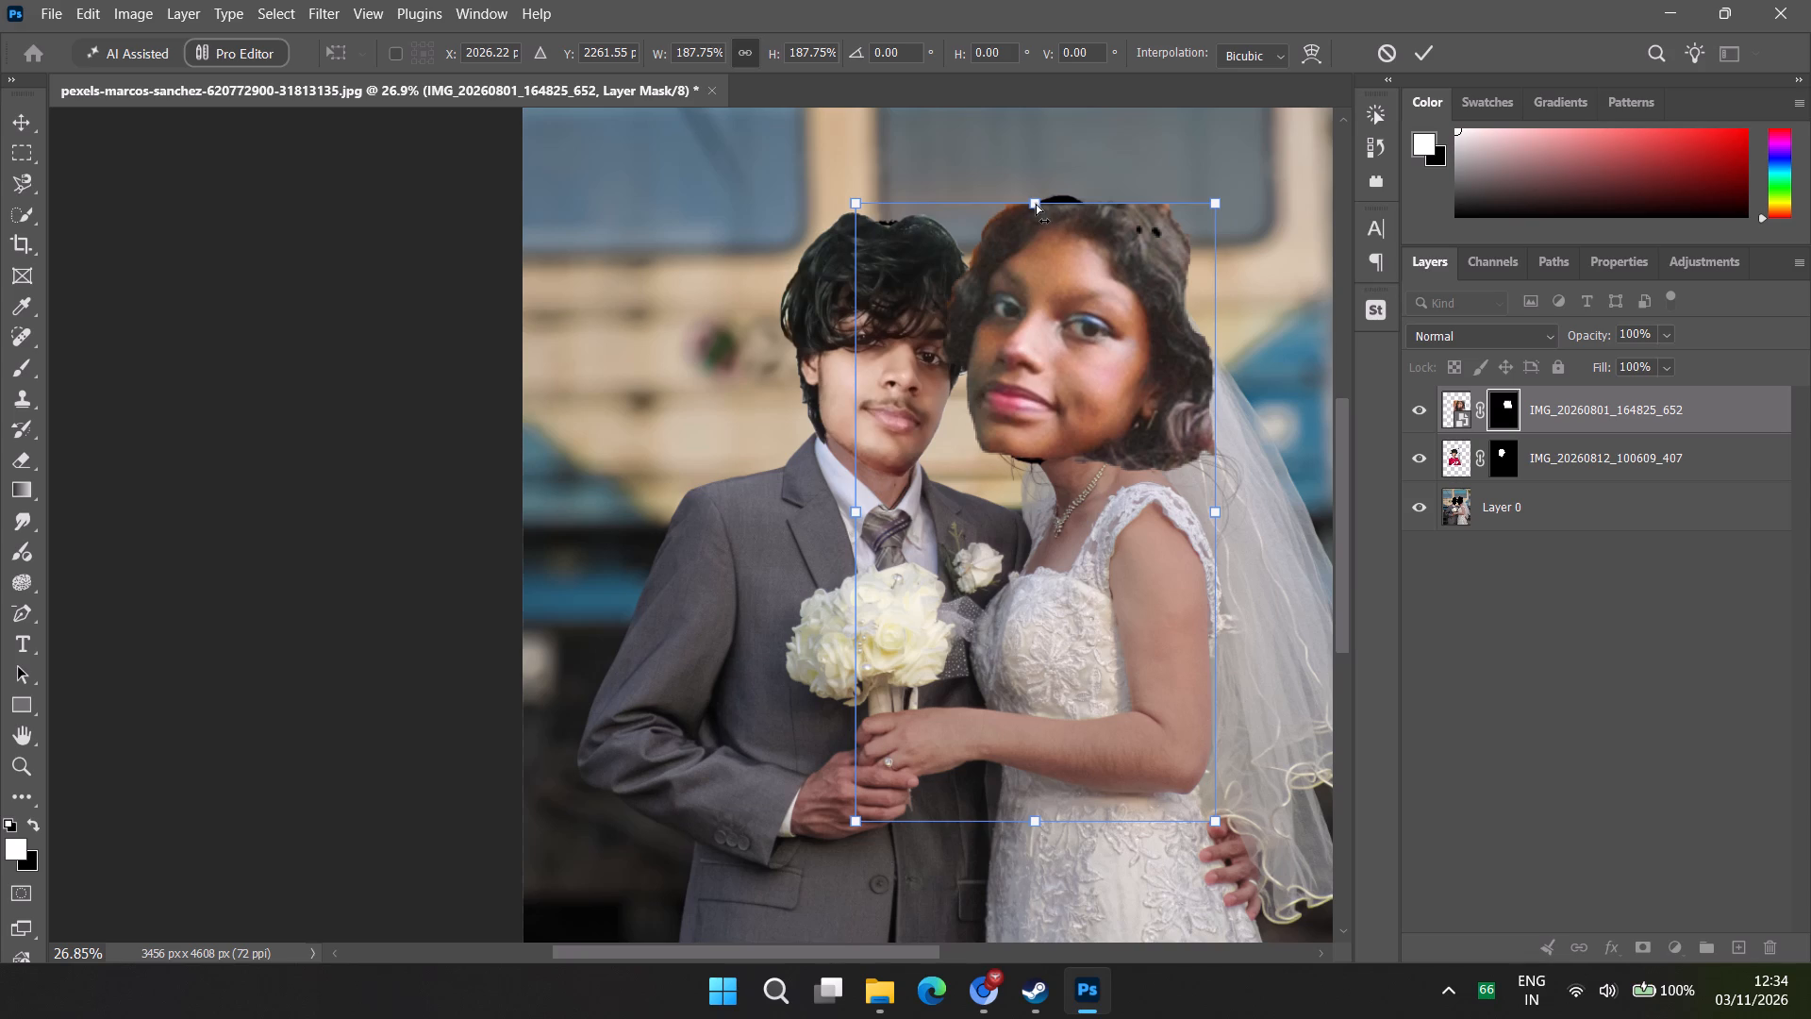
ctrl+click(1033, 203)
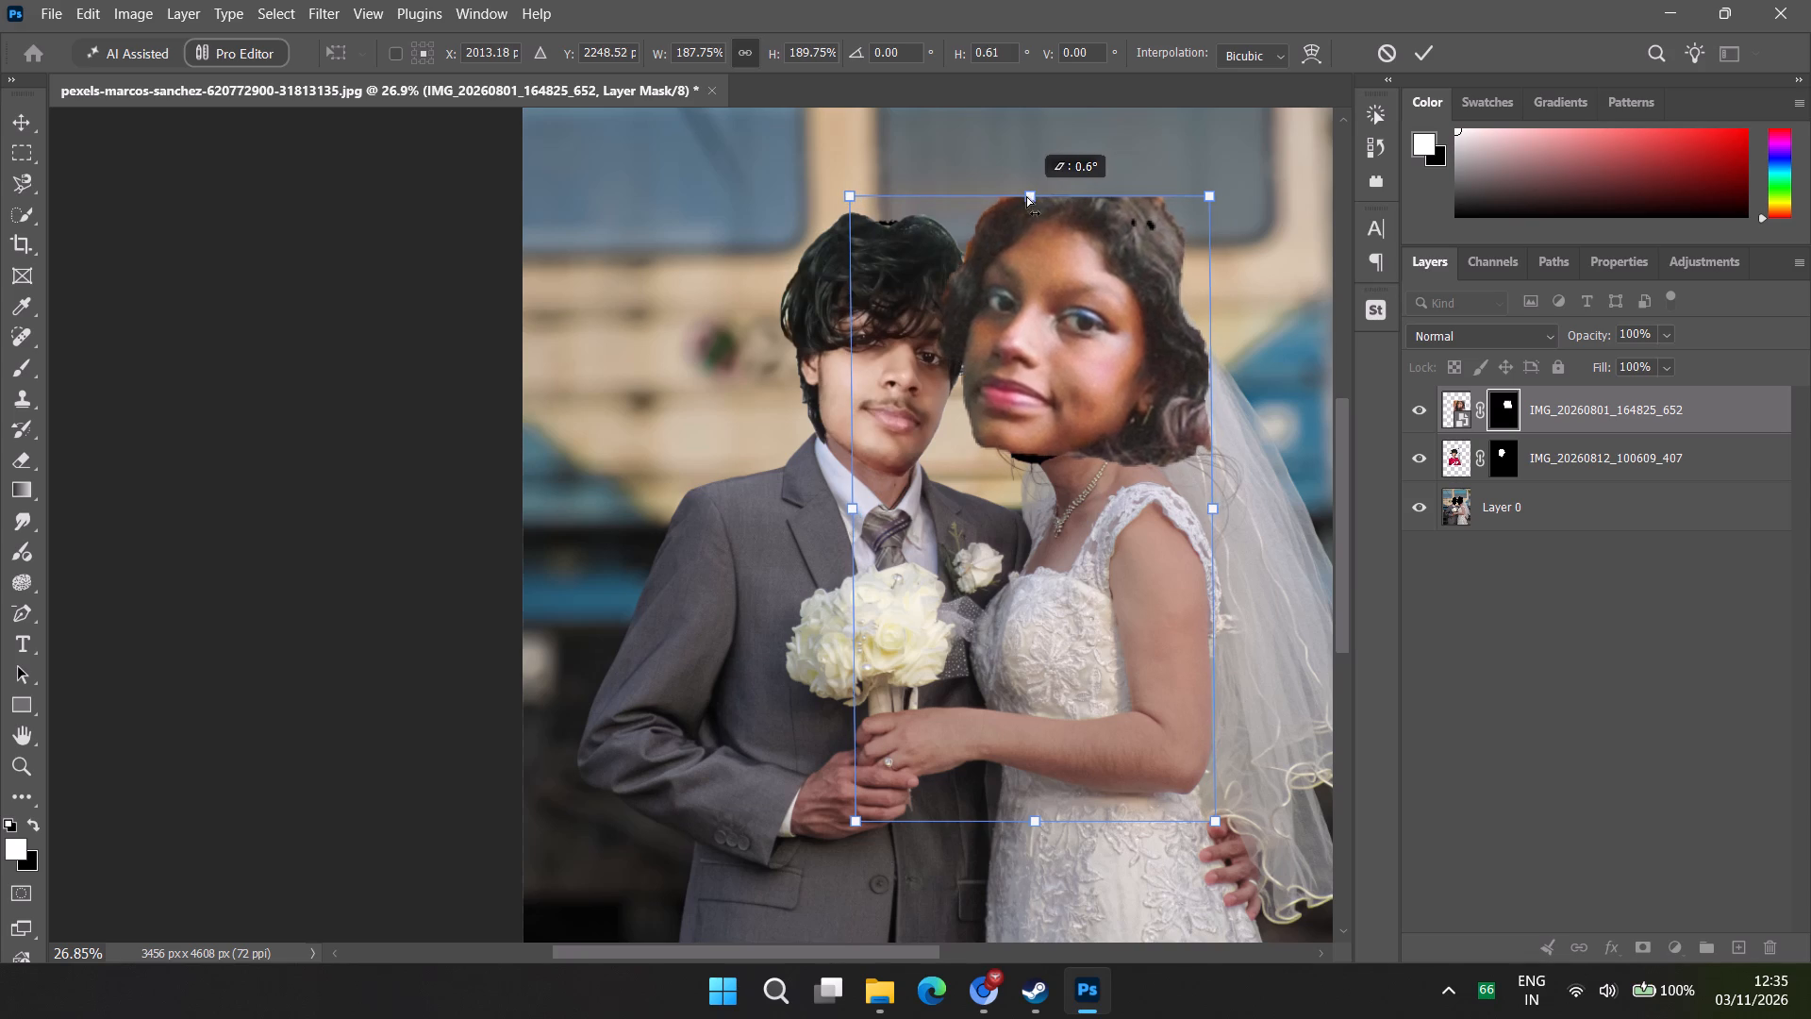
key(ctrl+z)
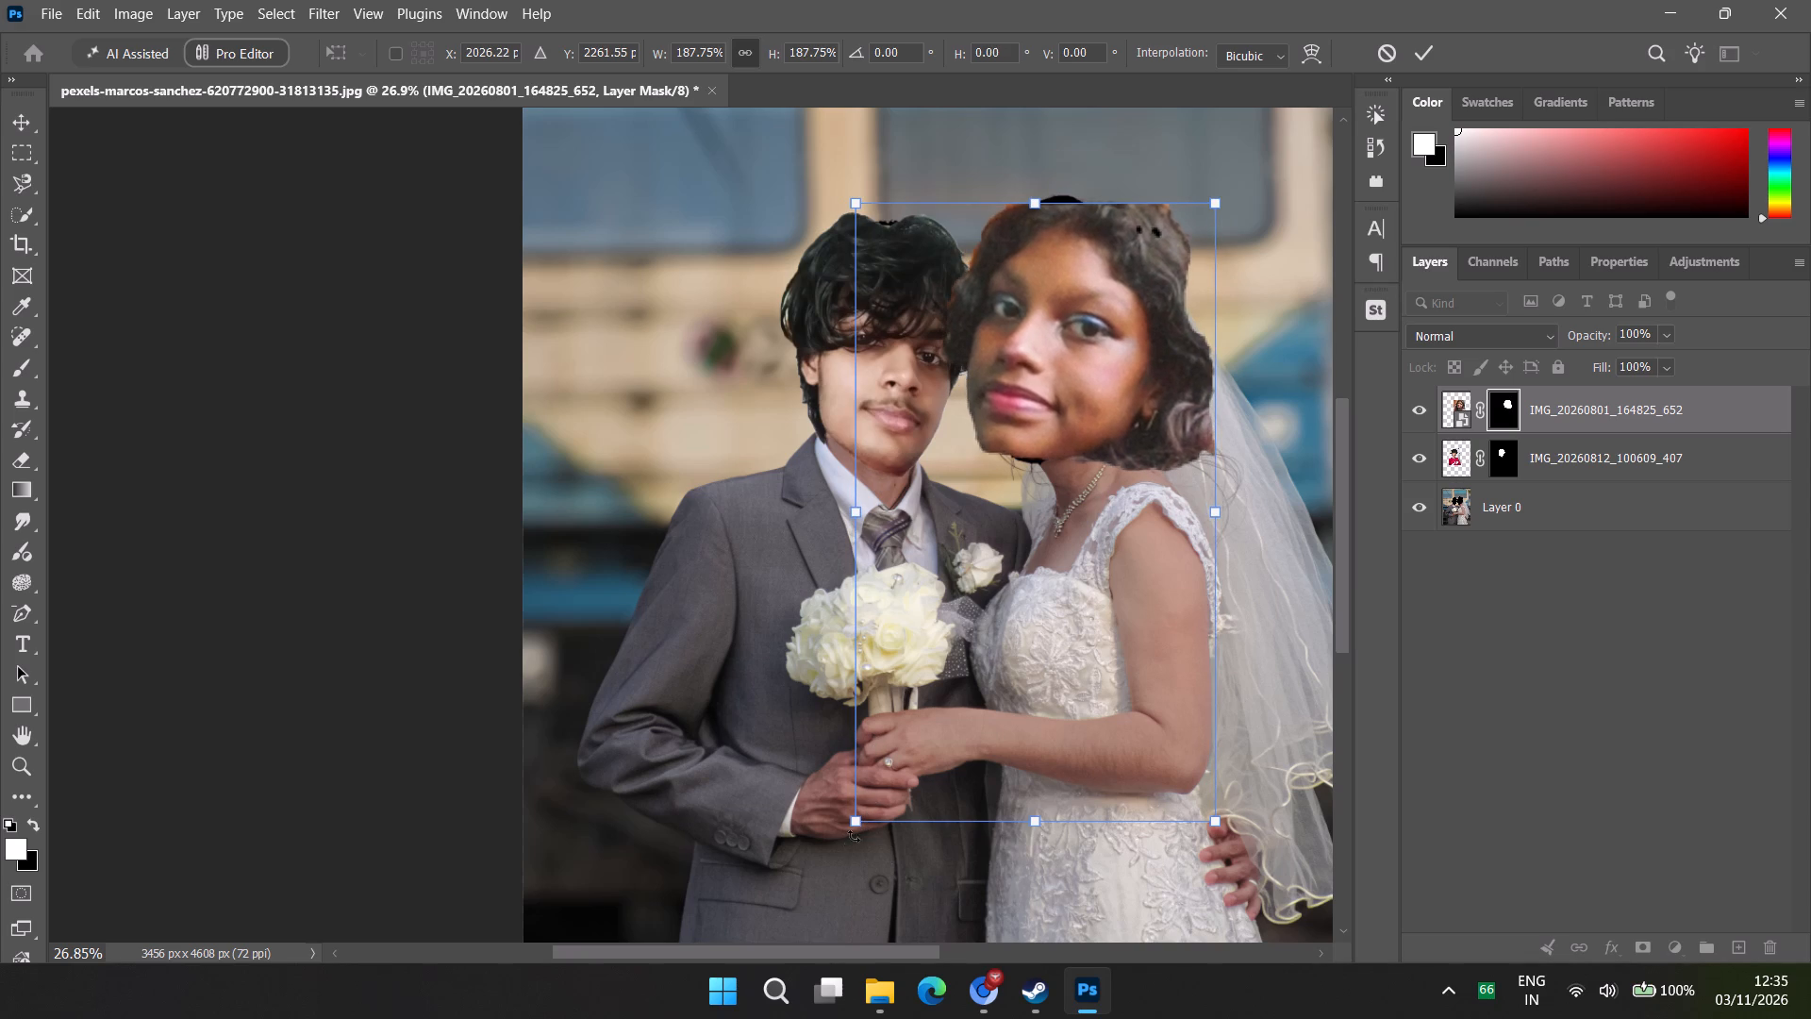
drag(857, 832, 905, 809)
drag(1061, 386, 1056, 413)
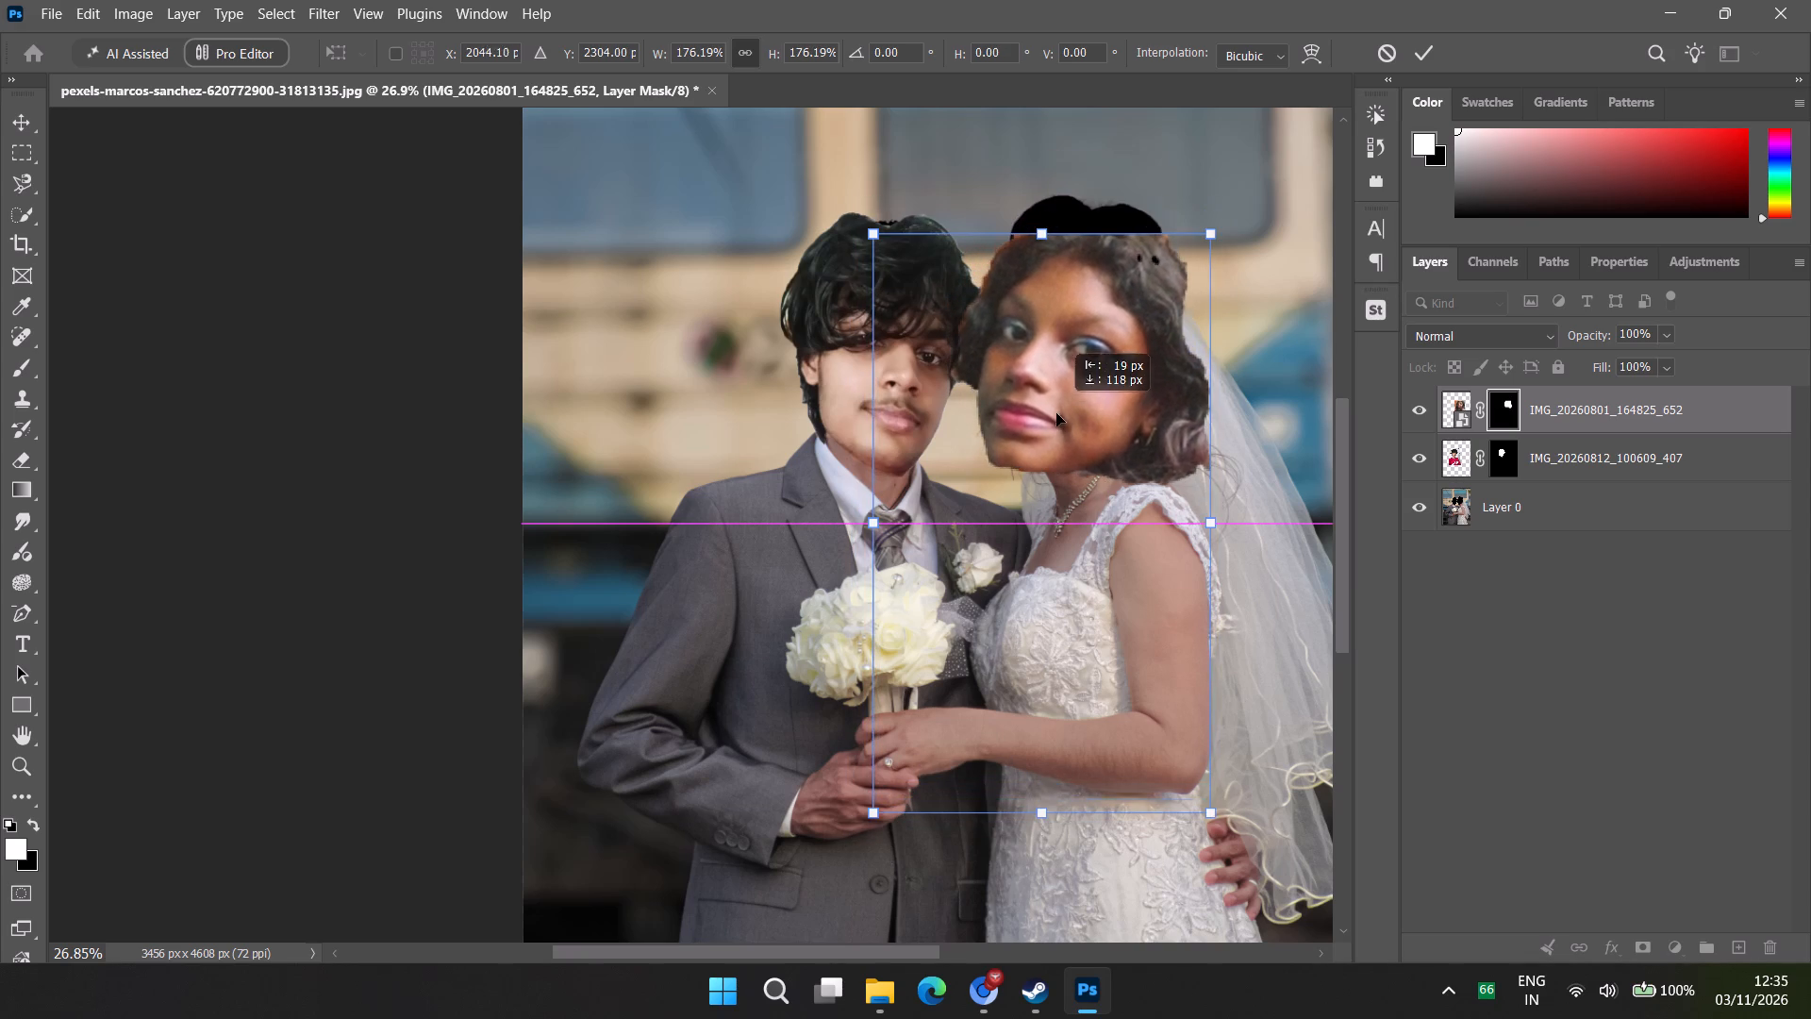
drag(1056, 413, 1058, 416)
drag(1088, 278, 1070, 236)
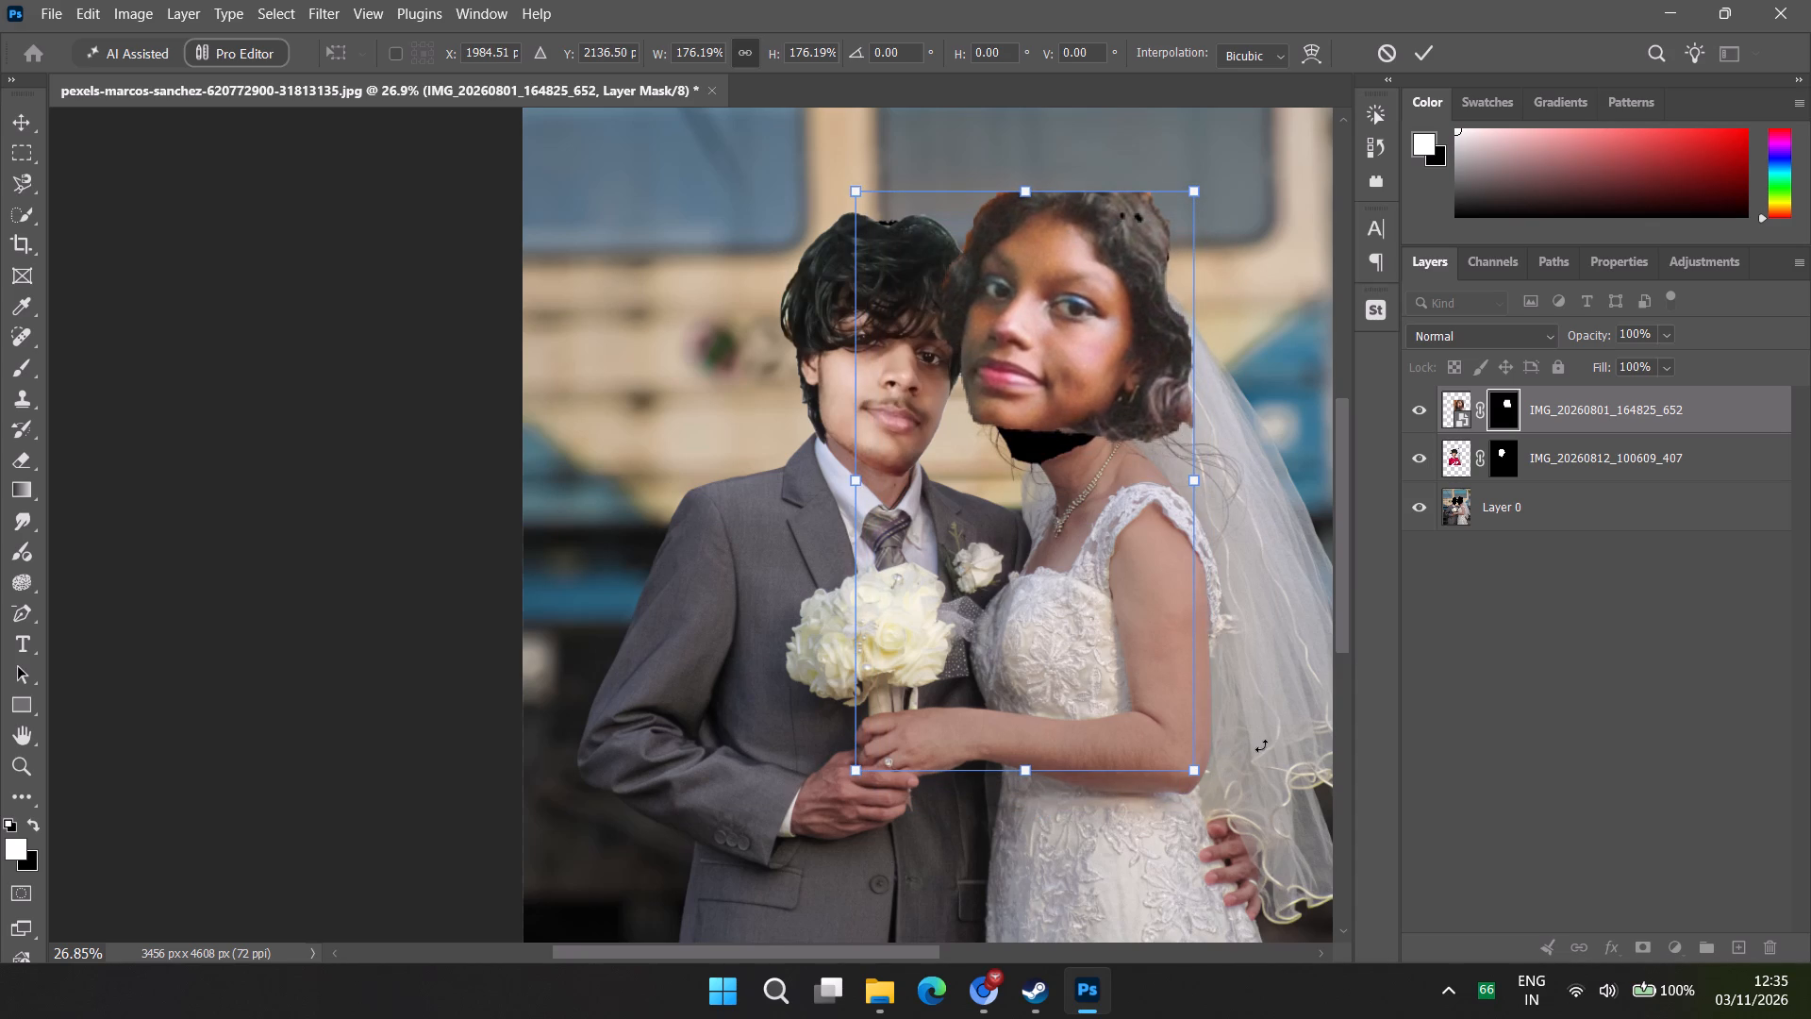
Rotate the bride's head clockwise to about 5° and shift it down toward the neck.
drag(1261, 745, 1278, 805)
drag(1121, 569, 1109, 598)
drag(1288, 582, 1283, 593)
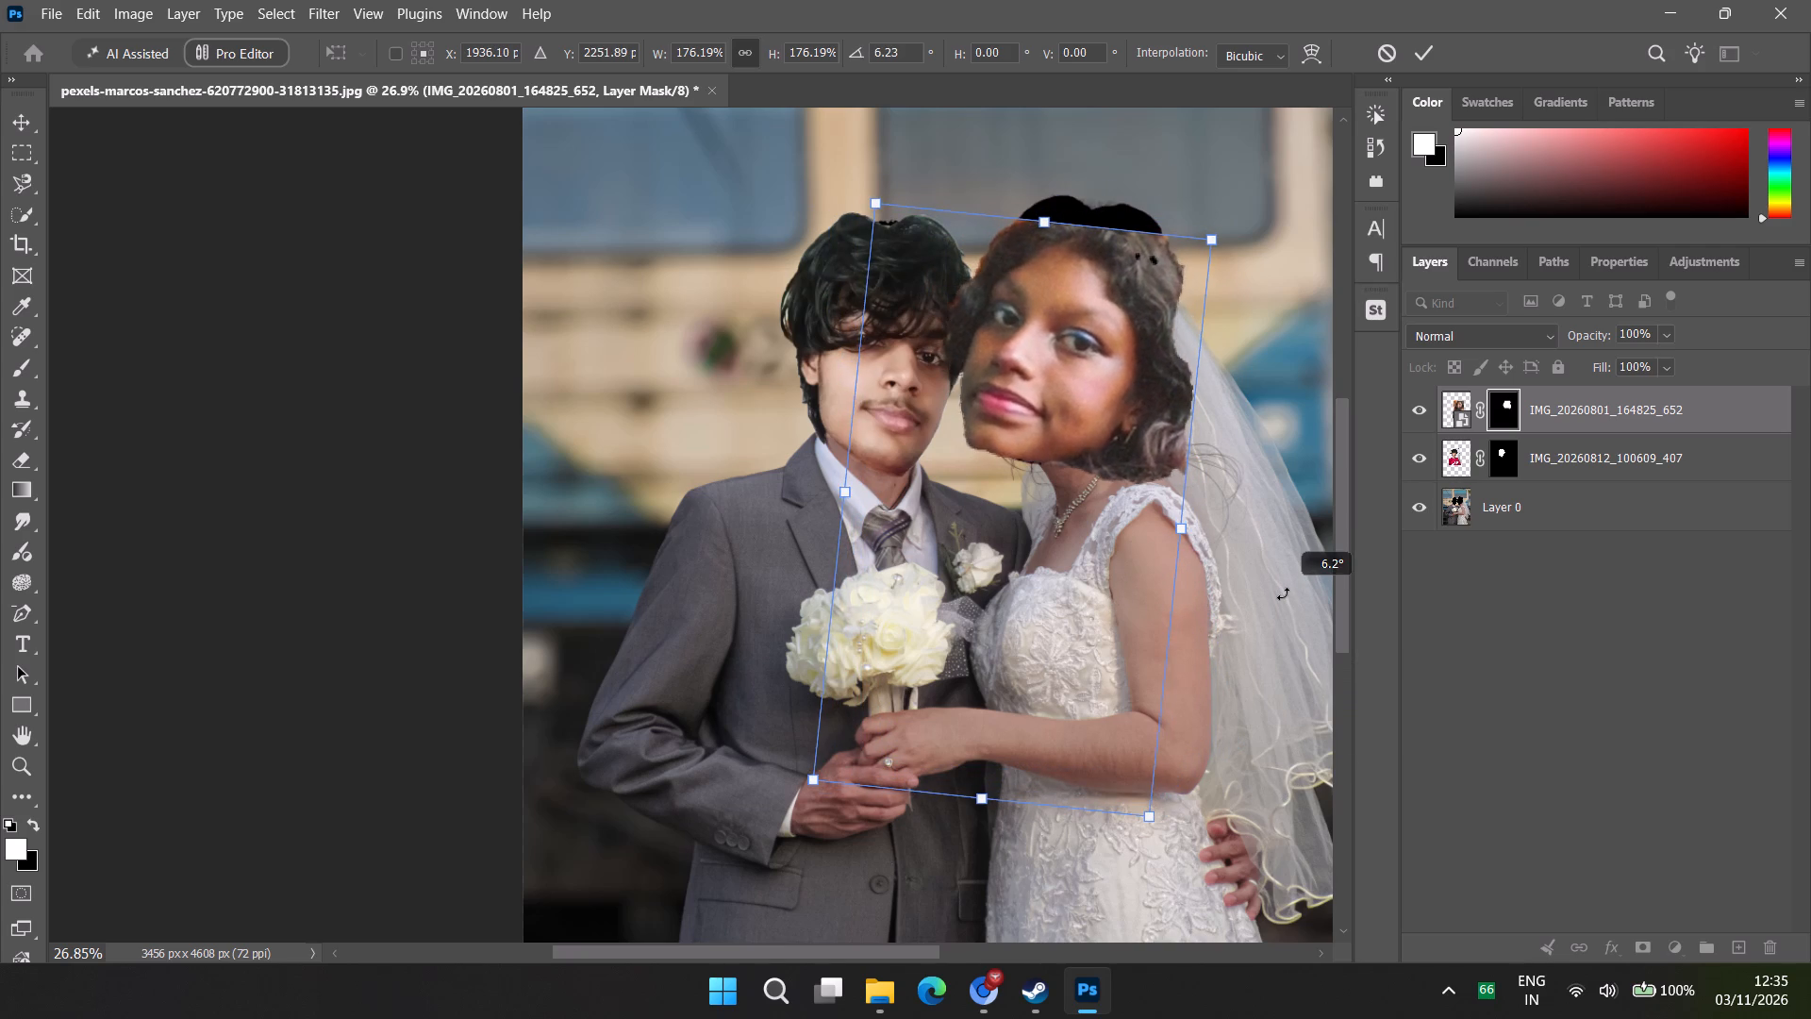
drag(1283, 593, 1278, 586)
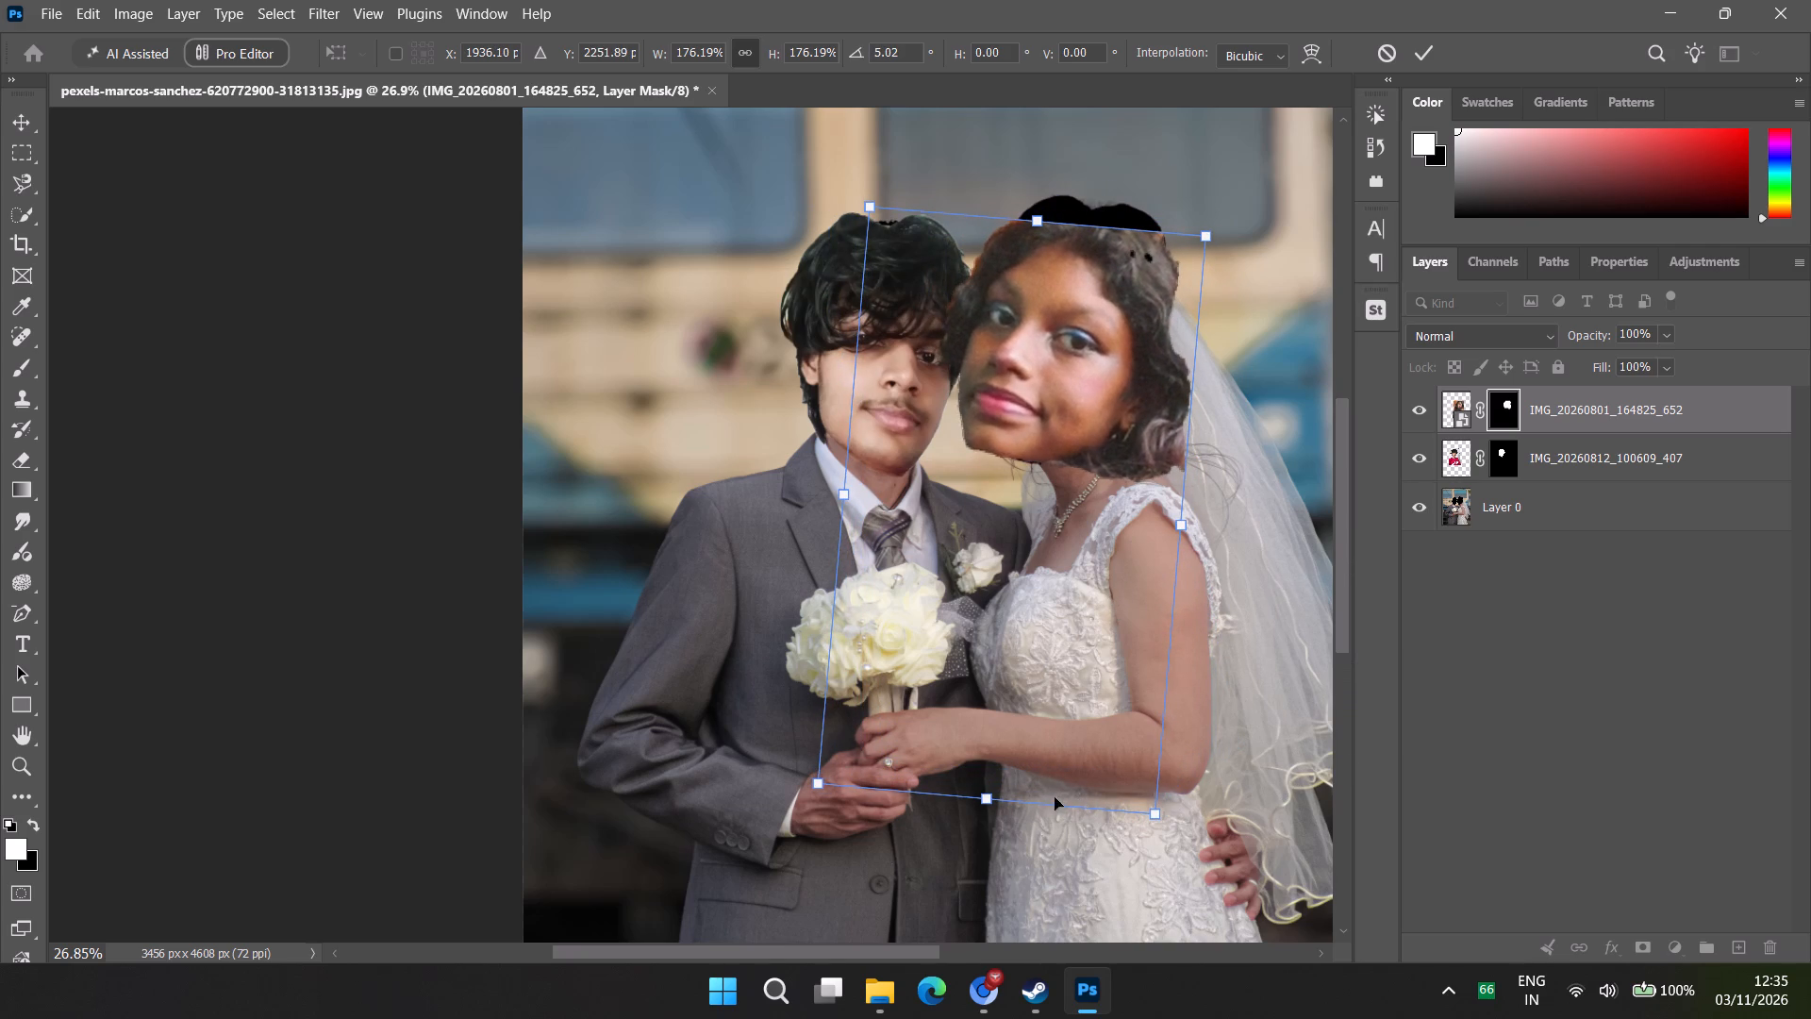
Resize the bride's head to about 172% width and 175% height, move it down toward the chin gap, and apply the transform.
drag(988, 801, 982, 813)
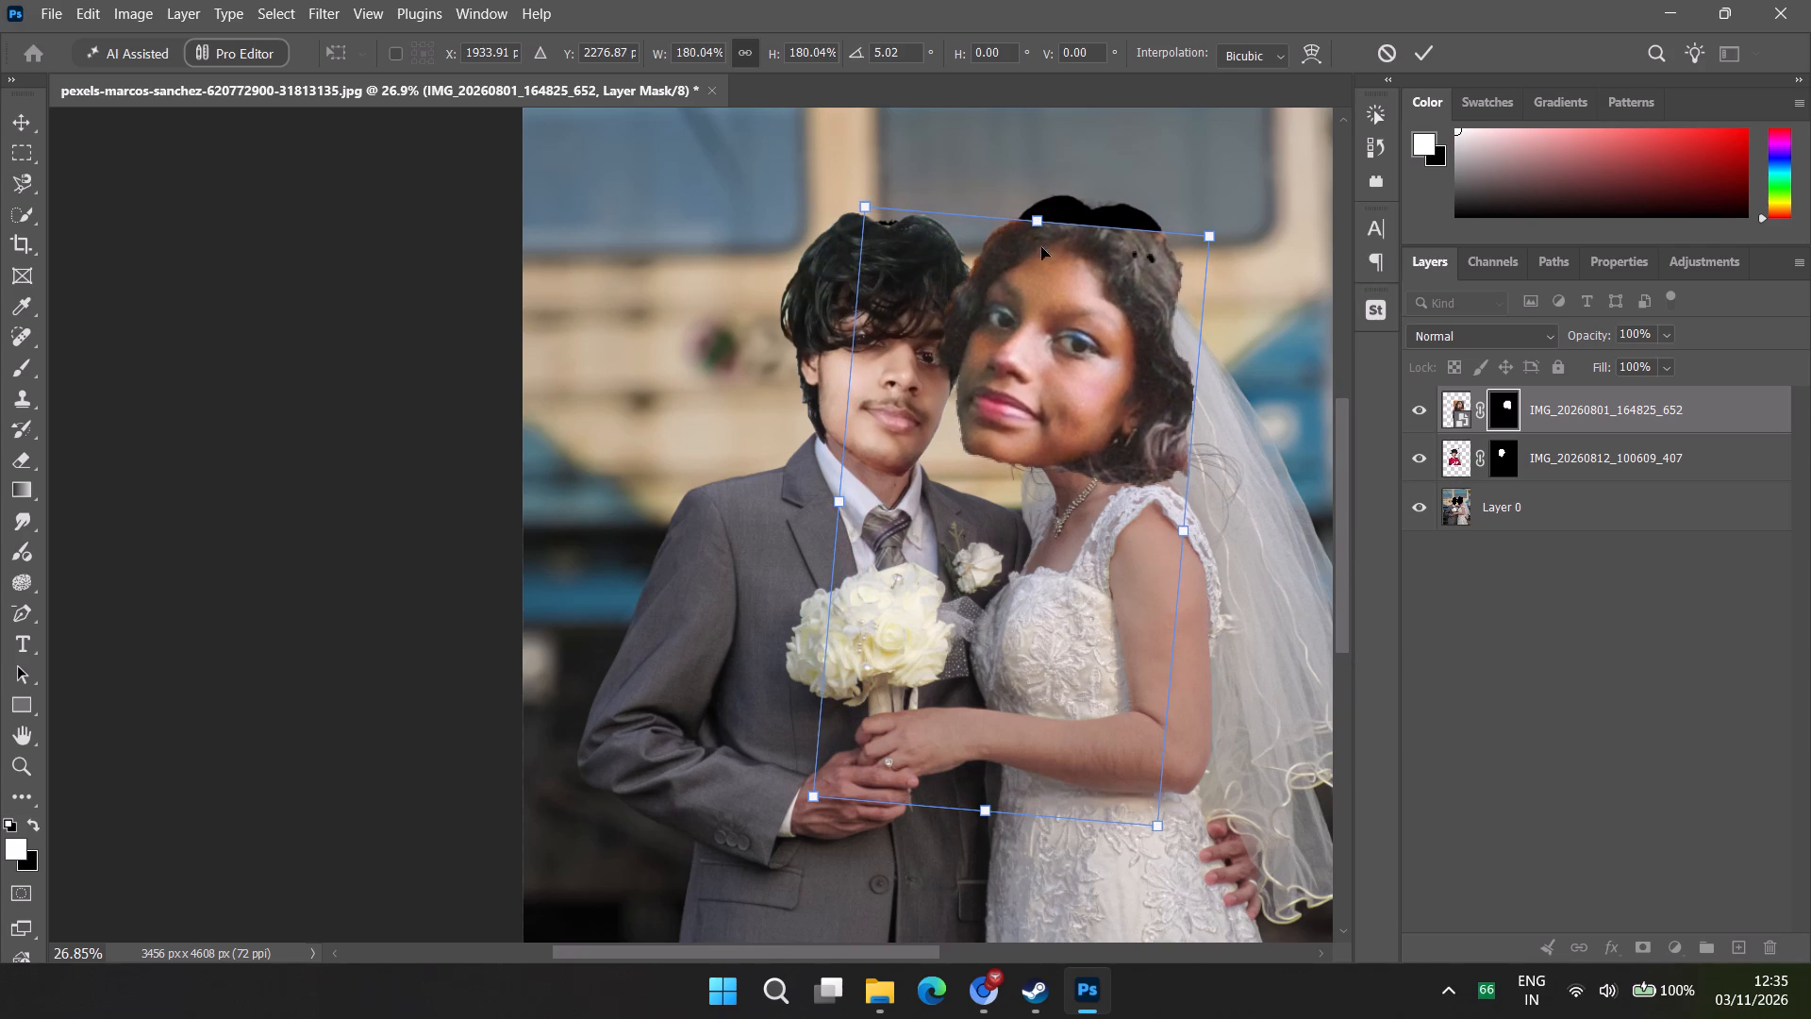
drag(1038, 218, 1060, 246)
ctrl+drag(1039, 242, 1044, 194)
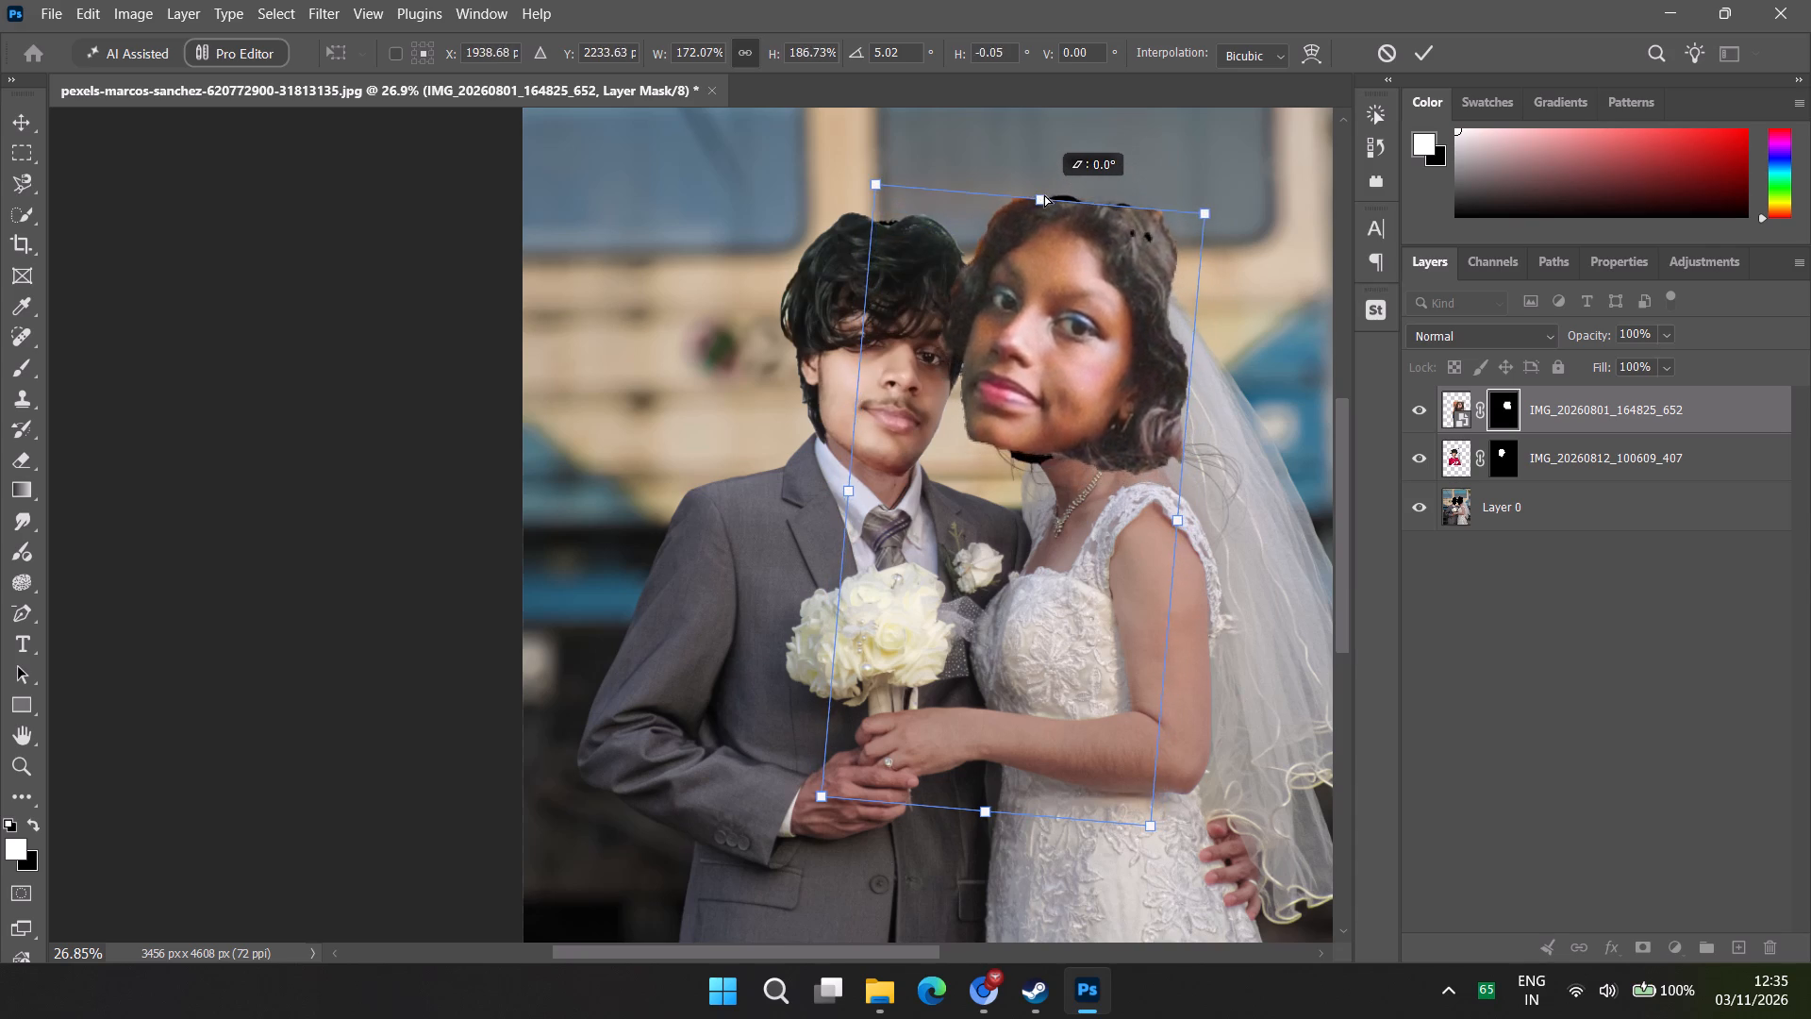
ctrl+drag(1044, 194, 1058, 183)
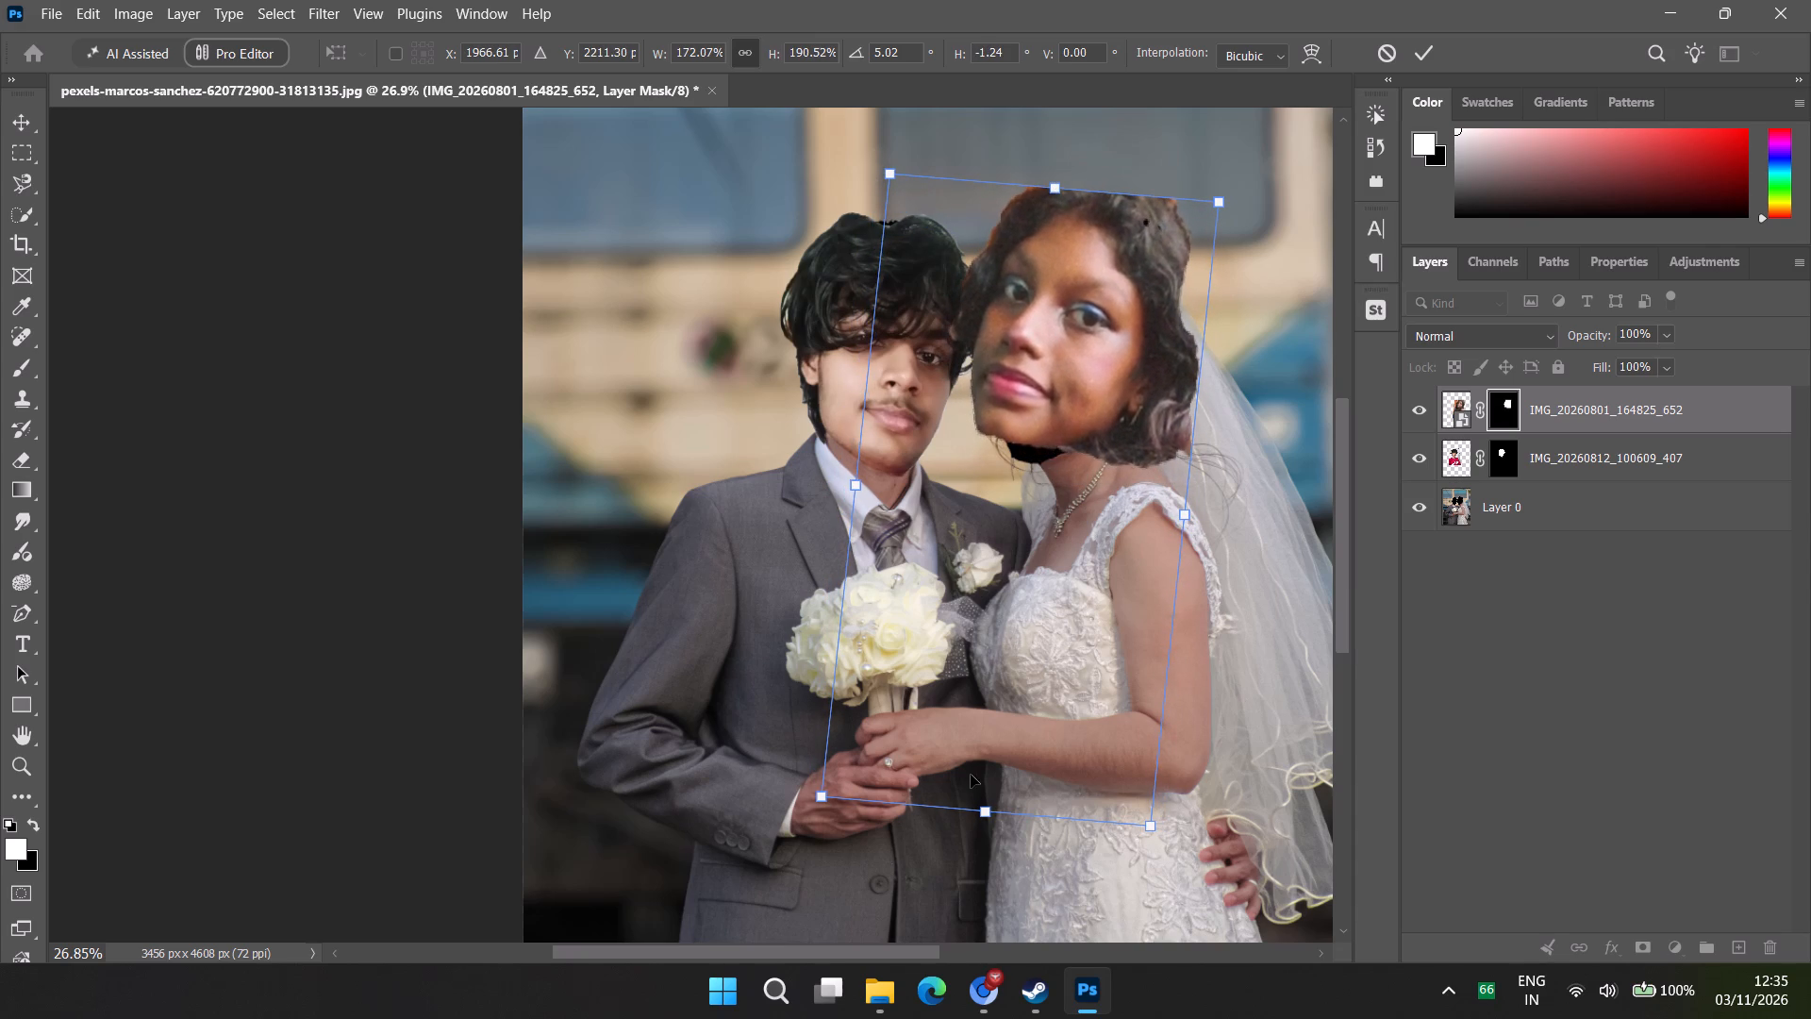
ctrl+drag(977, 813, 979, 853)
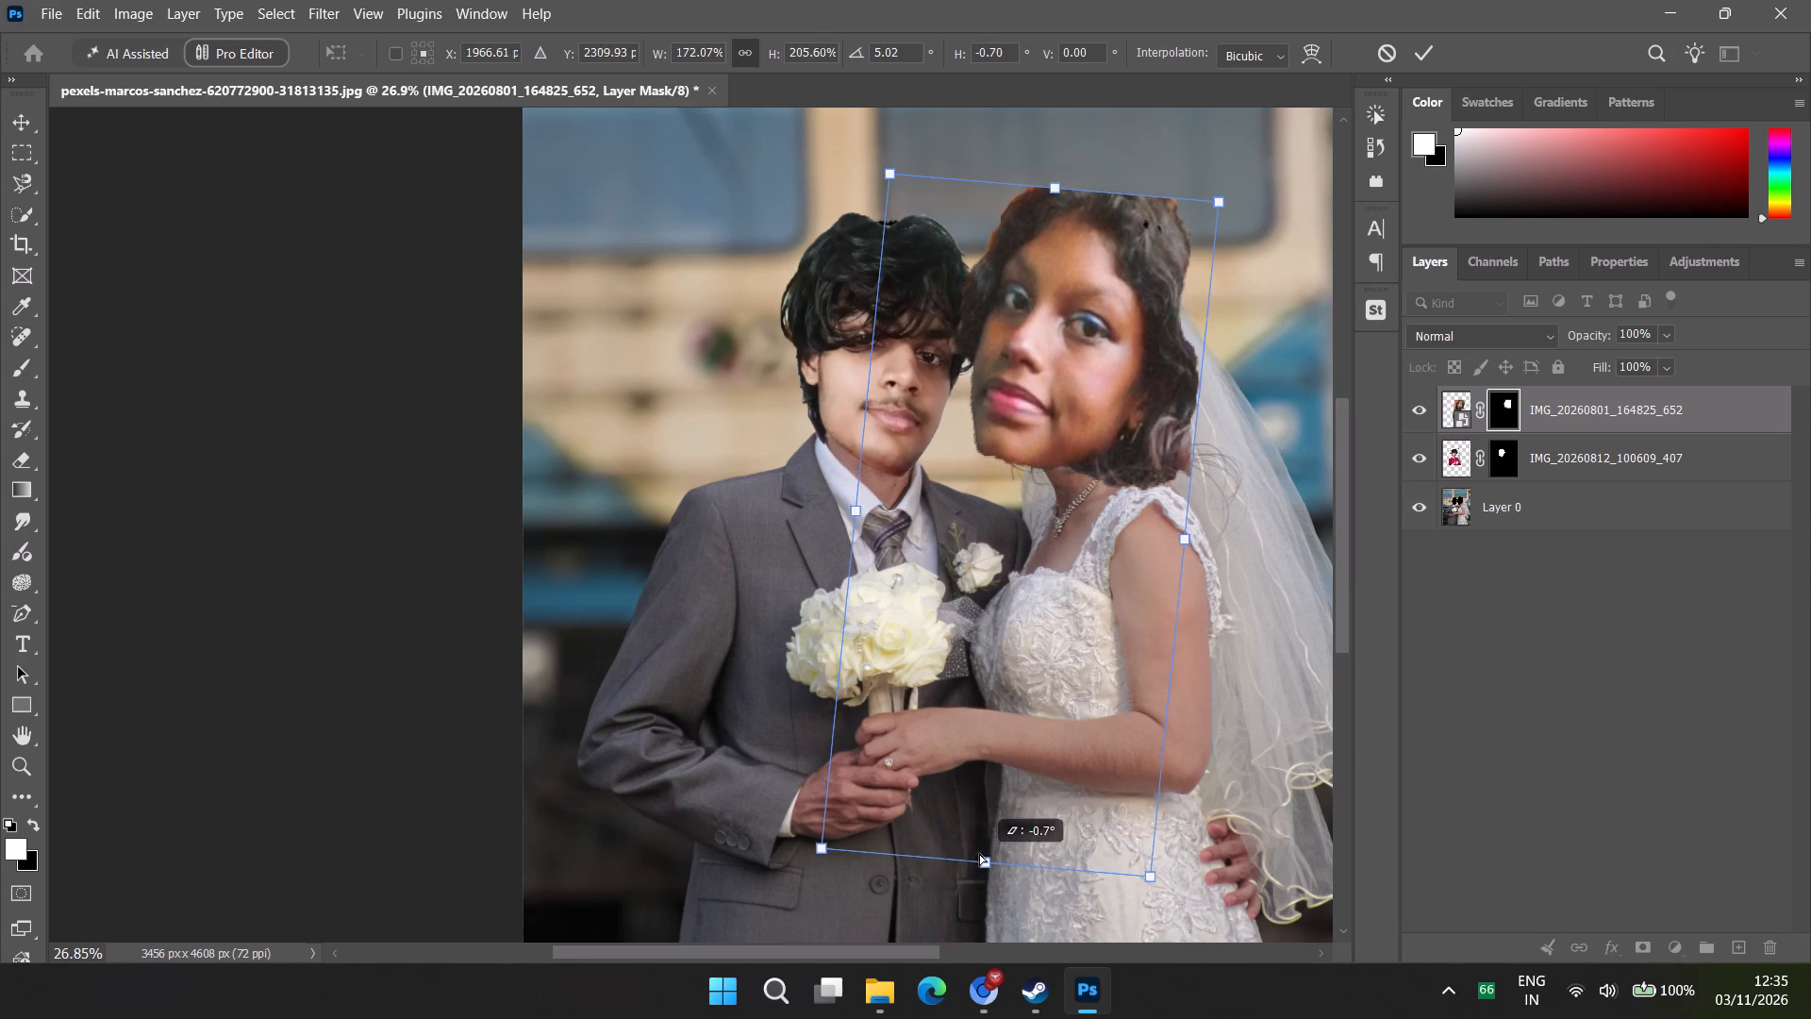
ctrl+drag(979, 853, 989, 764)
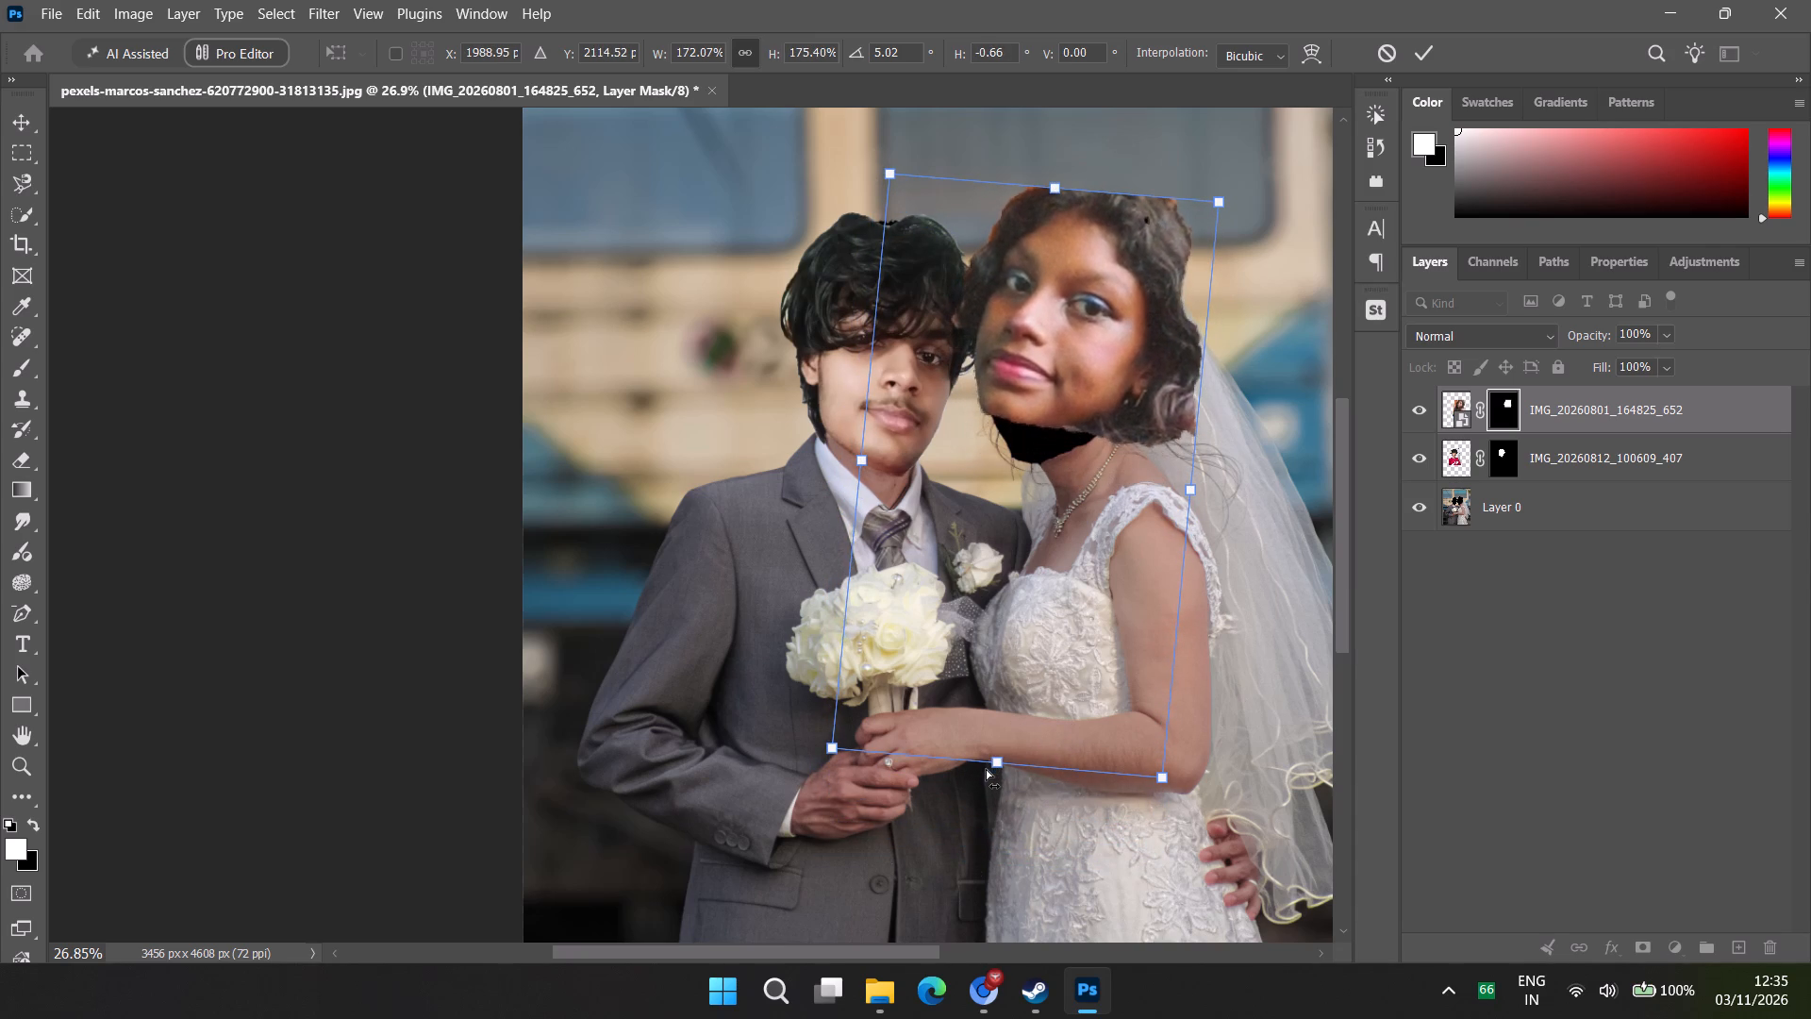
drag(1021, 484, 1020, 512)
click(1284, 546)
click(1459, 743)
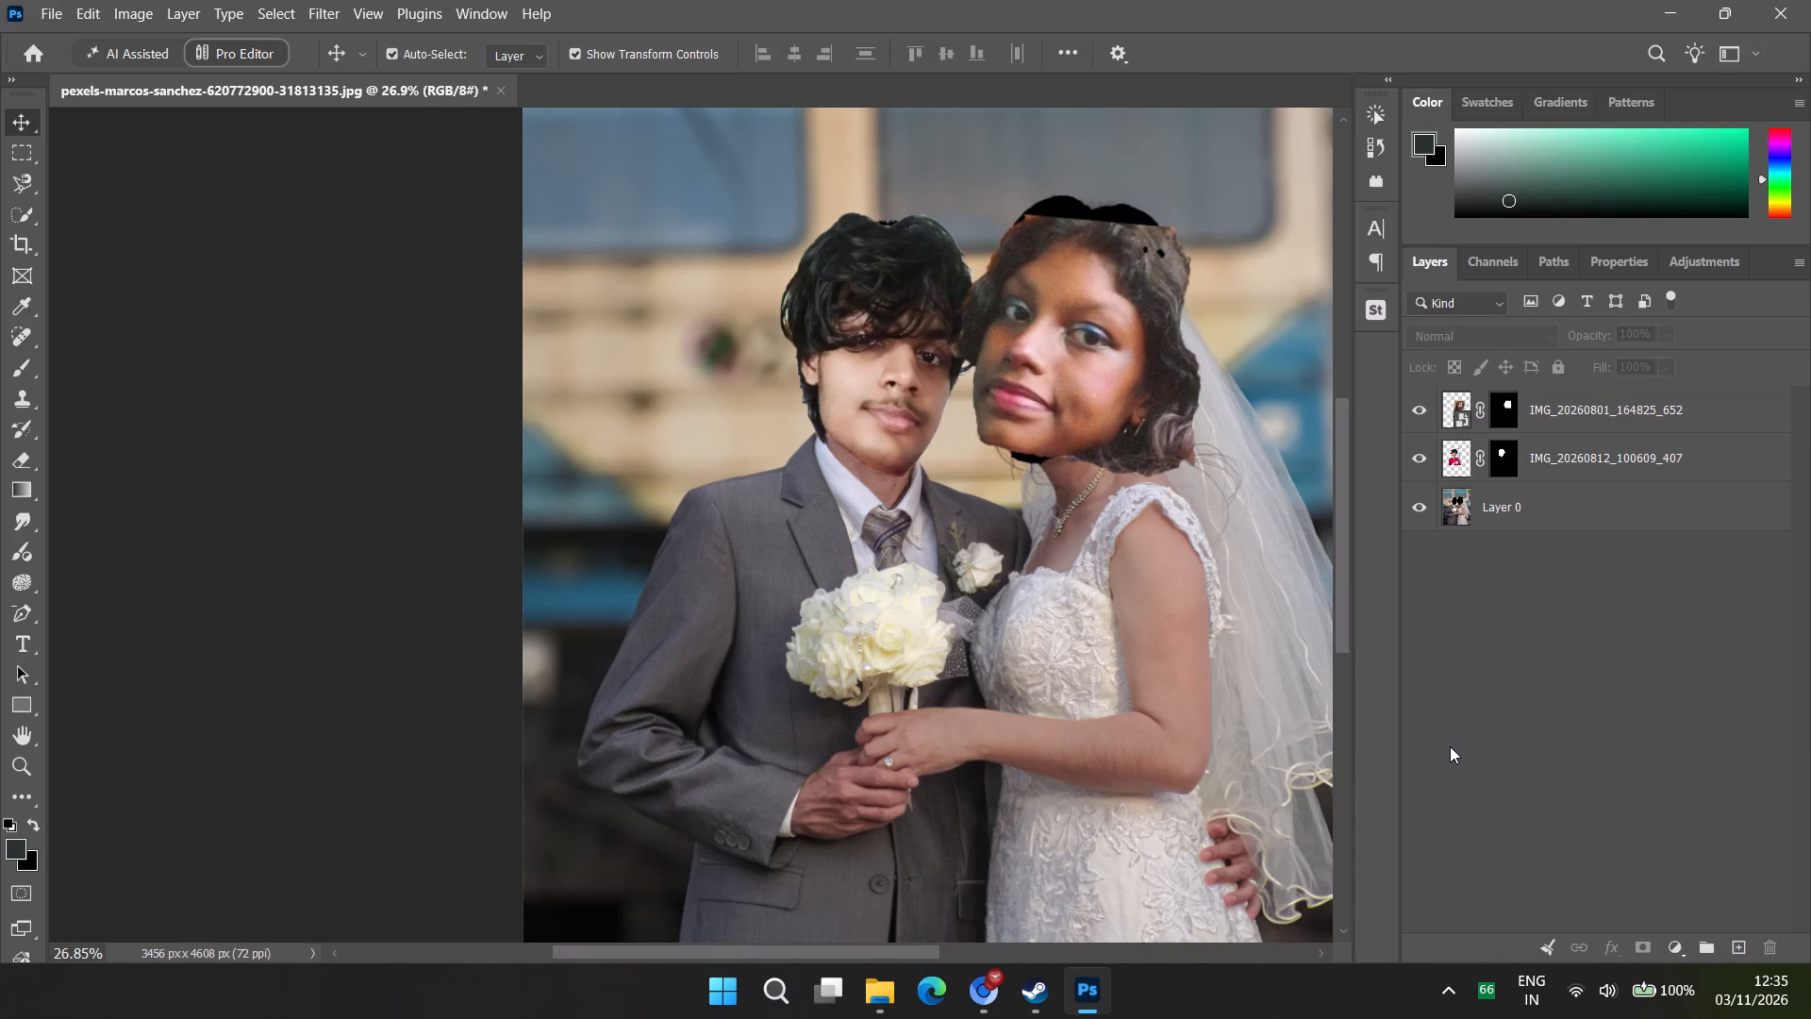
Move the bride's head slightly down over the chin gap and scale it proportionally to about 98%.
scroll(946, 608, down, 2)
alt+scroll(1072, 633, down, 3)
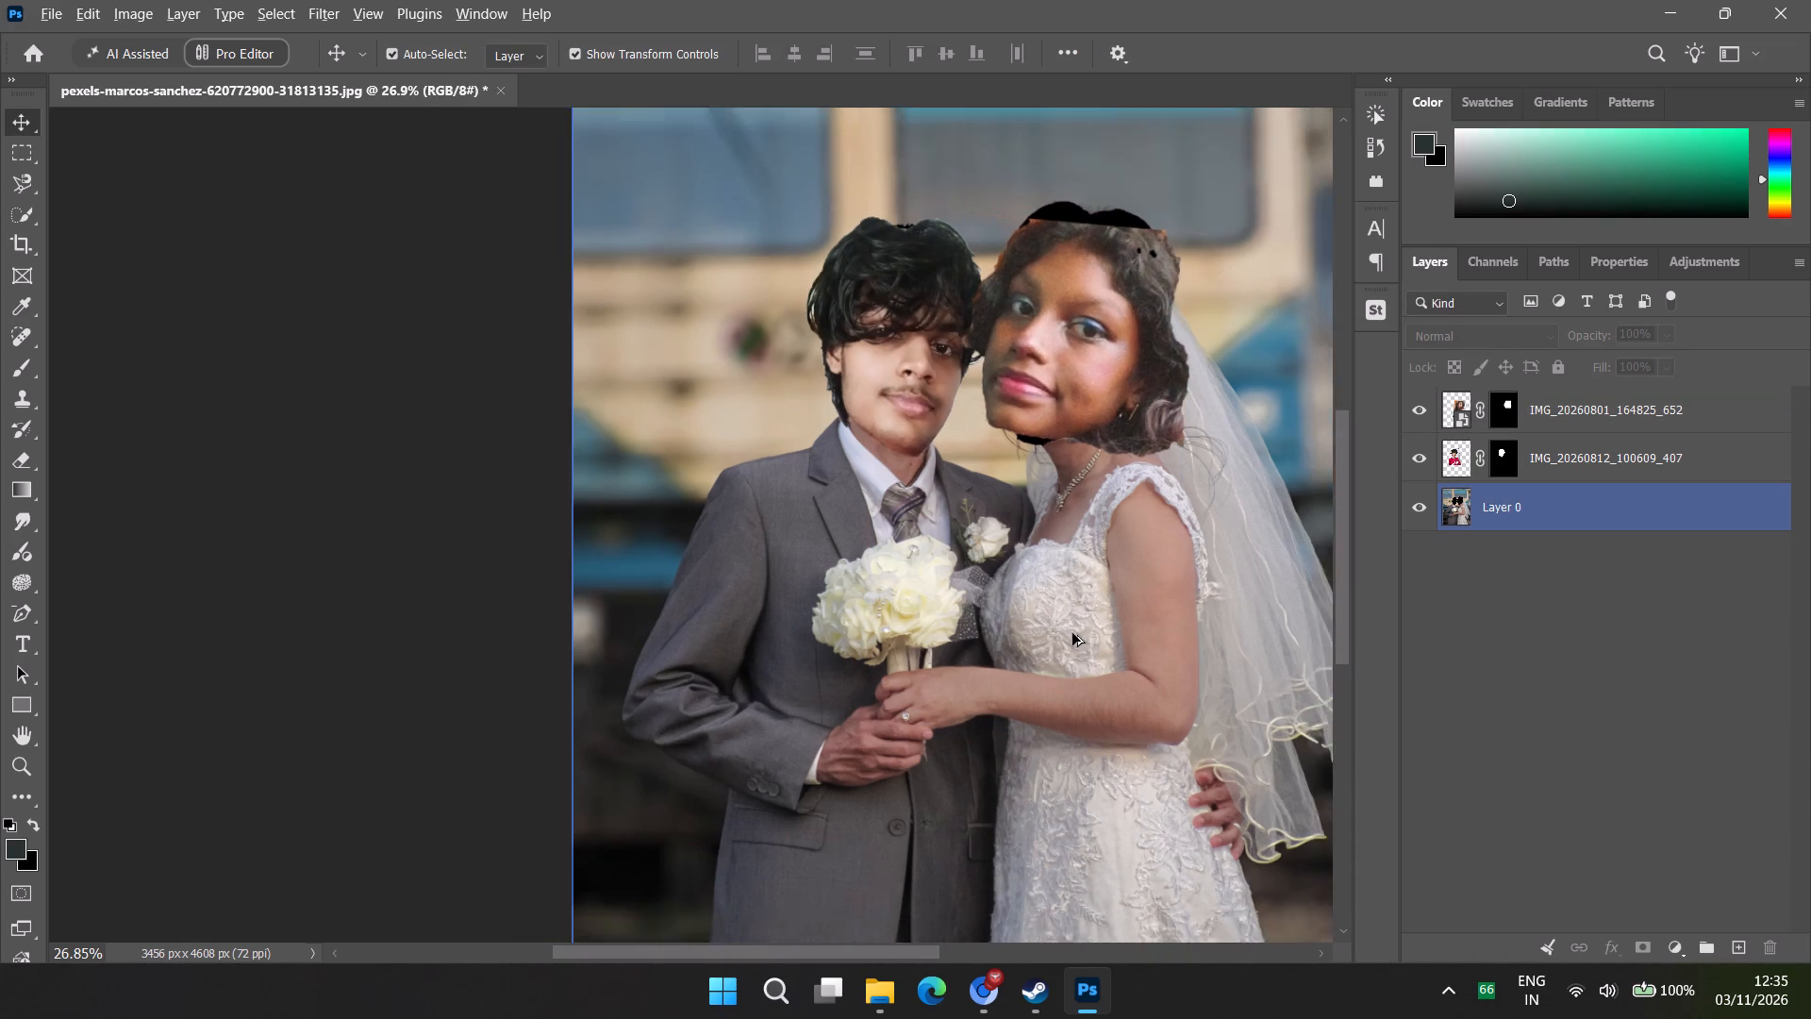
alt+scroll(1072, 633, down, 7)
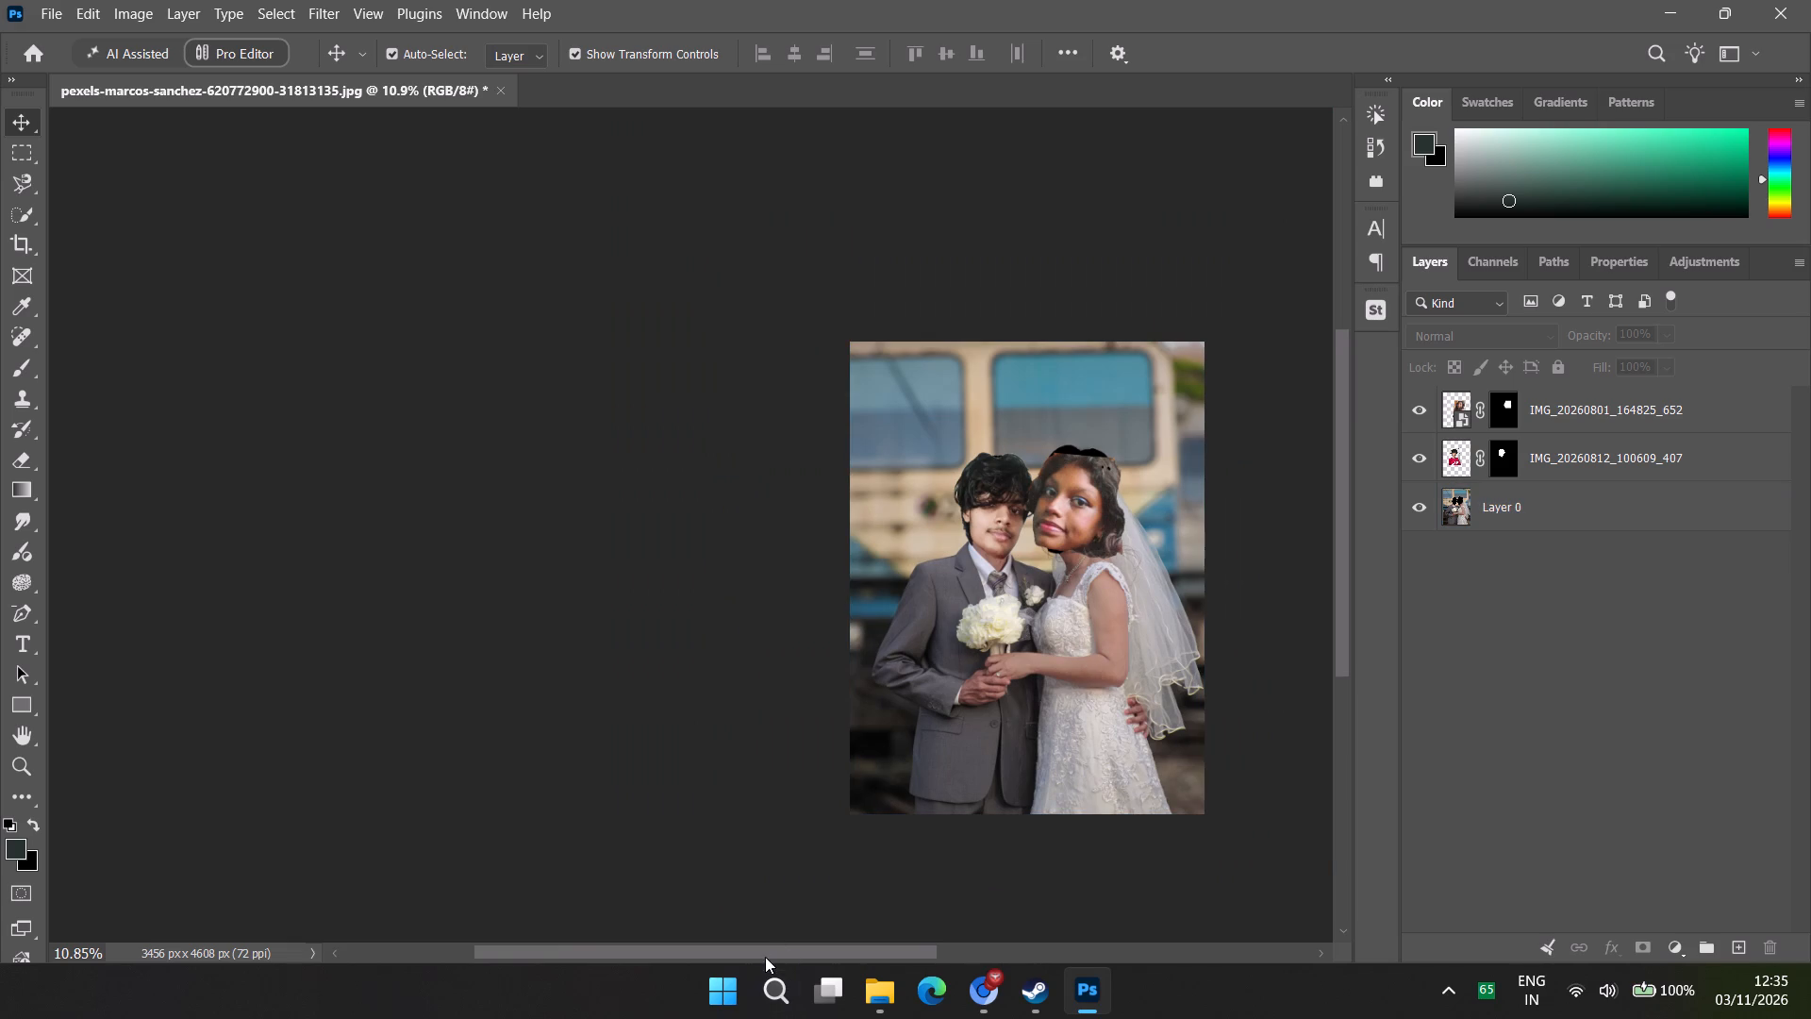
drag(763, 947, 833, 943)
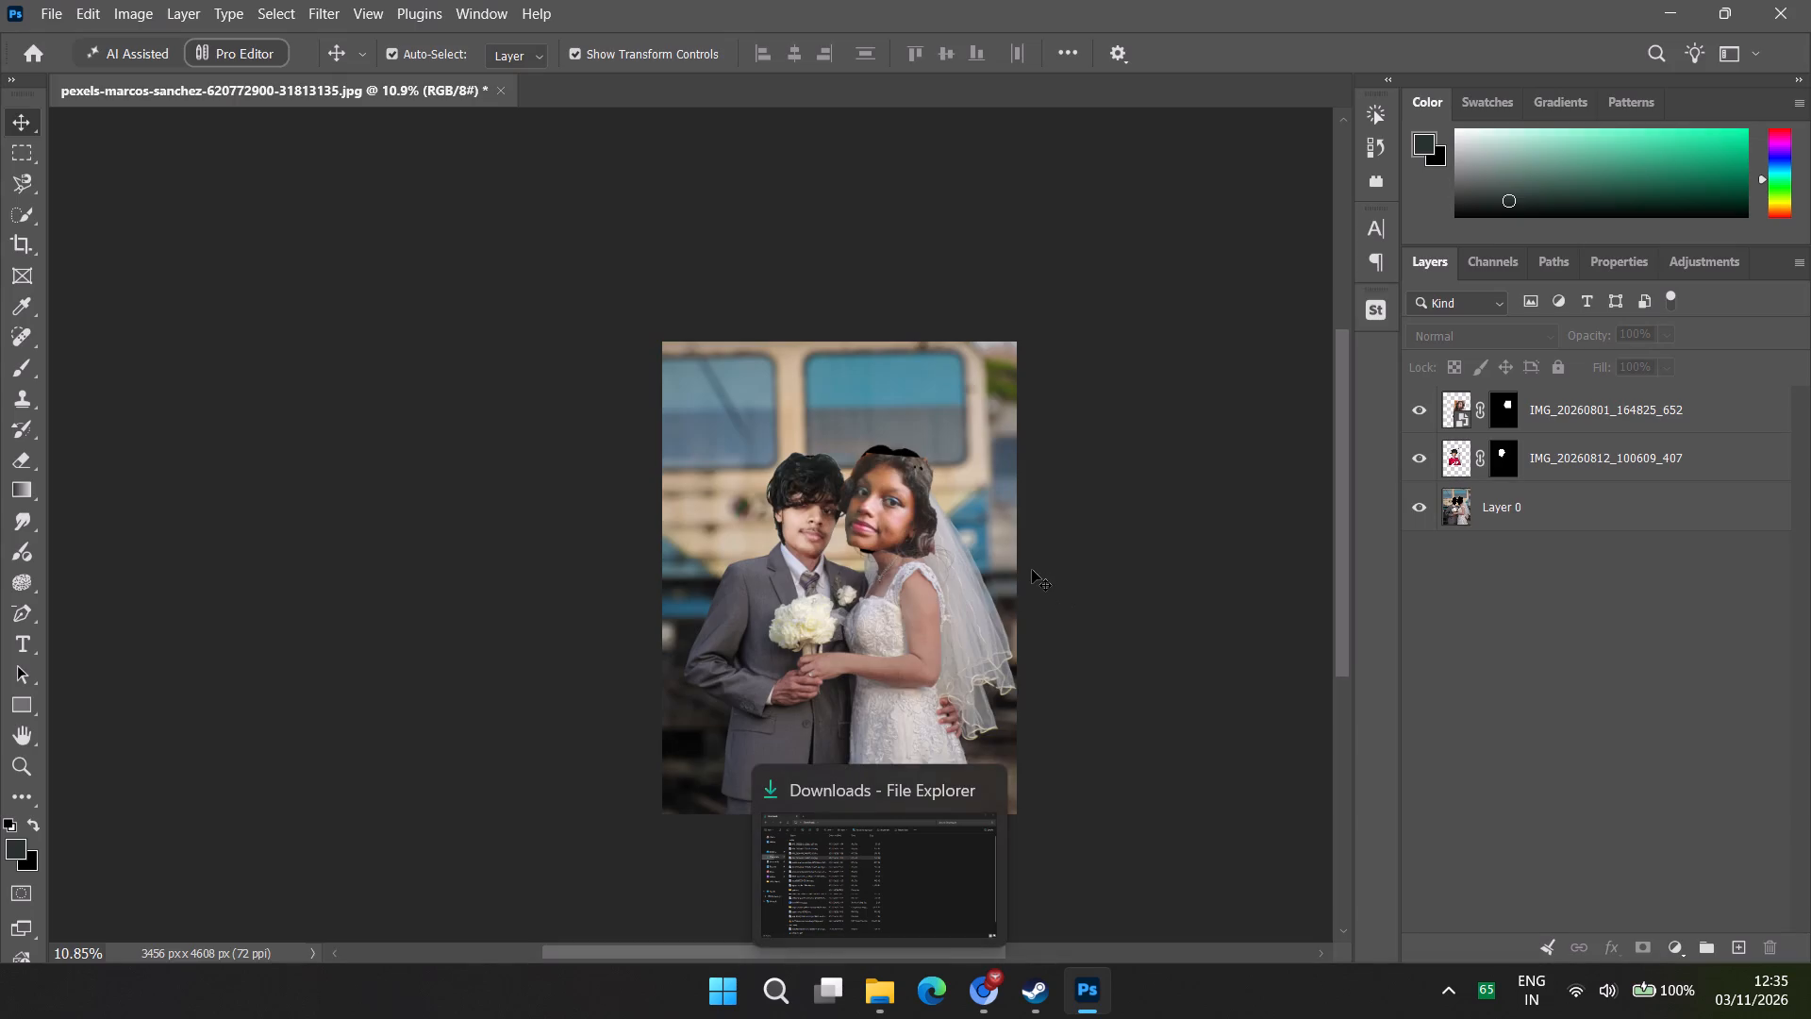
alt+scroll(1051, 682, up, 7)
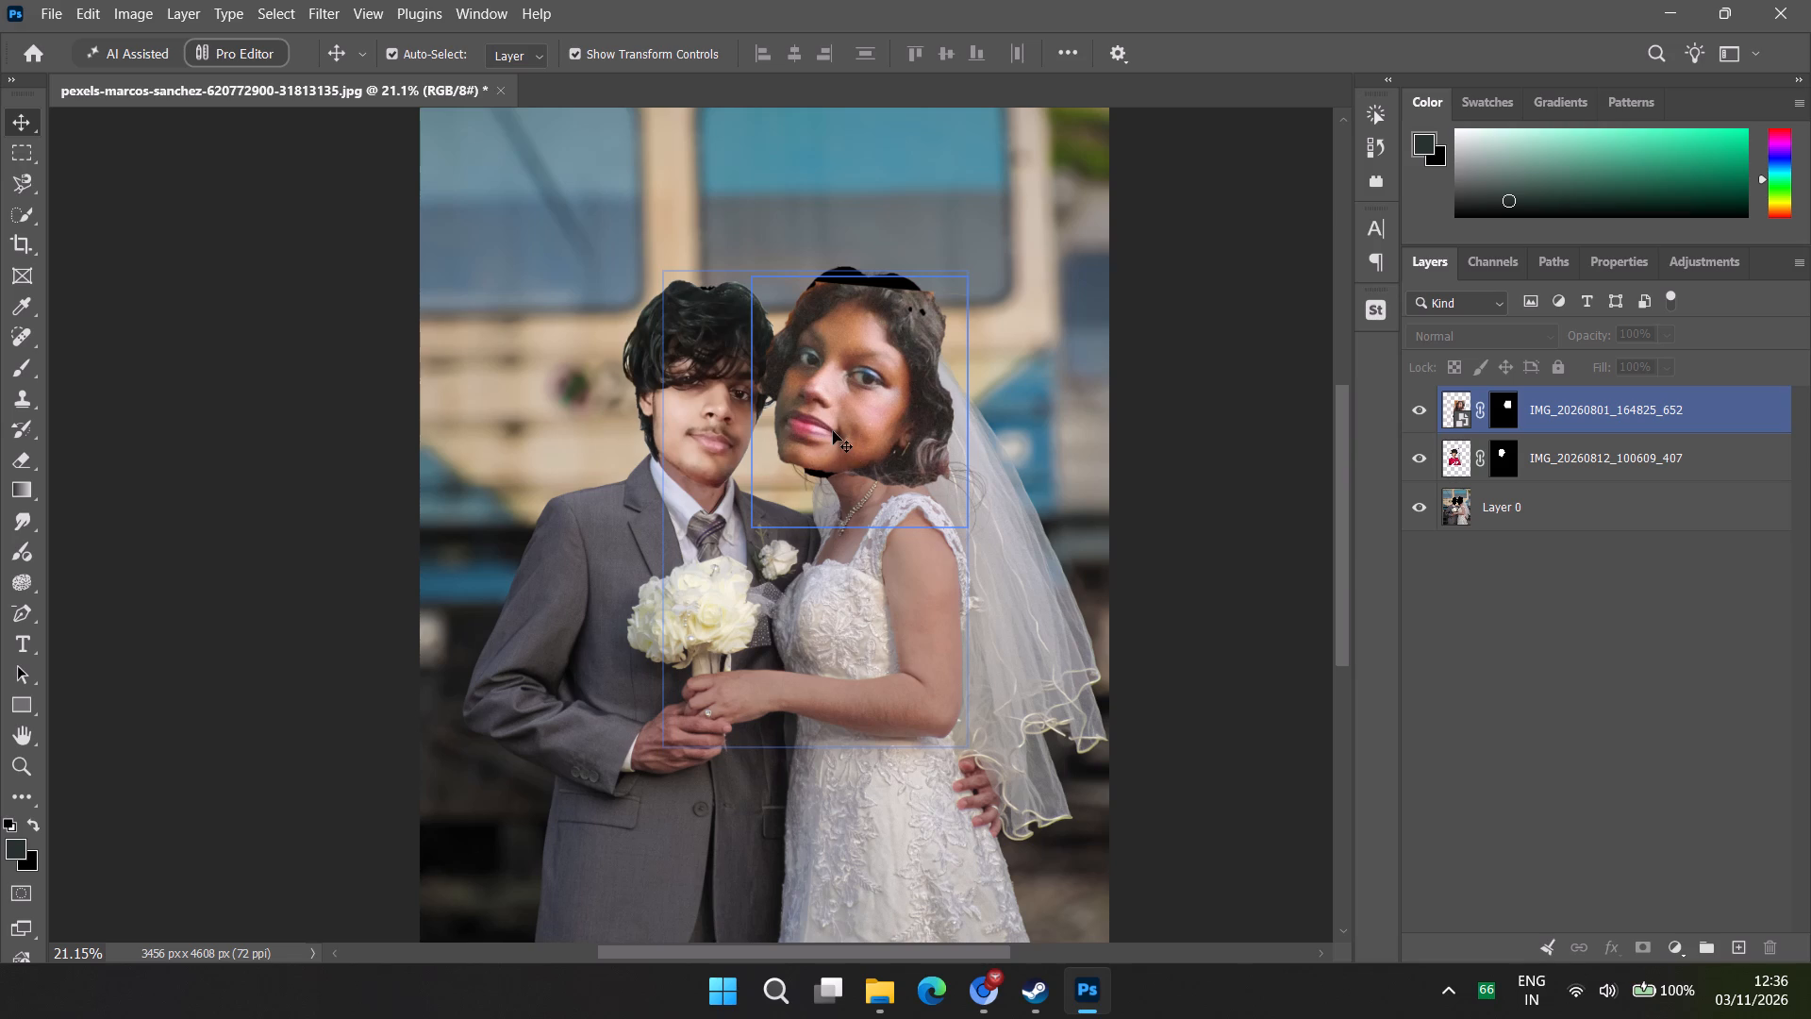
key(v)
drag(841, 416, 843, 425)
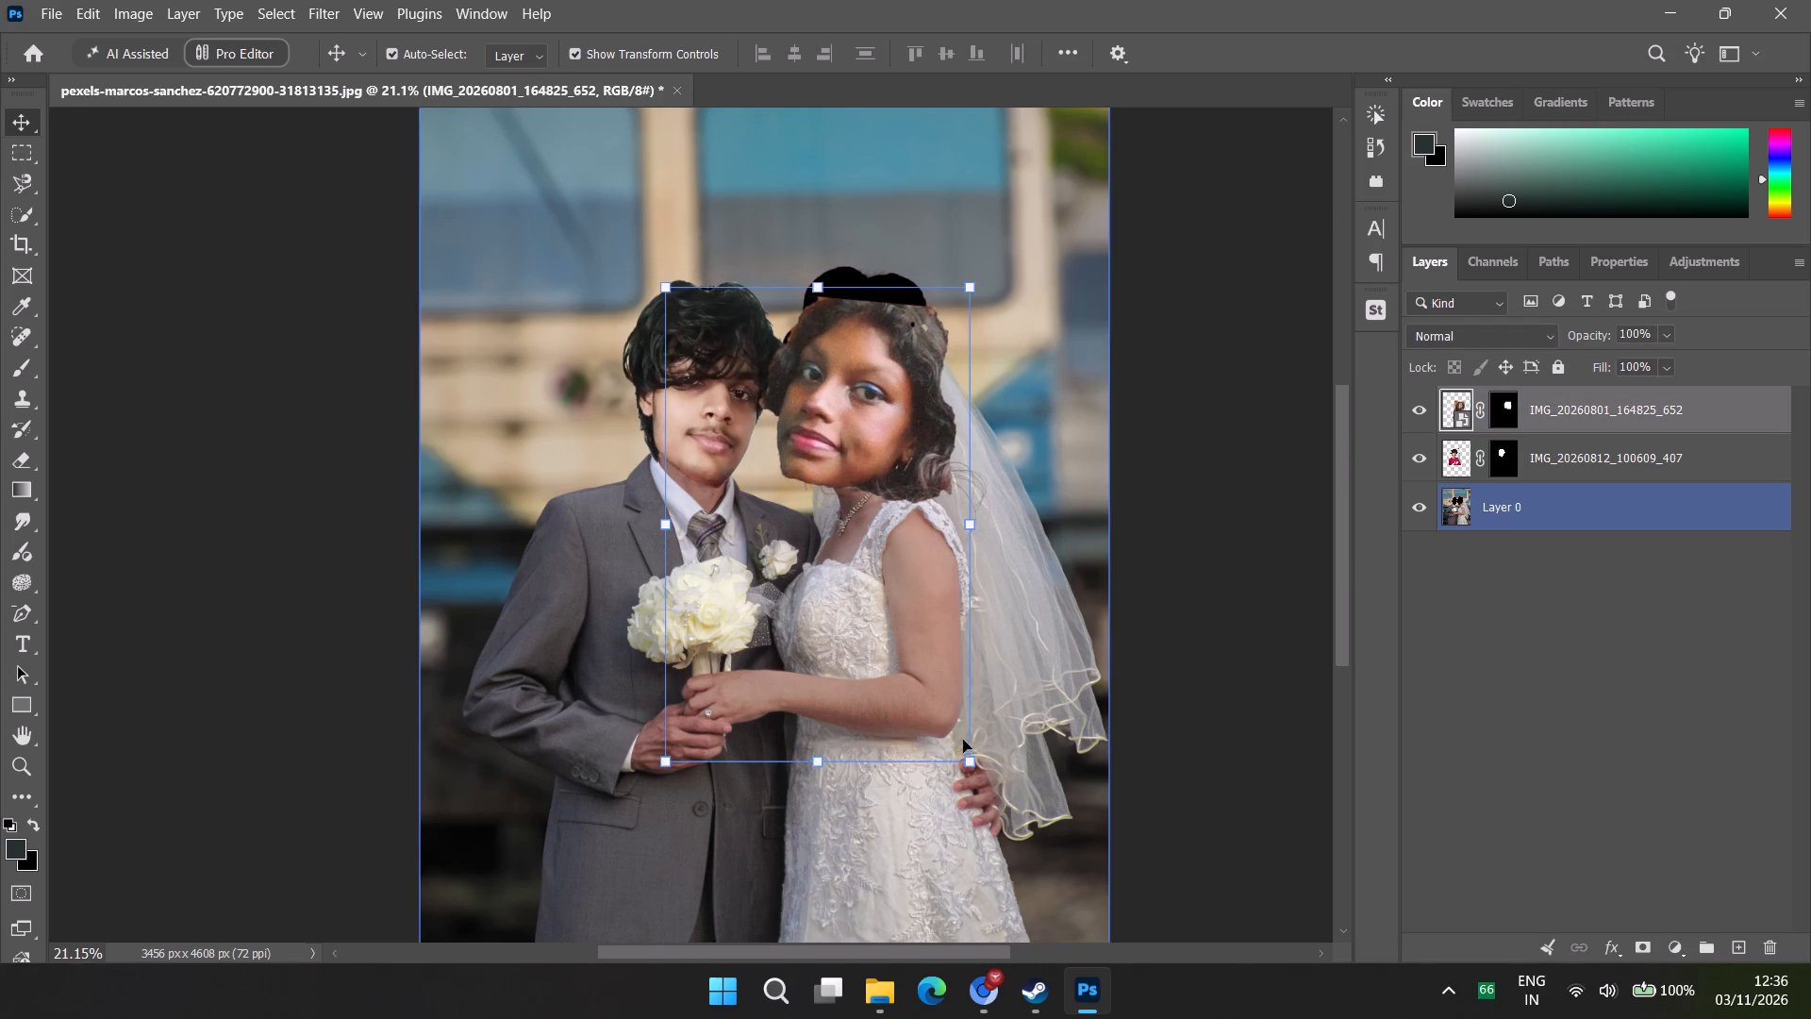
drag(969, 763, 981, 743)
right_drag(1028, 707, 1036, 677)
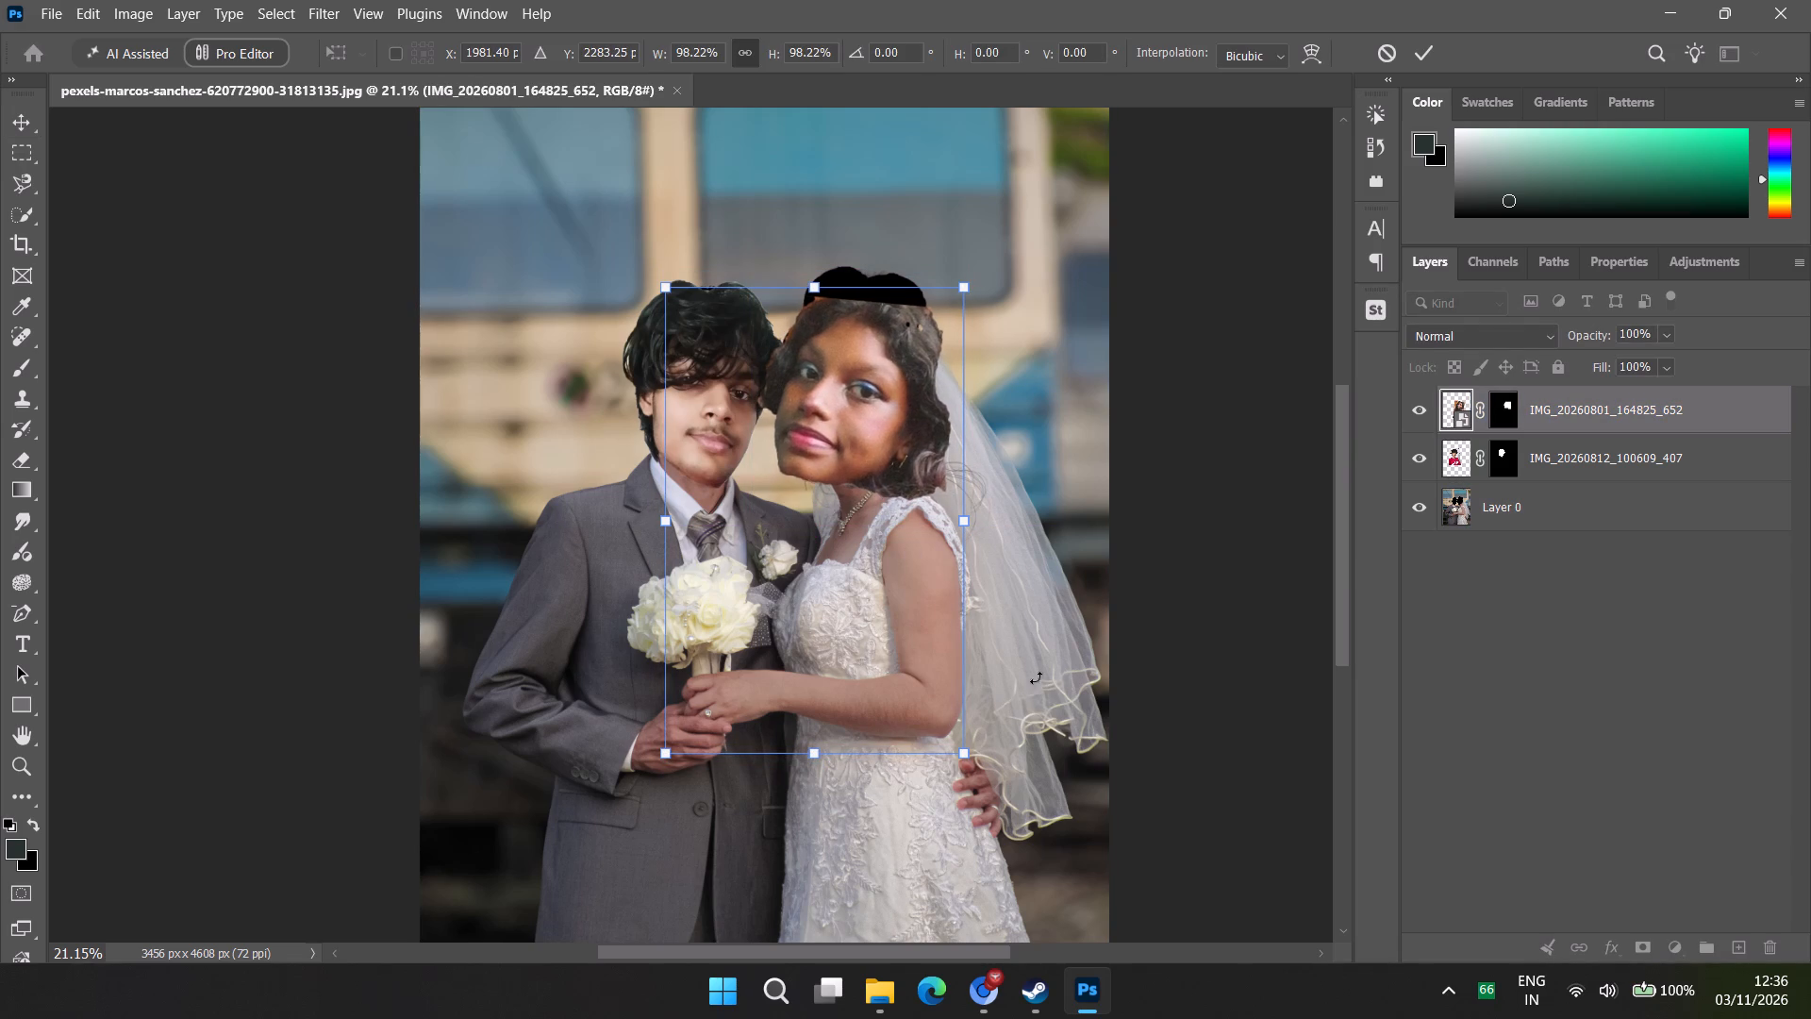
right_drag(1036, 677, 1052, 647)
right_click(996, 802)
Rotate the bride's head counter-clockwise to about -3.6° and nudge it down slightly.
drag(992, 801, 1034, 735)
drag(972, 782, 936, 827)
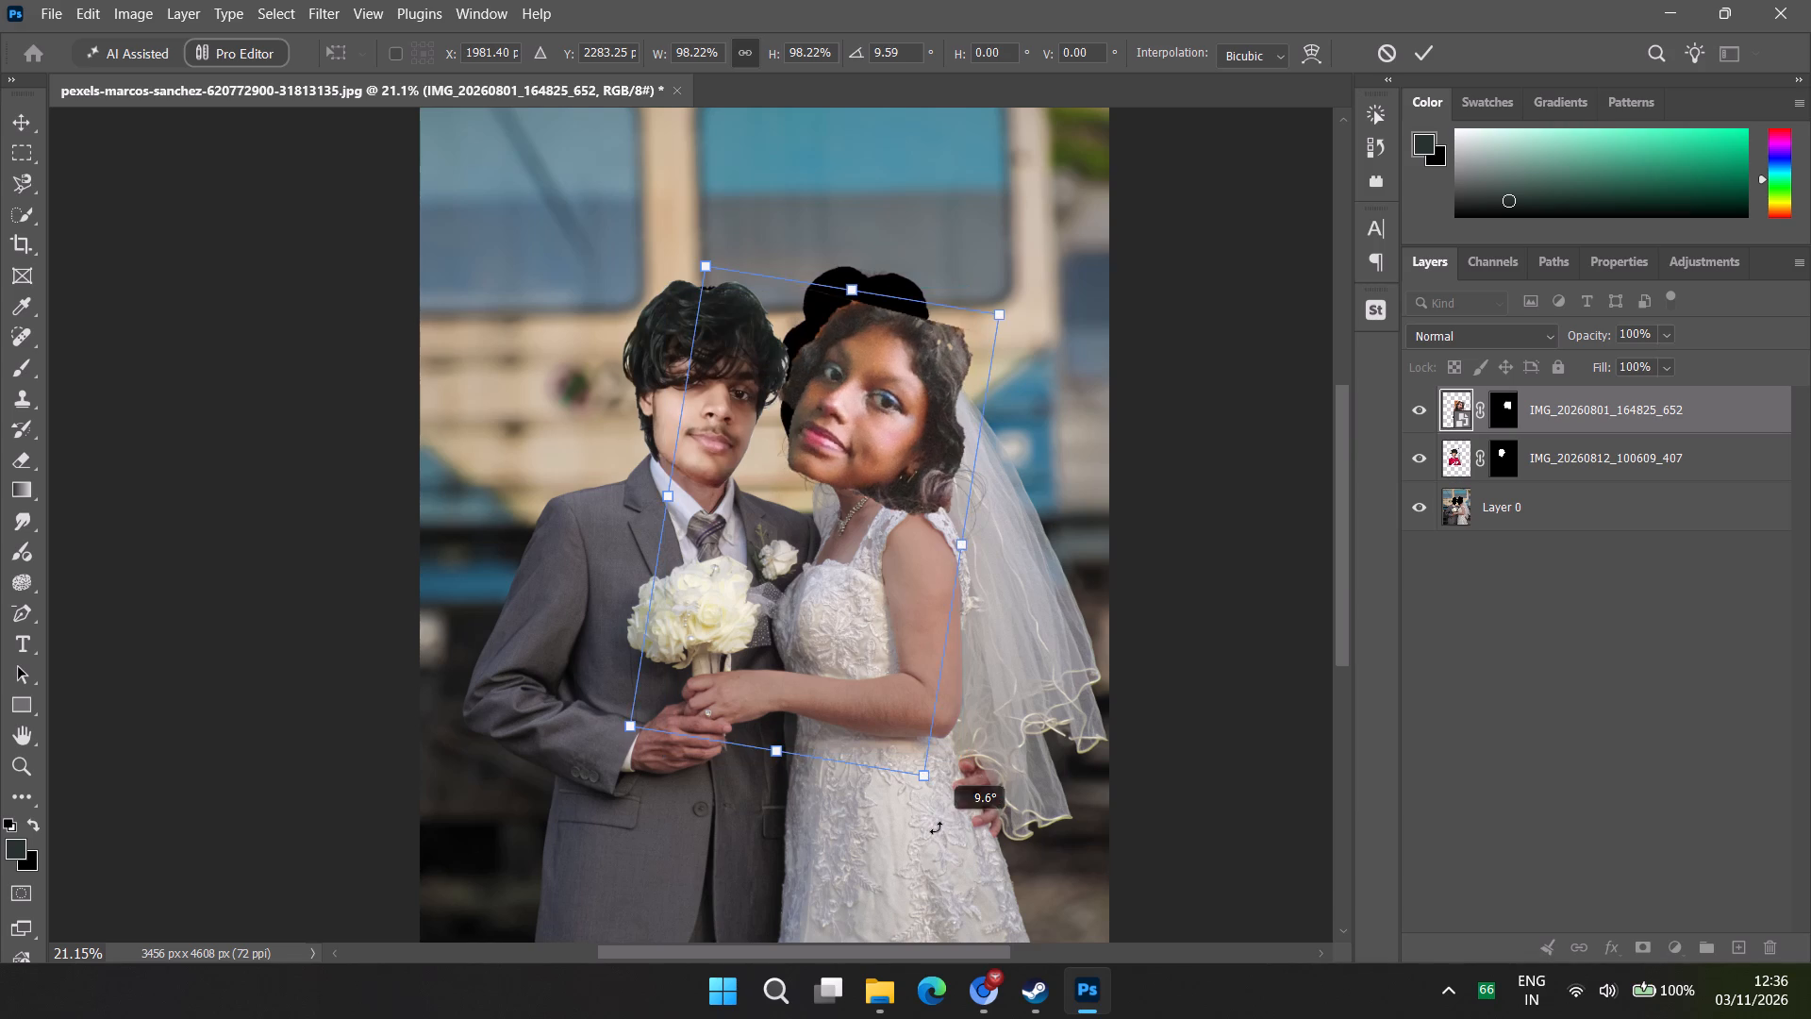
drag(936, 827, 958, 786)
click(822, 530)
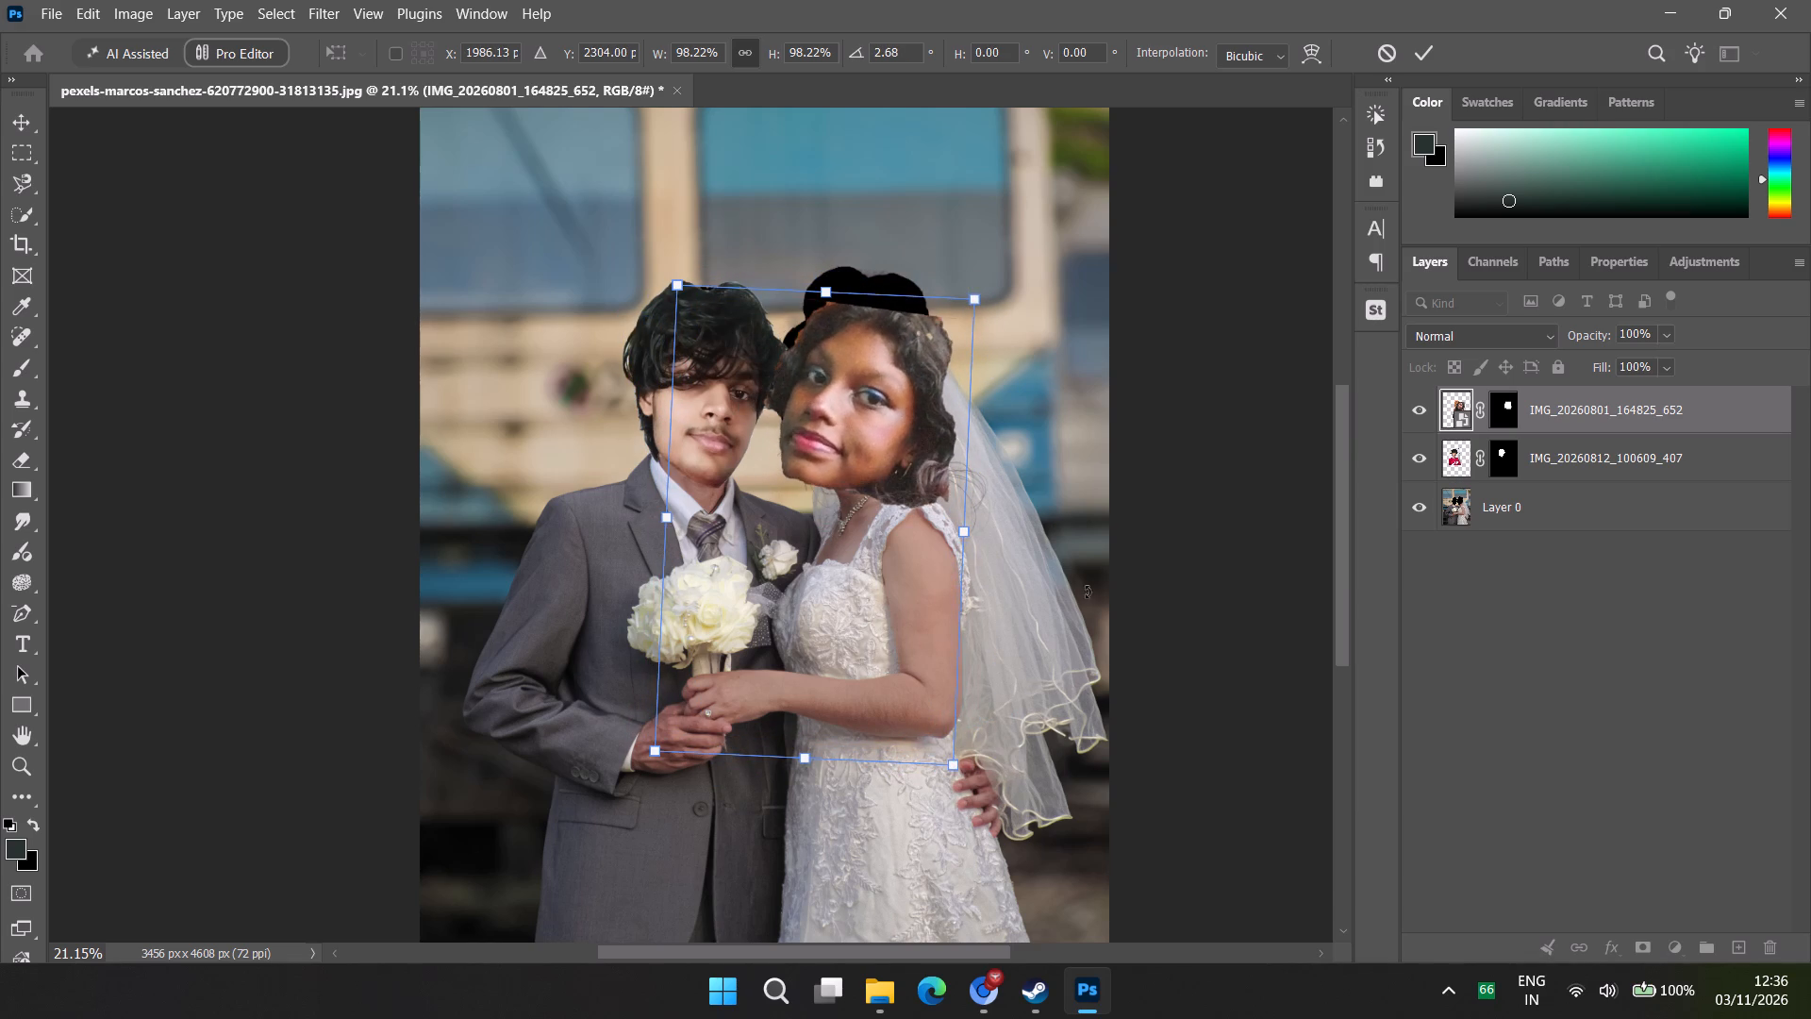
drag(1099, 558, 1101, 526)
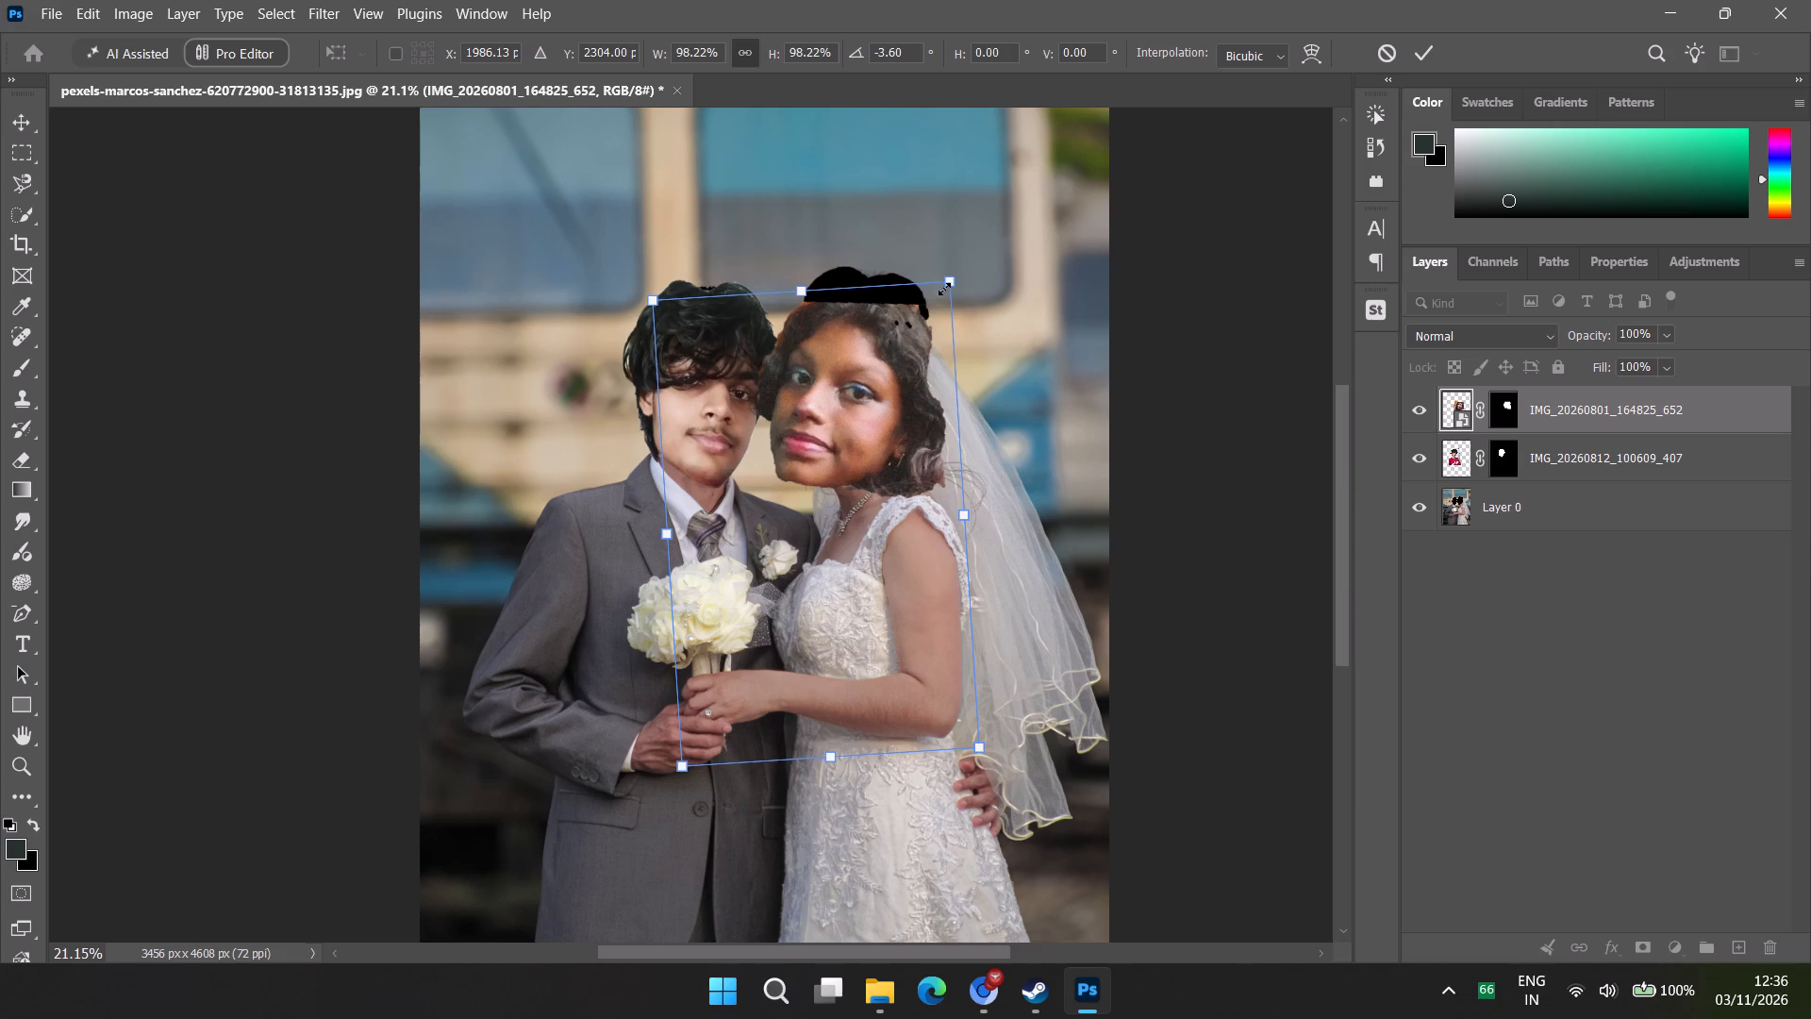
Enlarge the bride's head to about 110%, tilt it to about -4.5°, position it over the remaining black areas, and apply the transform.
drag(945, 288, 989, 237)
click(1097, 621)
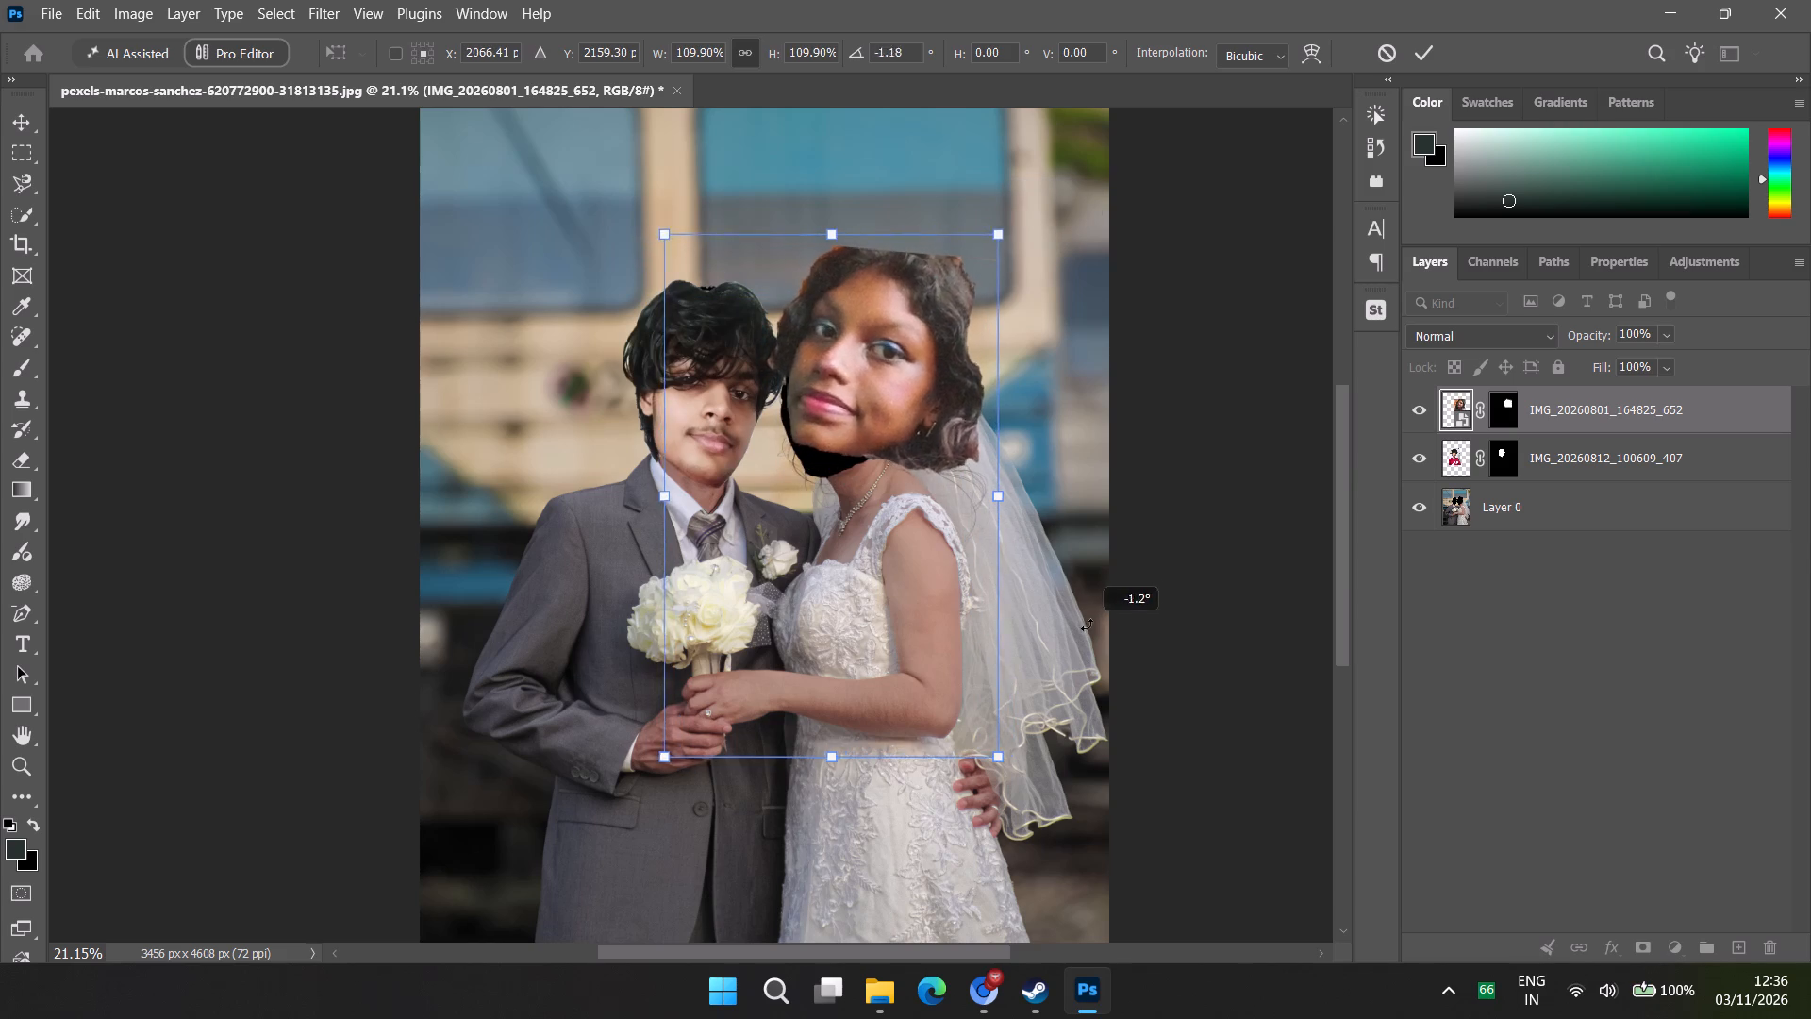
drag(857, 477, 850, 505)
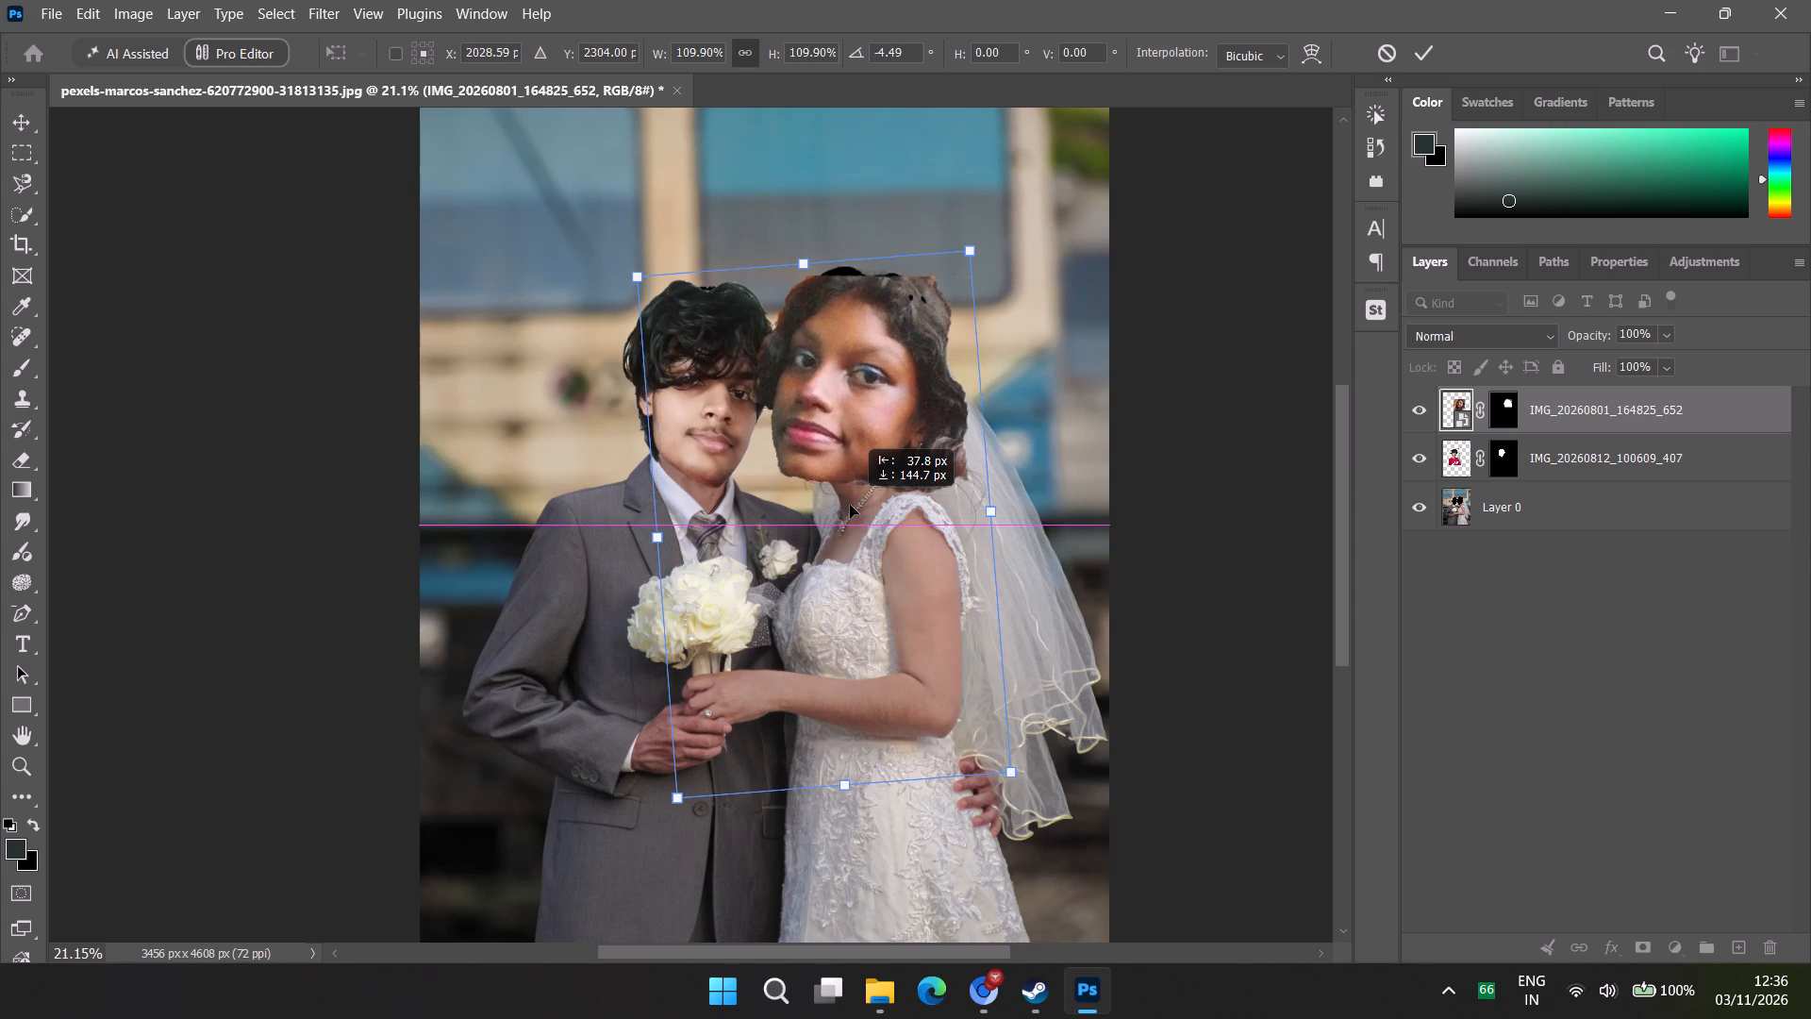
drag(850, 505, 852, 499)
click(1520, 674)
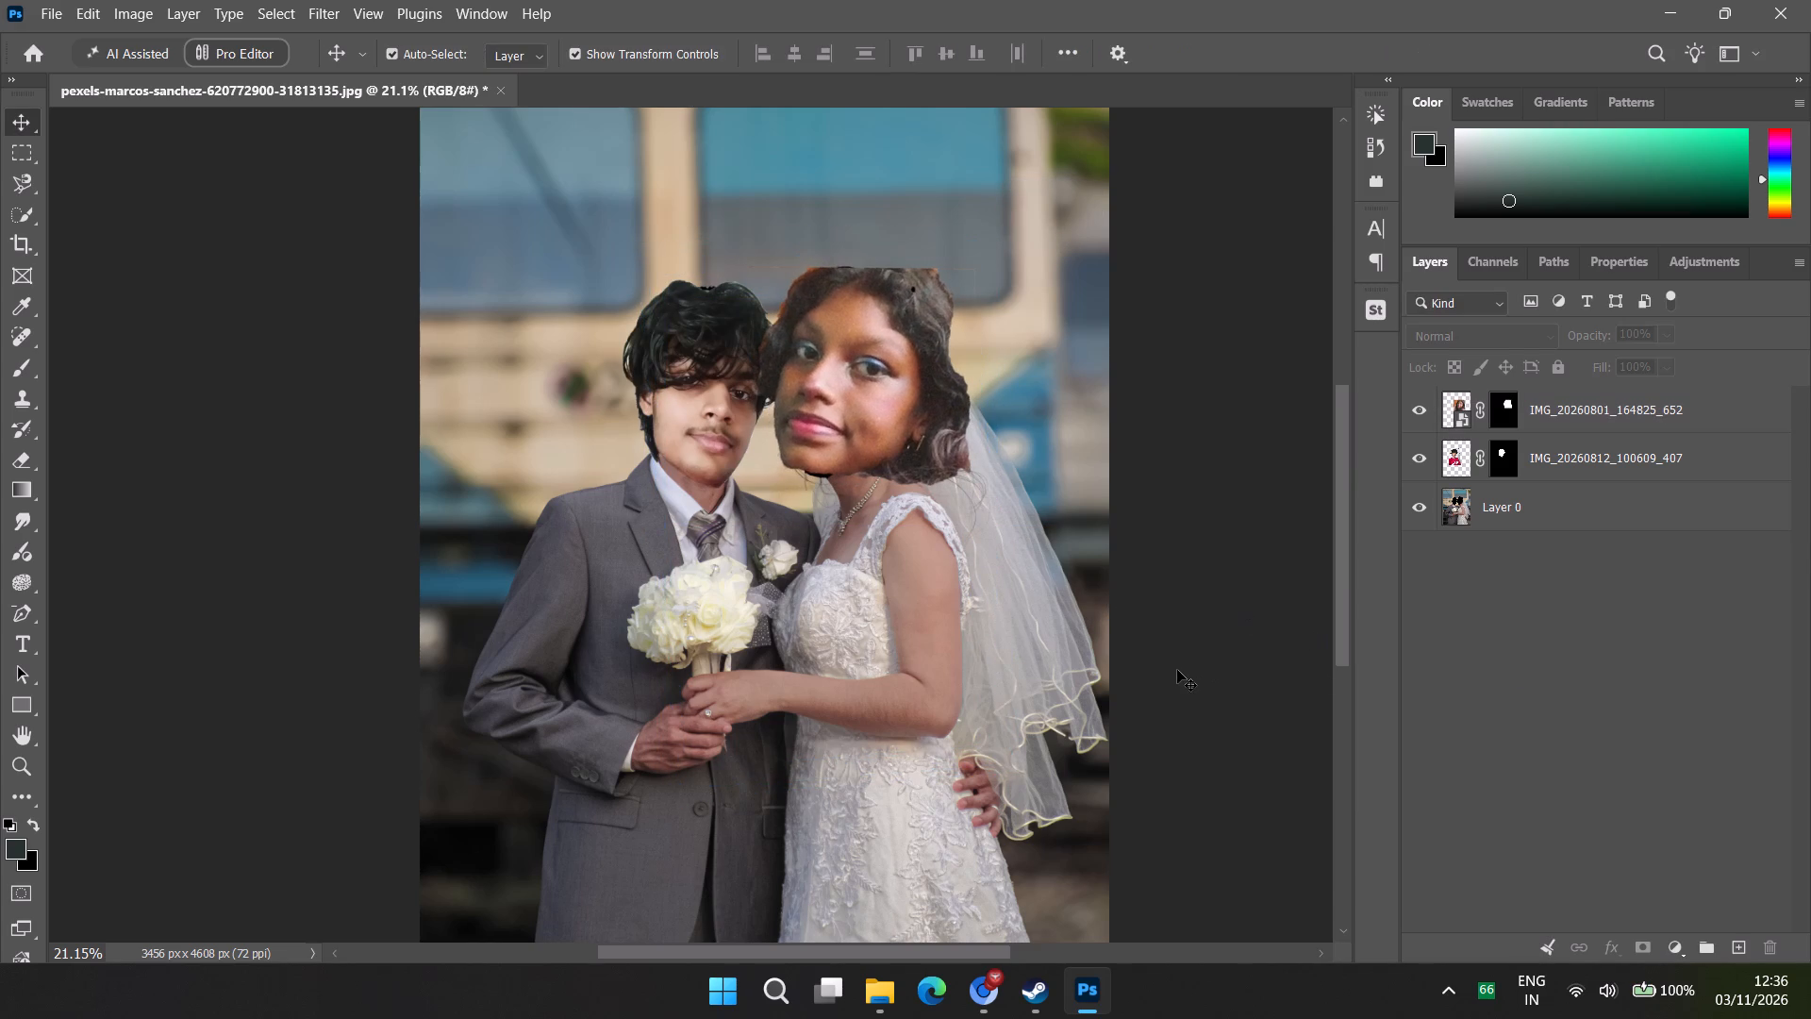
Scale the bride's head down proportionally to about 75%, reposition it over the face area down to her neck, and apply the transform.
scroll(1174, 670, down, 4)
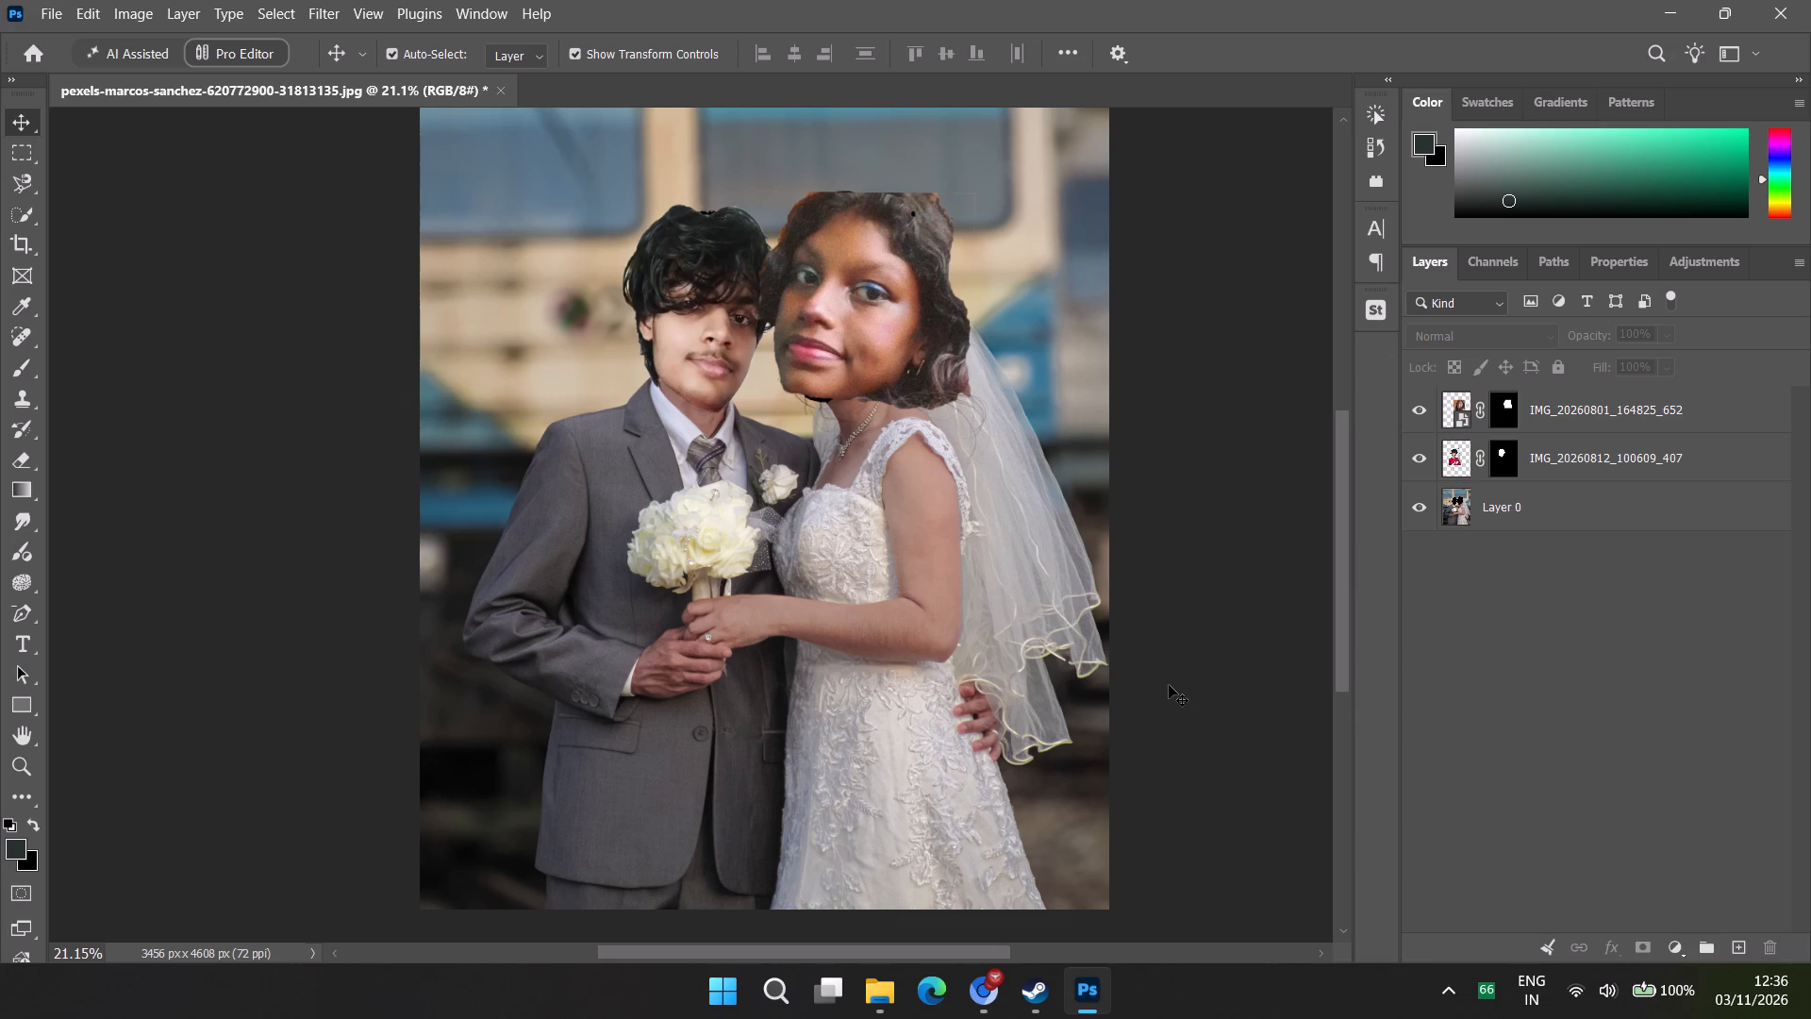
click(918, 390)
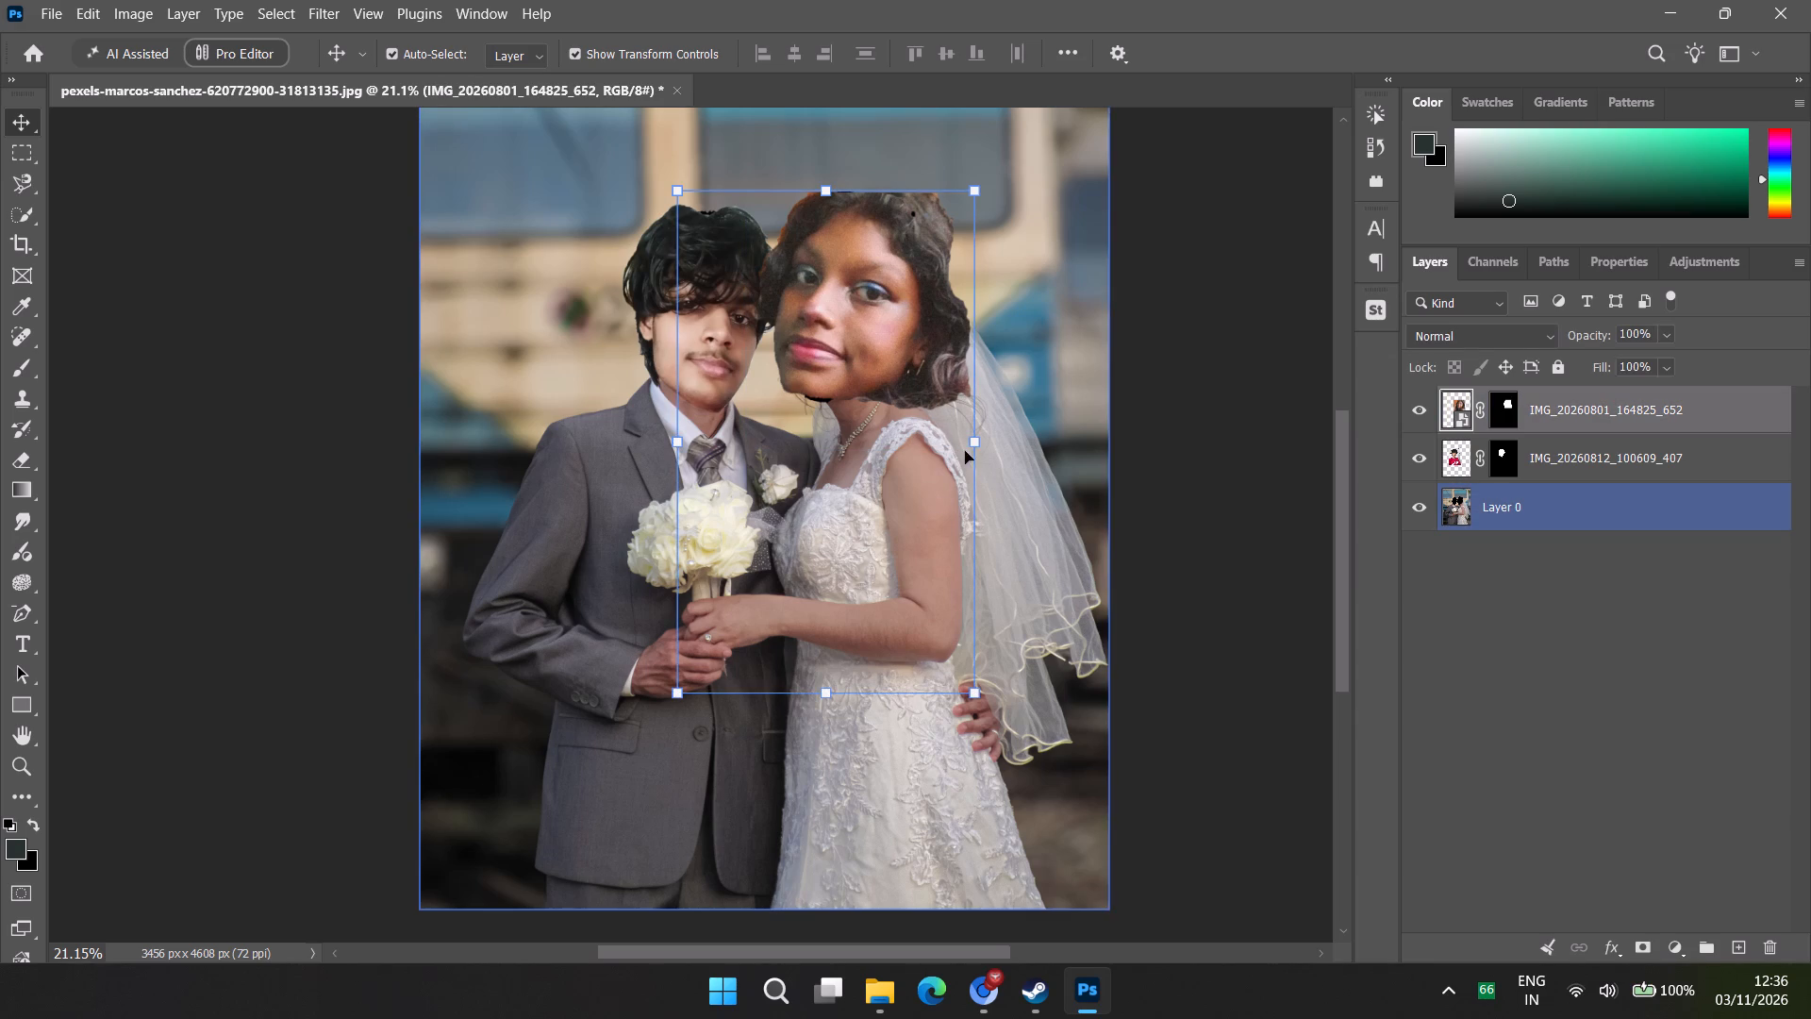
drag(982, 702, 883, 529)
drag(813, 356, 849, 388)
drag(913, 562, 955, 599)
drag(875, 387, 870, 413)
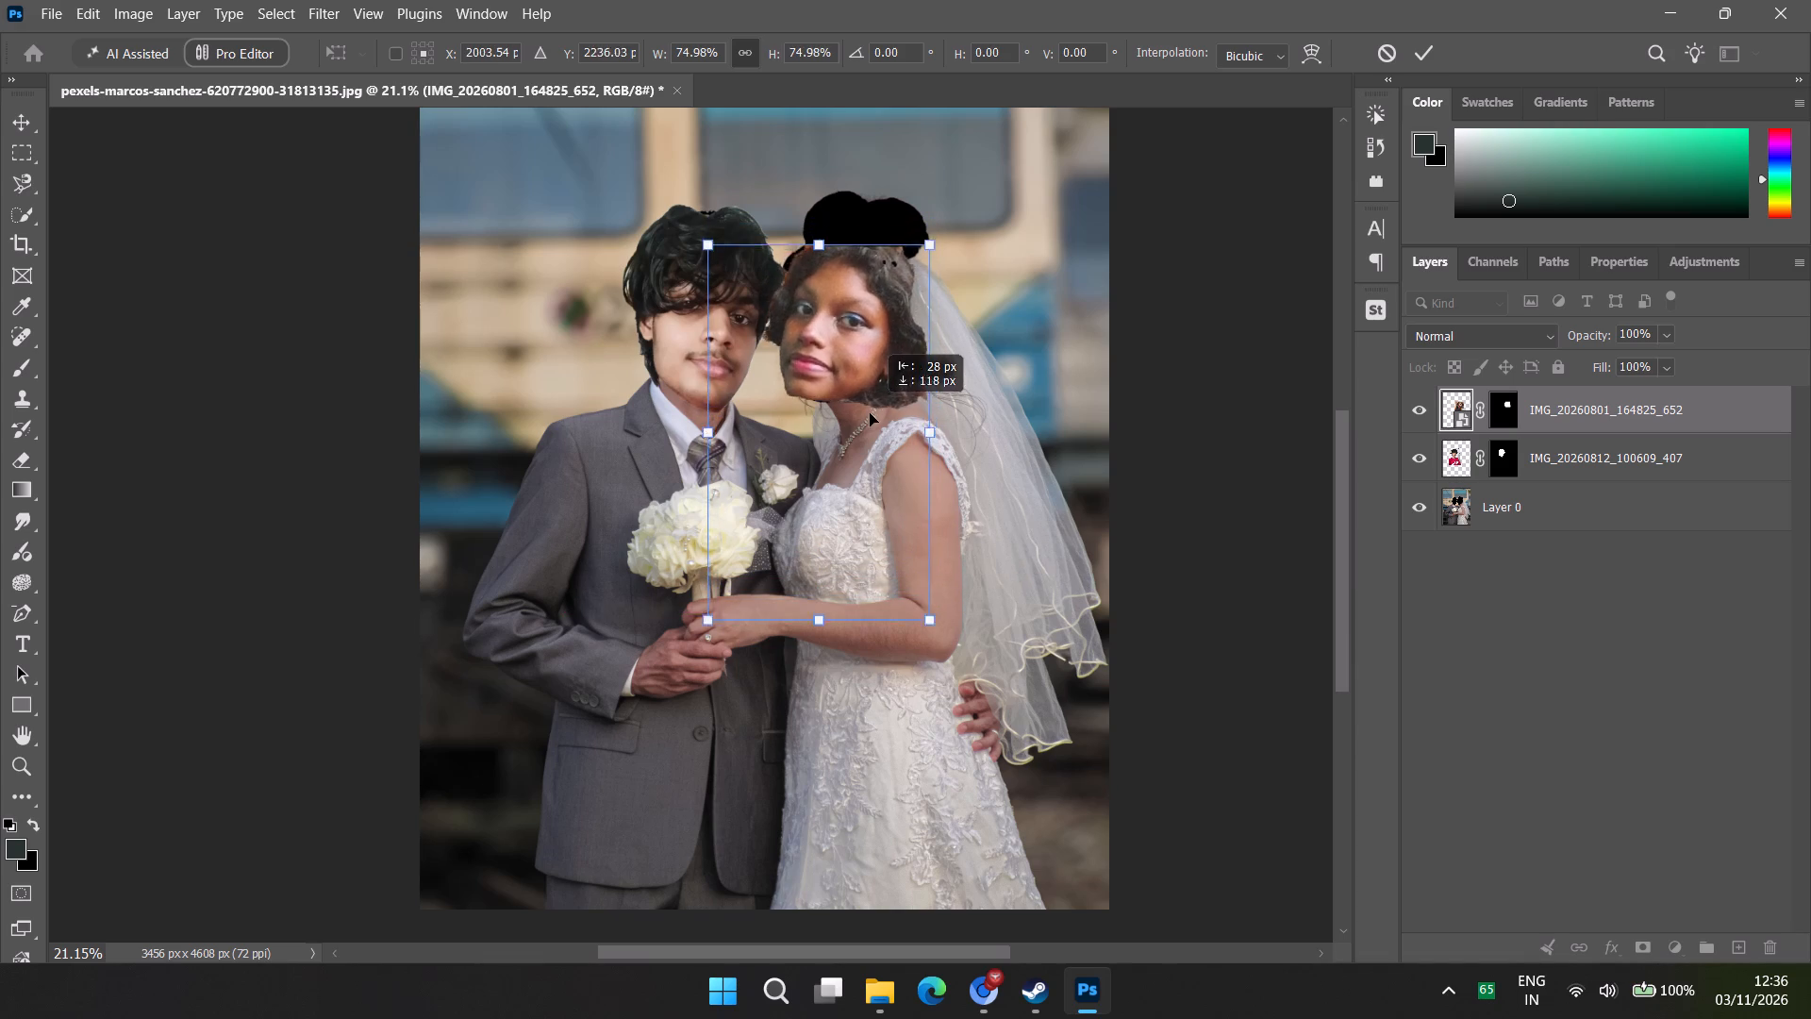
drag(870, 413, 863, 413)
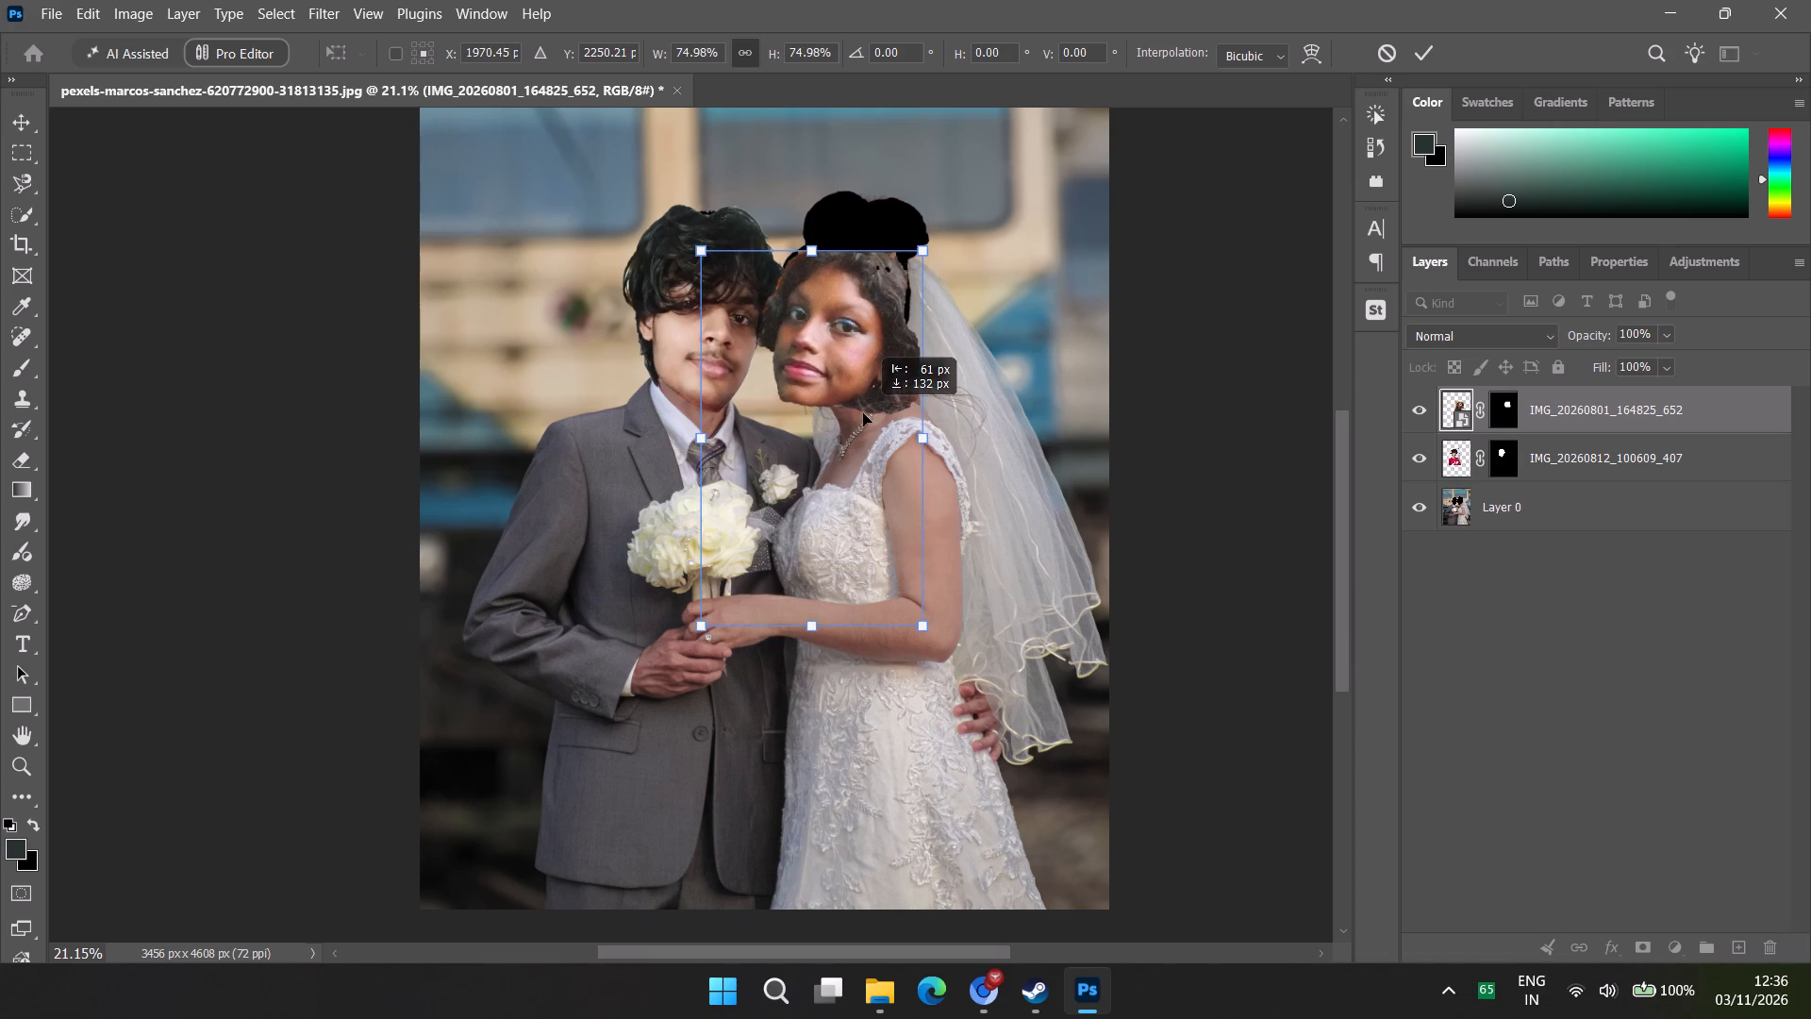
drag(863, 413, 861, 409)
click(1236, 449)
click(1224, 486)
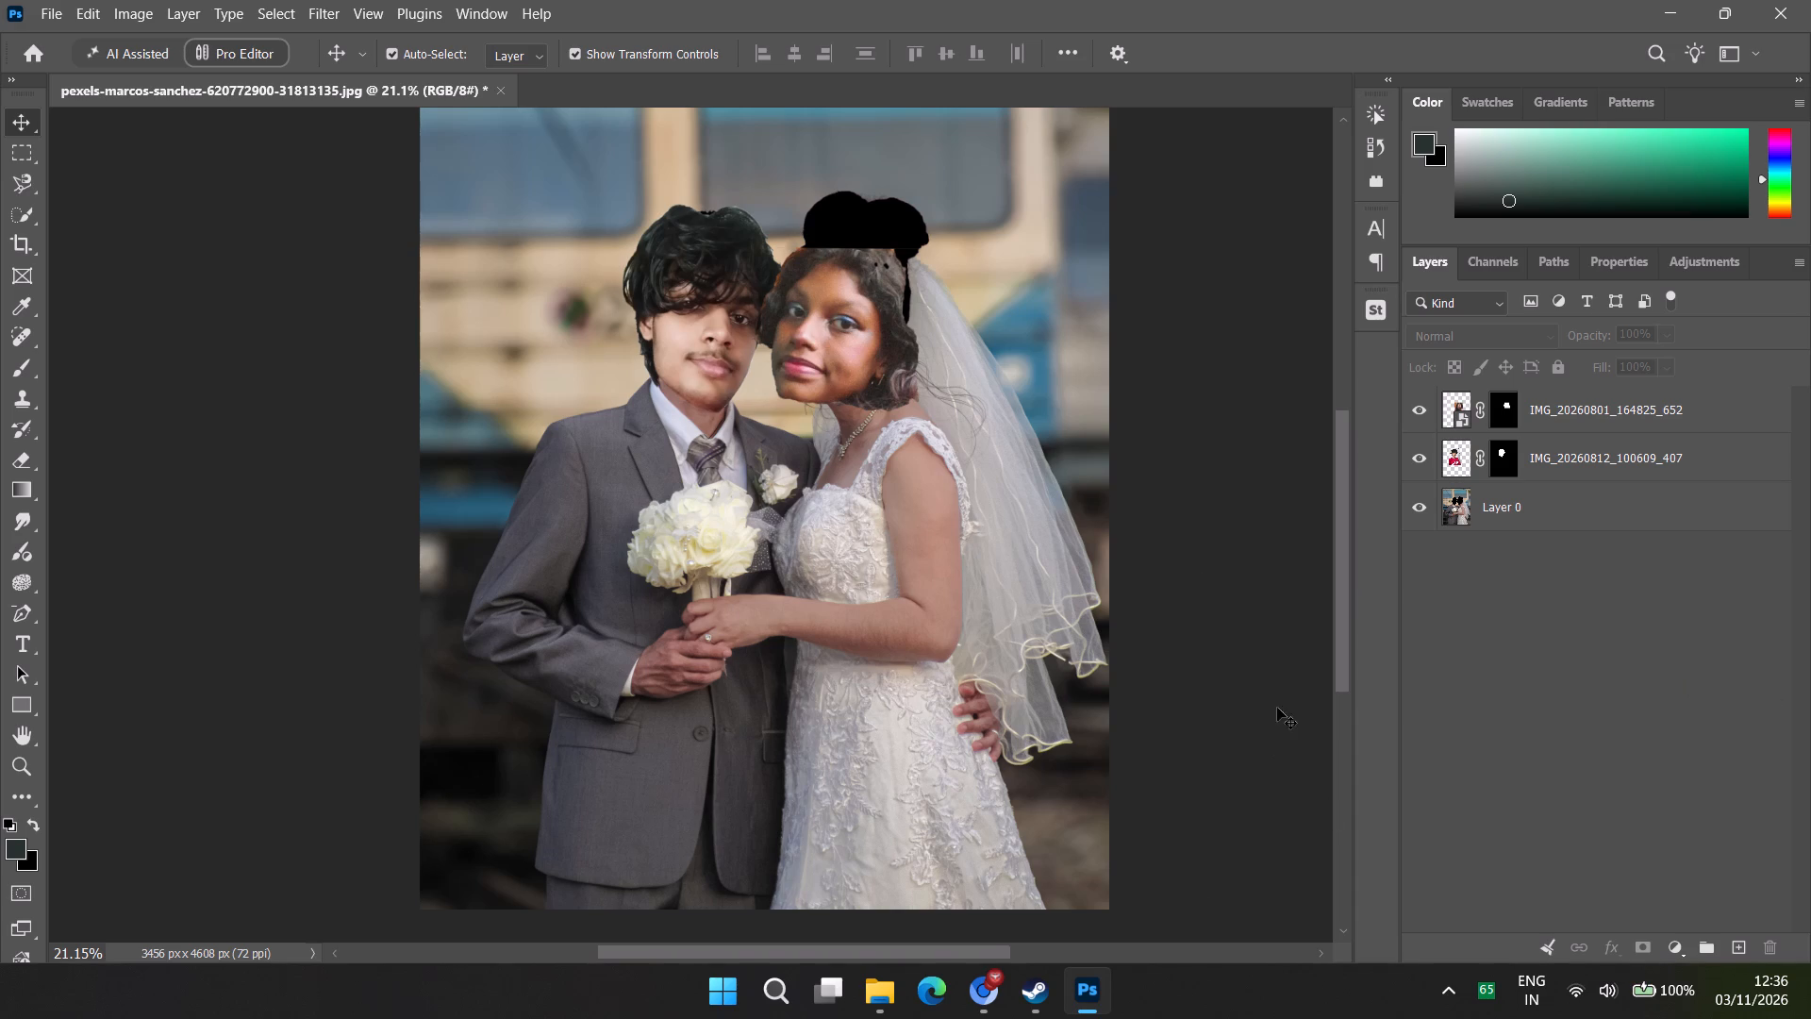
Rotate the bride's head counter-clockwise to about -6.5°, shift it toward the veil and slightly up, and apply the transform.
click(866, 364)
click(995, 706)
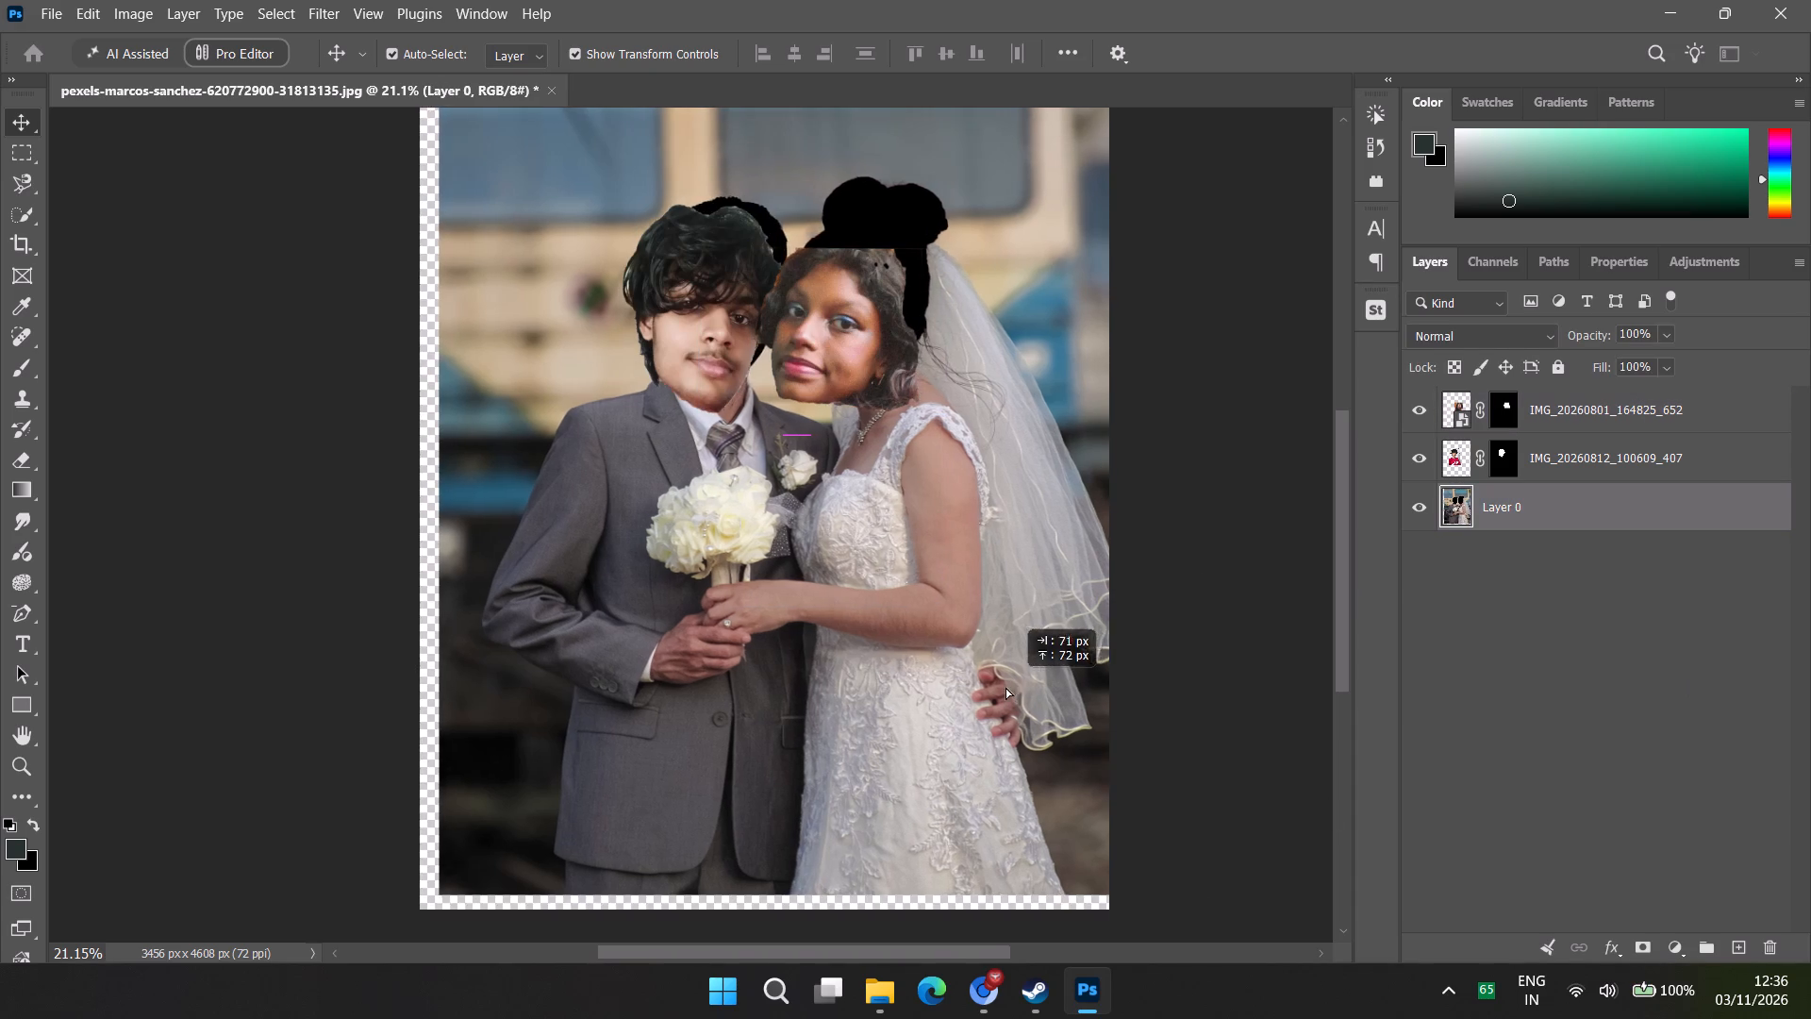
click(857, 330)
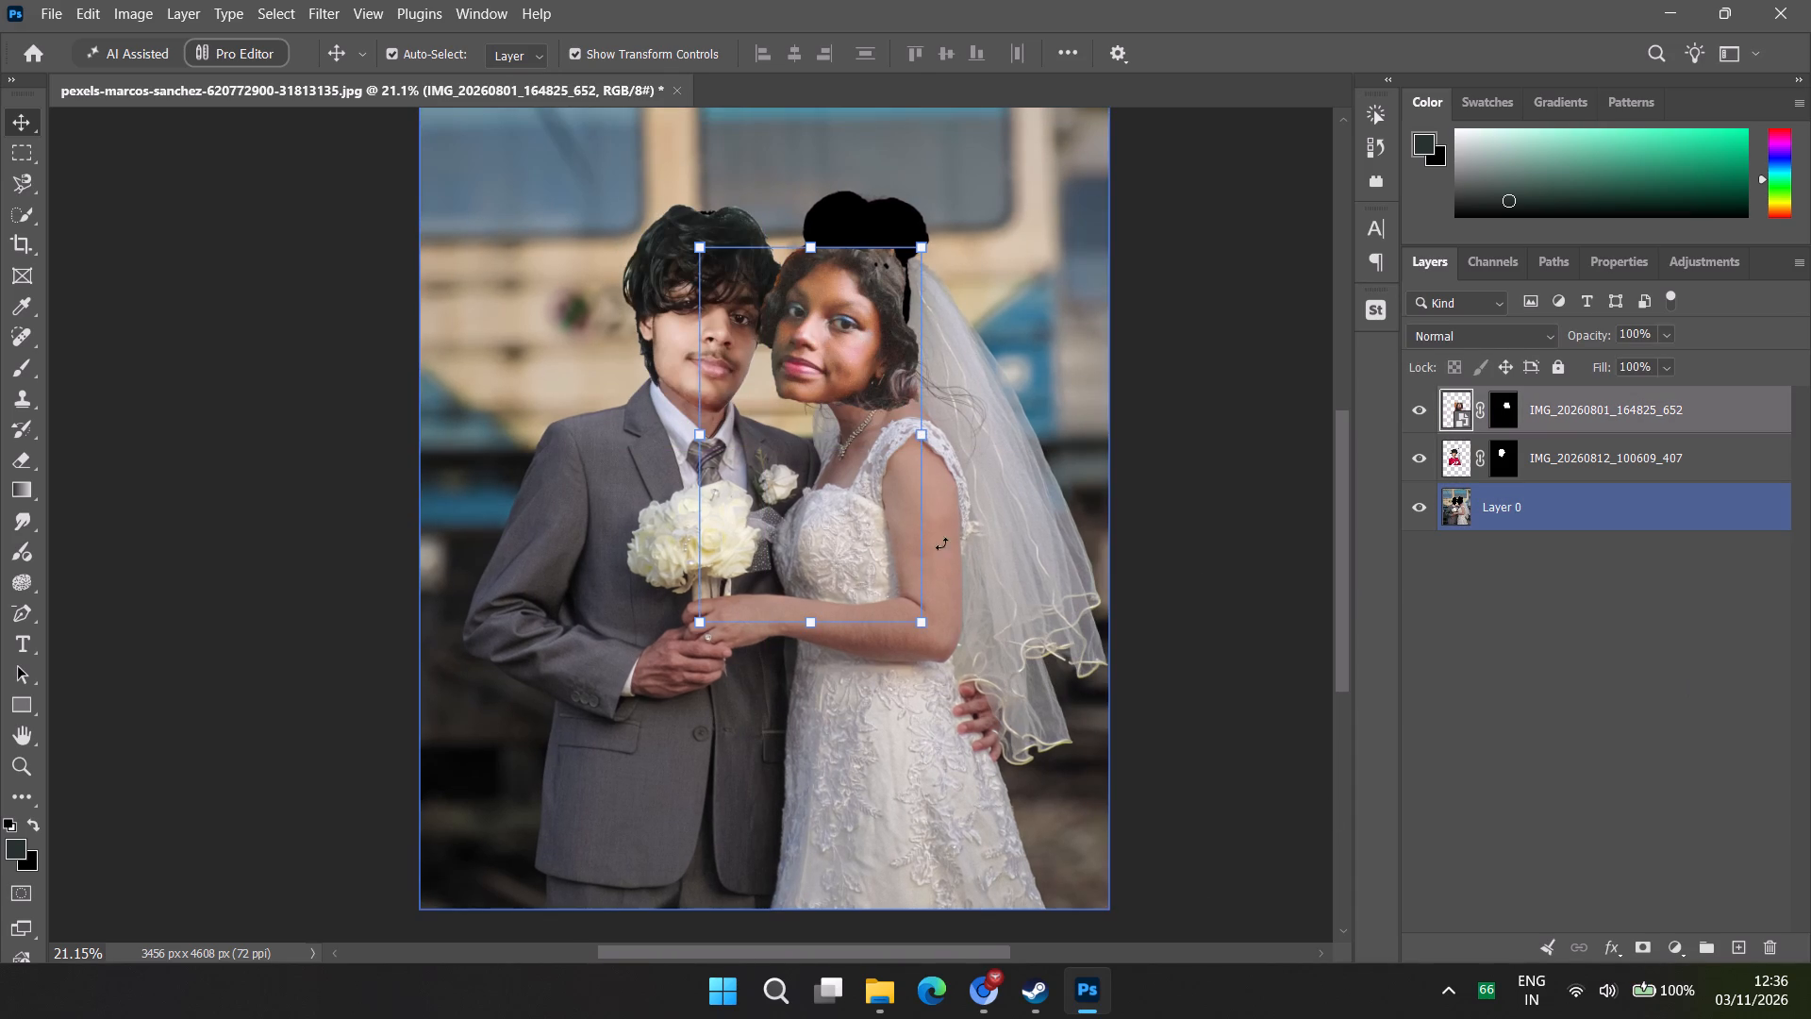
key(ctrl+t)
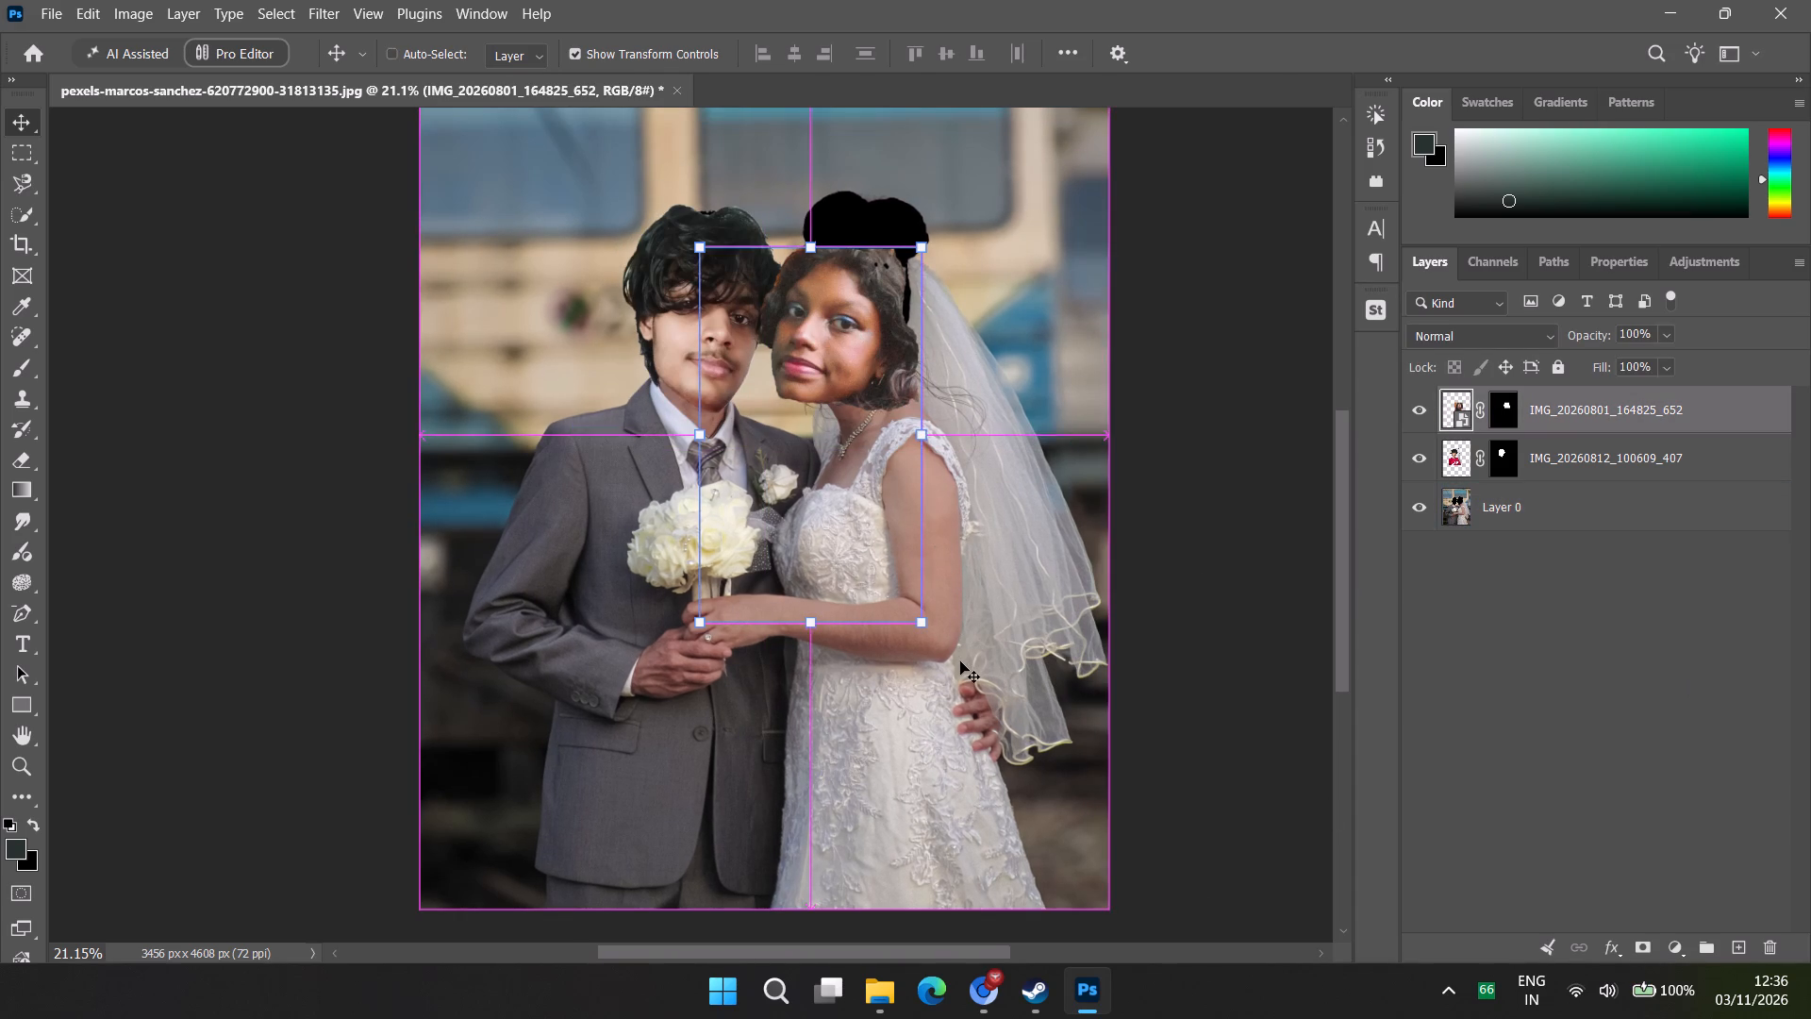
drag(960, 667, 979, 641)
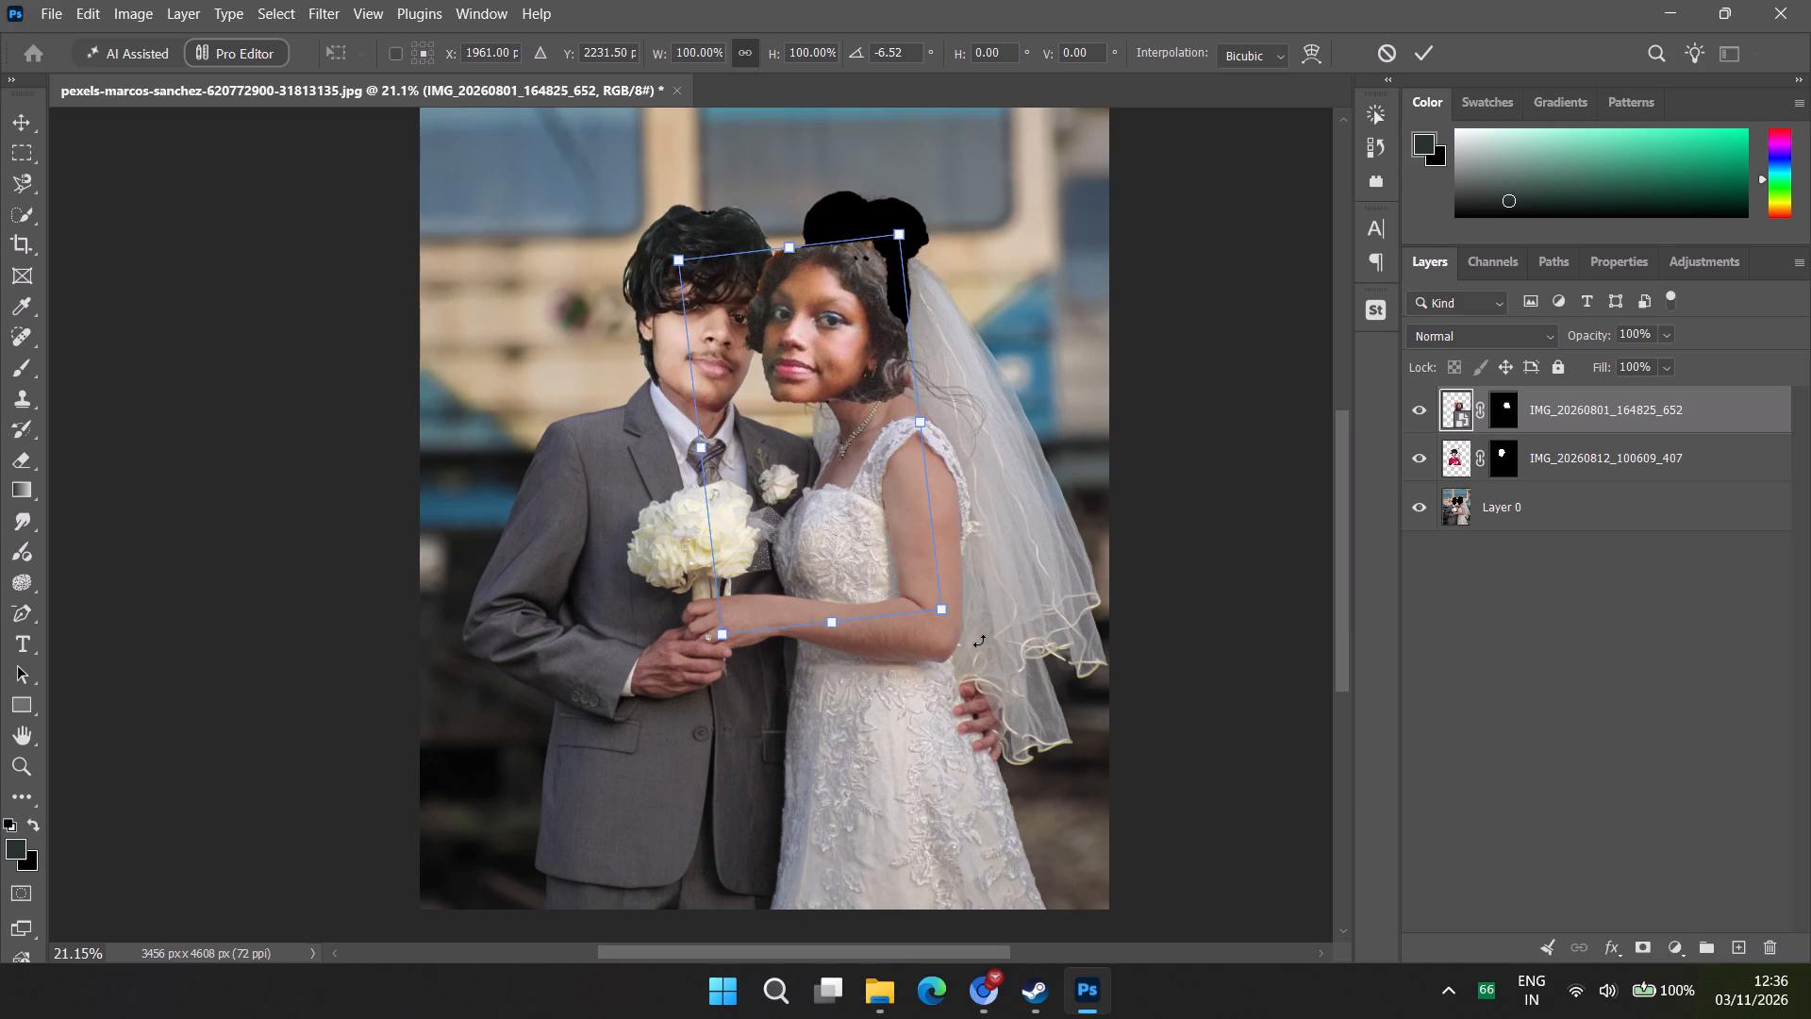
drag(839, 454, 869, 445)
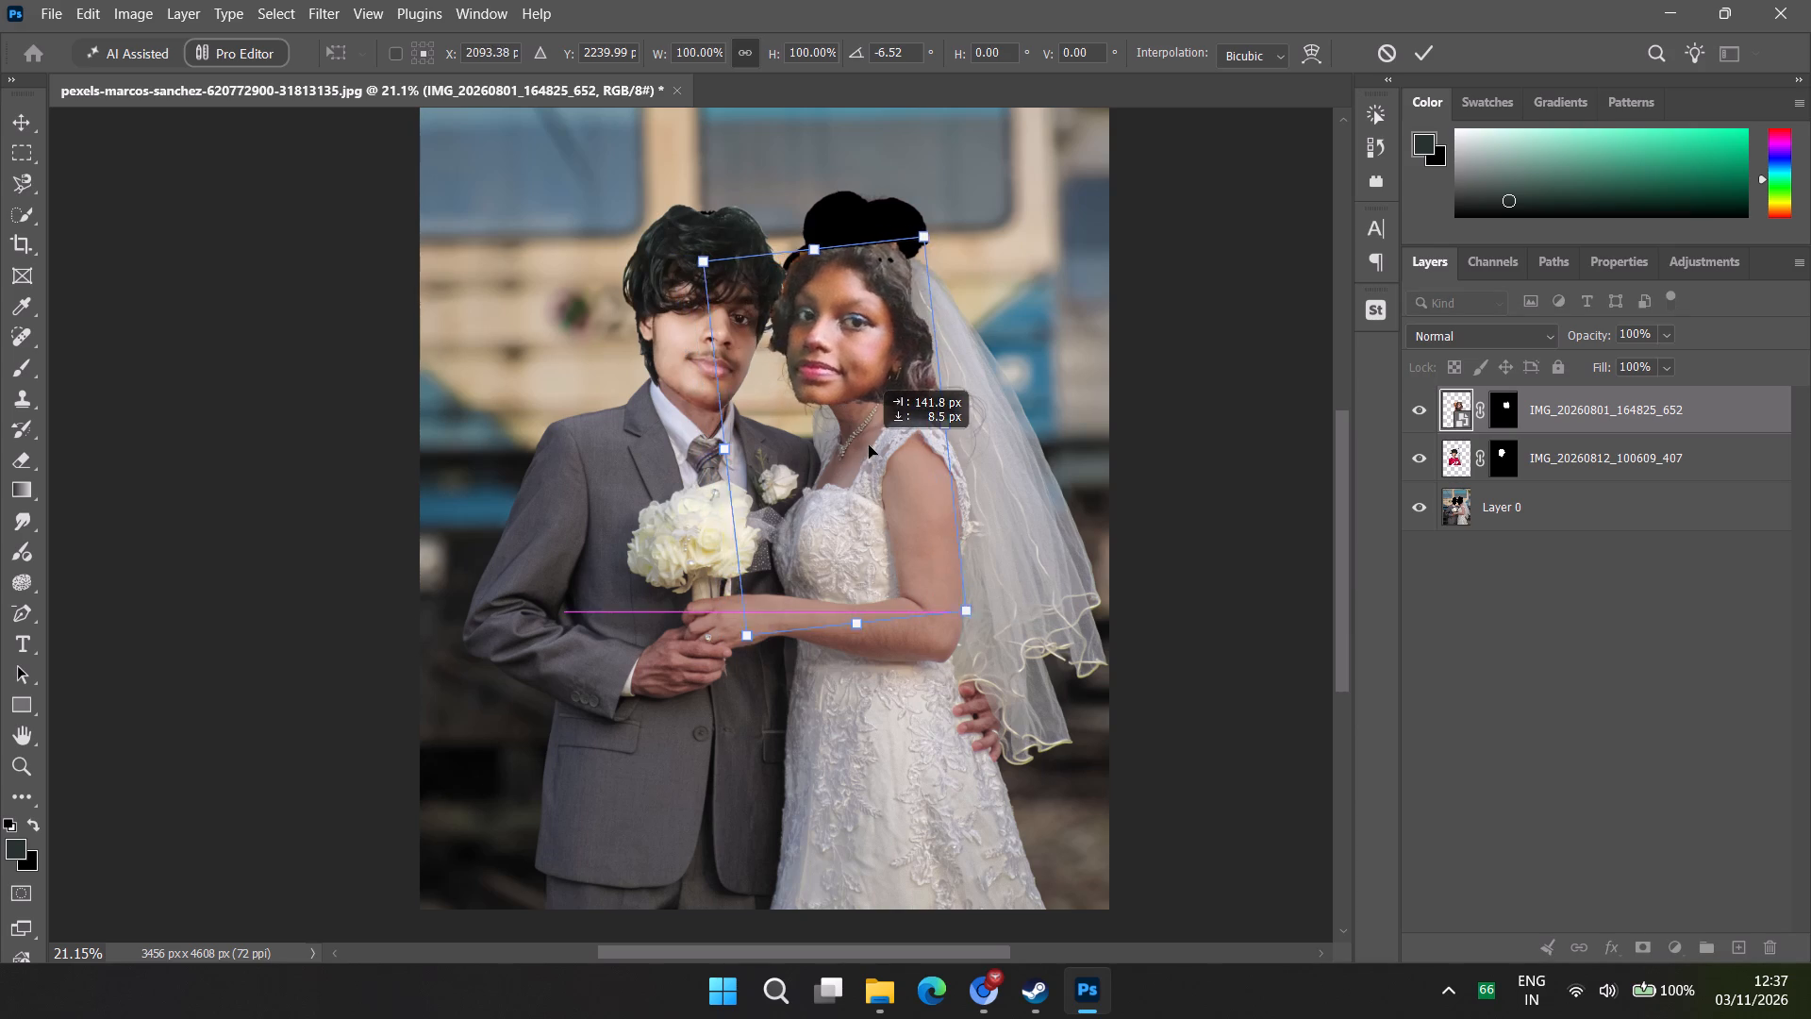
drag(869, 445, 864, 440)
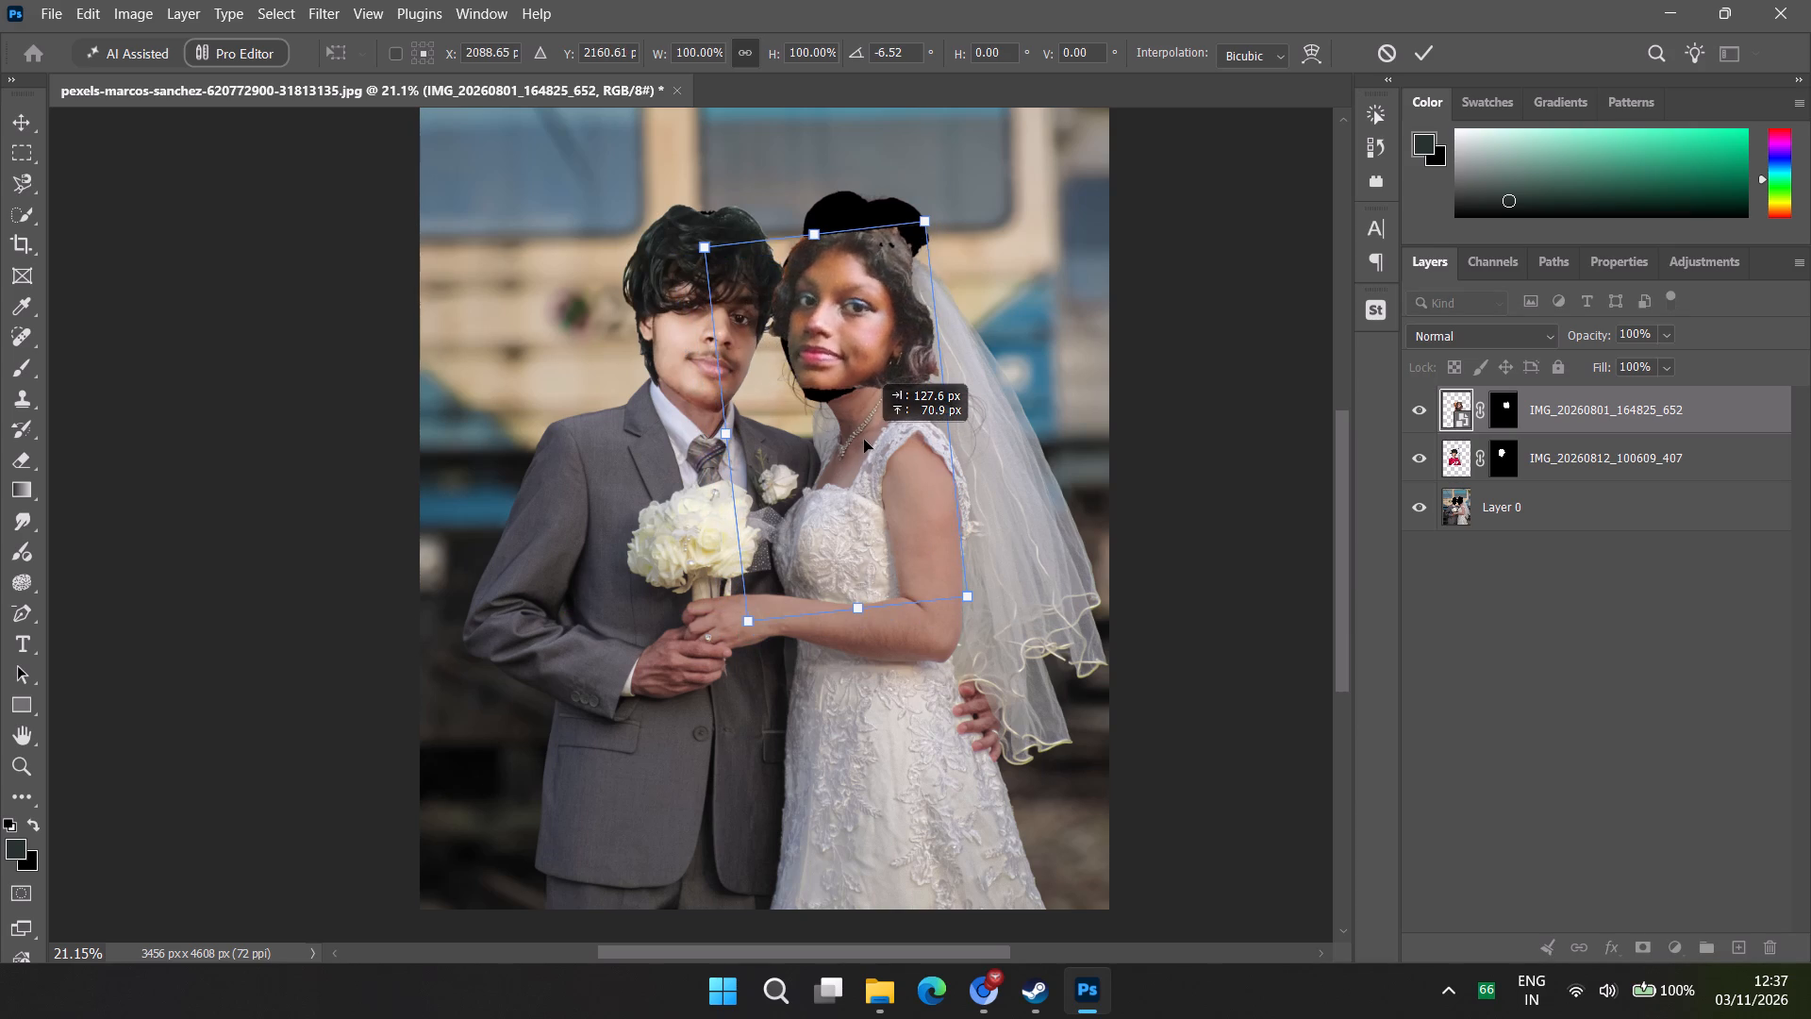
drag(864, 440, 861, 441)
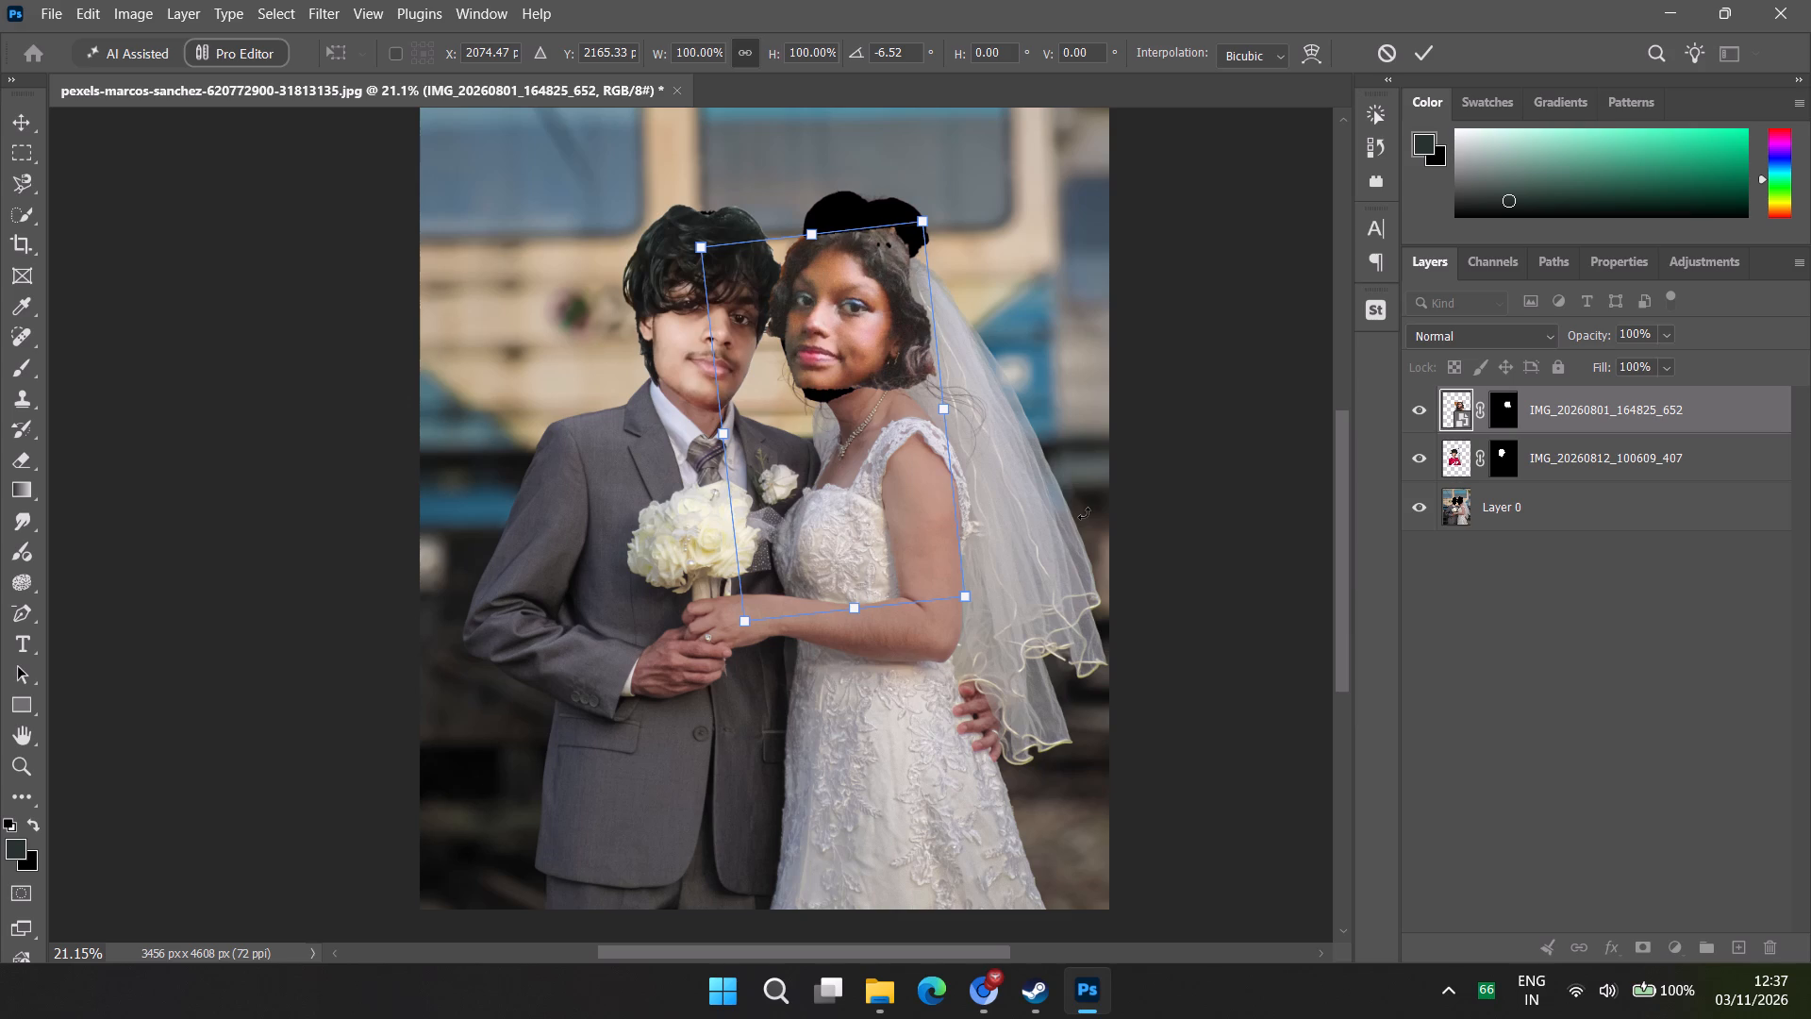
click(1140, 406)
Sample the skin tone from the bride's lower cheek and try to brush it over the black chin gap on her head layer.
click(19, 307)
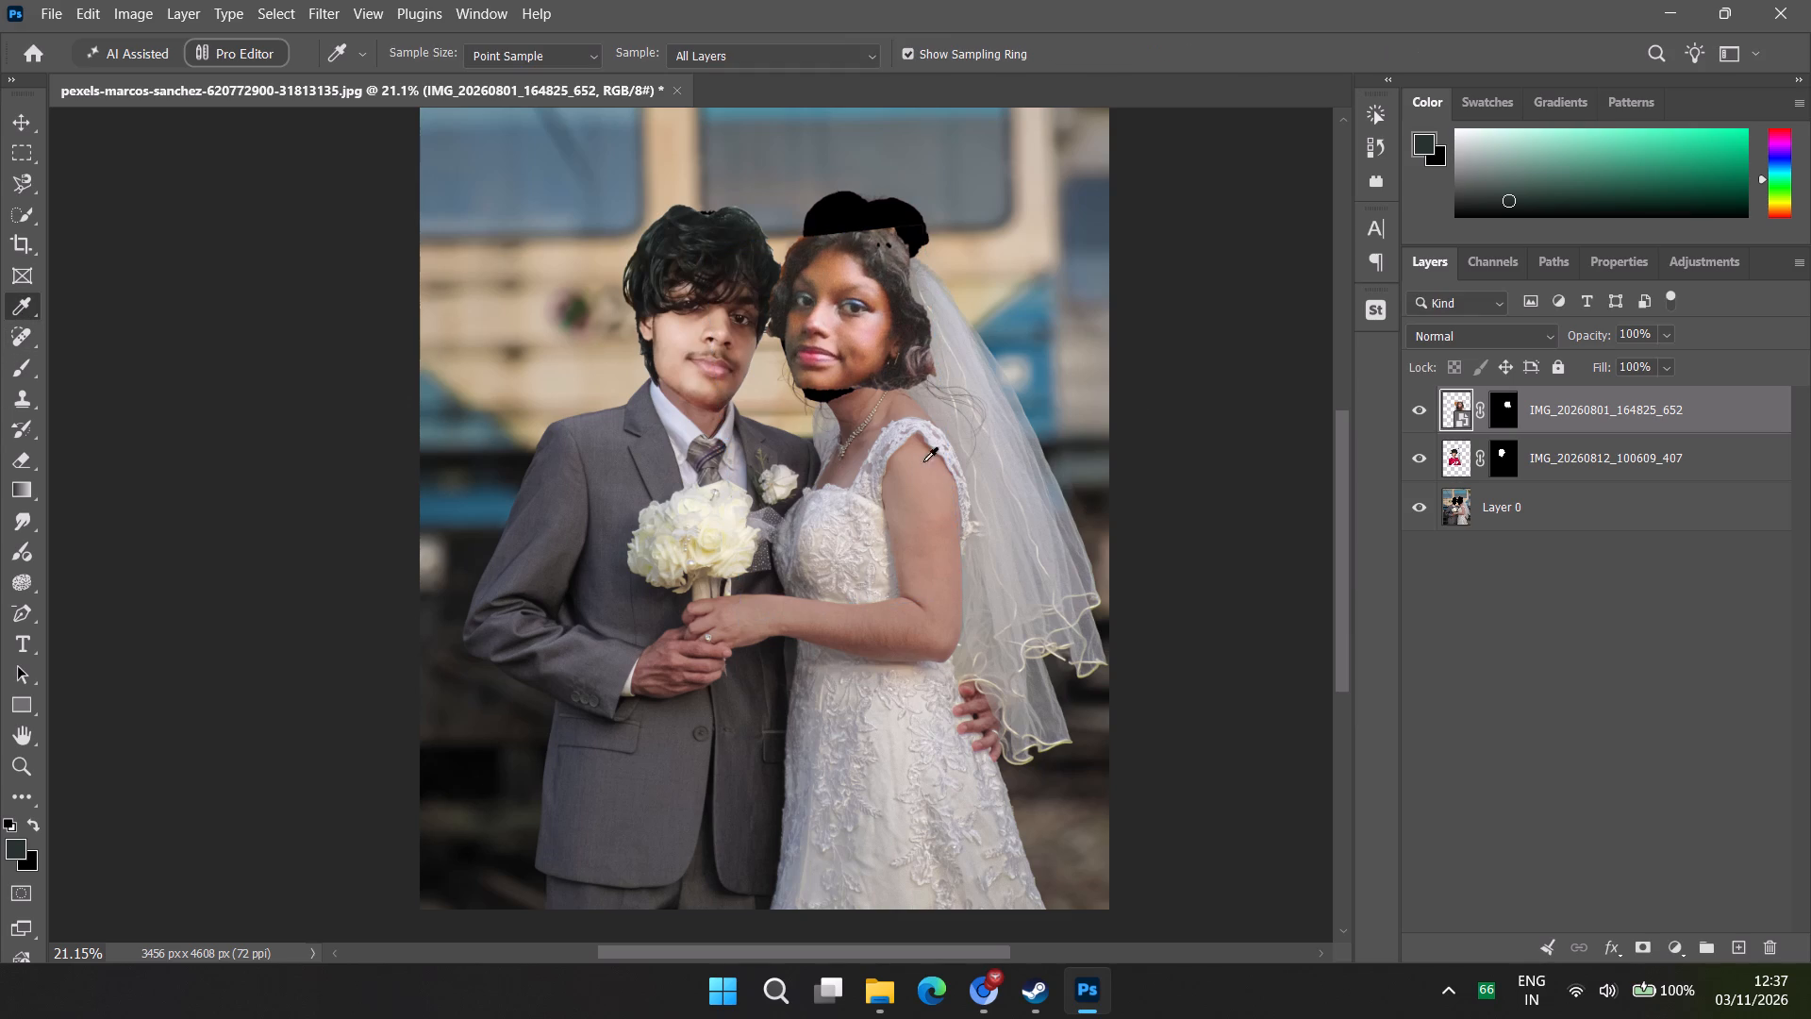
click(863, 354)
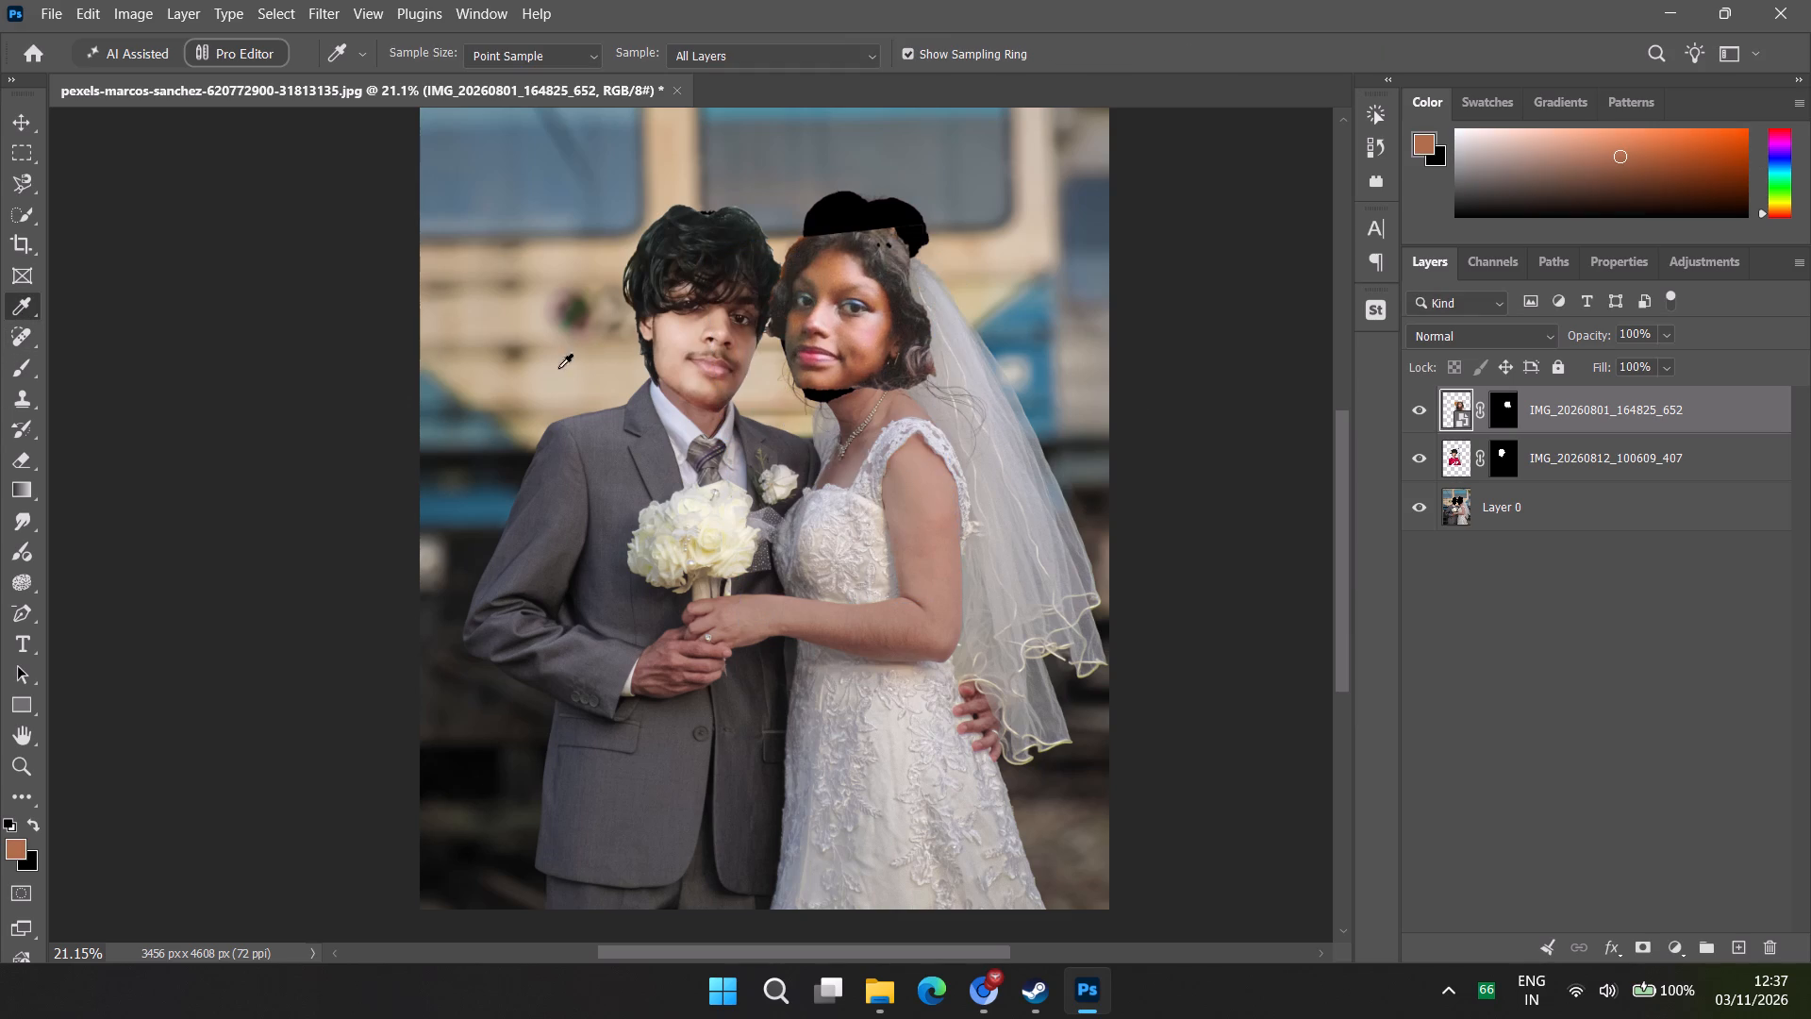
key(b)
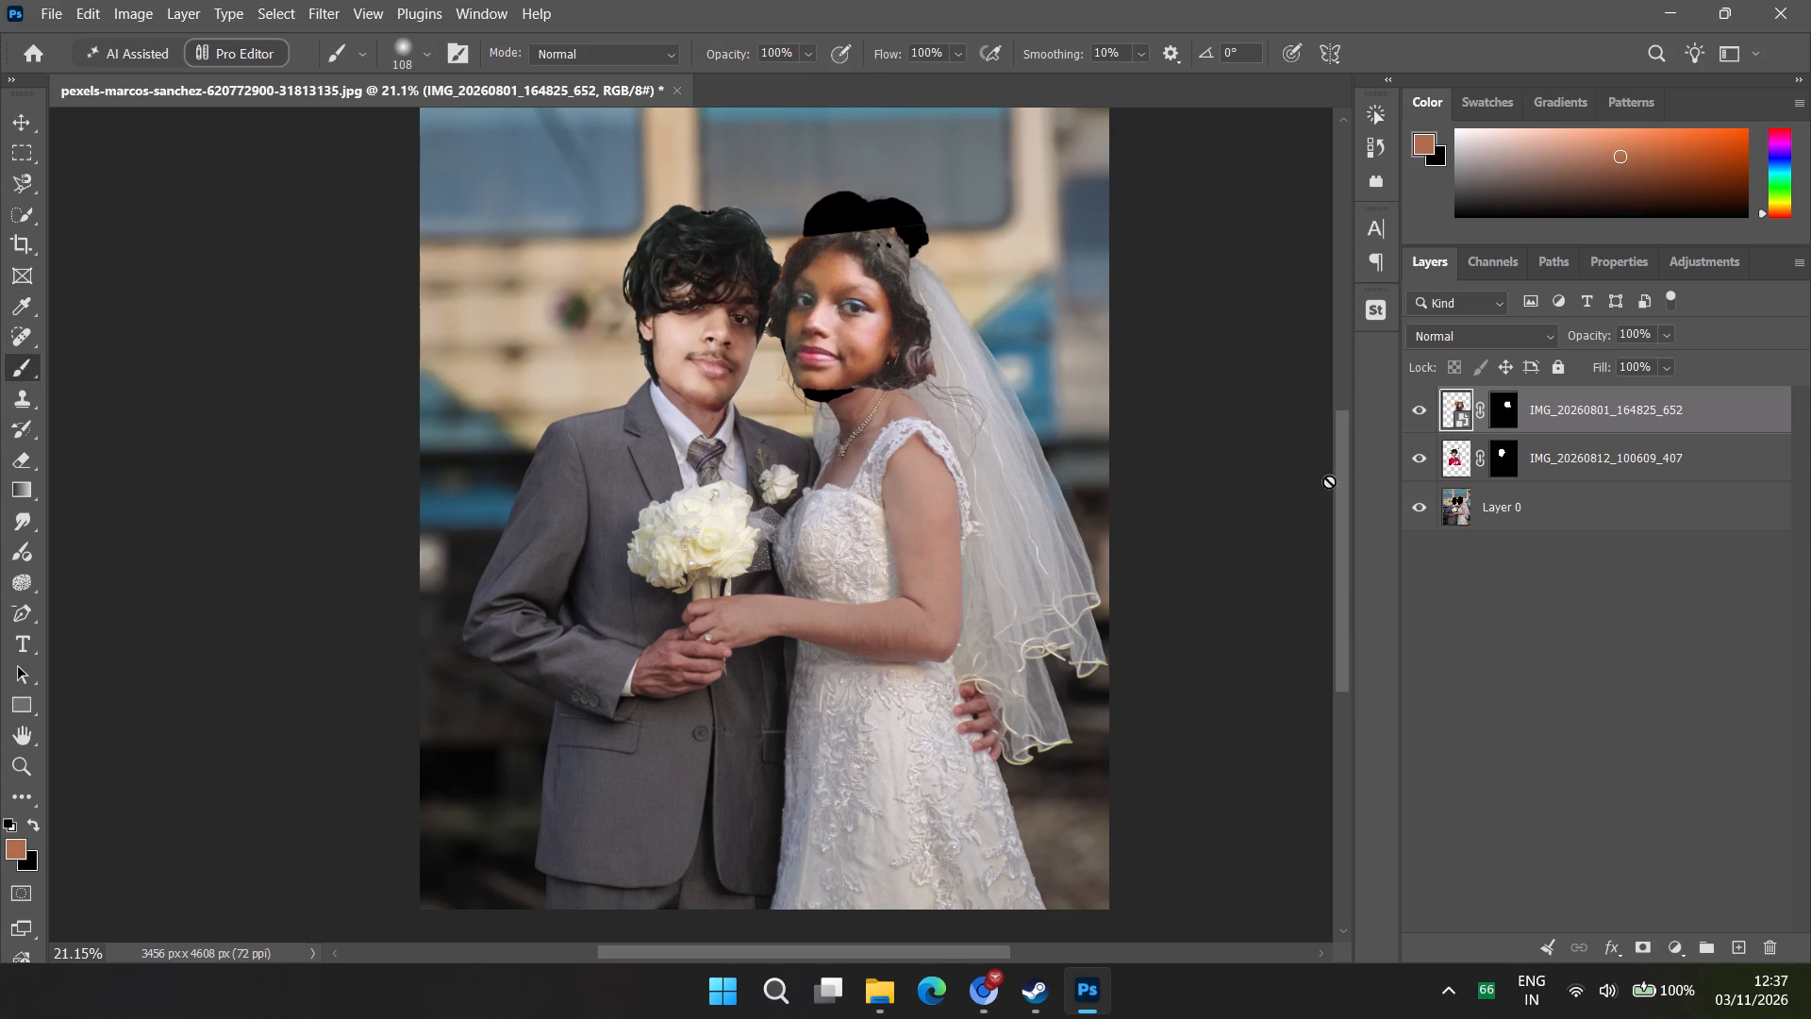
alt+scroll(774, 510, up, 8)
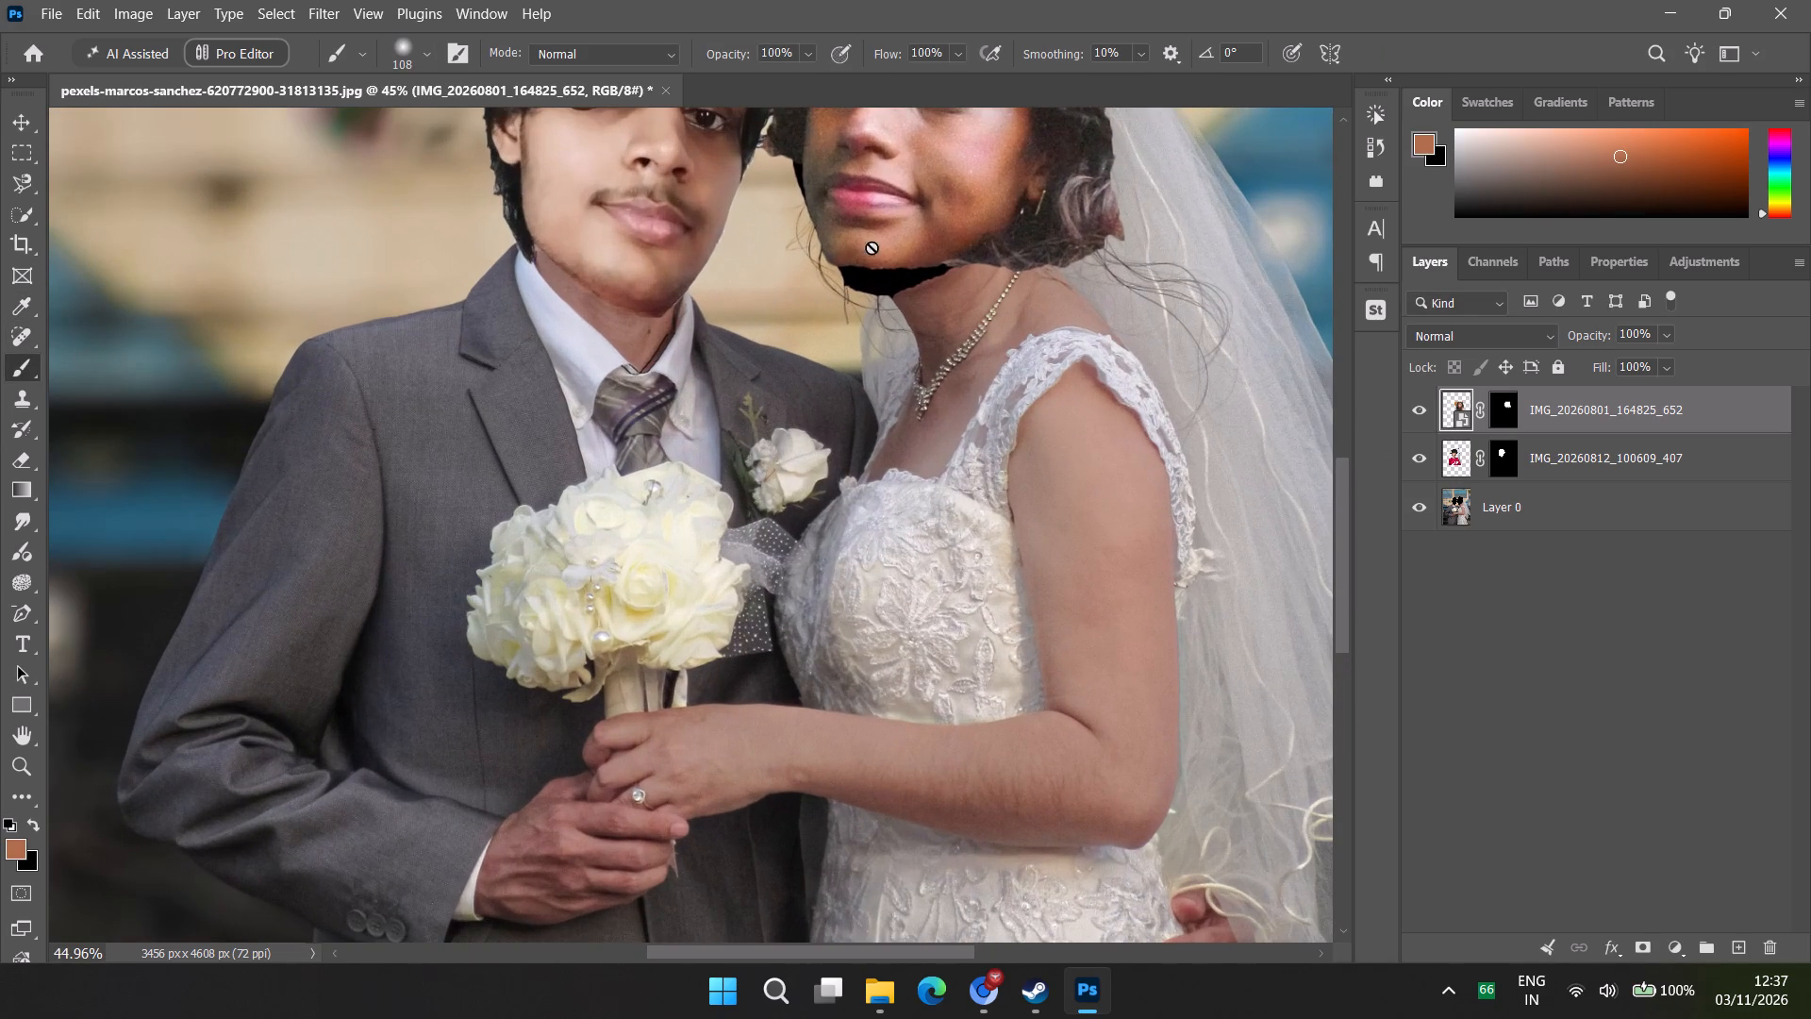
click(859, 267)
click(866, 392)
drag(839, 270, 849, 272)
drag(859, 283, 895, 261)
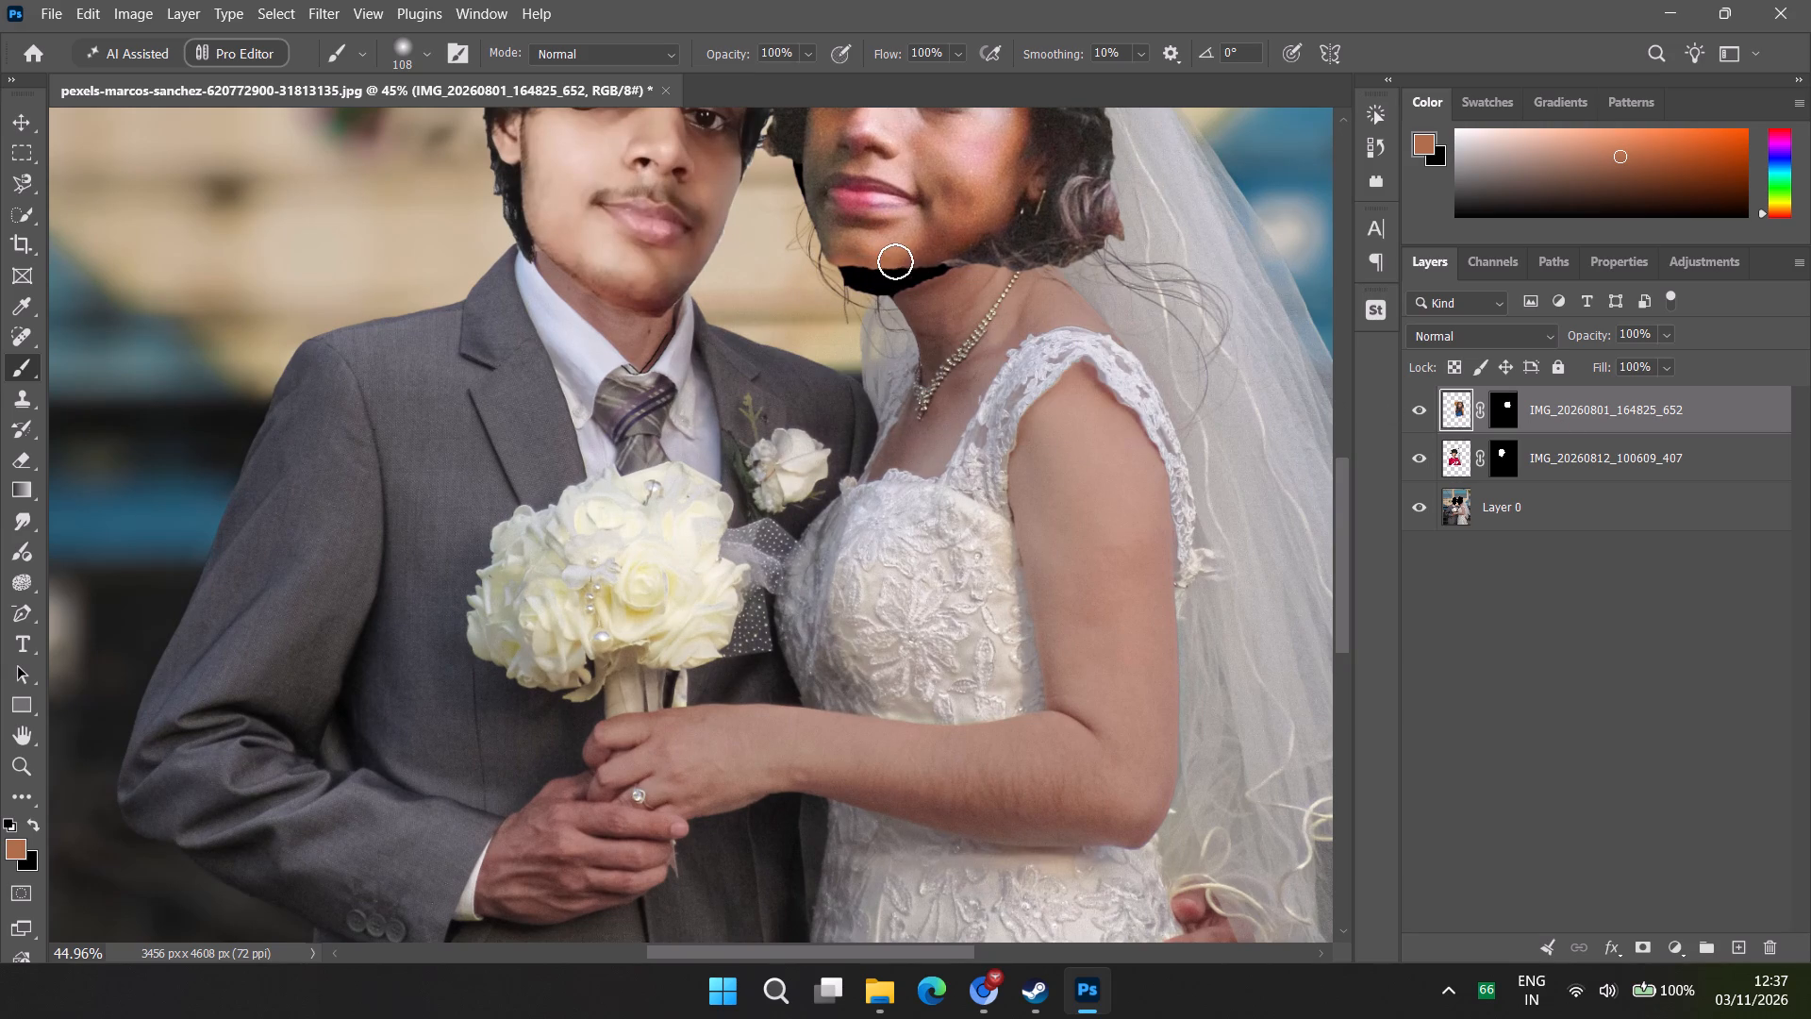
drag(895, 261, 920, 264)
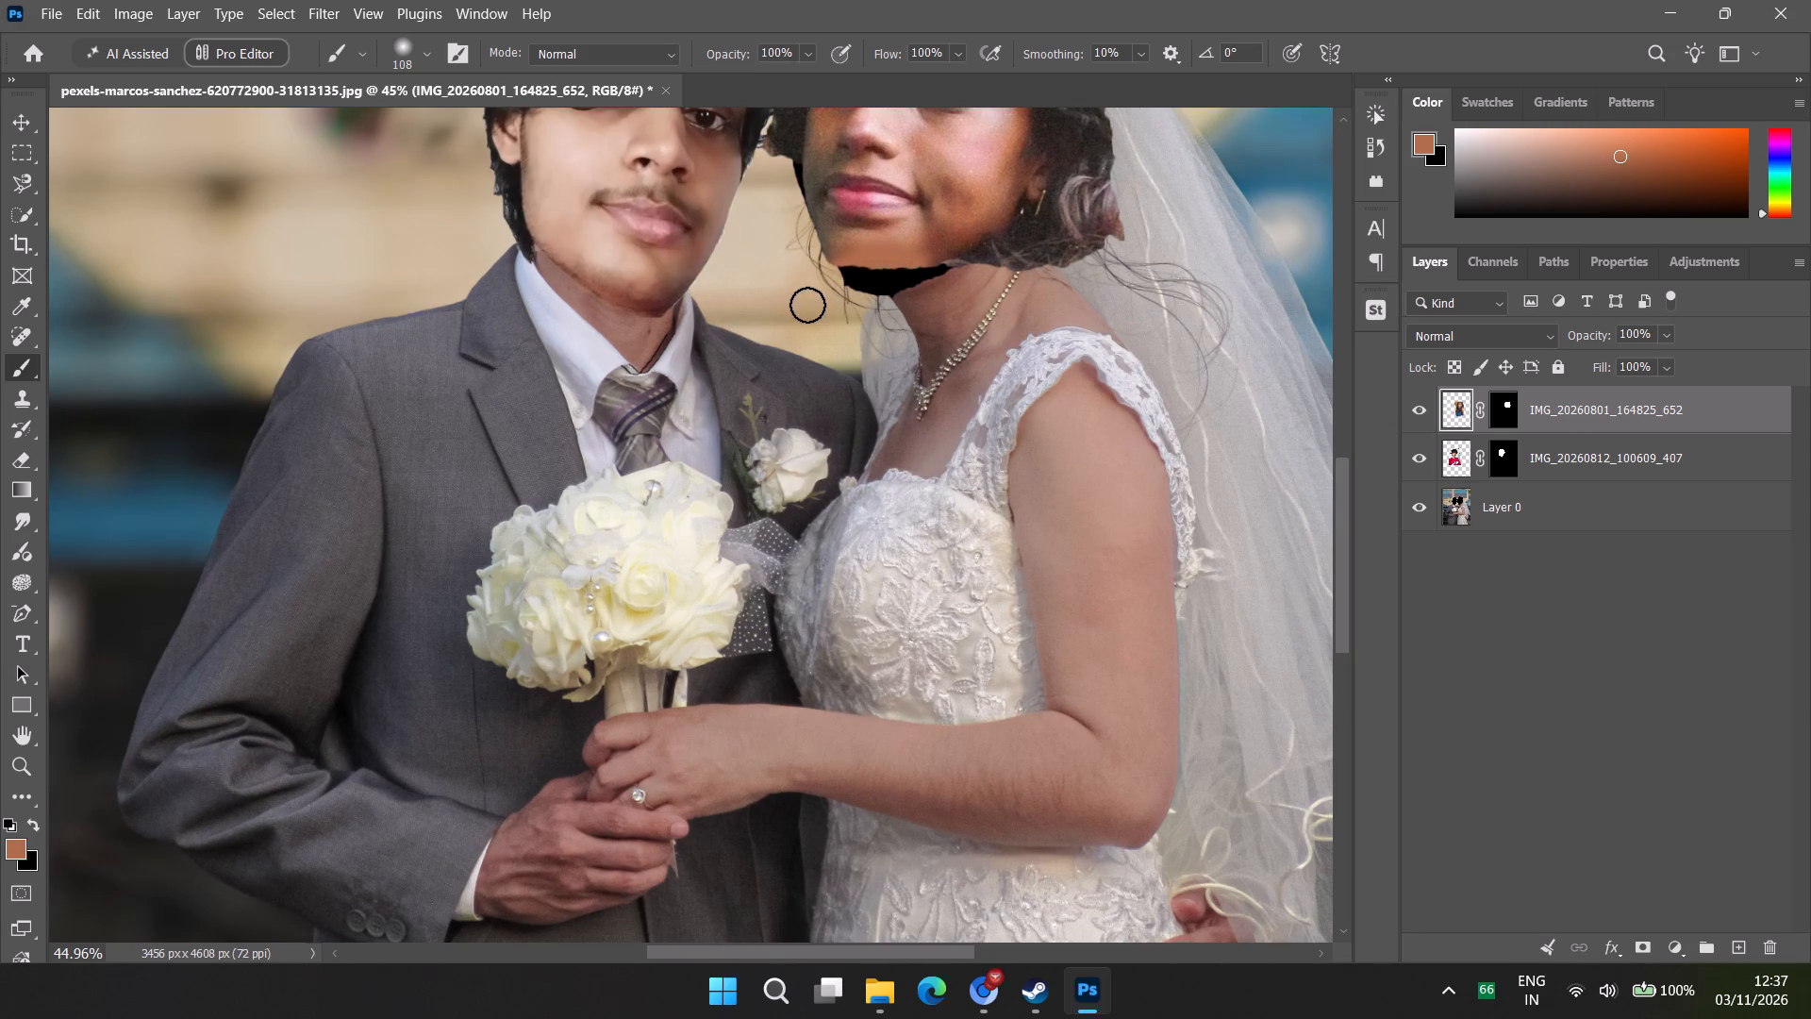
click(871, 276)
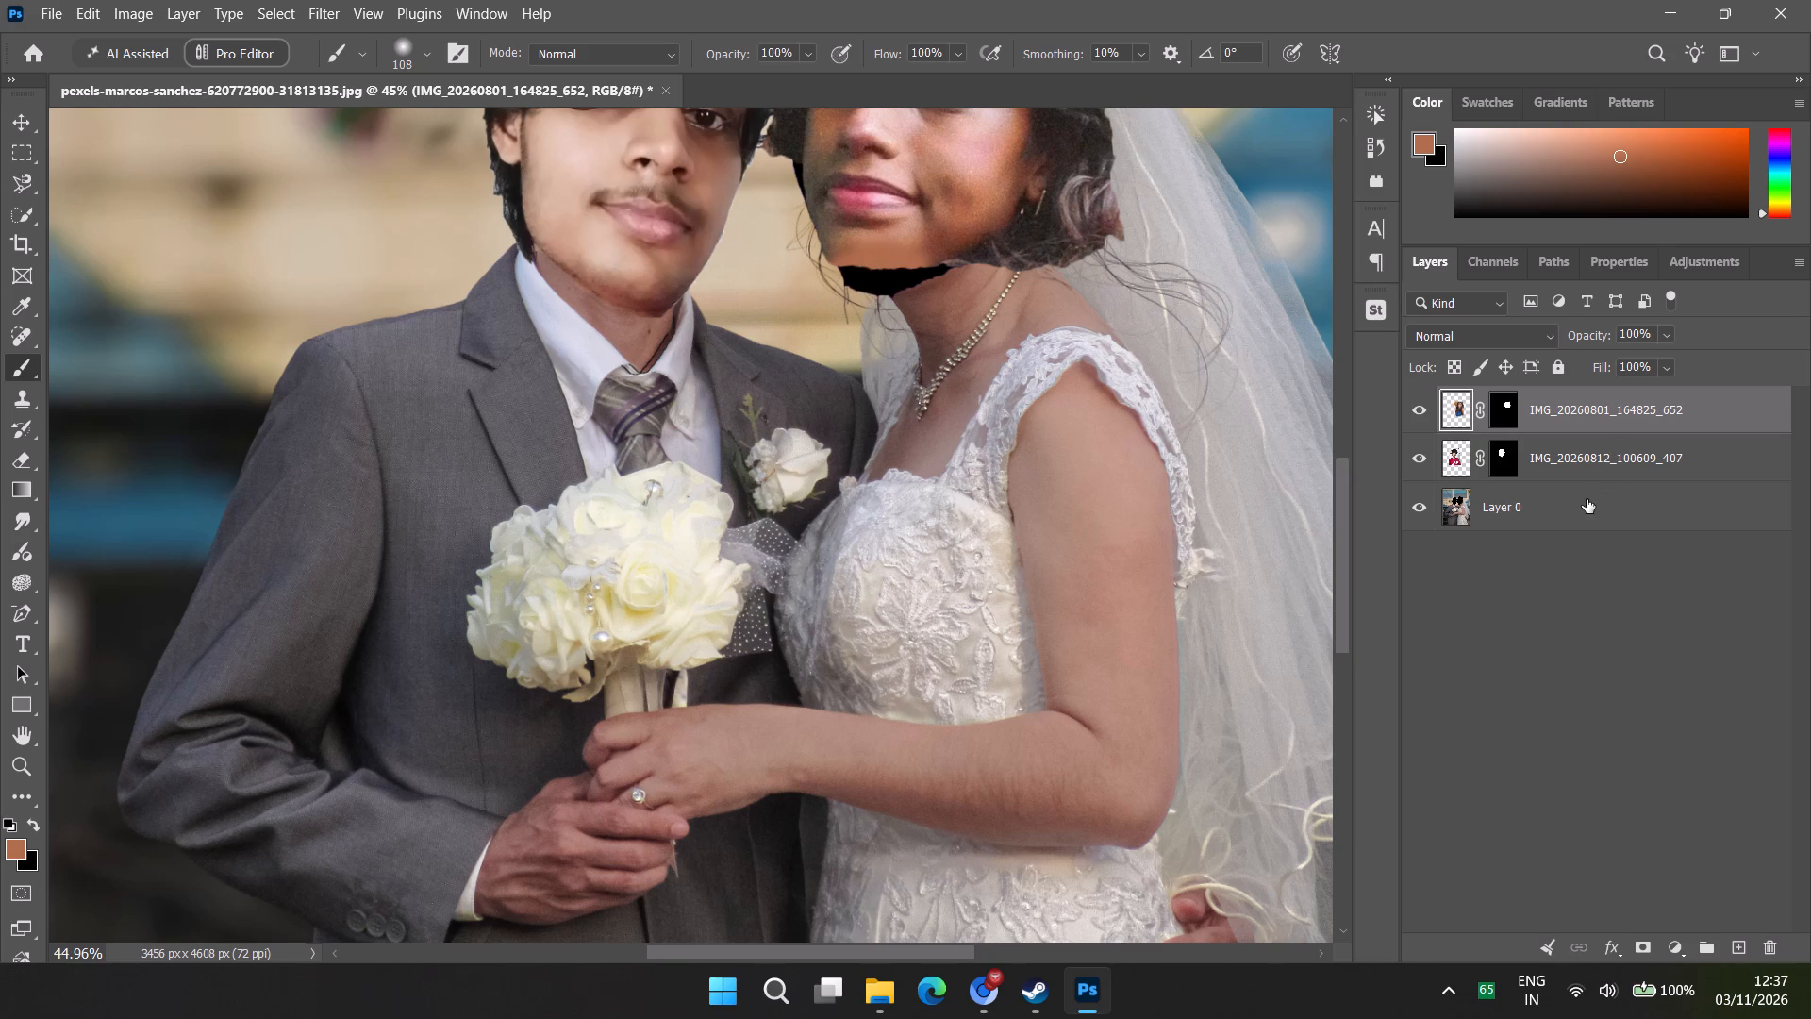
Paint the sampled skin tone over the black gap beneath the bride's chin on Layer 0.
click(1584, 503)
drag(855, 277, 907, 276)
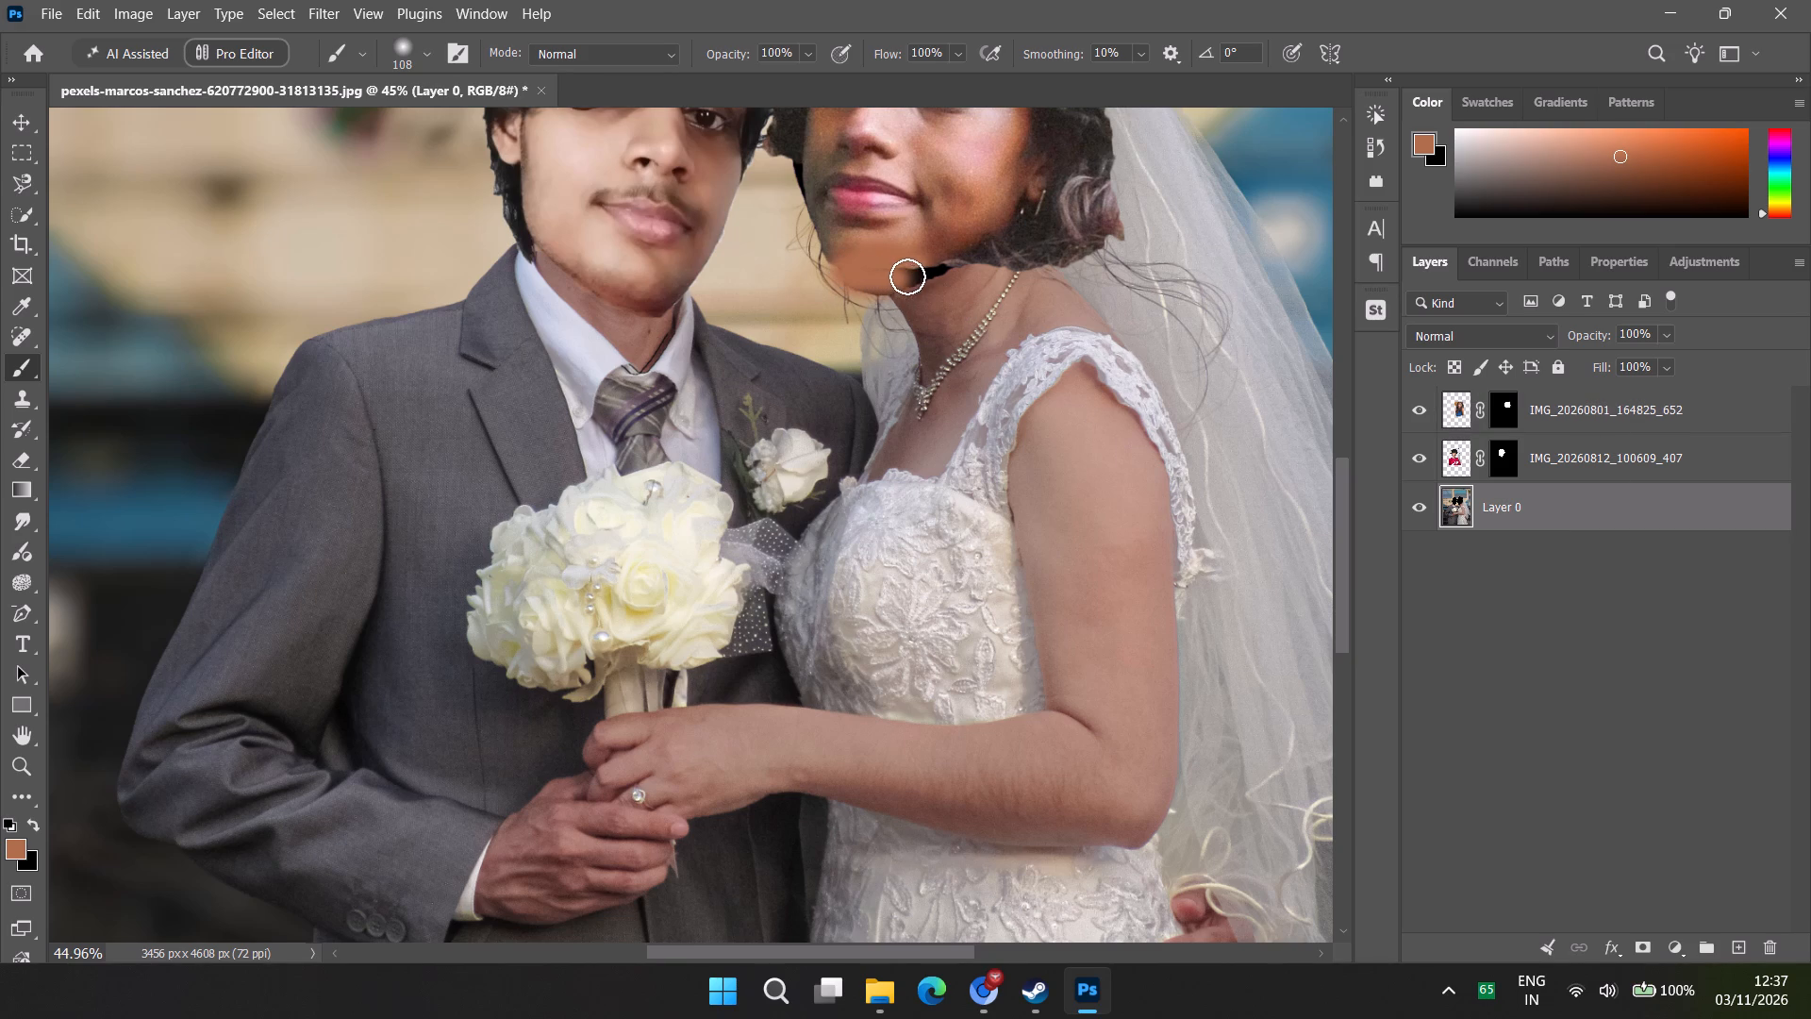
drag(907, 276, 879, 287)
drag(879, 287, 873, 286)
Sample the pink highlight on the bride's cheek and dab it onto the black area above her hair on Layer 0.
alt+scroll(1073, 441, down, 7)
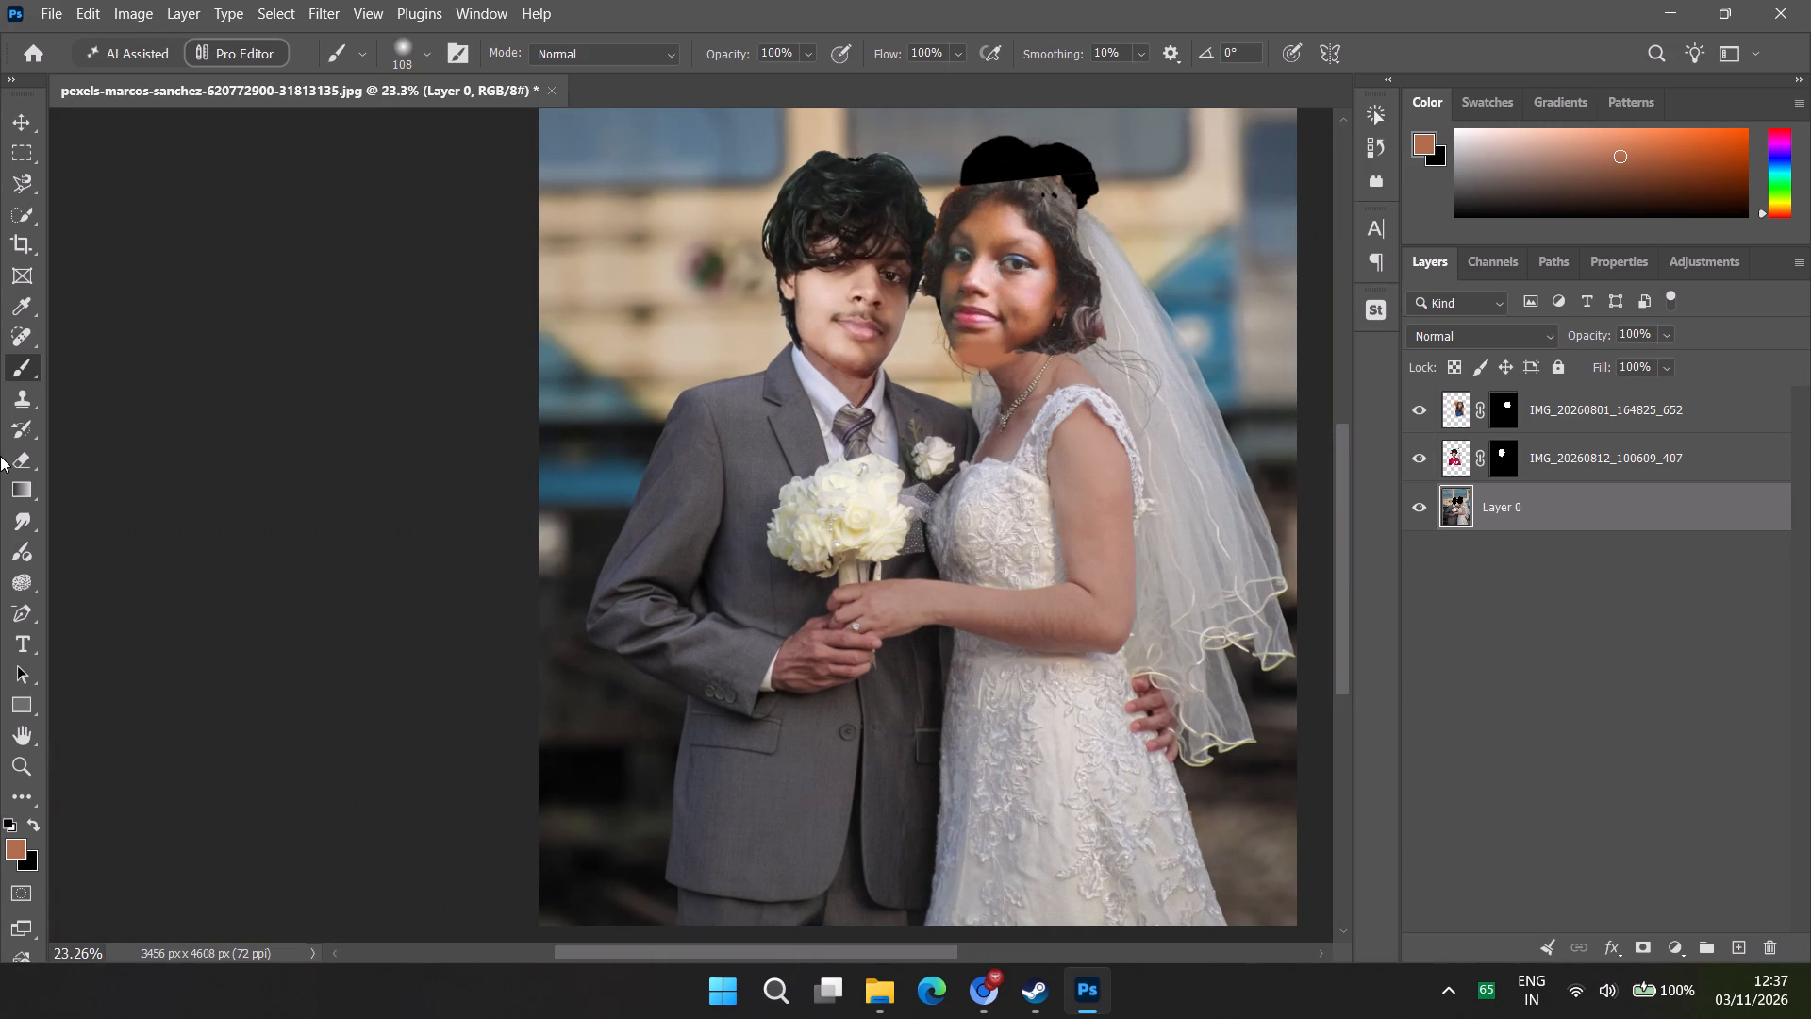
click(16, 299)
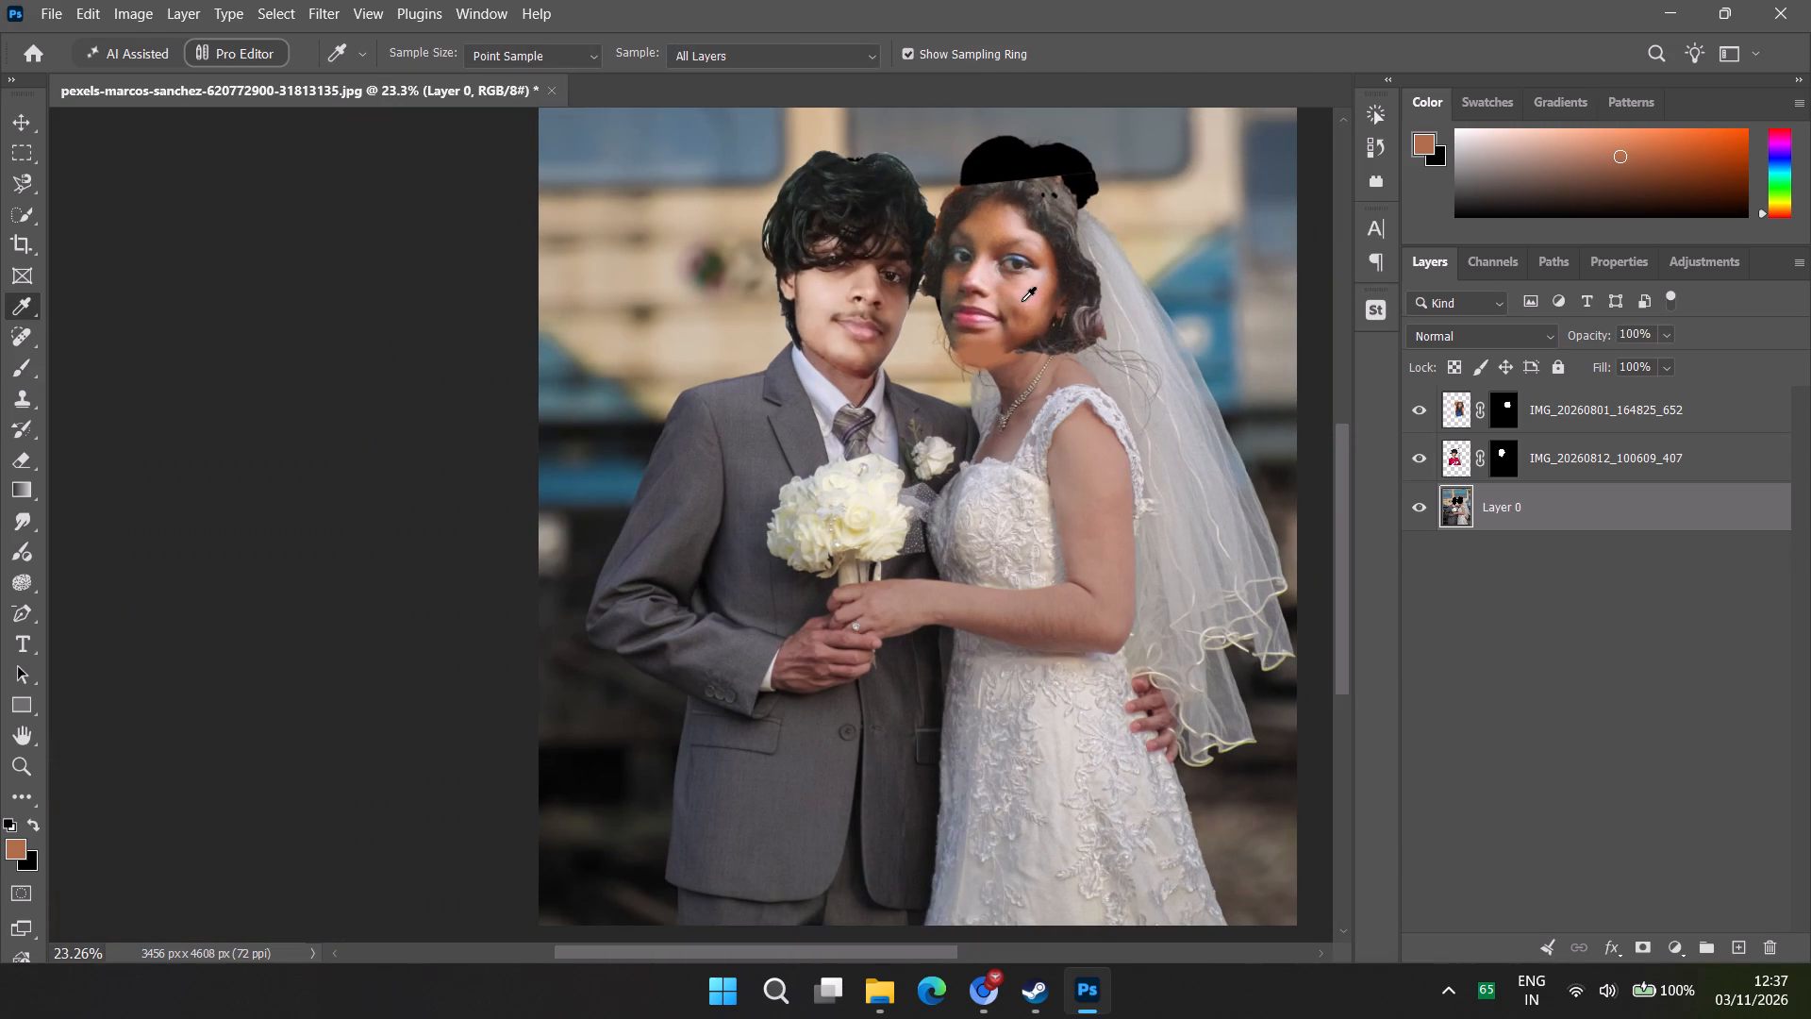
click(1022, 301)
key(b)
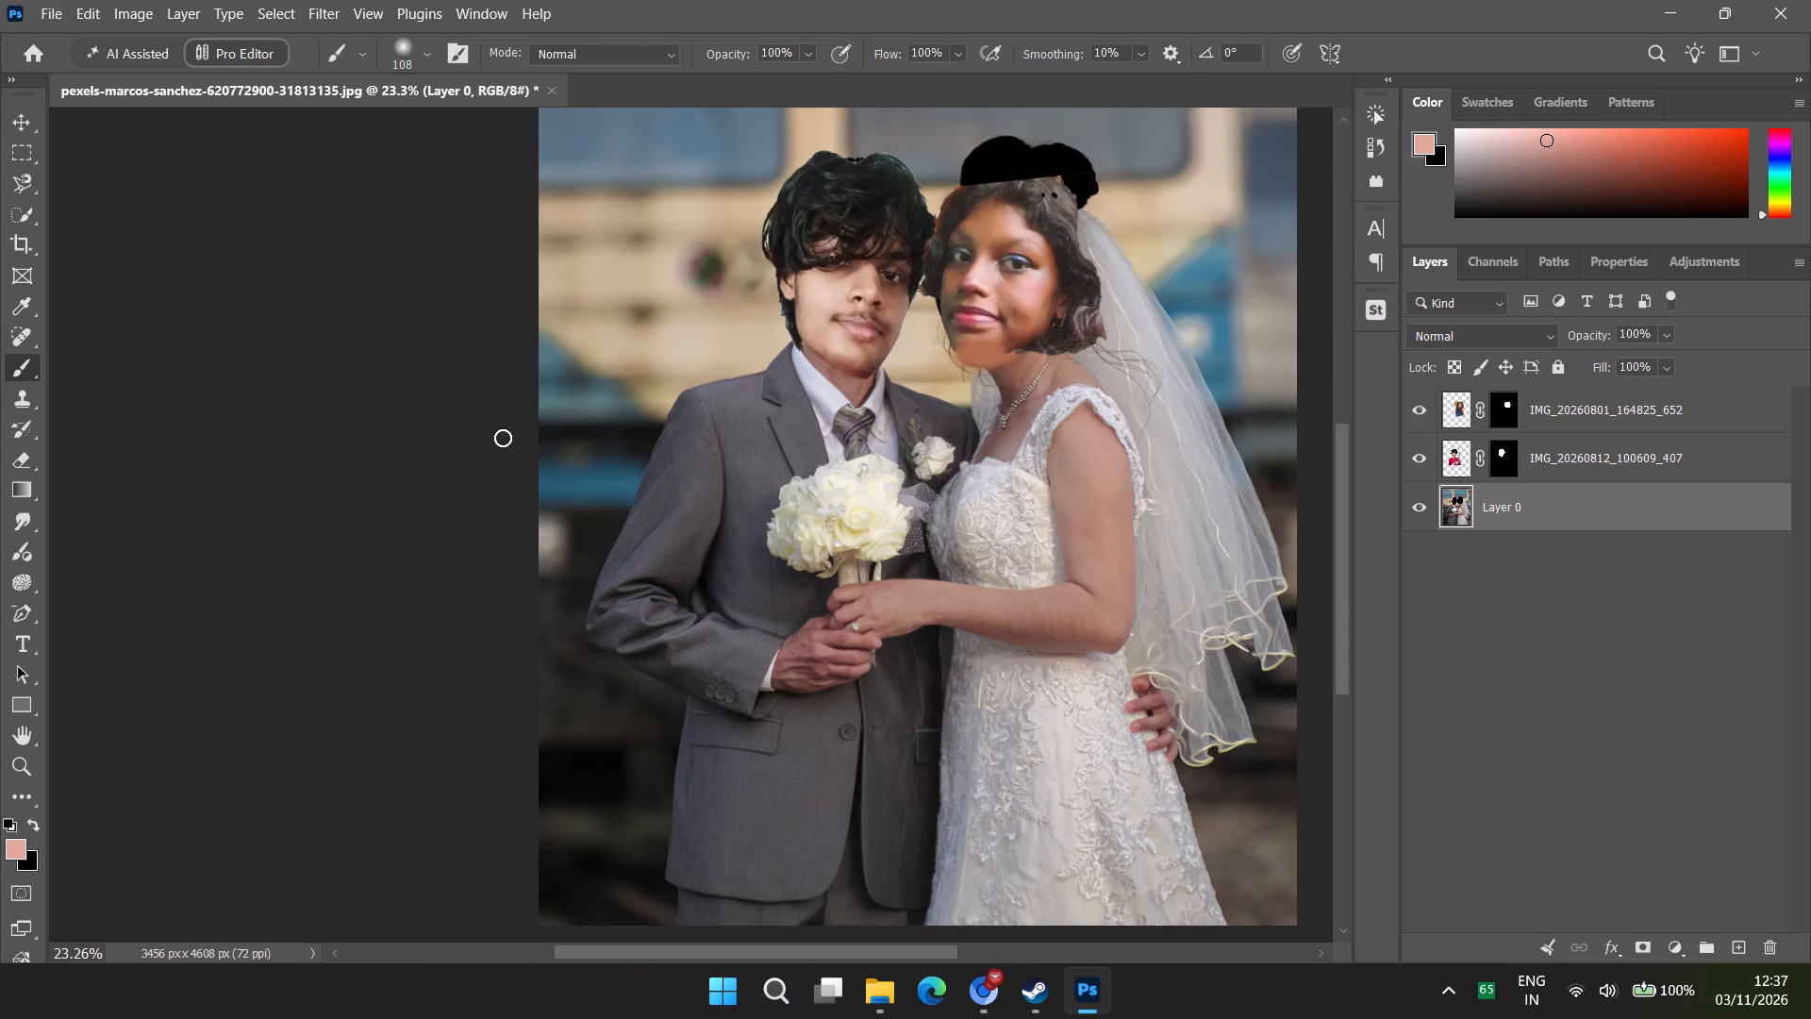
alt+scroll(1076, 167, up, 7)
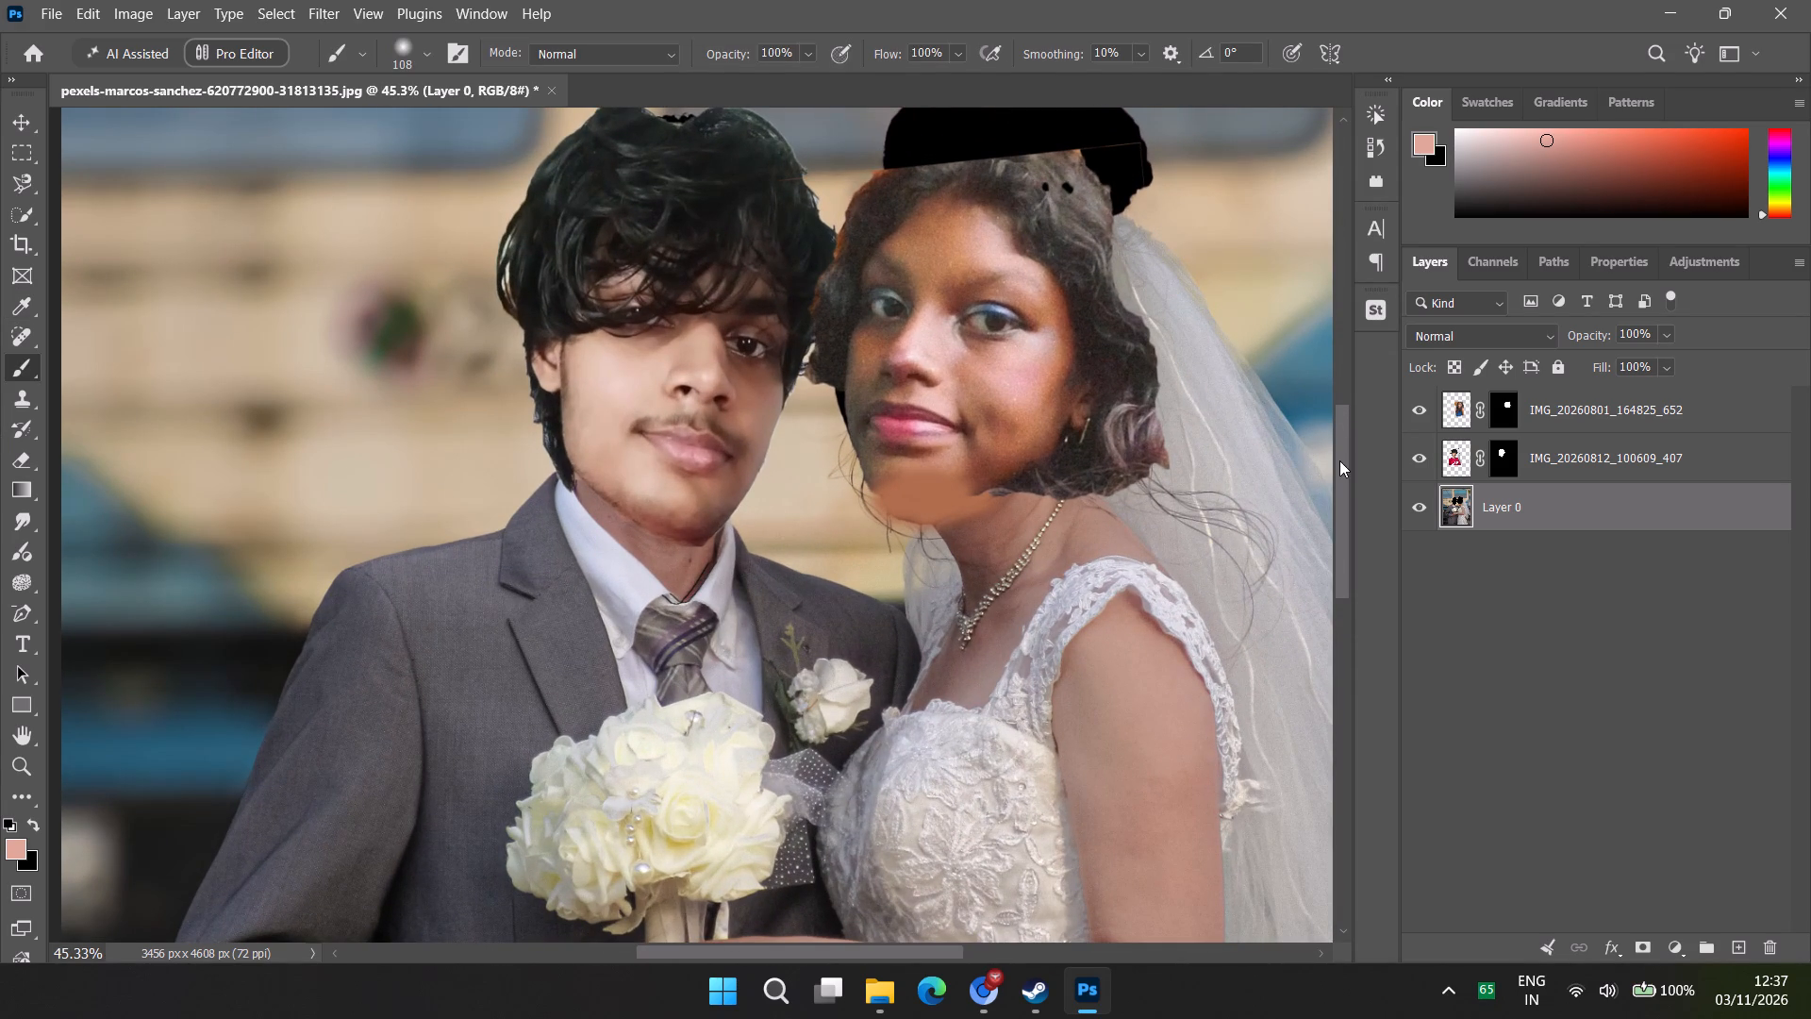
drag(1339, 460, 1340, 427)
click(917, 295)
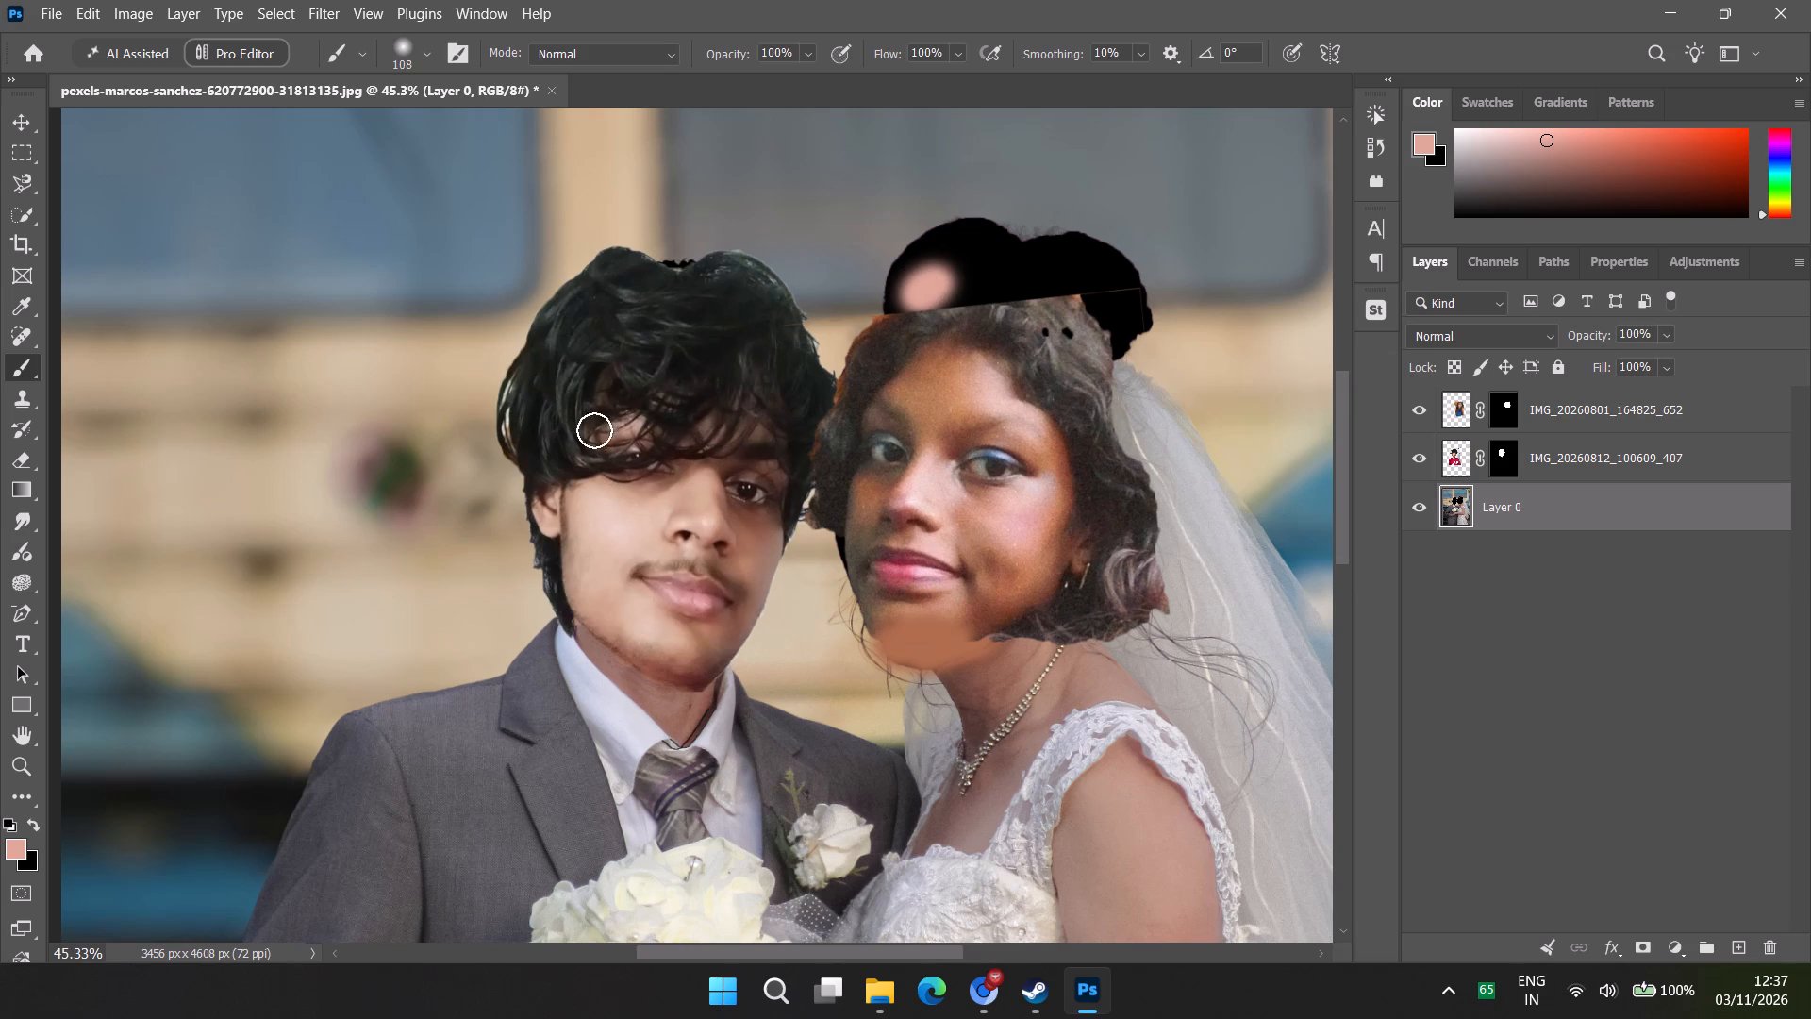
Sample the brown tone from the top of the bride's hair and paint over the pink dab and adjoining black edge on Layer 0.
click(21, 313)
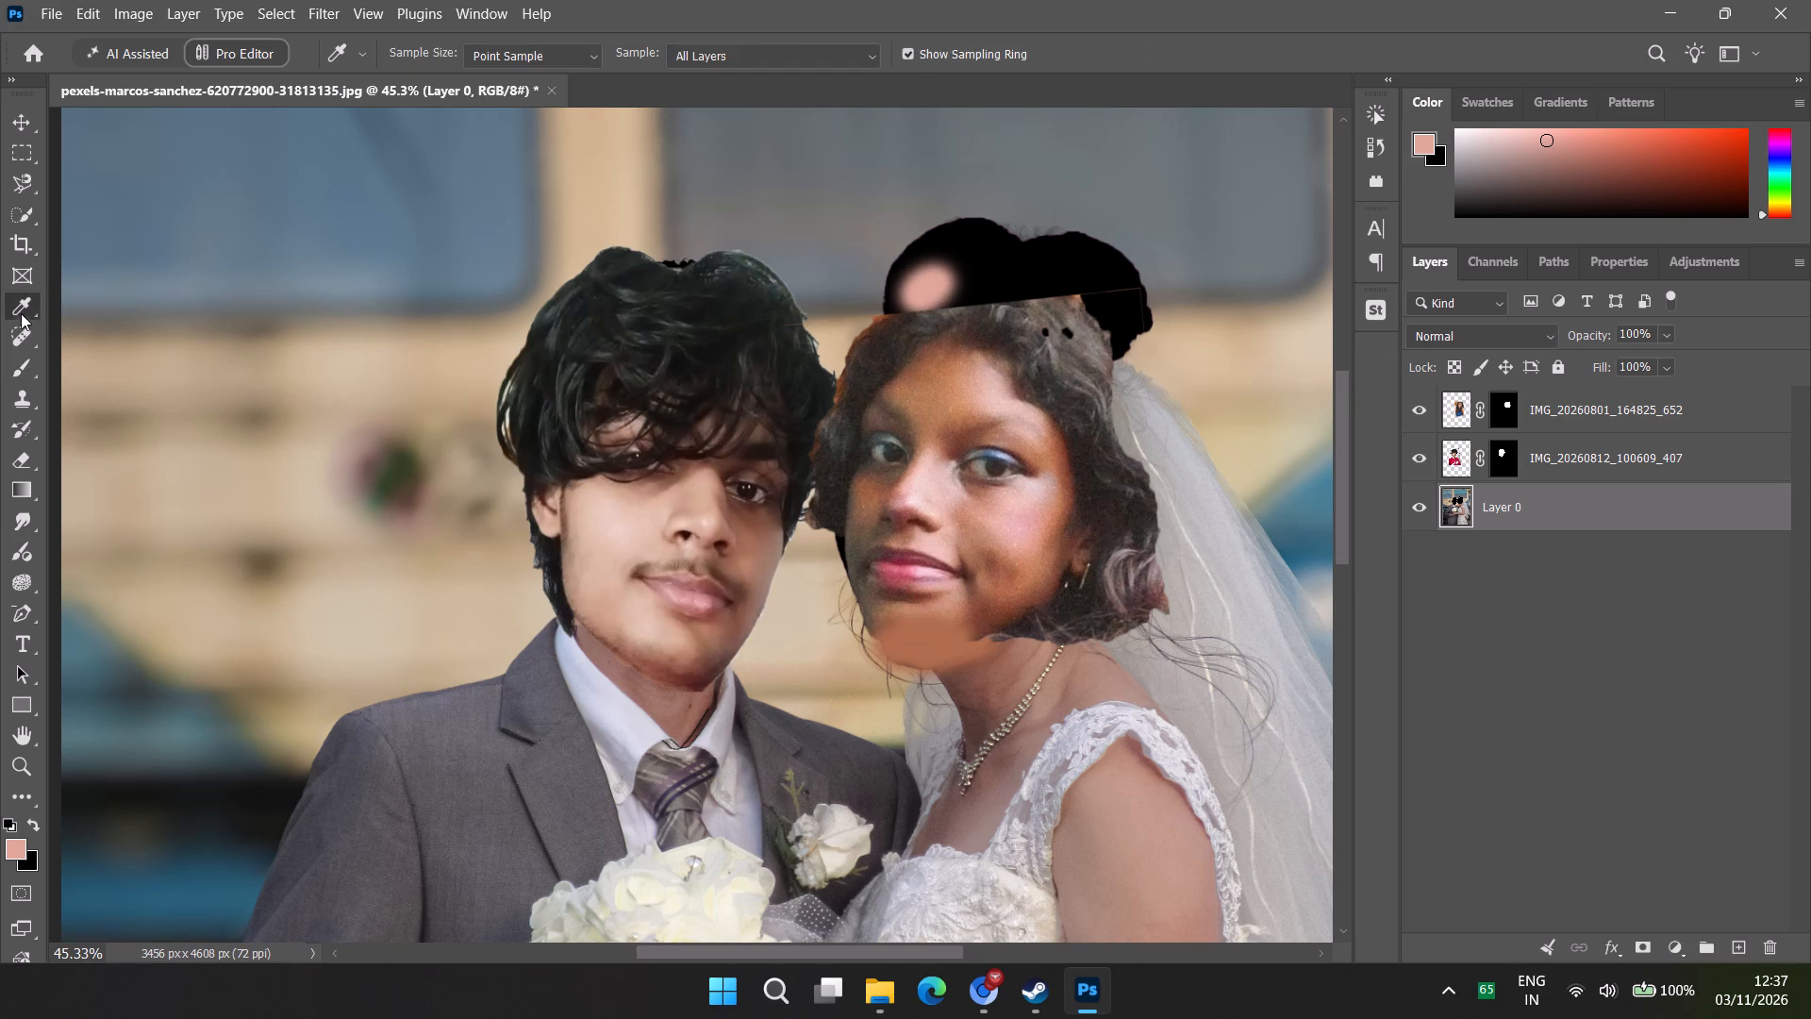
click(1055, 307)
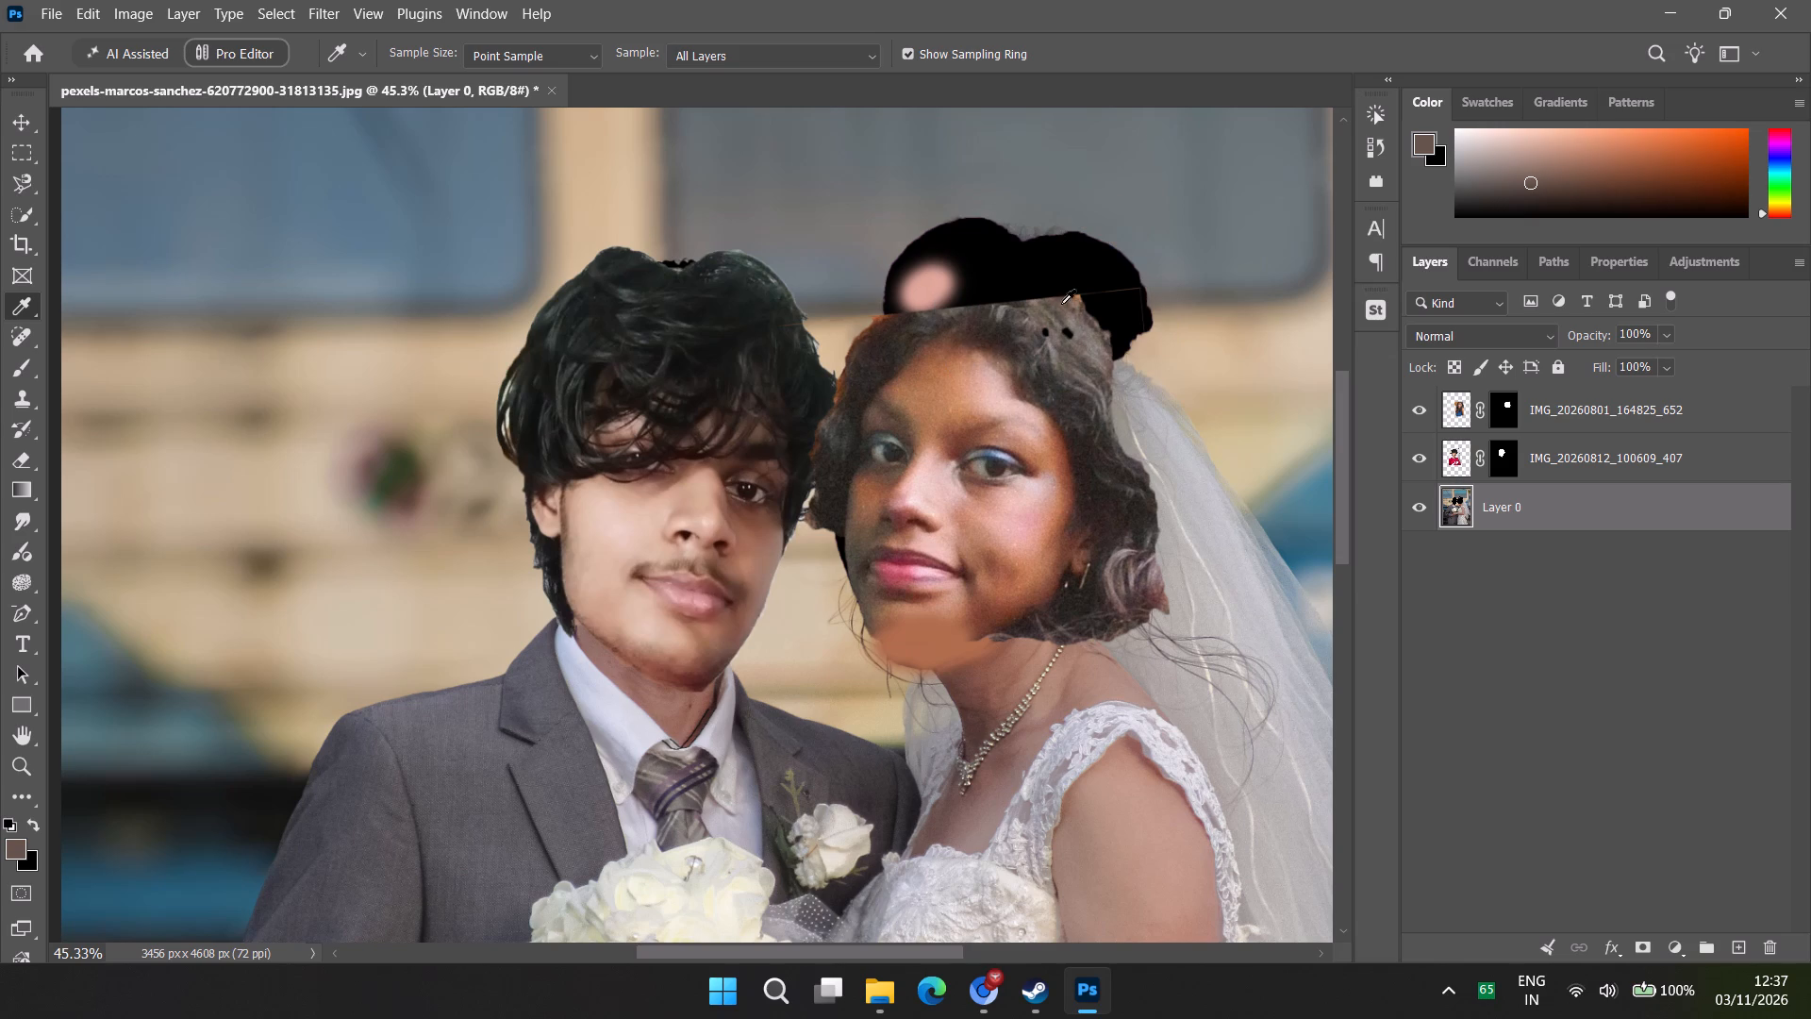
key(b)
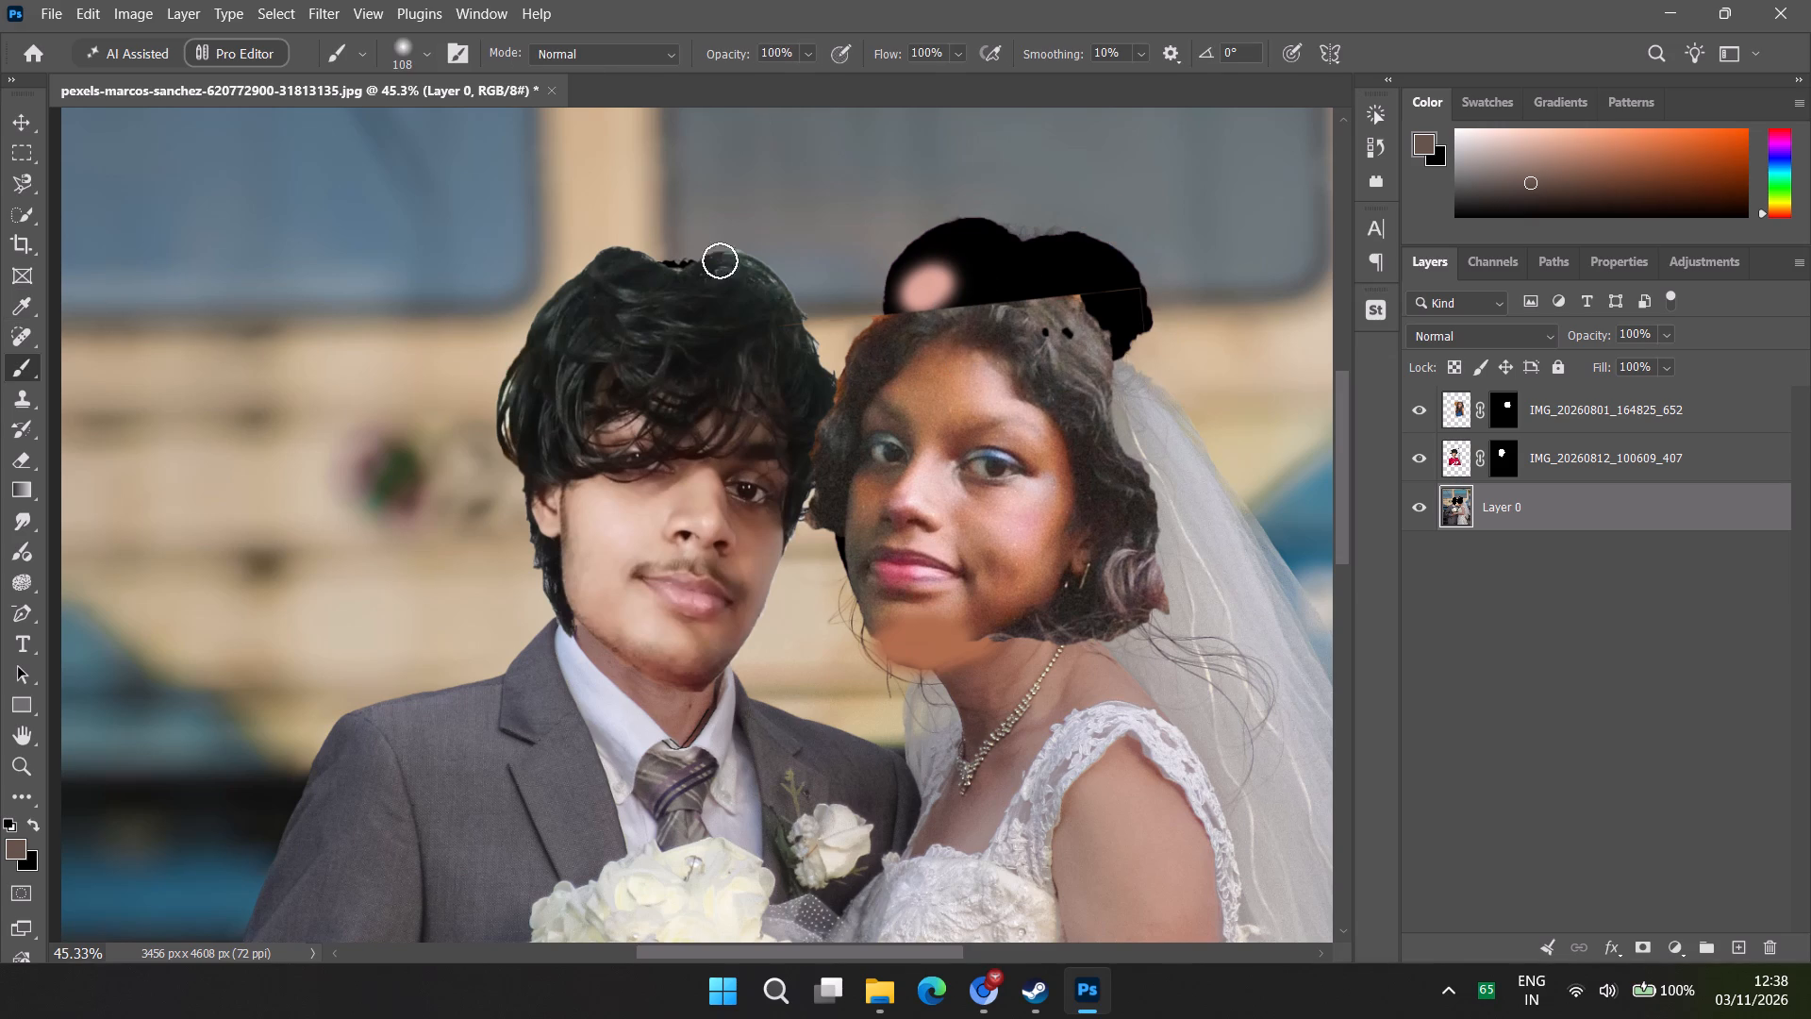
drag(919, 278, 902, 293)
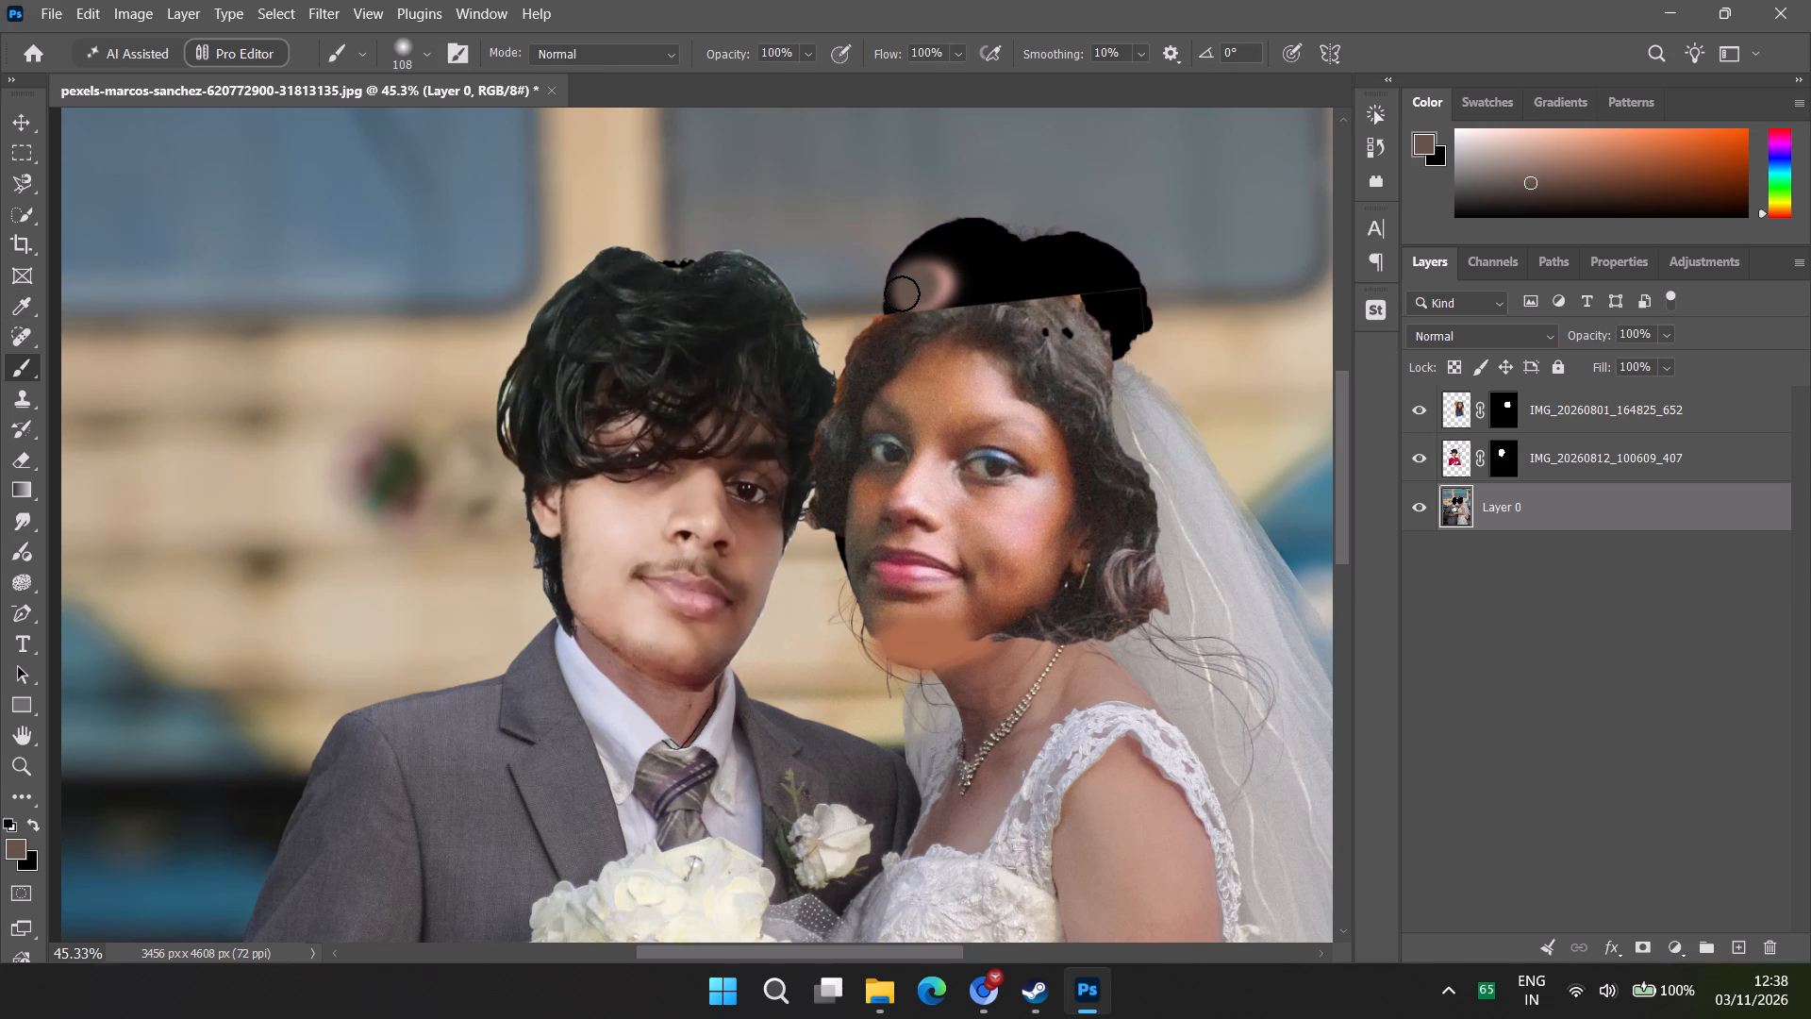
drag(902, 293, 890, 297)
drag(890, 297, 883, 299)
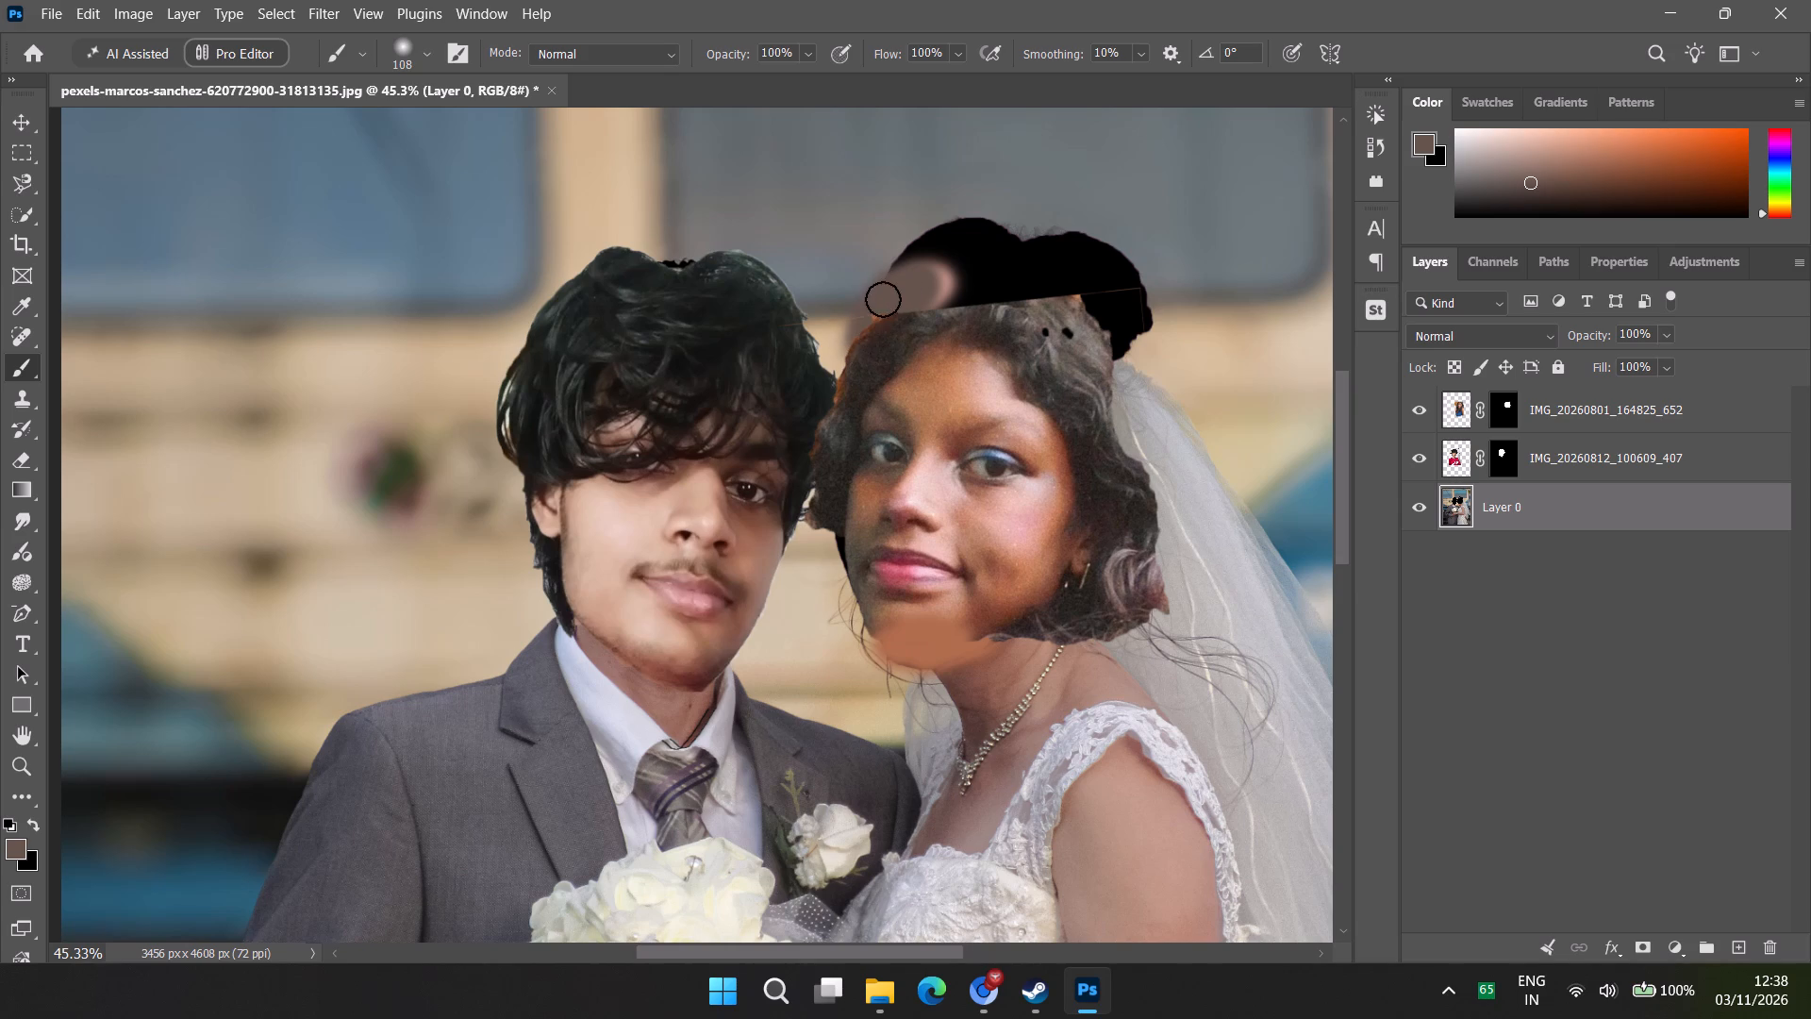
Paint the sampled brown over the upper hair edge beside the groom on the bride's head layer IMG_20260801_164825_652.
click(1556, 404)
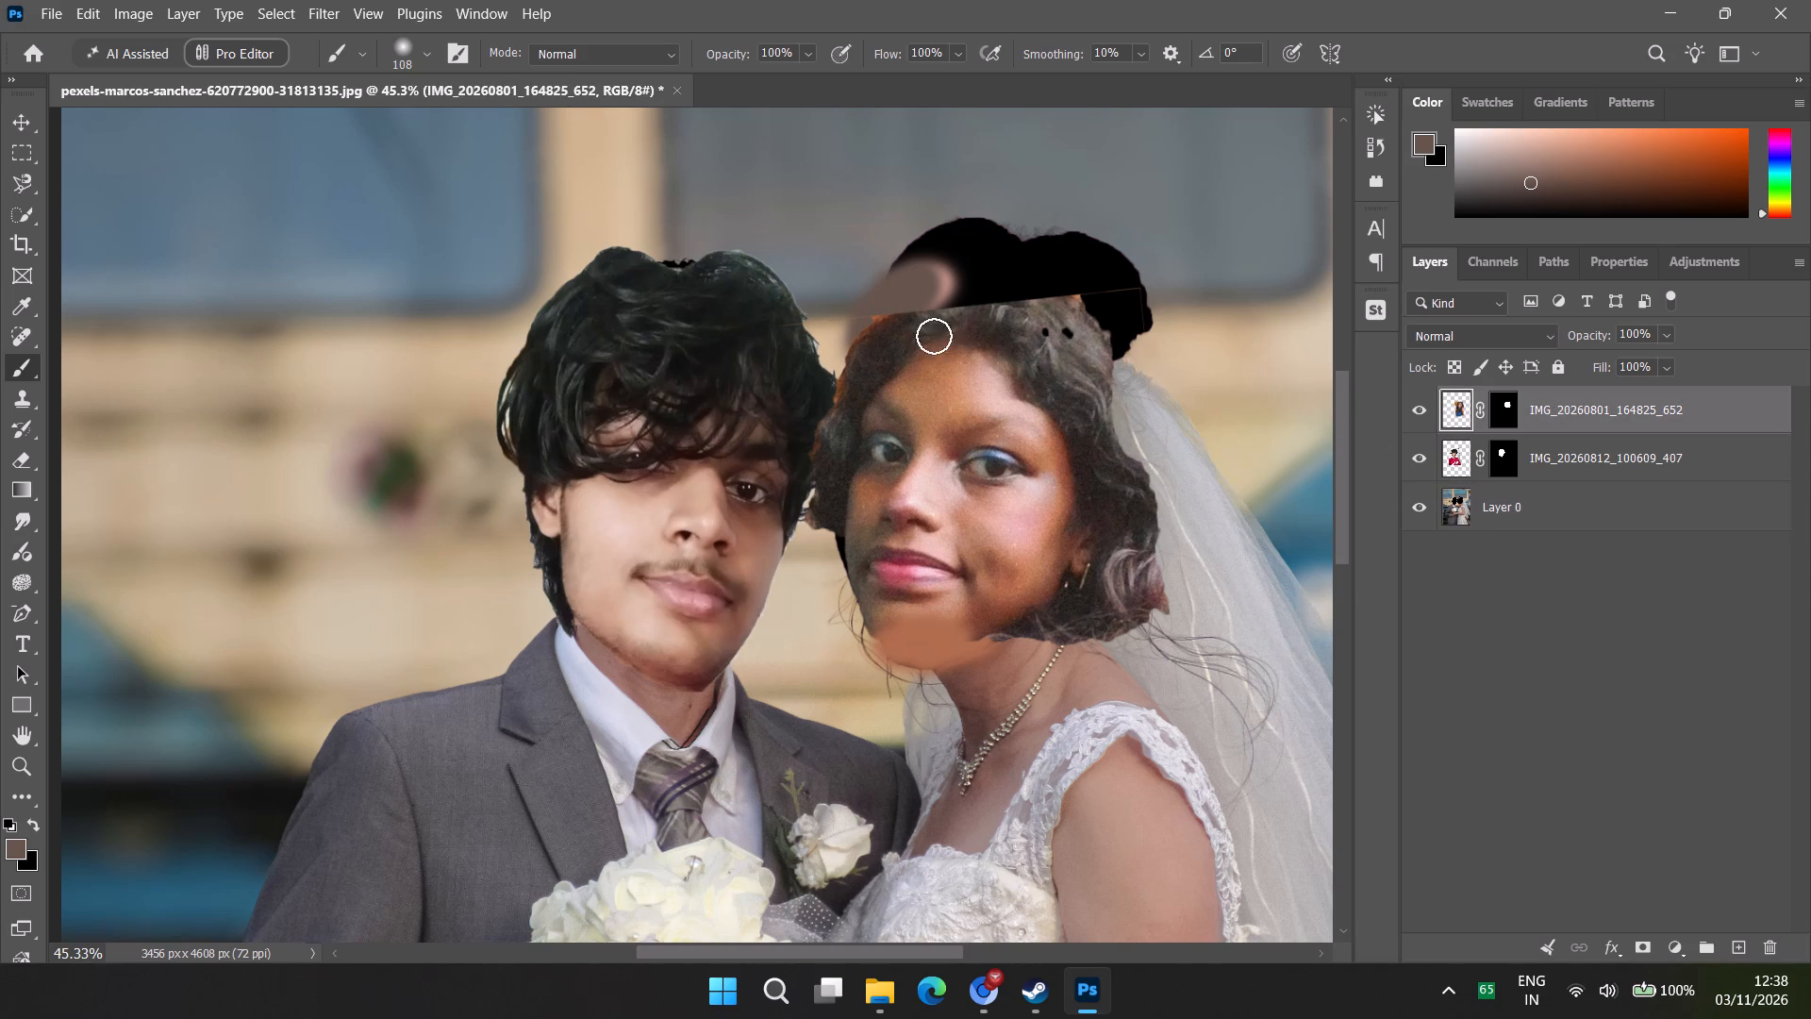
drag(877, 318, 943, 310)
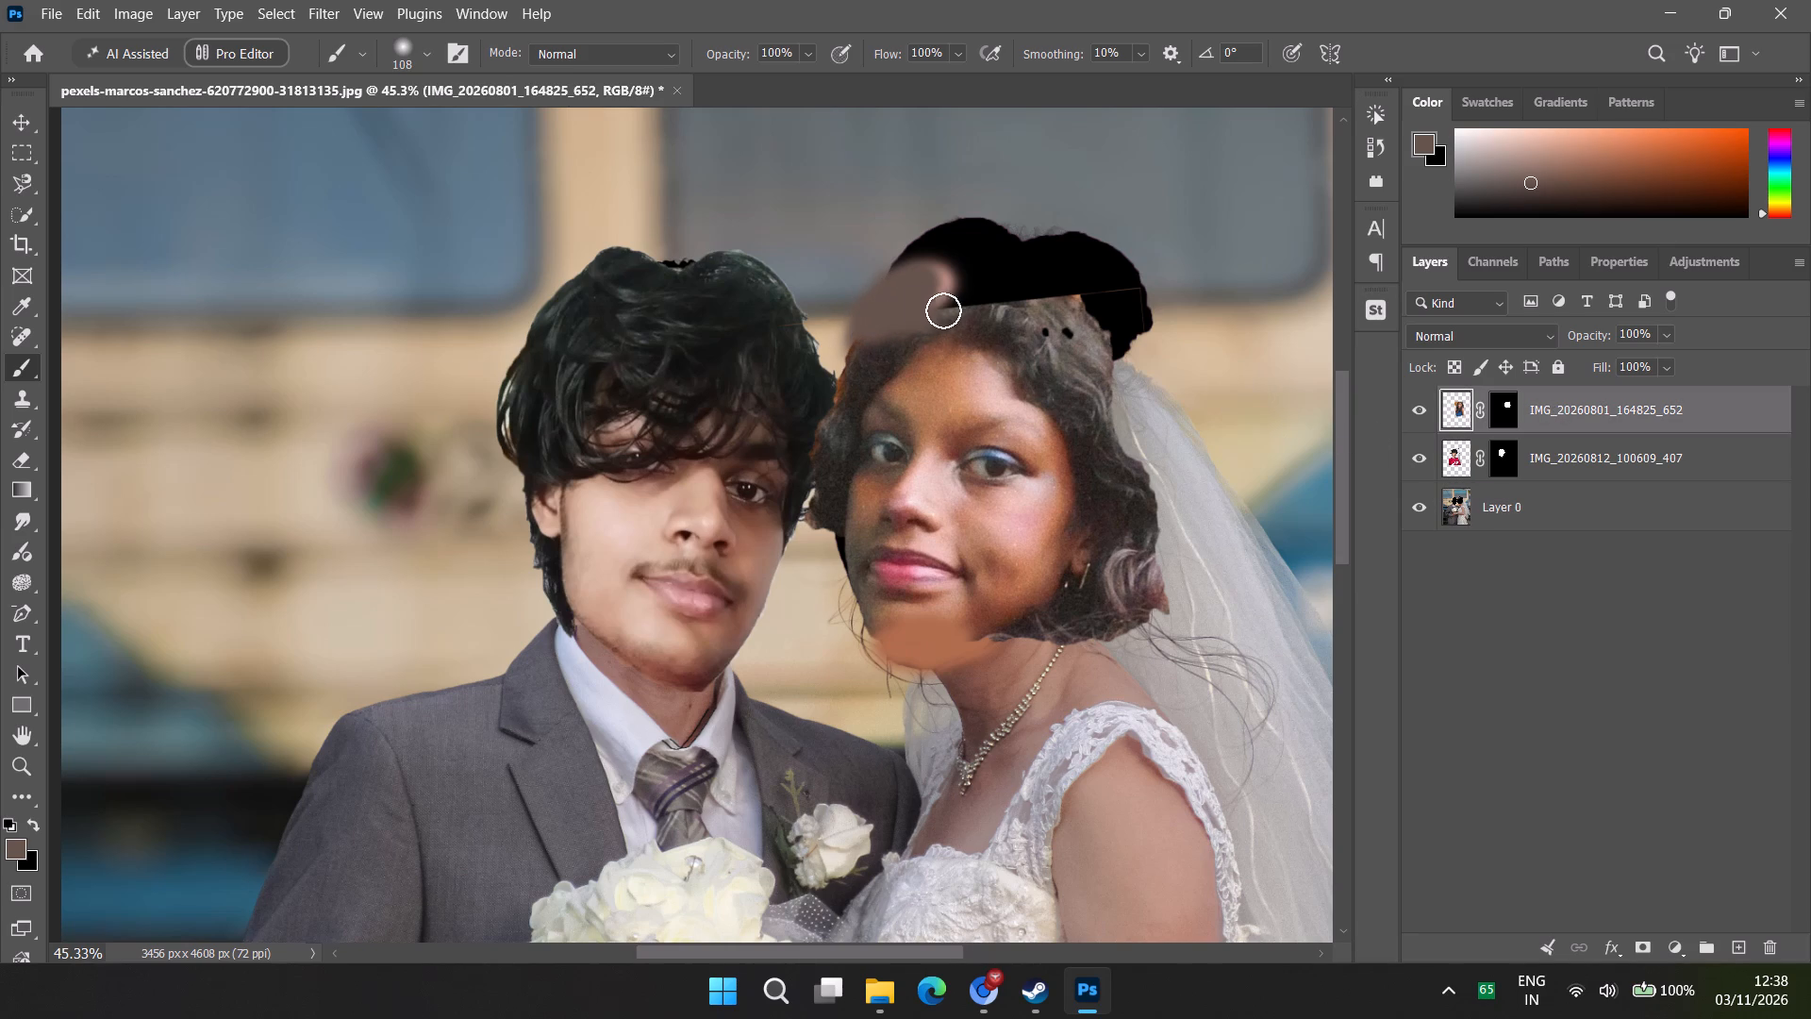
drag(943, 310, 988, 304)
Paint the sampled brown over the remaining black area above the bride's hair on Layer 0.
click(1529, 493)
drag(905, 279, 961, 211)
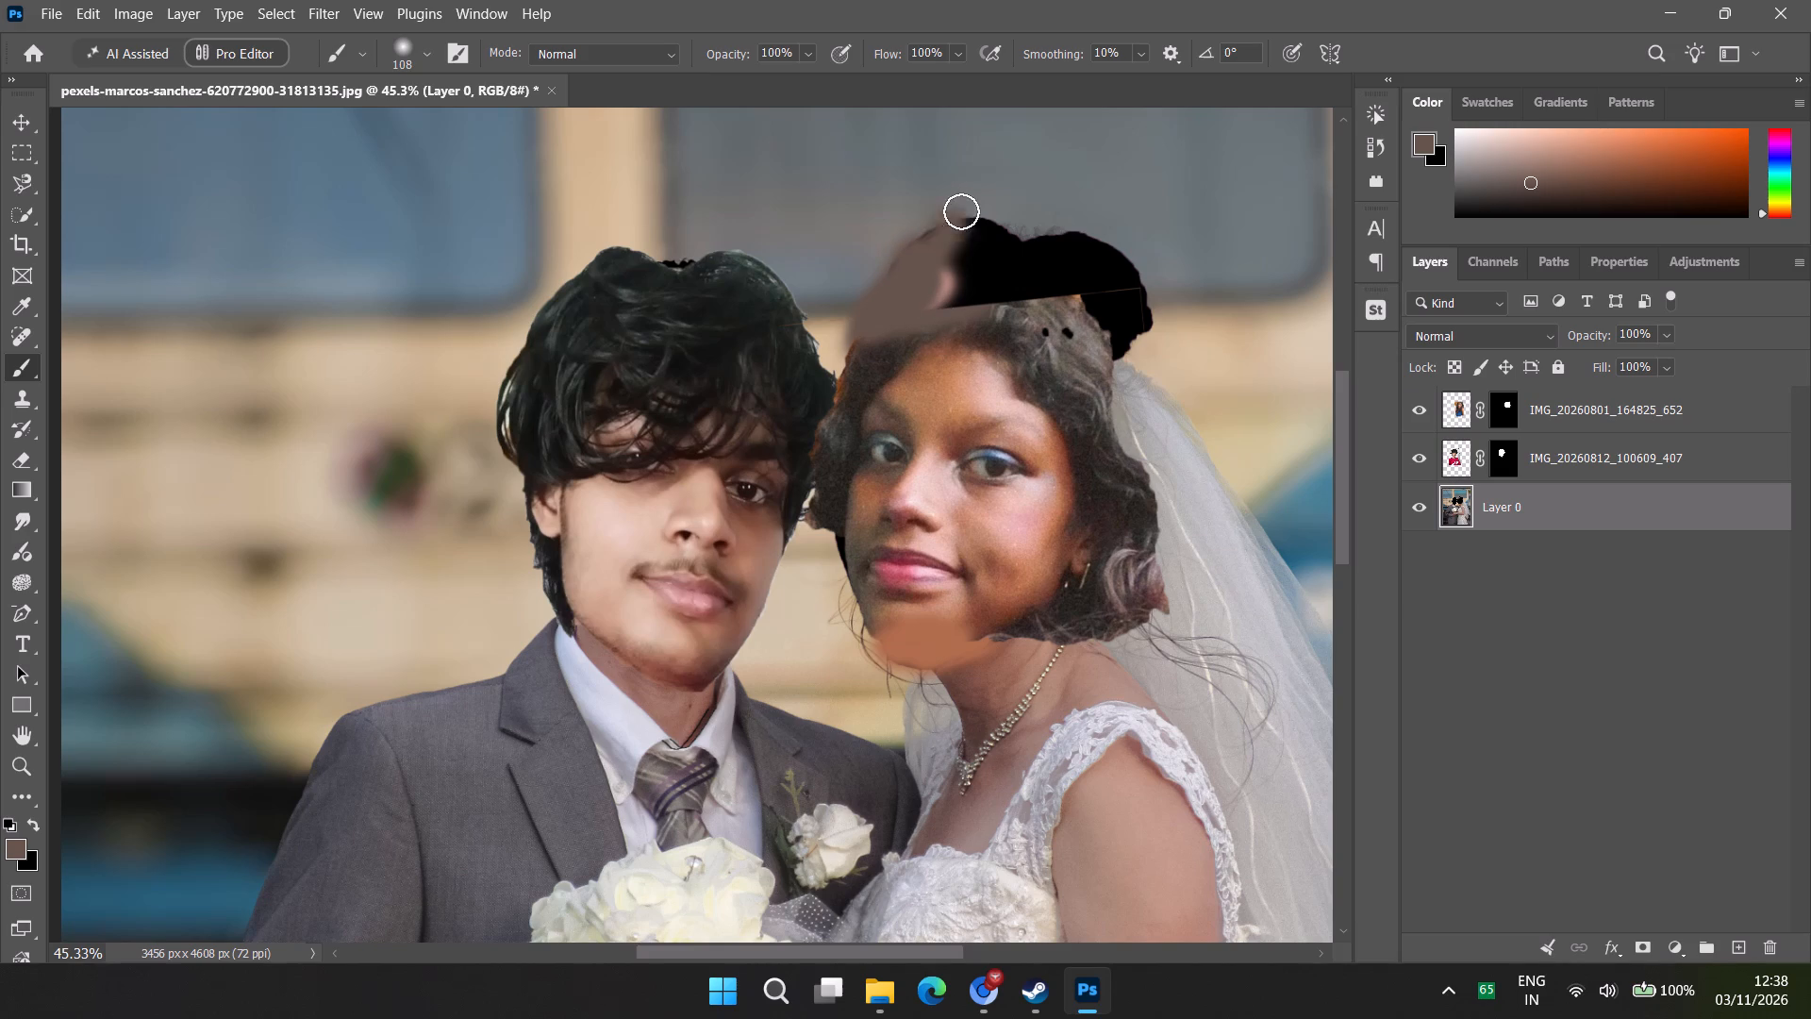
drag(961, 211, 990, 229)
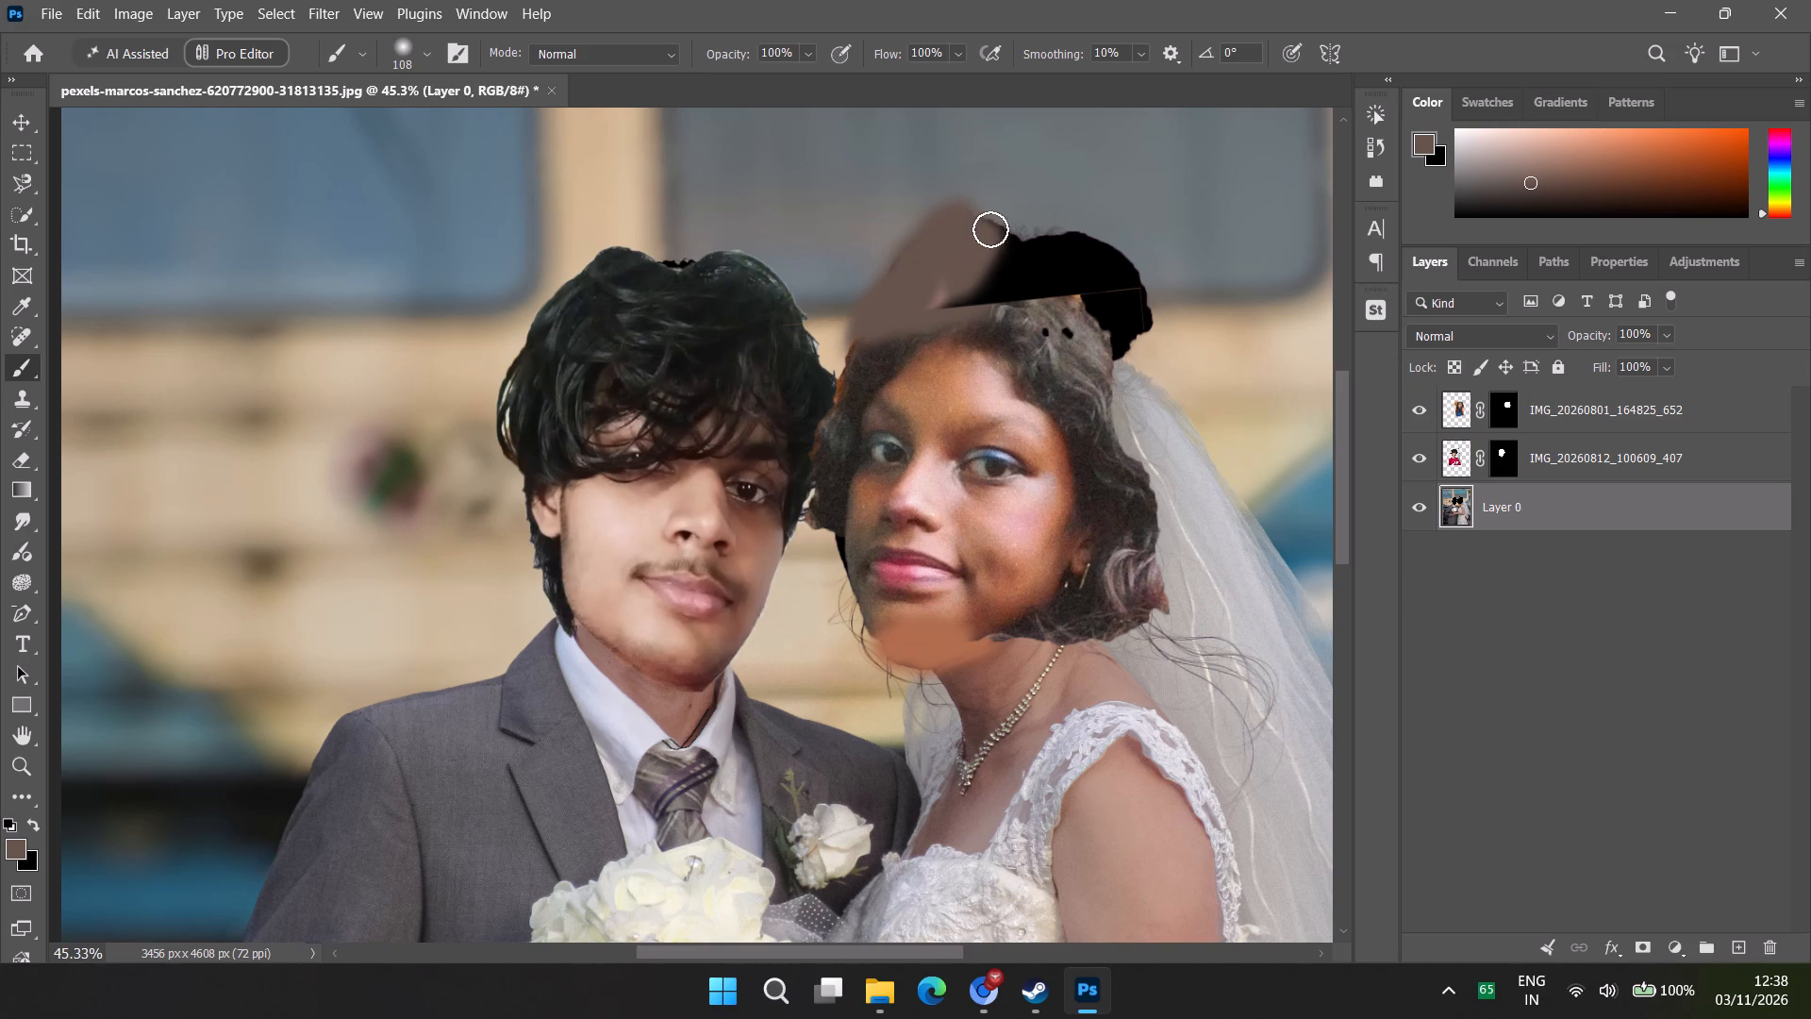
drag(990, 229, 1004, 293)
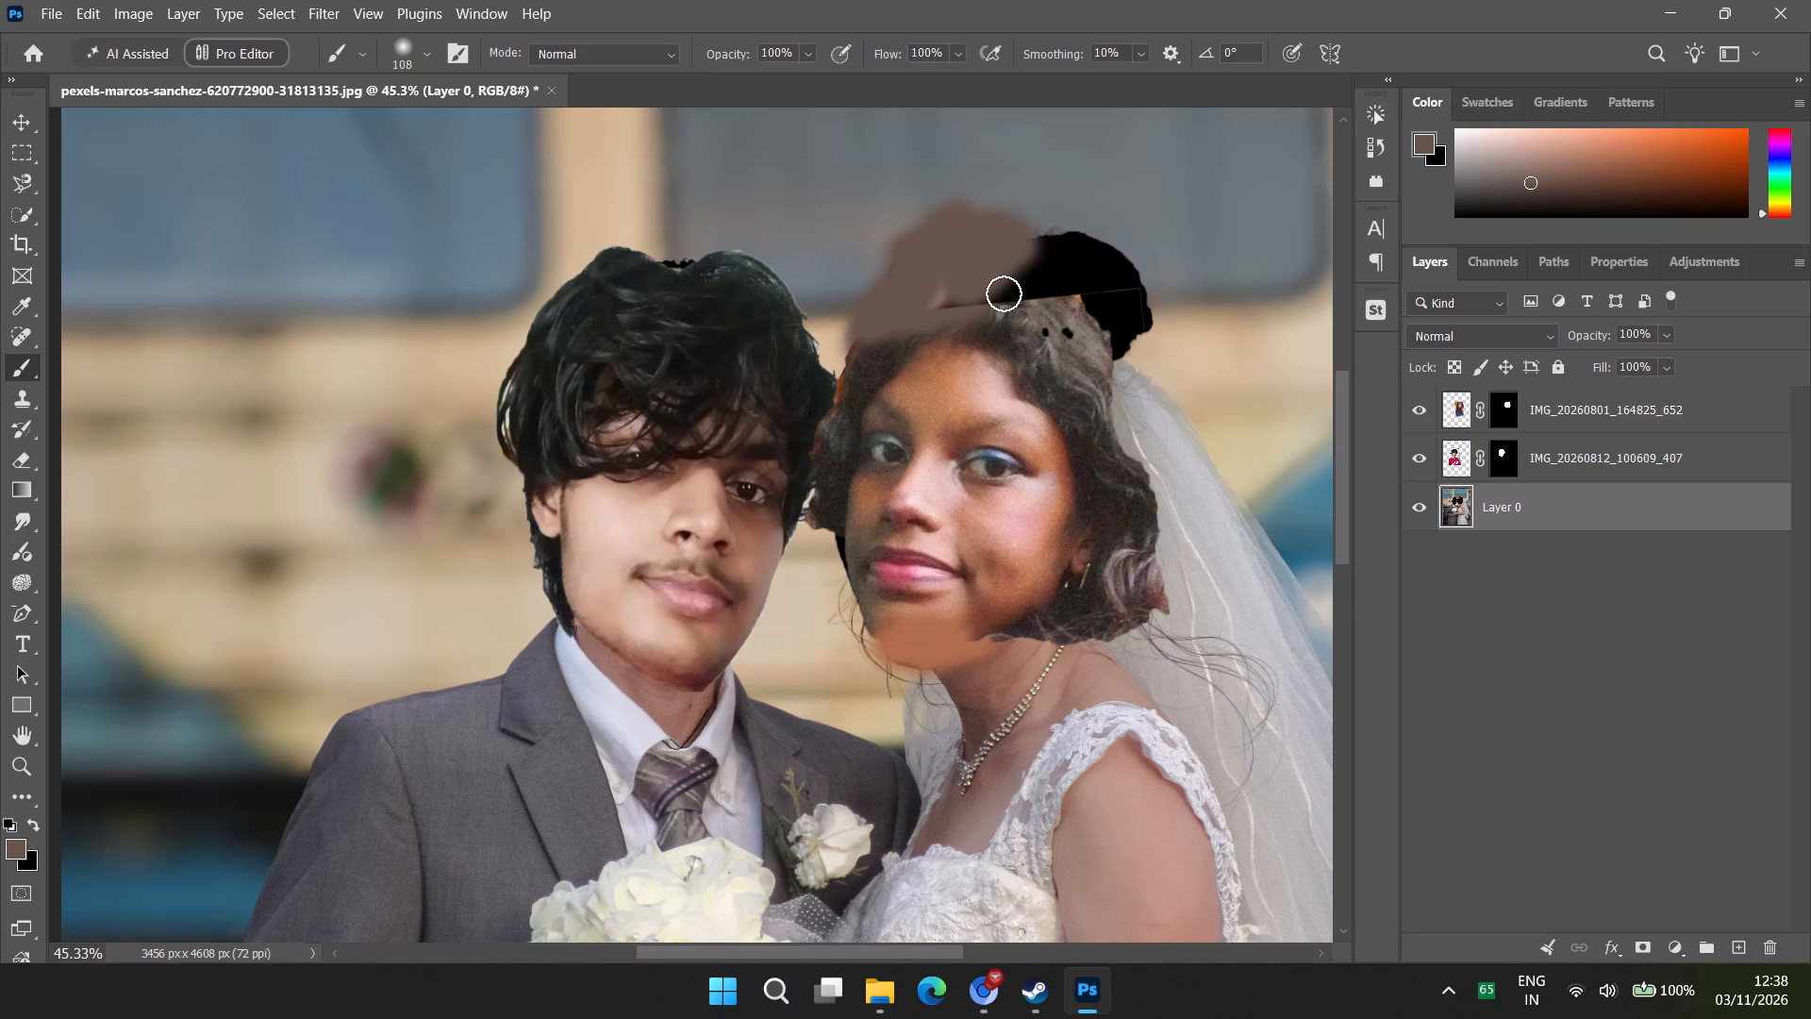
drag(1004, 293, 1044, 273)
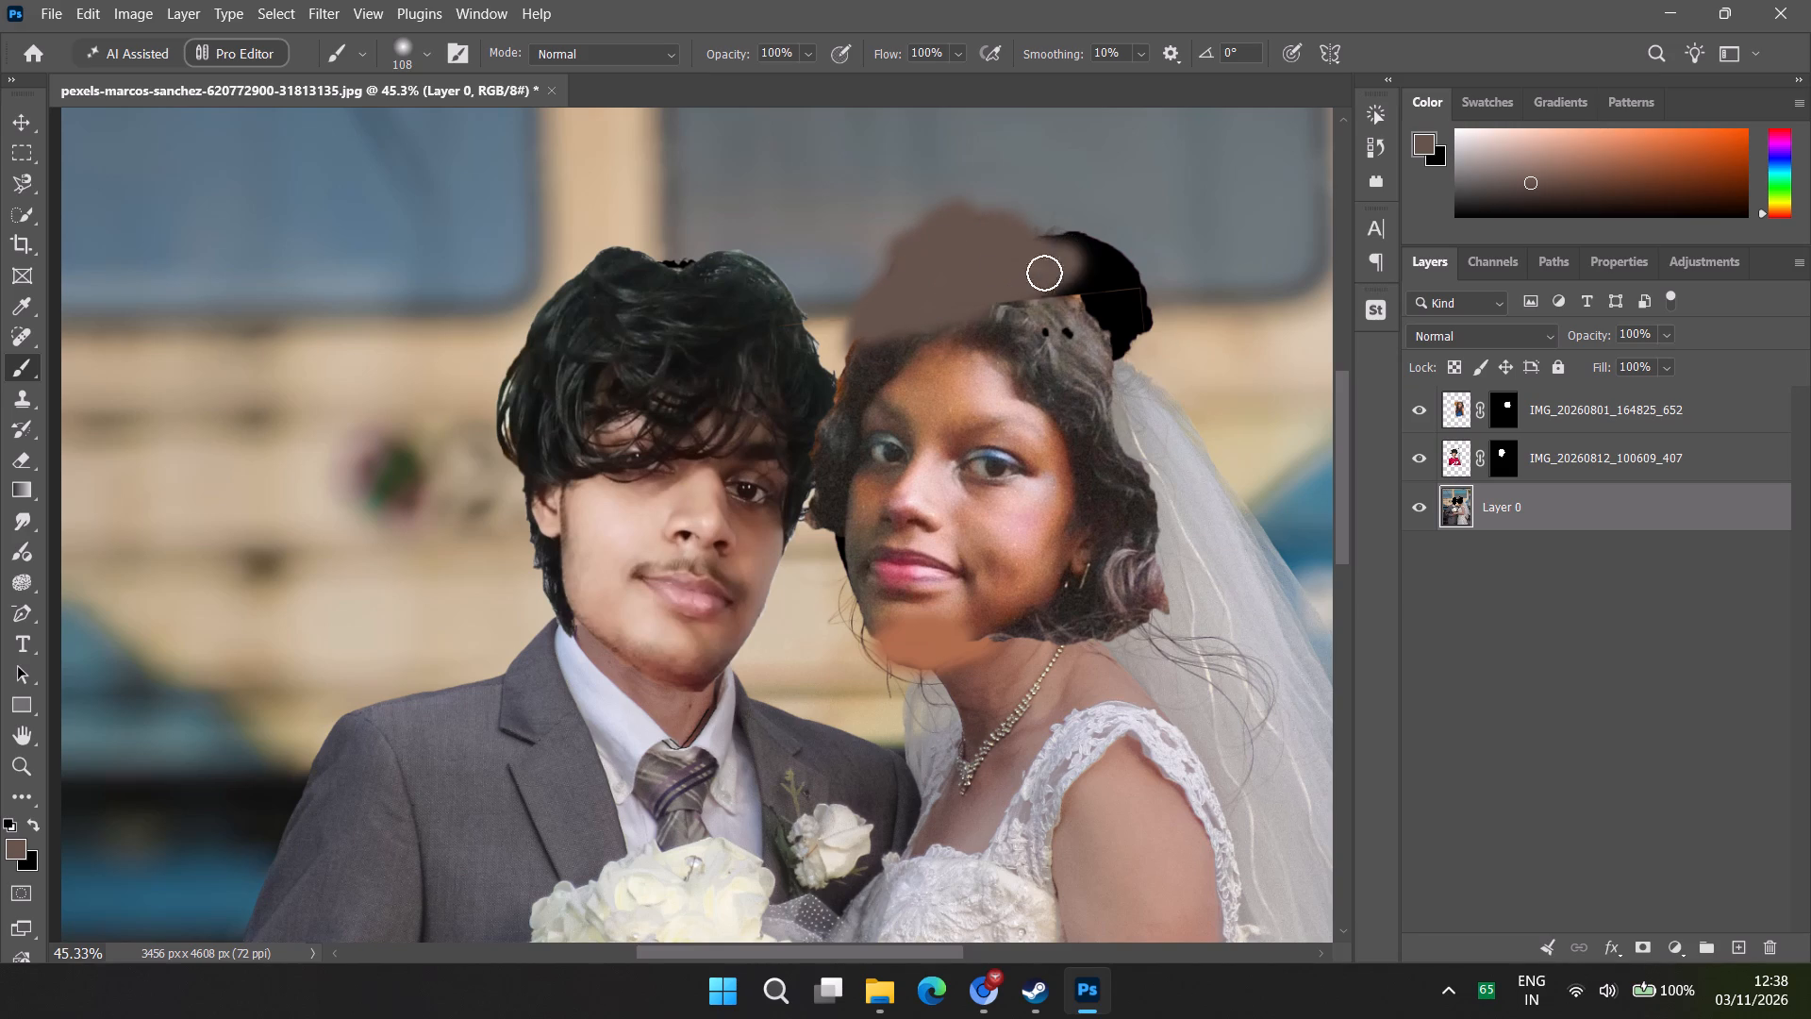
drag(1044, 273, 1131, 312)
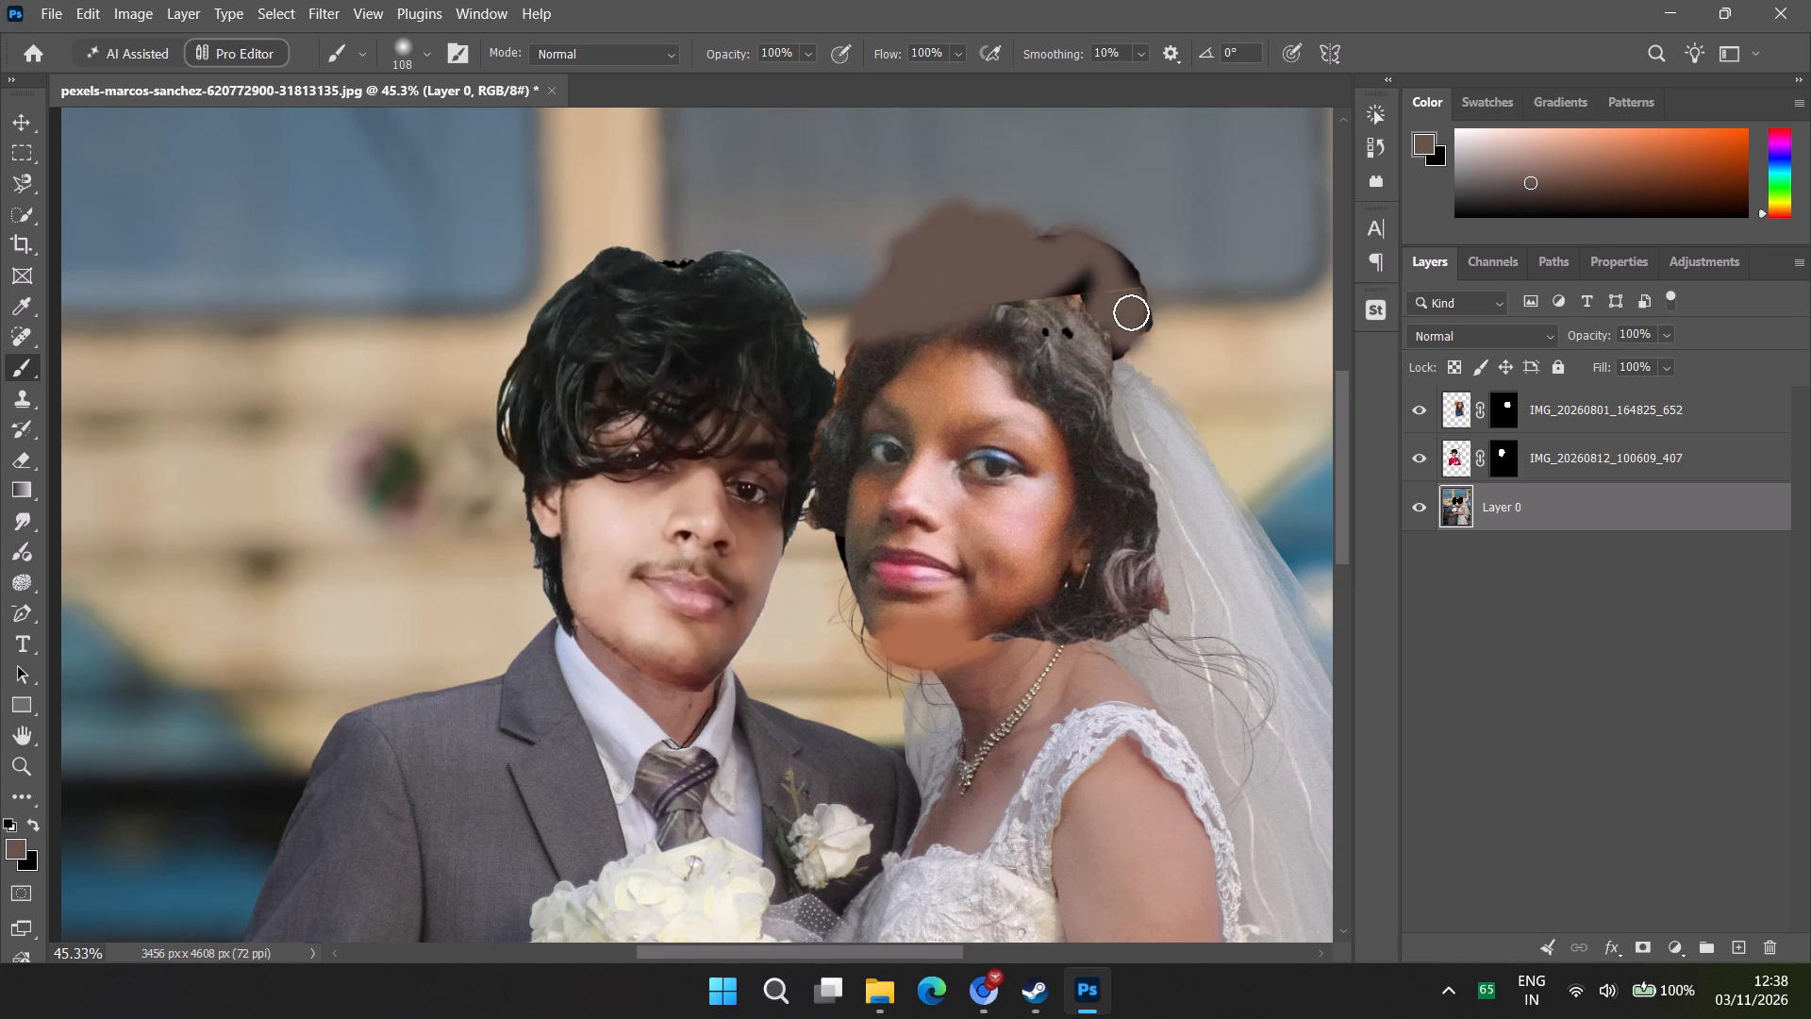
drag(1131, 312, 1044, 294)
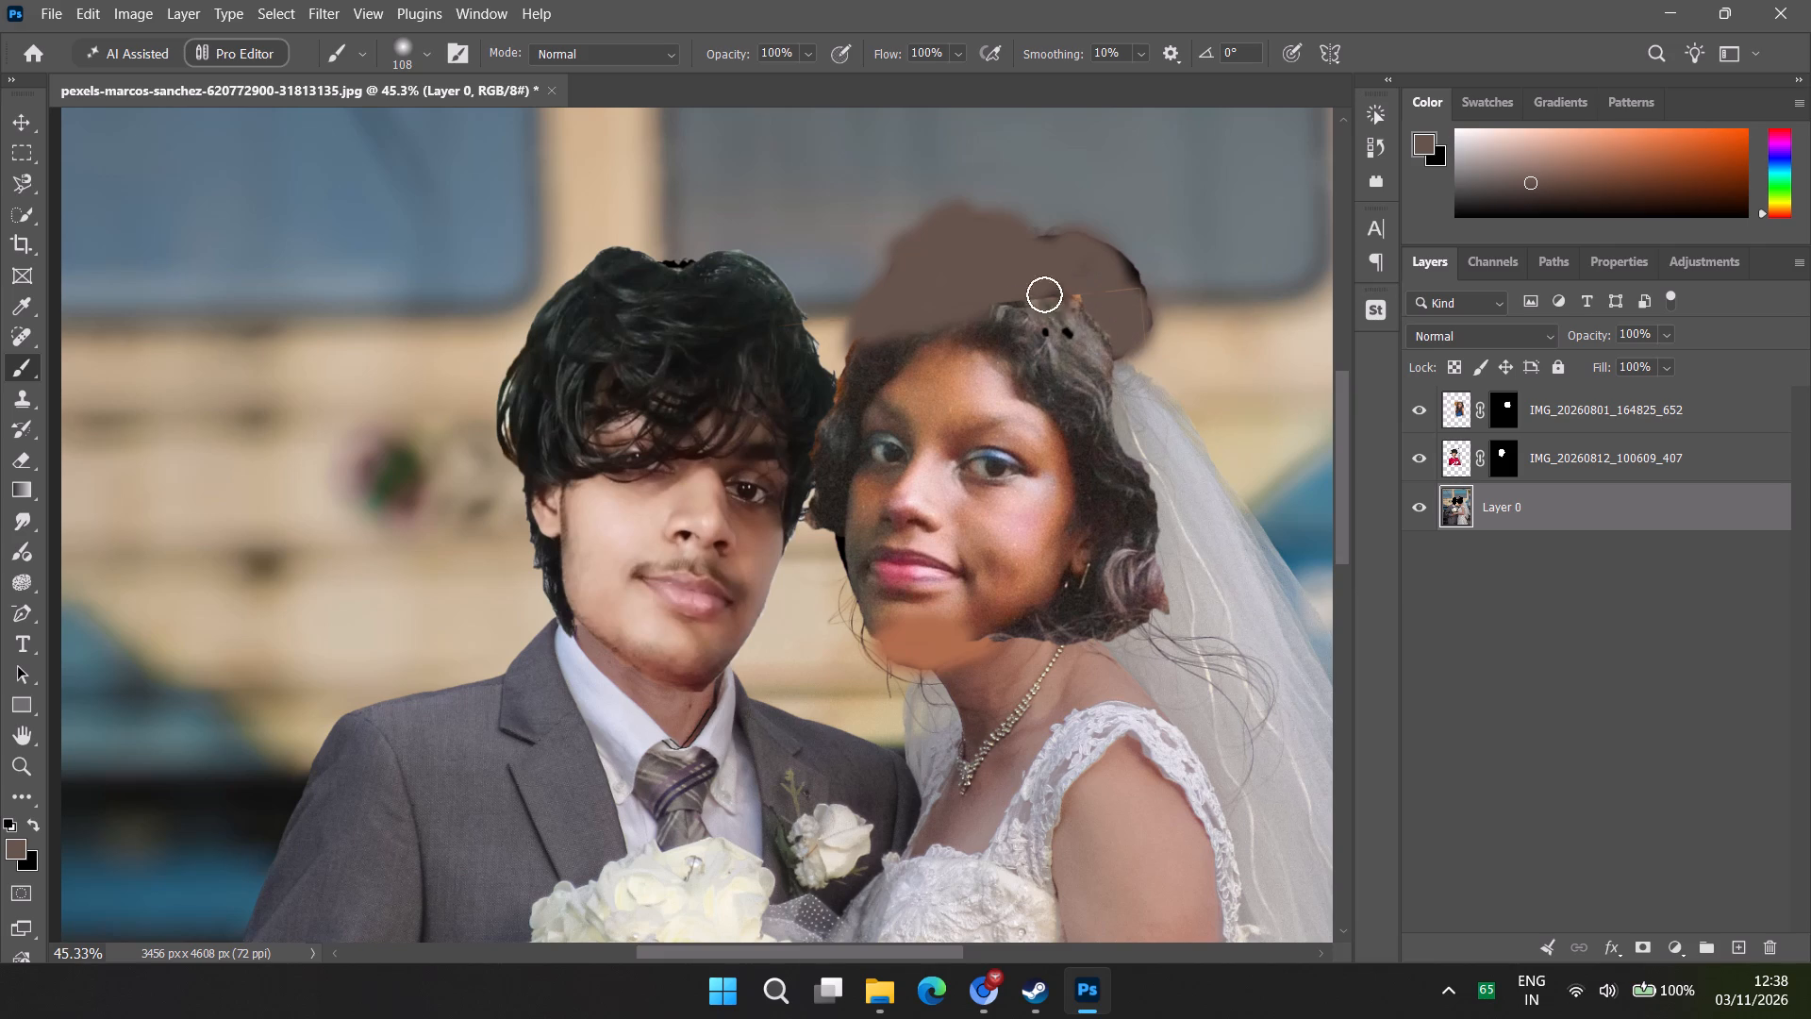
drag(1044, 294, 1151, 320)
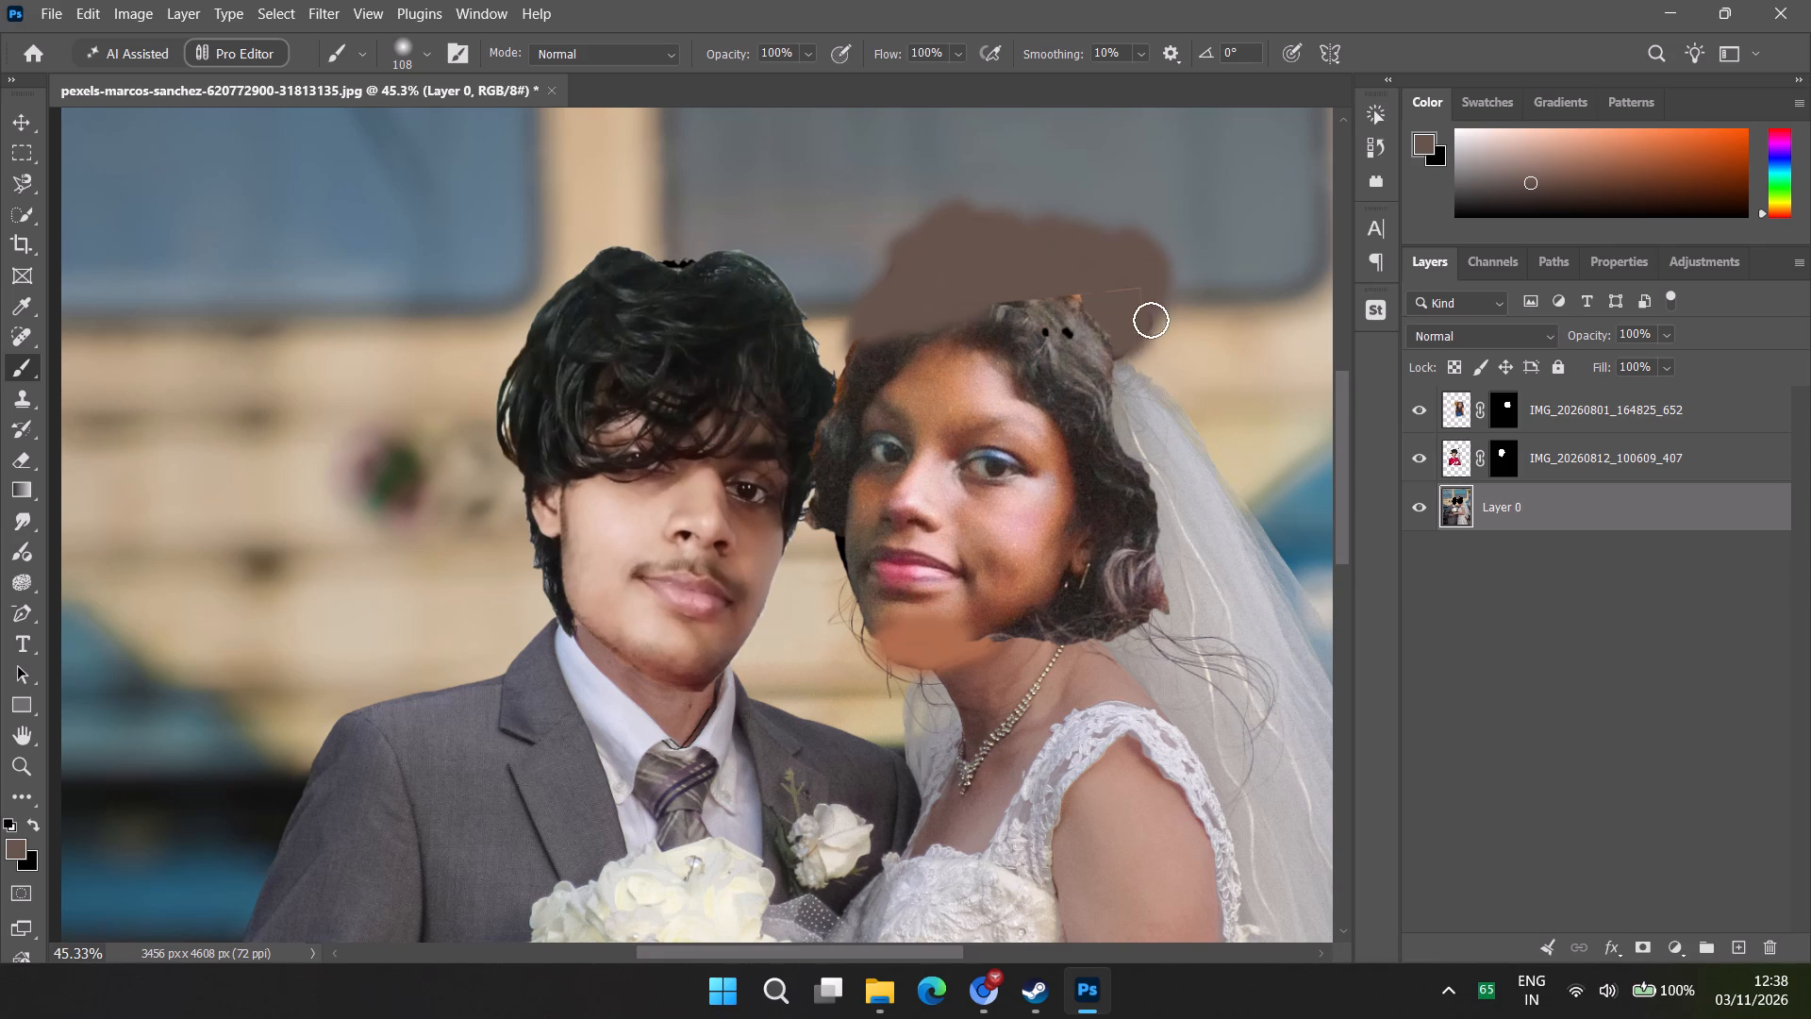
drag(1151, 320, 1027, 326)
Swap the foreground colour to black and set the brush size to 36 px.
alt+scroll(1017, 451, down, 9)
scroll(998, 582, down, 4)
alt+scroll(994, 578, down, 4)
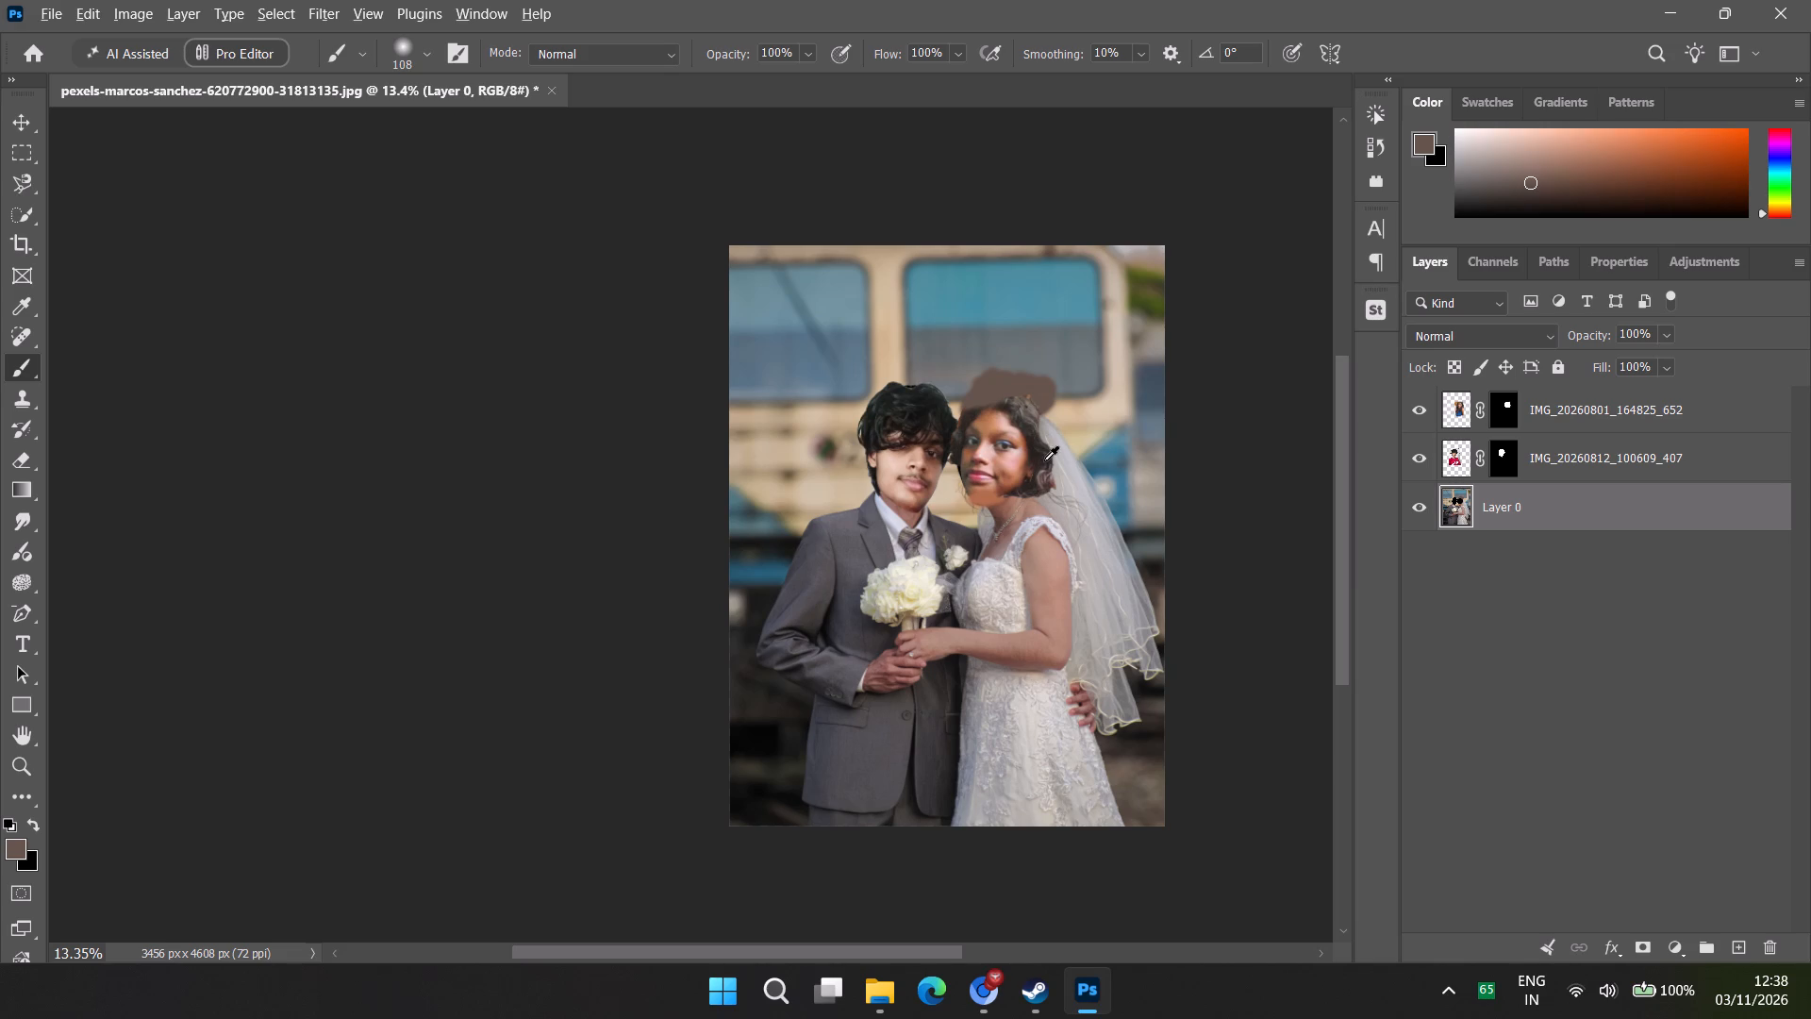
alt+scroll(1036, 461, up, 1)
scroll(1033, 464, up, 6)
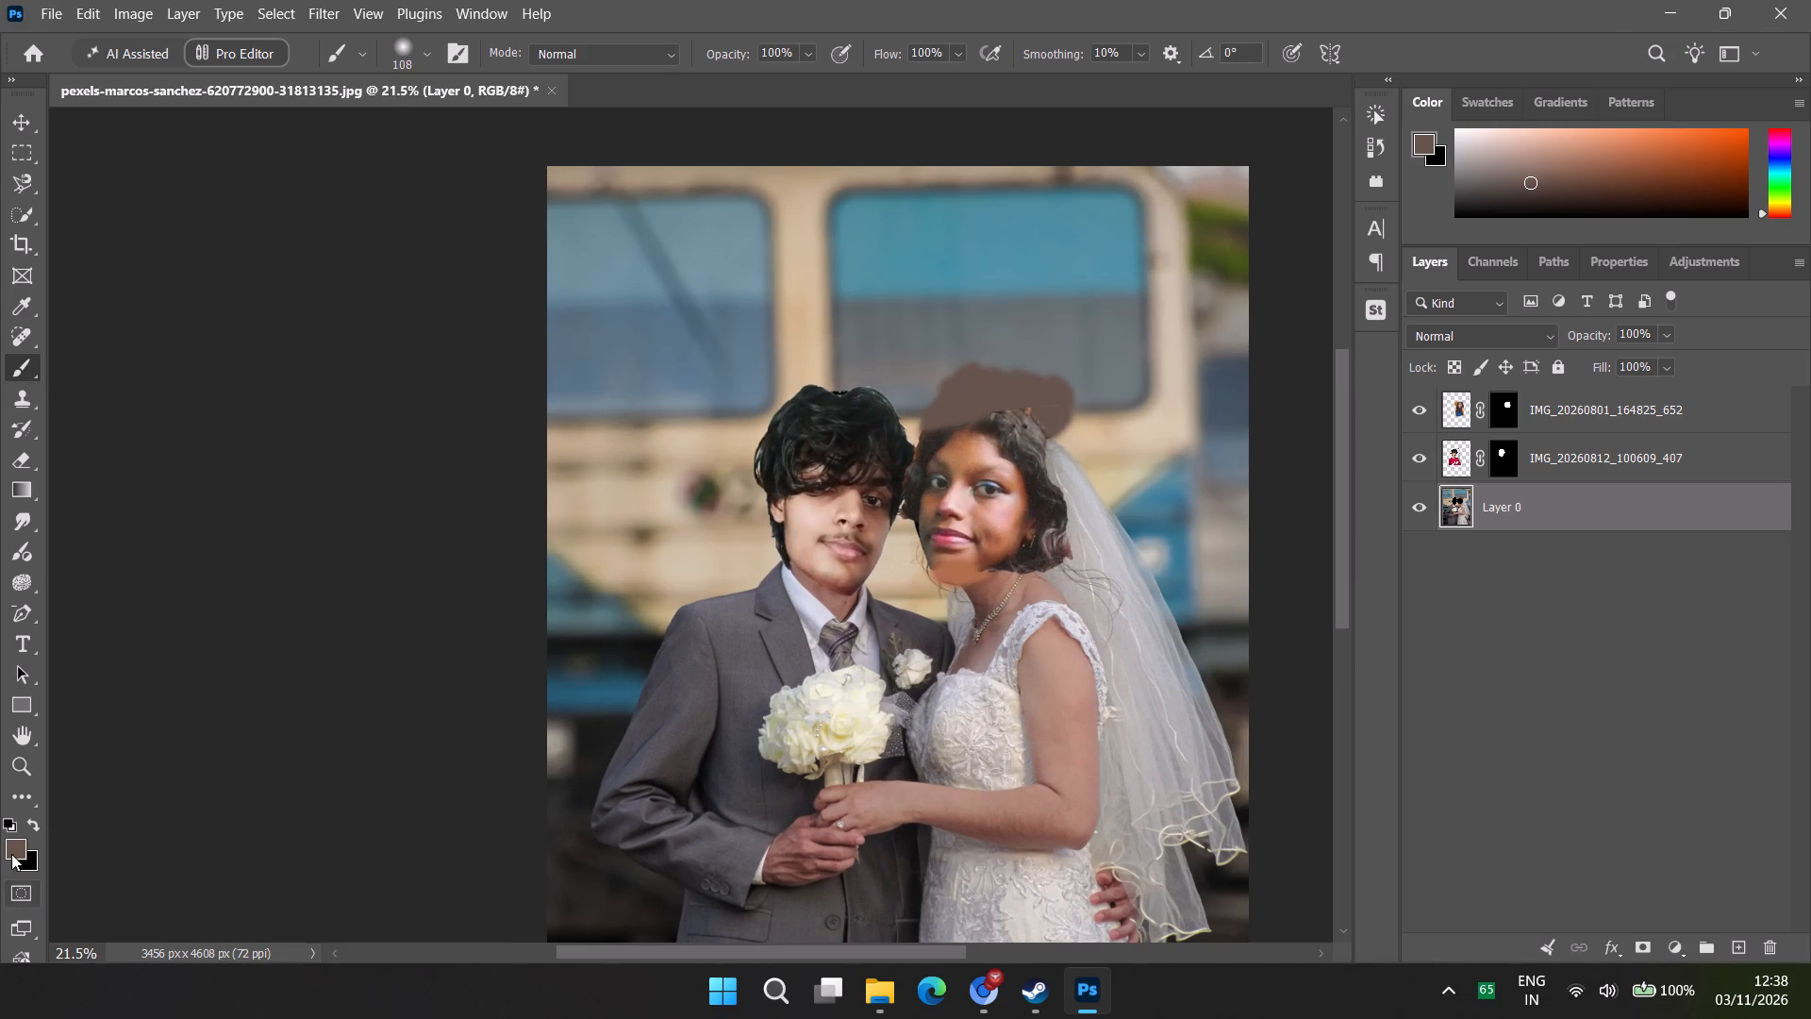
key(x)
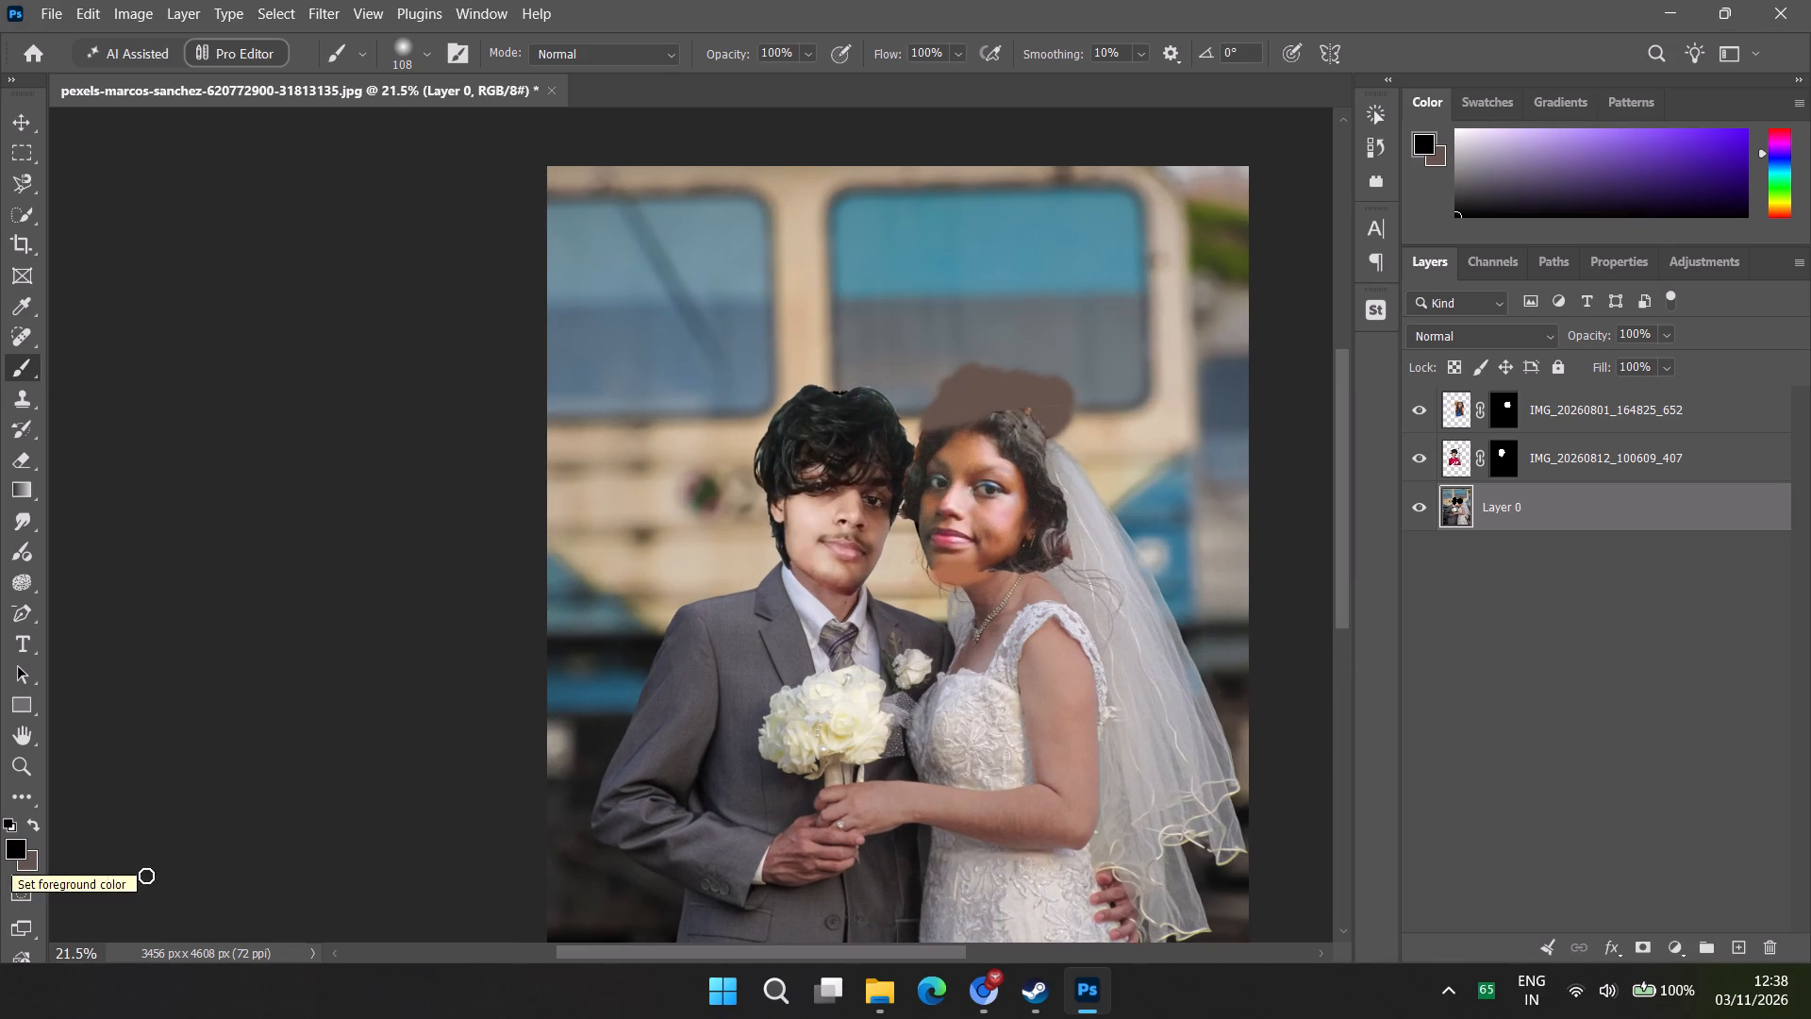
click(356, 46)
click(351, 52)
click(341, 49)
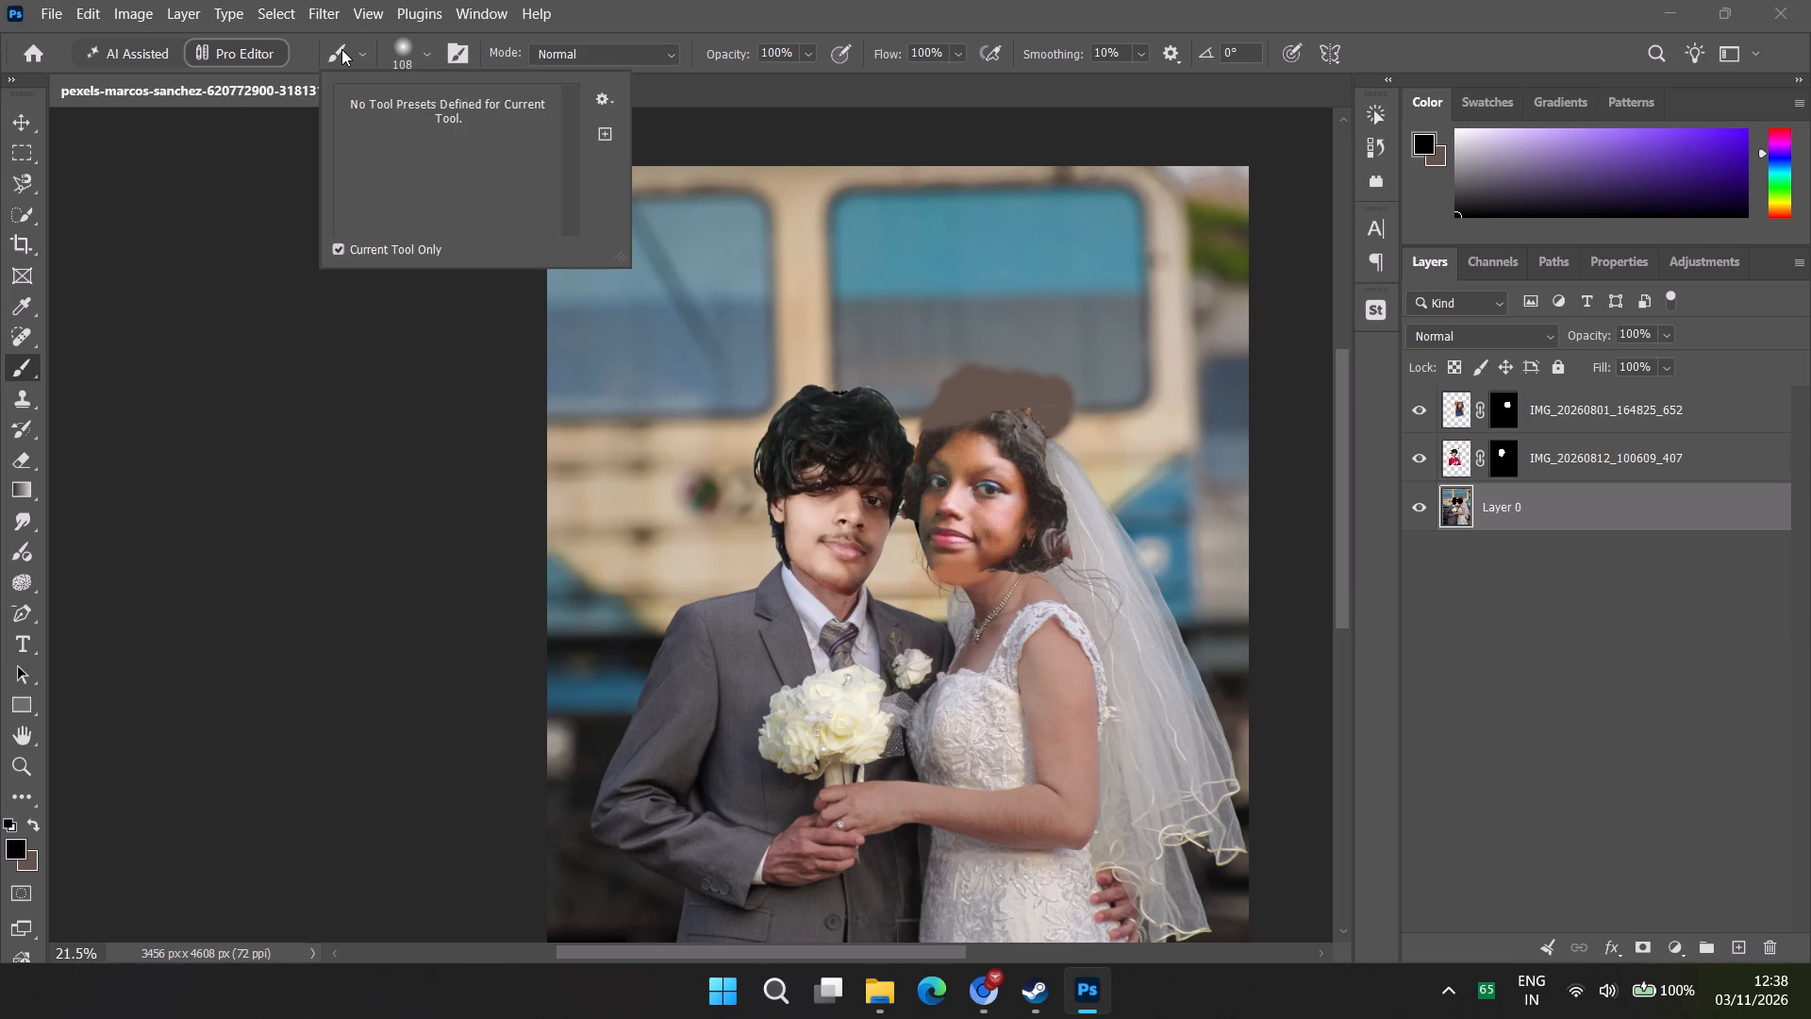
click(418, 58)
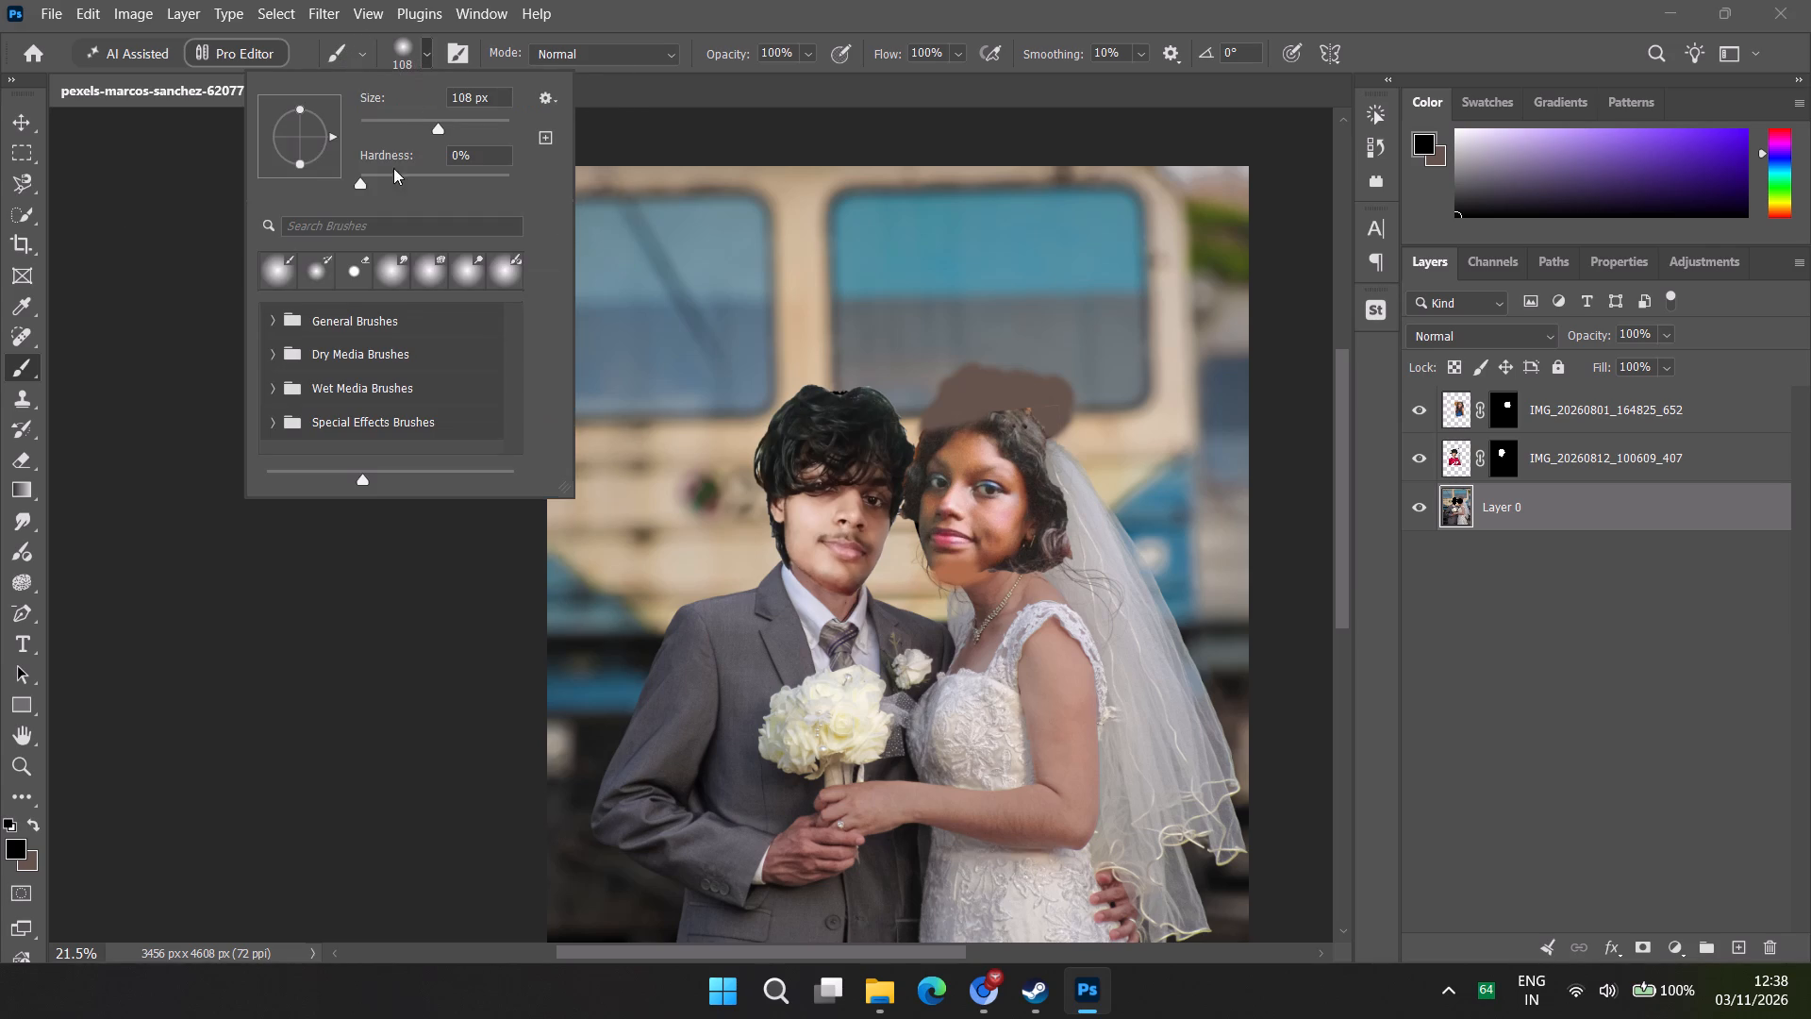
drag(421, 125, 387, 126)
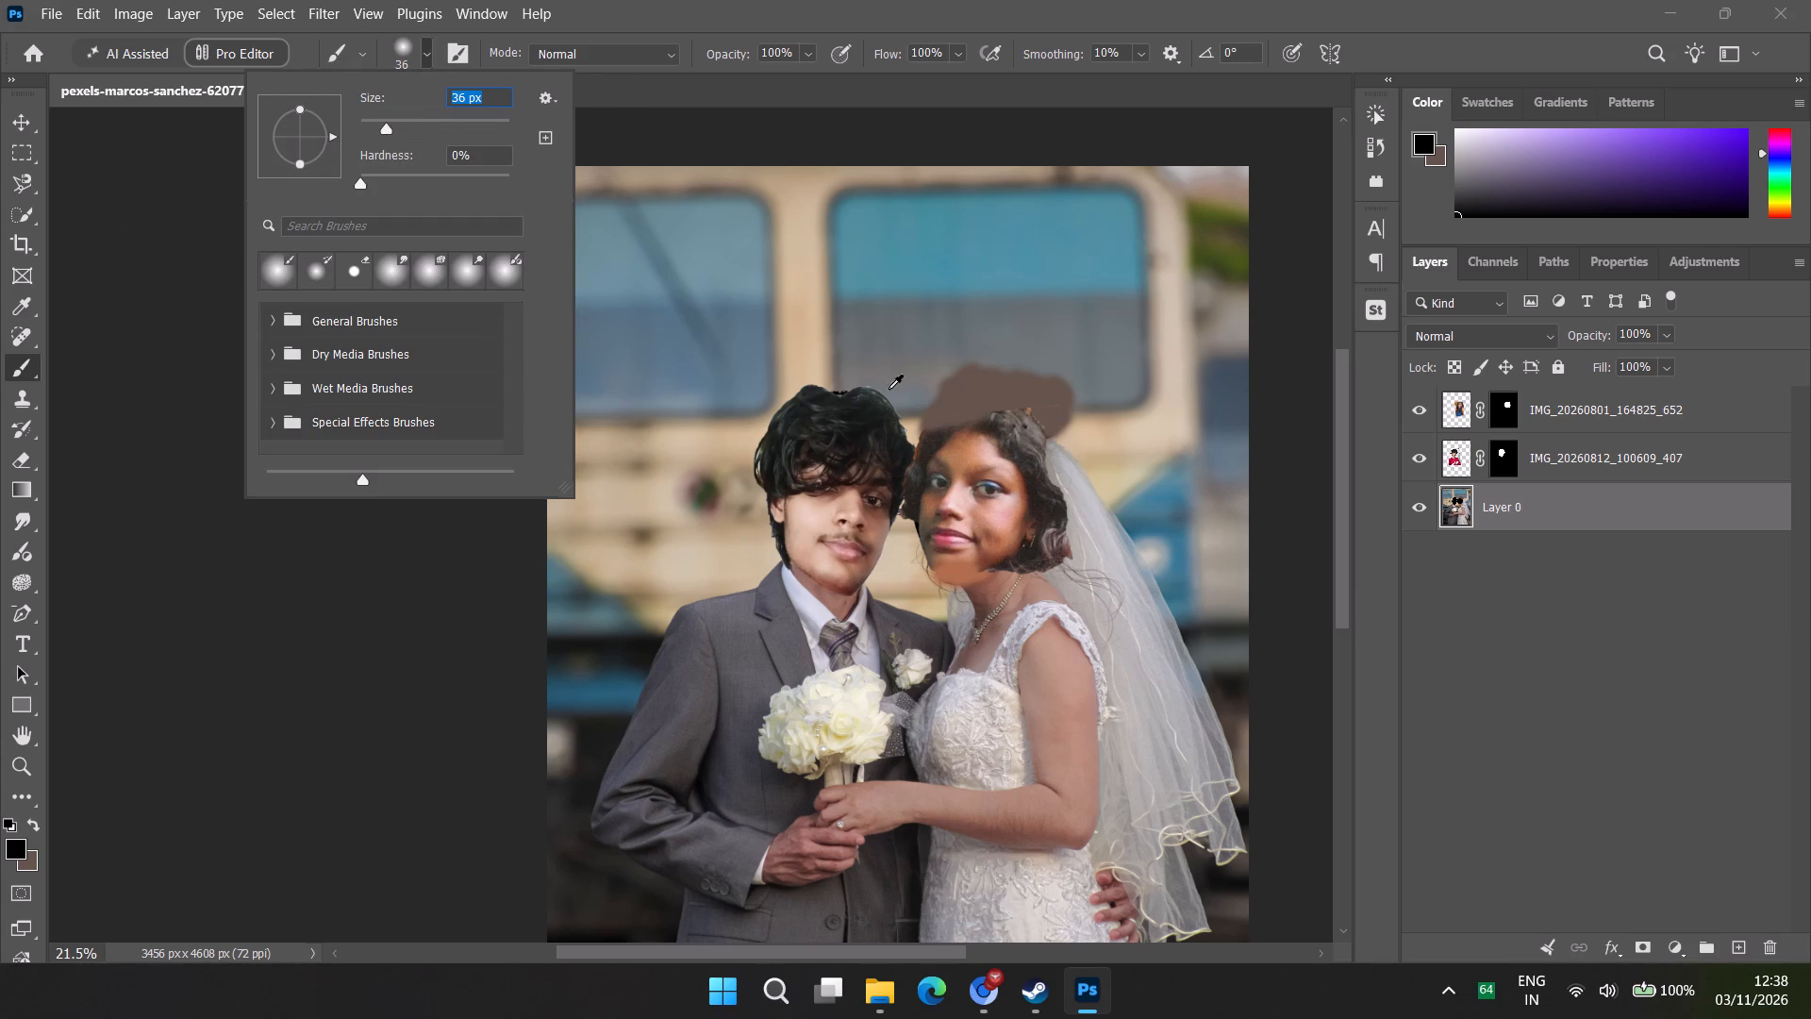
alt+scroll(894, 399, up, 1)
click(1299, 297)
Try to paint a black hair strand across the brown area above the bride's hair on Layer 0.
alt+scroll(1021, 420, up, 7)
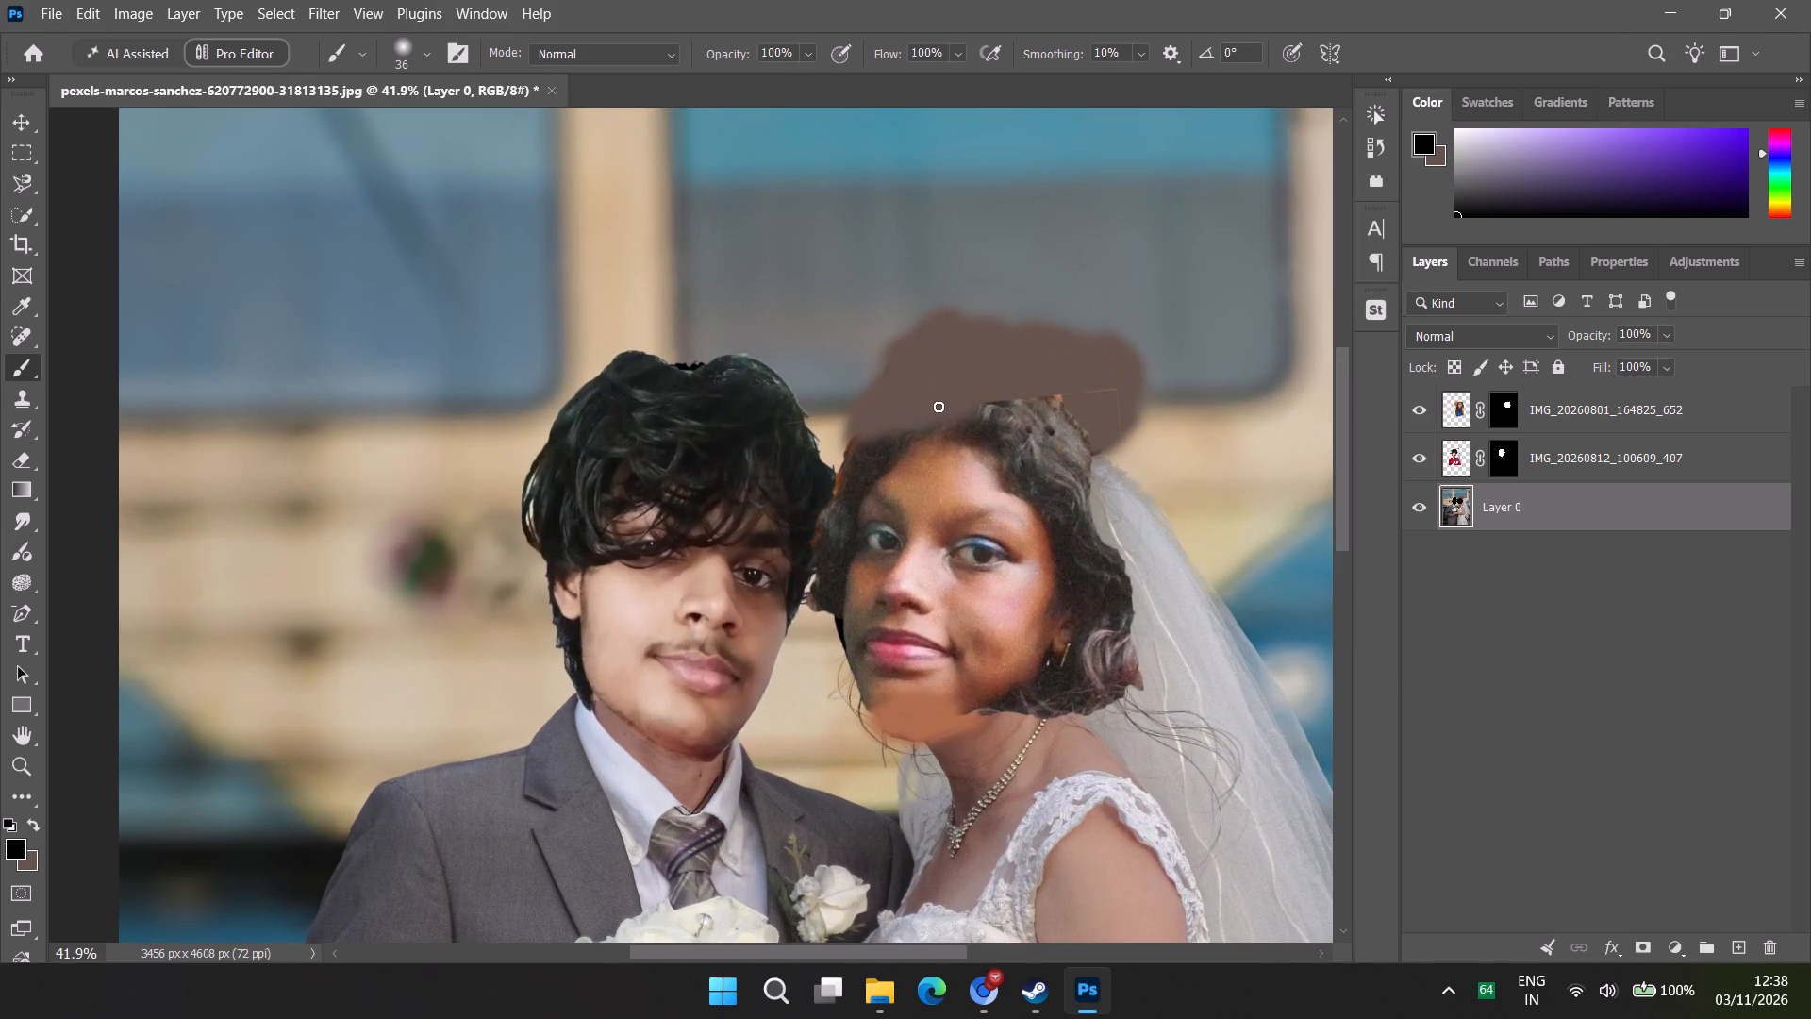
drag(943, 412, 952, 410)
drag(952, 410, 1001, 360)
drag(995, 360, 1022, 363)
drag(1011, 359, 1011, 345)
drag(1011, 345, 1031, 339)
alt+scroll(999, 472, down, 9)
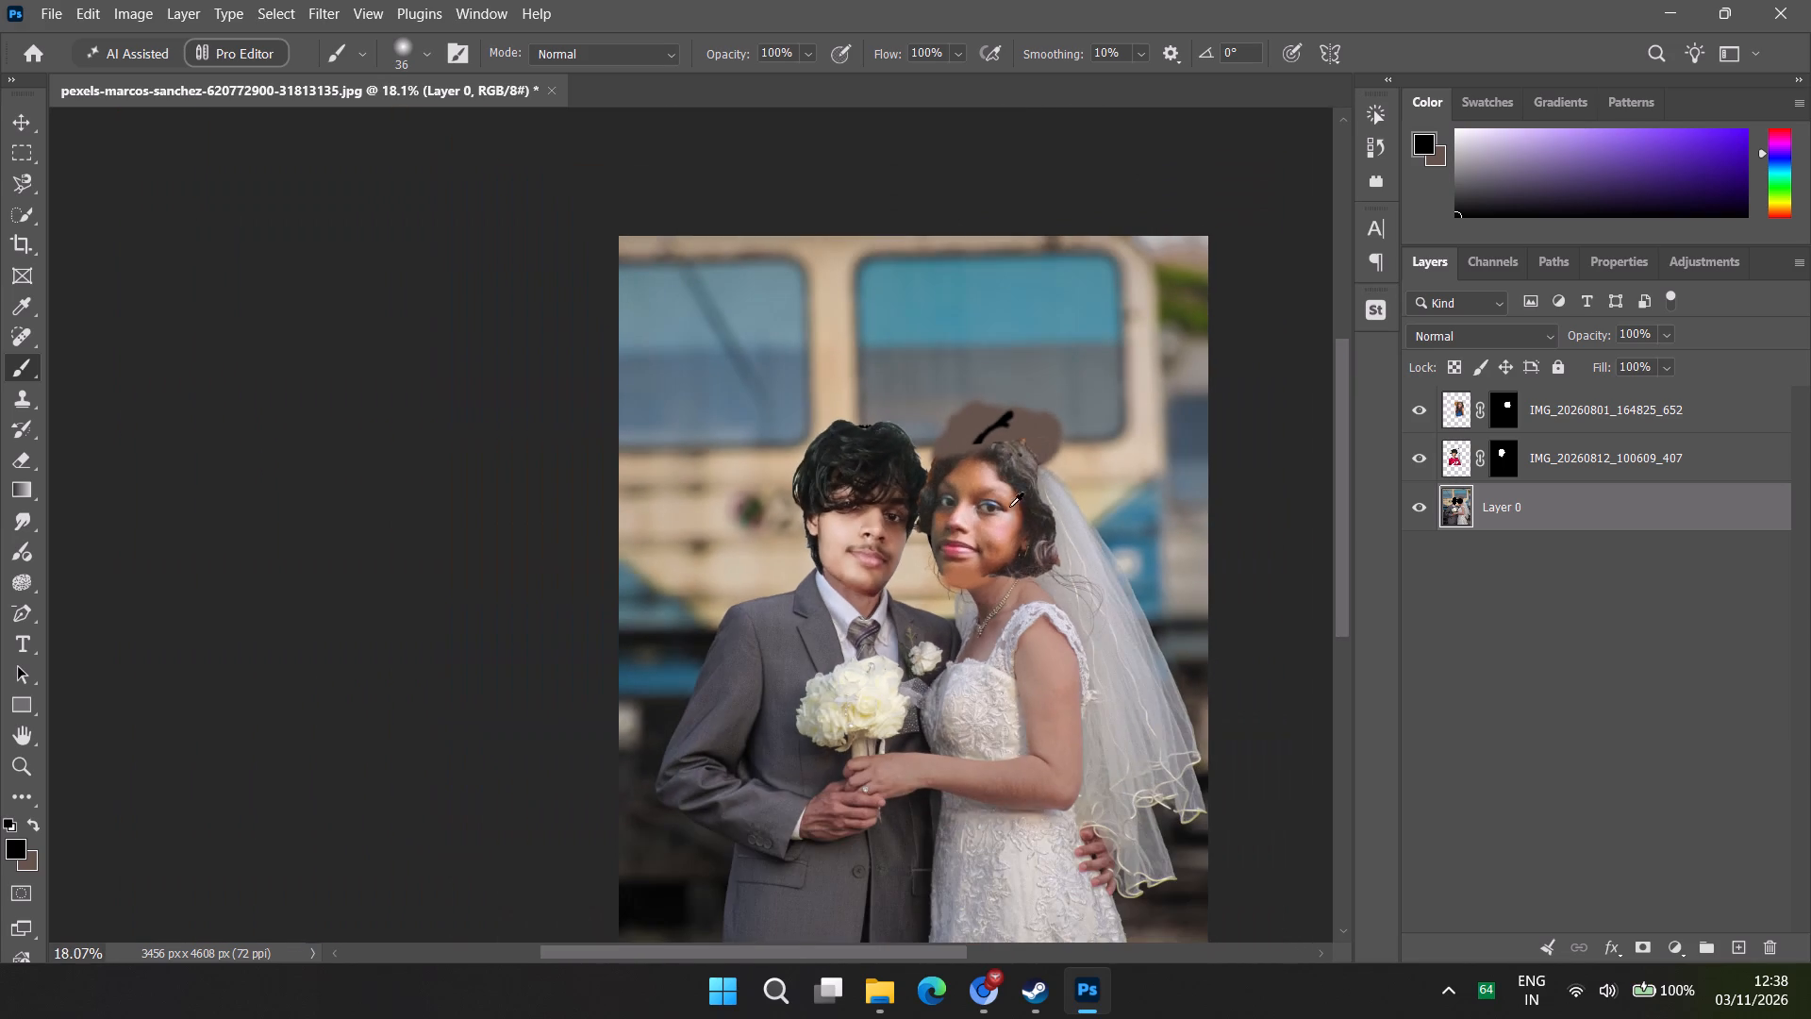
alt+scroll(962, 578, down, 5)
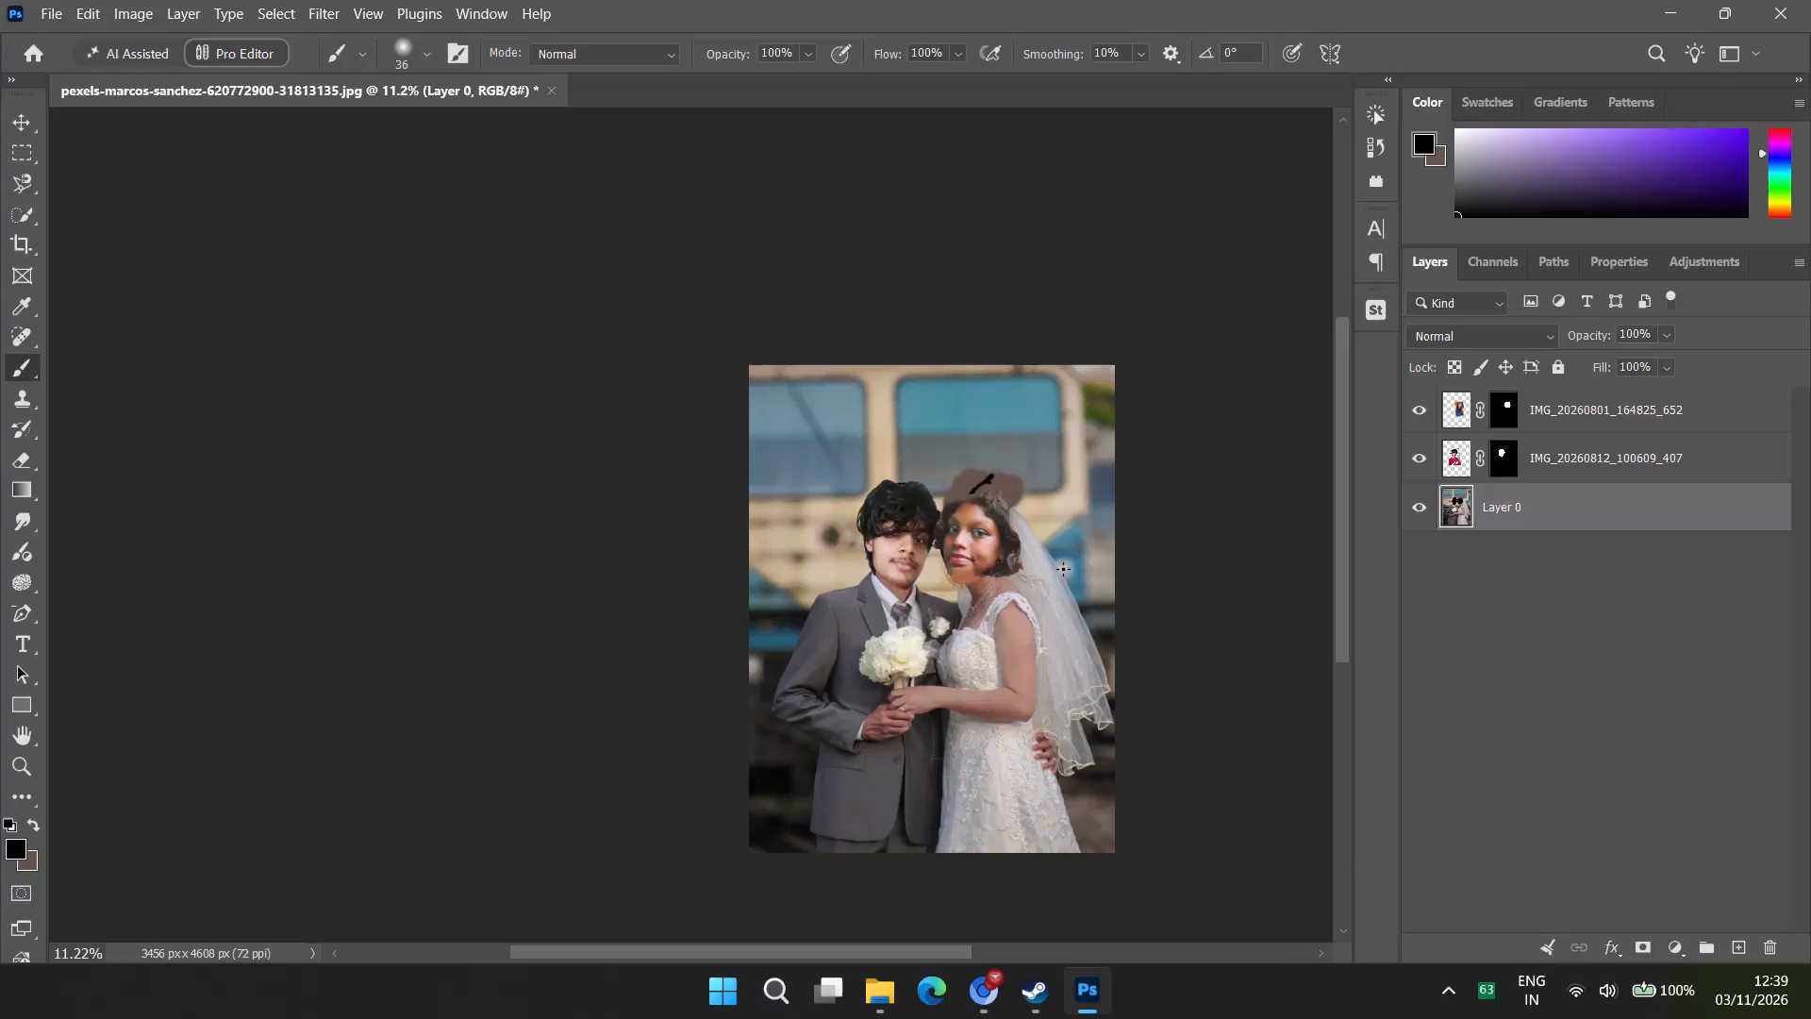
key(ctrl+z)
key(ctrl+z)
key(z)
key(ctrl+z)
Choose a bright magenta pink as the foreground colour.
click(12, 837)
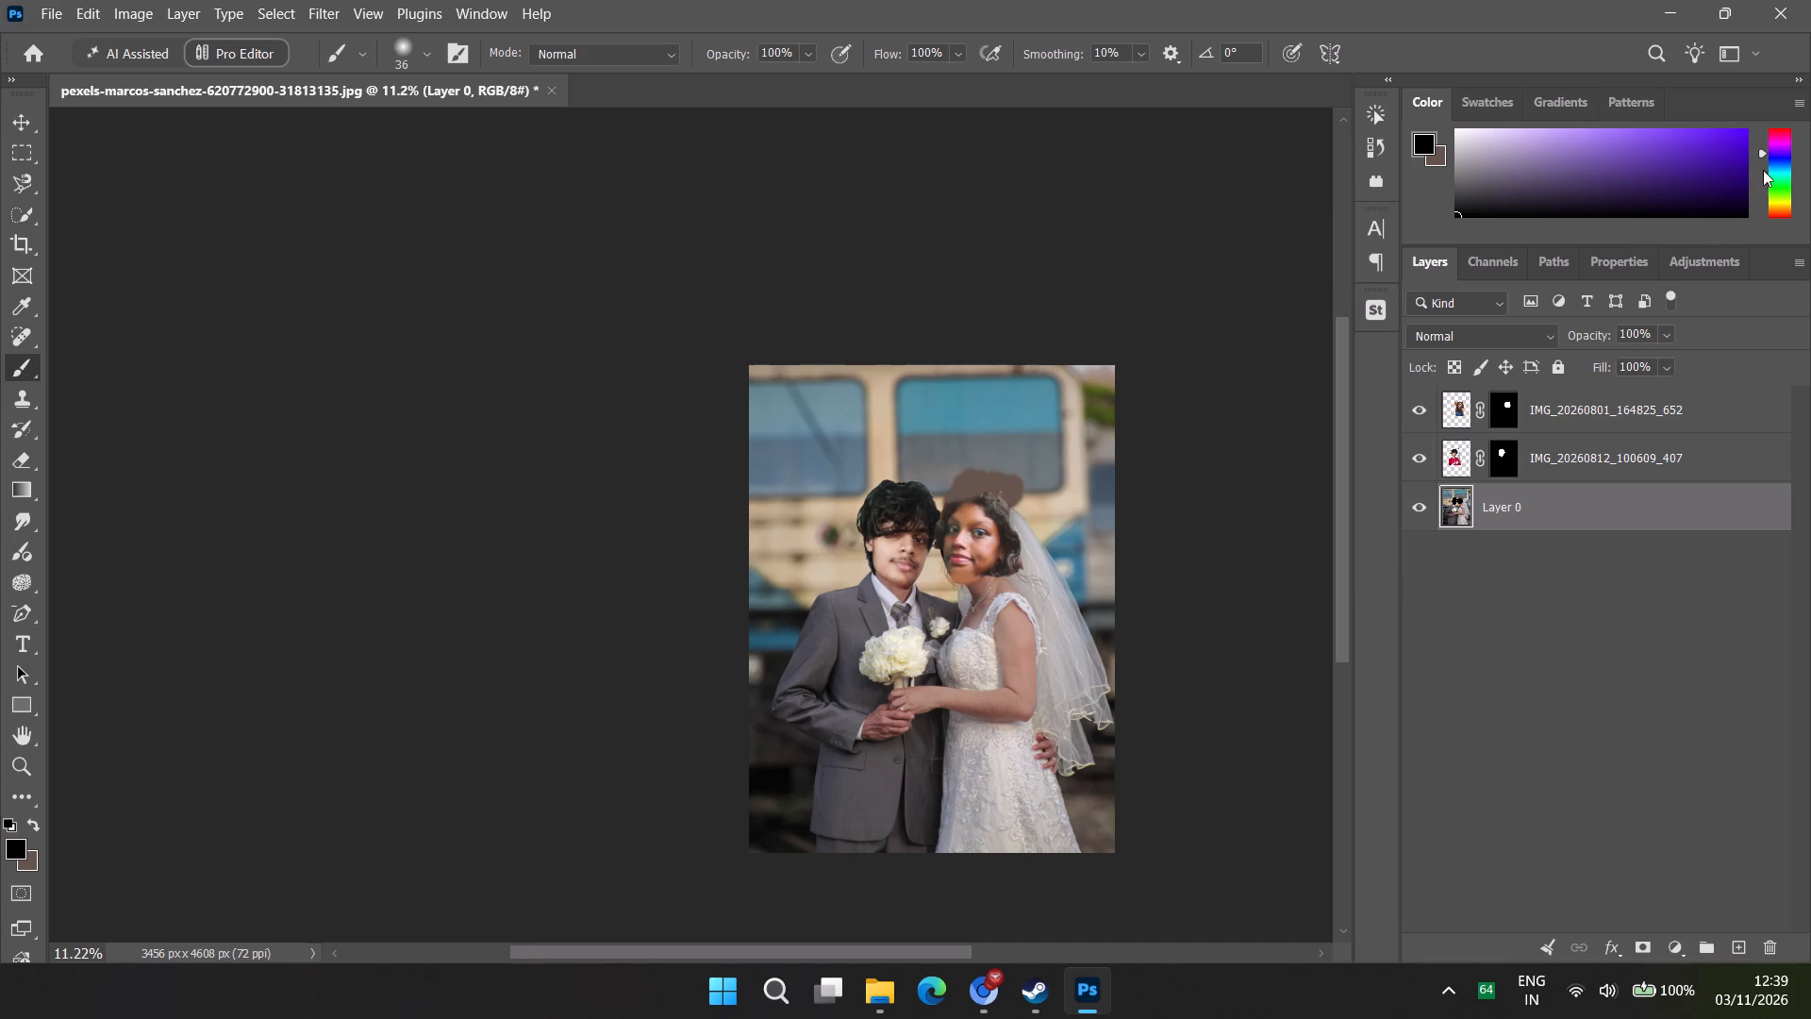
click(1772, 142)
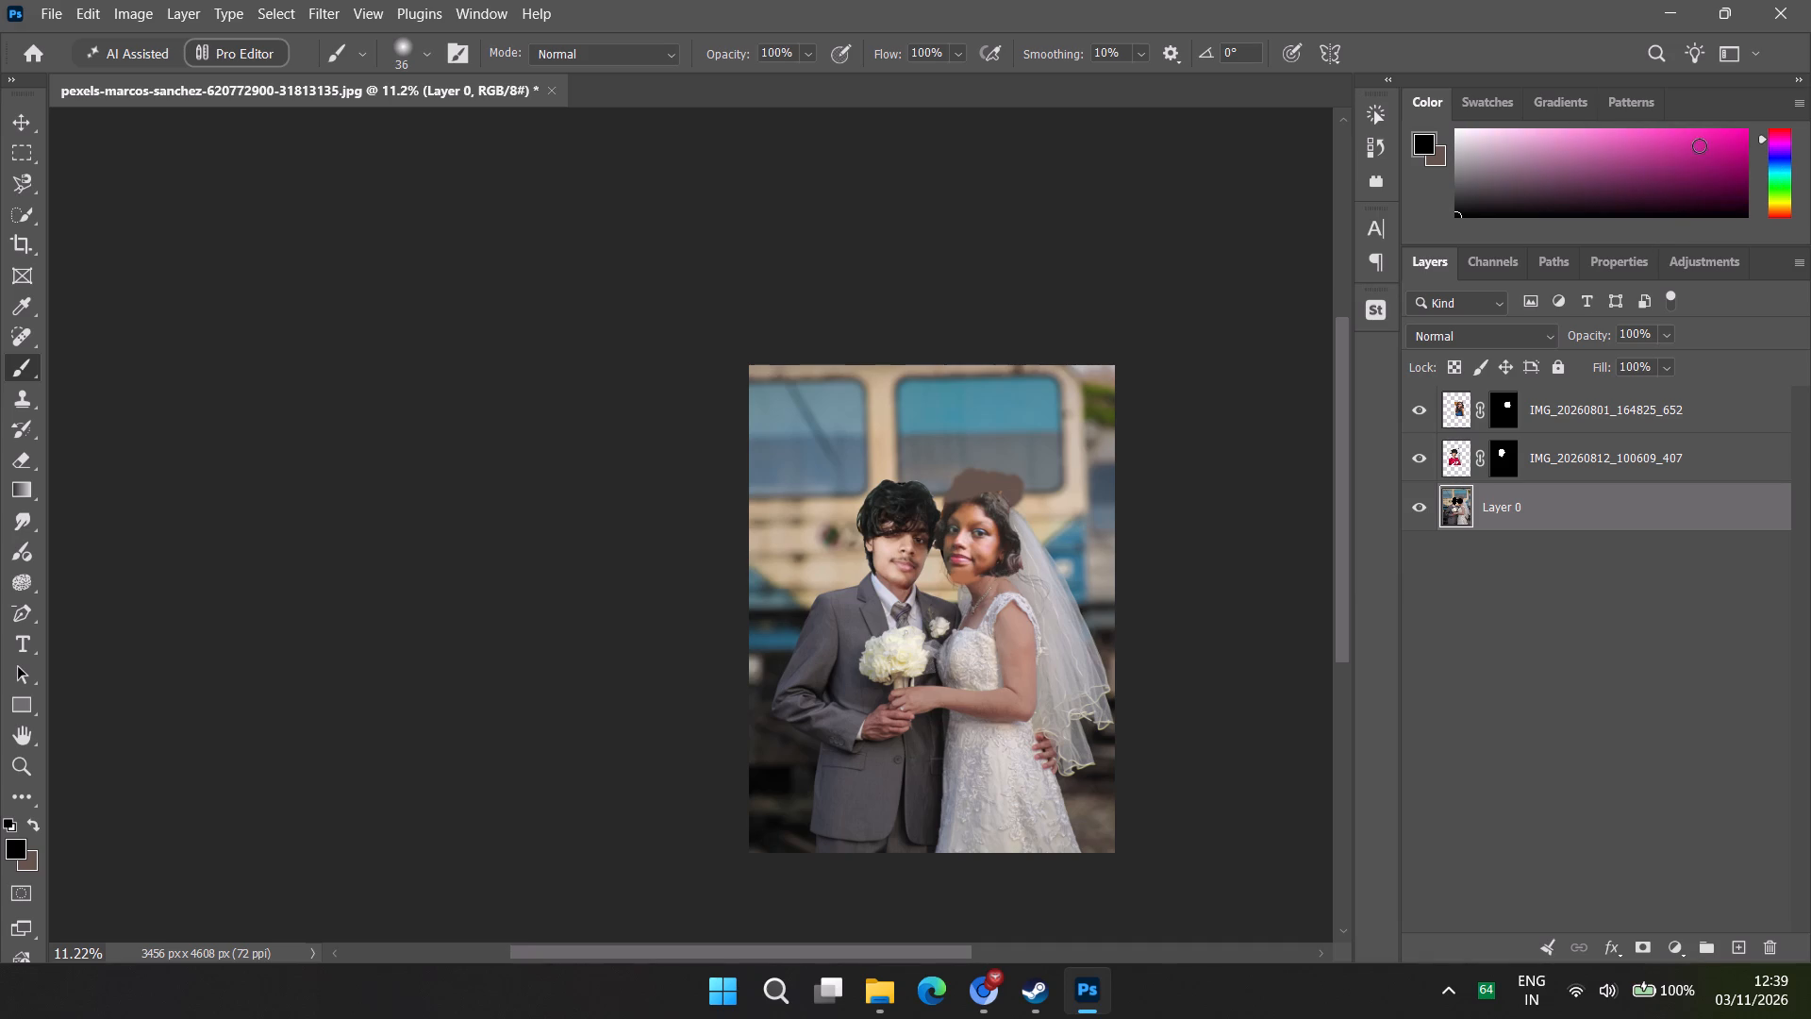
click(1699, 145)
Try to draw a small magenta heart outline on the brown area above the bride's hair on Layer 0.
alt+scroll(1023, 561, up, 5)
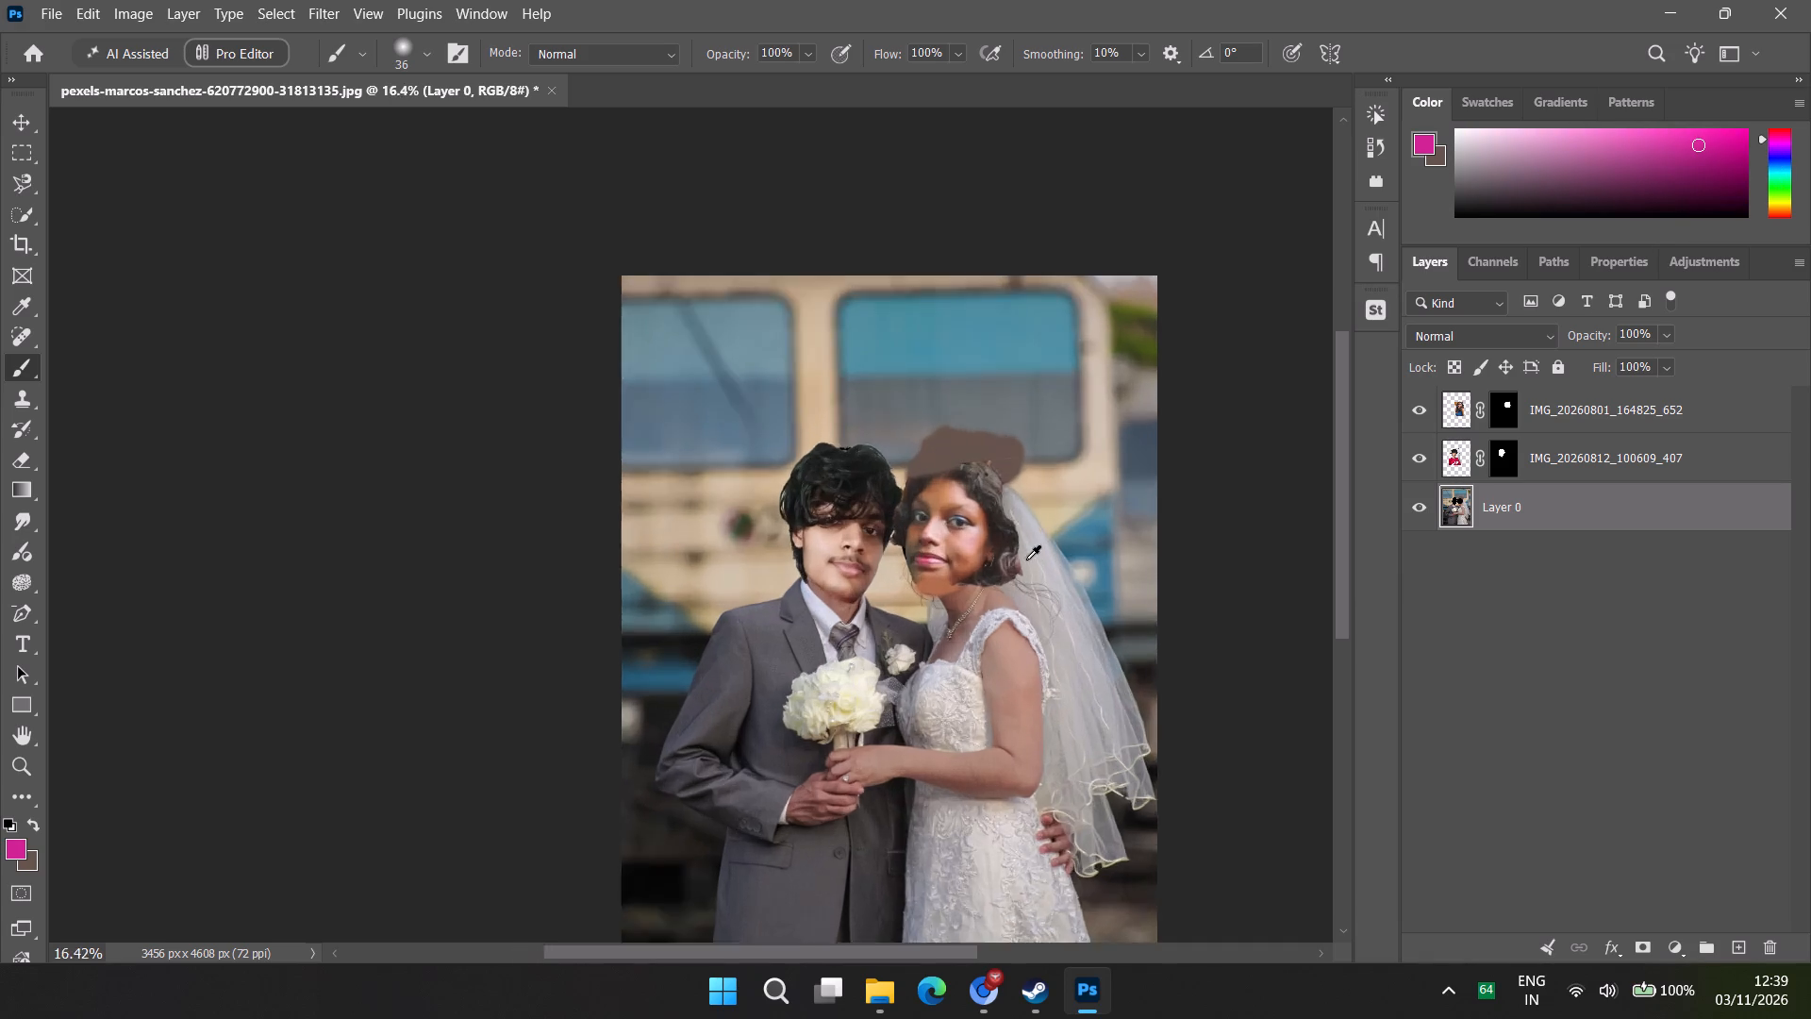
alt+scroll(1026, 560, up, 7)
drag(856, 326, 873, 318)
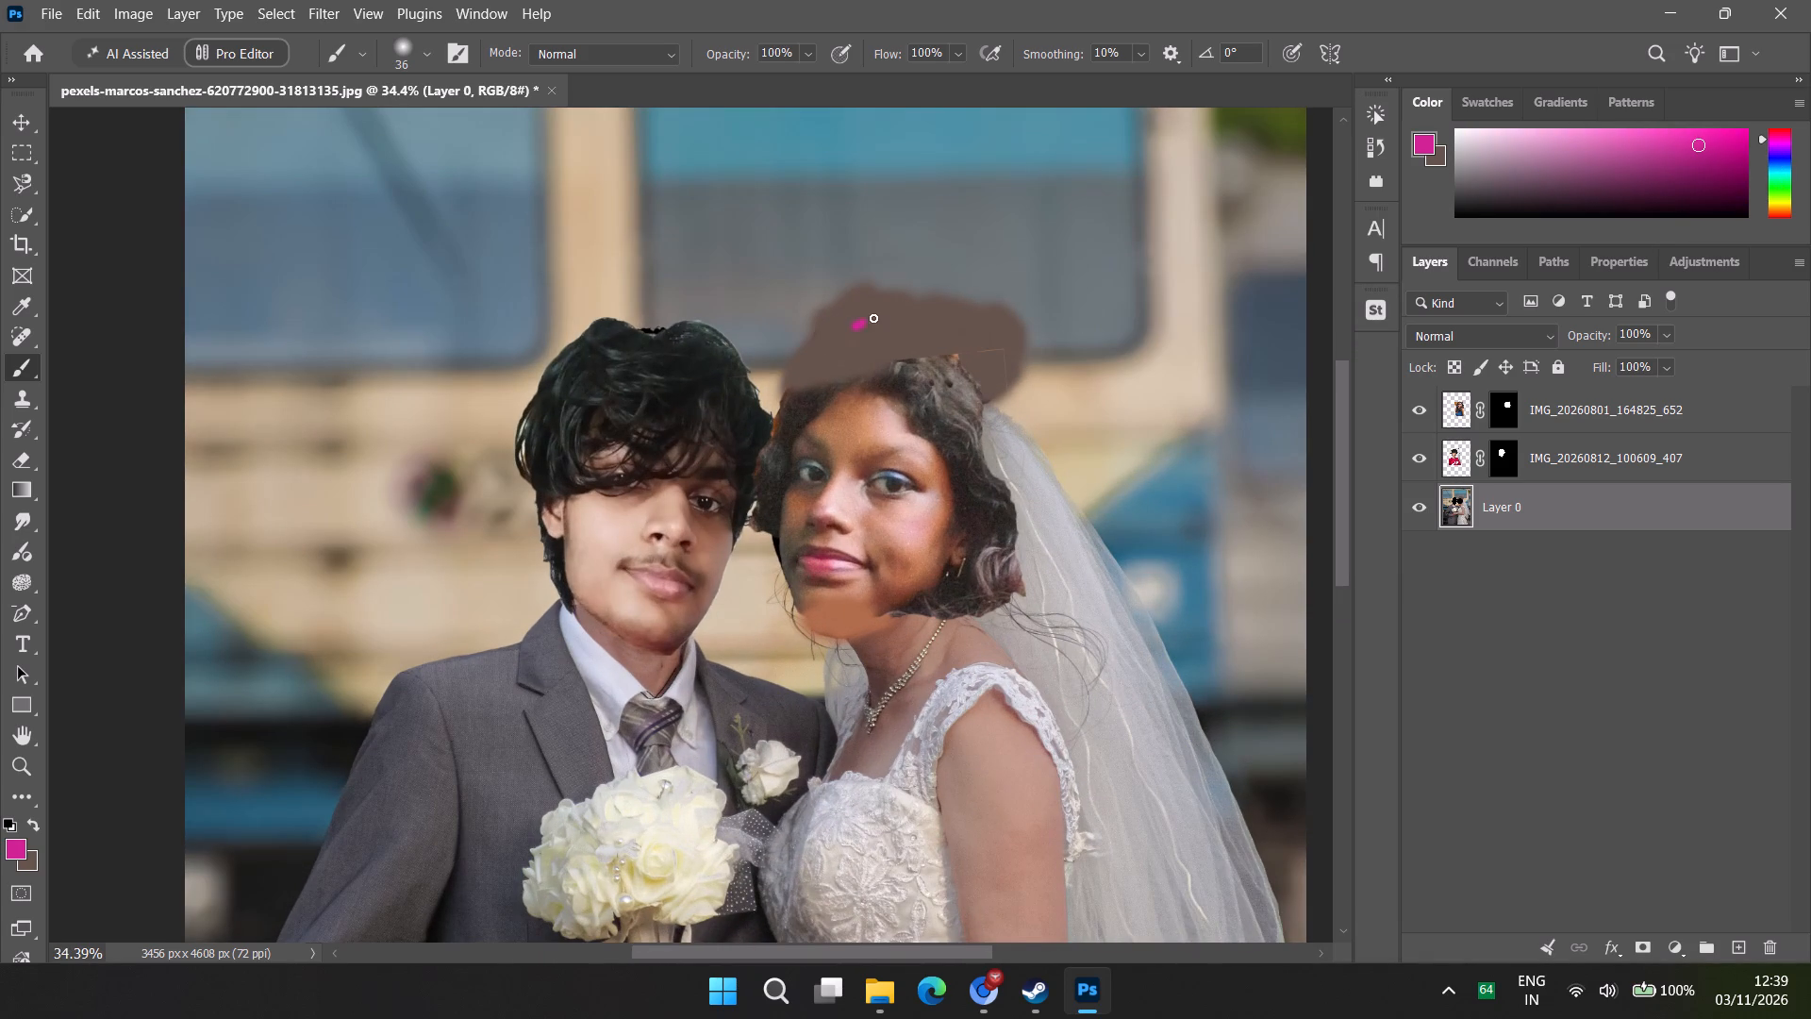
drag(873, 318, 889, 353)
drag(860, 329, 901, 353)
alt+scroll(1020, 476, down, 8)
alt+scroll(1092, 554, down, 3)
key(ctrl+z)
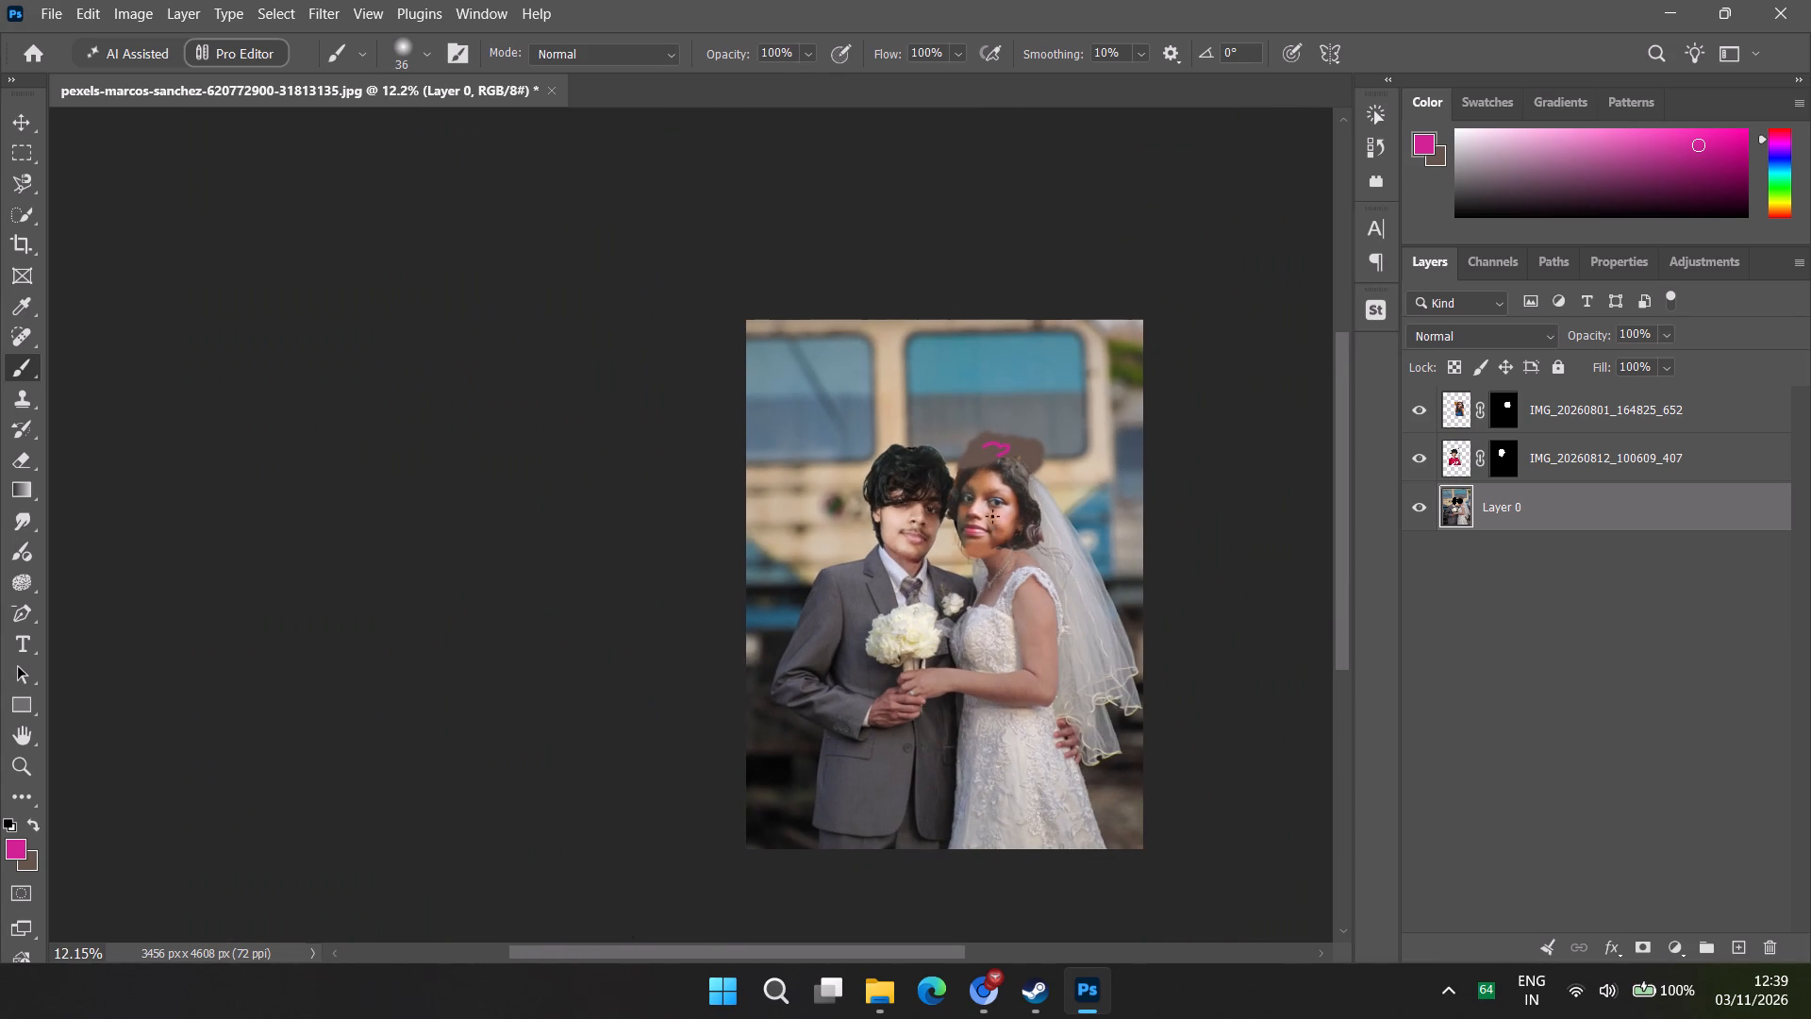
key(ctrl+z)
Draw a closed magenta heart outline with the Brush on the brown area above the bride's forehead on Layer 0.
alt+scroll(1026, 475, up, 17)
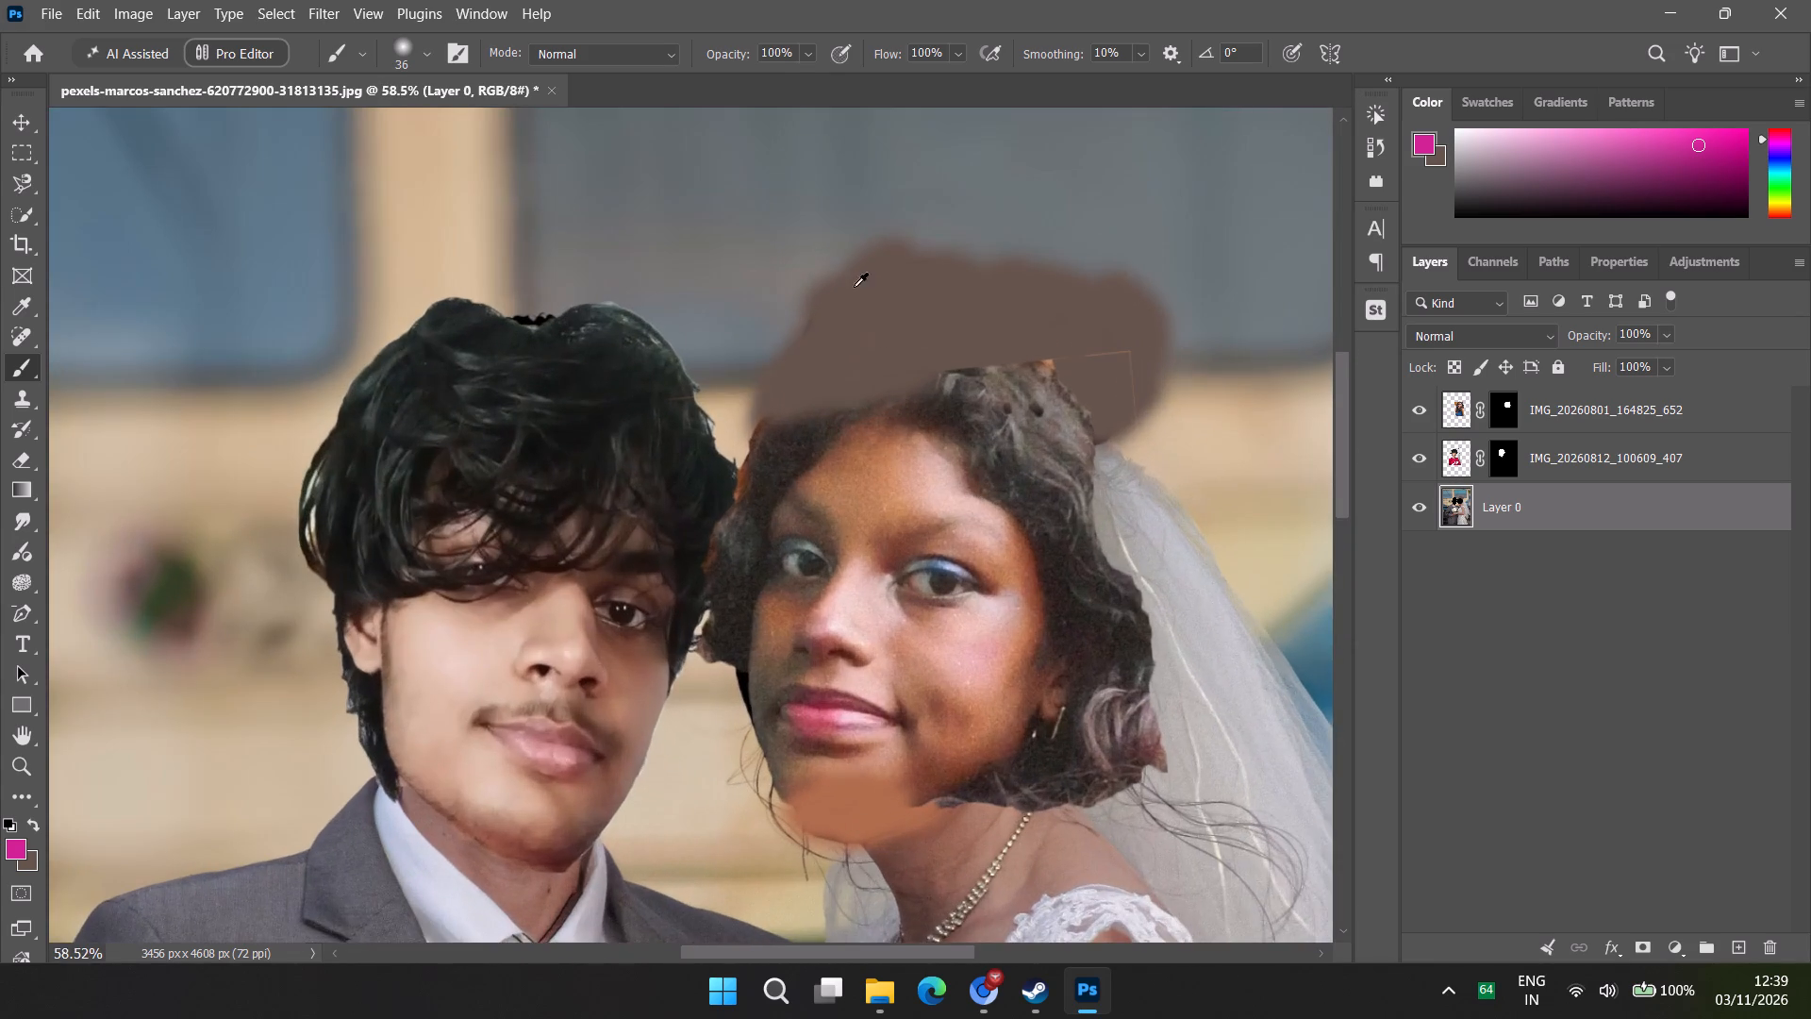
alt+scroll(872, 324, up, 6)
alt+scroll(955, 333, up, 1)
scroll(955, 337, up, 3)
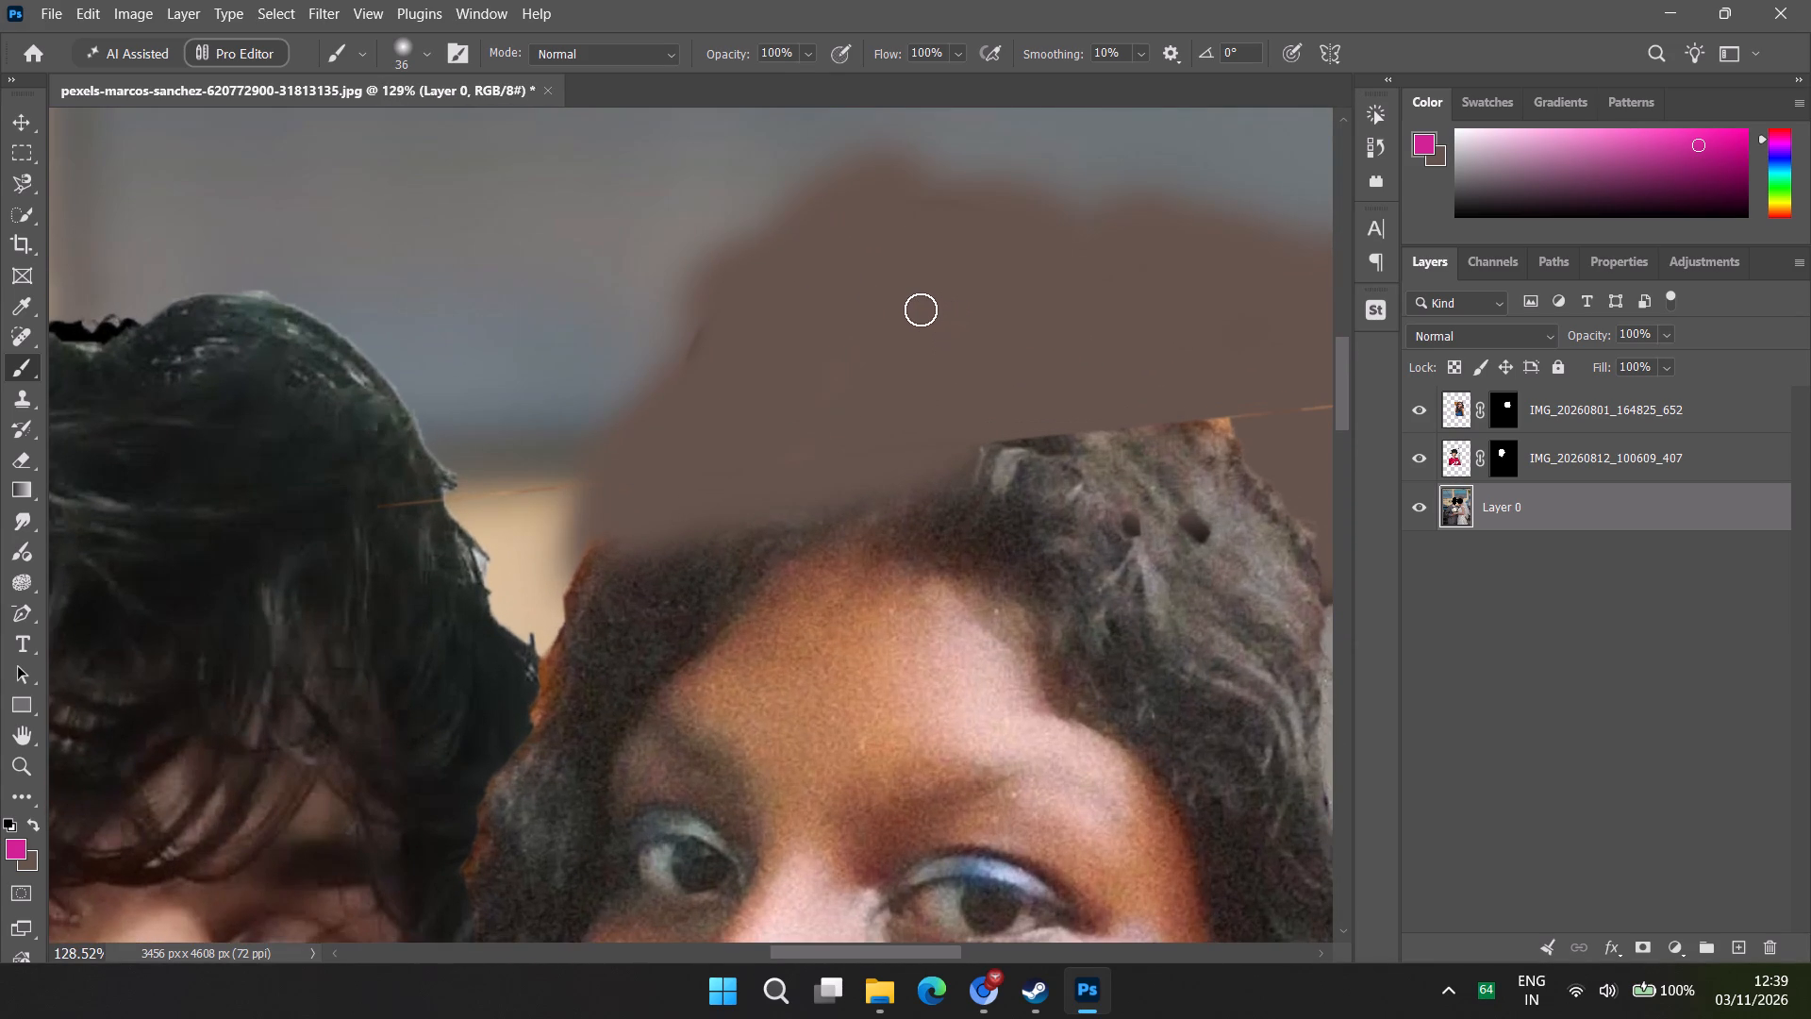
drag(920, 309, 990, 295)
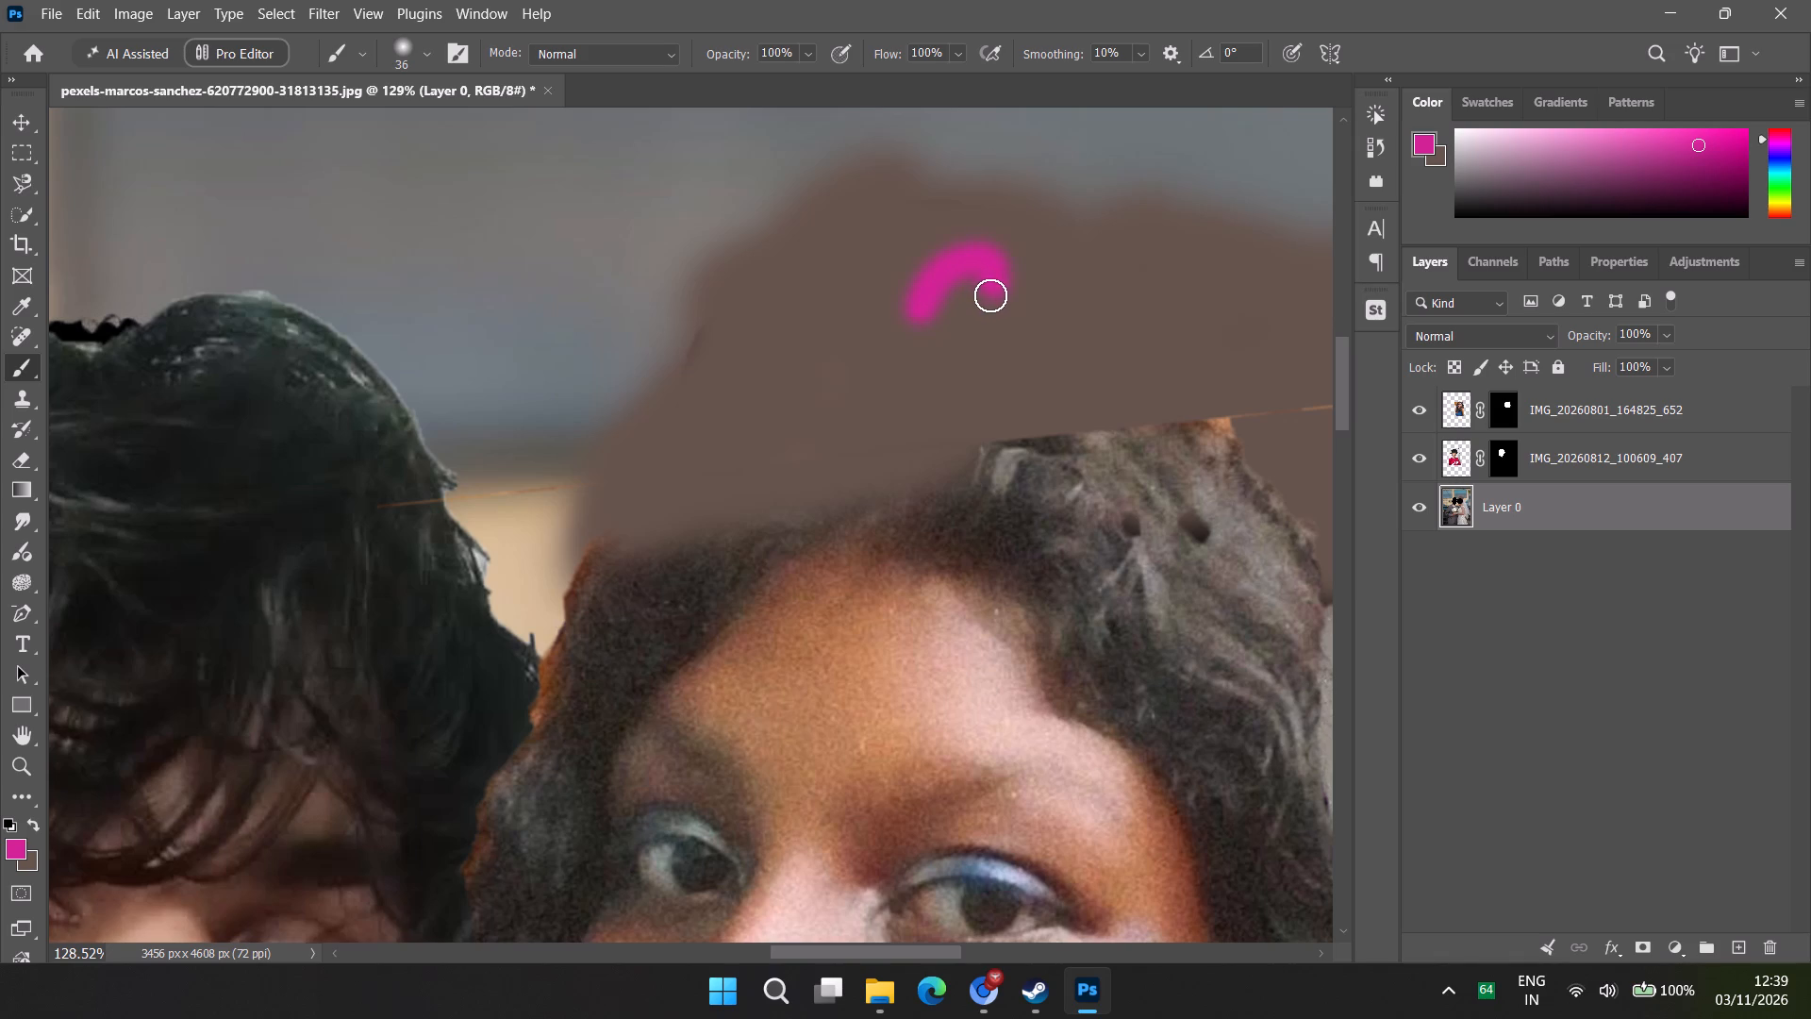
drag(990, 295, 997, 379)
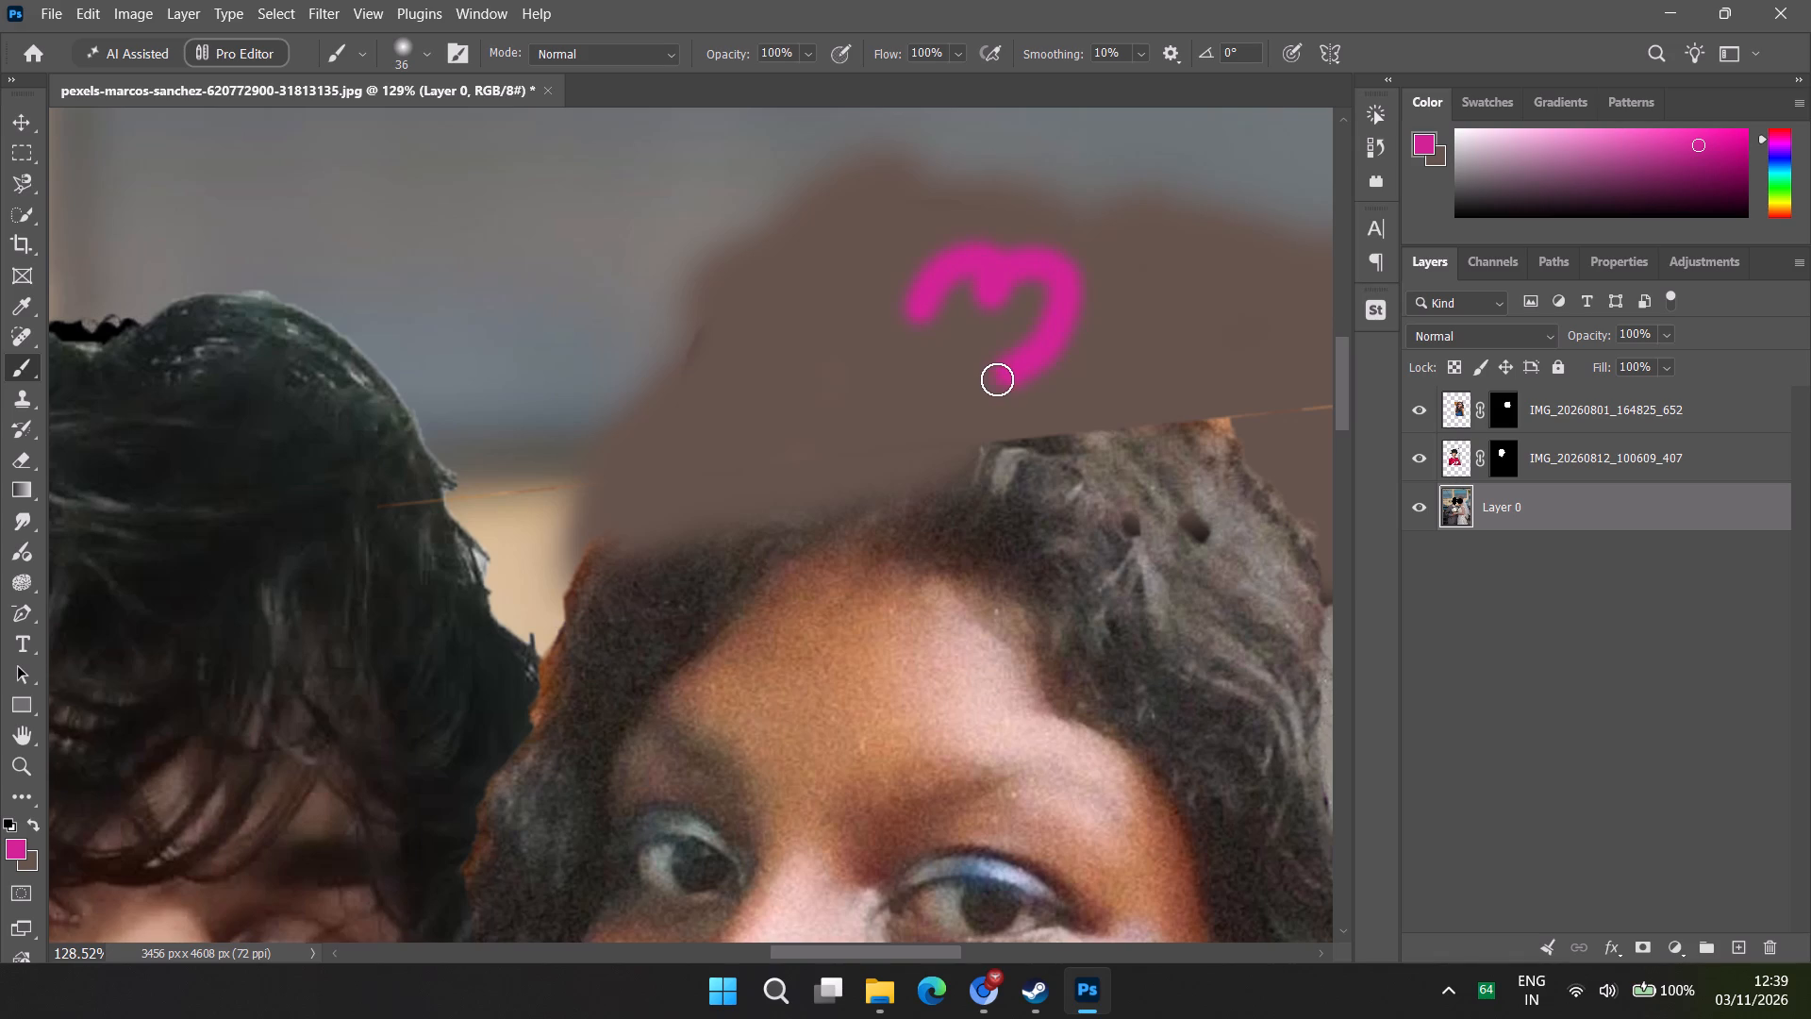
drag(997, 379, 995, 381)
drag(922, 315, 984, 372)
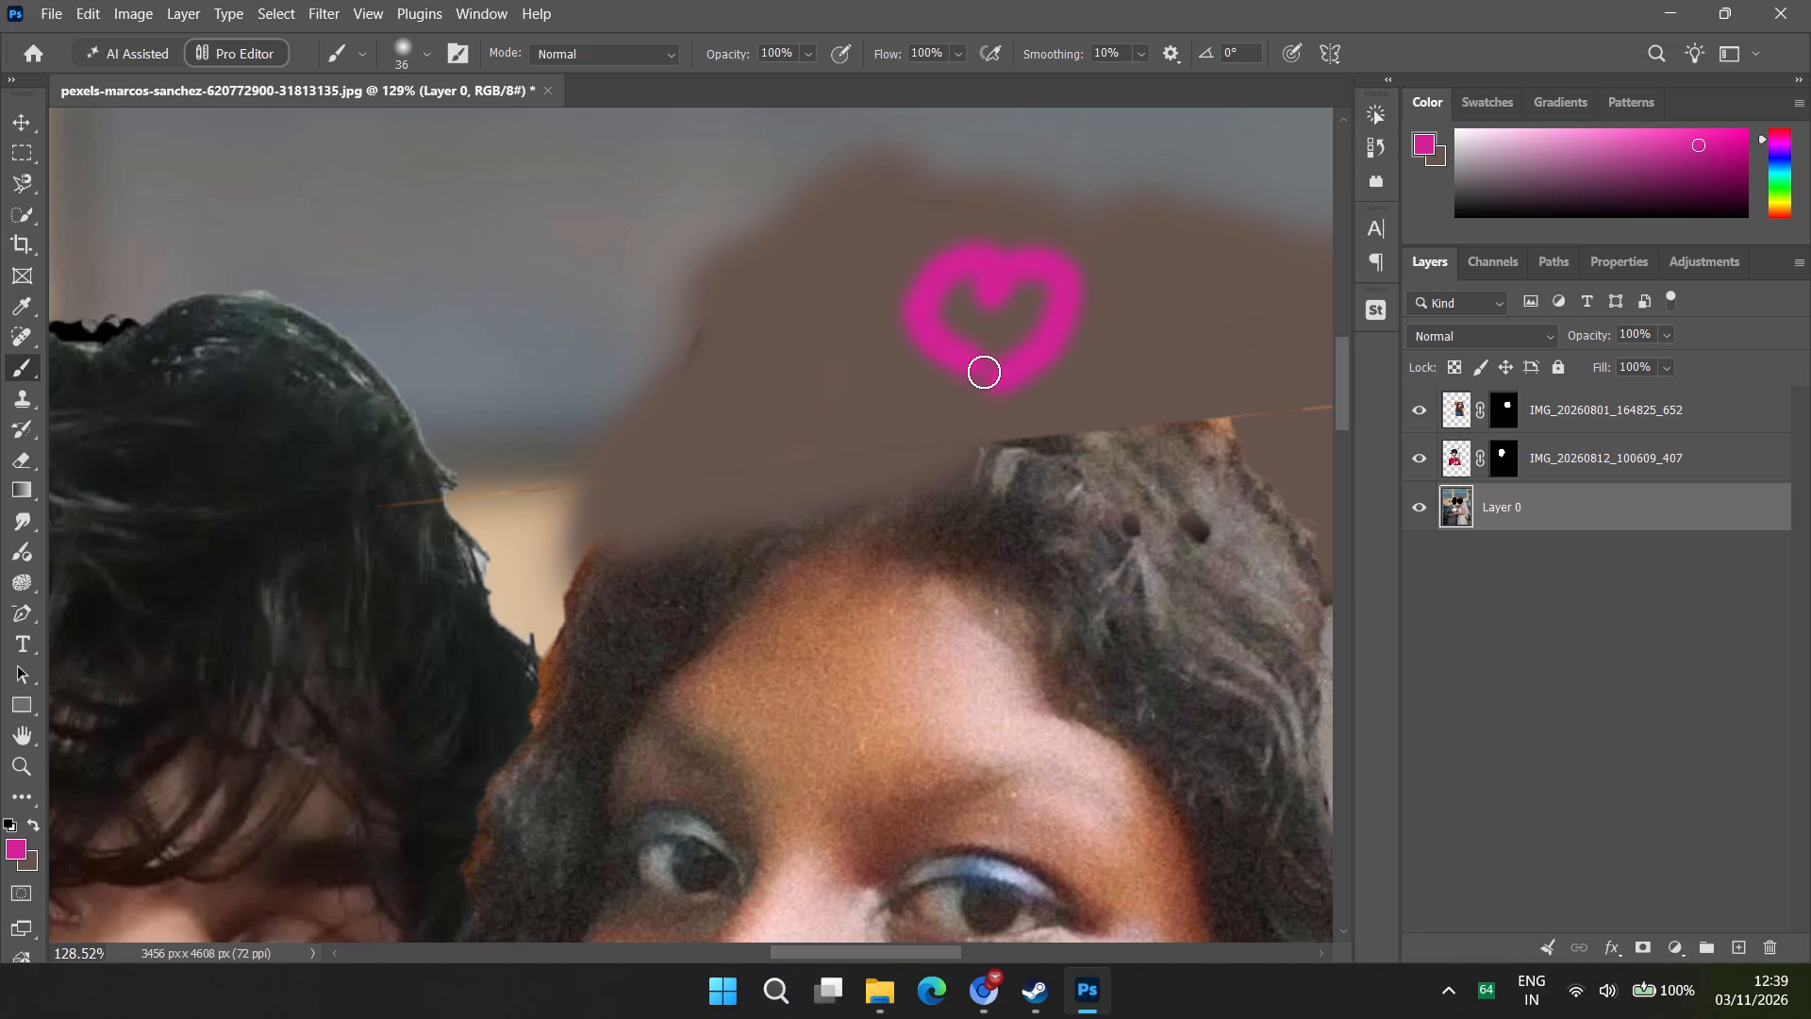
drag(984, 372, 985, 372)
Deselect all layers.
alt+scroll(1129, 421, down, 15)
alt+scroll(1110, 576, down, 5)
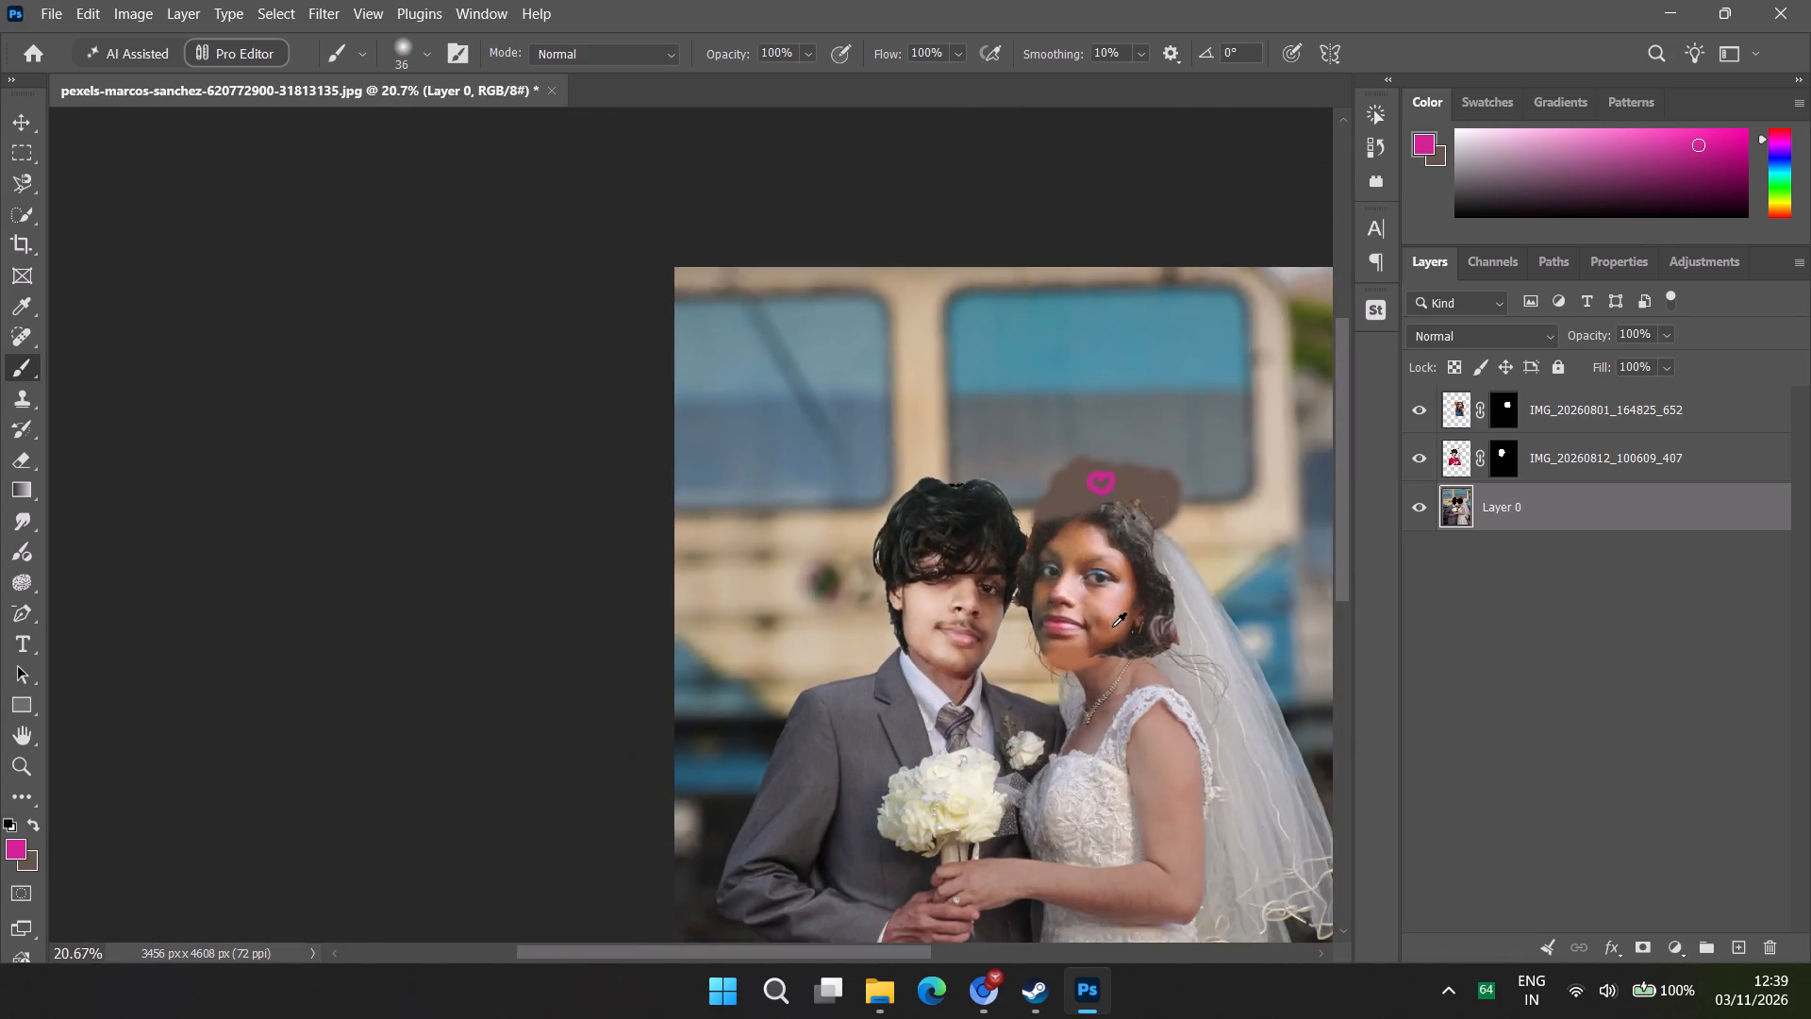
alt+scroll(1111, 619, down, 5)
drag(789, 944, 865, 949)
click(1148, 743)
scroll(1208, 694, down, 6)
click(1716, 797)
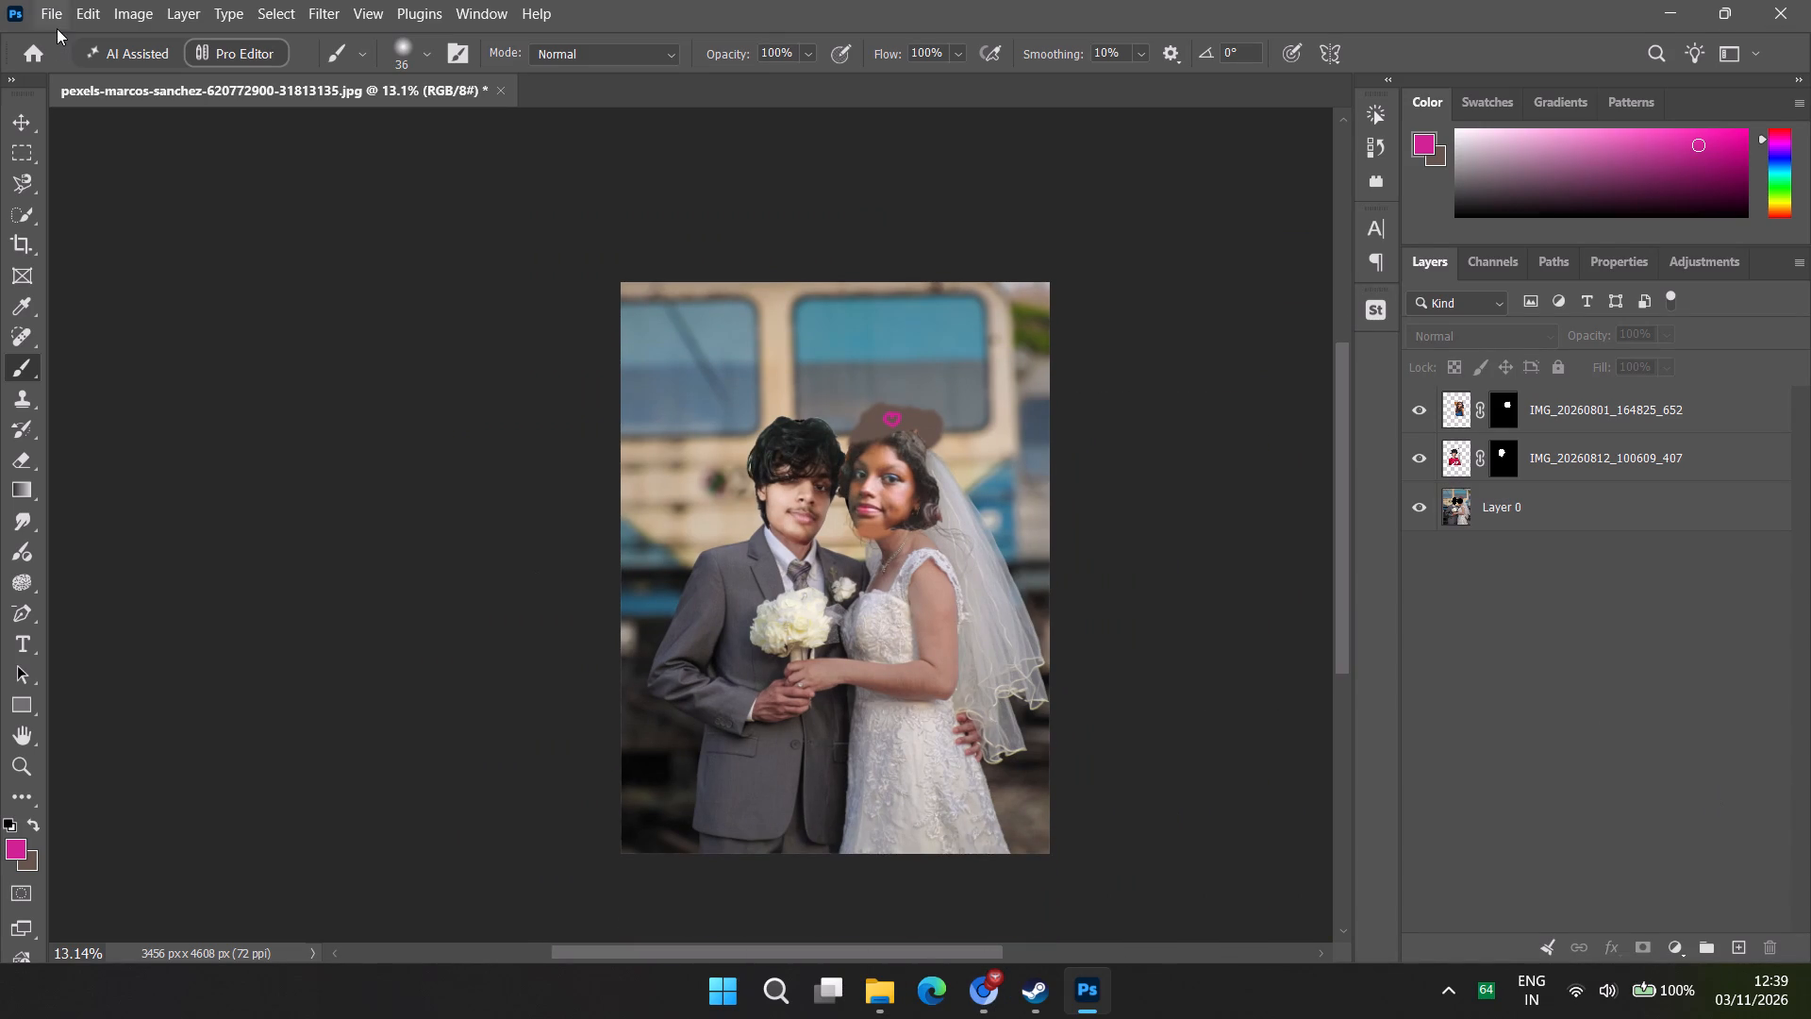
Save the composite to the Downloads folder as a Photoshop PSD file named HHHHAHHAHAHAH.
key(ctrl+s)
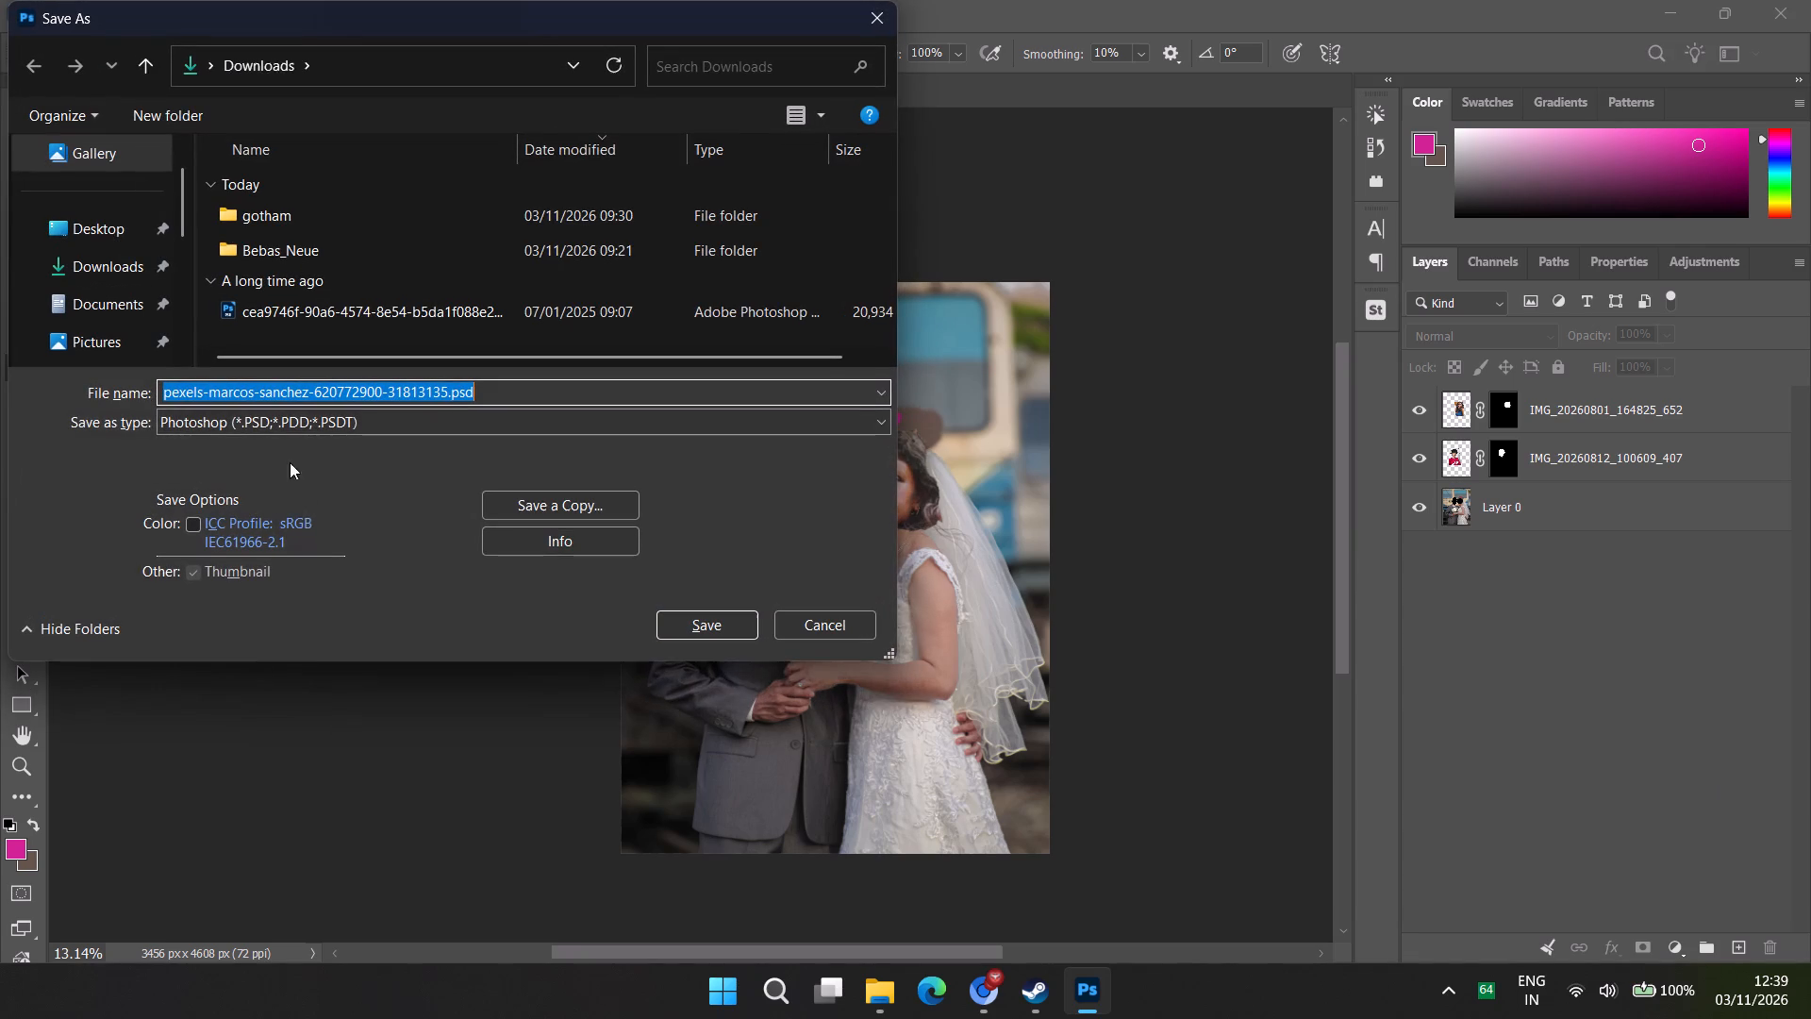
click(122, 270)
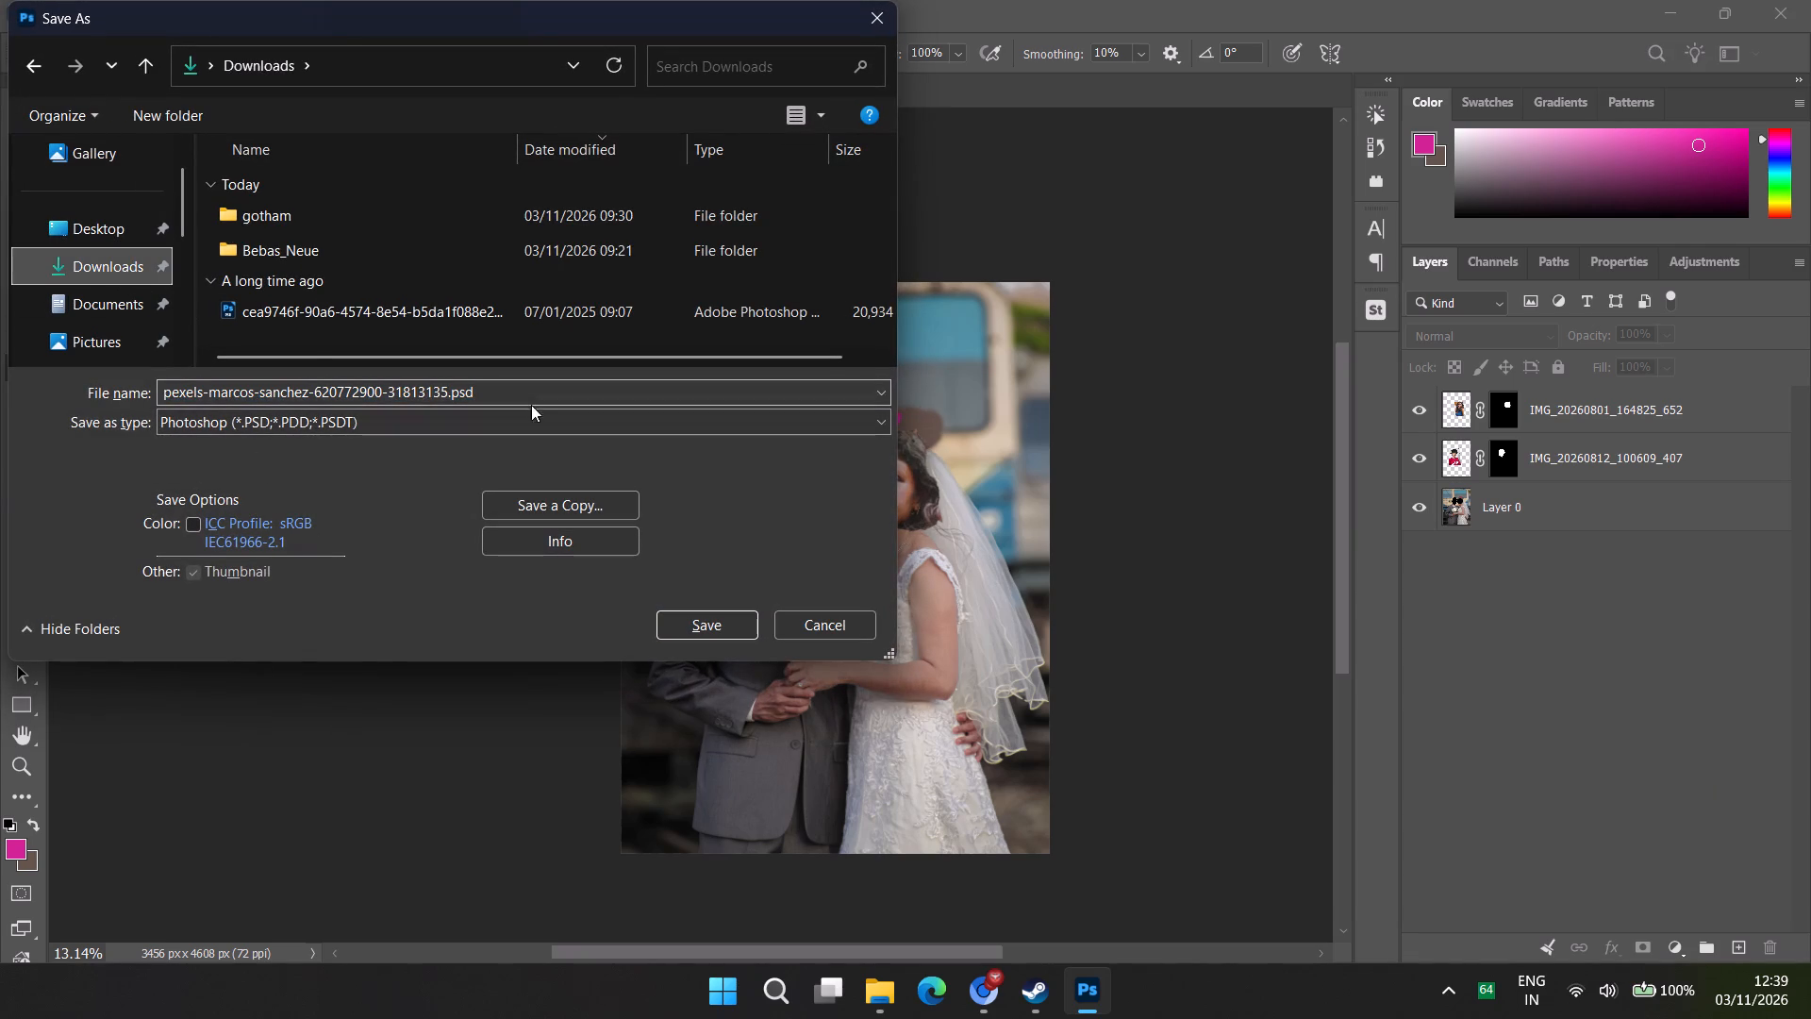
drag(516, 393, 66, 421)
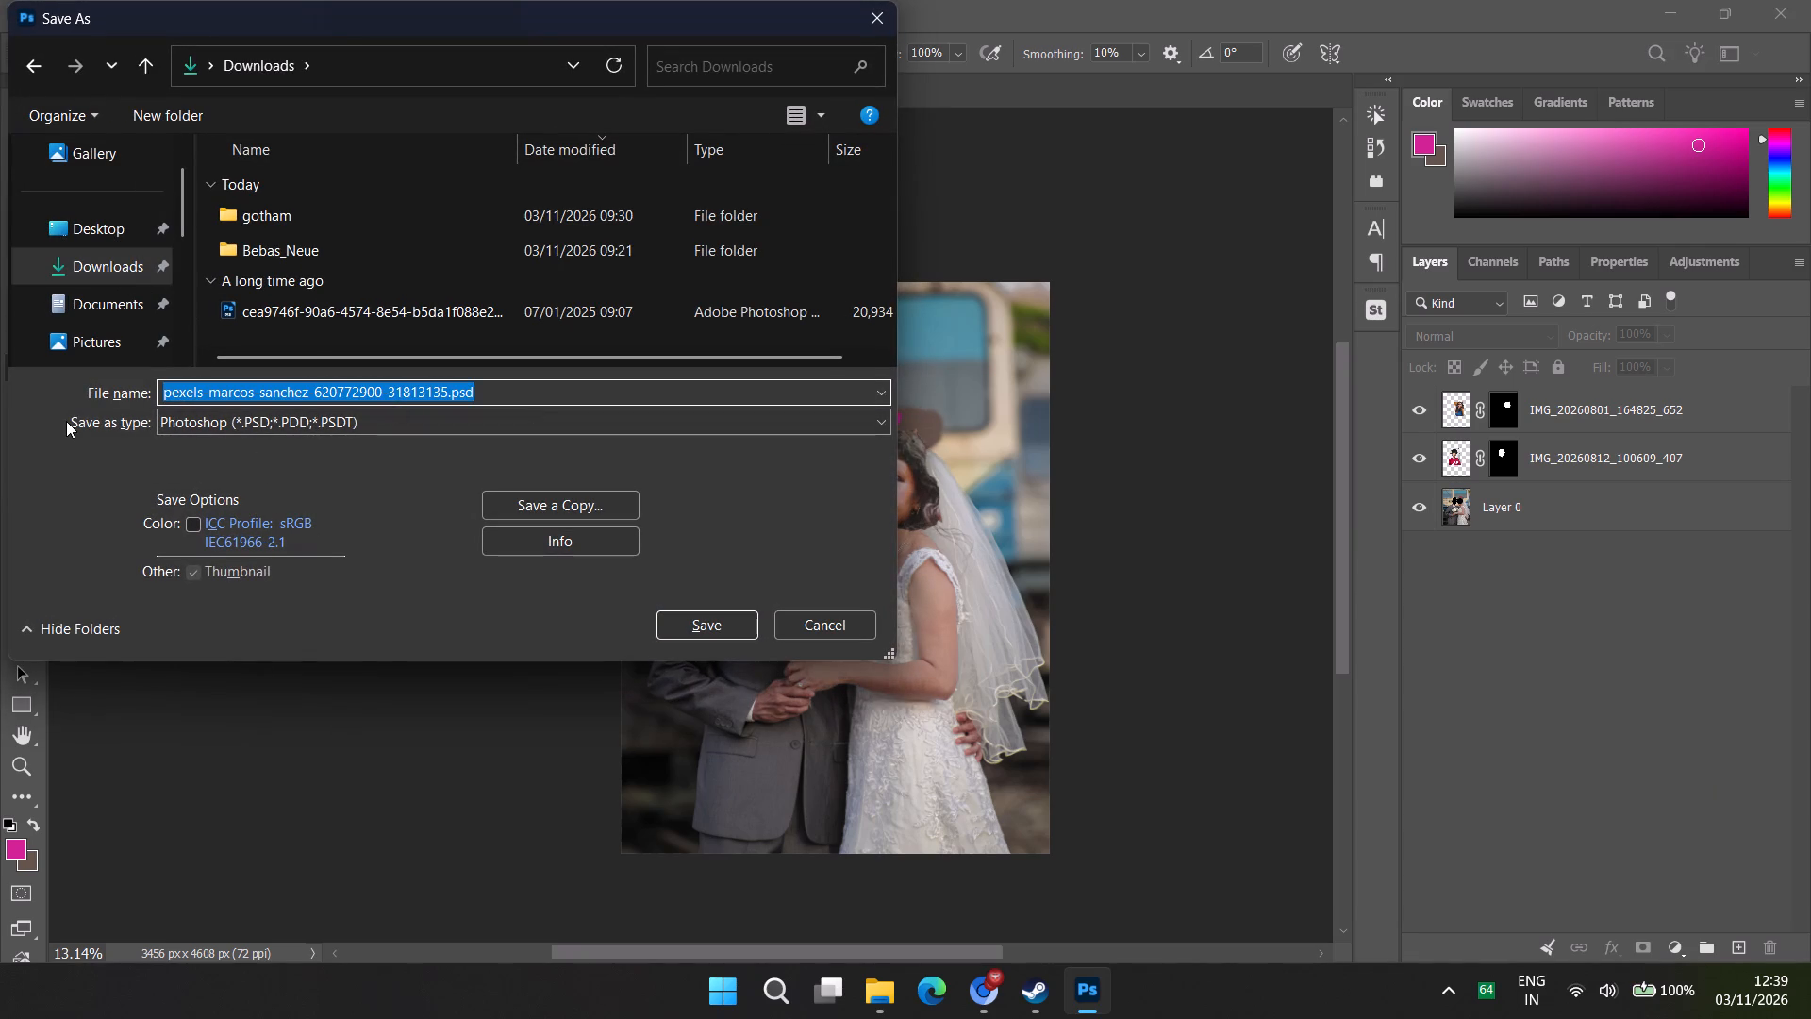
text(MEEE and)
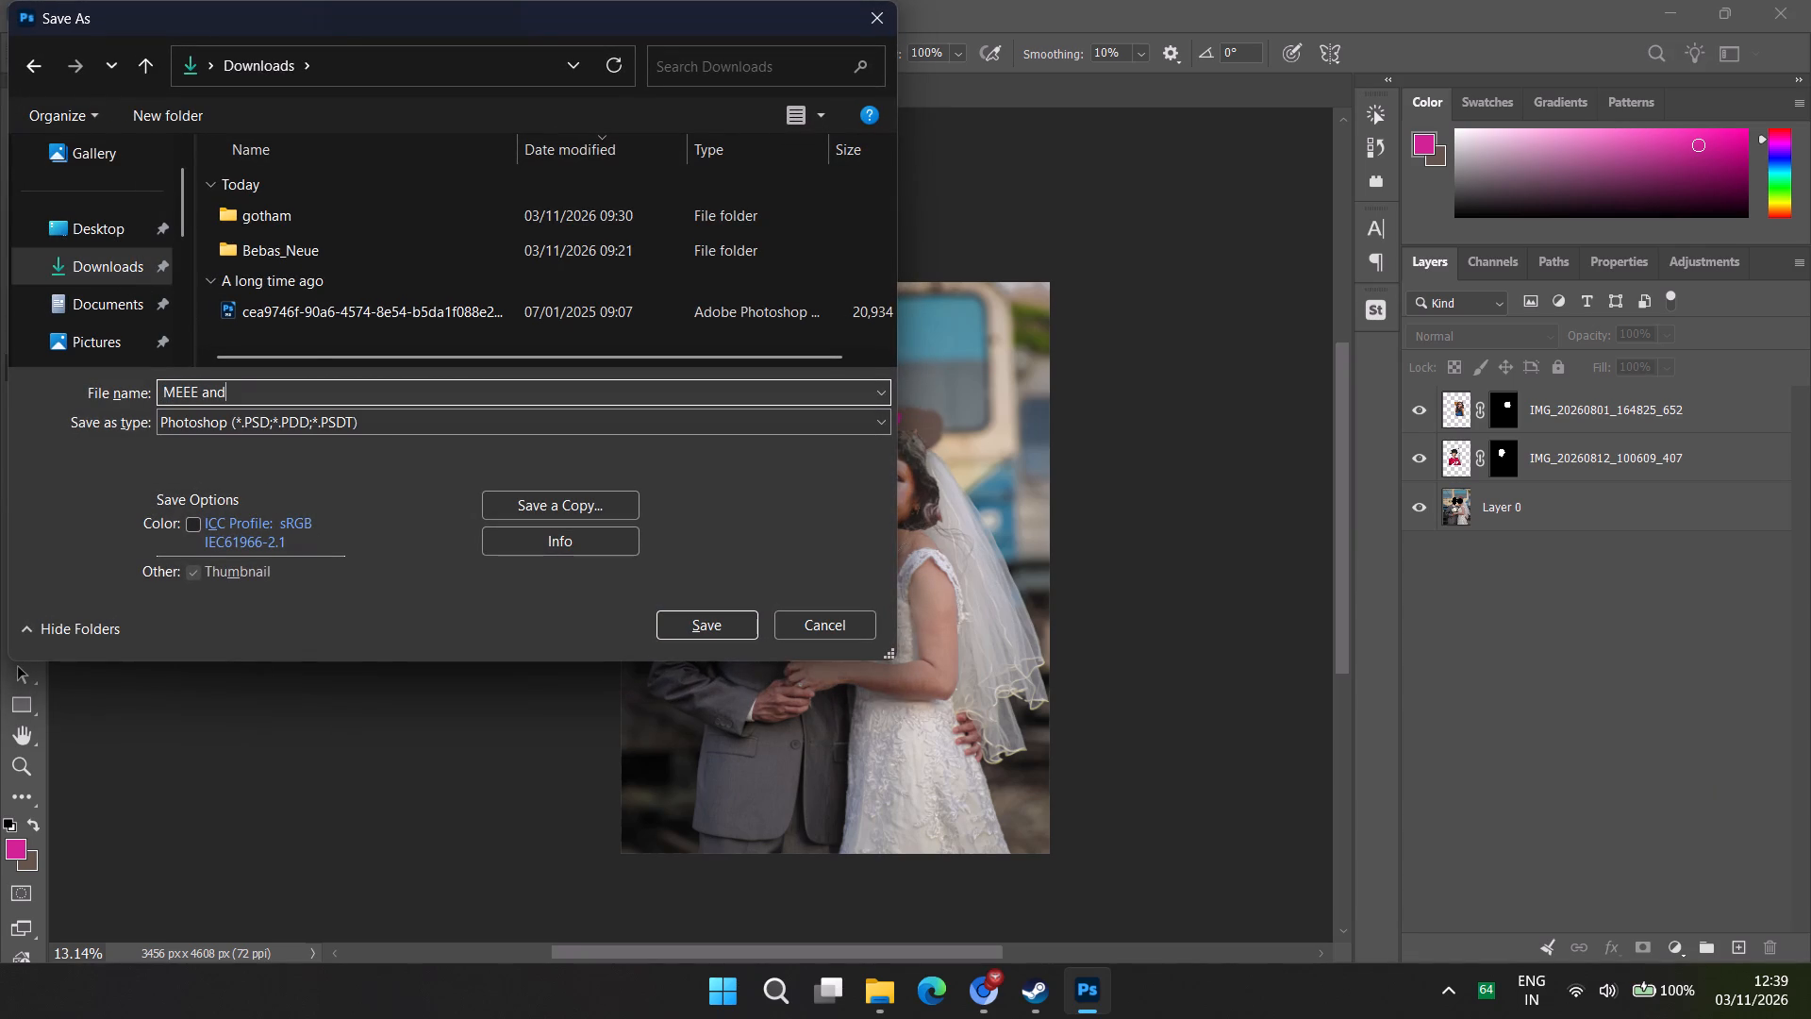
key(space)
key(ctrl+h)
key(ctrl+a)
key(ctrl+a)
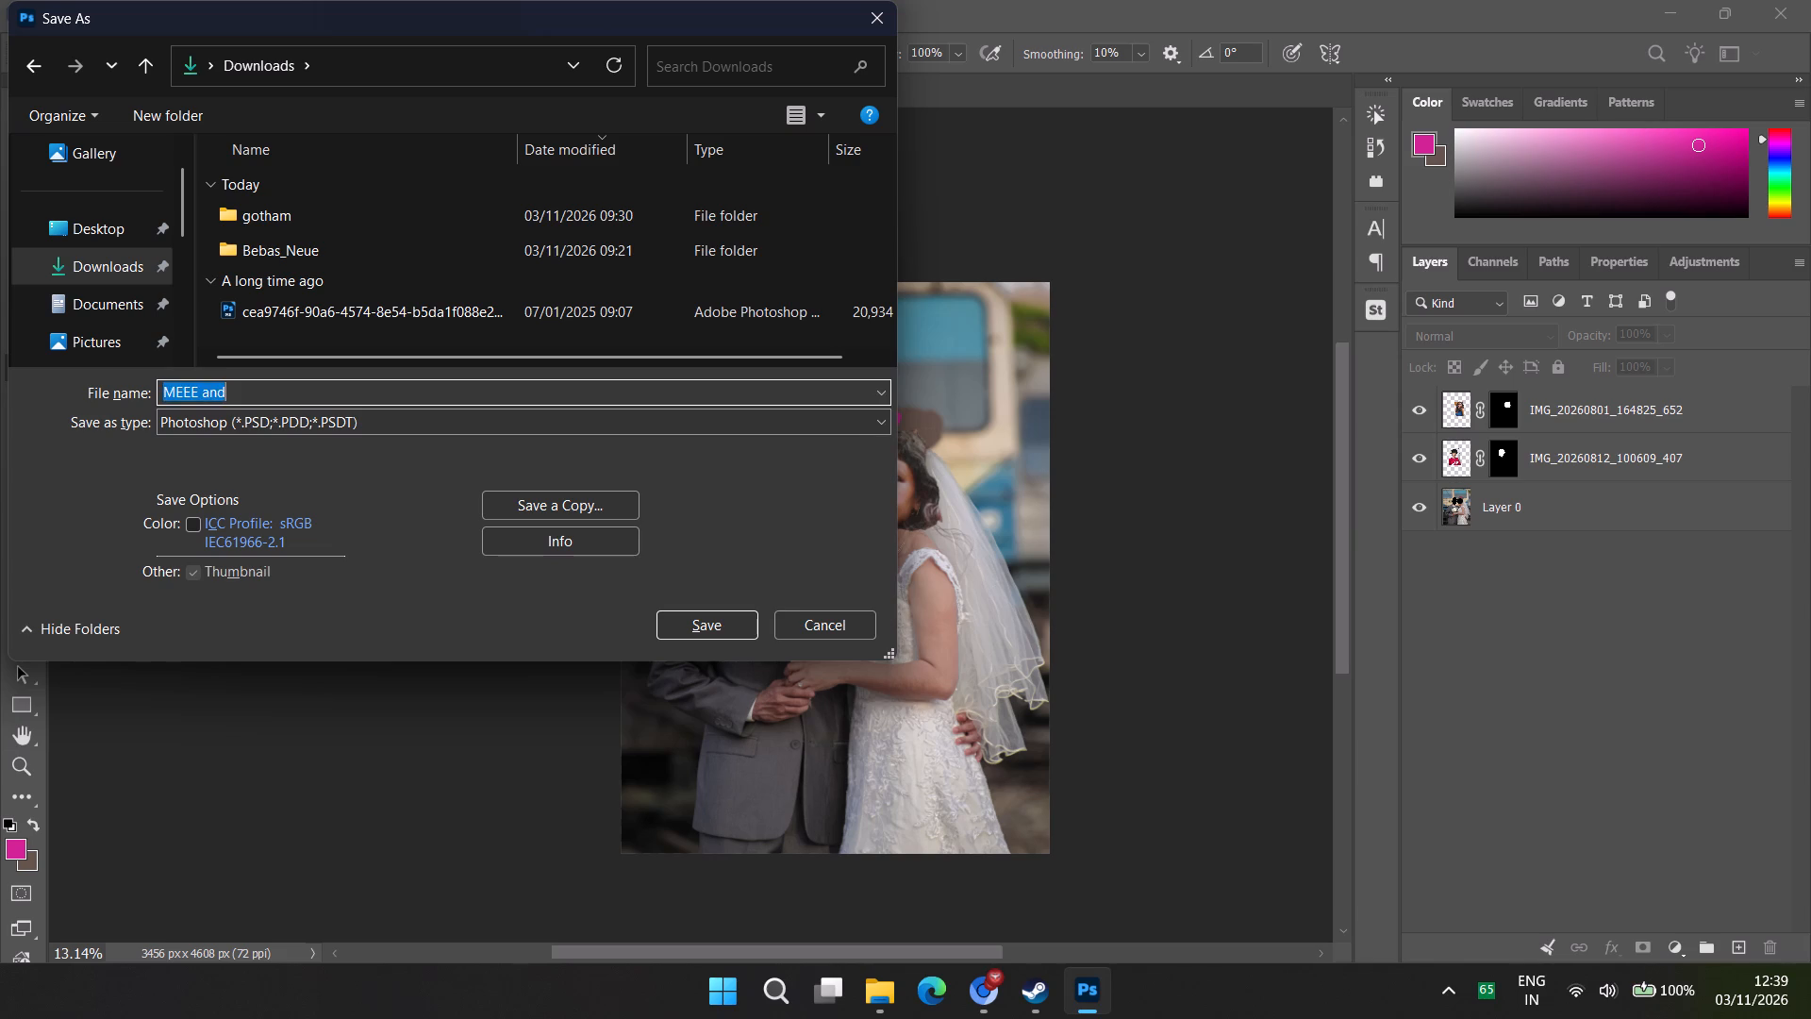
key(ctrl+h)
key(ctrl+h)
ctrl+click(66, 421)
key(ctrl+a)
key(ctrl+h)
key(ctrl+a)
key(ctrl+h)
key(ctrl+a)
key(ctrl+h)
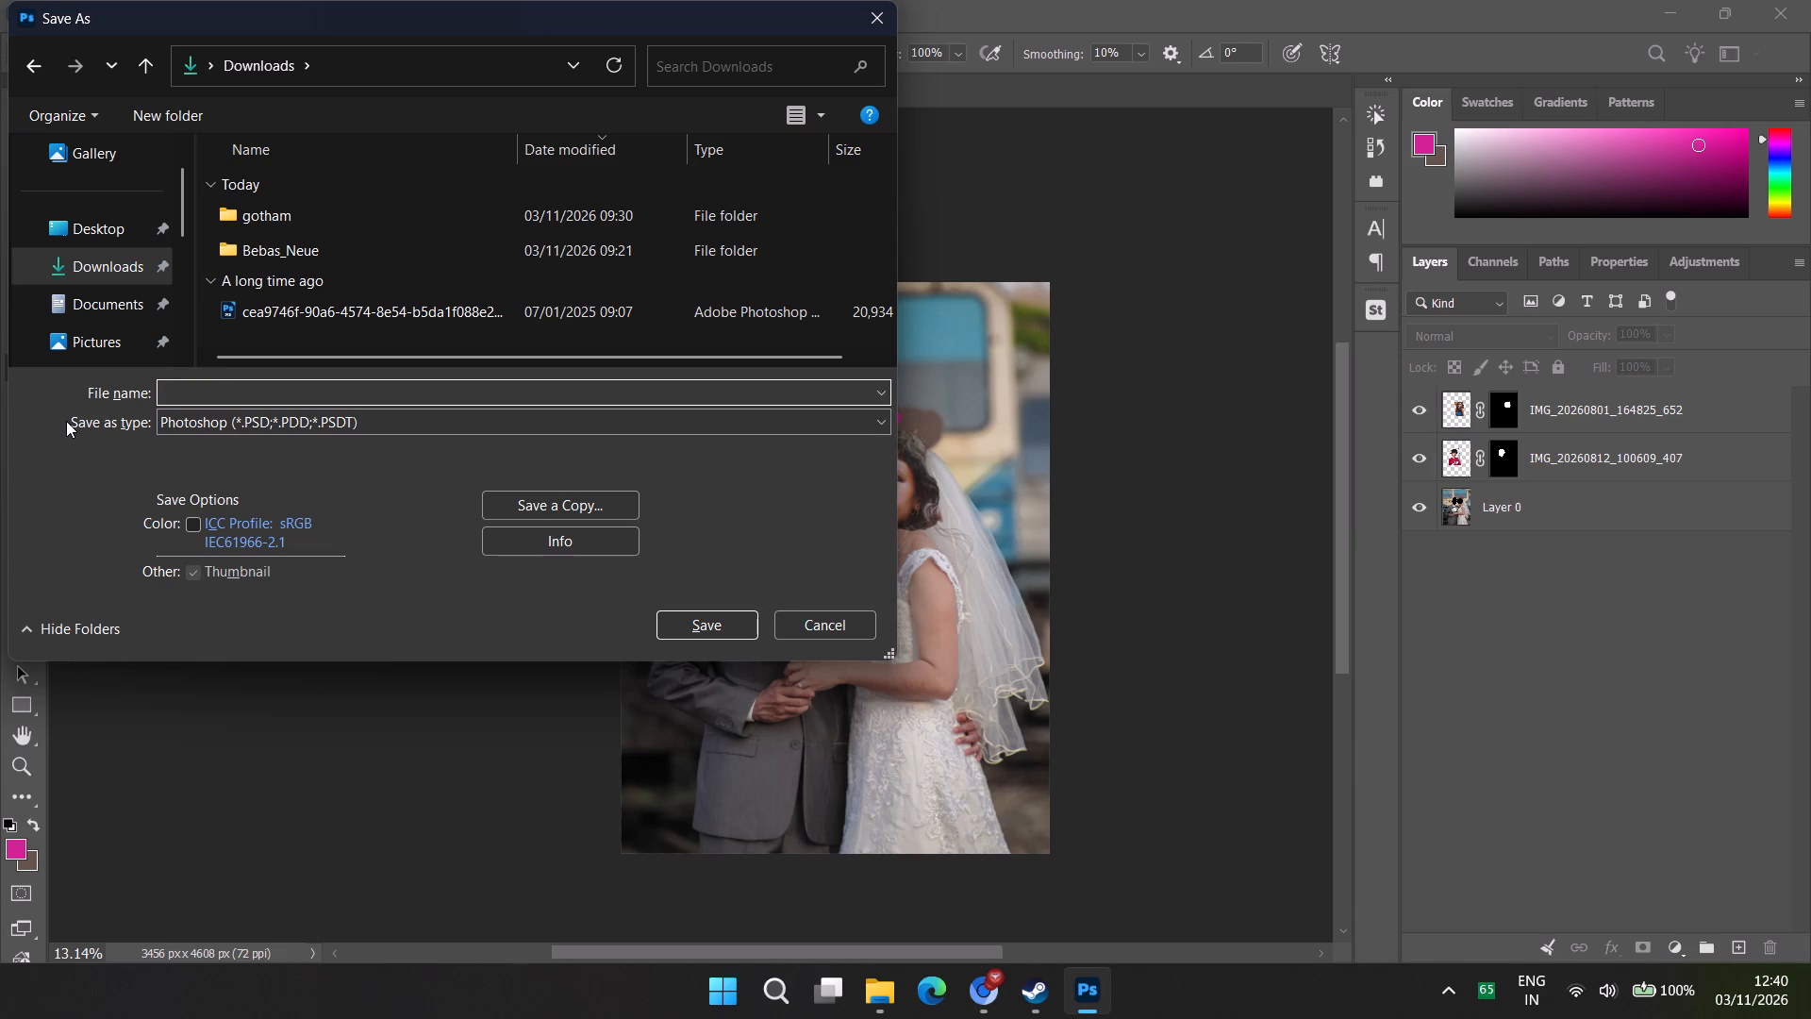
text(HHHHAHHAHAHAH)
click(667, 644)
click(673, 626)
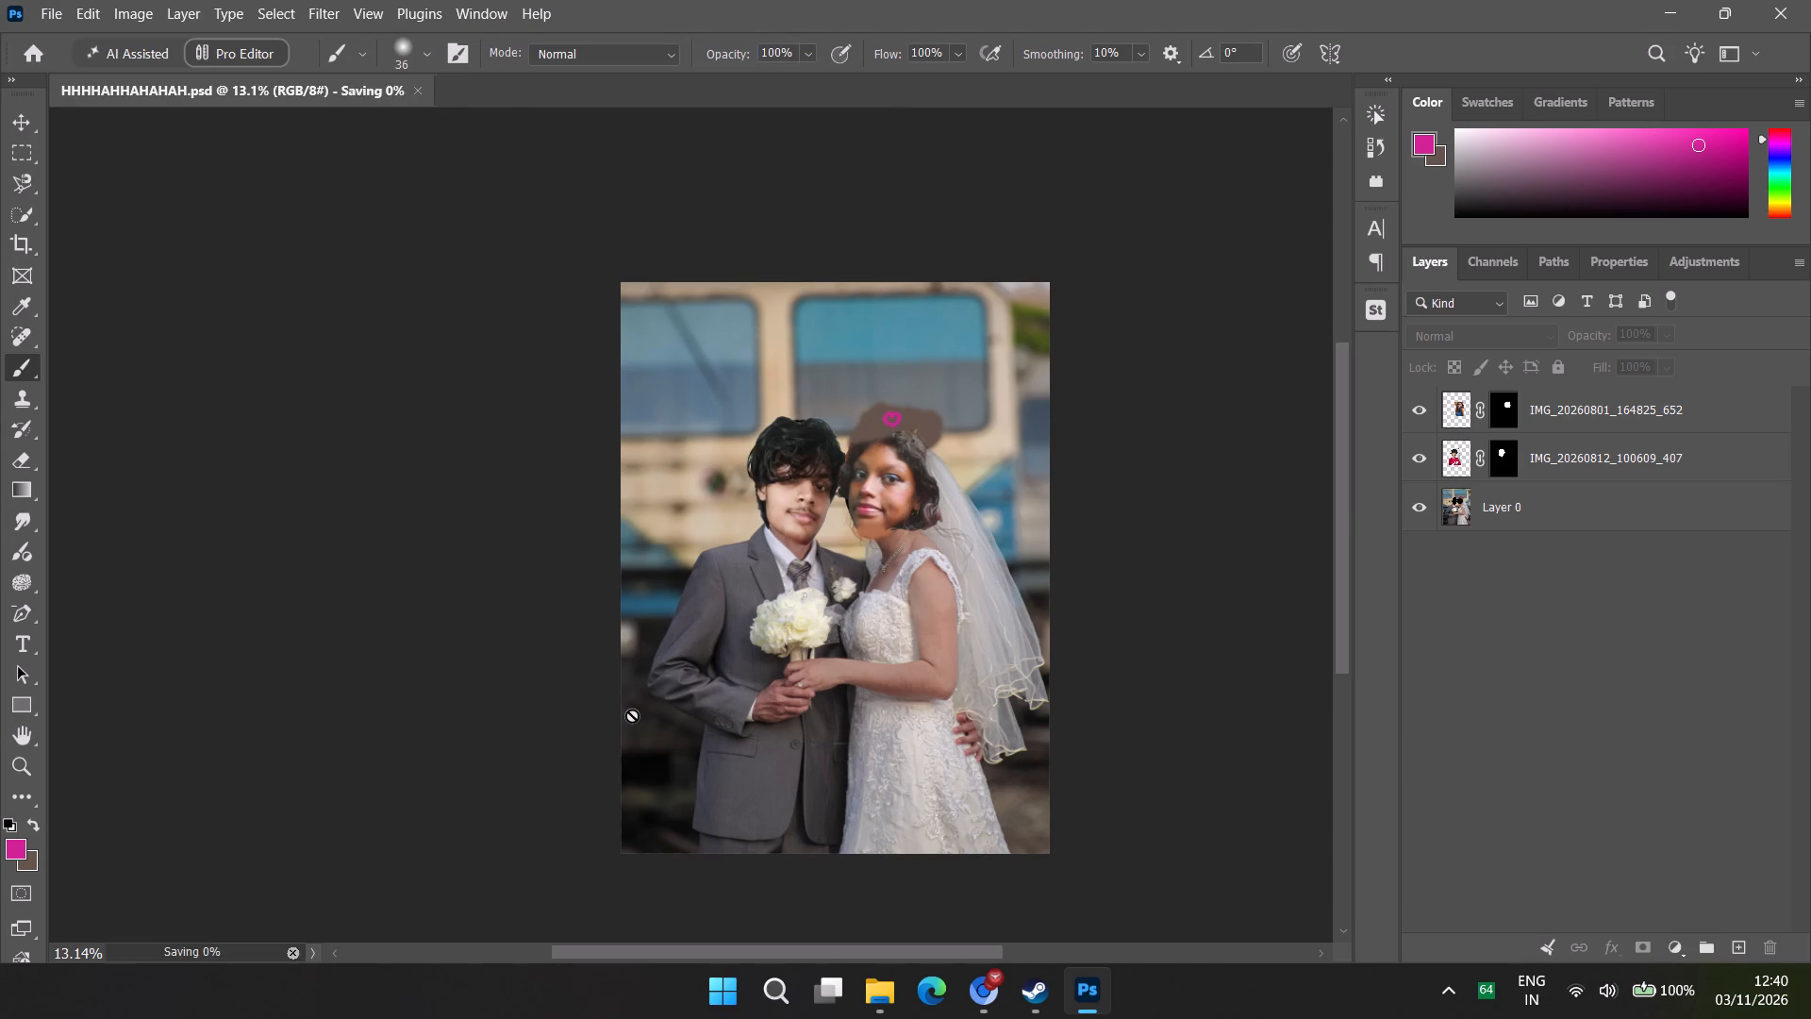
Switch to the Thorium browser and open the Instagram direct messages inbox in a new tab.
click(999, 994)
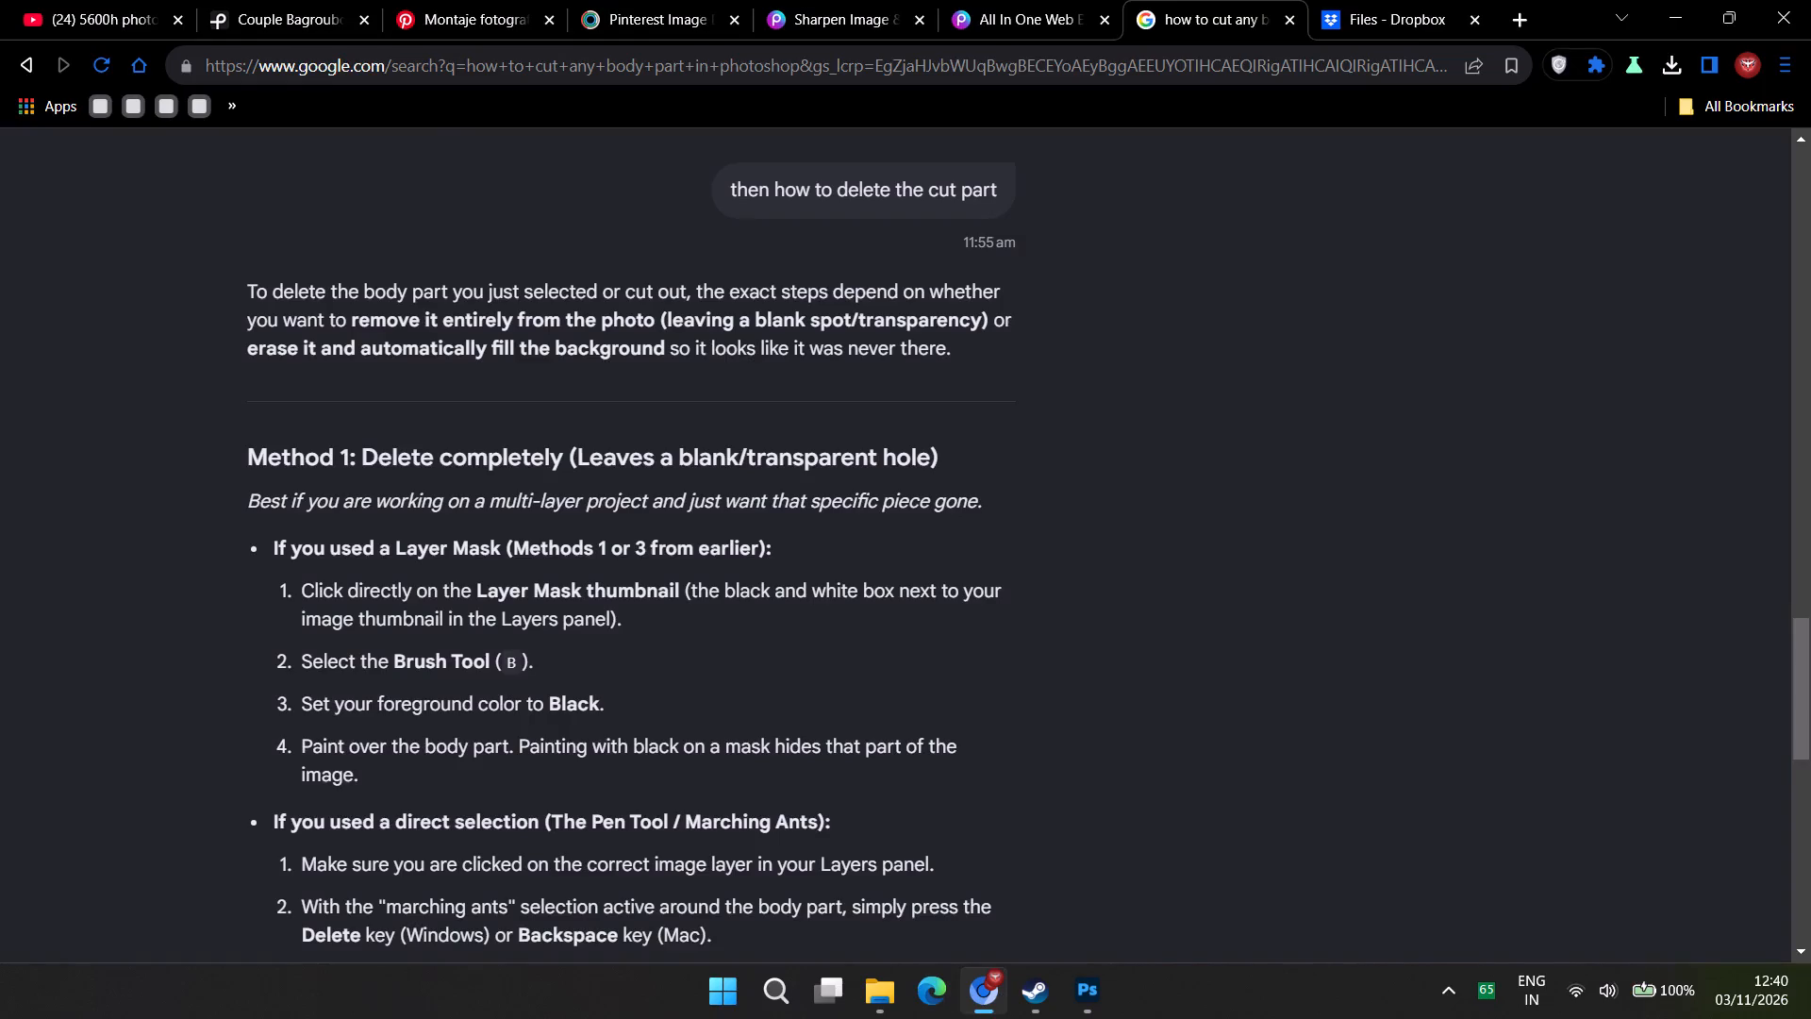
click(1506, 17)
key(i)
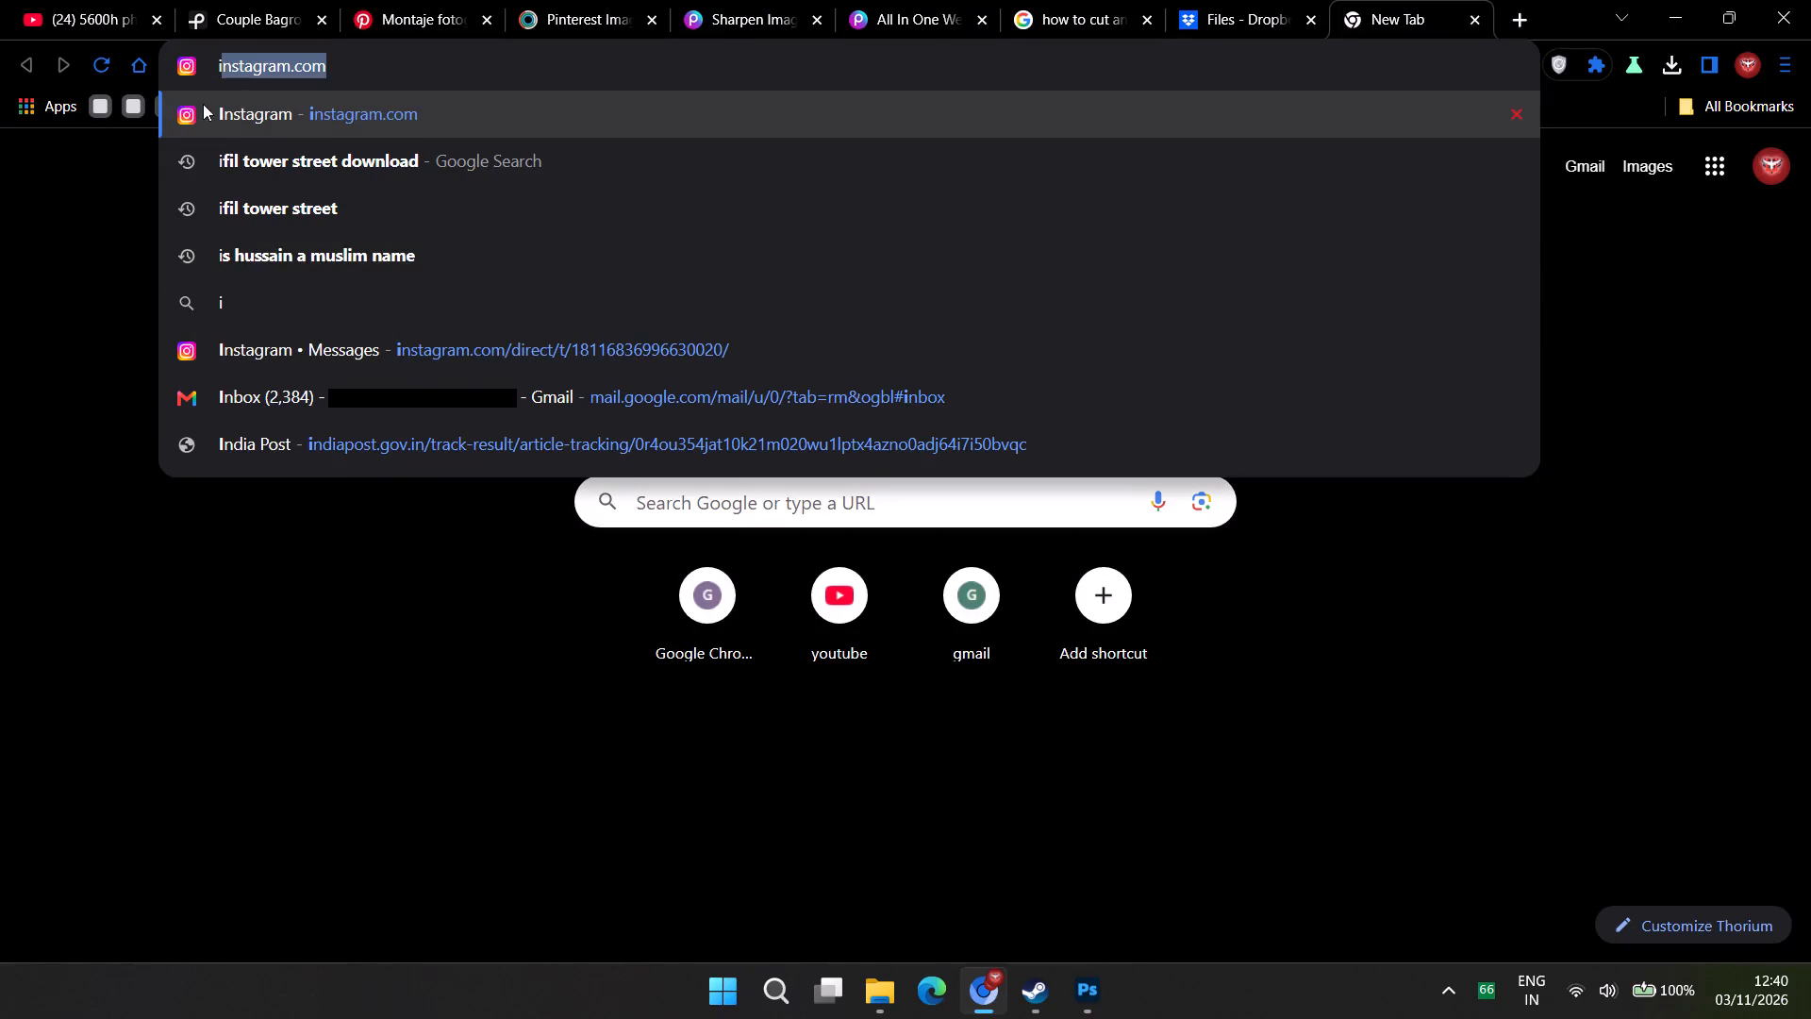
click(210, 104)
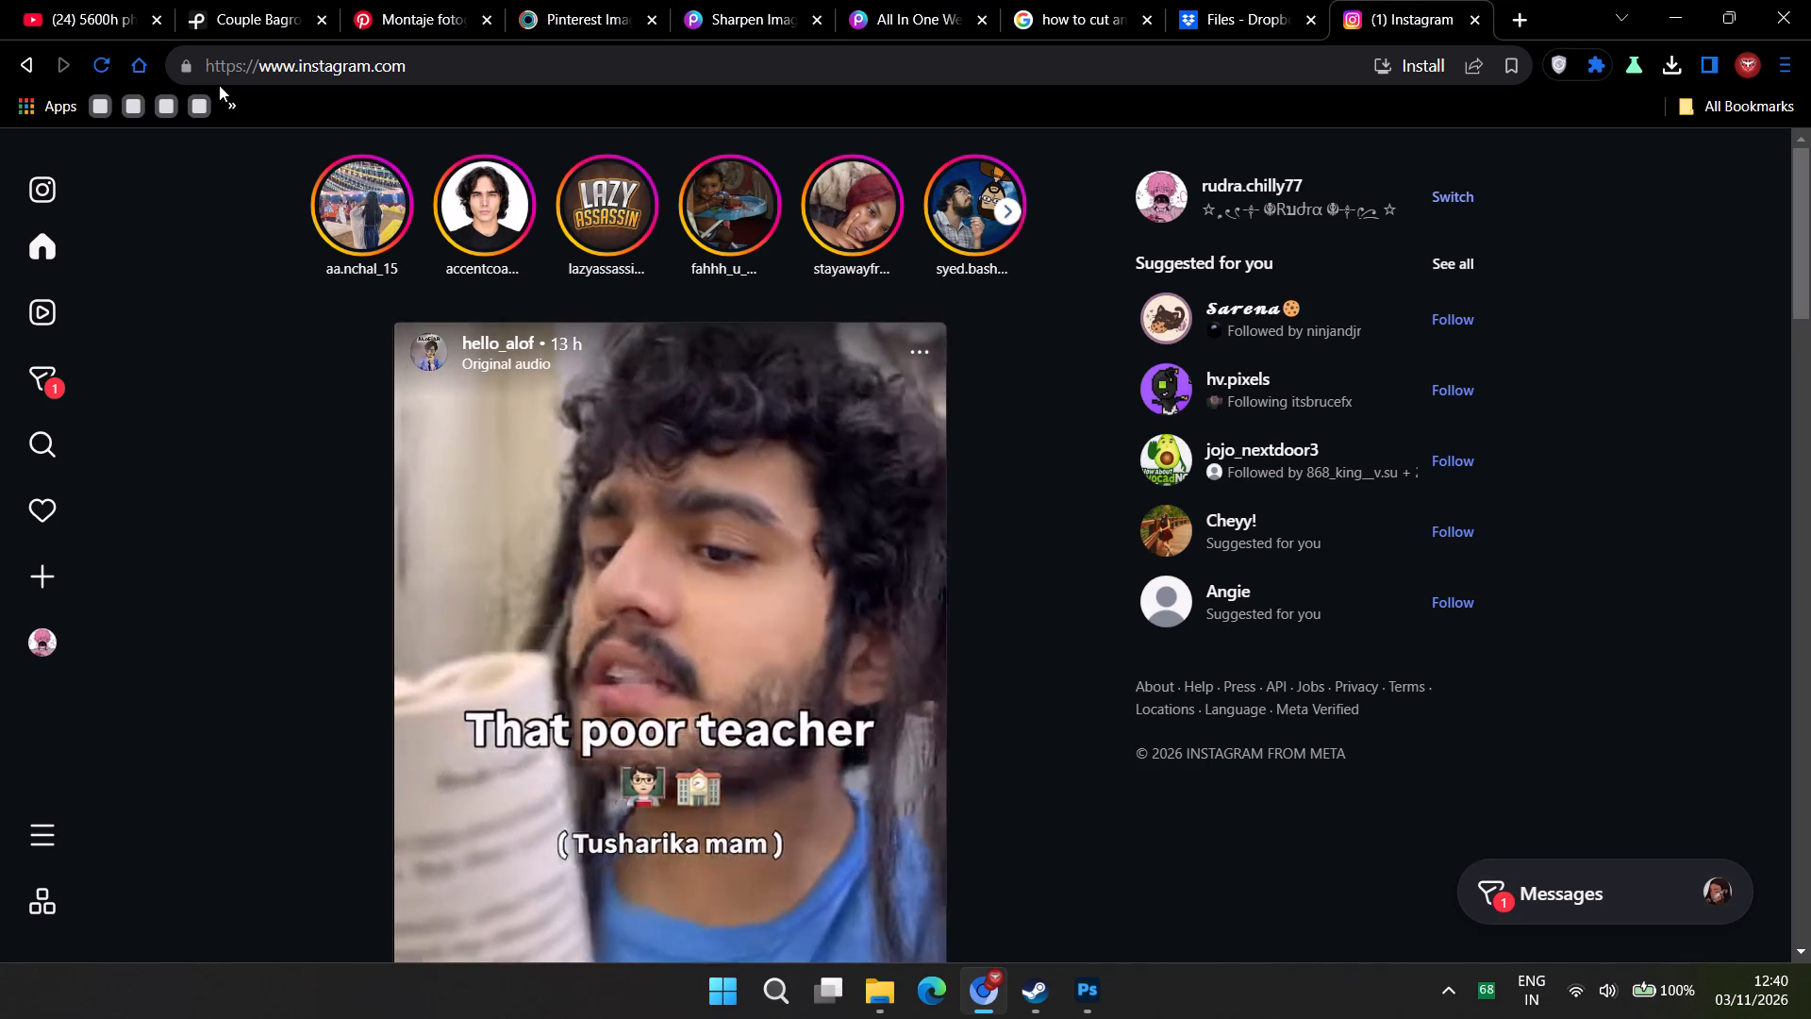
click(51, 370)
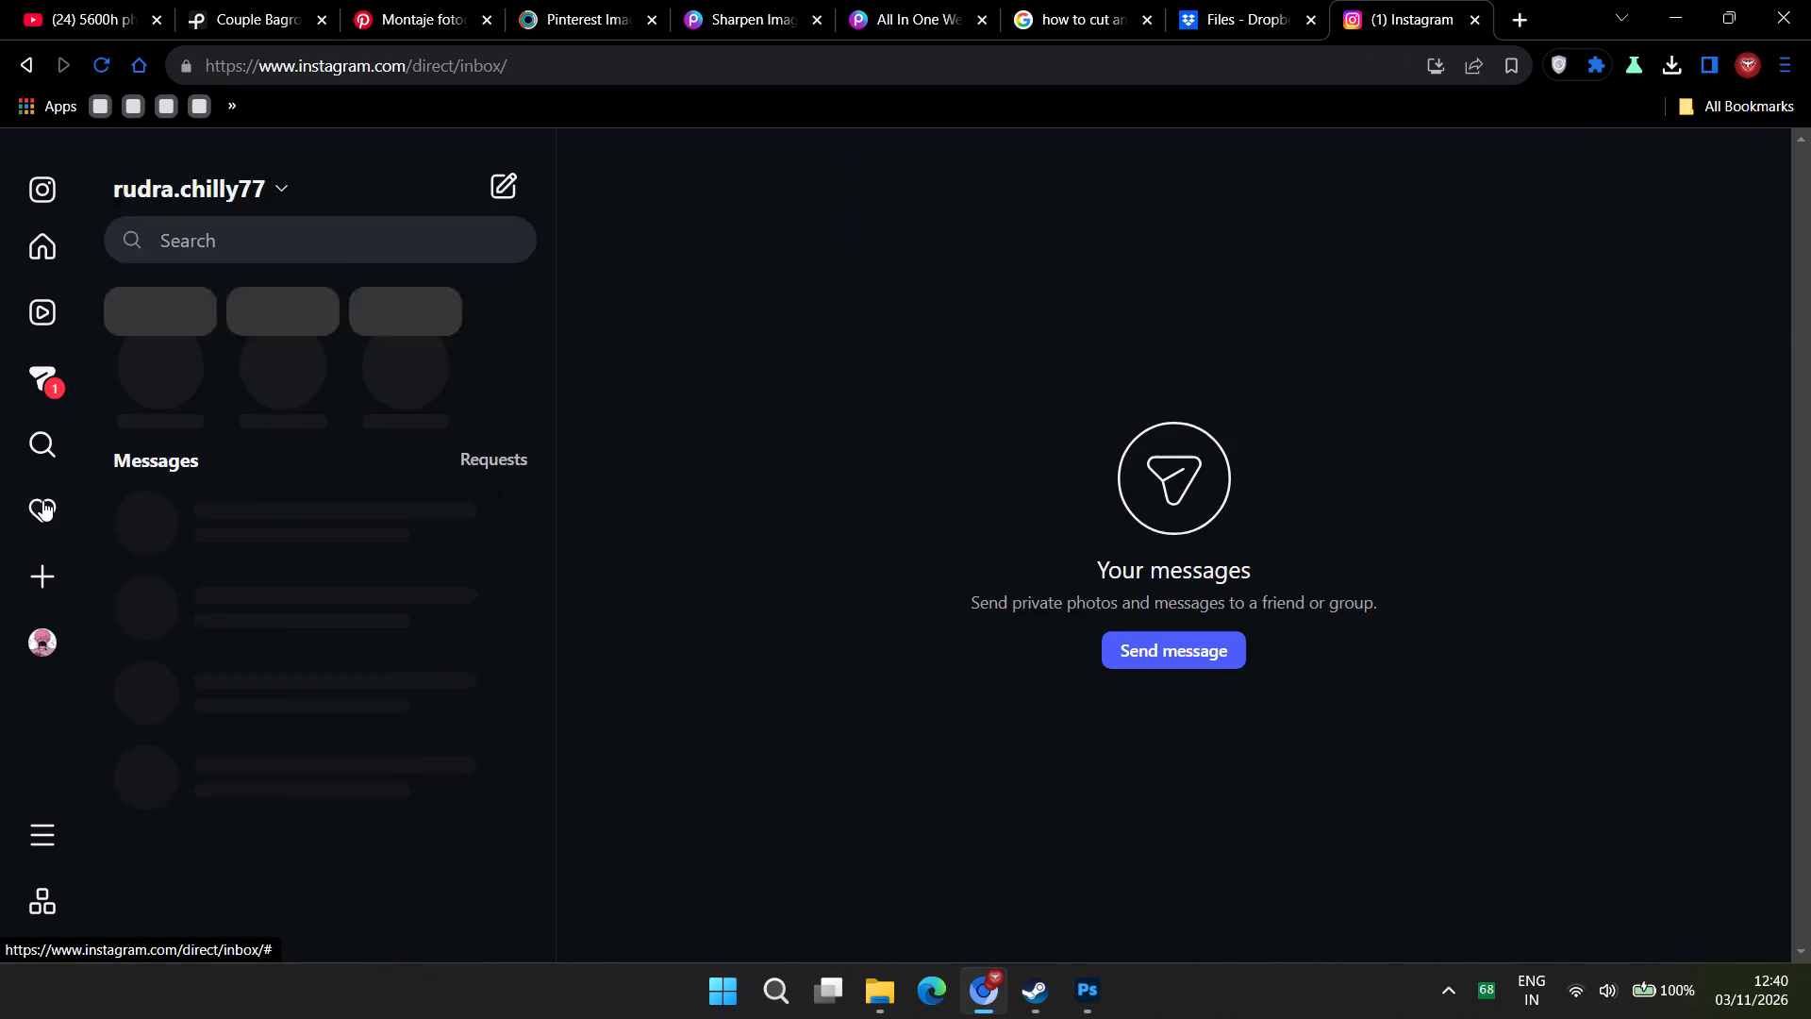
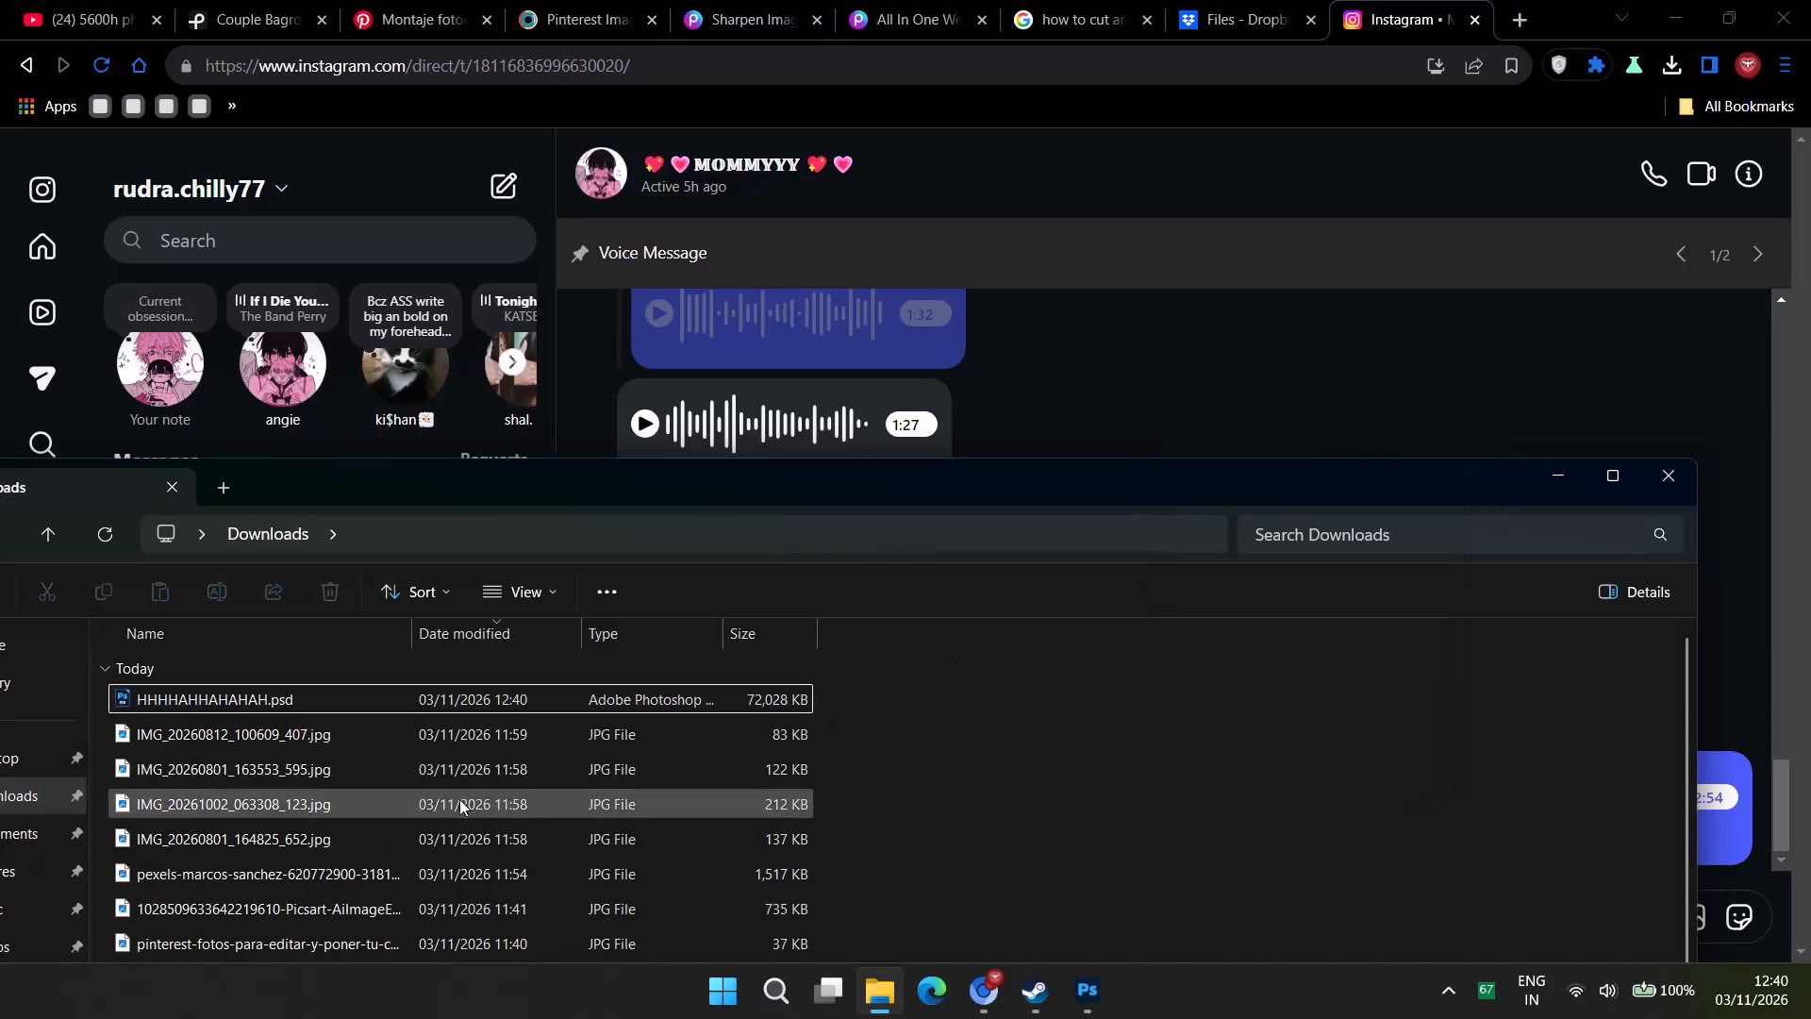
Add the HHHHAHHAHAHAH.psd file from the Downloads folder to the open Instagram conversation.
drag(319, 699, 915, 724)
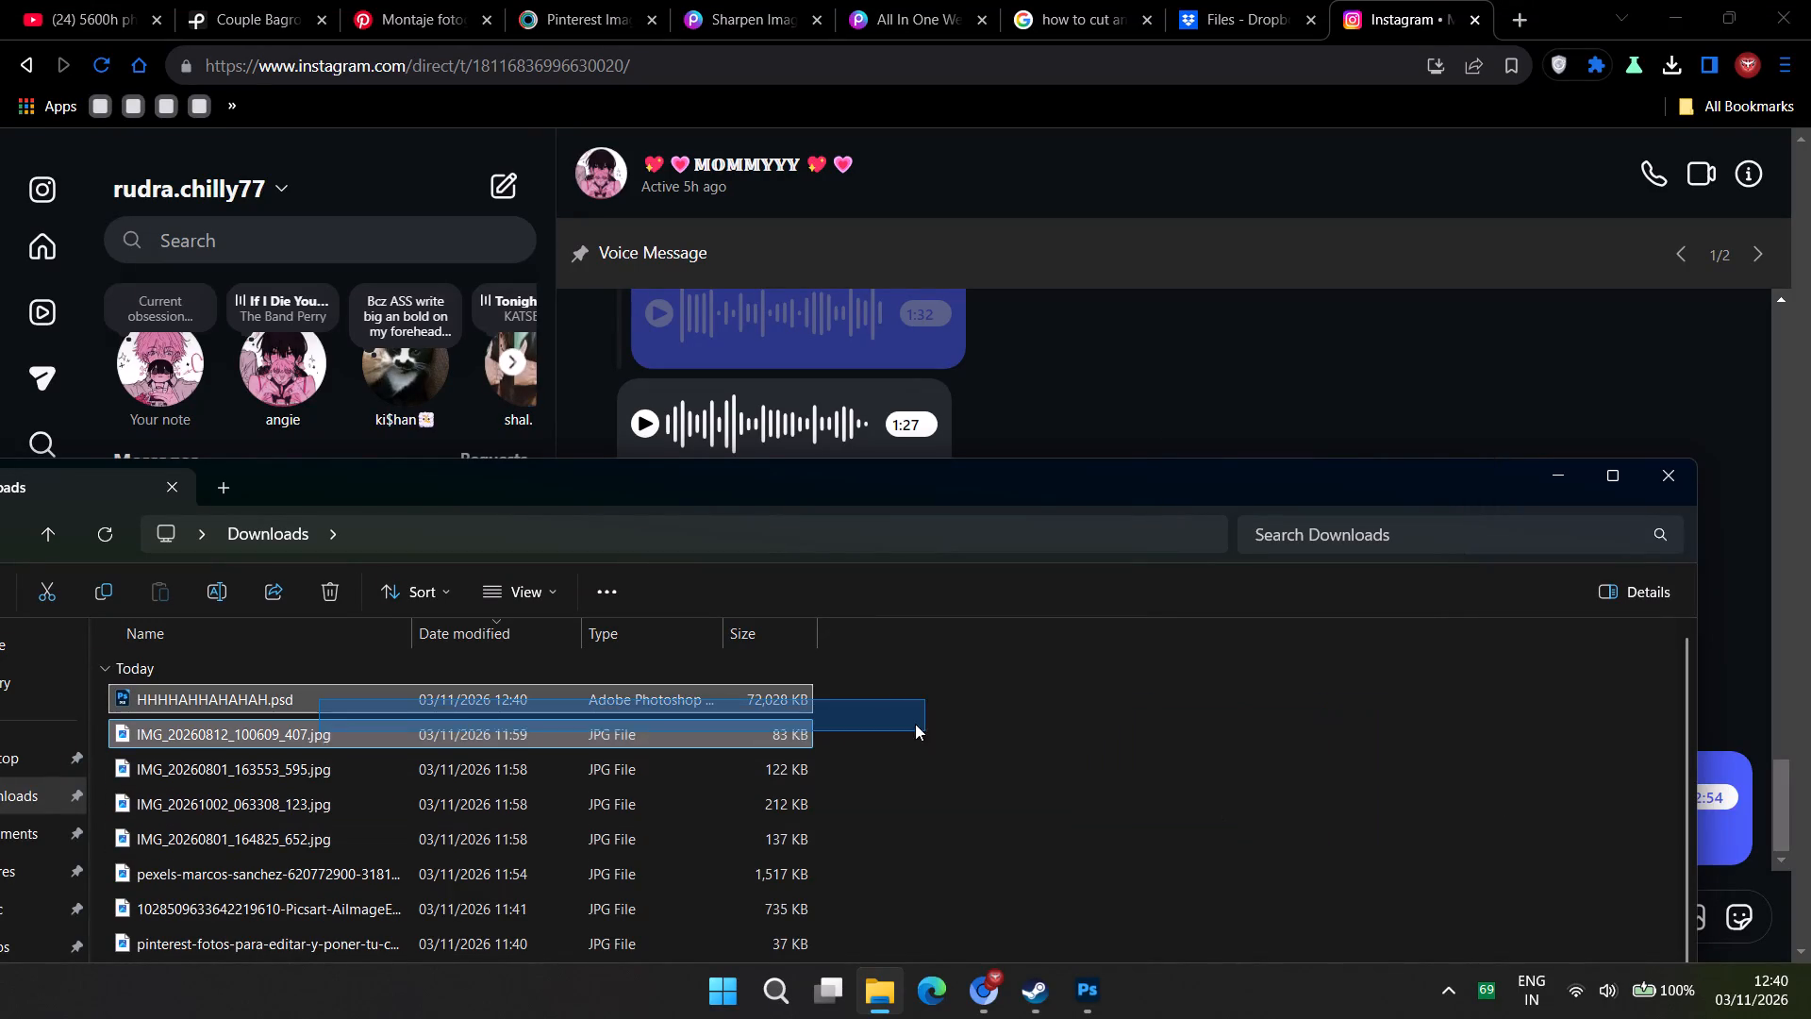
drag(915, 724, 769, 690)
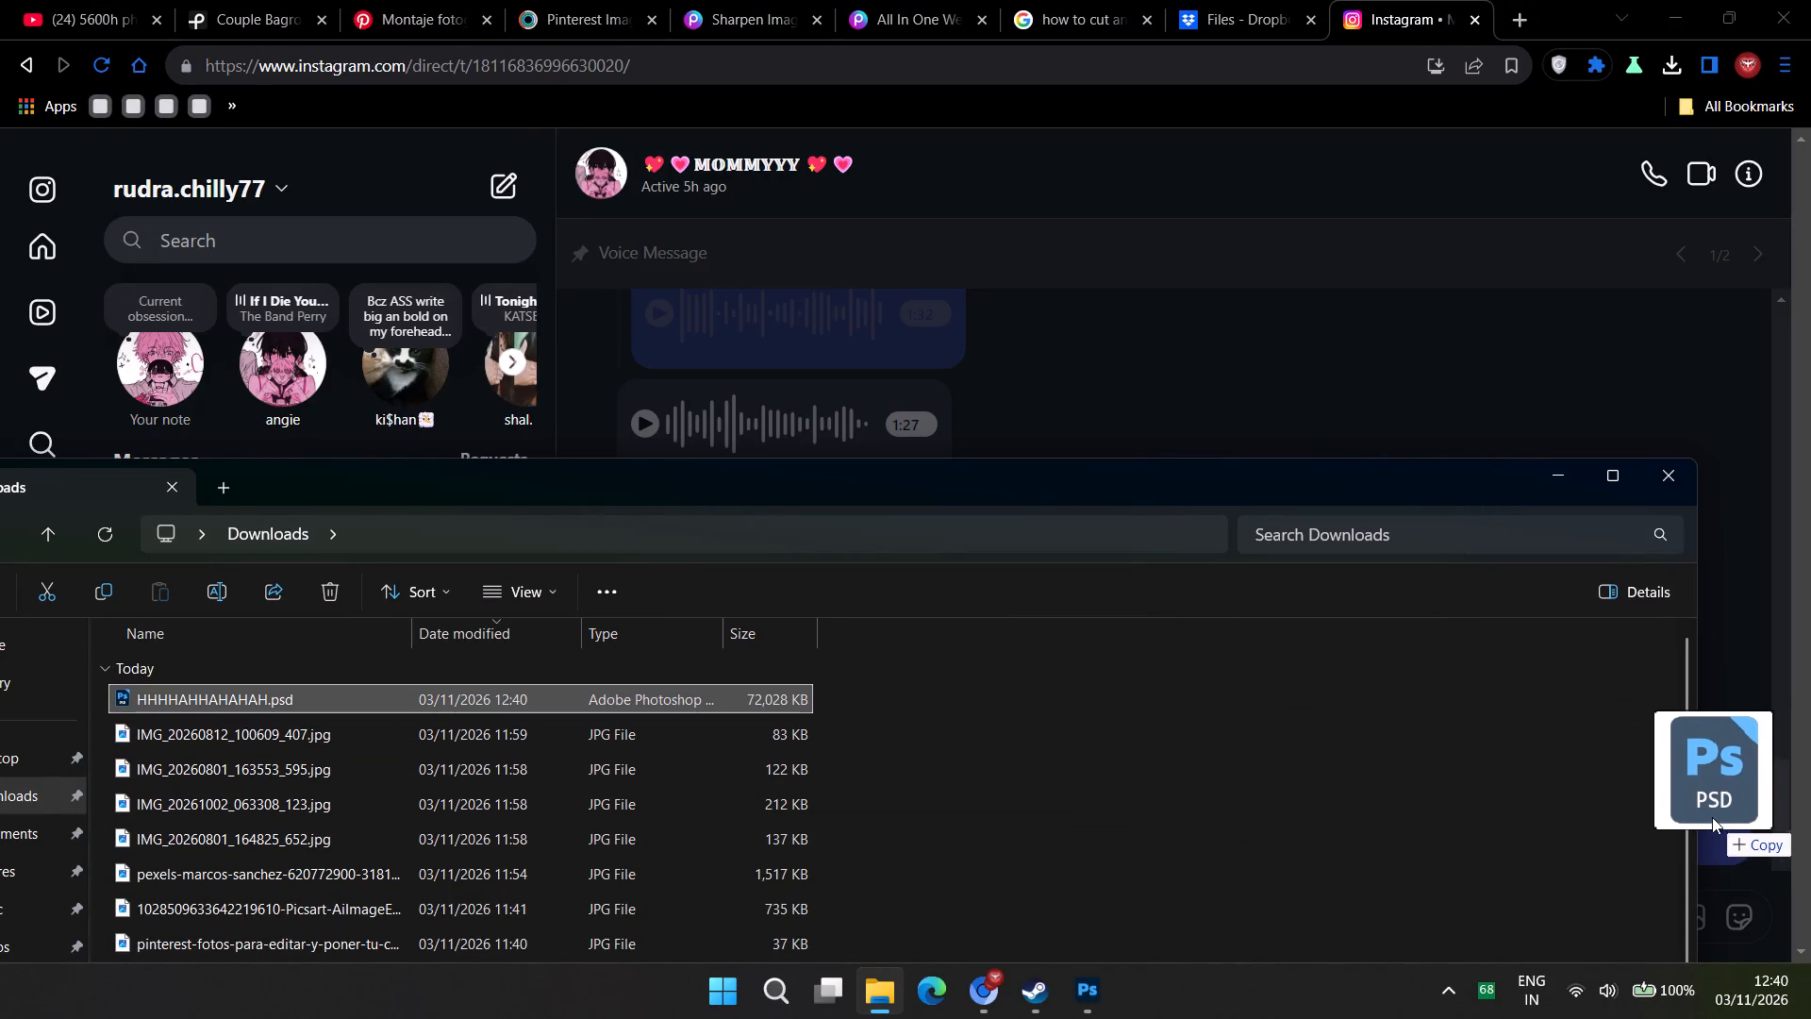
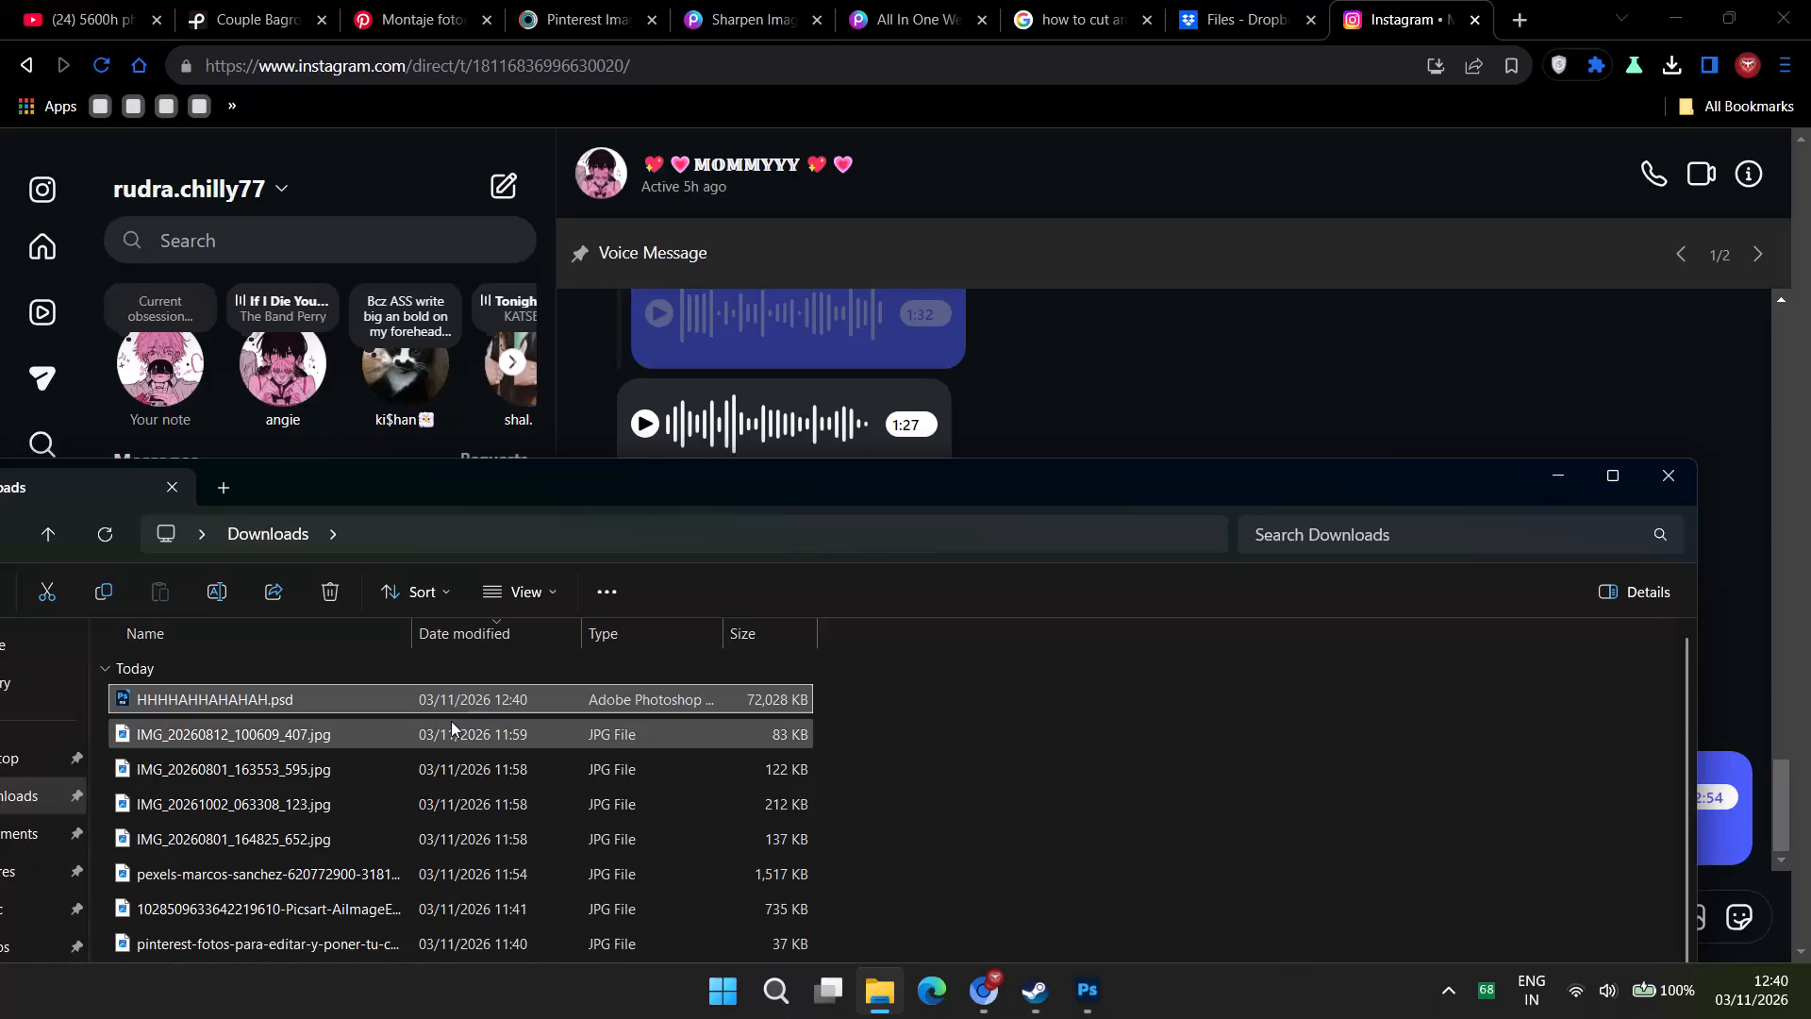
Move the Downloads folder window higher over the Instagram conversation so that its sidebar and more of the file list show.
drag(605, 494, 777, 281)
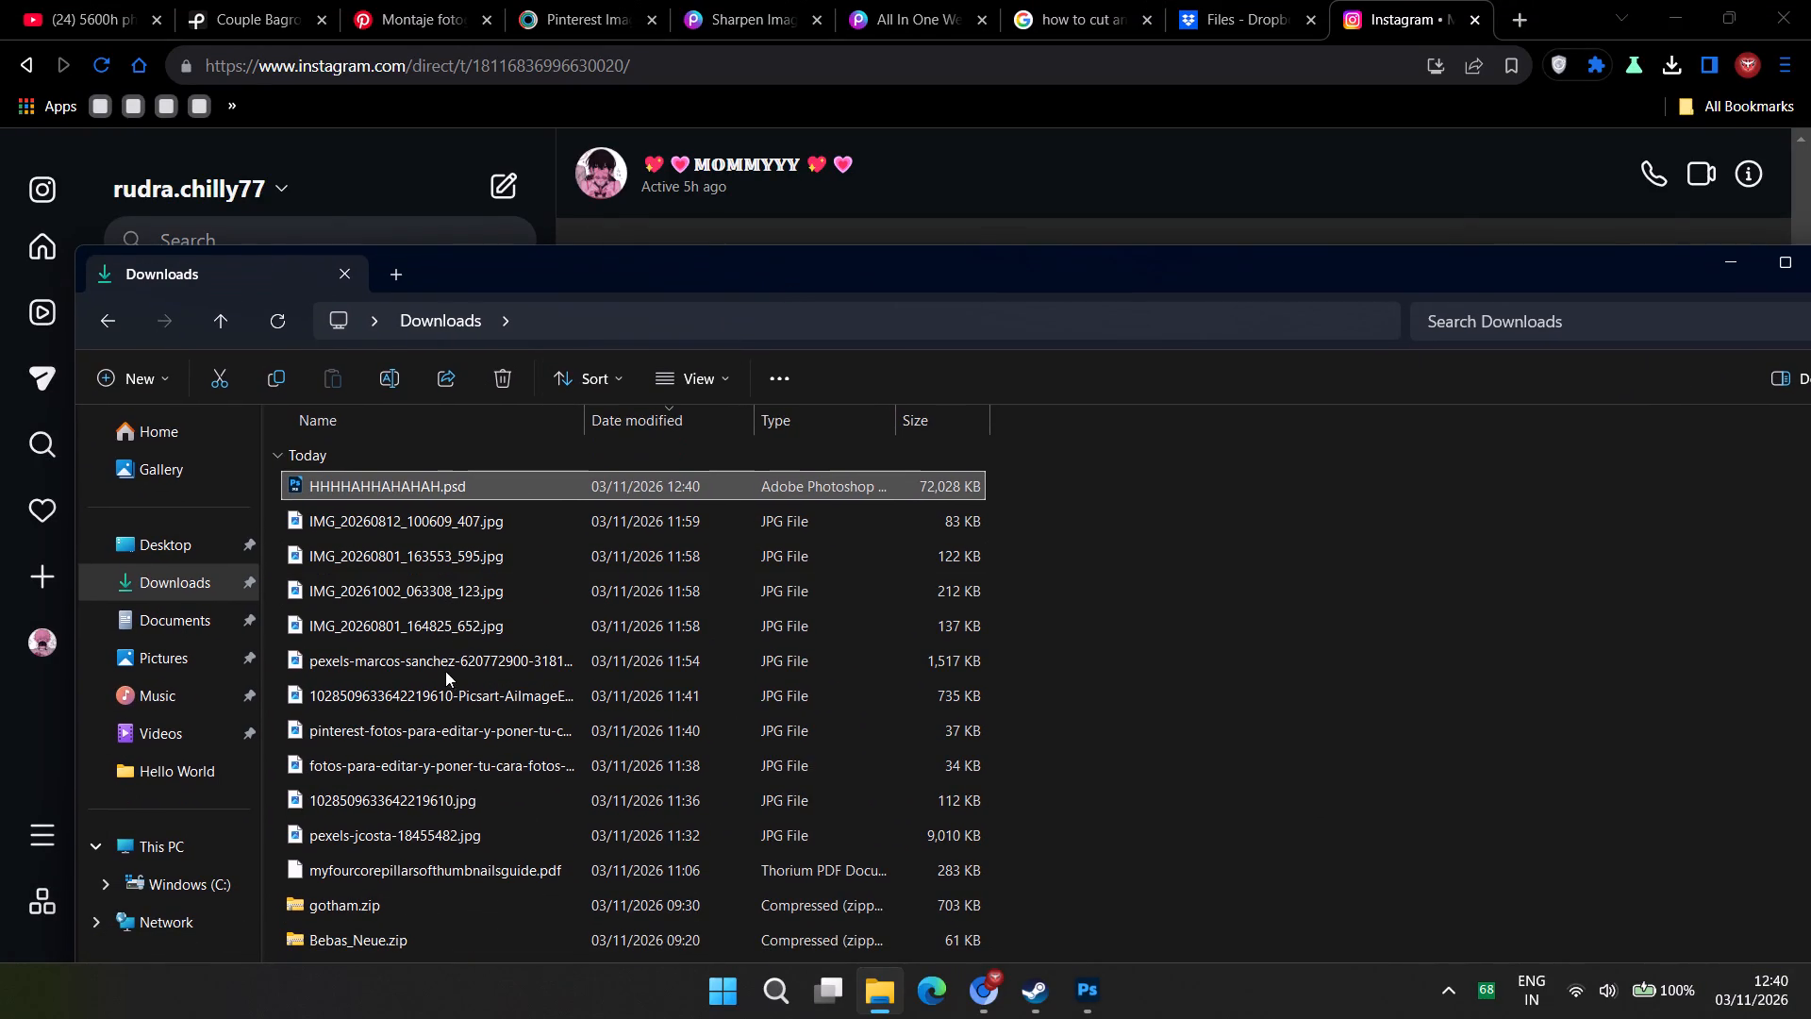
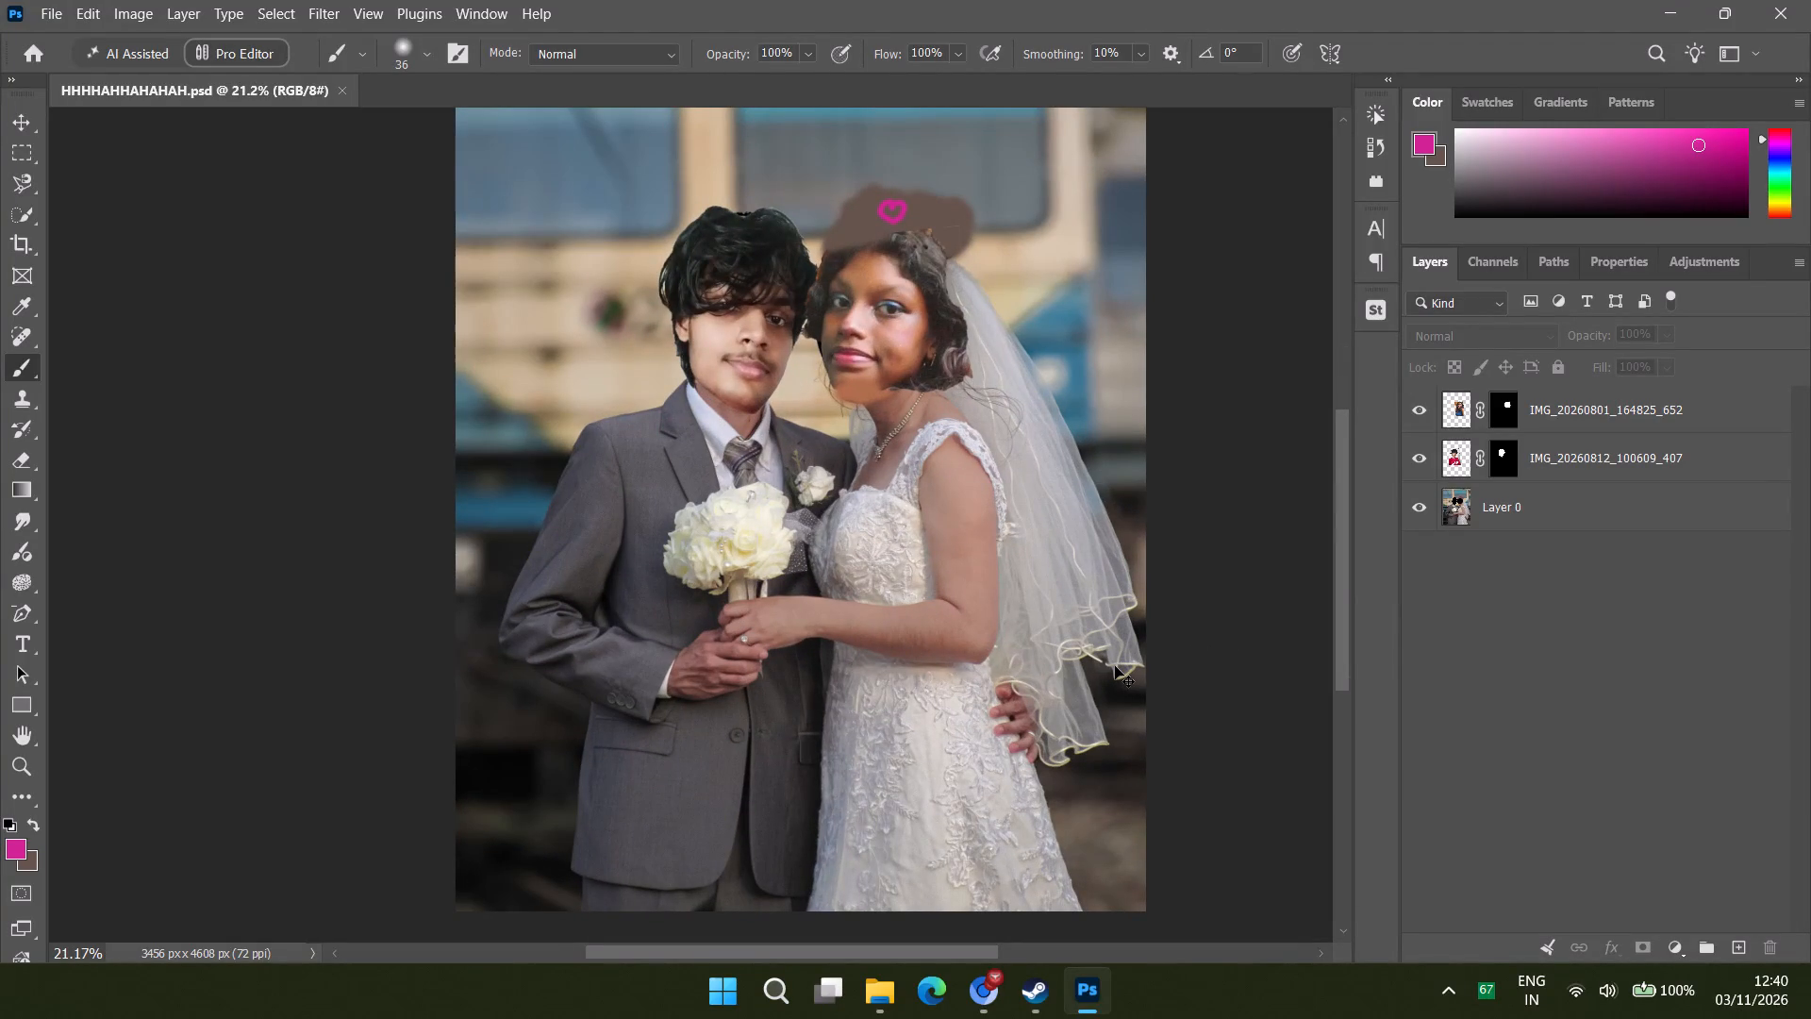
Save the document as a Photoshop PDF in Downloads under its existing name, using the High Quality Print preset with Photoshop editing capabilities preserved.
key(ctrl+shift+s)
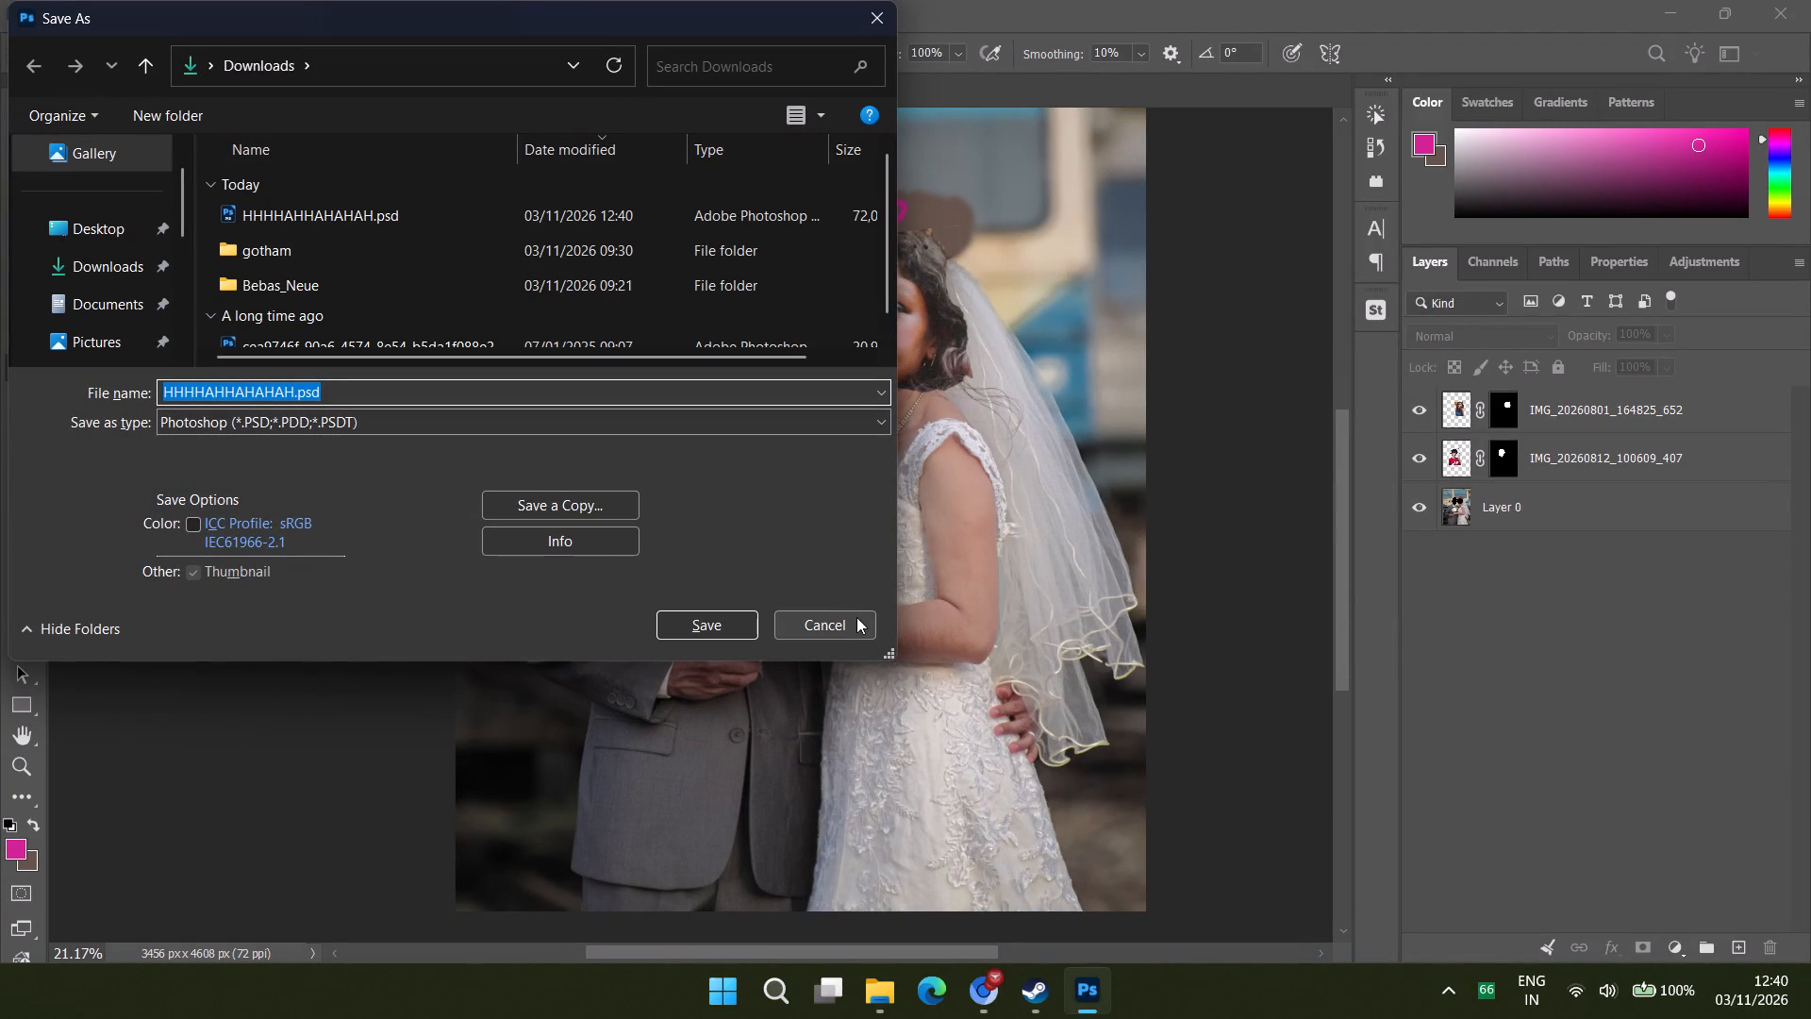
click(433, 433)
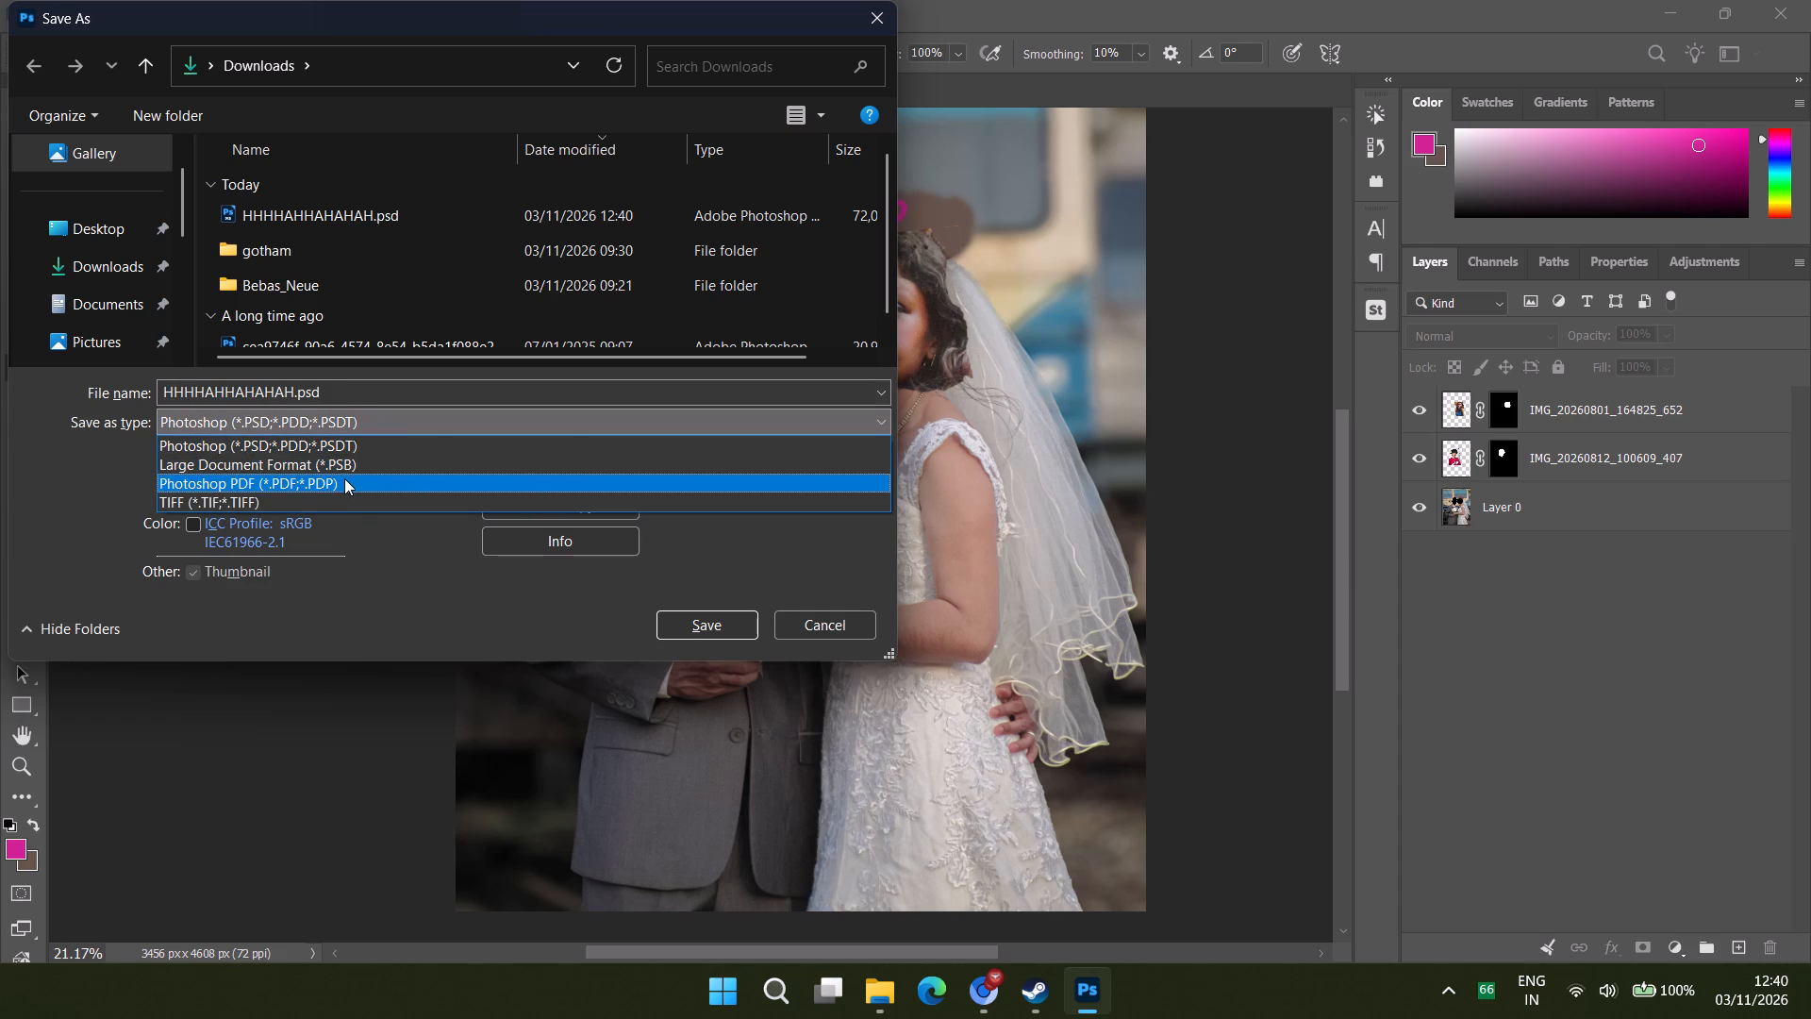
click(344, 479)
click(733, 626)
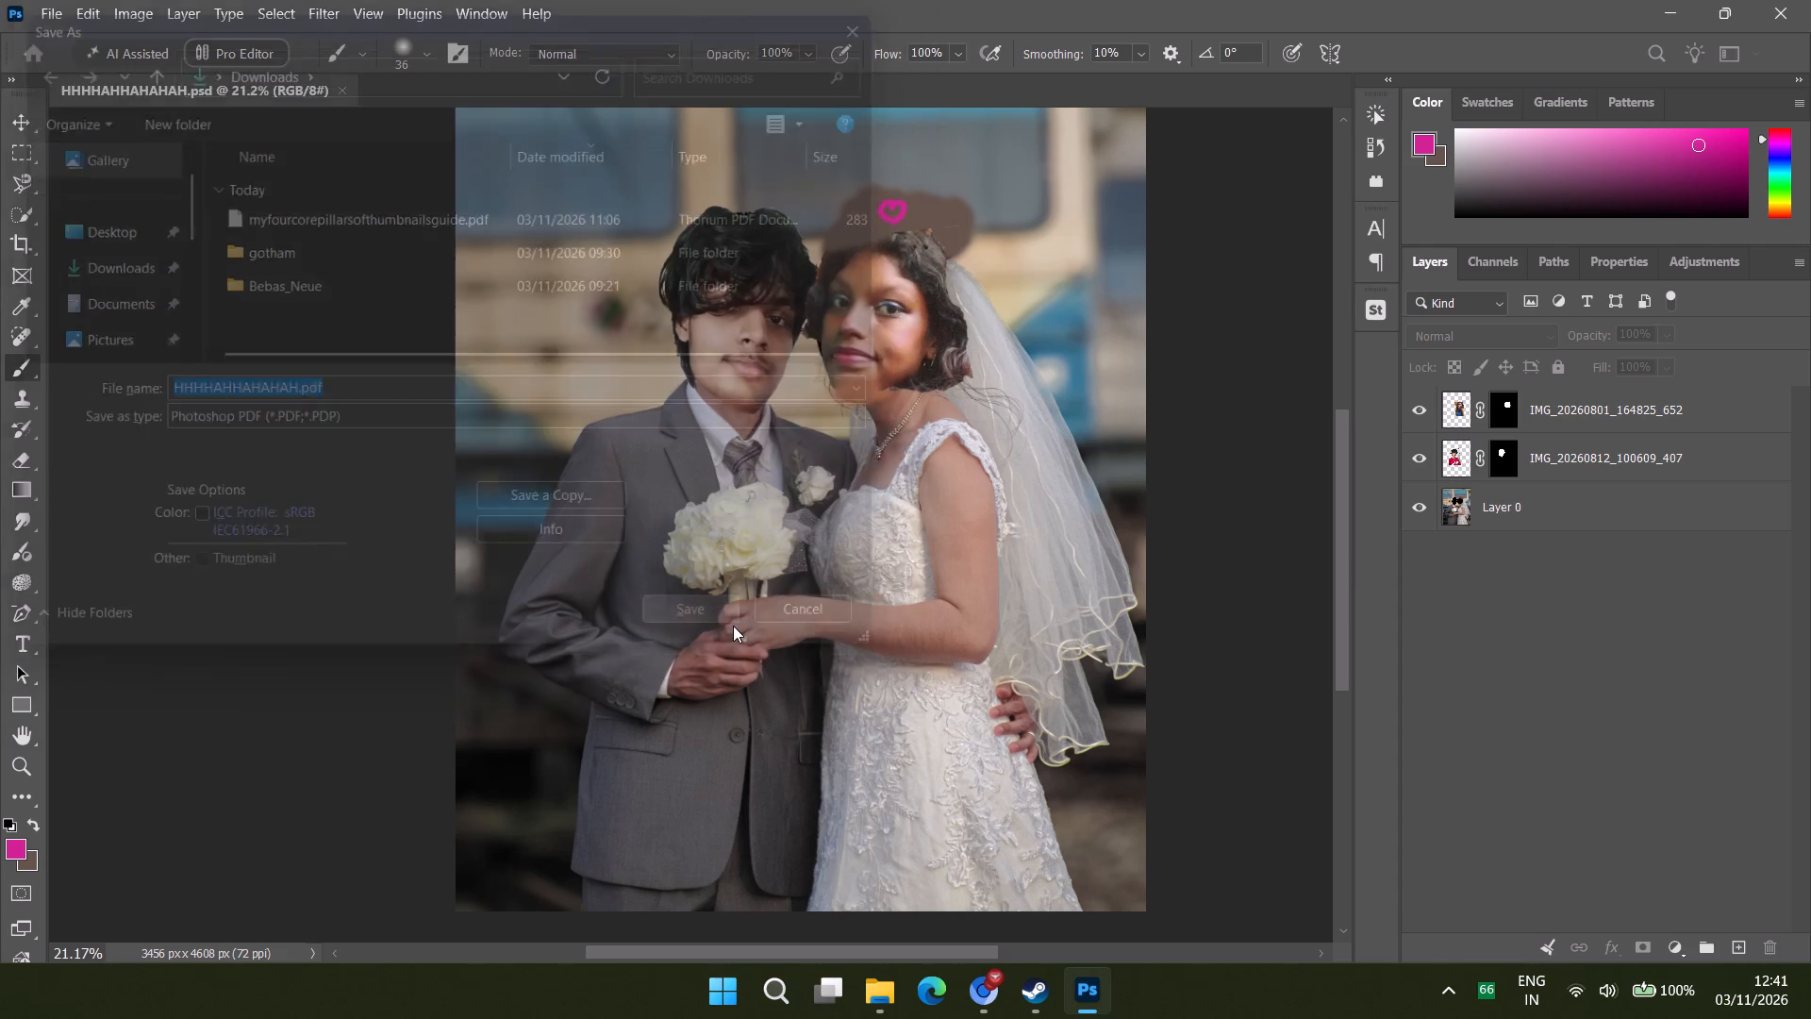
click(794, 451)
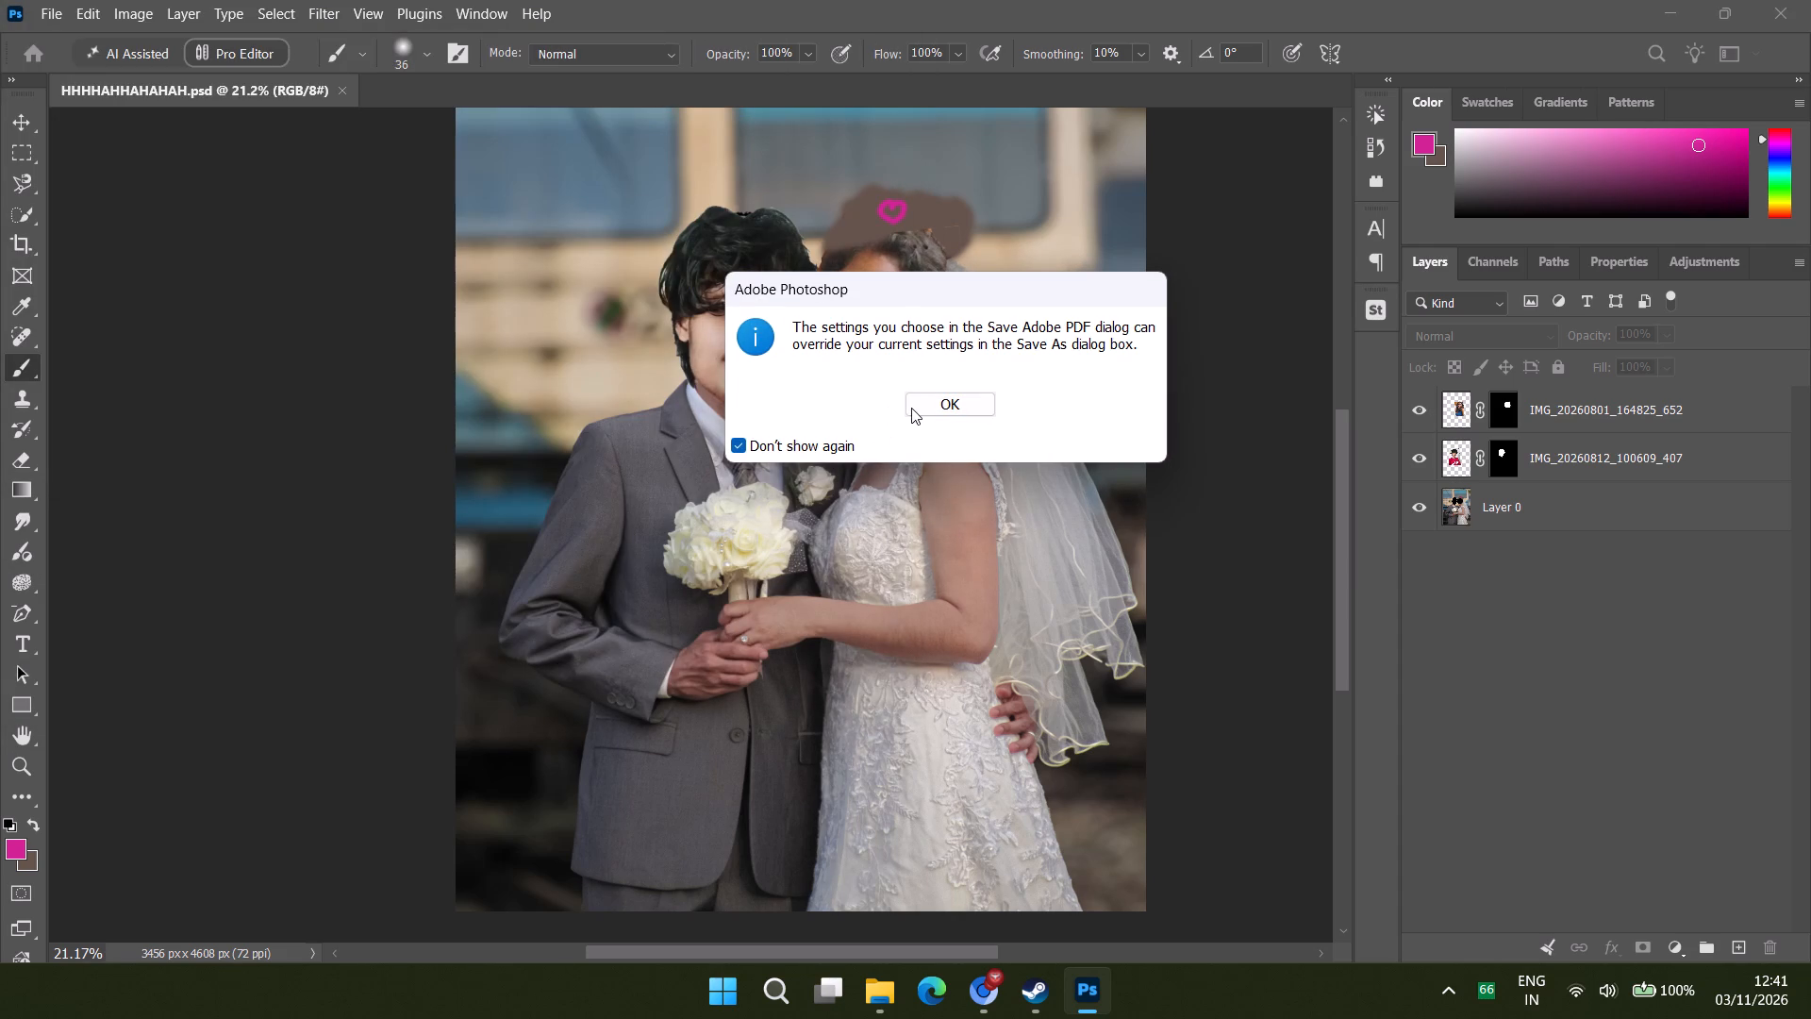
click(911, 408)
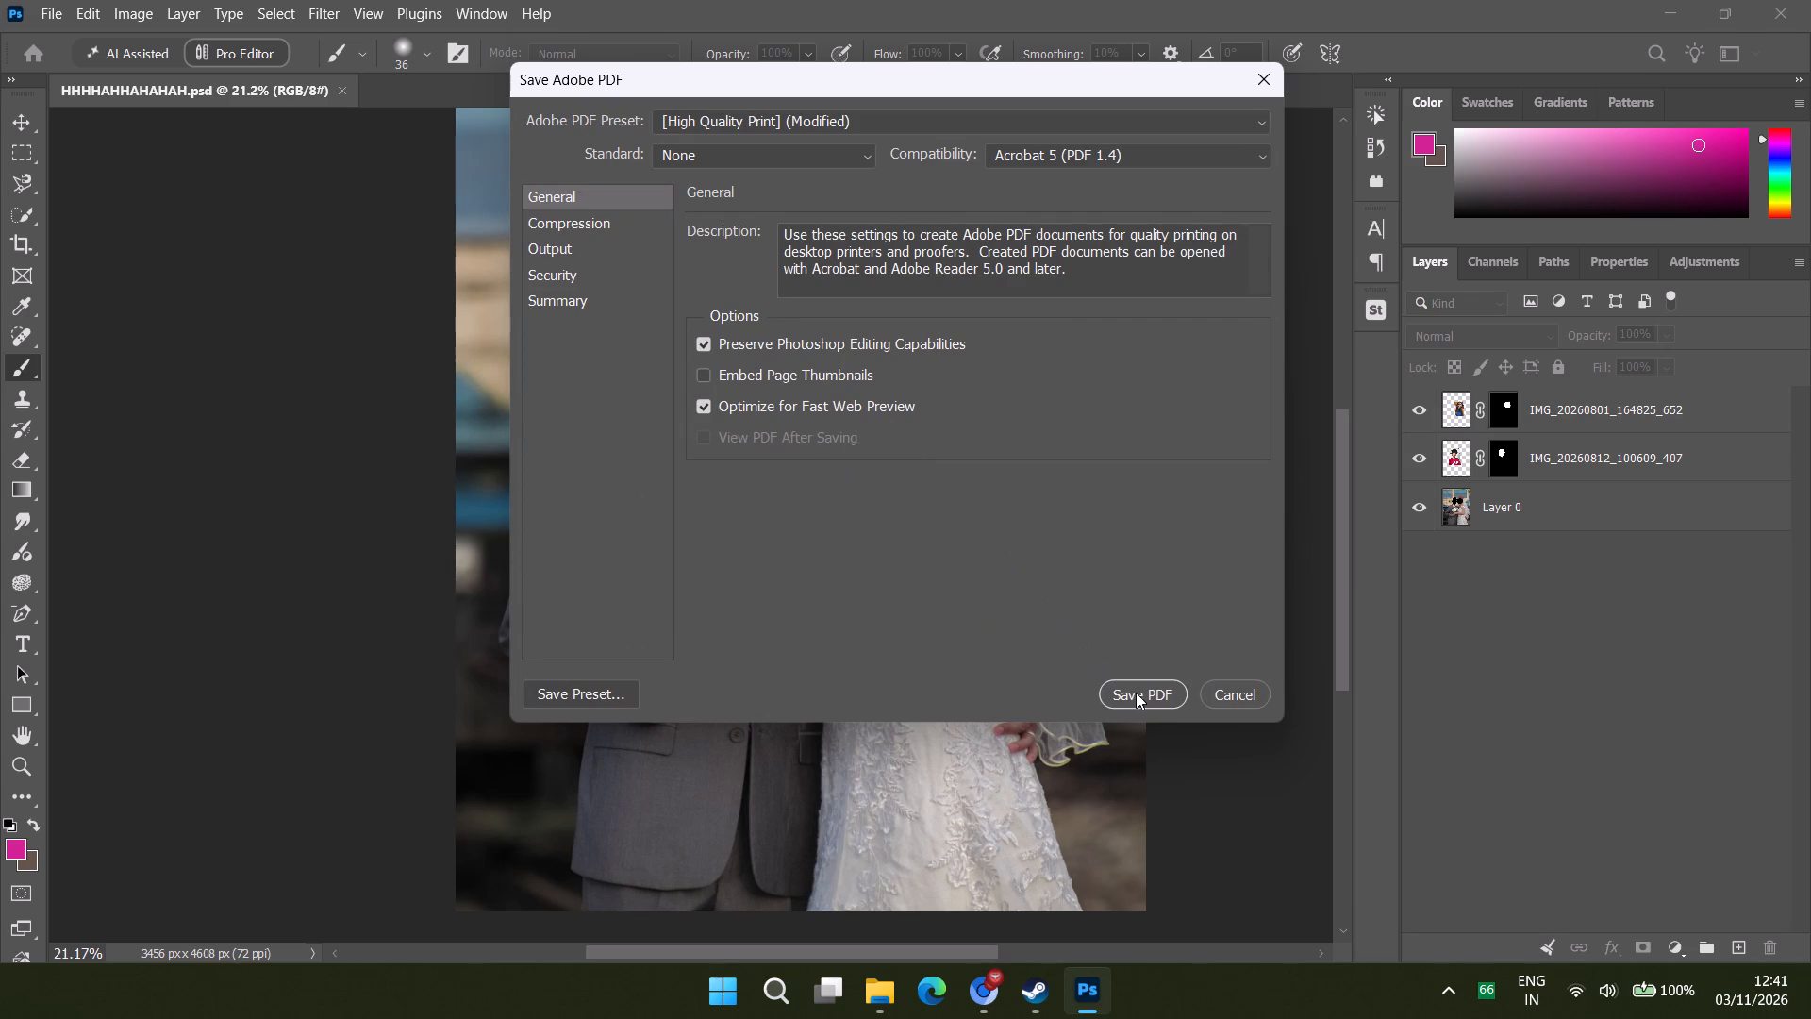
drag(1137, 693, 1121, 218)
click(1166, 694)
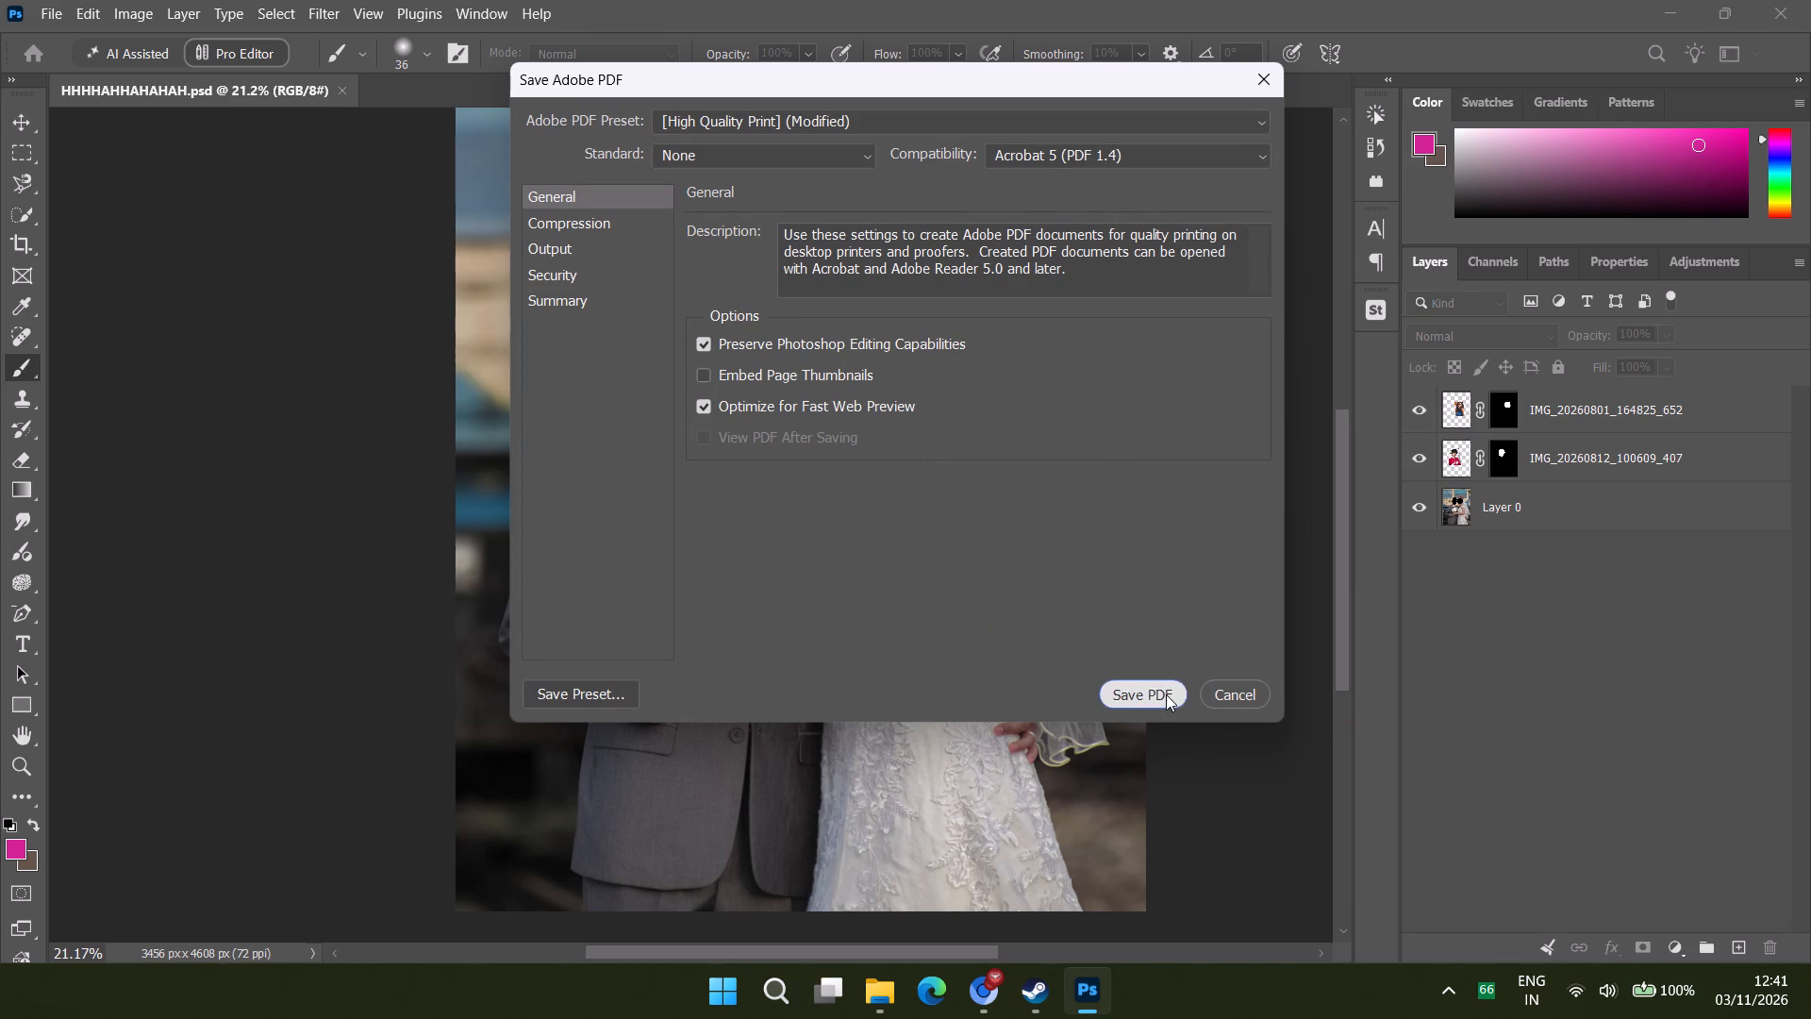
click(780, 488)
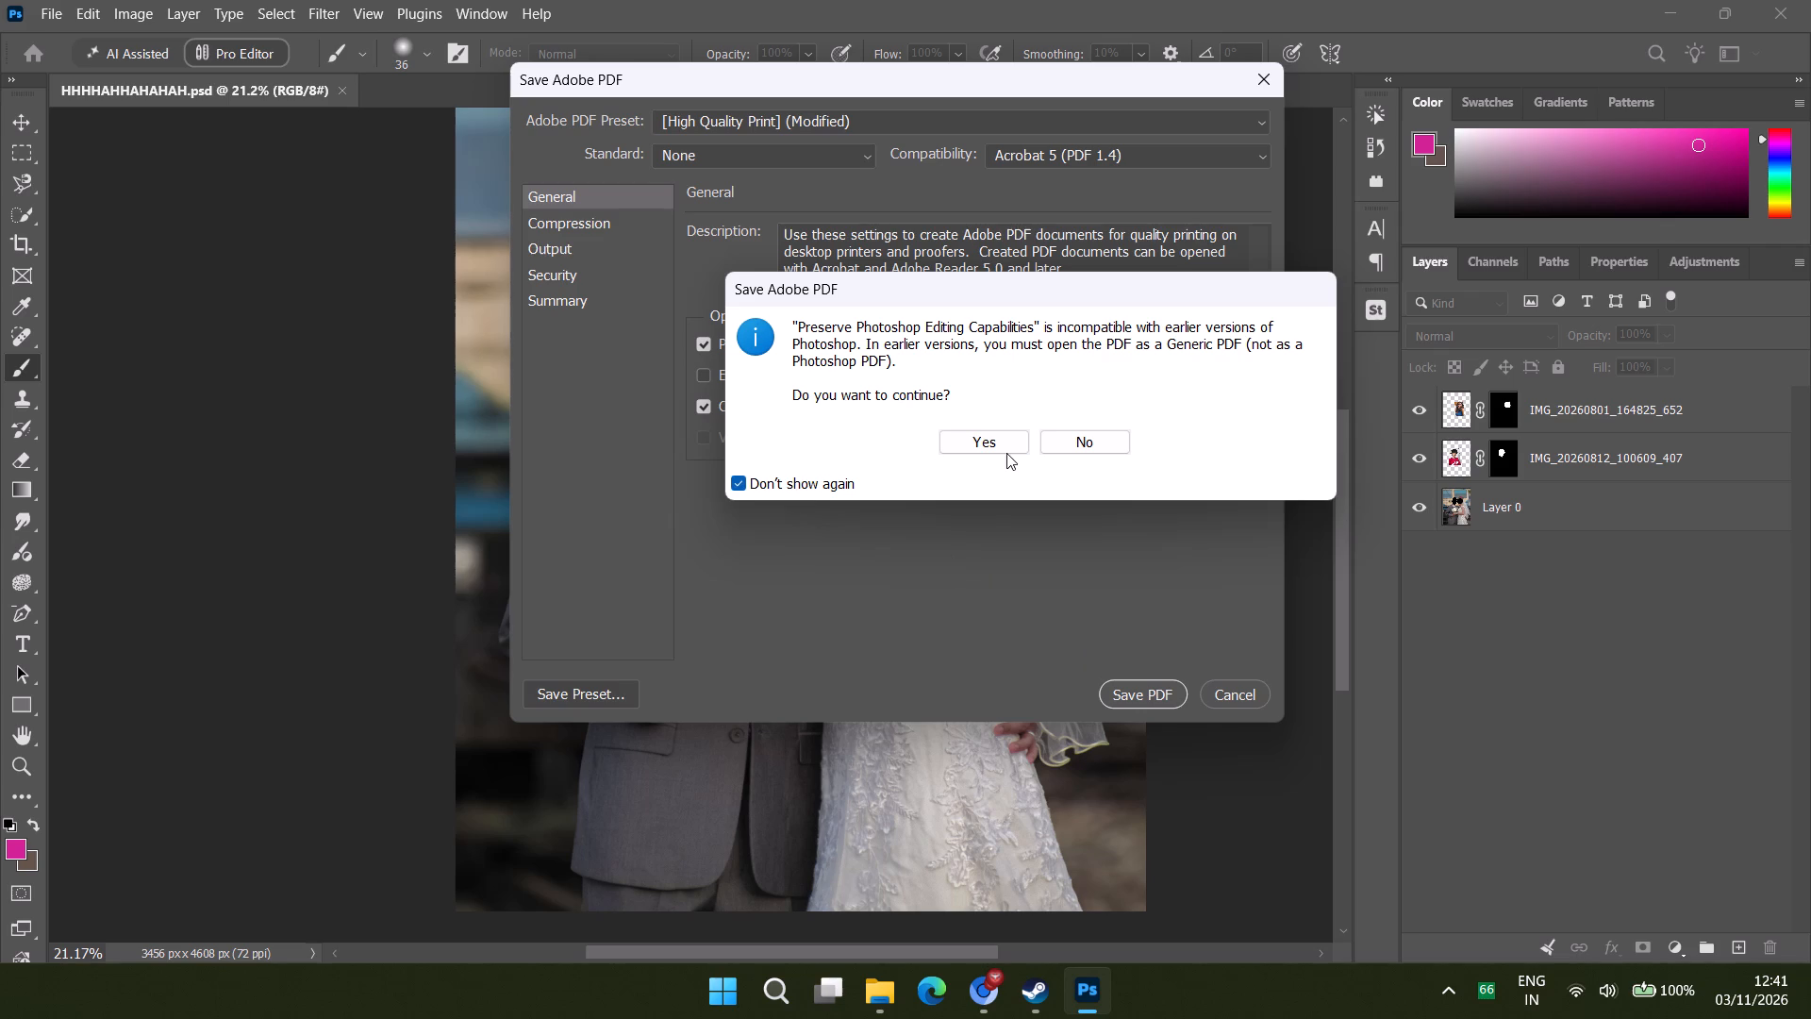
click(1002, 446)
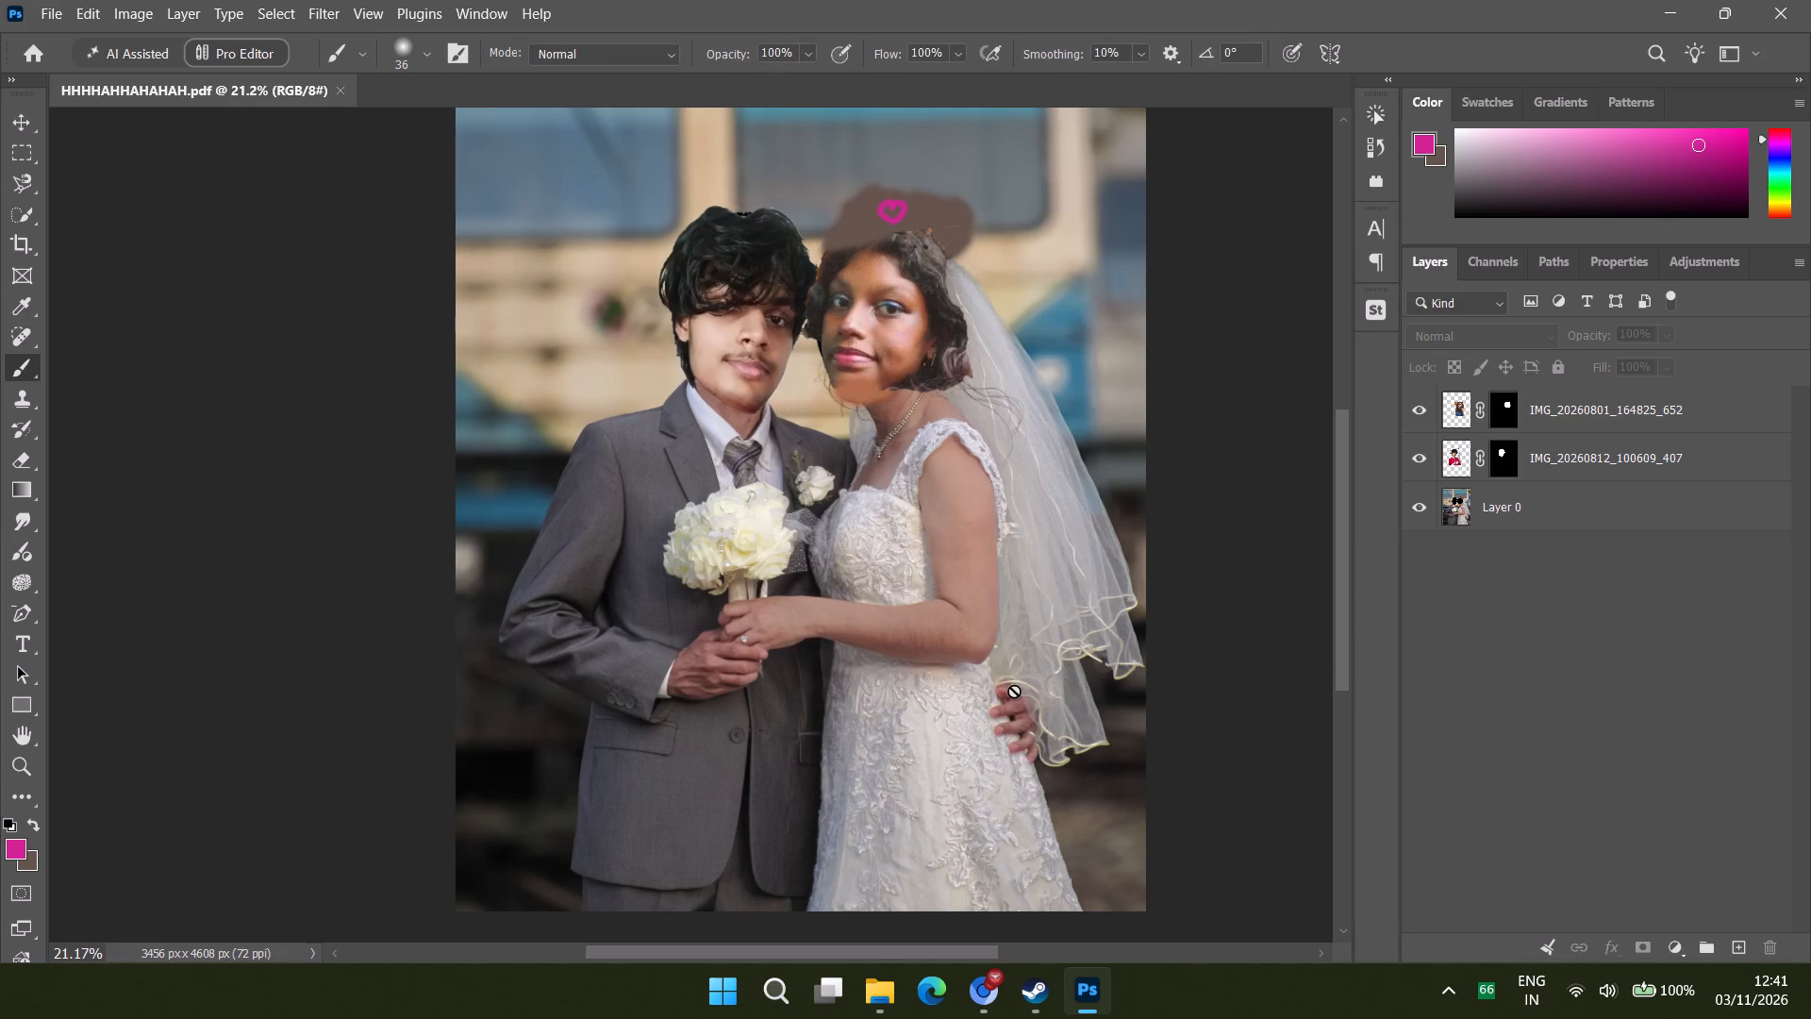
Switch to File Explorer, refresh the Downloads folder and copy the newly saved PDF file.
click(885, 981)
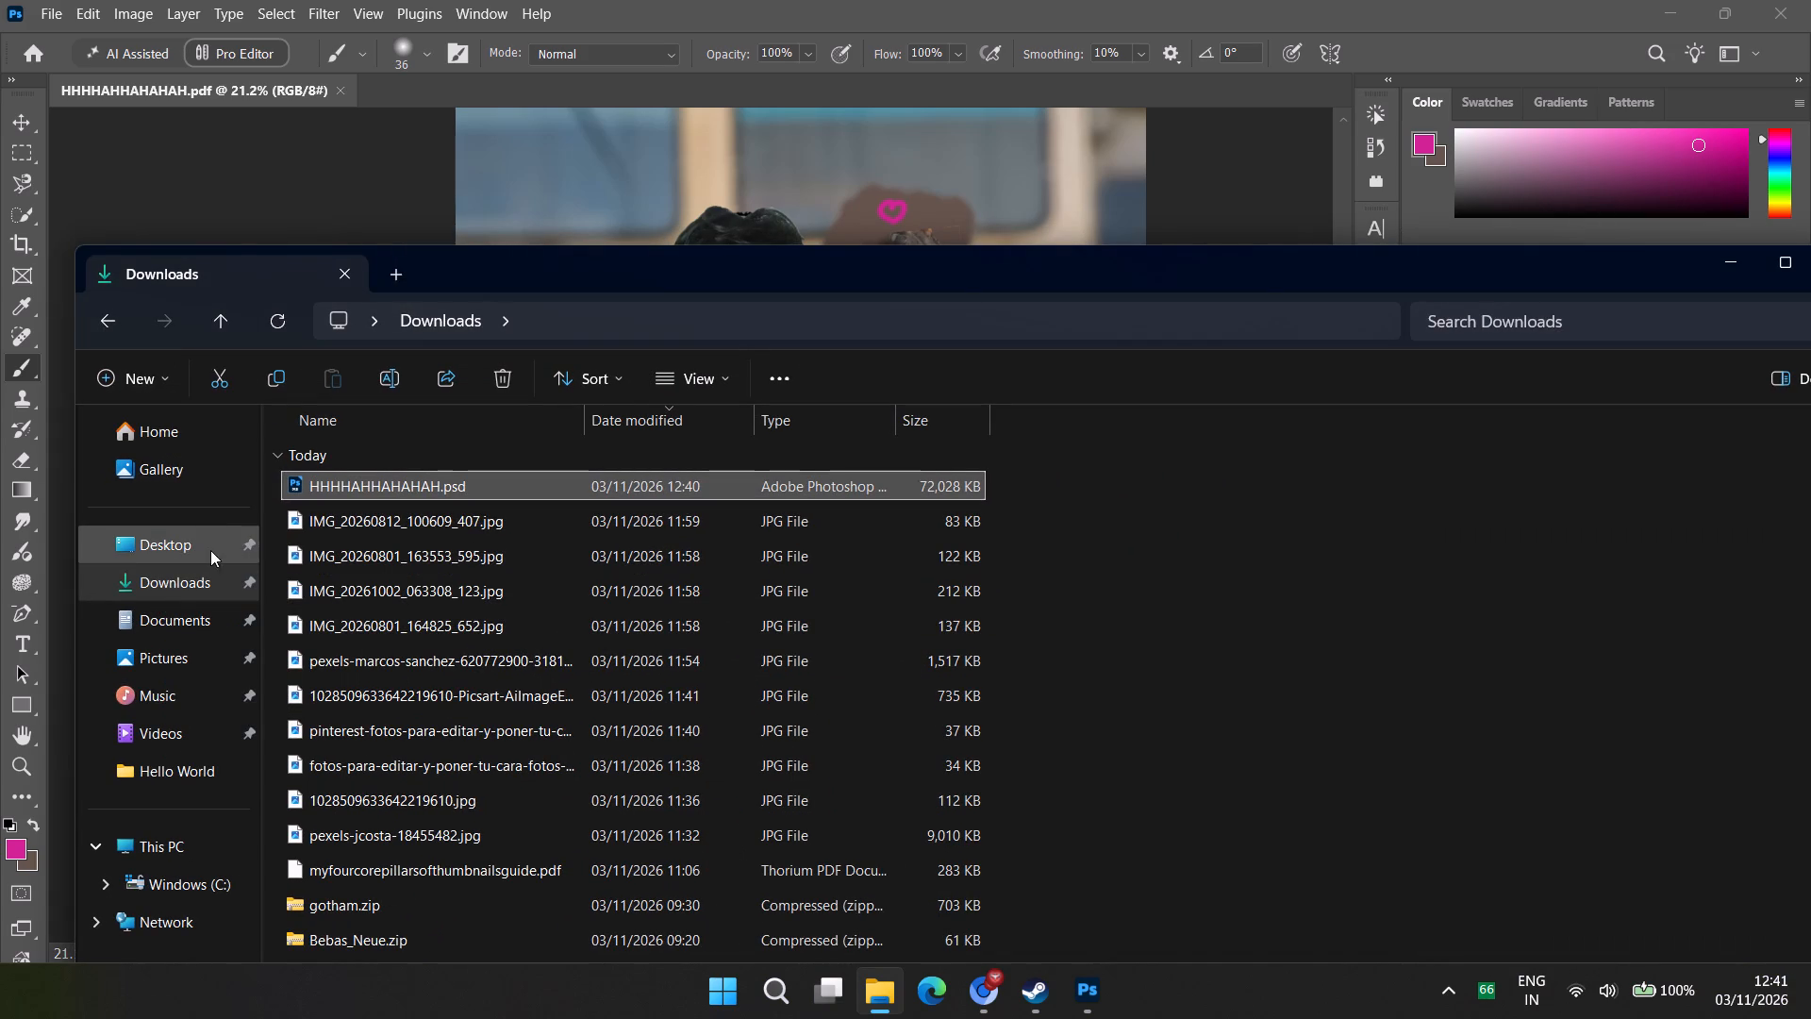
right_click(1529, 773)
click(1521, 514)
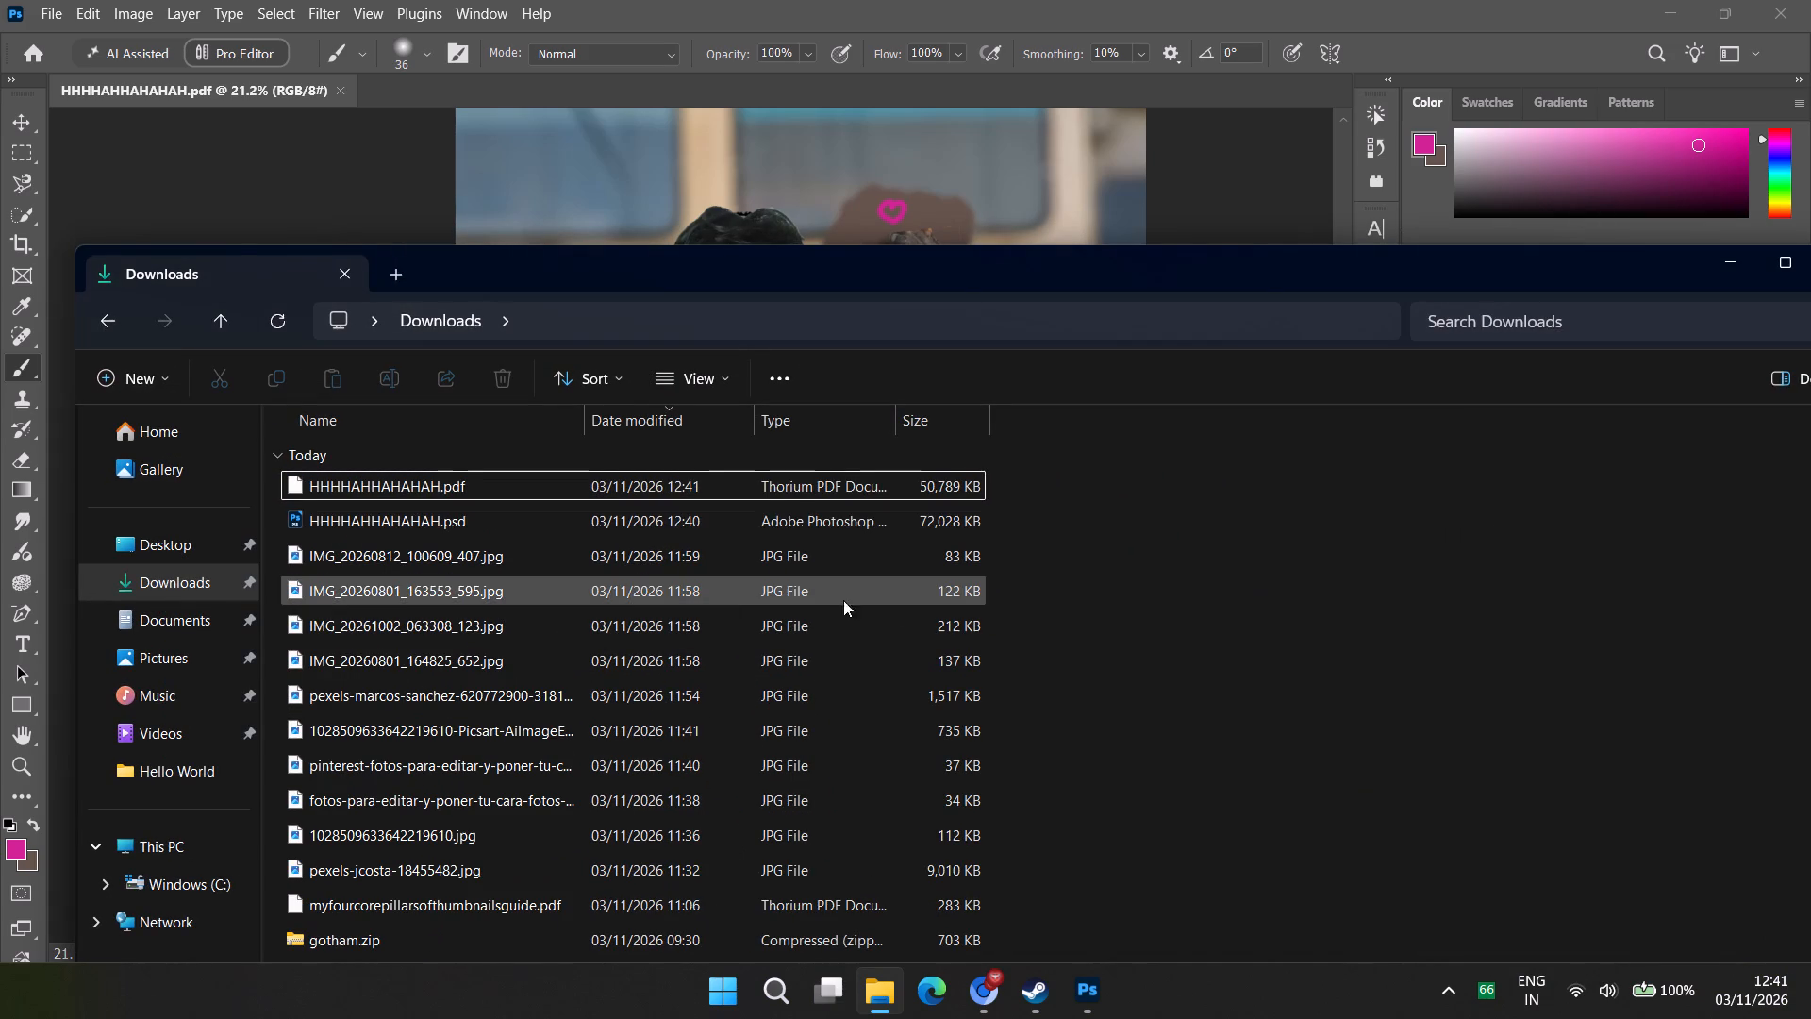
click(462, 494)
right_click(461, 494)
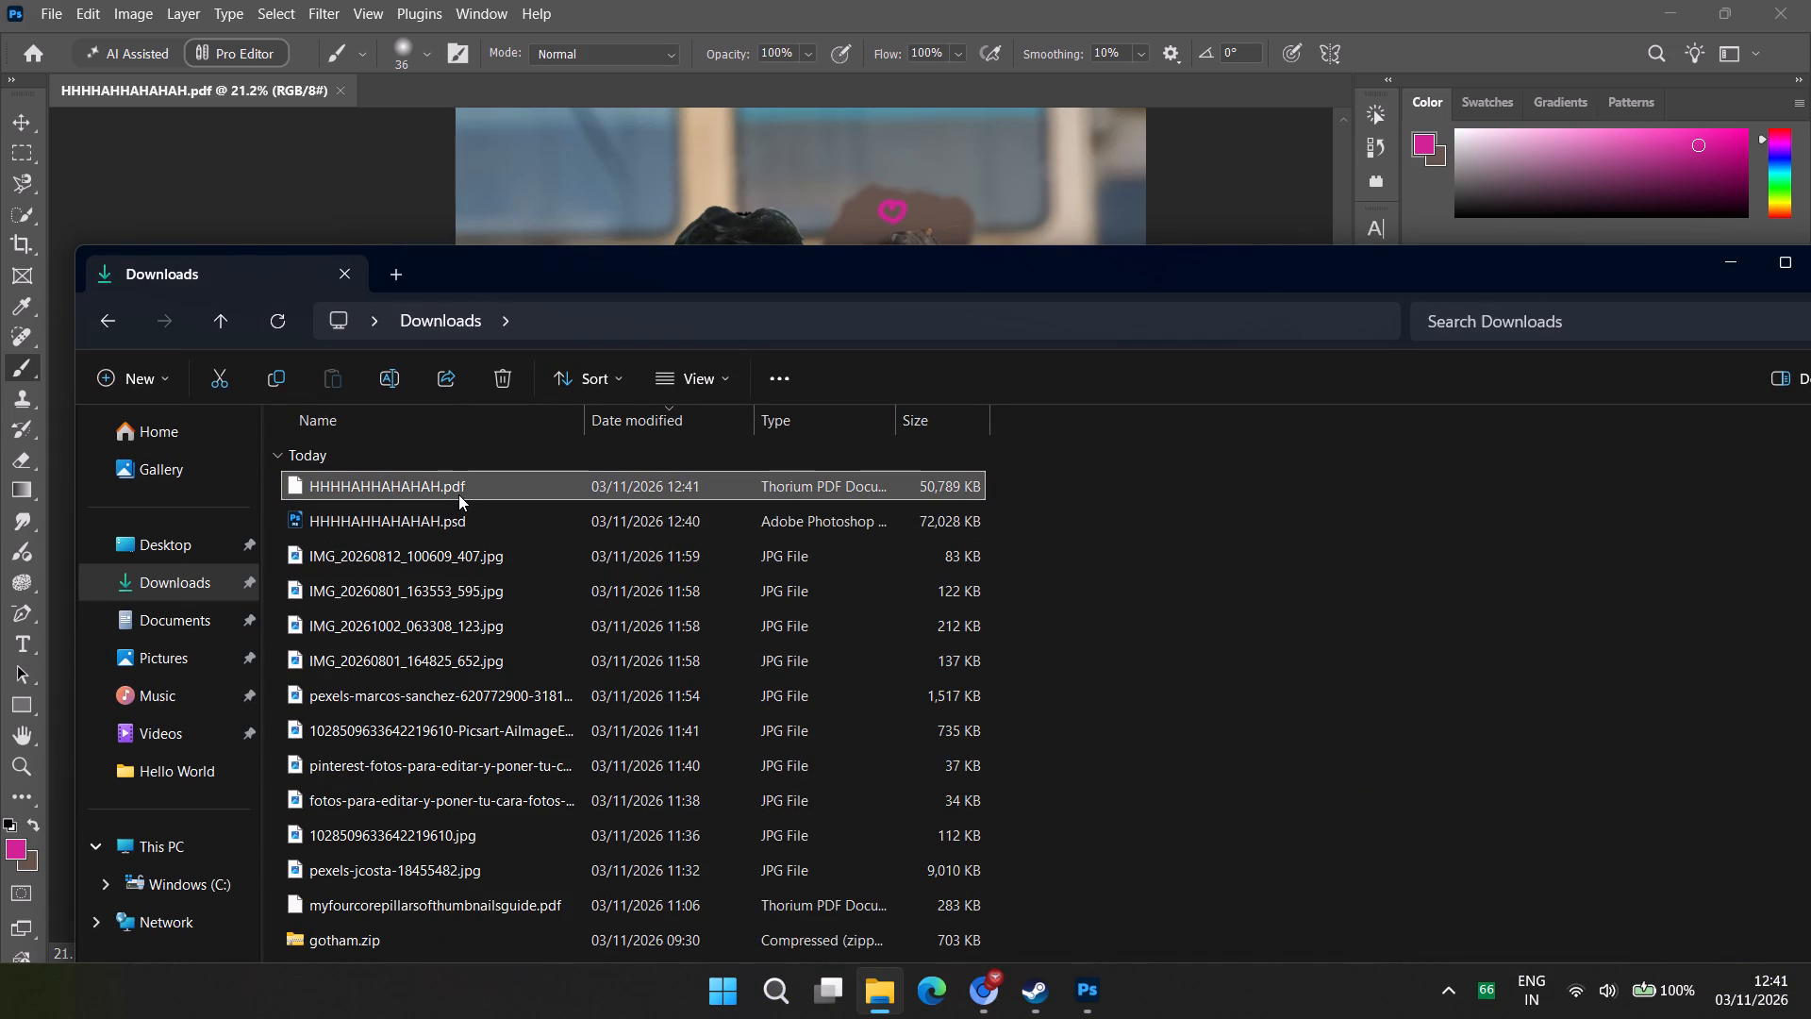
click(523, 807)
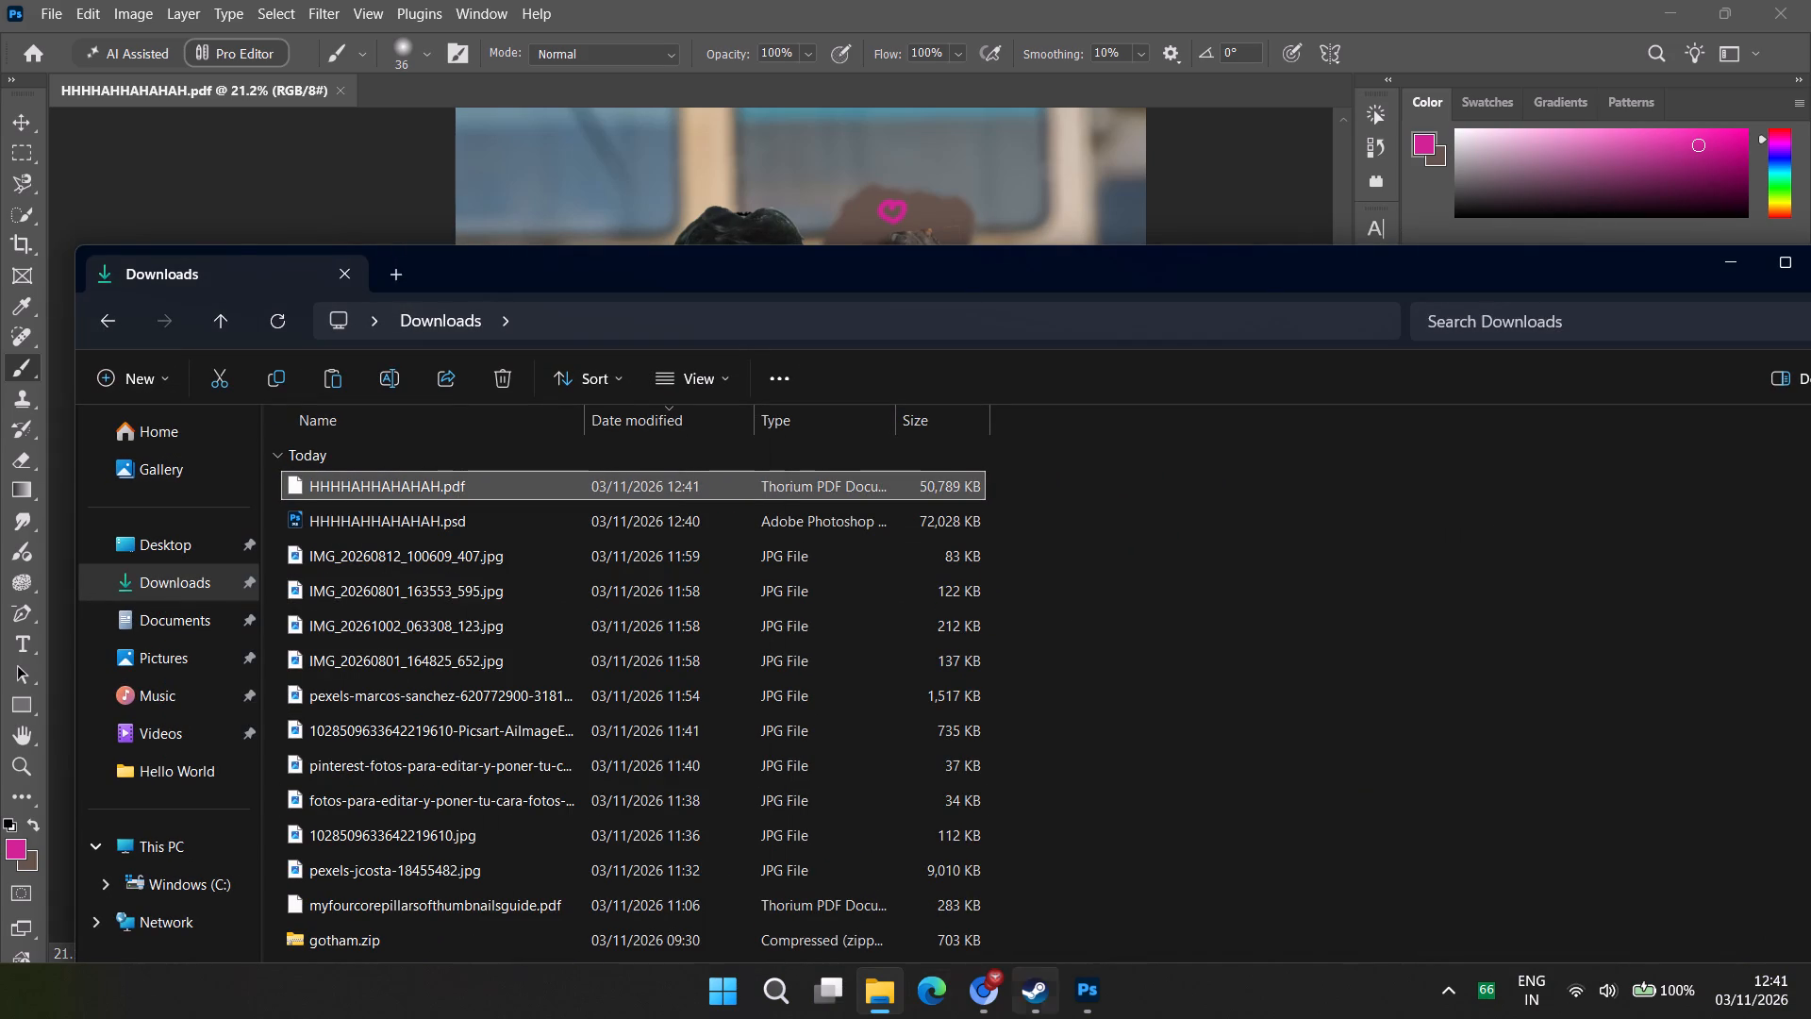
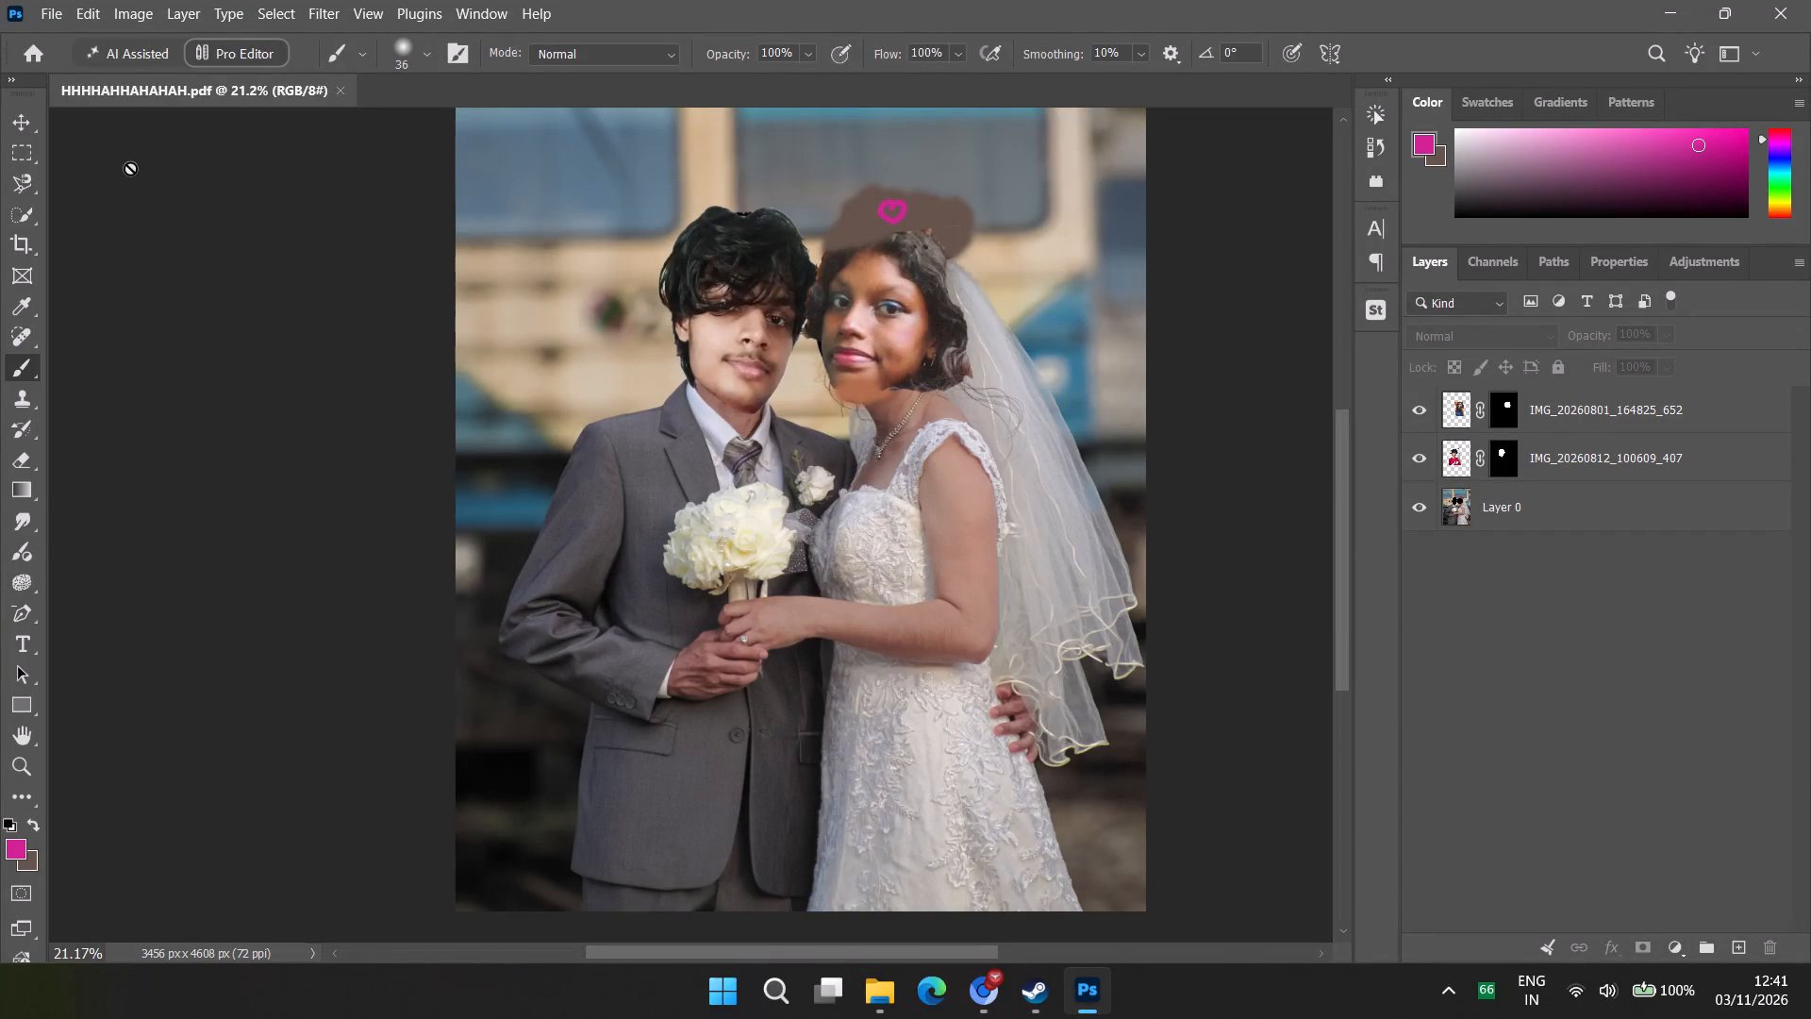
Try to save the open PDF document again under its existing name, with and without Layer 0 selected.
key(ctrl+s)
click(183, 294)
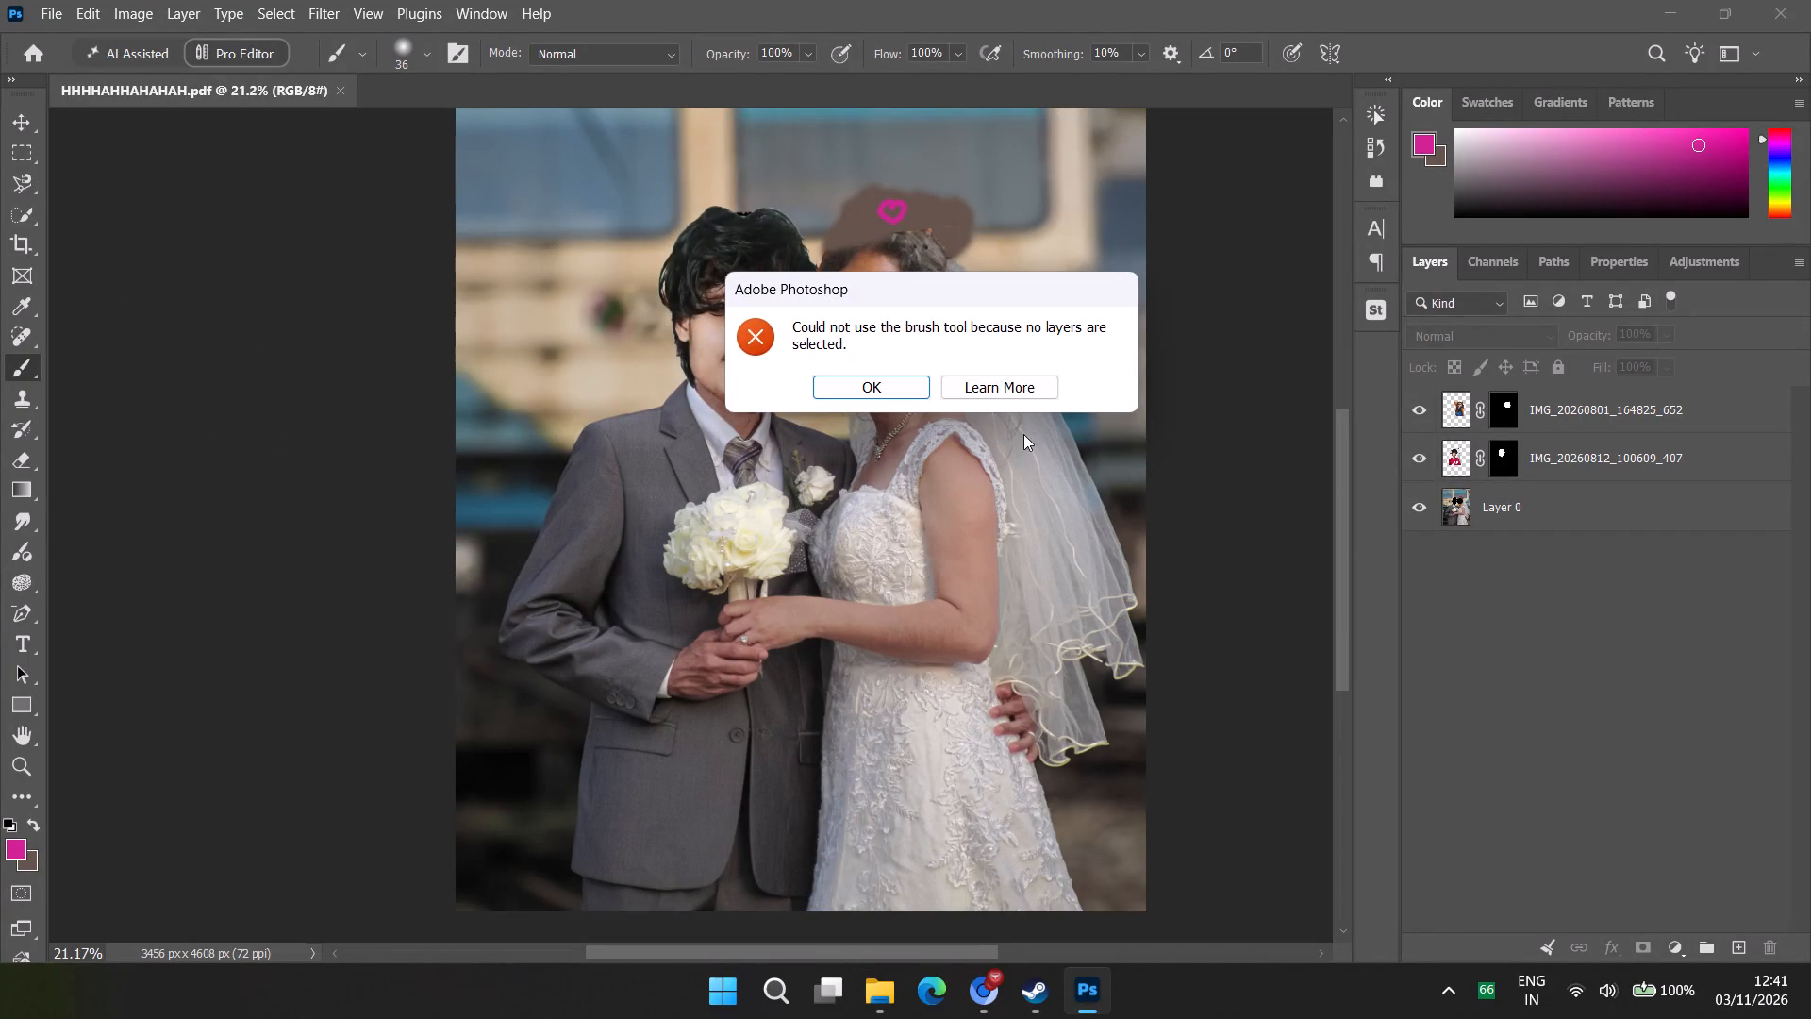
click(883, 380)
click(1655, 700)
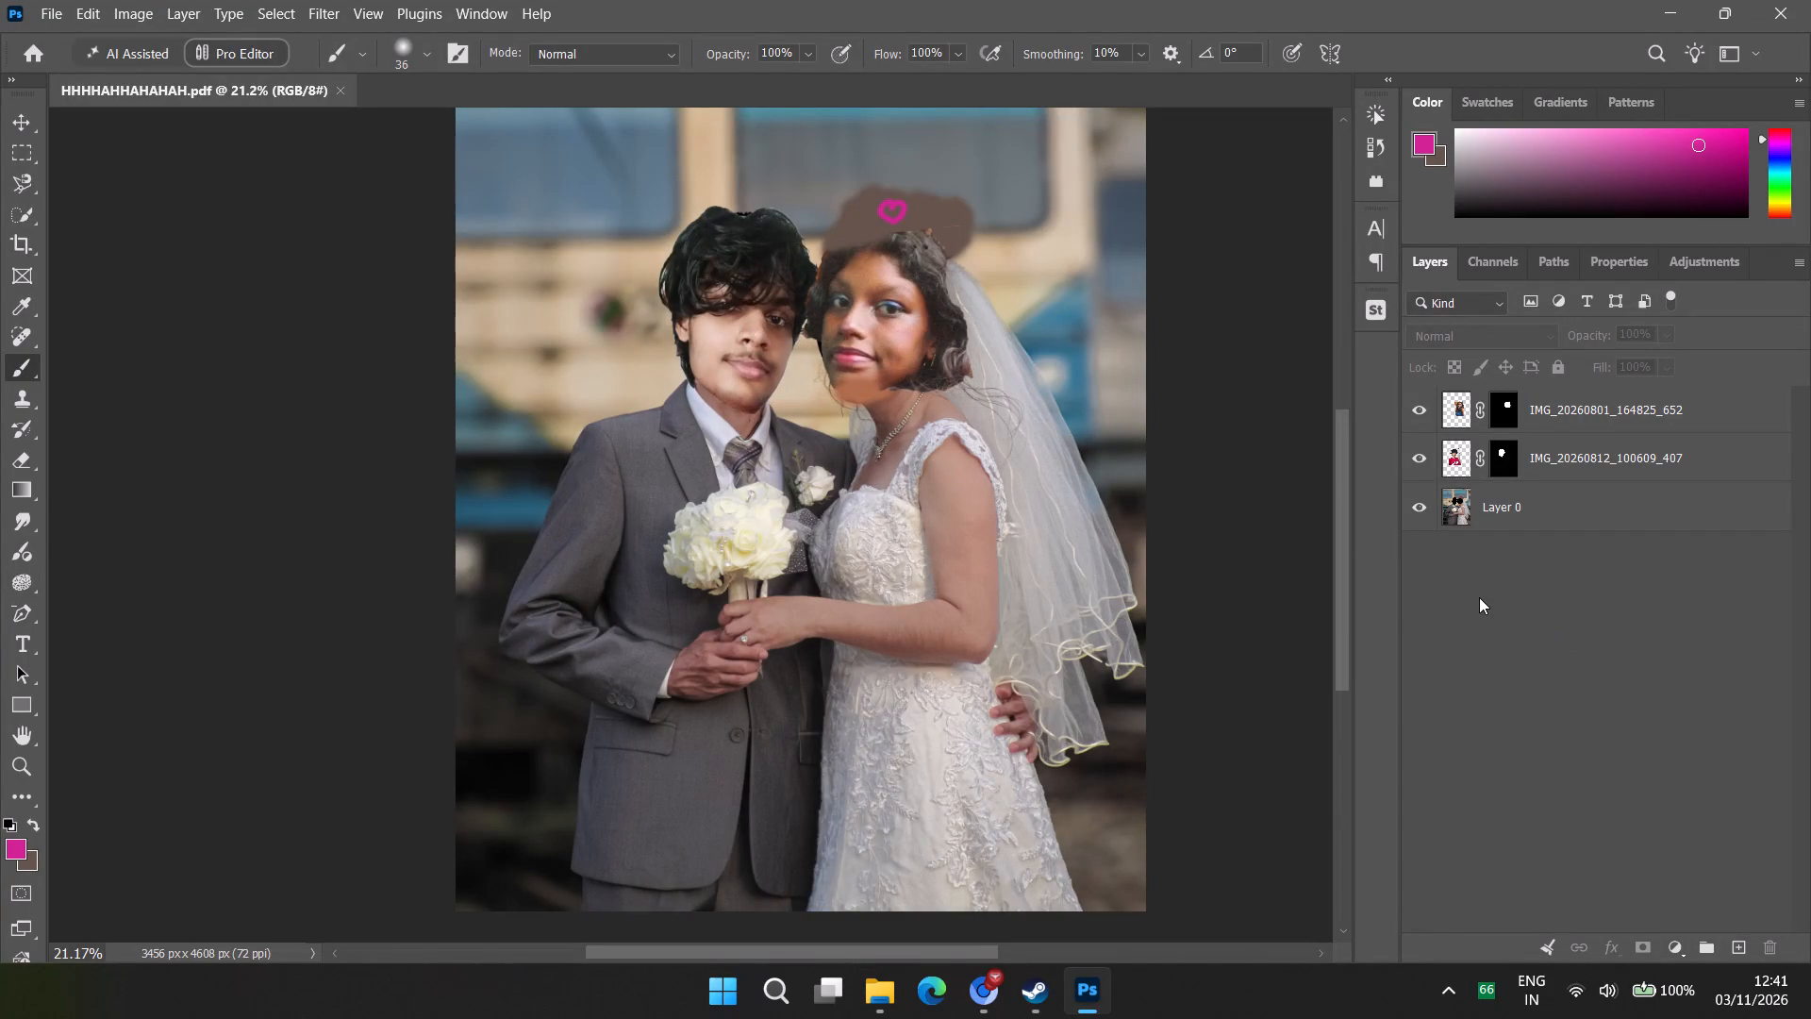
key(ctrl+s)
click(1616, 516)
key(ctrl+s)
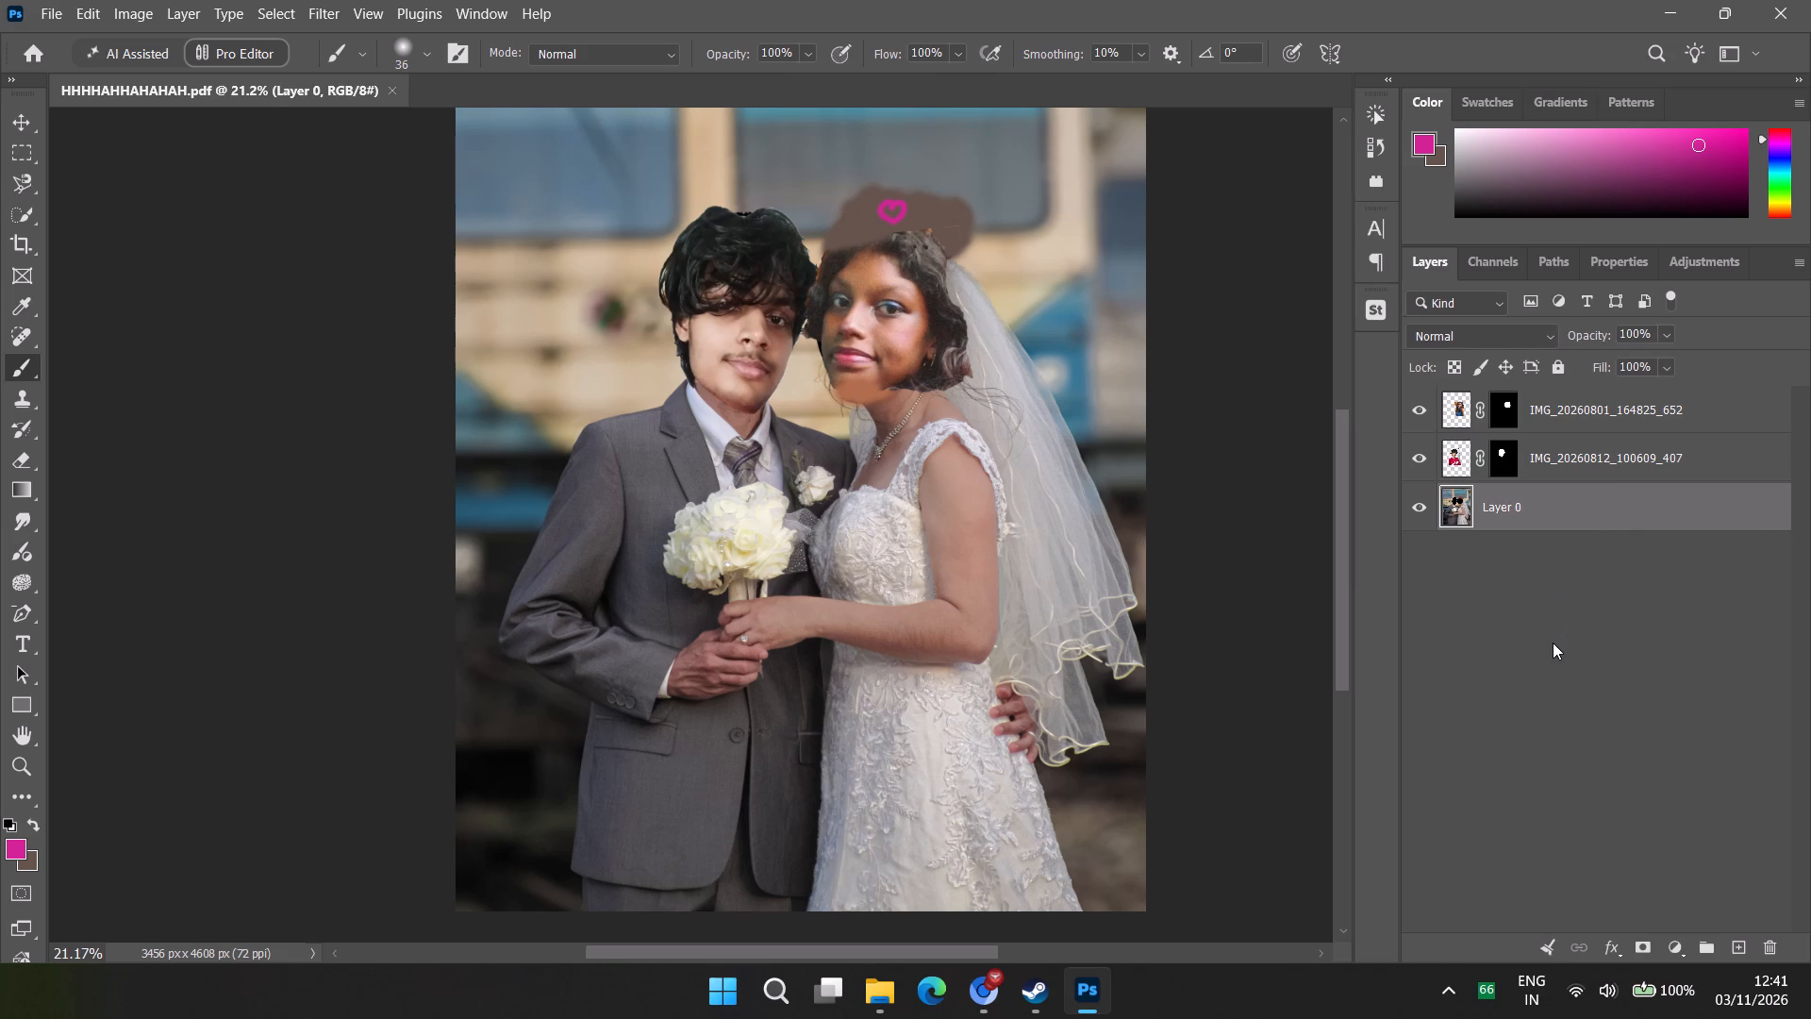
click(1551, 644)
Start saving a separate copy of the wedding photo document.
click(41, 17)
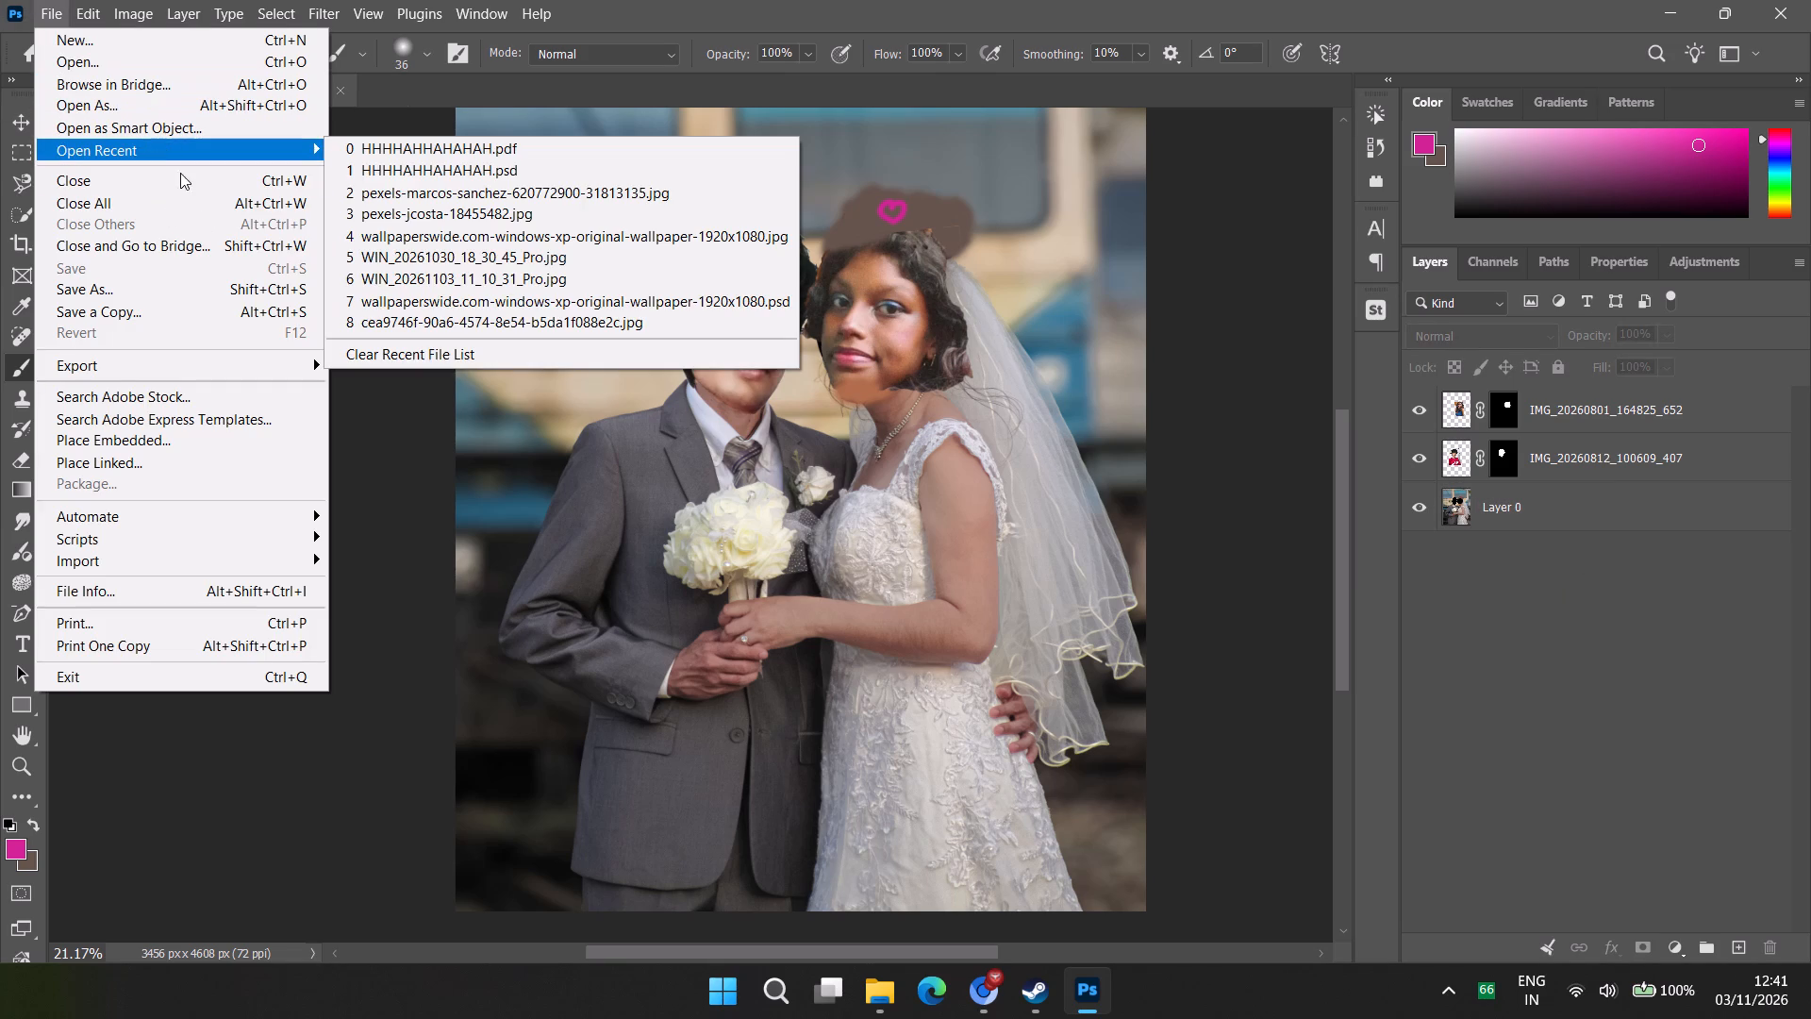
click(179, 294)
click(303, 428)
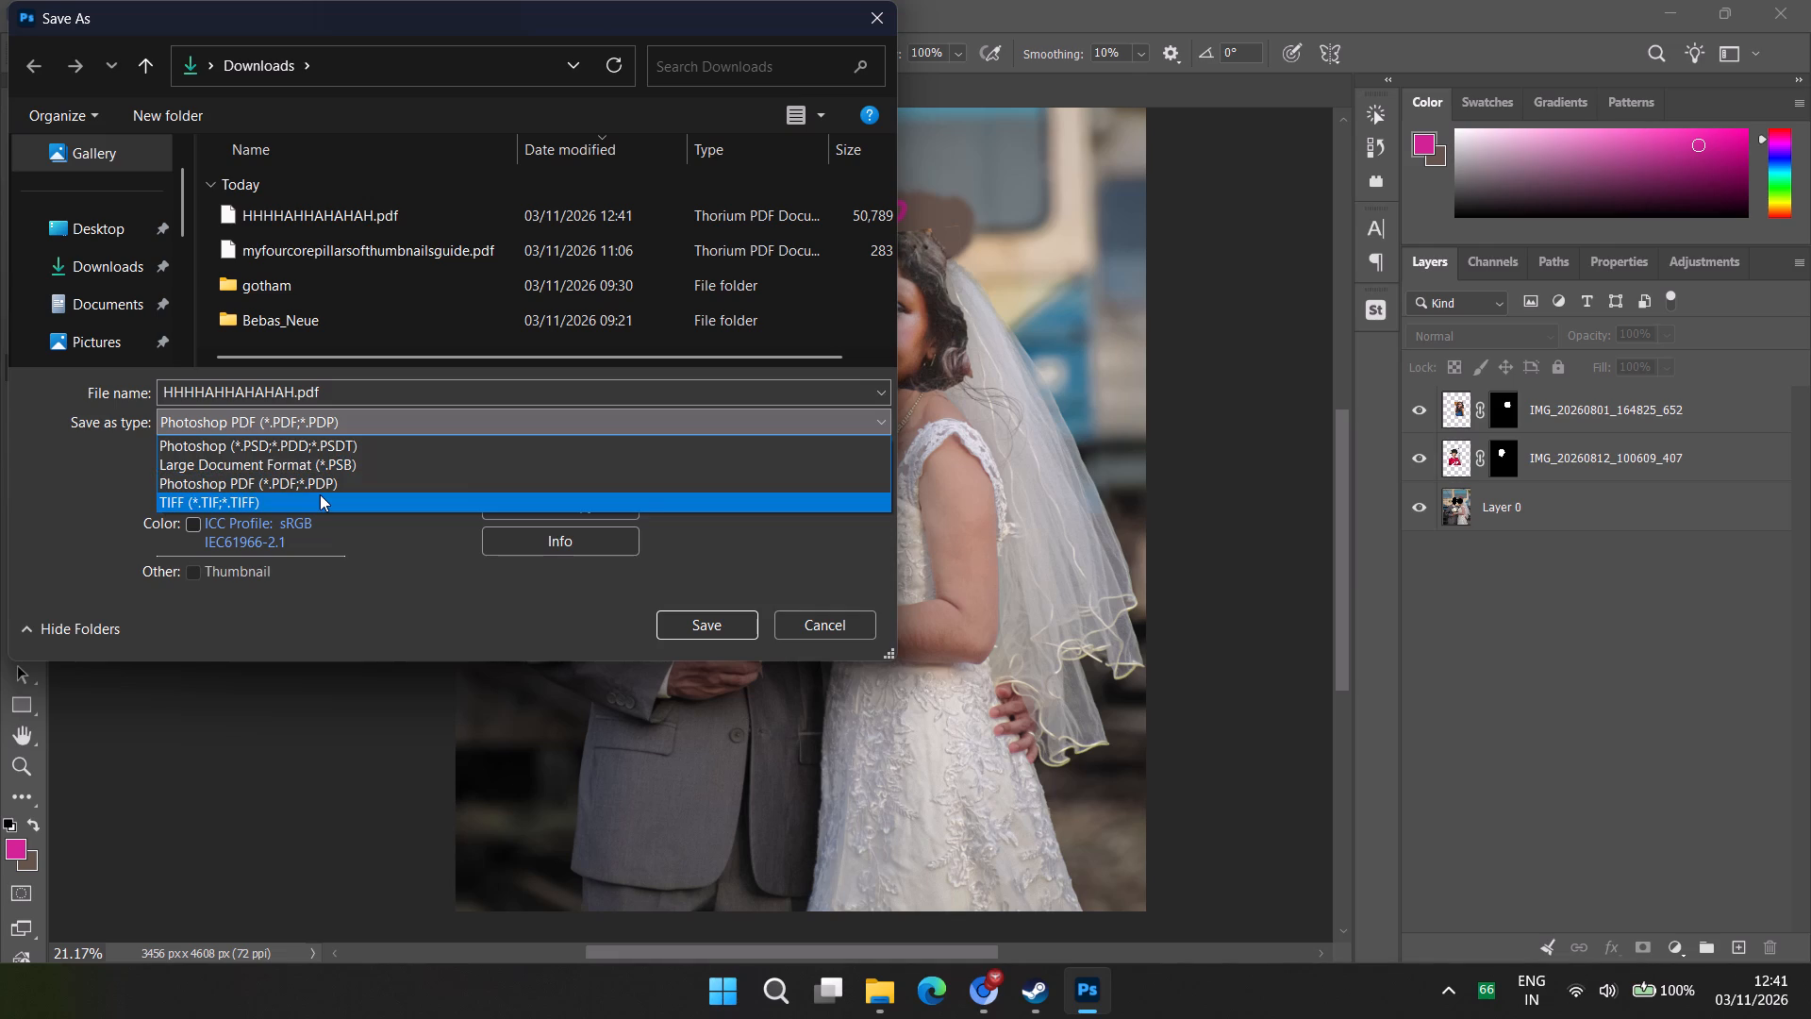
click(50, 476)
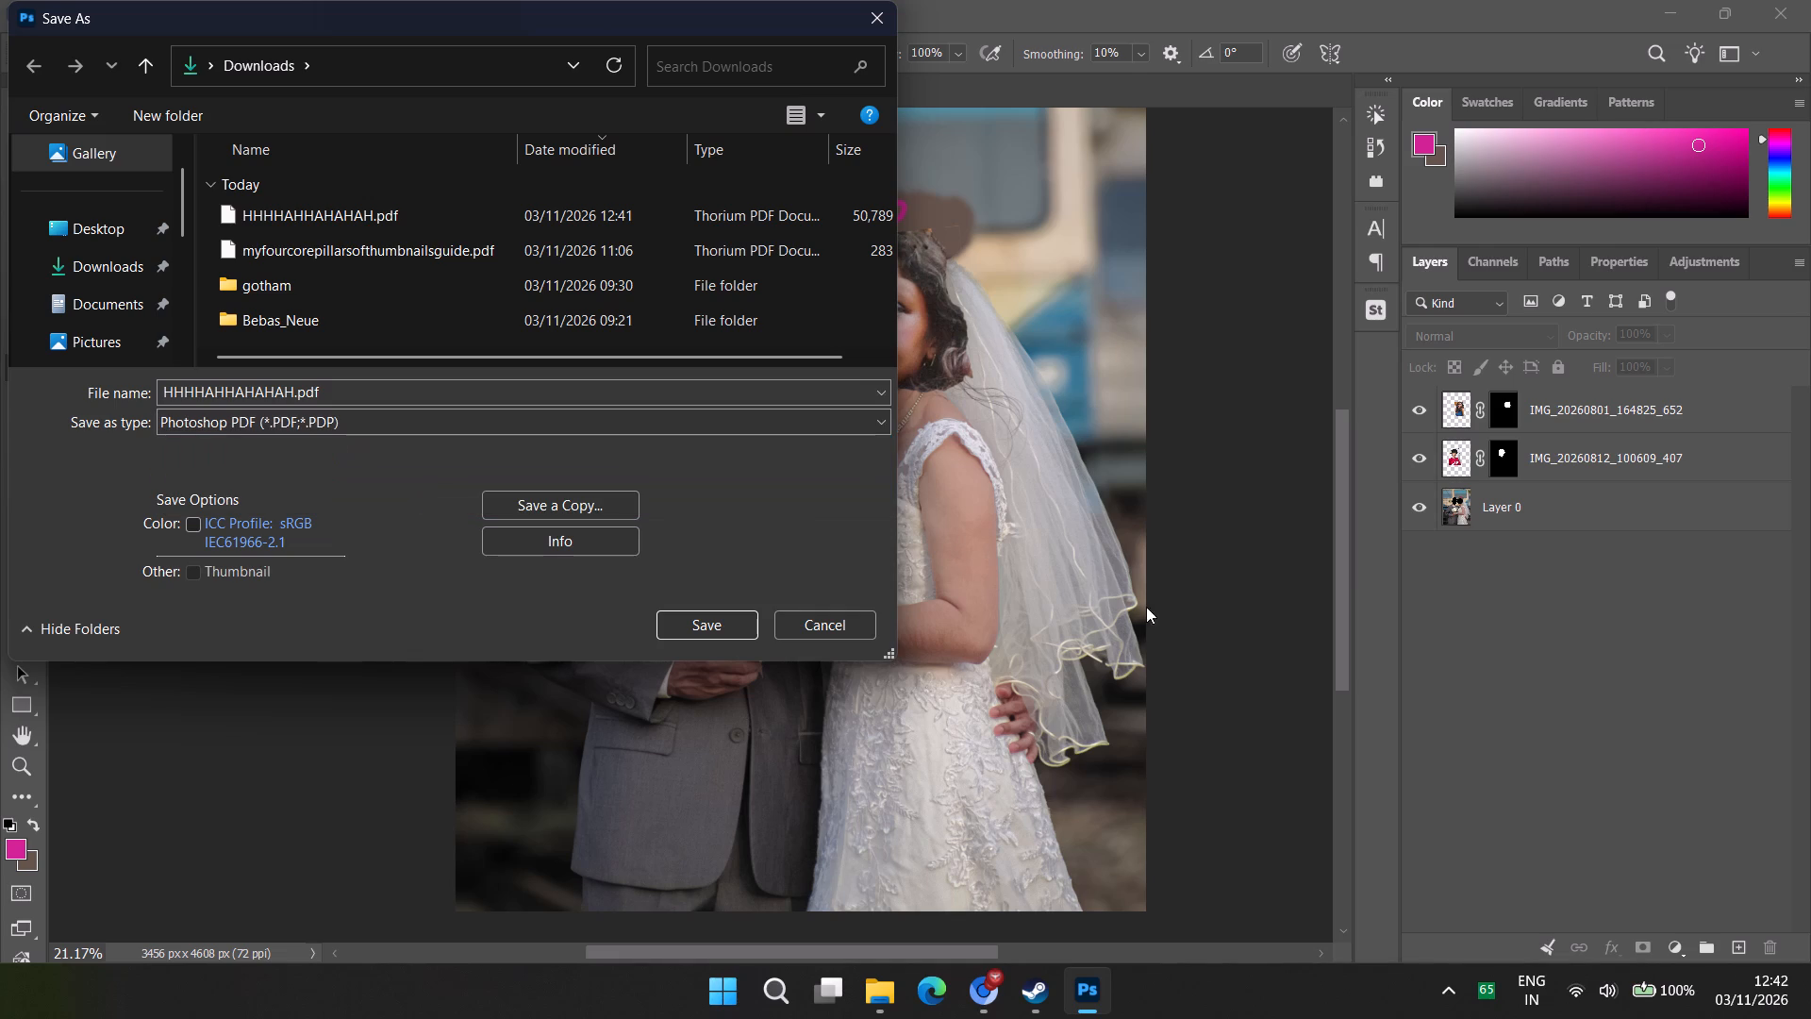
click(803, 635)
Start another file command for the wedding photo document.
click(38, 11)
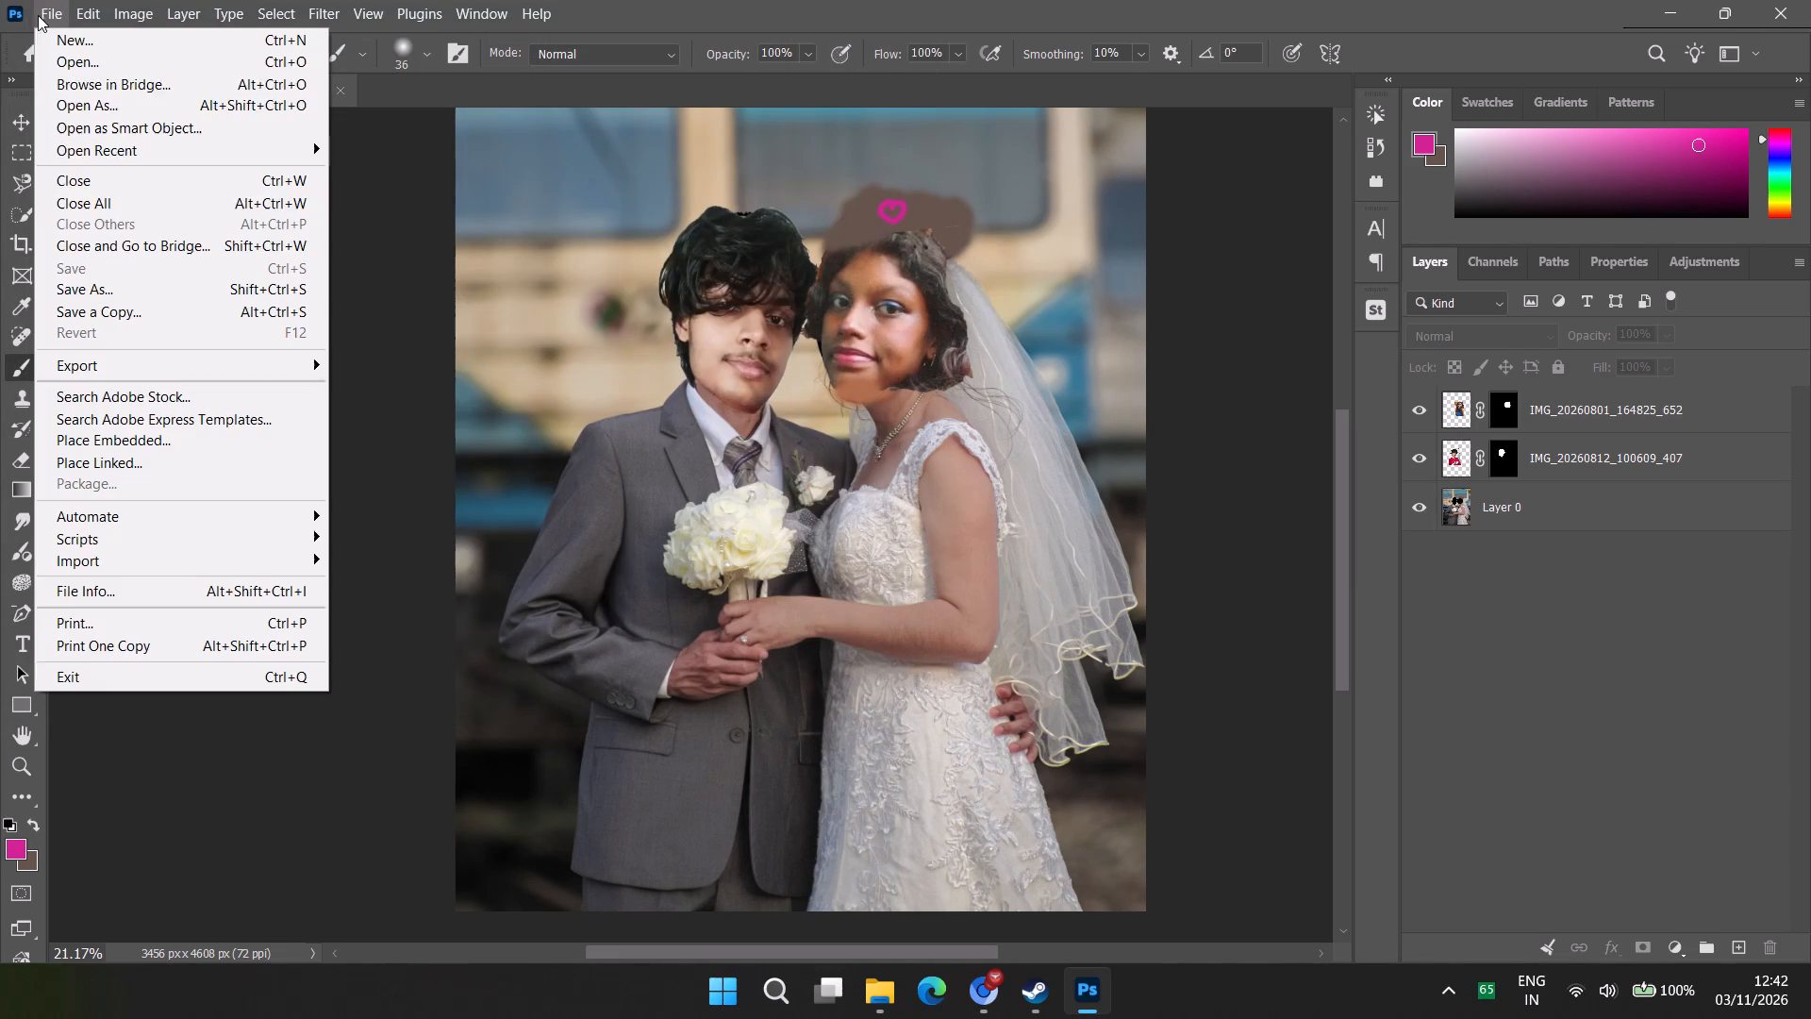
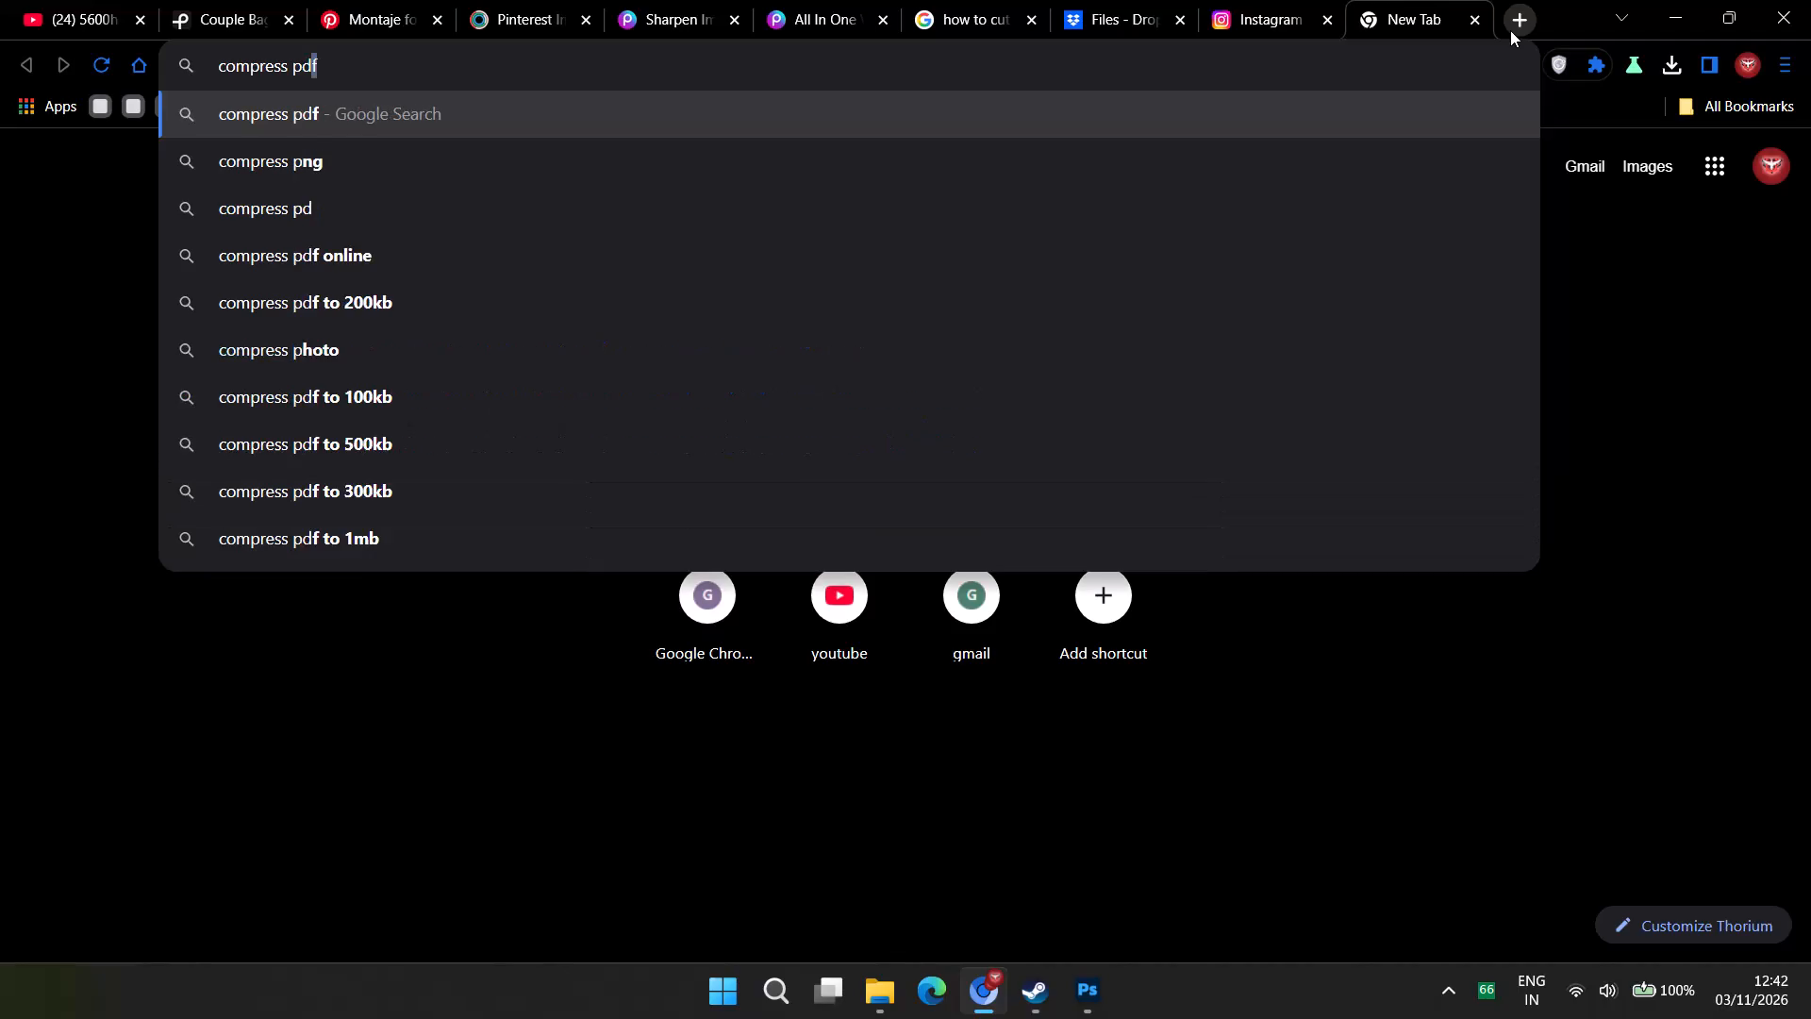
Search the web for "compress pdf" and open the iLovePDF Compress PDF tool from the results.
key(Return)
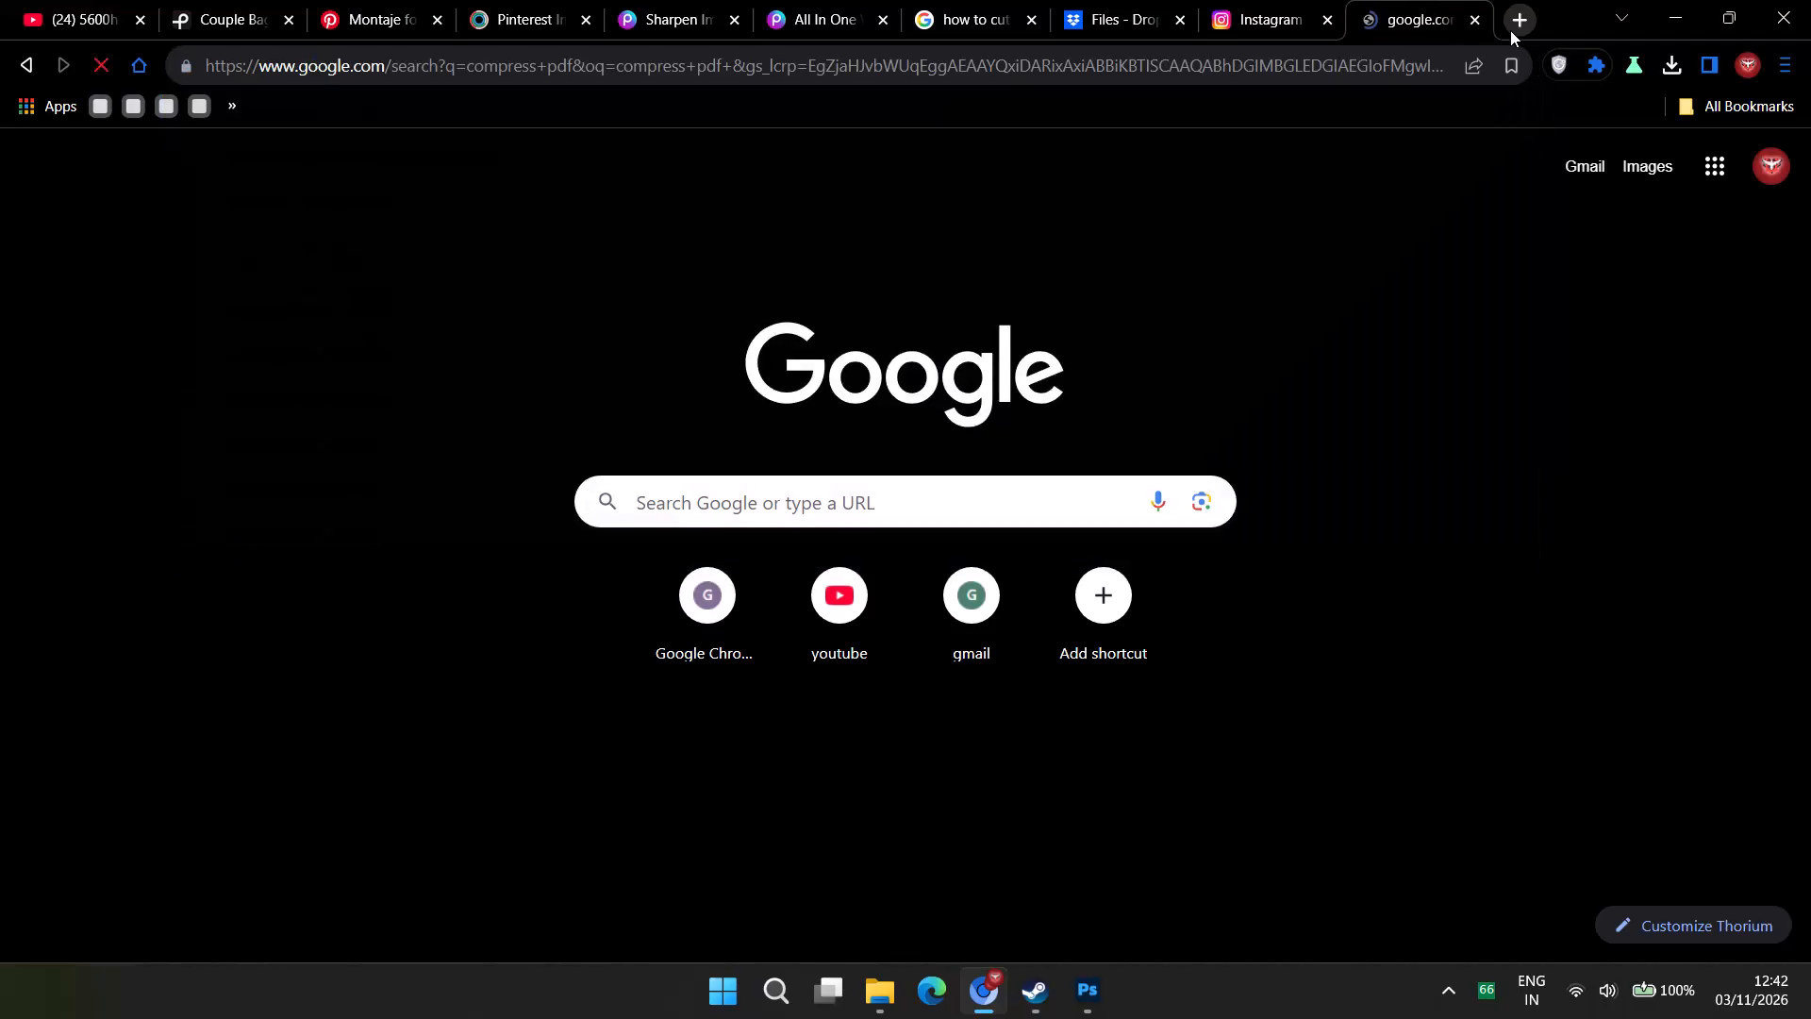
click(569, 394)
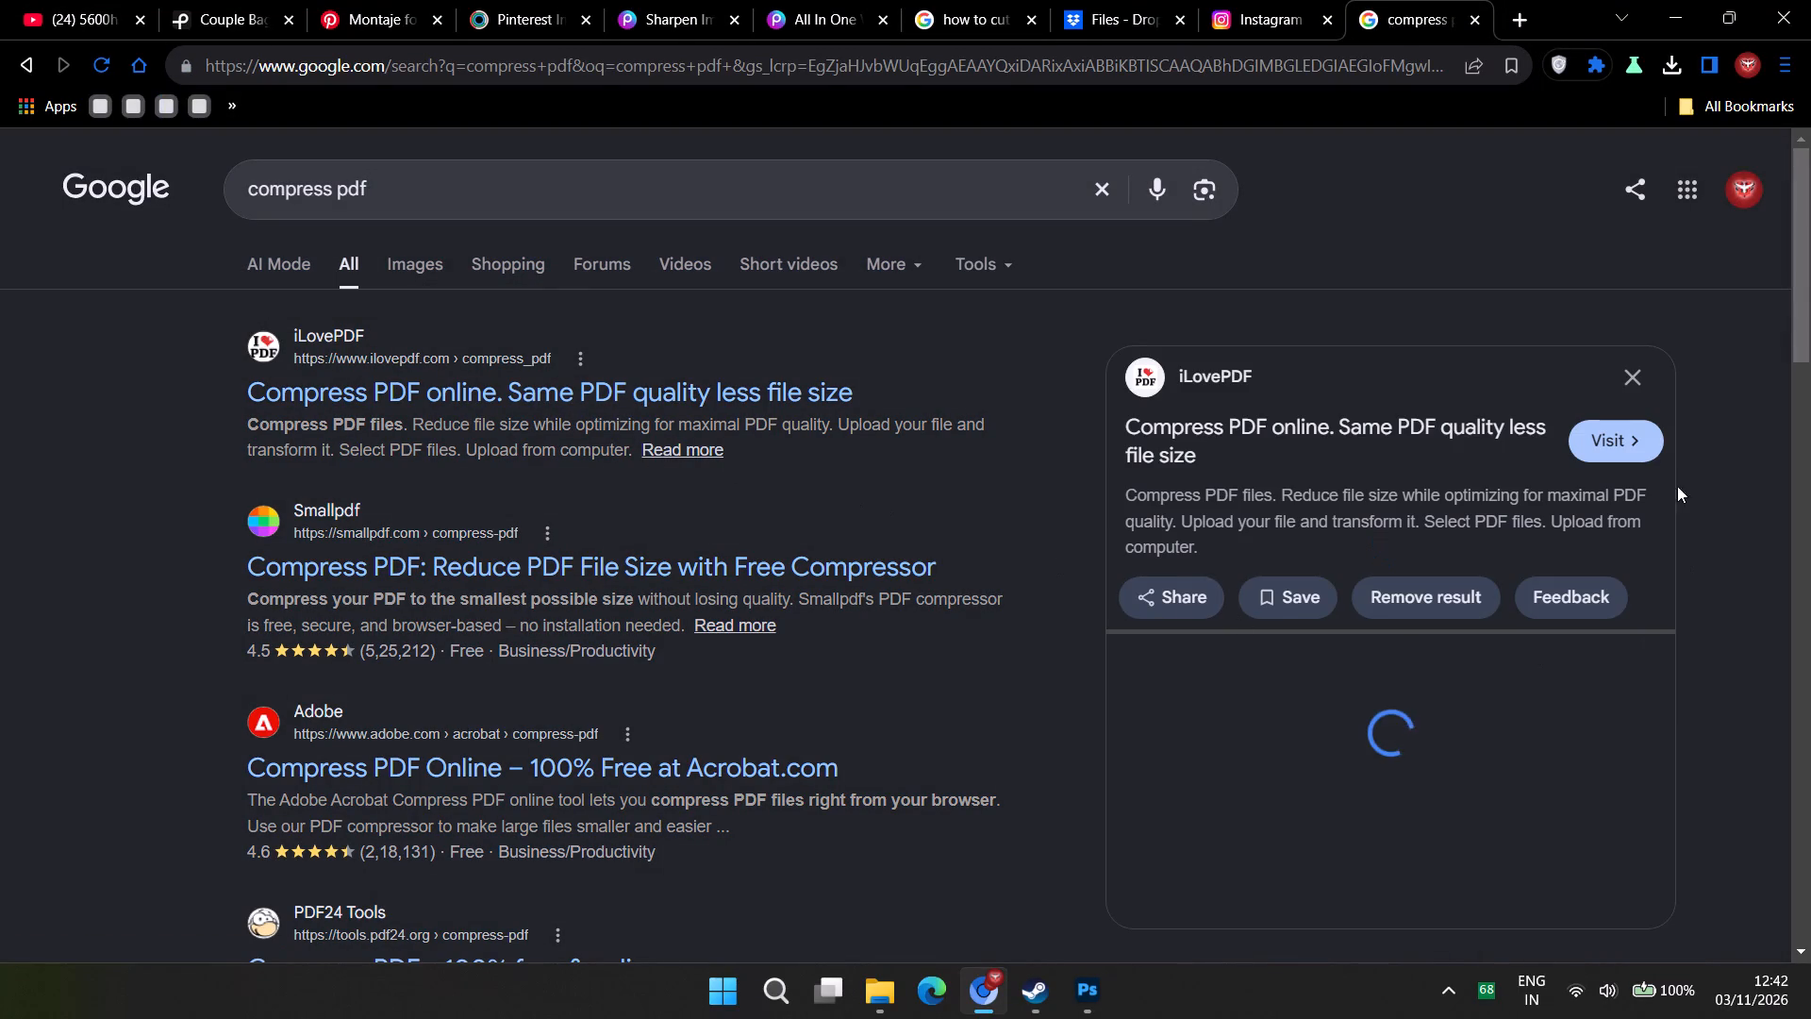
click(1606, 433)
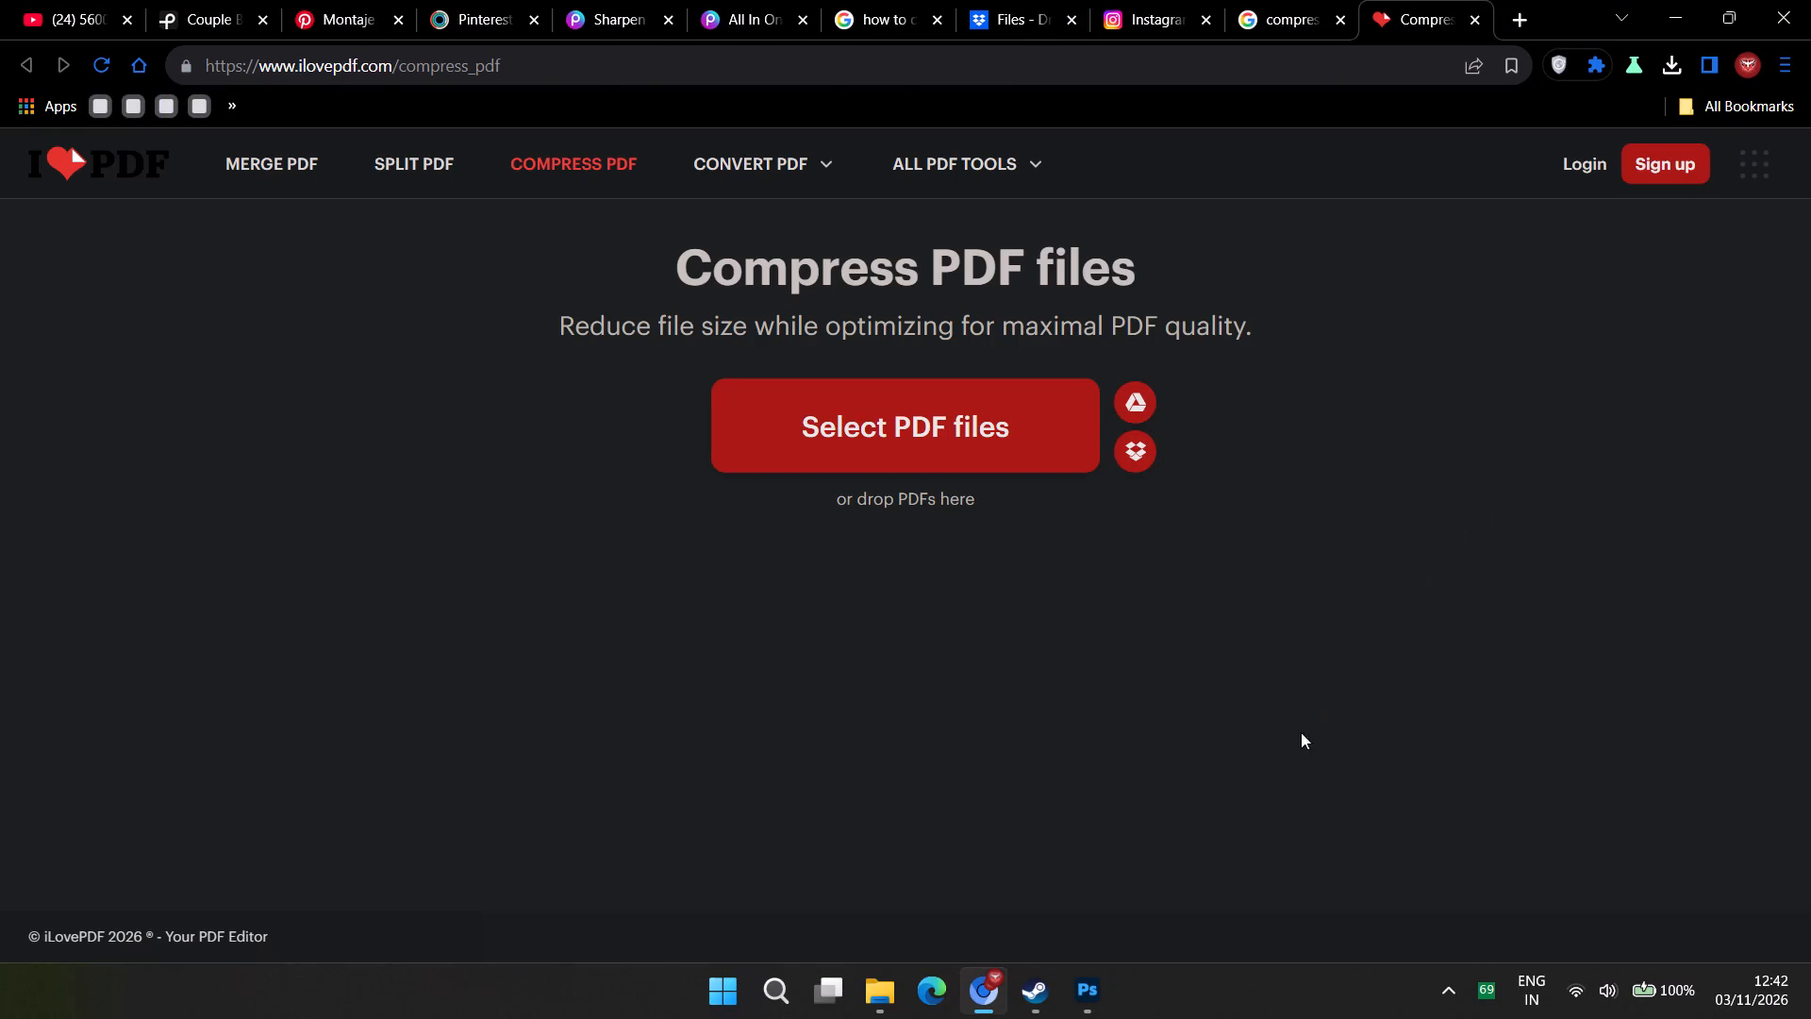
Start selecting a PDF file from Downloads to upload to iLovePDF for compression.
click(830, 418)
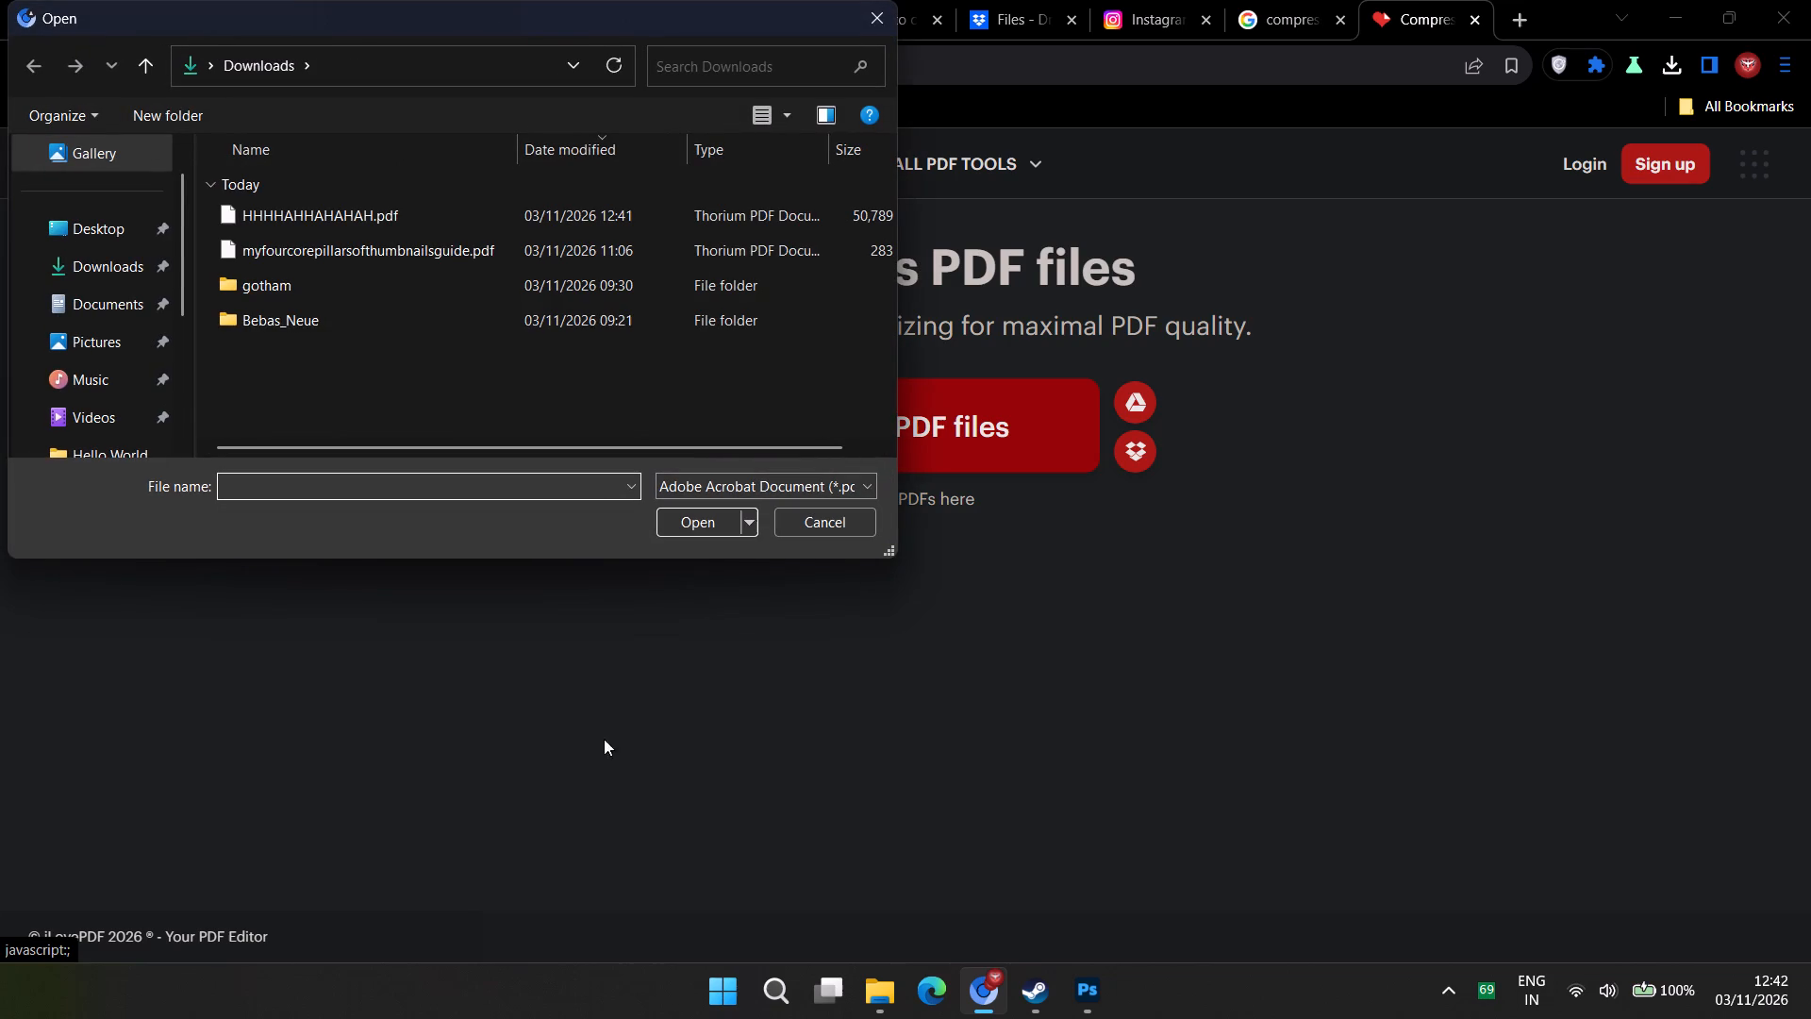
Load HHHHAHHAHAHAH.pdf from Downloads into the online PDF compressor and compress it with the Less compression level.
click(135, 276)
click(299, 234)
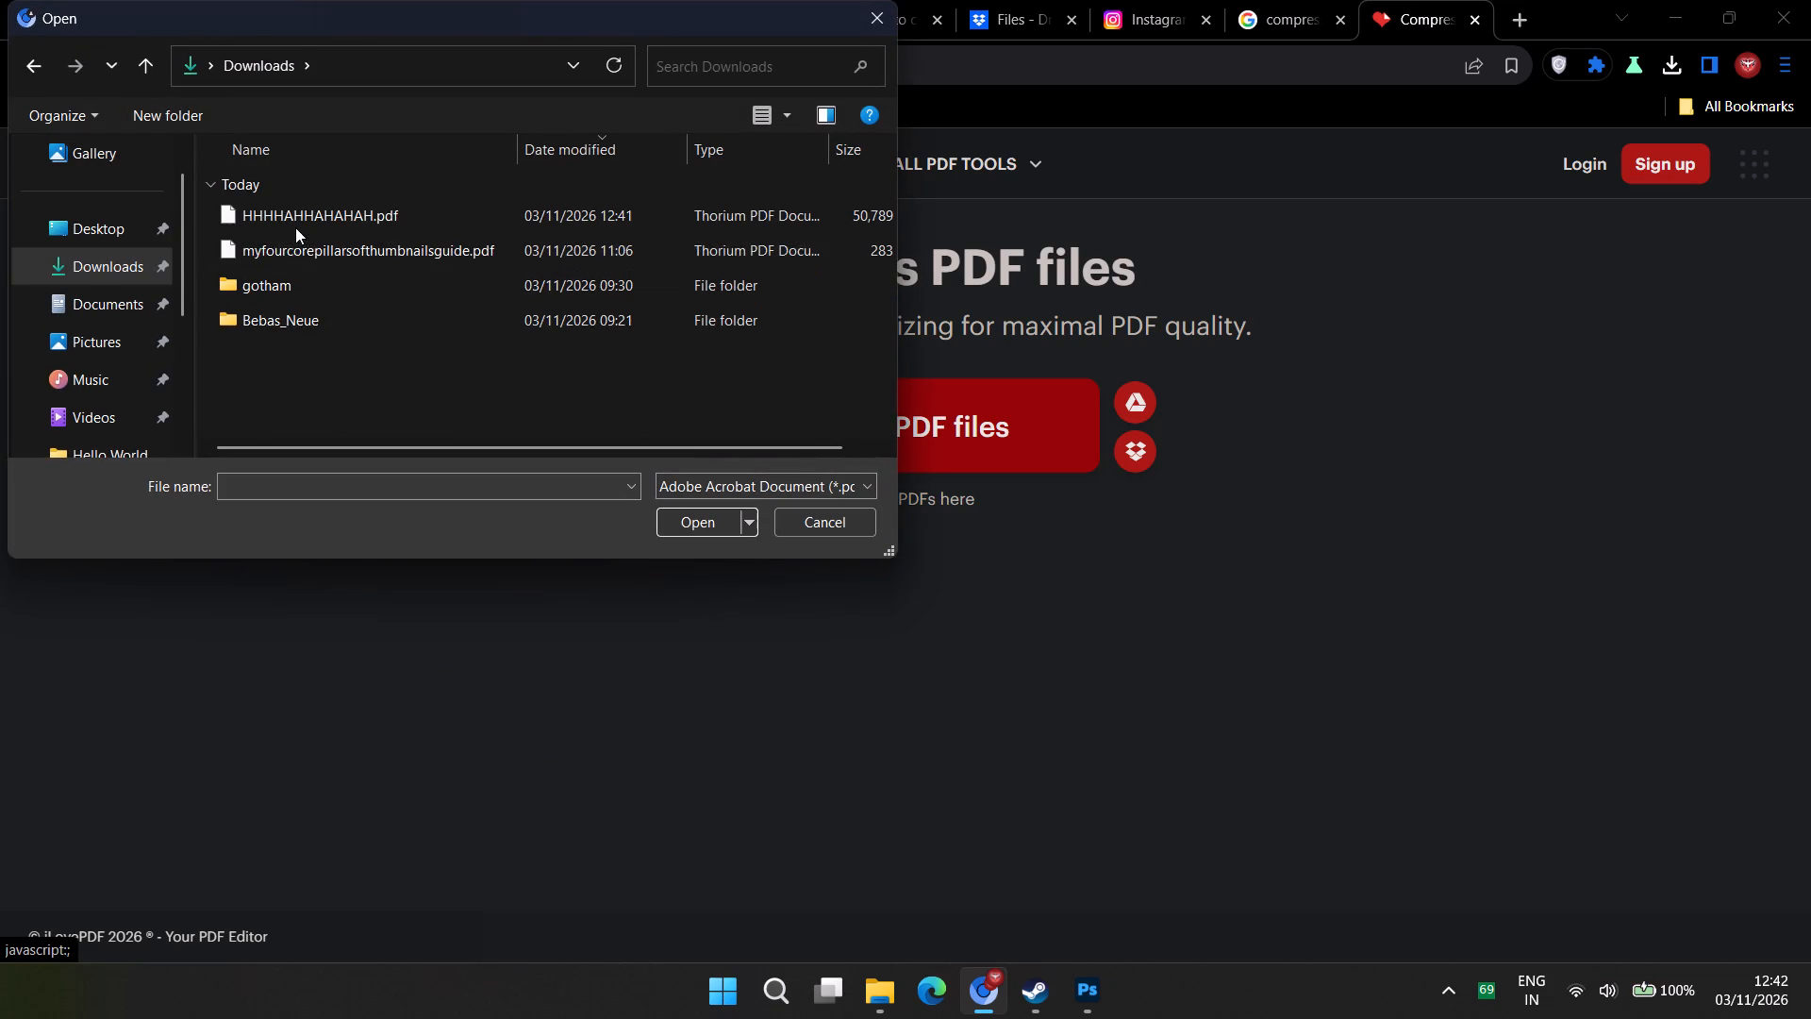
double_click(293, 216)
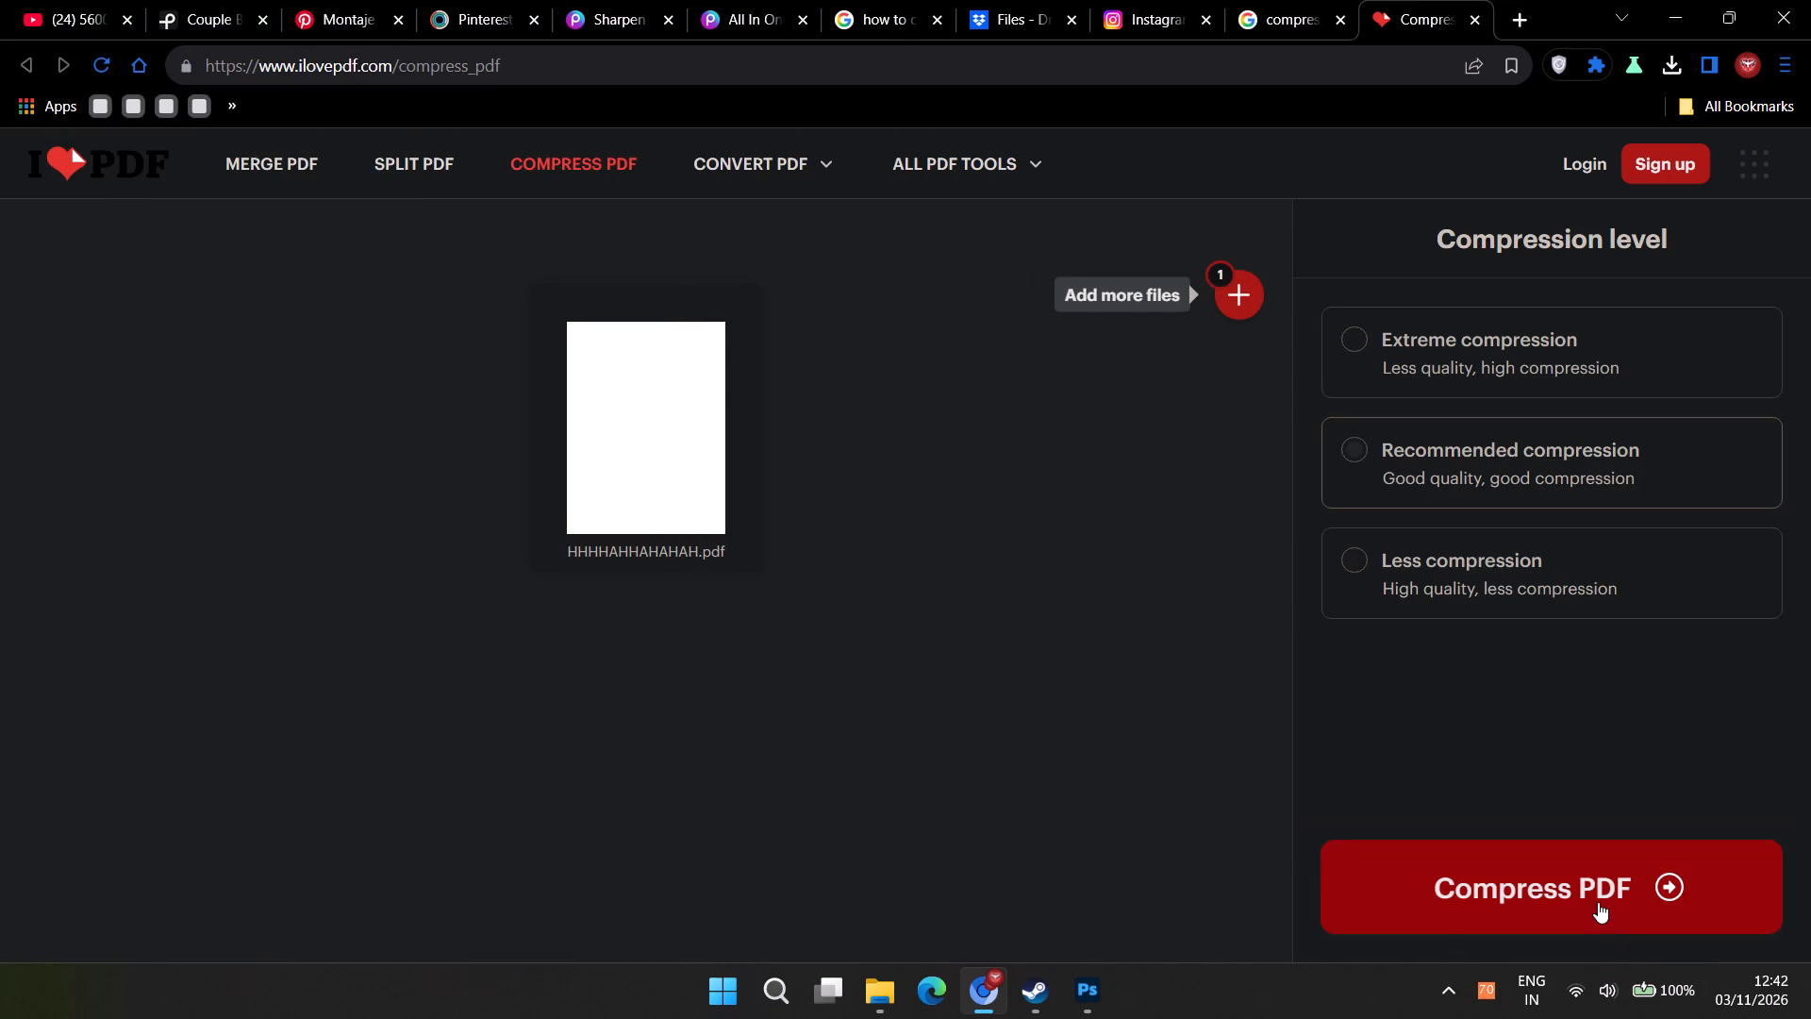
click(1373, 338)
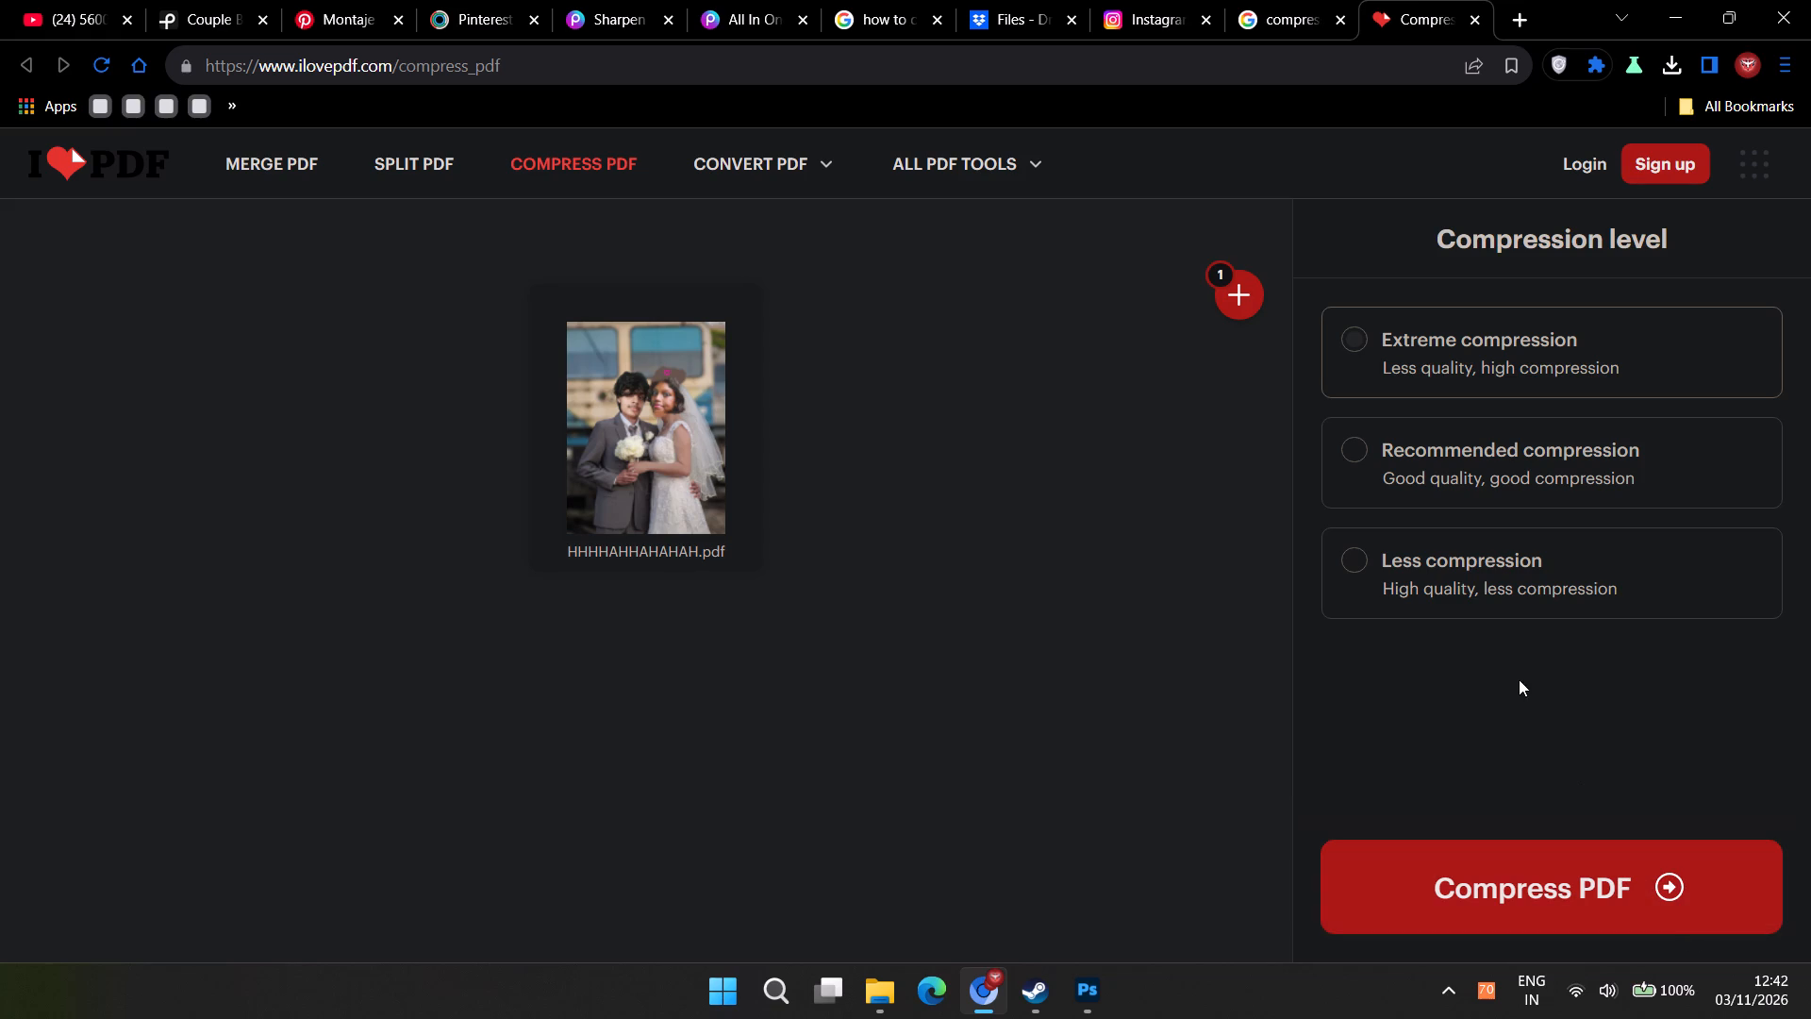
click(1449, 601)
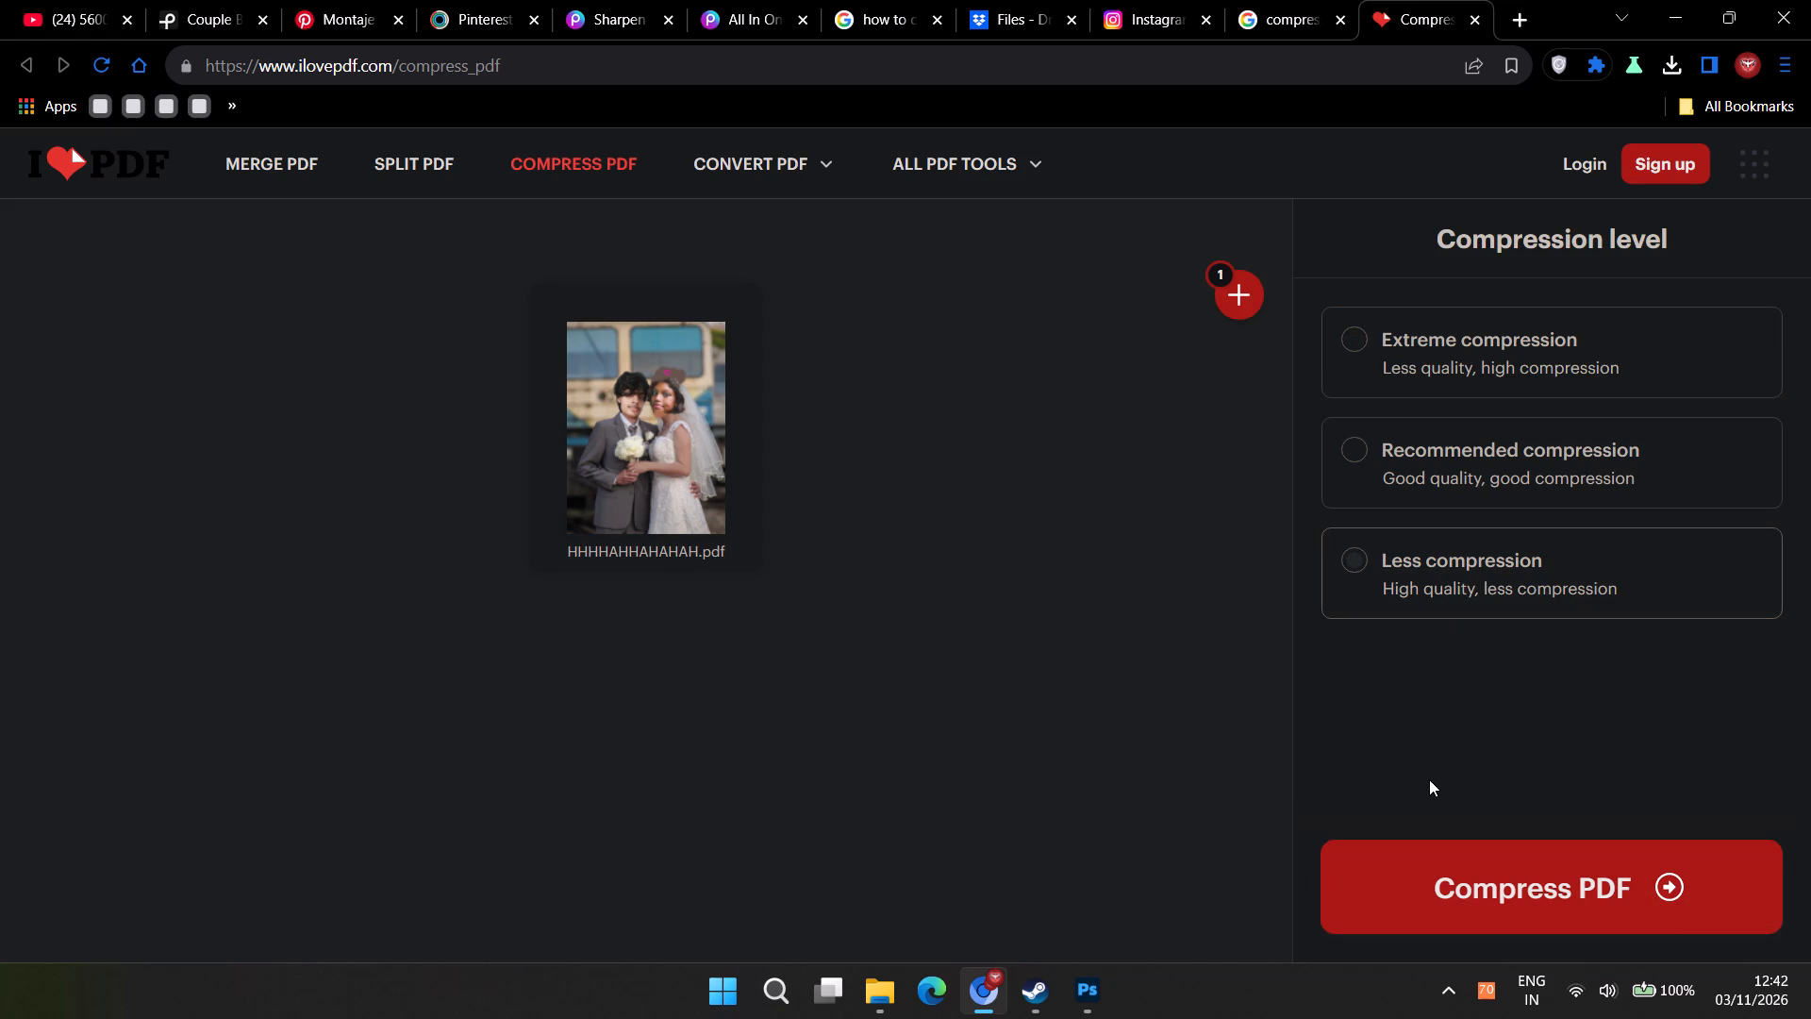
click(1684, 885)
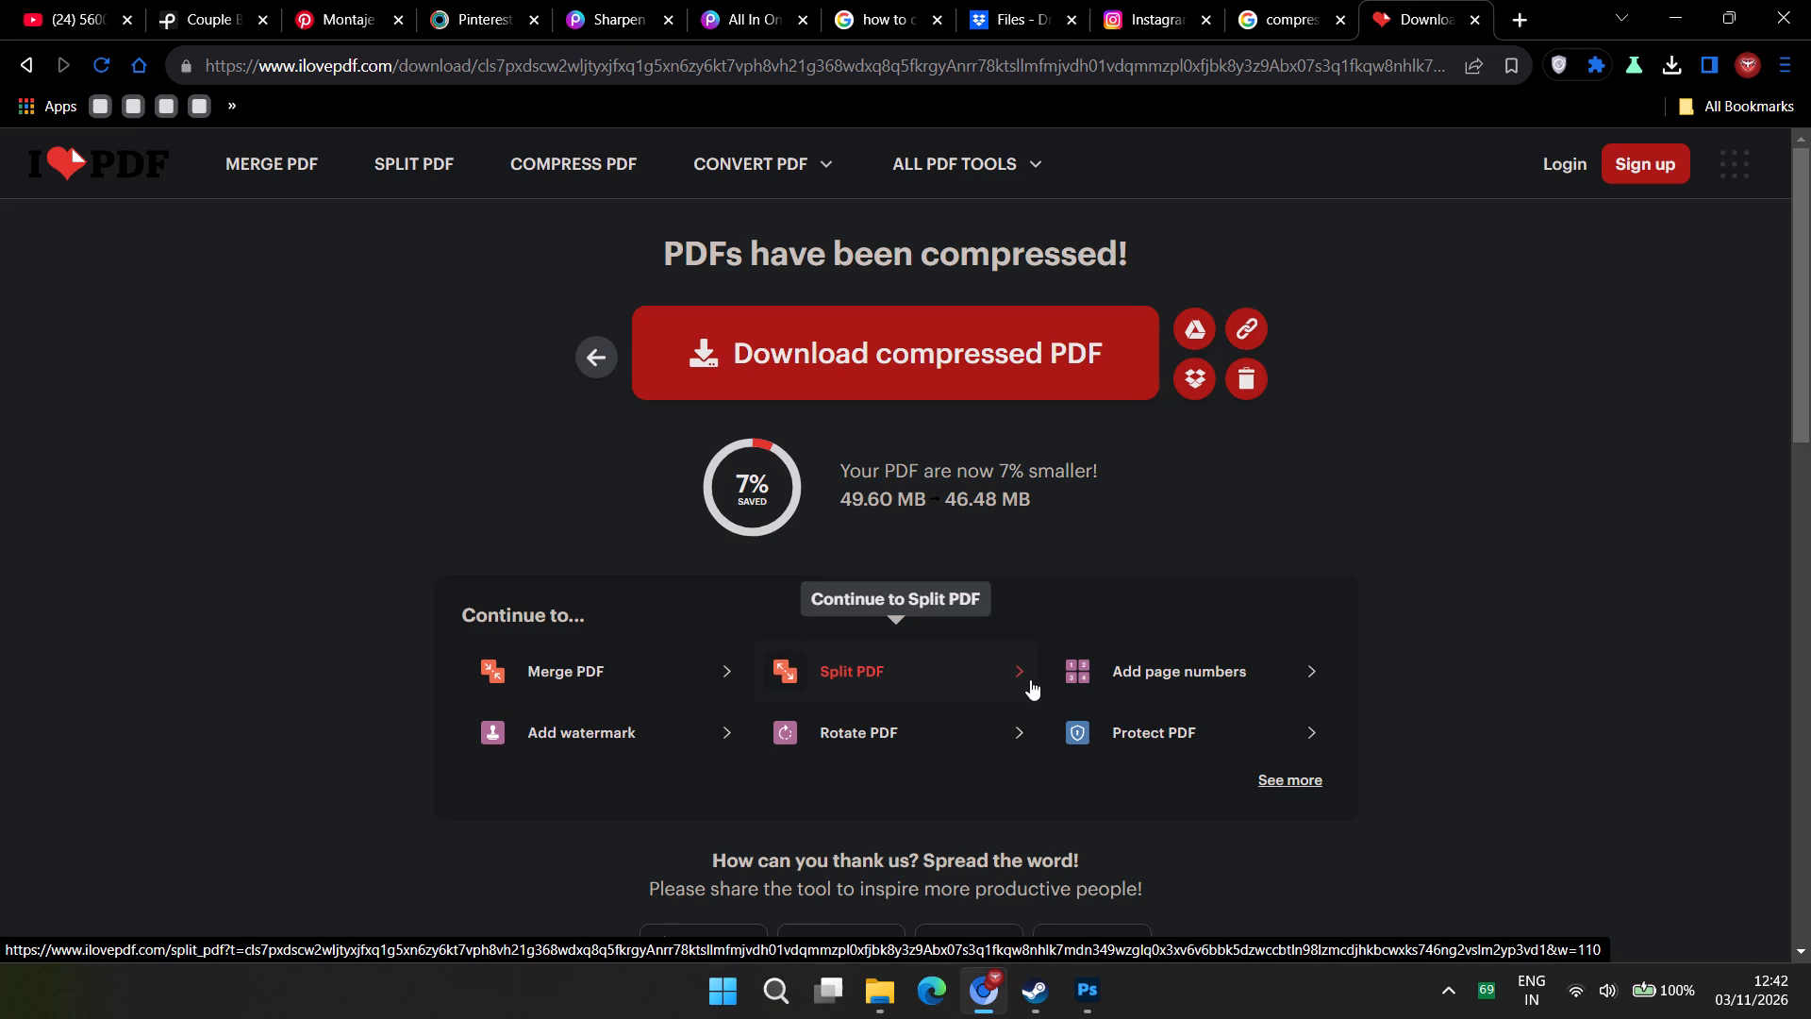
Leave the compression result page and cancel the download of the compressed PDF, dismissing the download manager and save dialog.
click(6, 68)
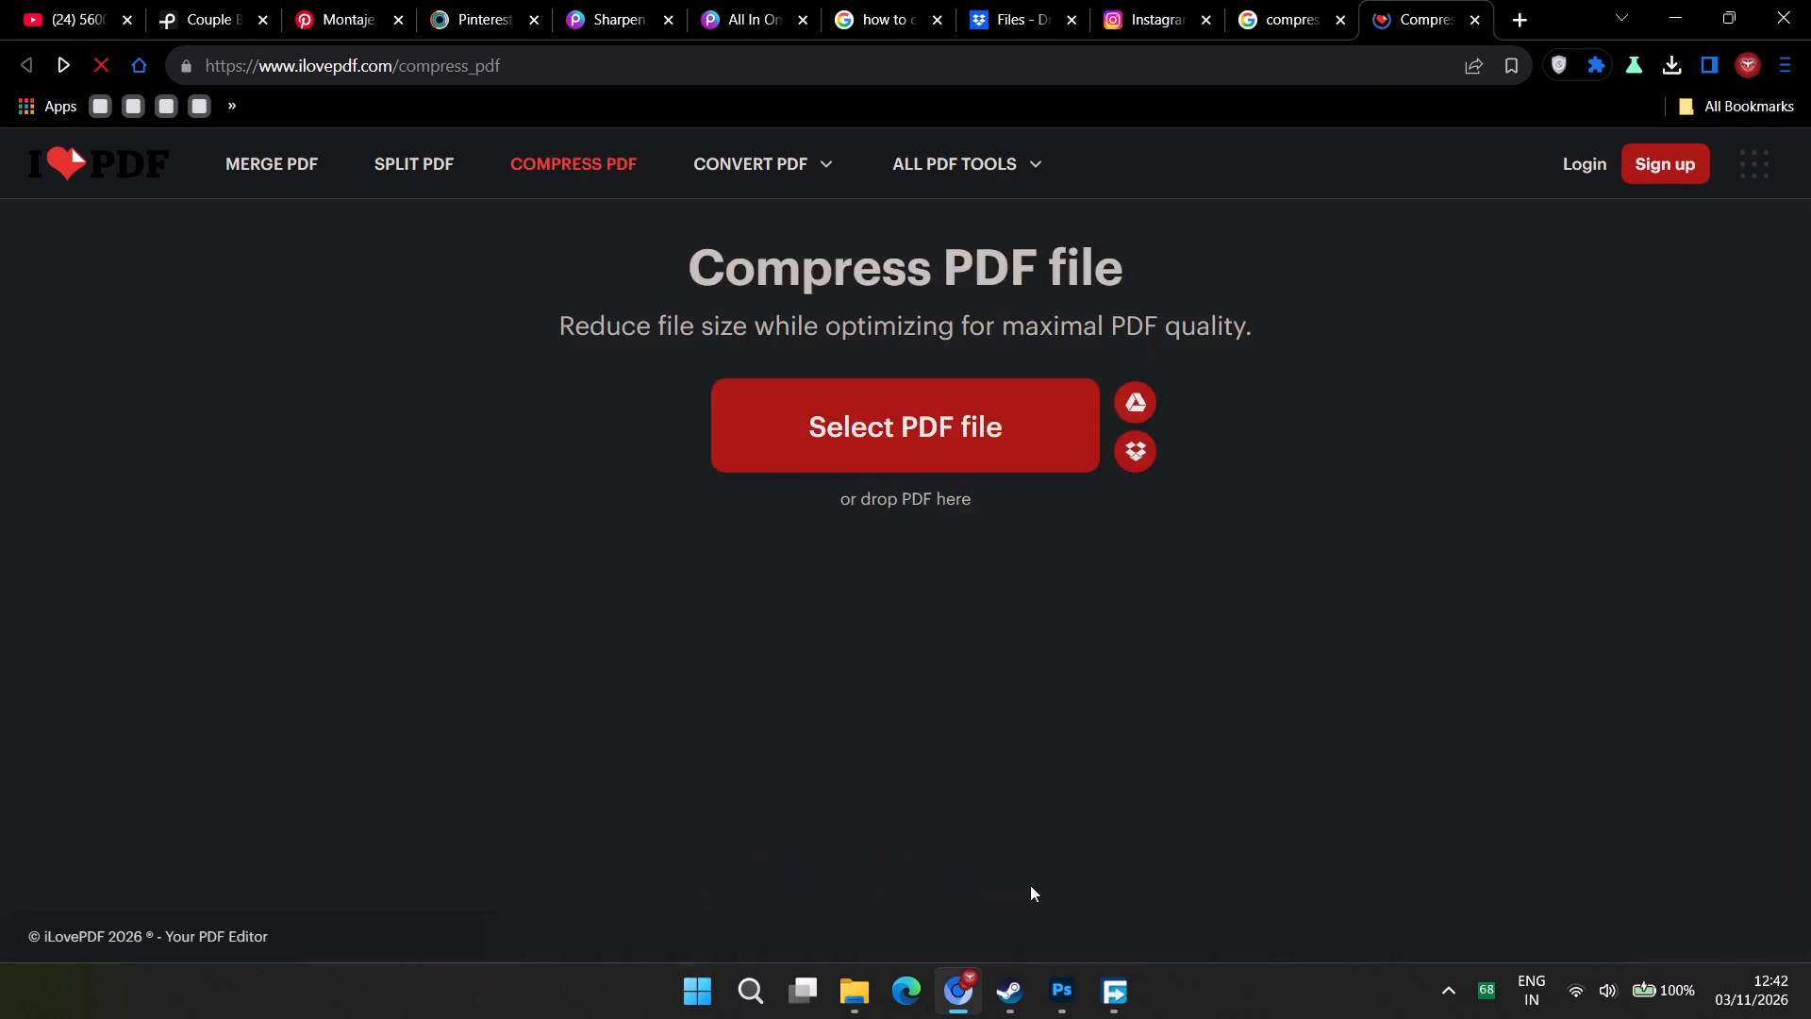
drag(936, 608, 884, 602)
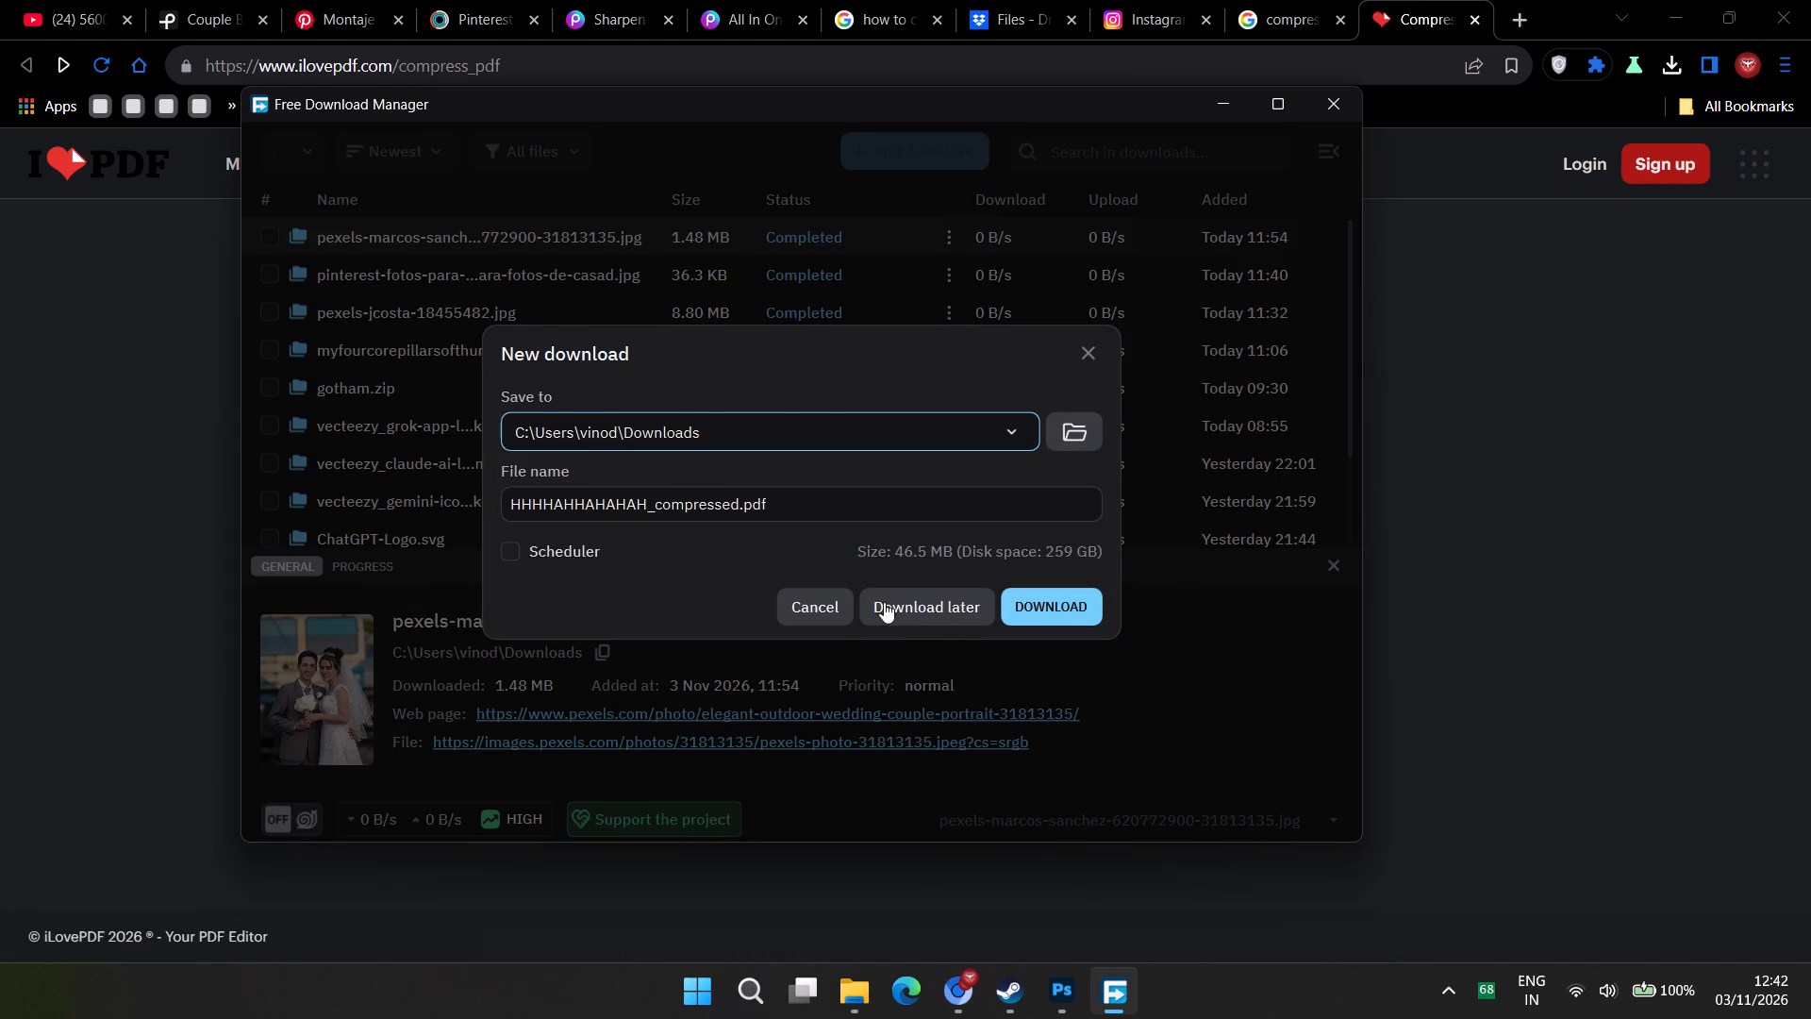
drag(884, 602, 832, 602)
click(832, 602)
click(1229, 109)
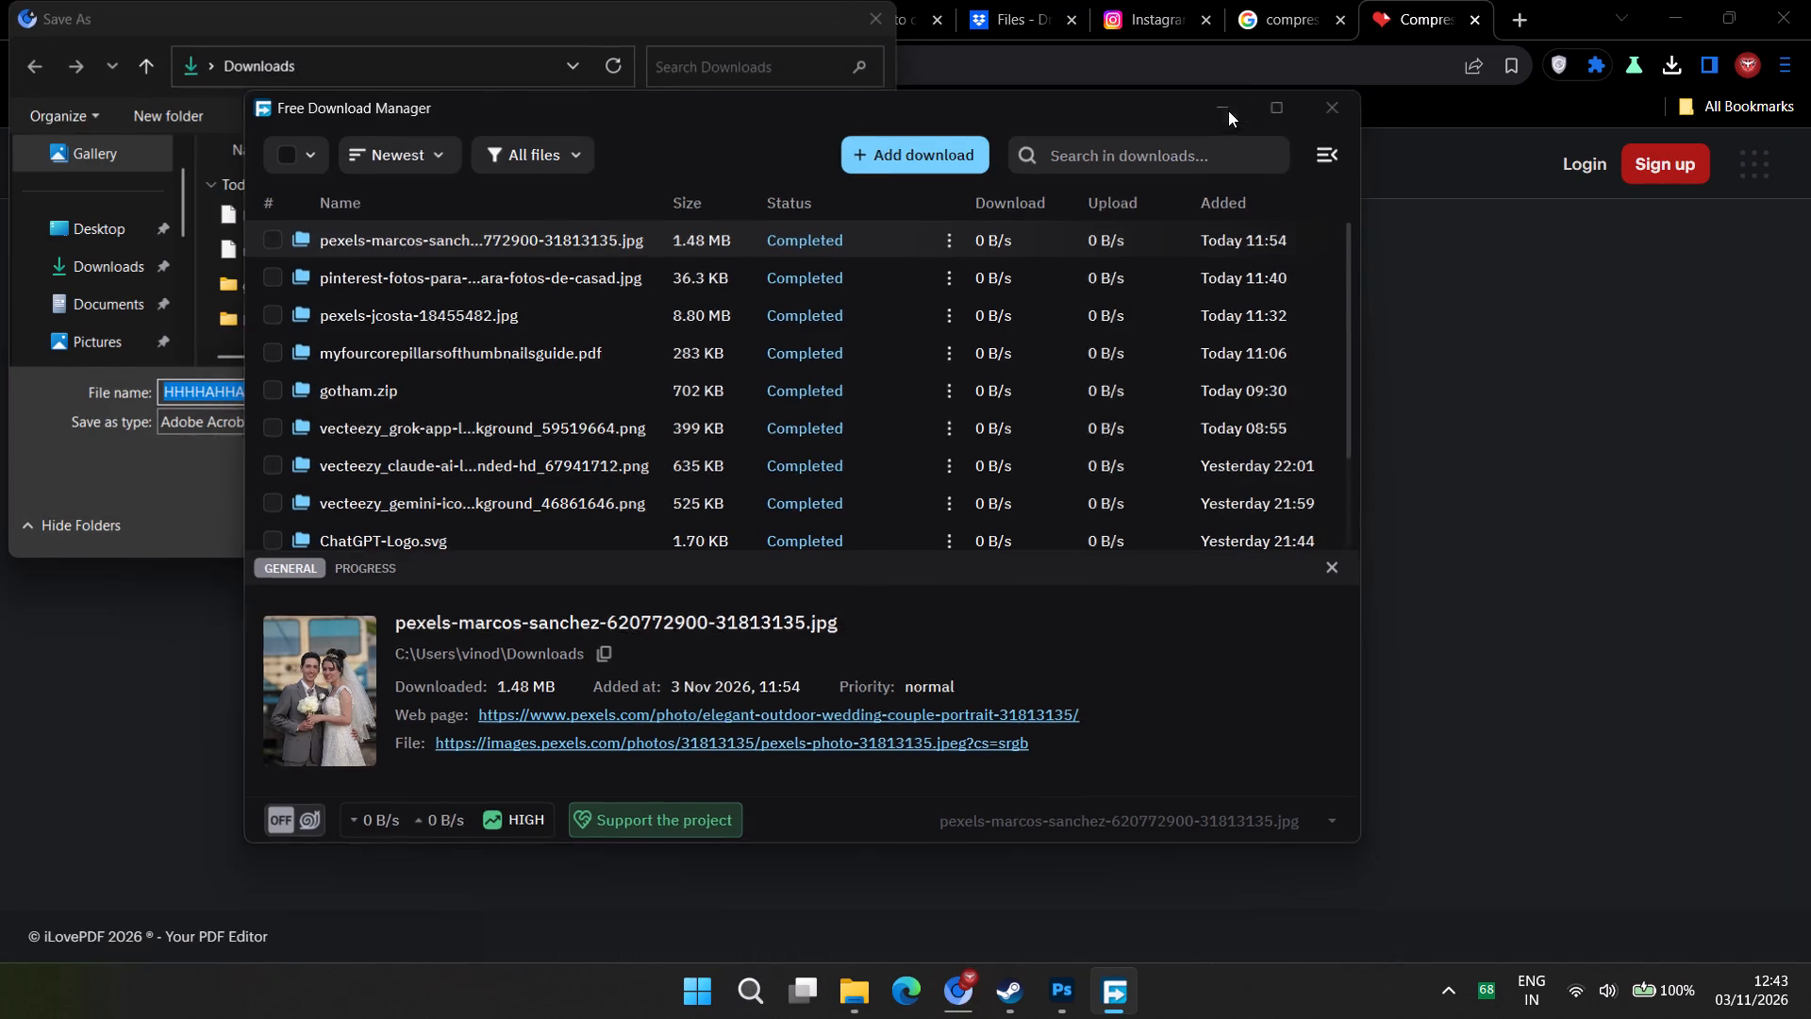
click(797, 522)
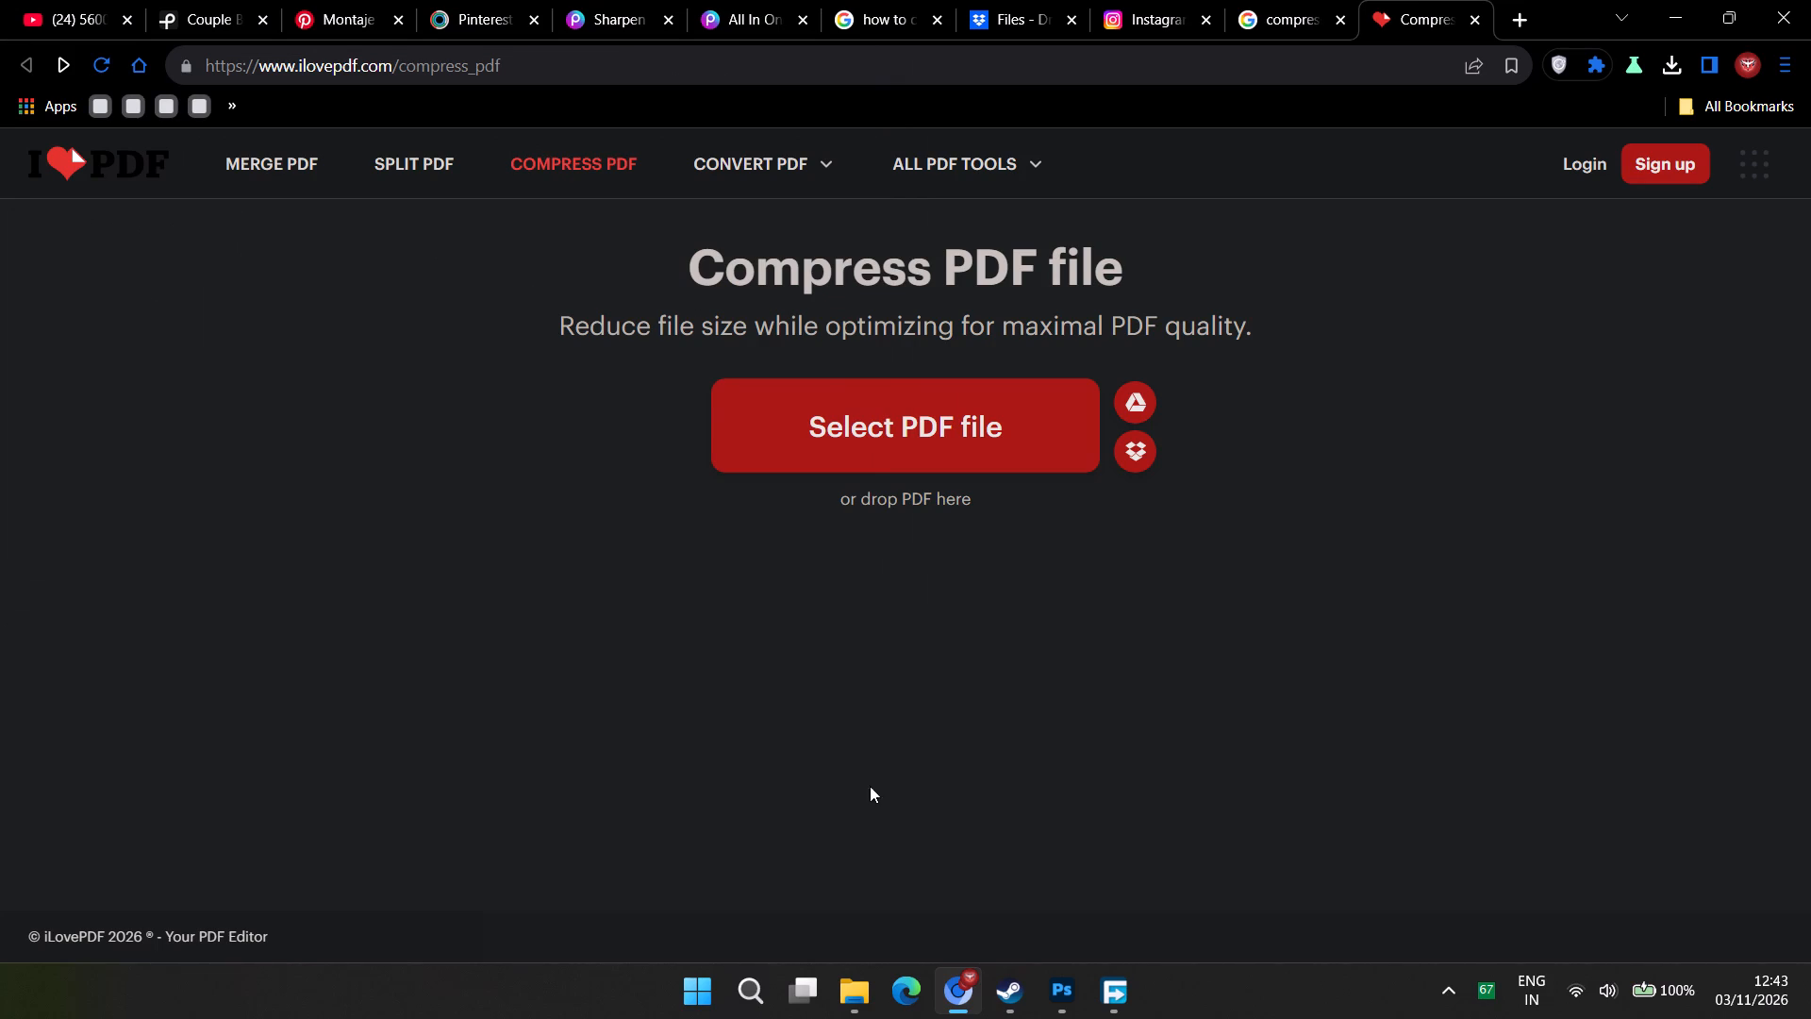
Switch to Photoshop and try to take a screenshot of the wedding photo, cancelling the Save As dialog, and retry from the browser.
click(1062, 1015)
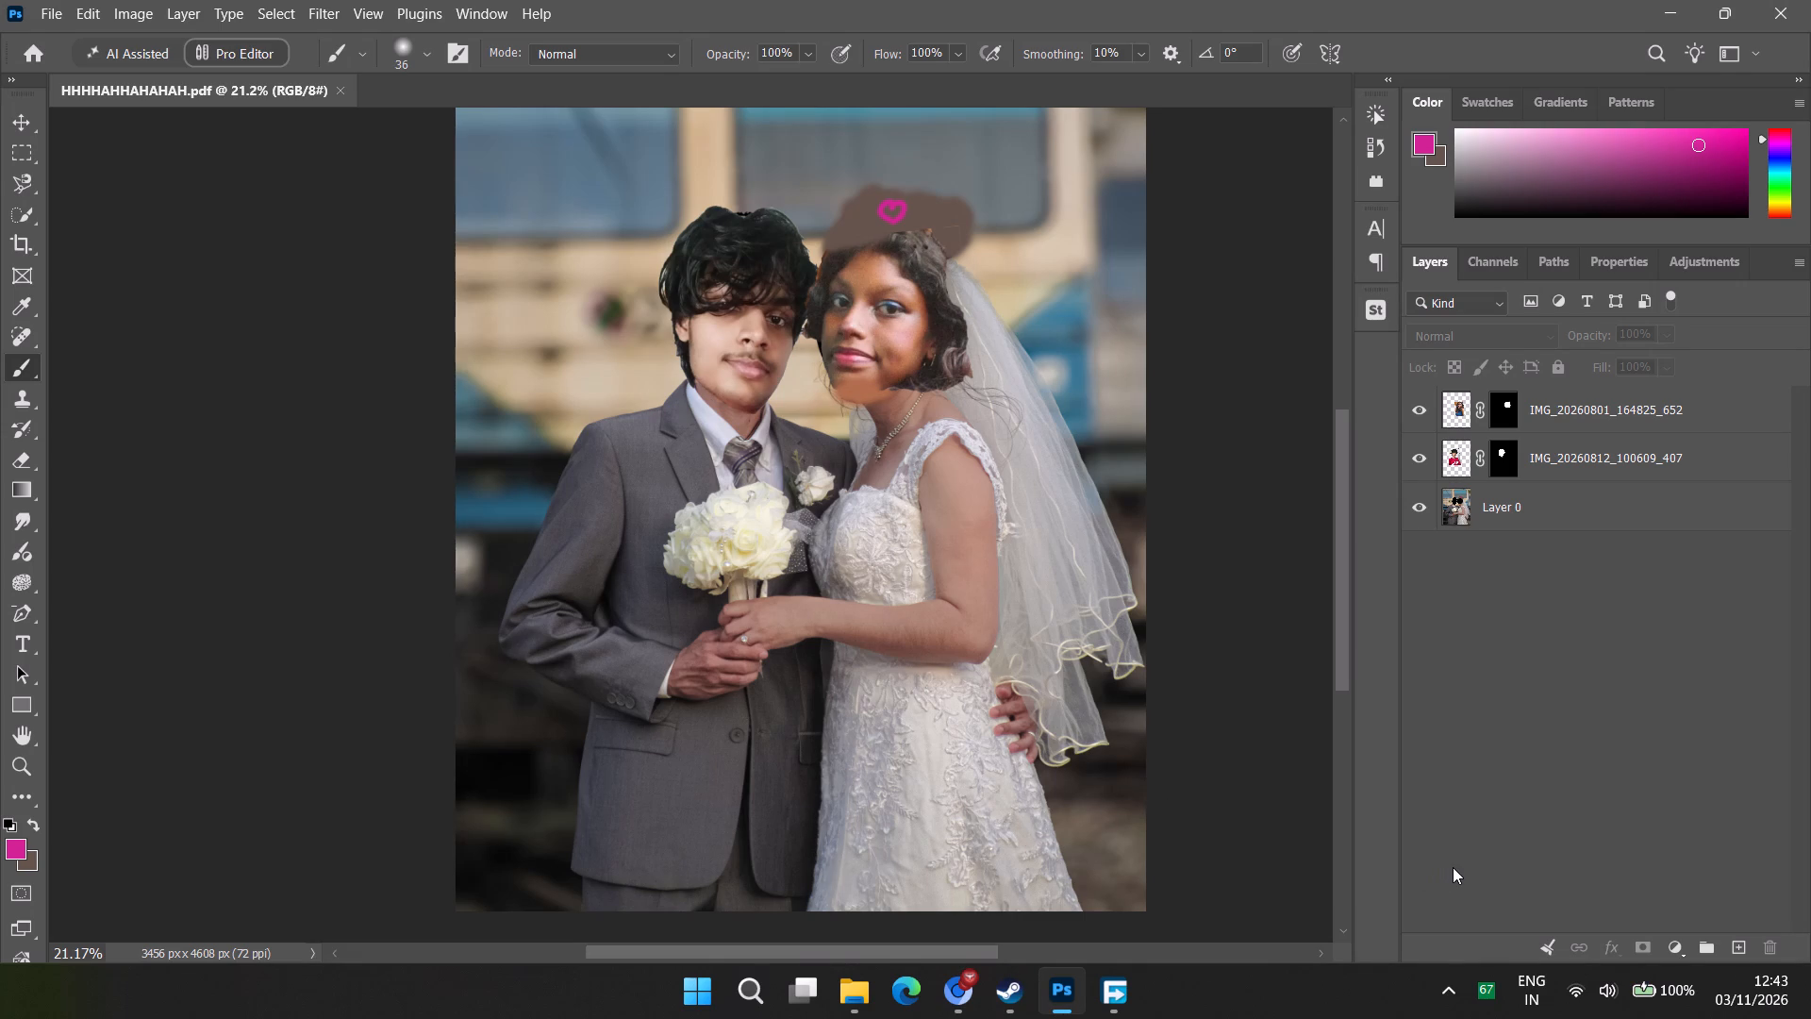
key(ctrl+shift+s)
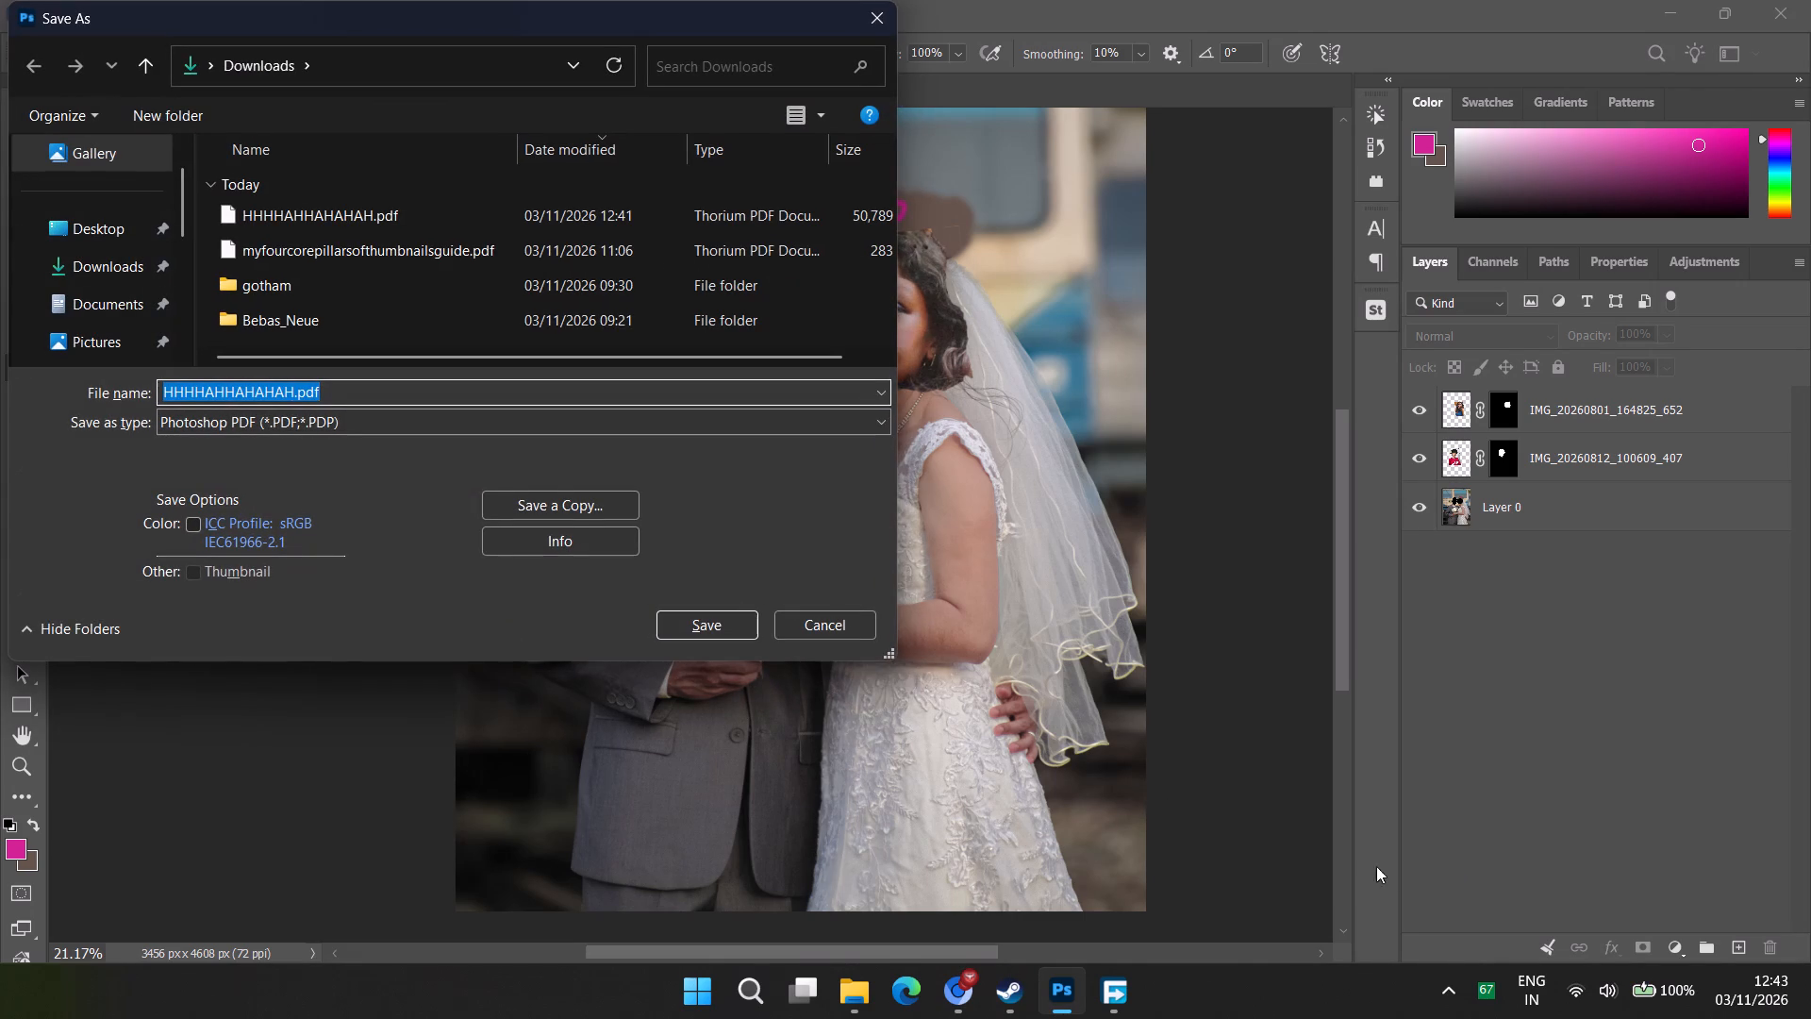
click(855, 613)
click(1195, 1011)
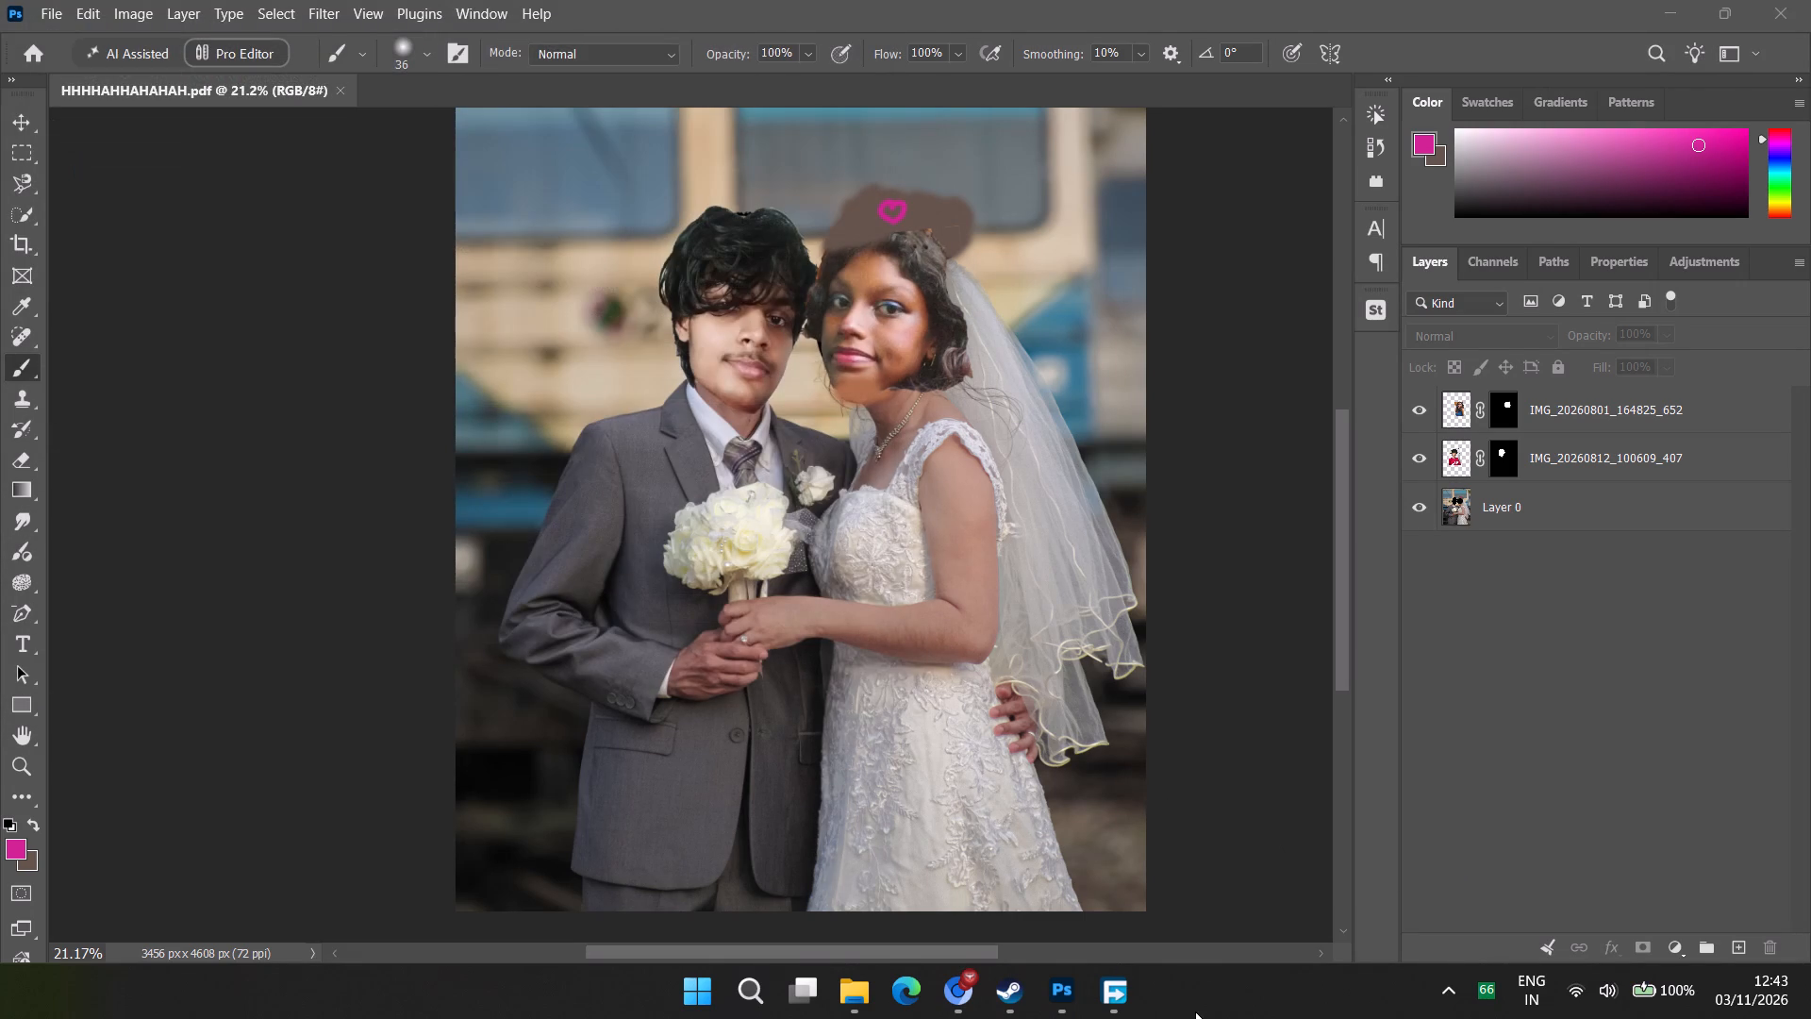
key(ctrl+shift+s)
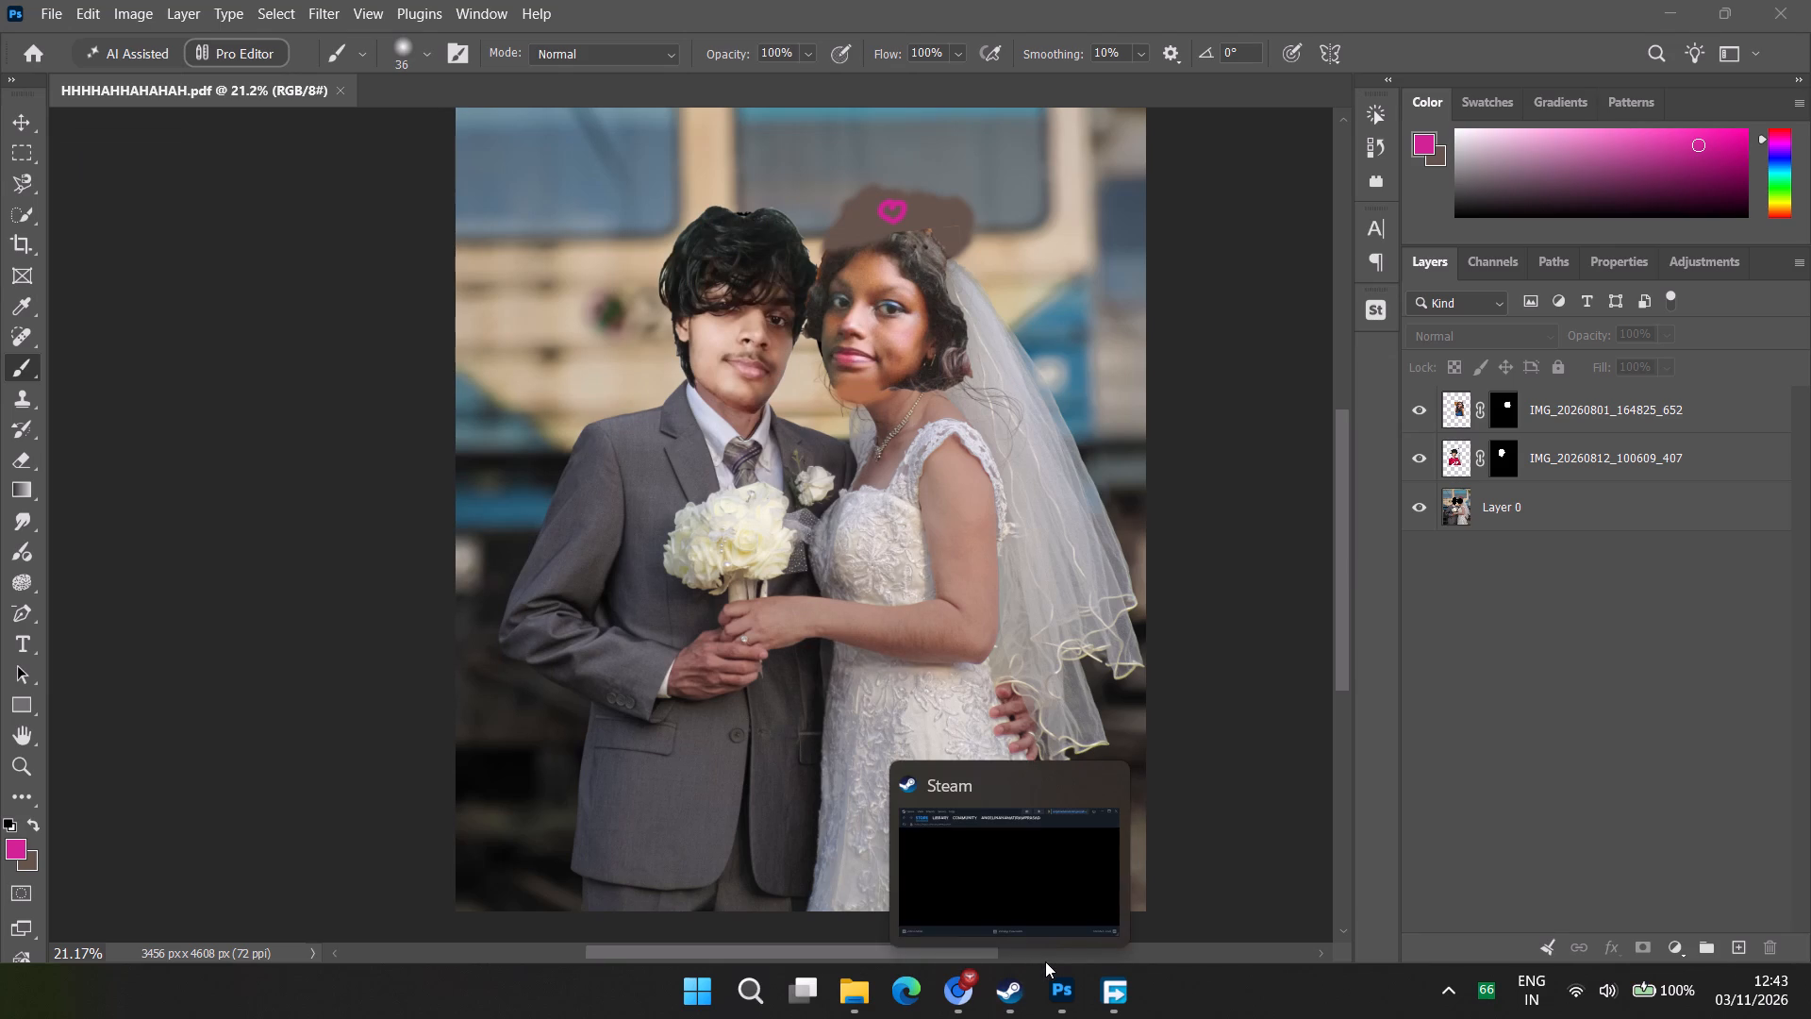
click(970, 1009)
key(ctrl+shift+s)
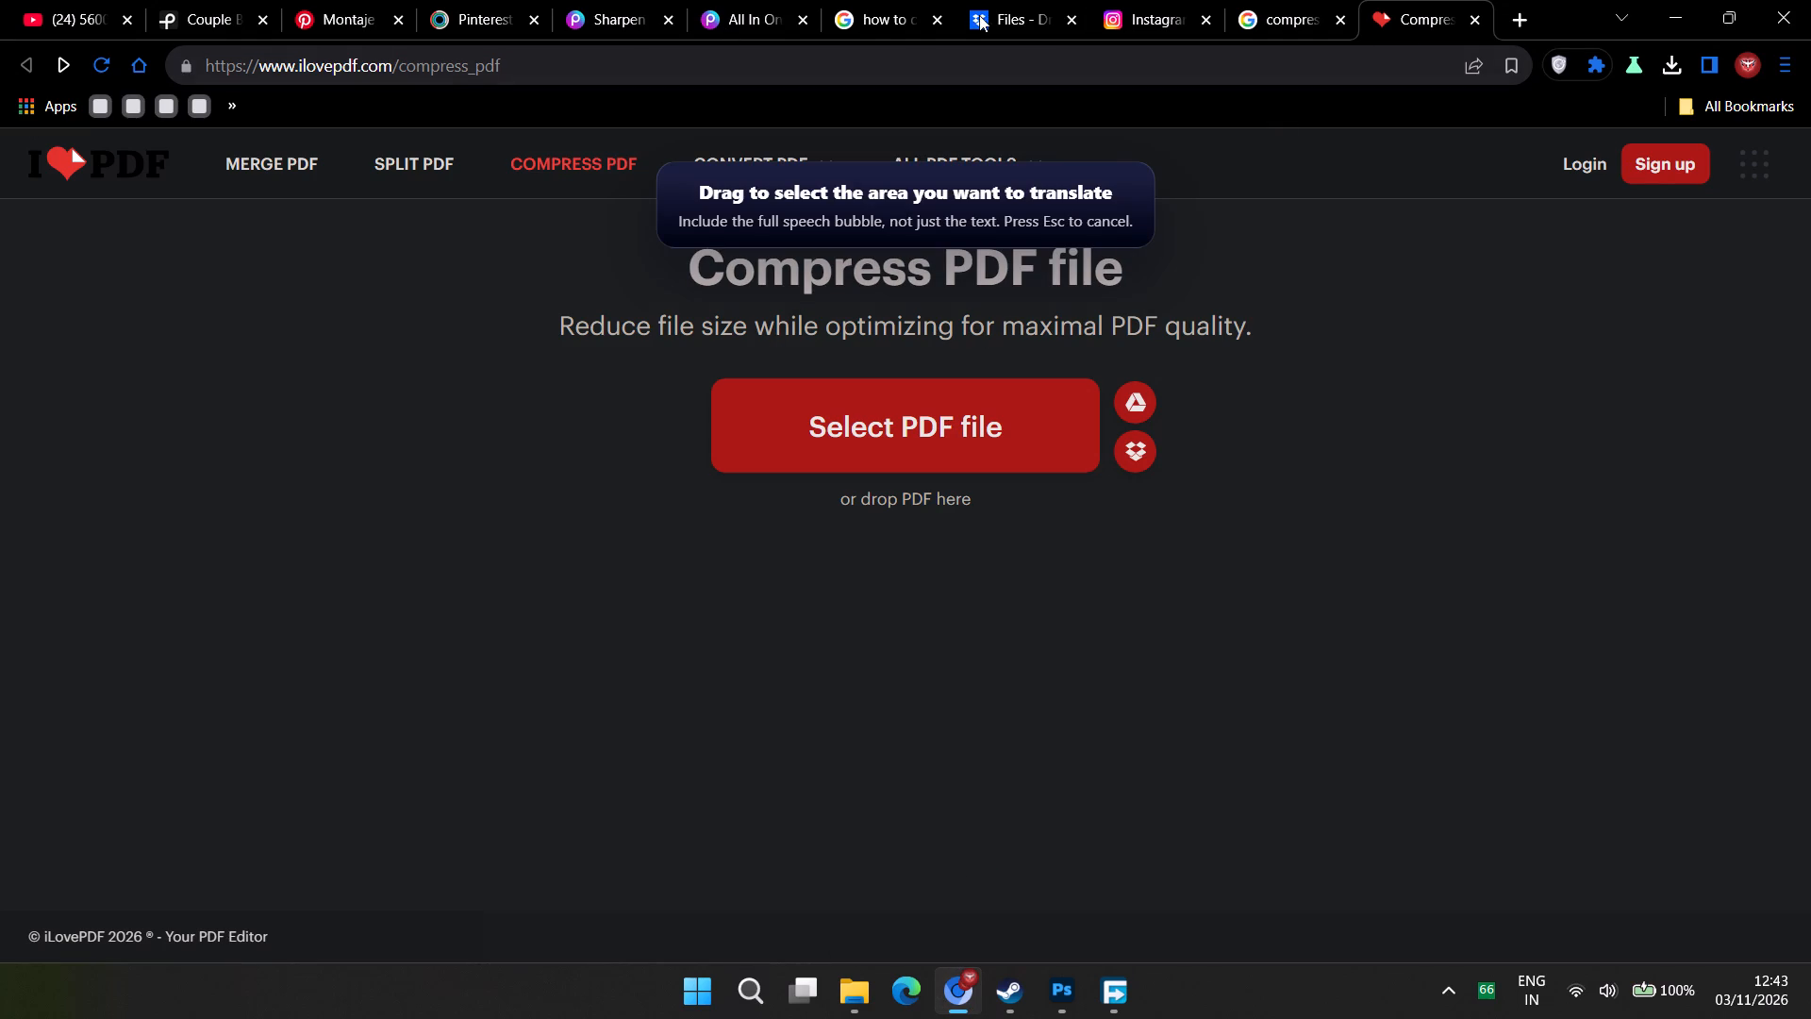
Search the web for the screenshot shortcut key in Windows 11.
click(888, 0)
scroll(659, 376, up, 2)
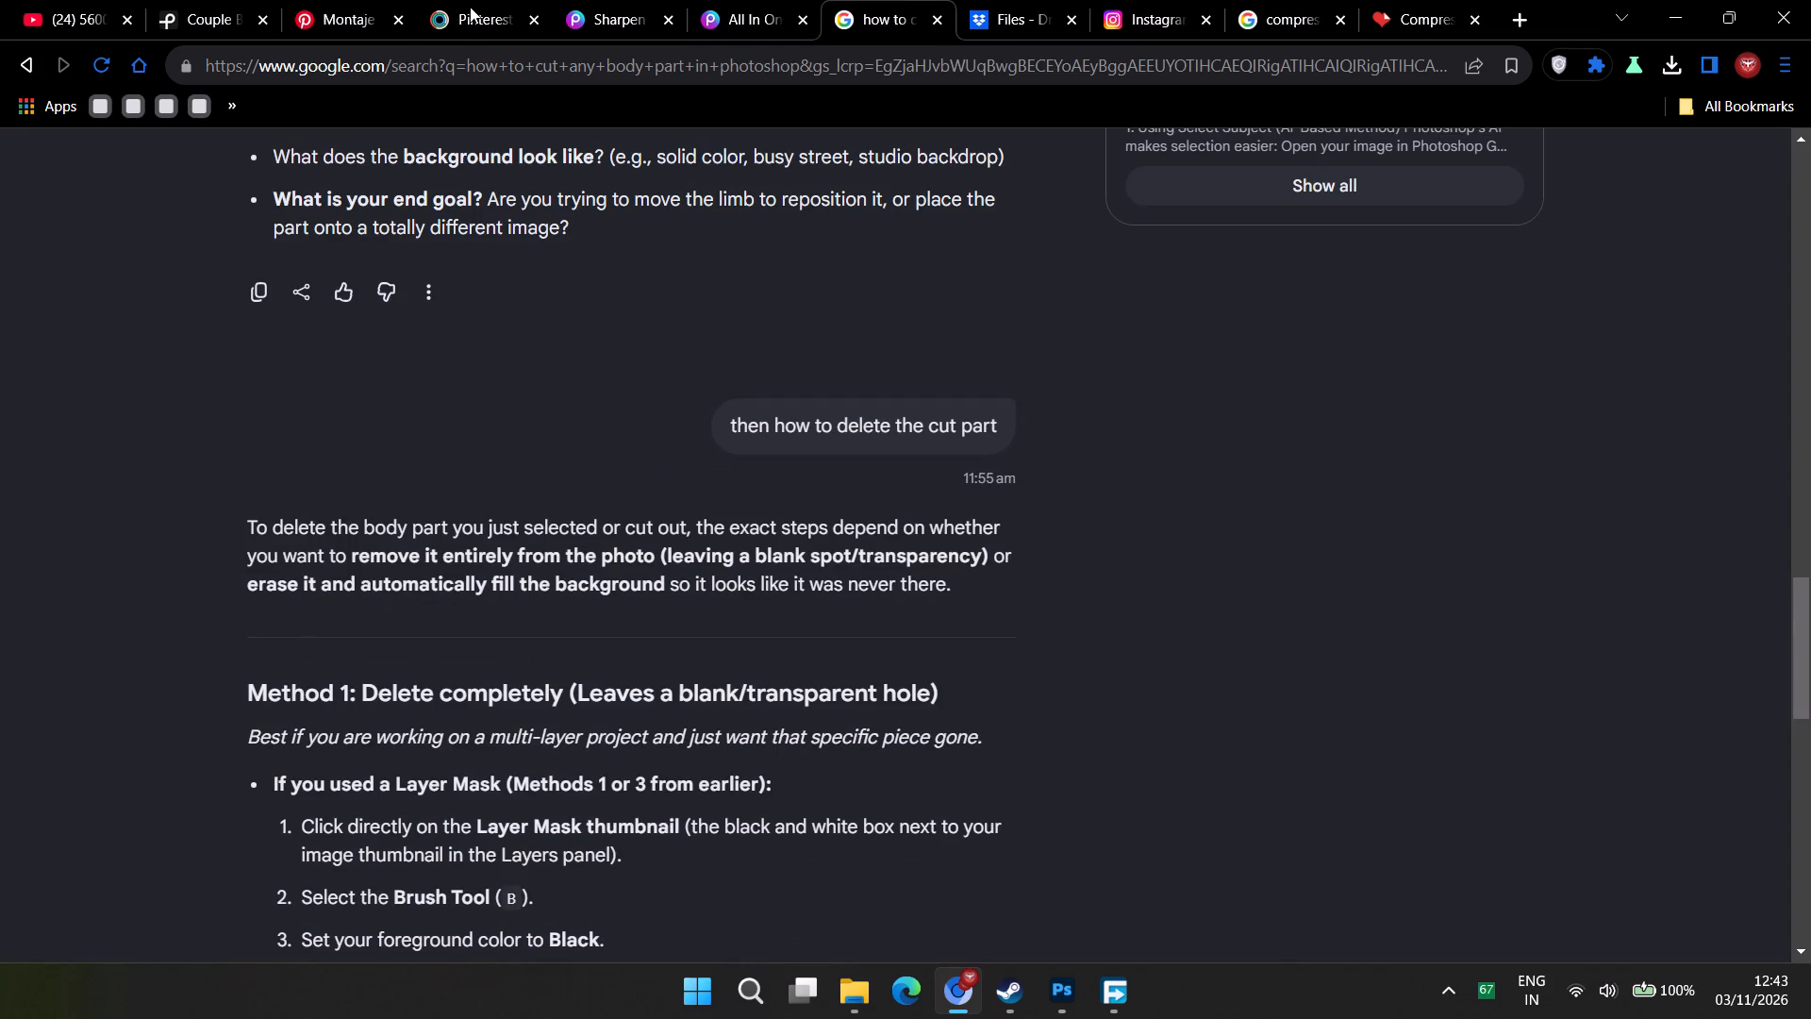
click(344, 67)
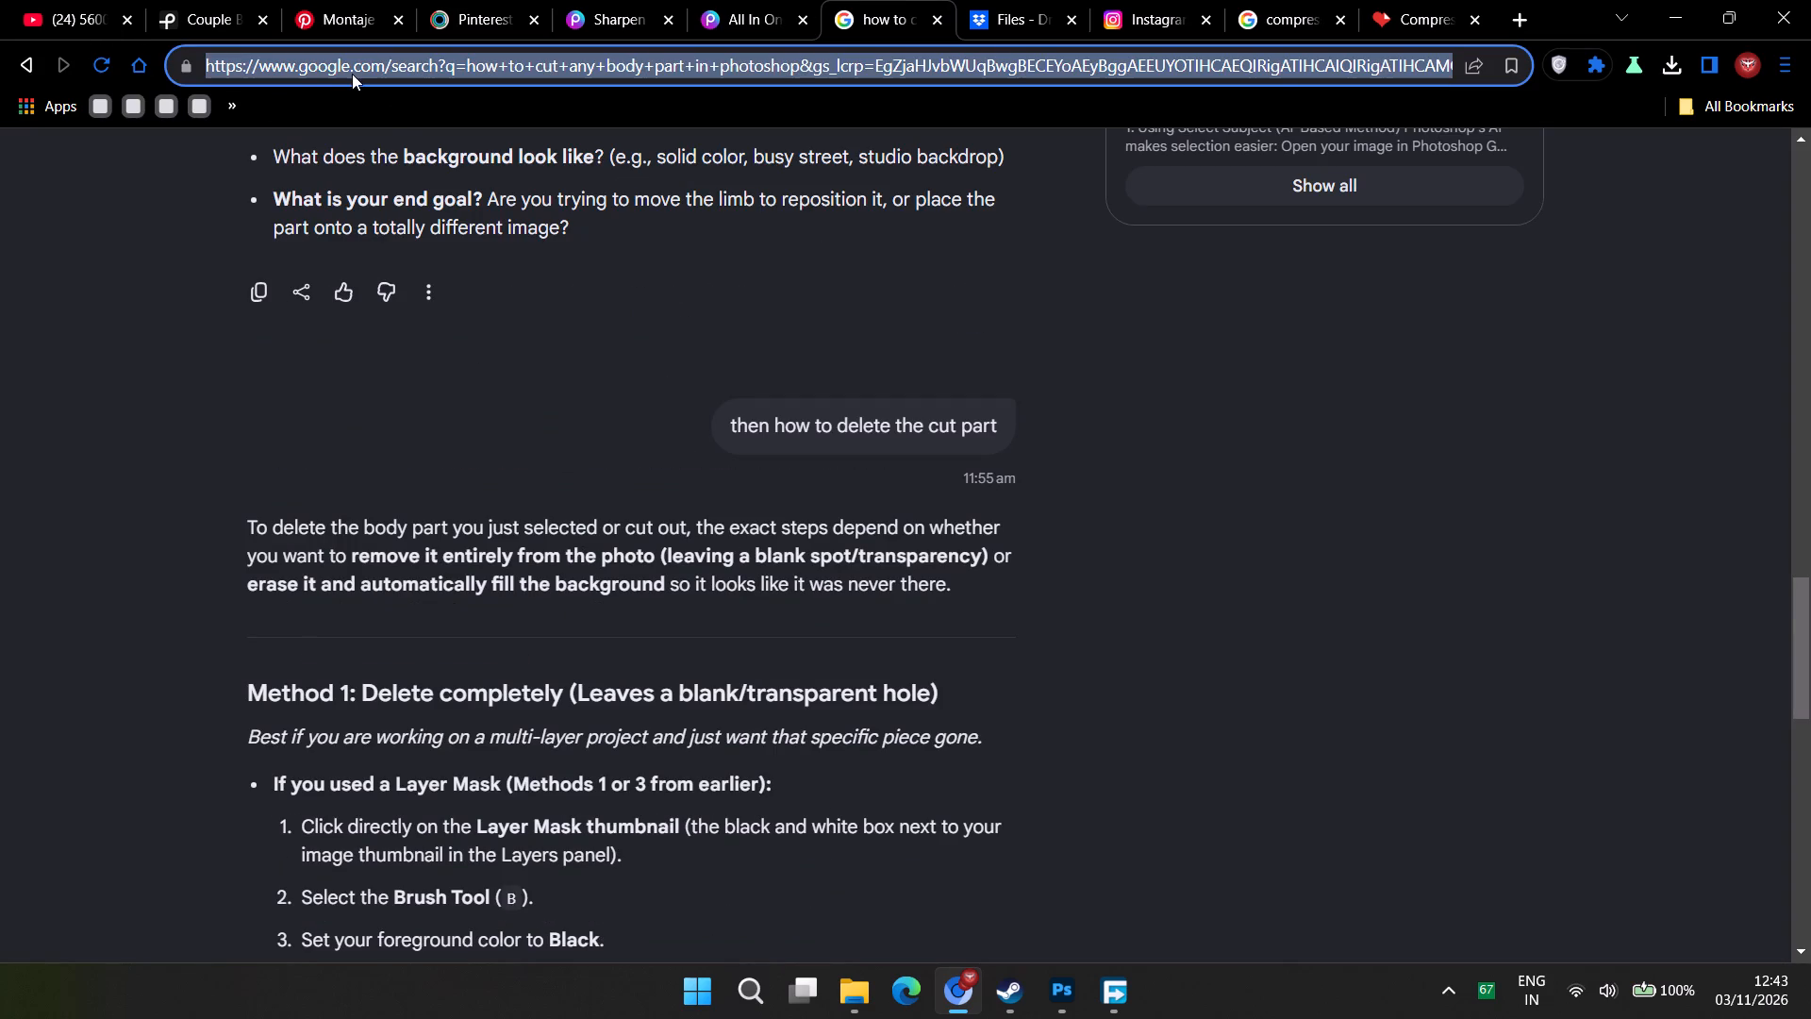
key(w)
key(o)
key(n)
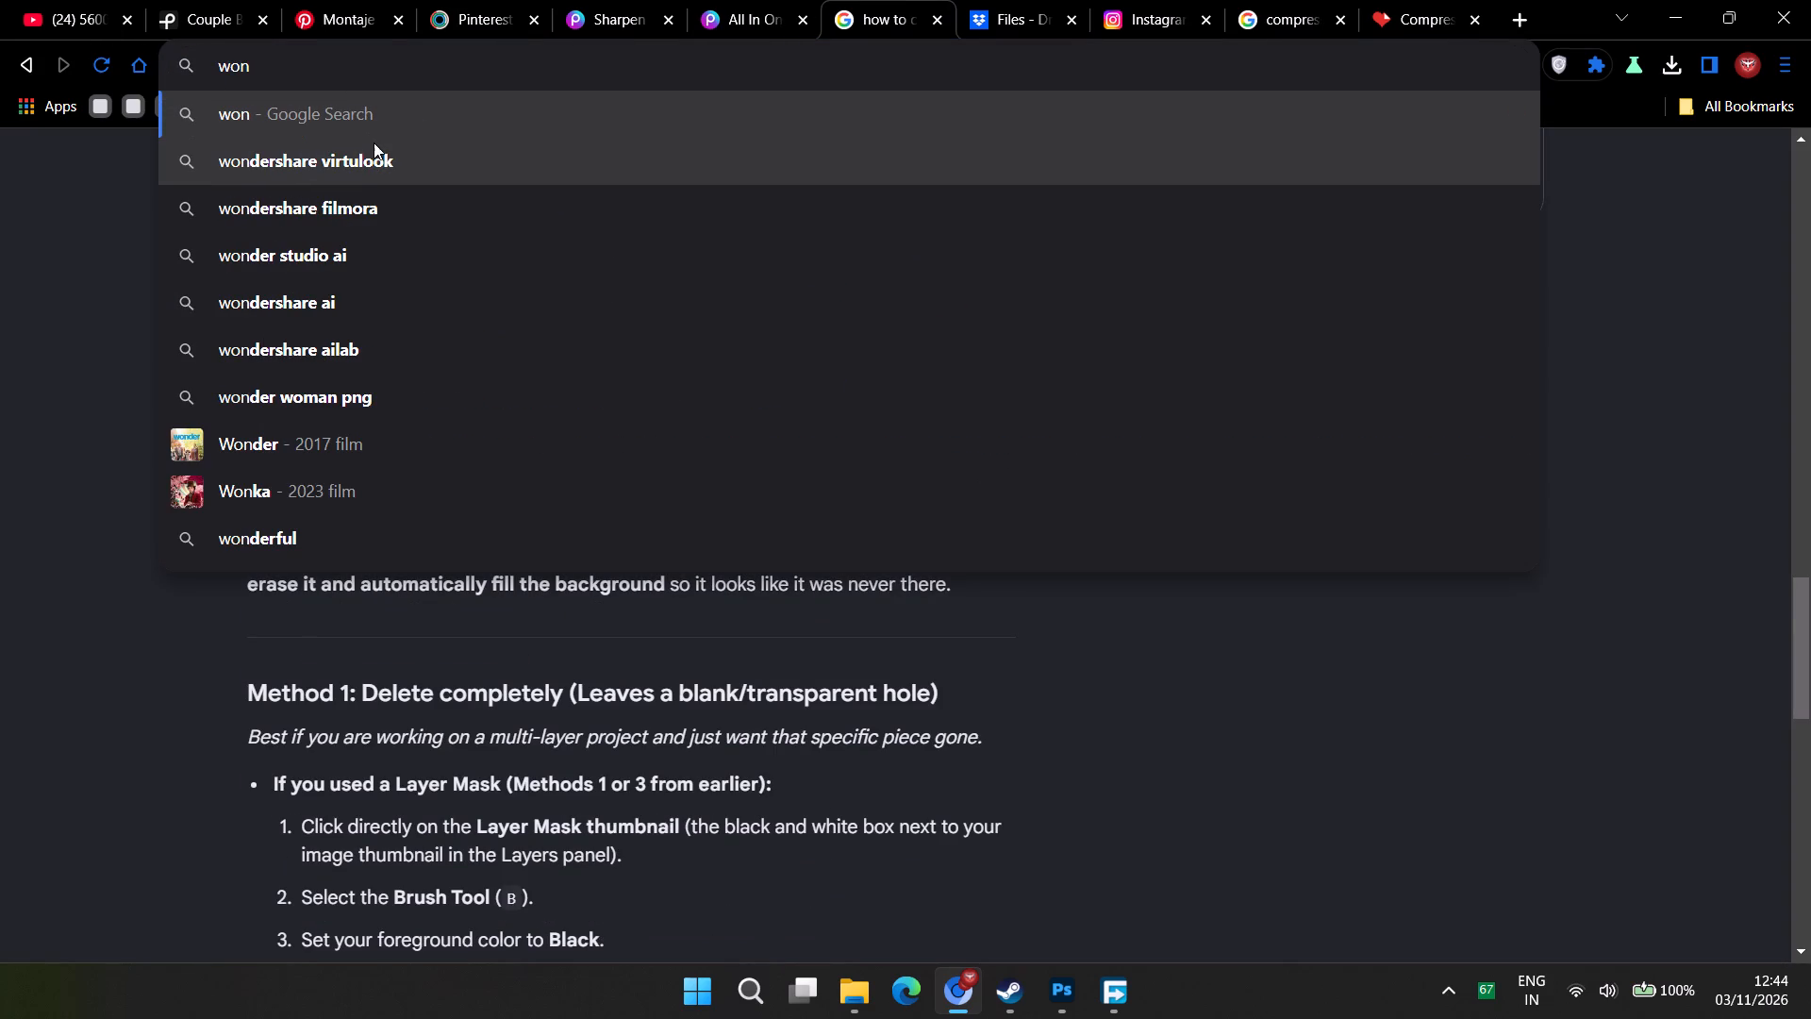
key(BackSpace)
key(BackSpace)
key(BackSpace)
text(scre)
click(374, 105)
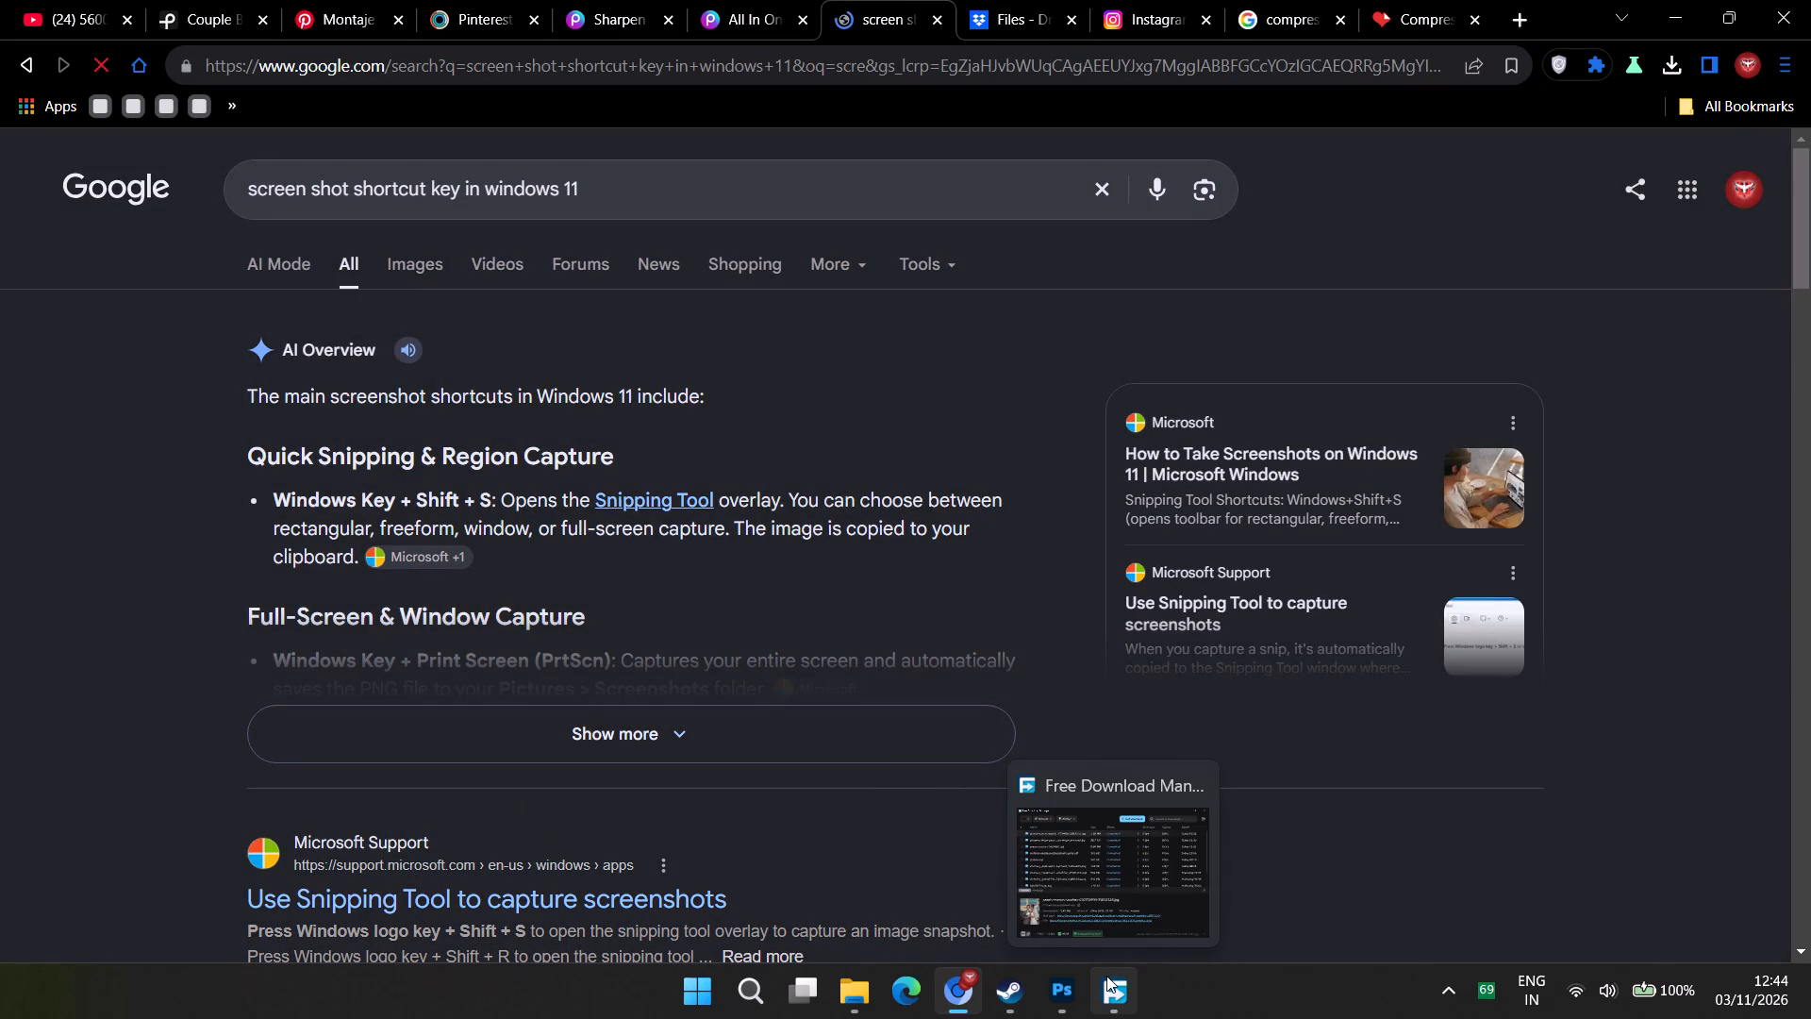
Switch to Photoshop and capture the entire screen showing the edited wedding photo with the Snipping Tool.
click(1066, 993)
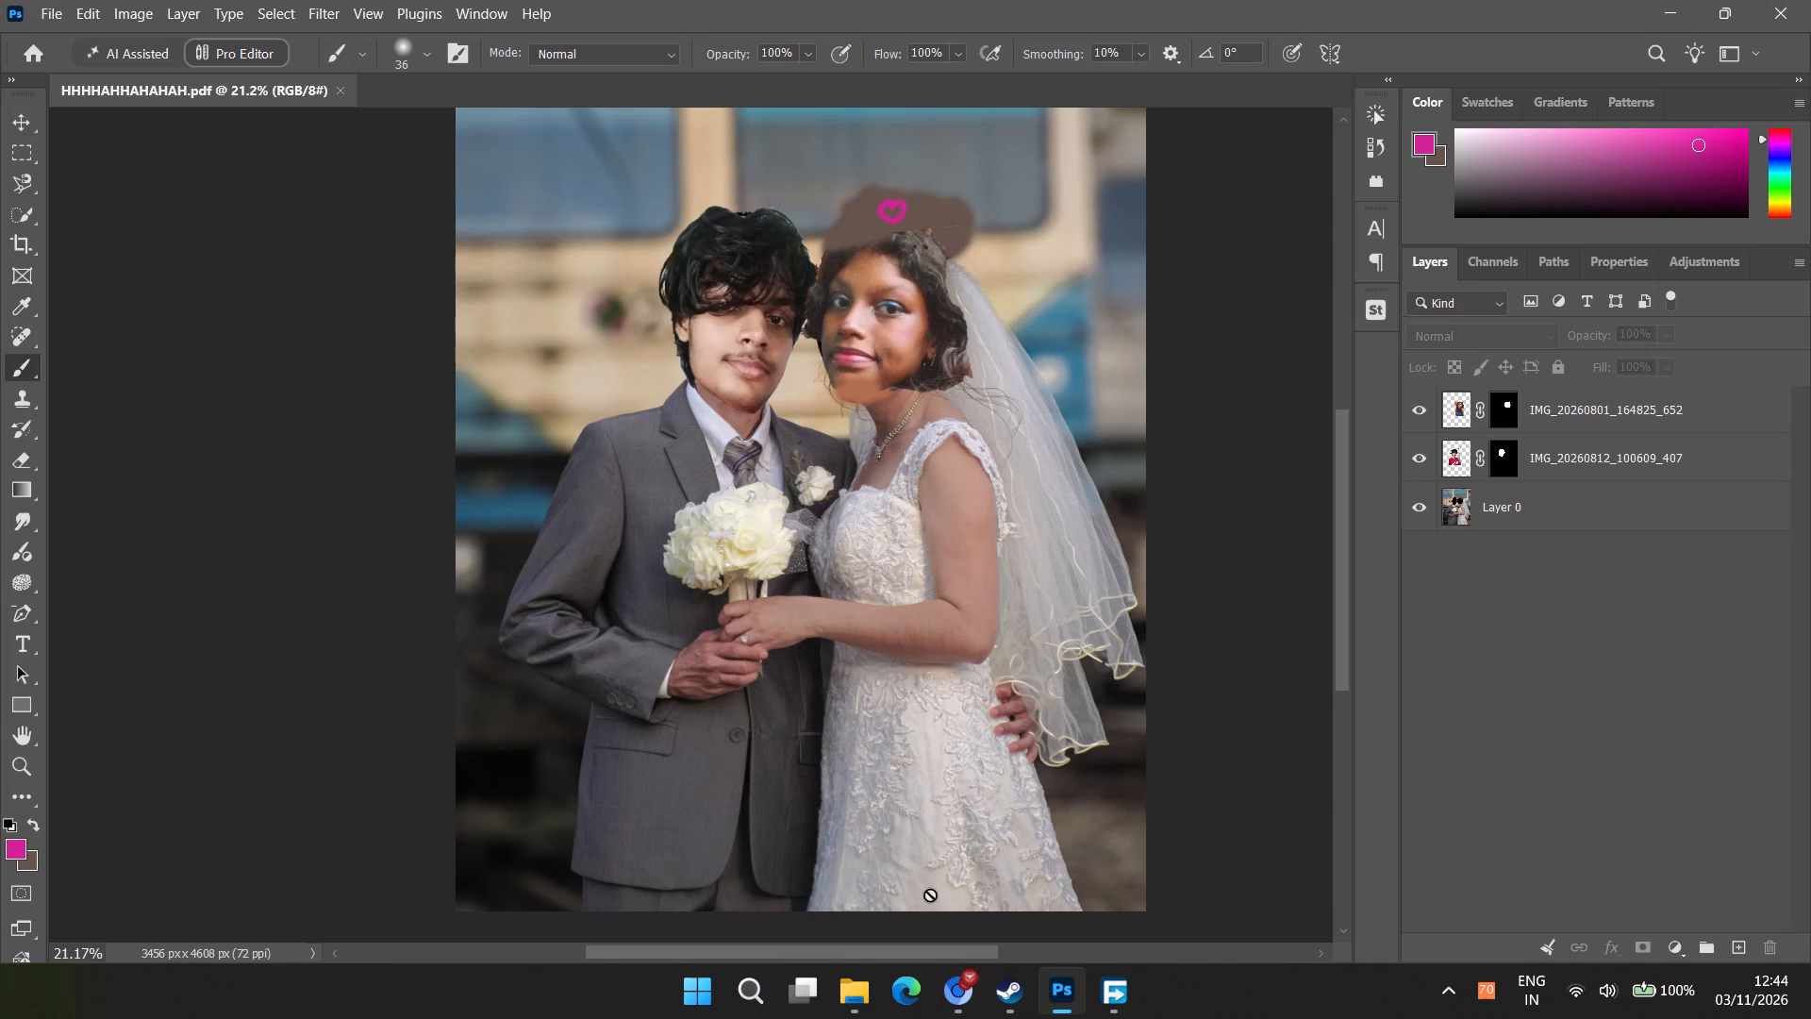
key(shift+super+s)
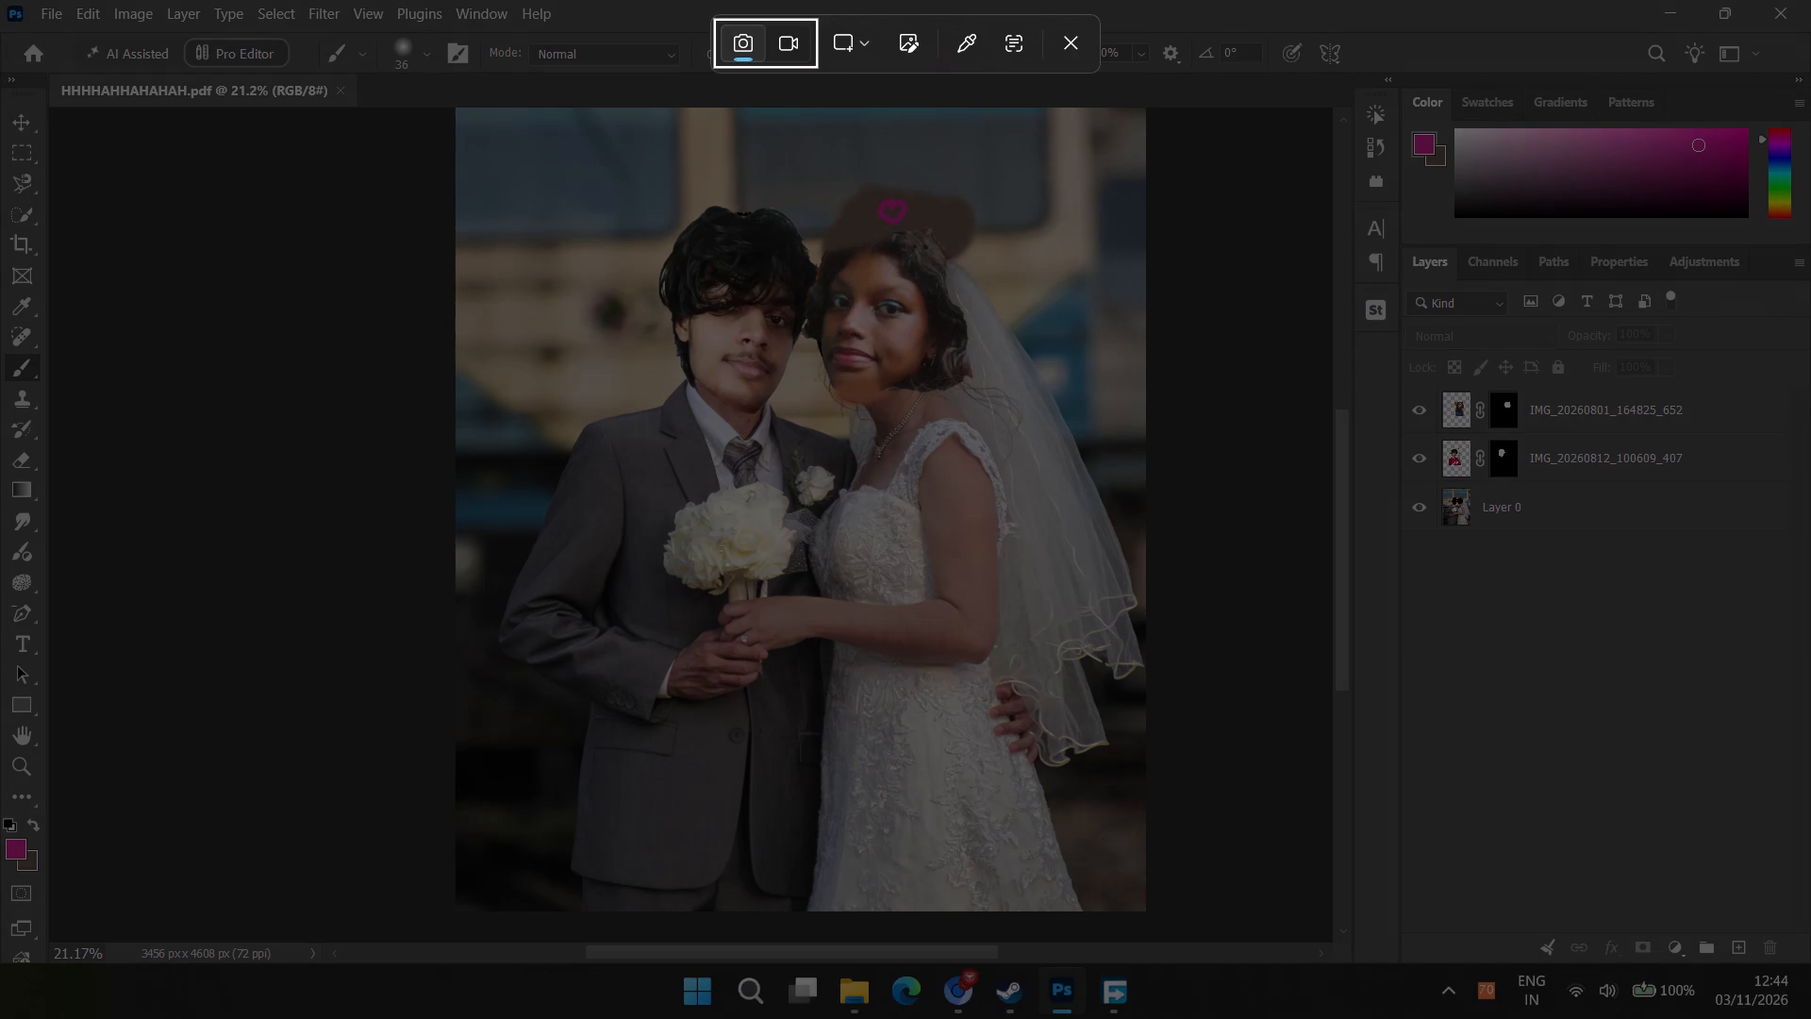
drag(0, 0, 1810, 5)
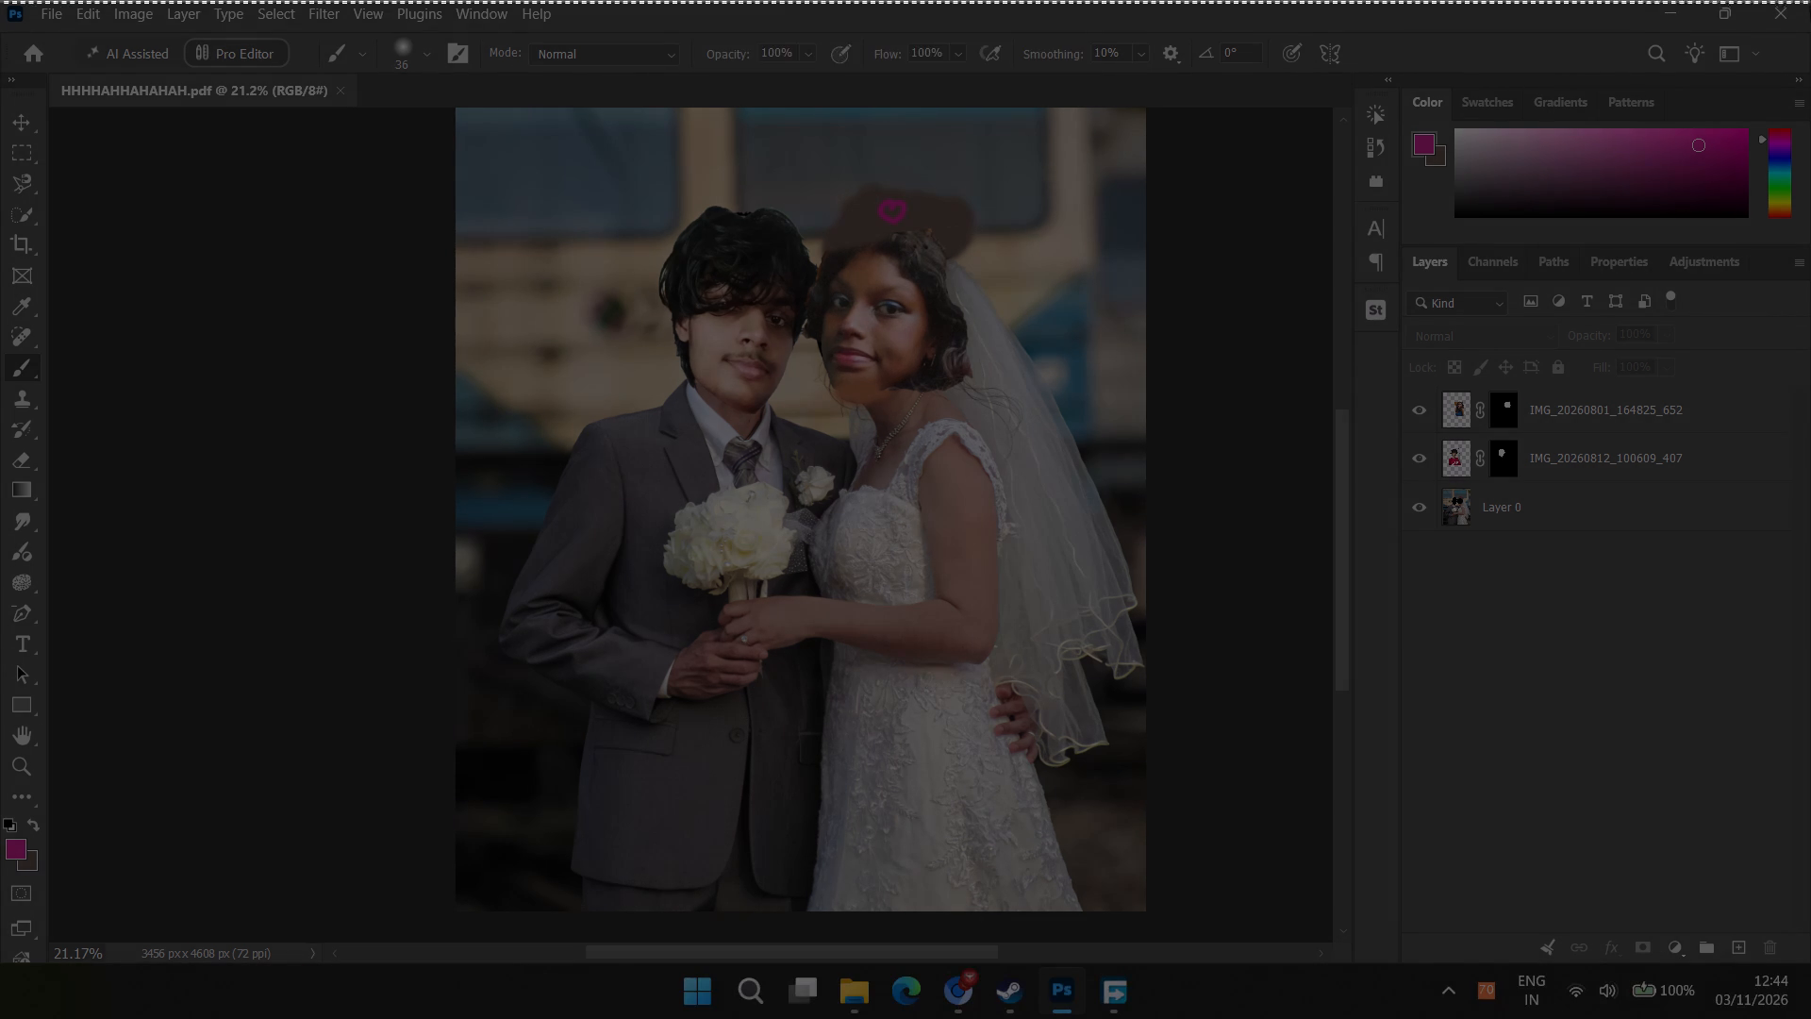
drag(1810, 5, 1810, 1018)
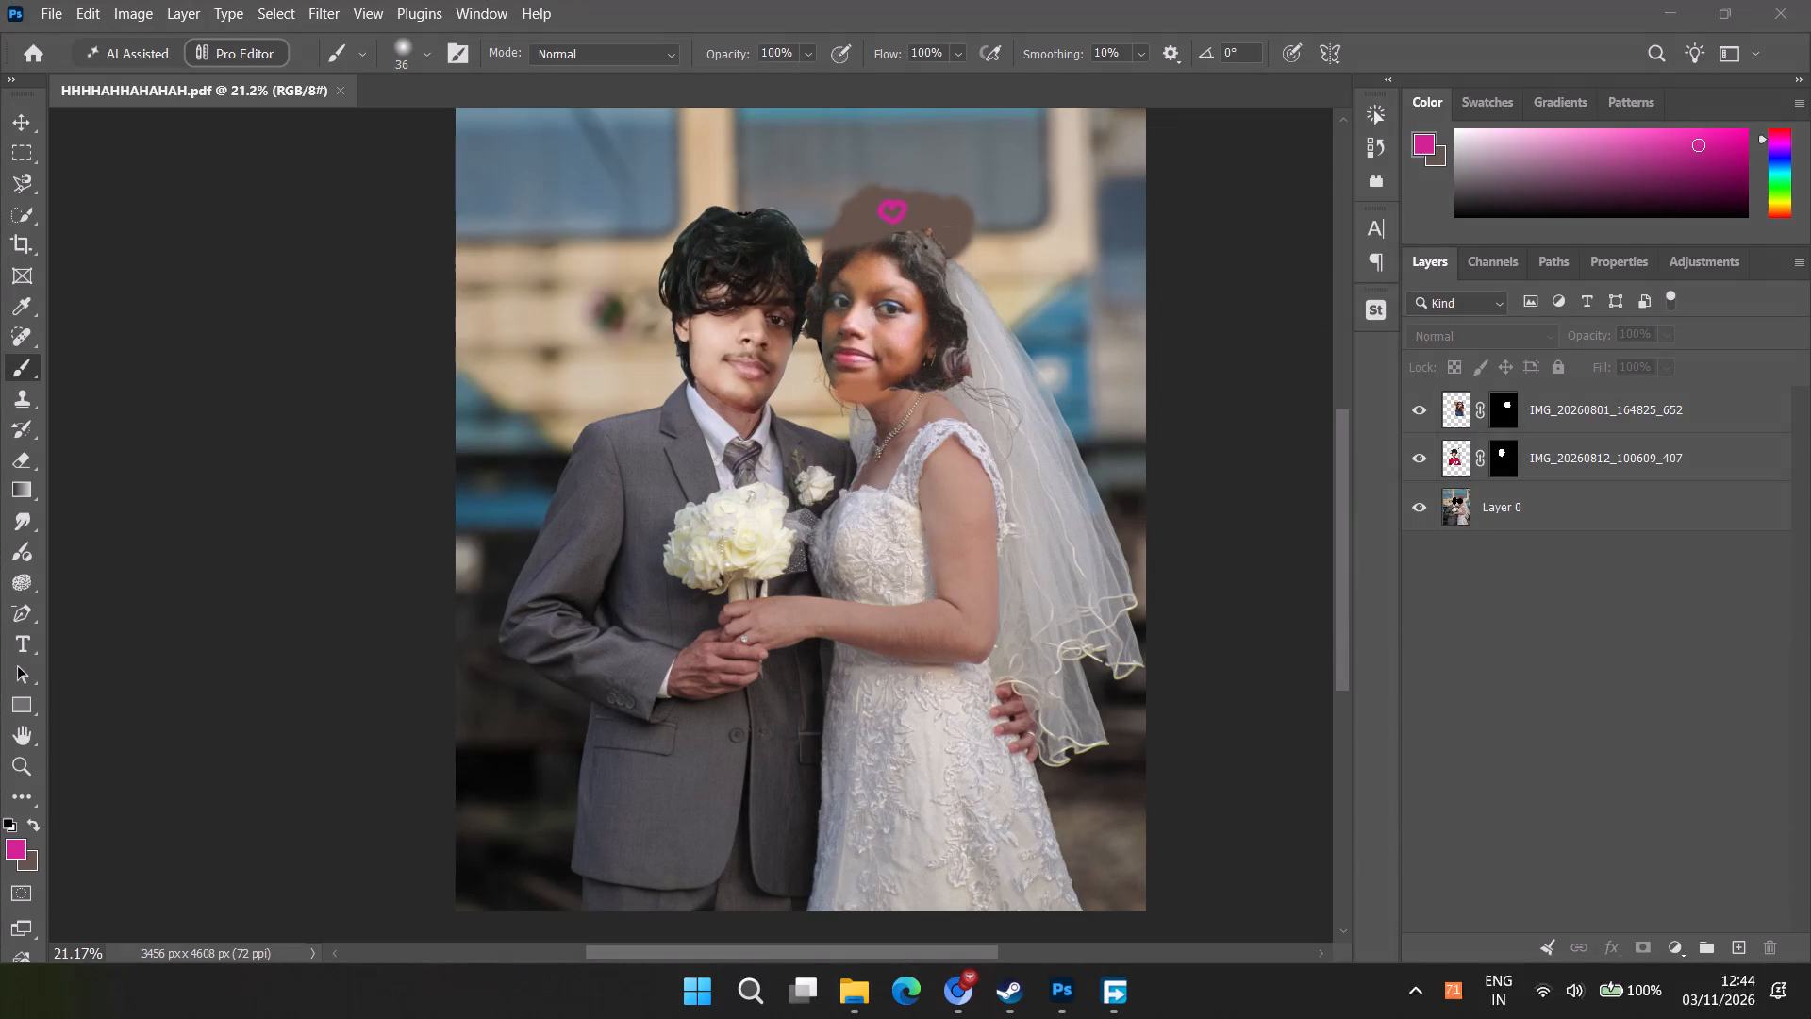
Switch back to the web browser.
click(960, 994)
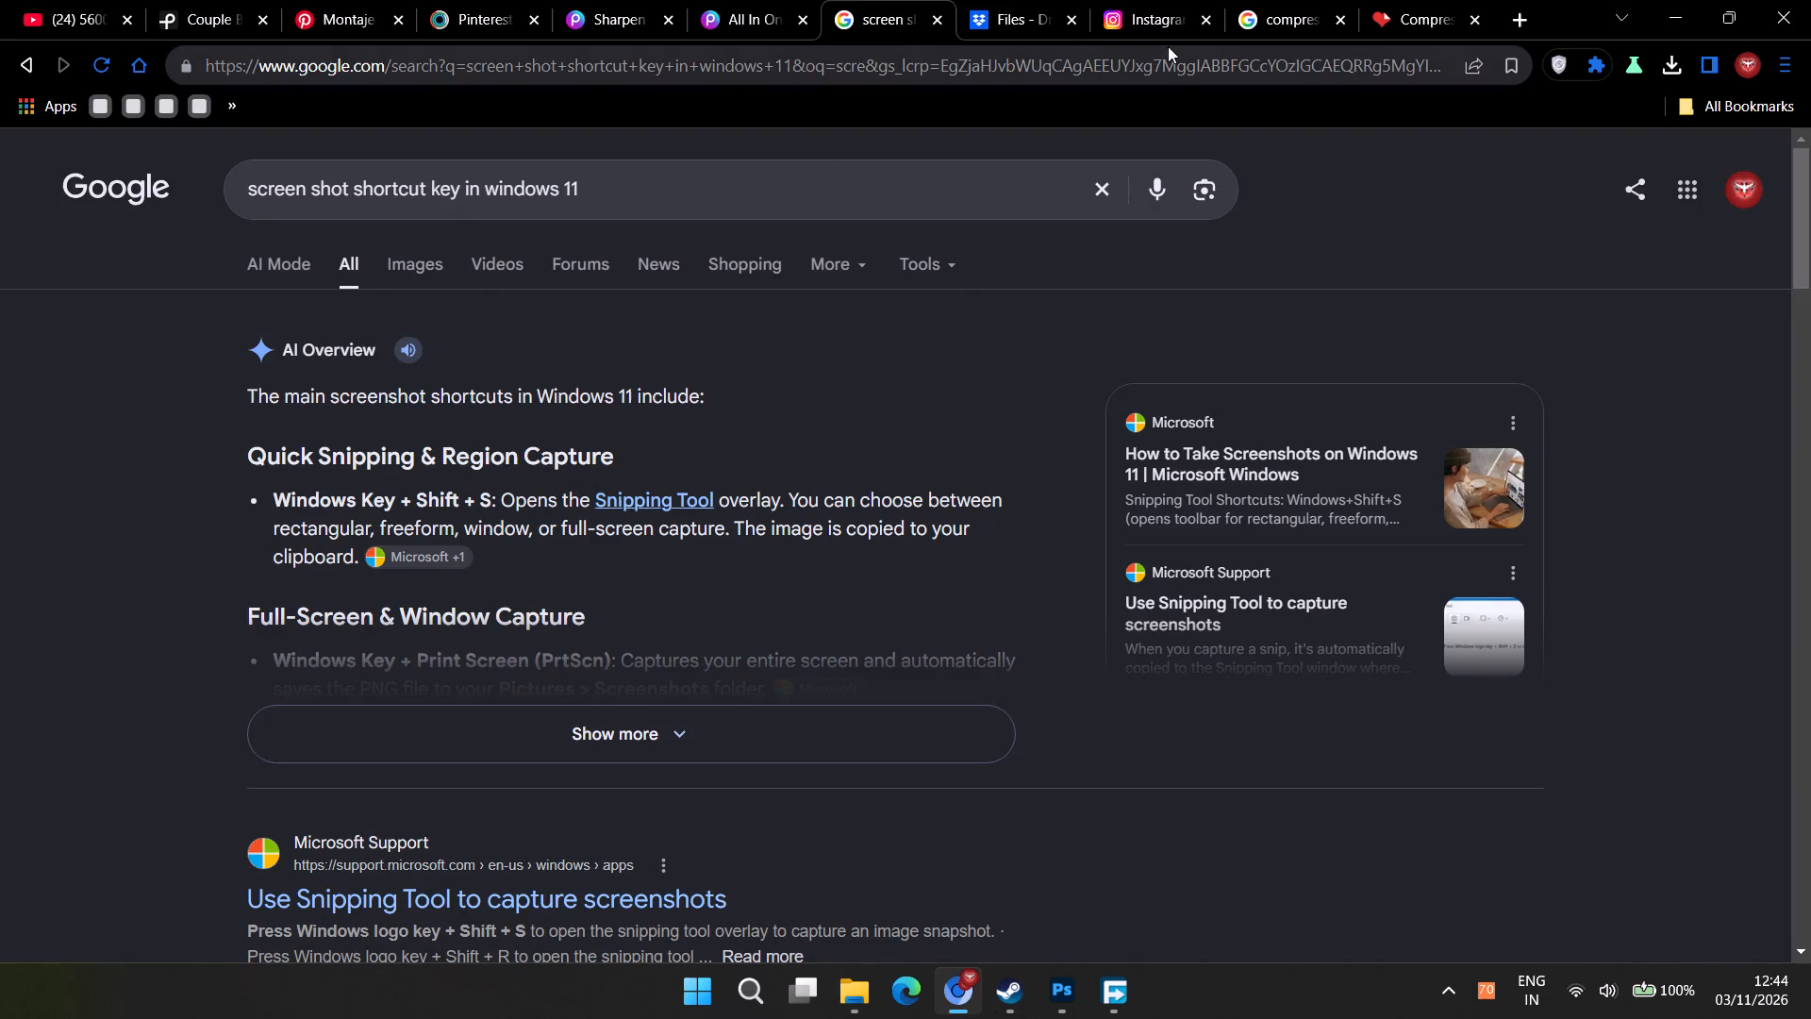
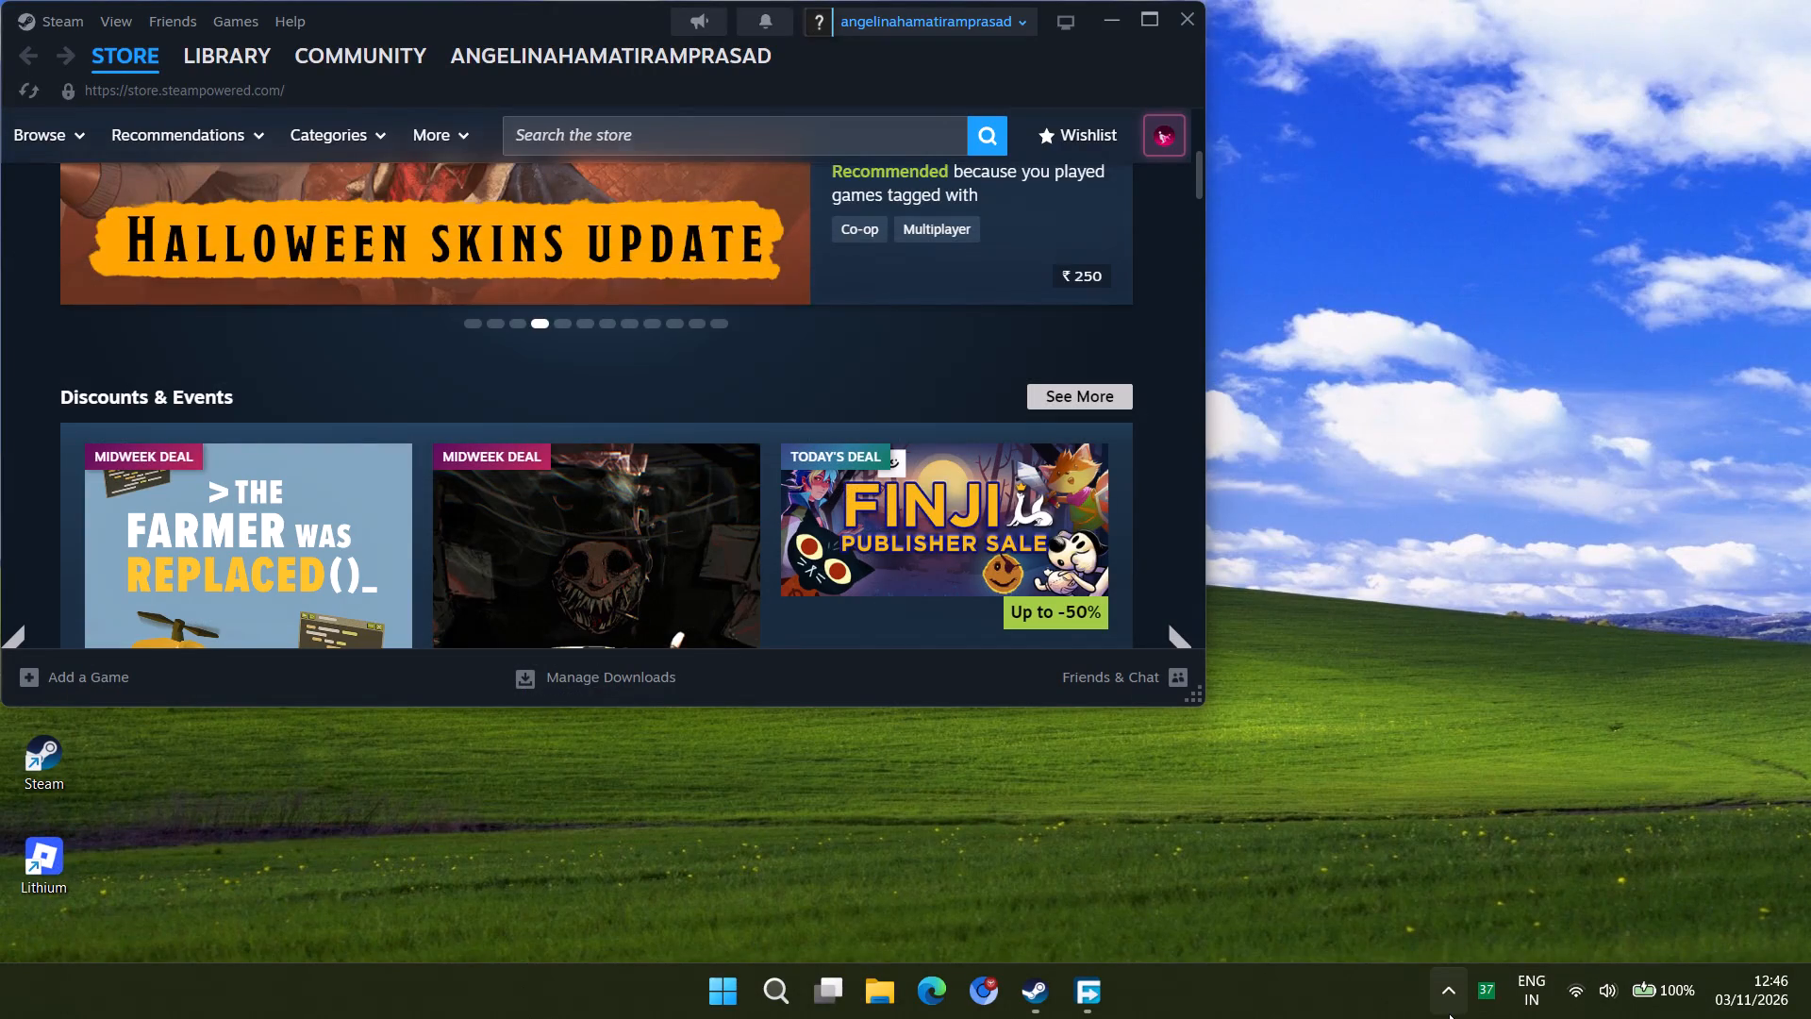
Show the hidden system tray icons on the desktop taskbar.
click(1449, 1013)
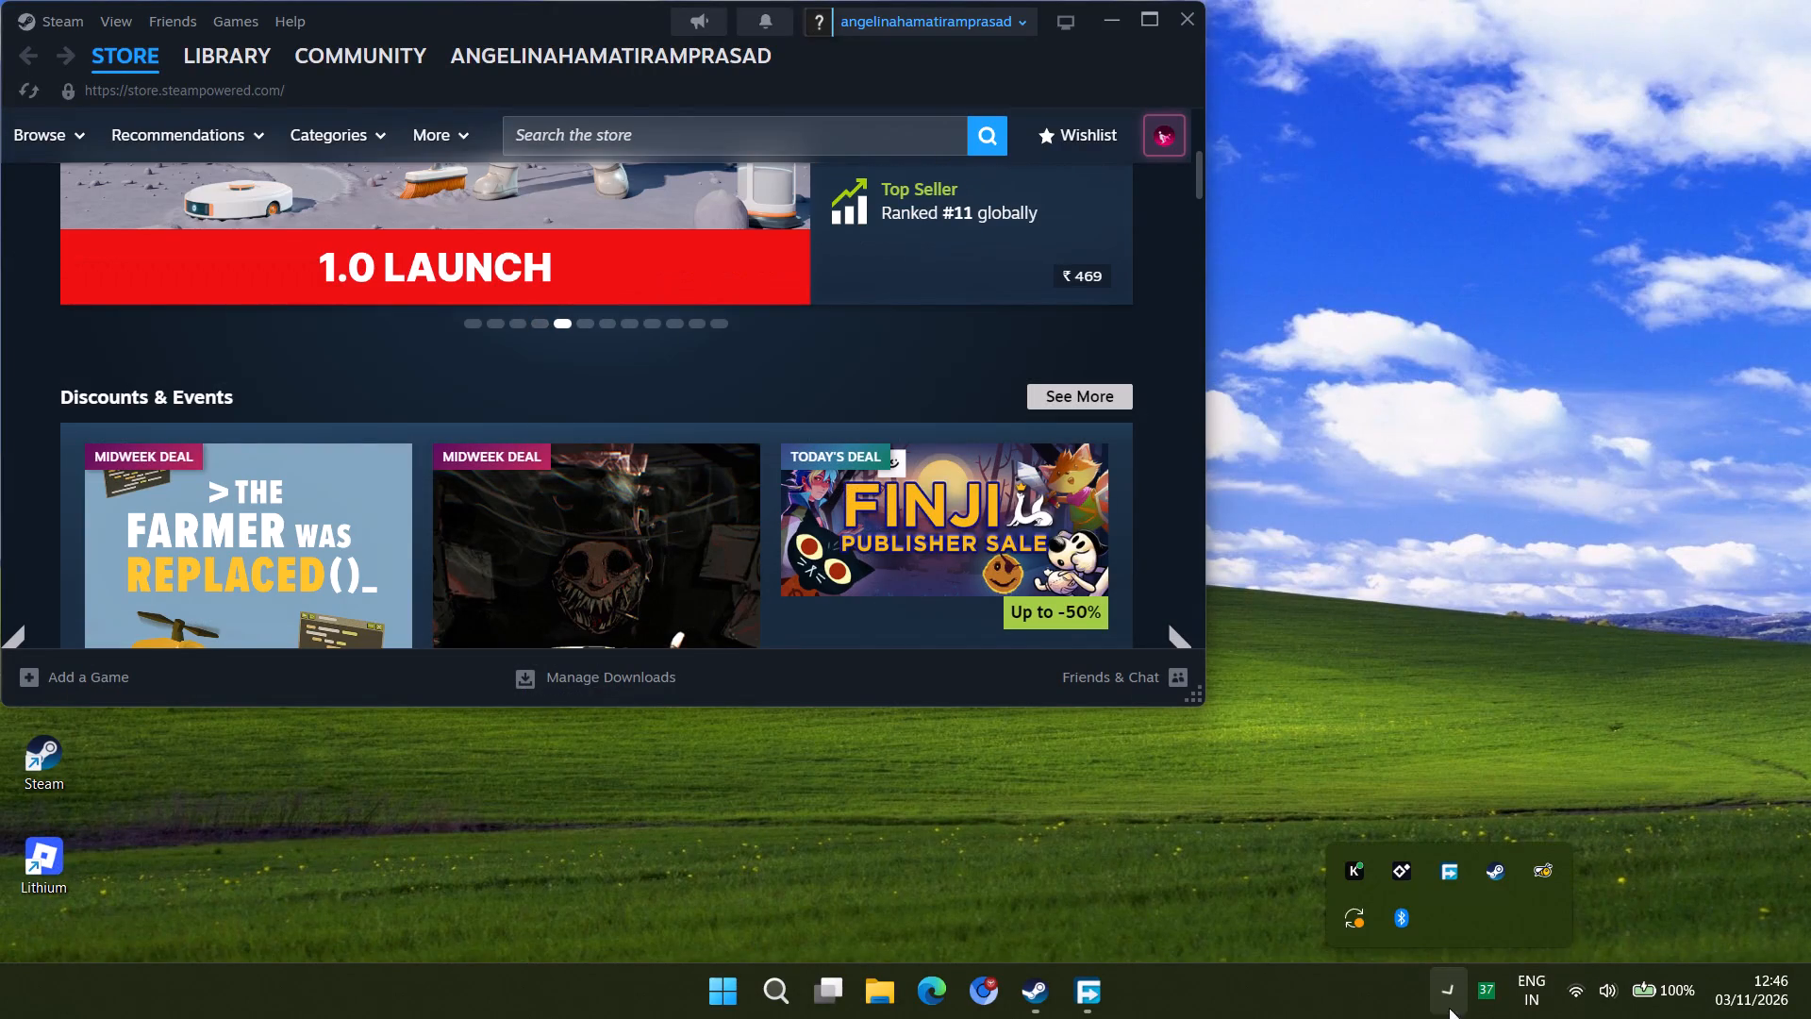